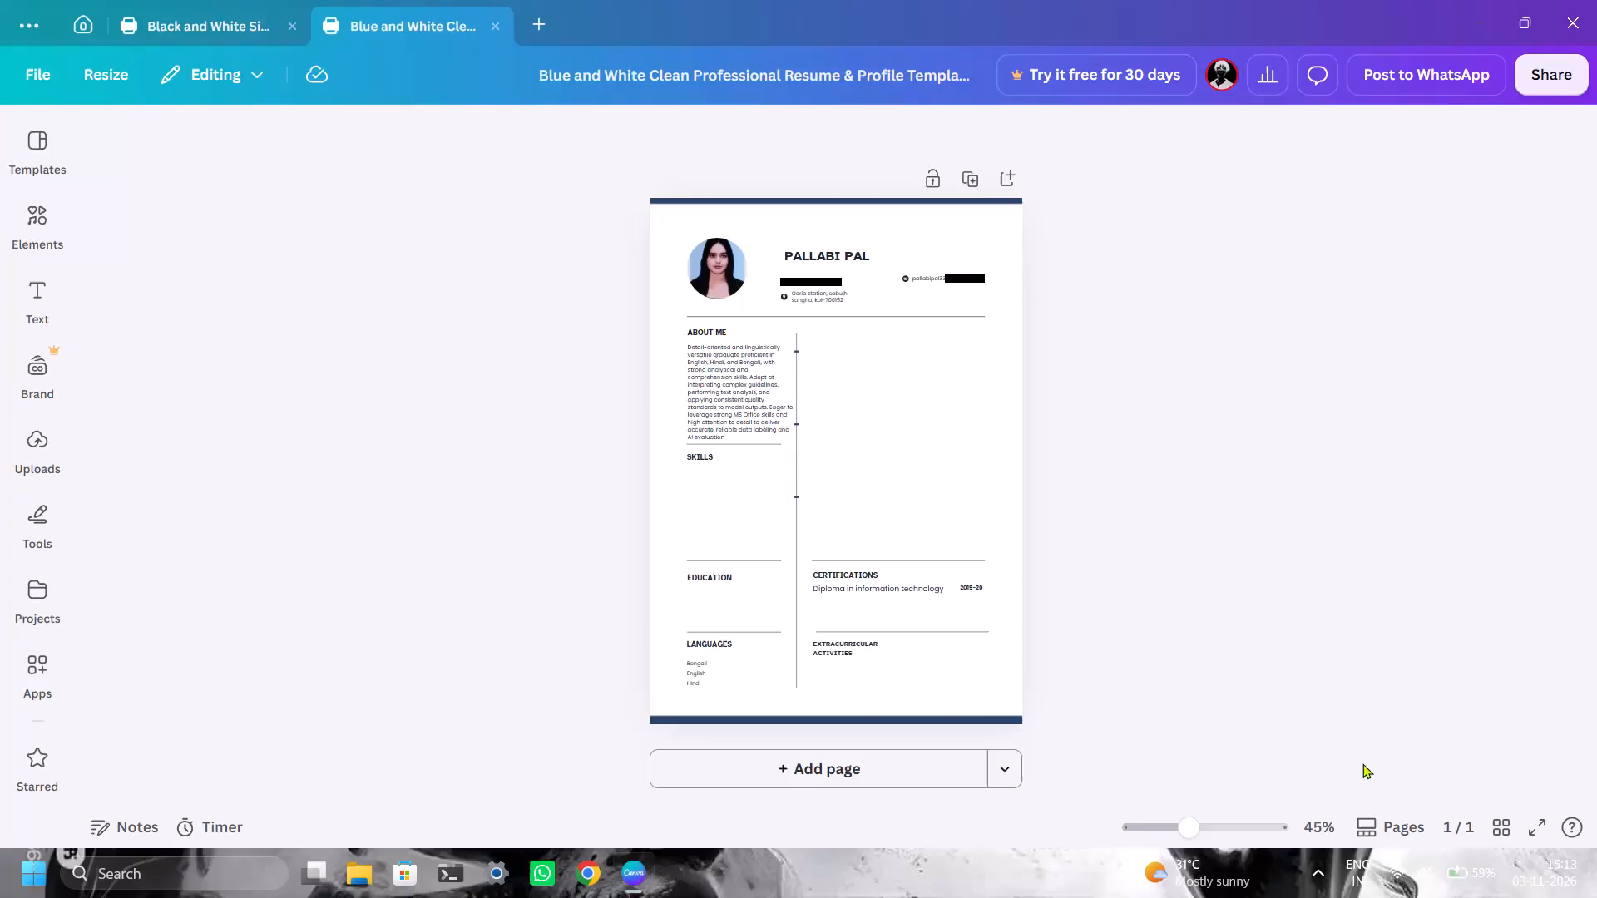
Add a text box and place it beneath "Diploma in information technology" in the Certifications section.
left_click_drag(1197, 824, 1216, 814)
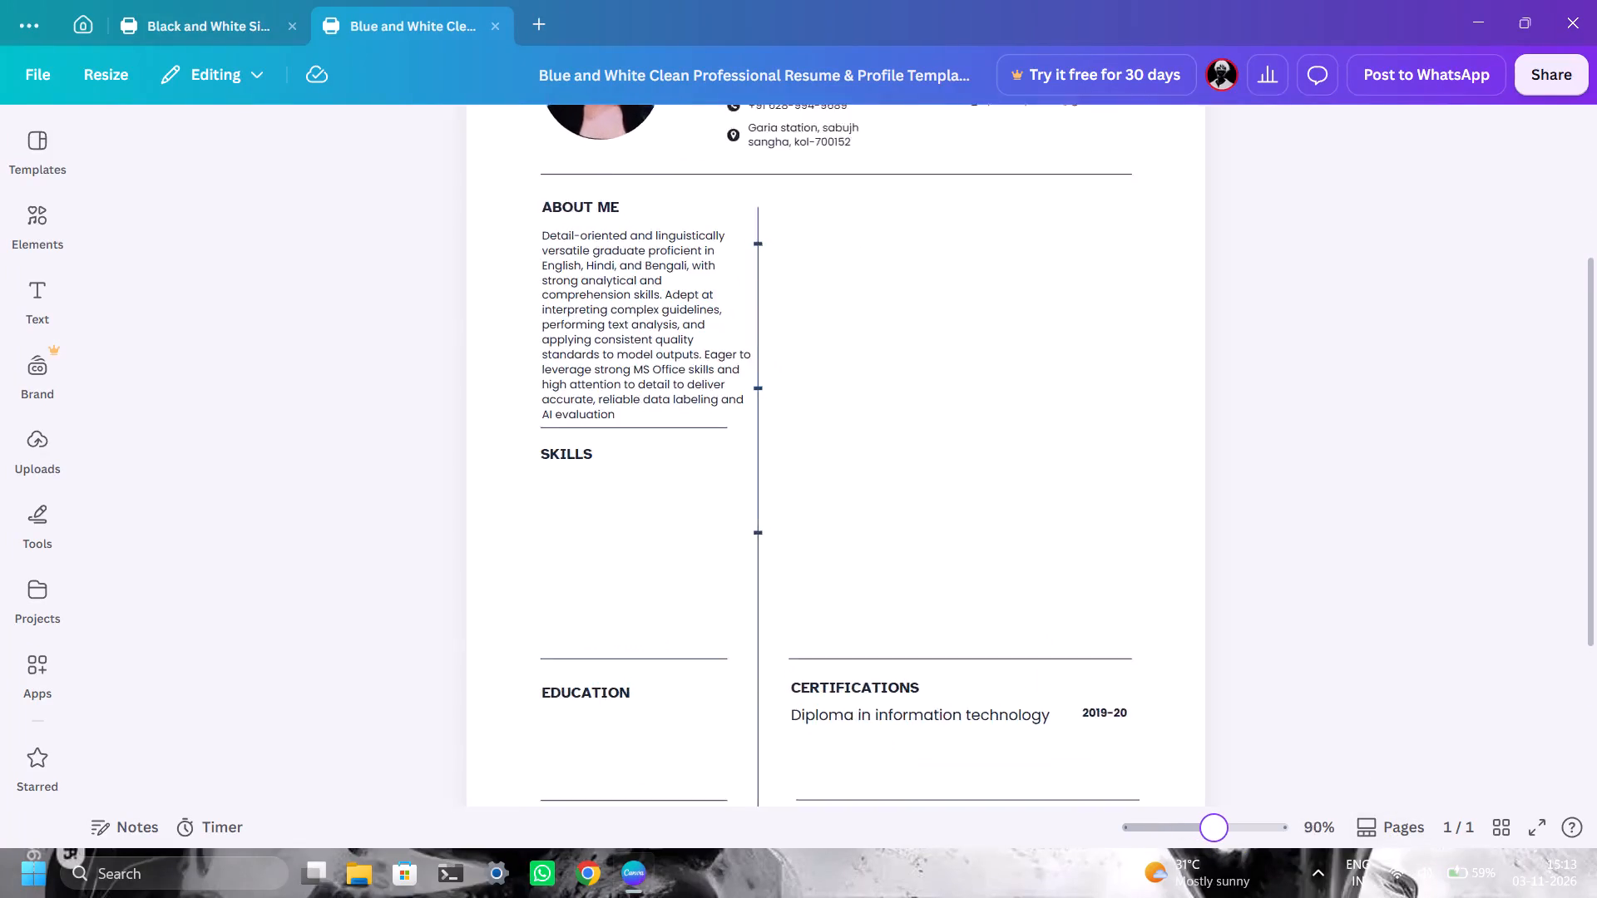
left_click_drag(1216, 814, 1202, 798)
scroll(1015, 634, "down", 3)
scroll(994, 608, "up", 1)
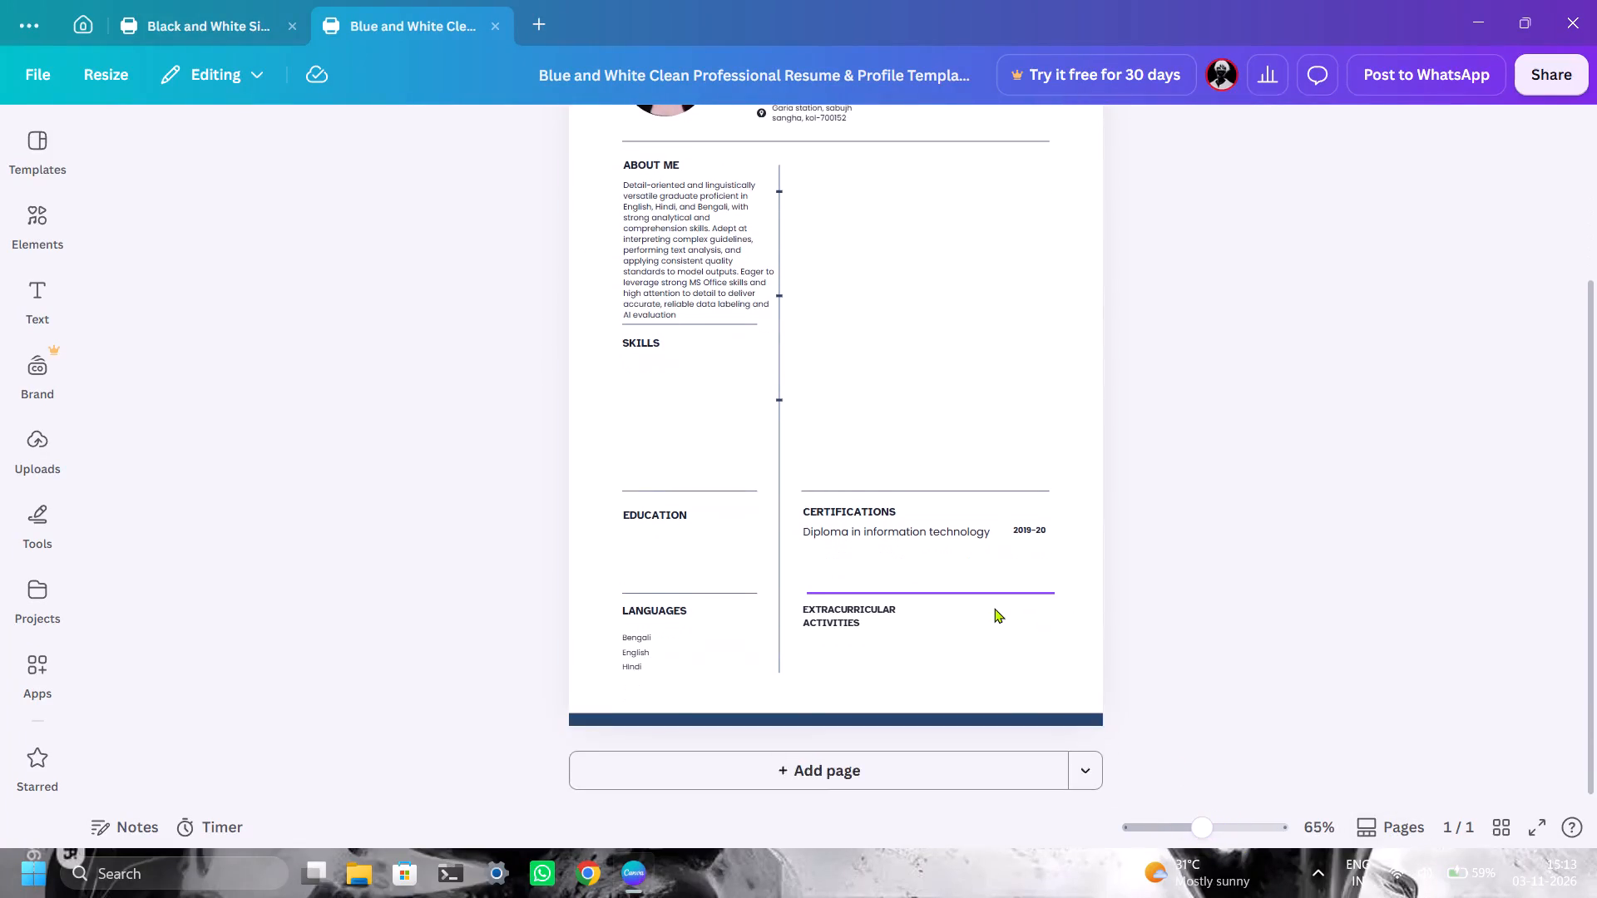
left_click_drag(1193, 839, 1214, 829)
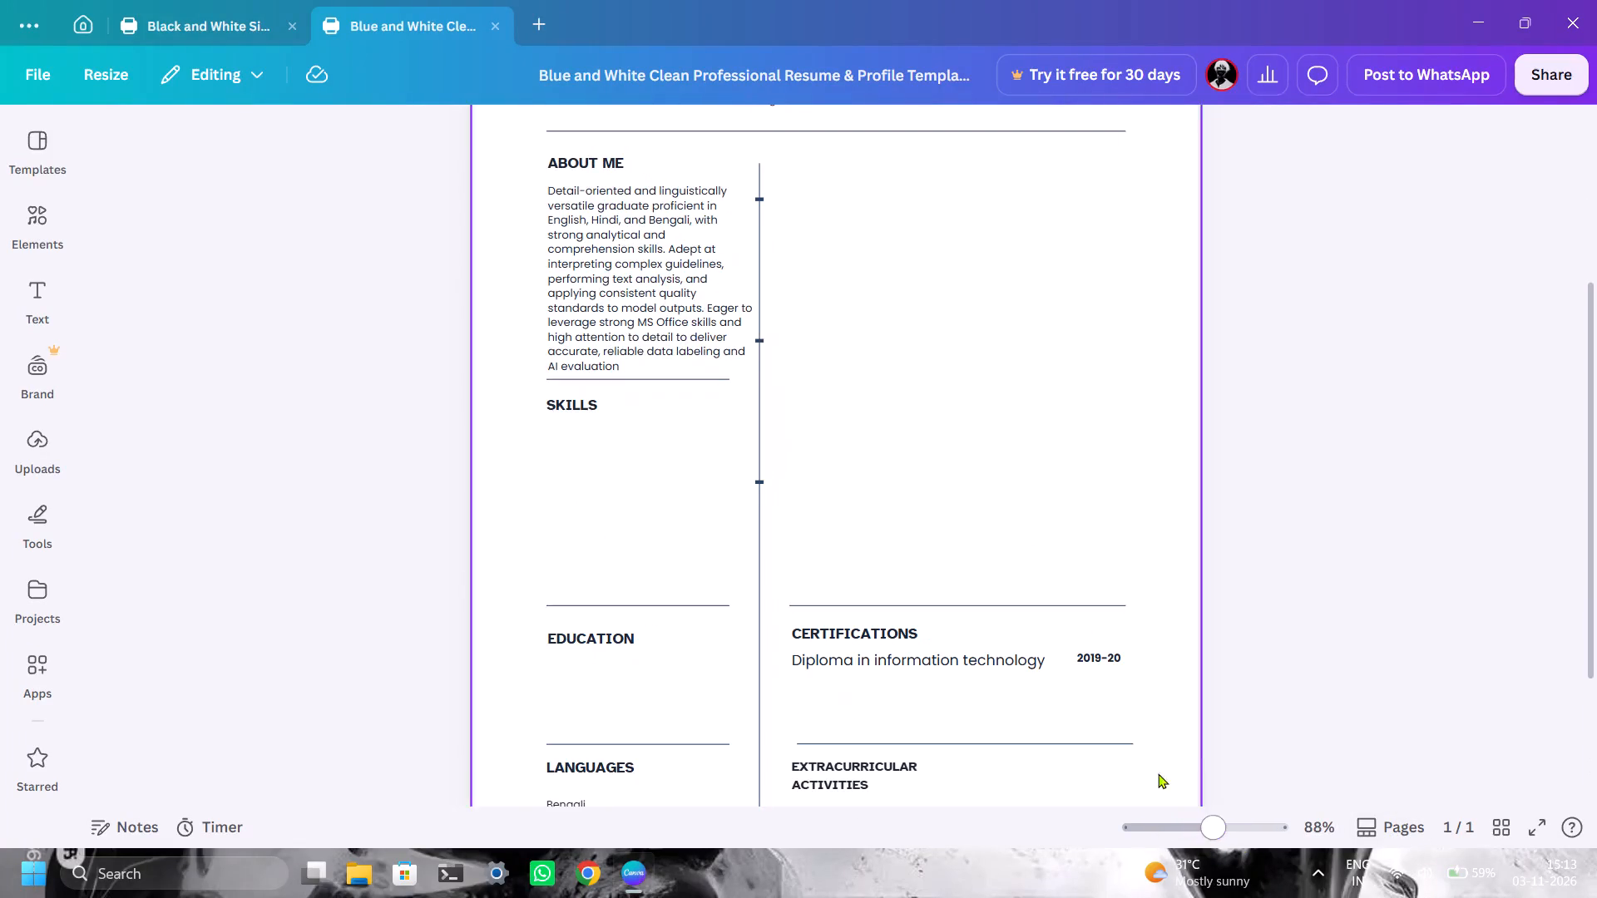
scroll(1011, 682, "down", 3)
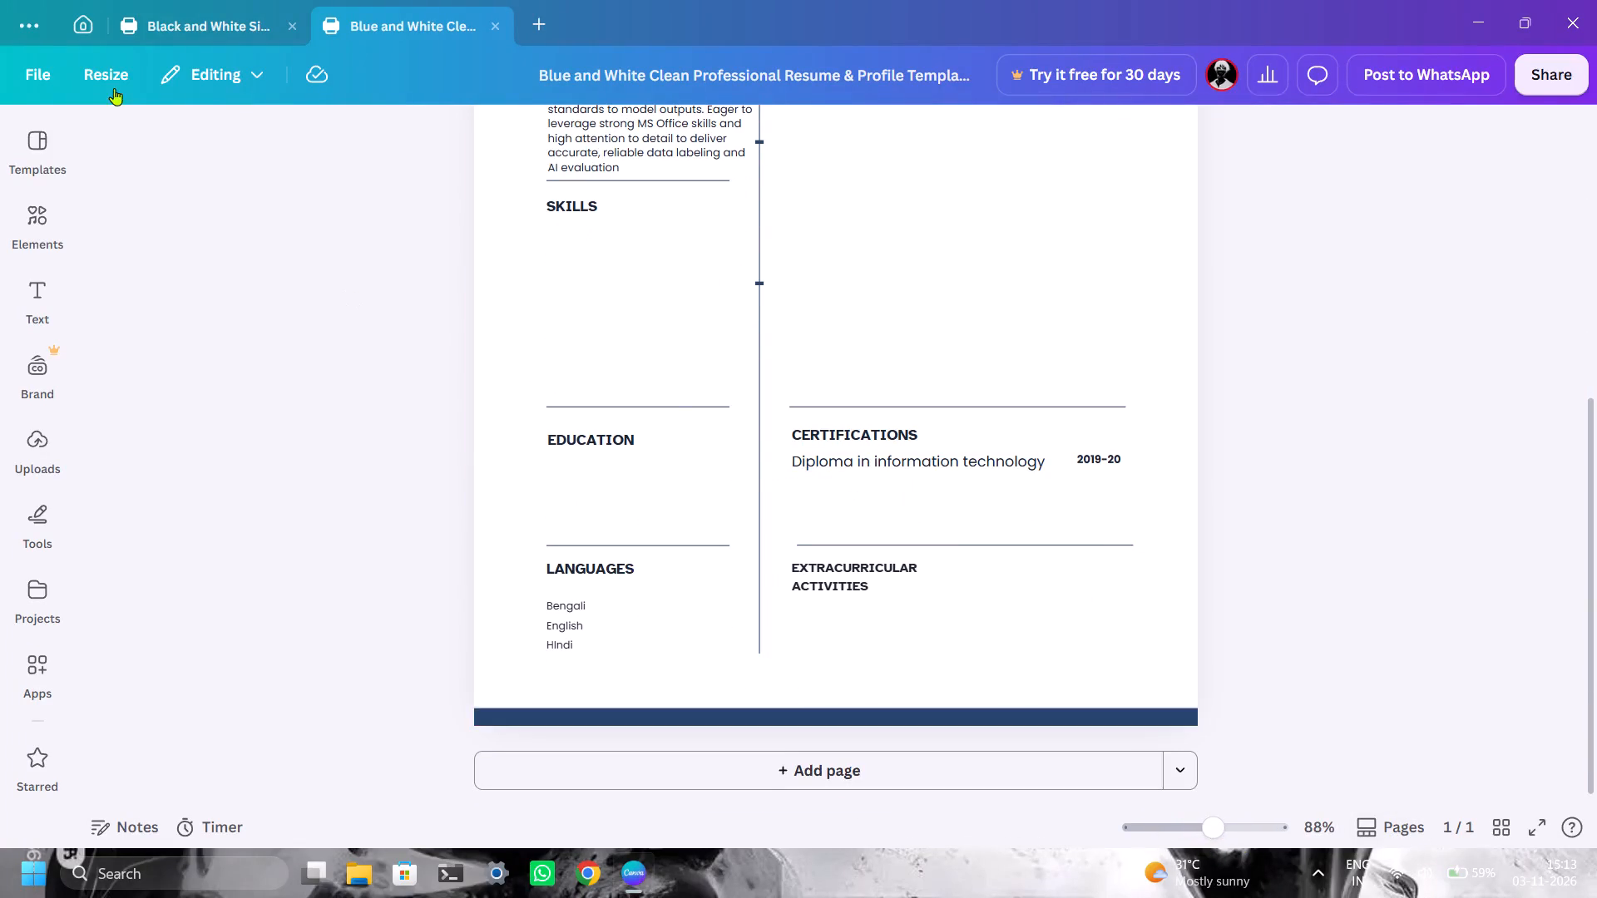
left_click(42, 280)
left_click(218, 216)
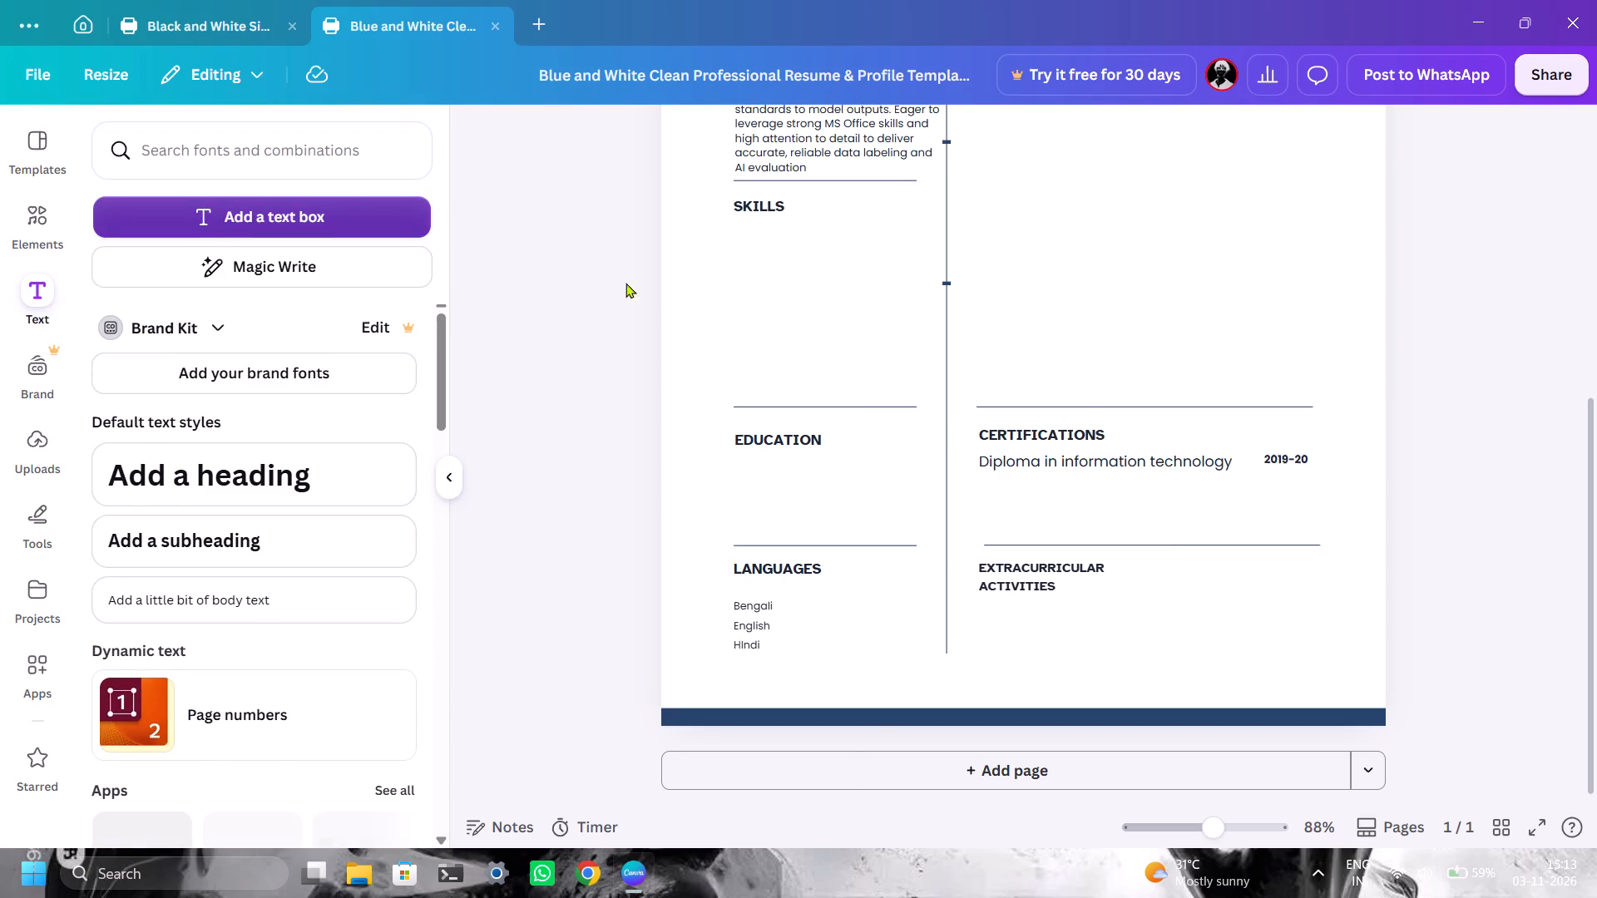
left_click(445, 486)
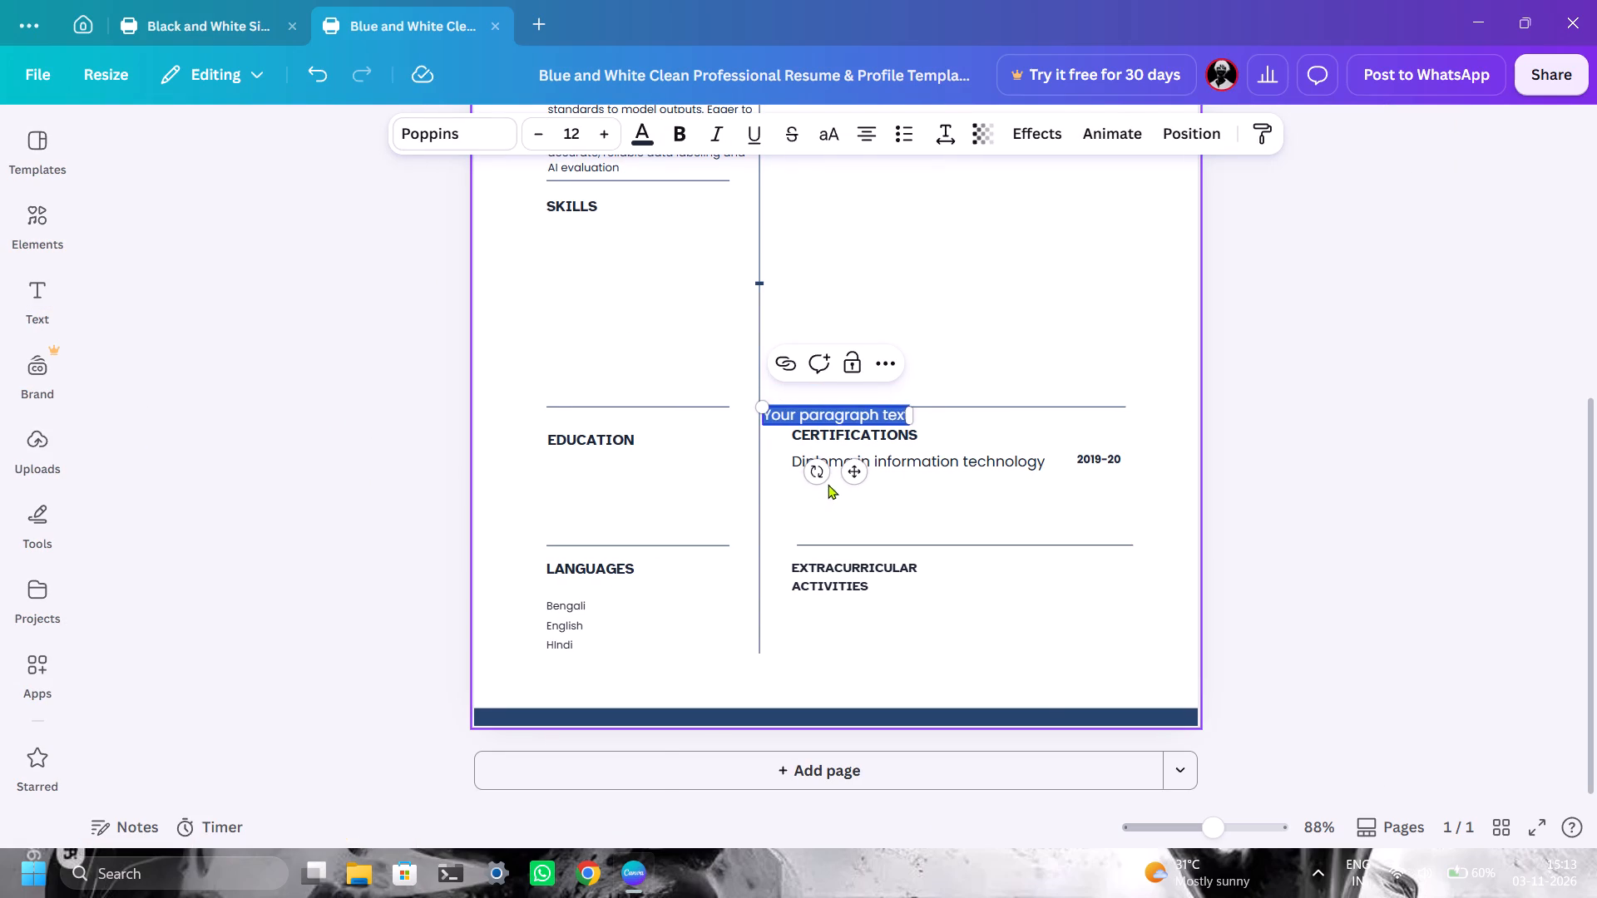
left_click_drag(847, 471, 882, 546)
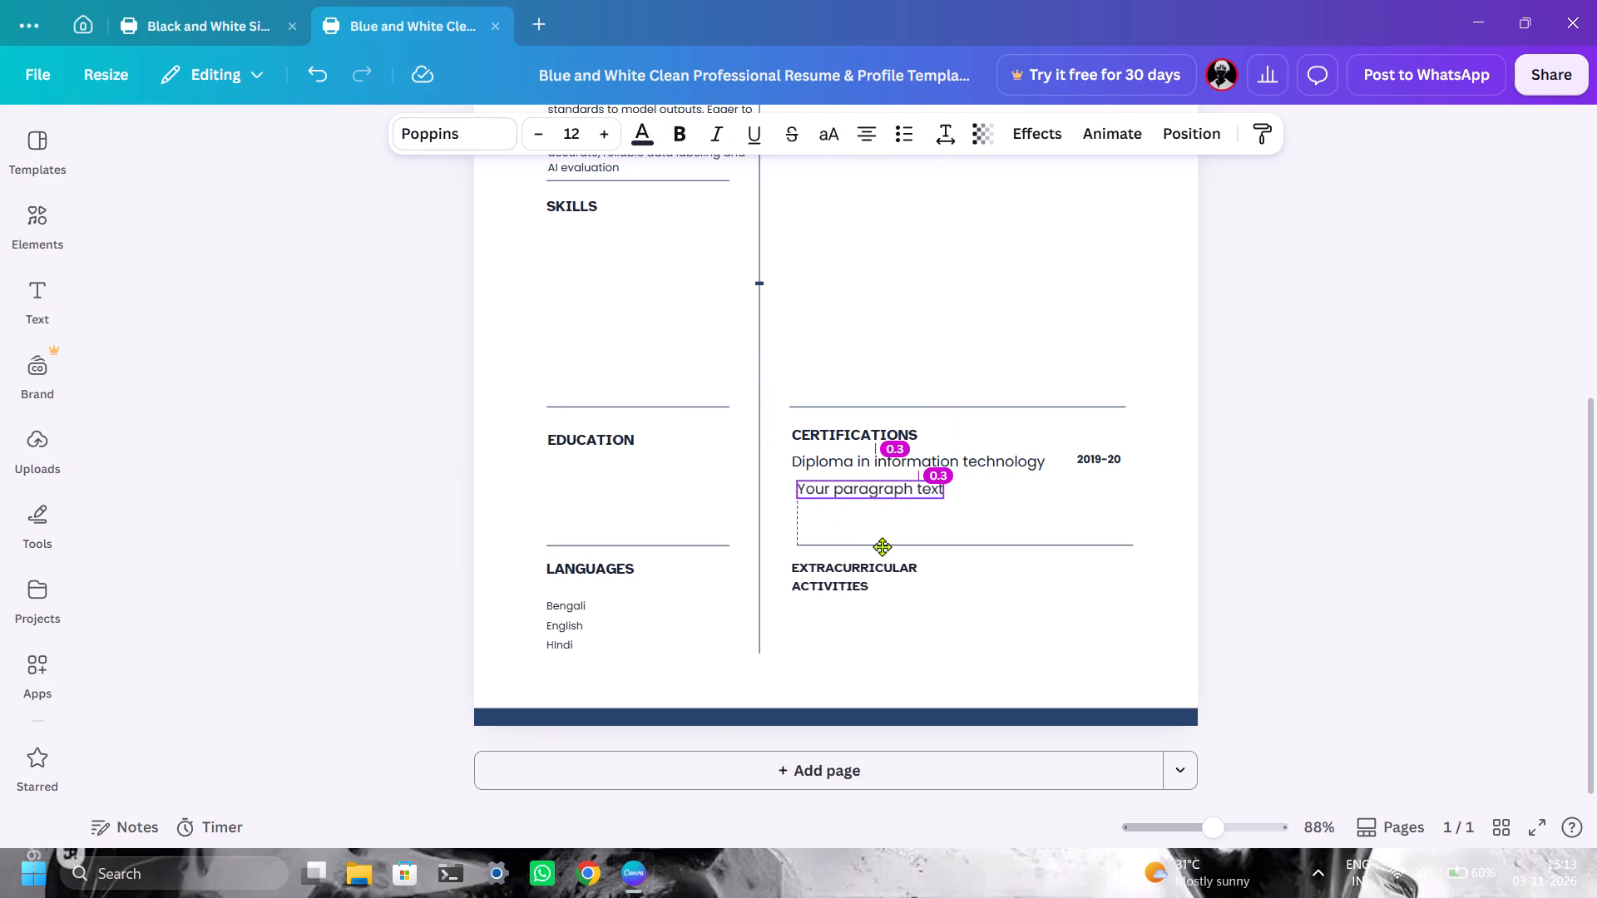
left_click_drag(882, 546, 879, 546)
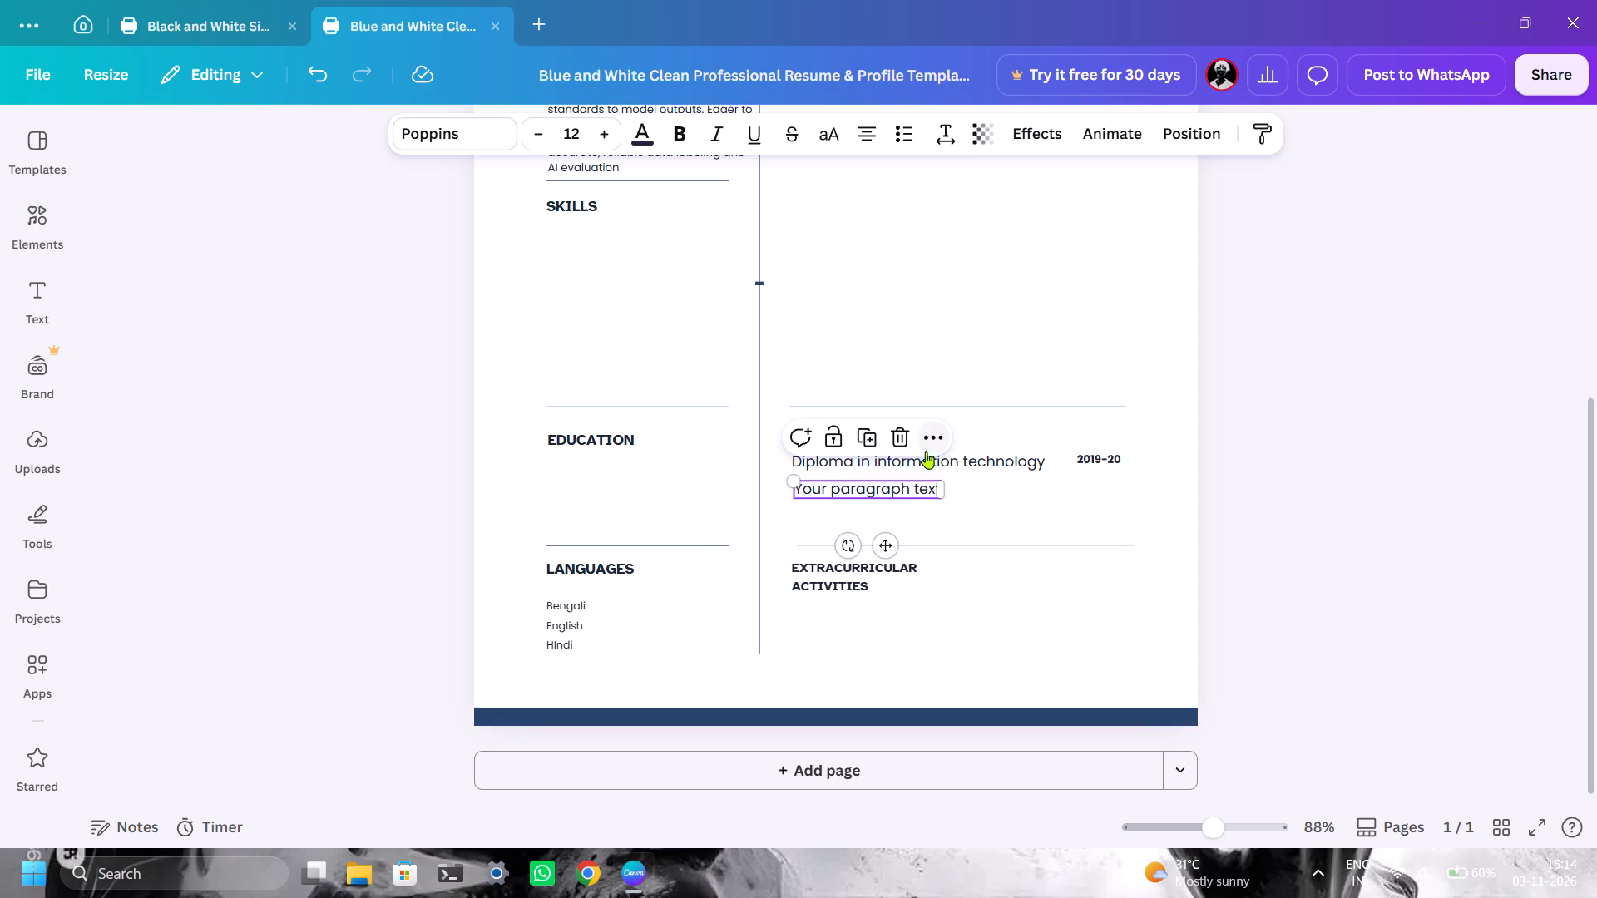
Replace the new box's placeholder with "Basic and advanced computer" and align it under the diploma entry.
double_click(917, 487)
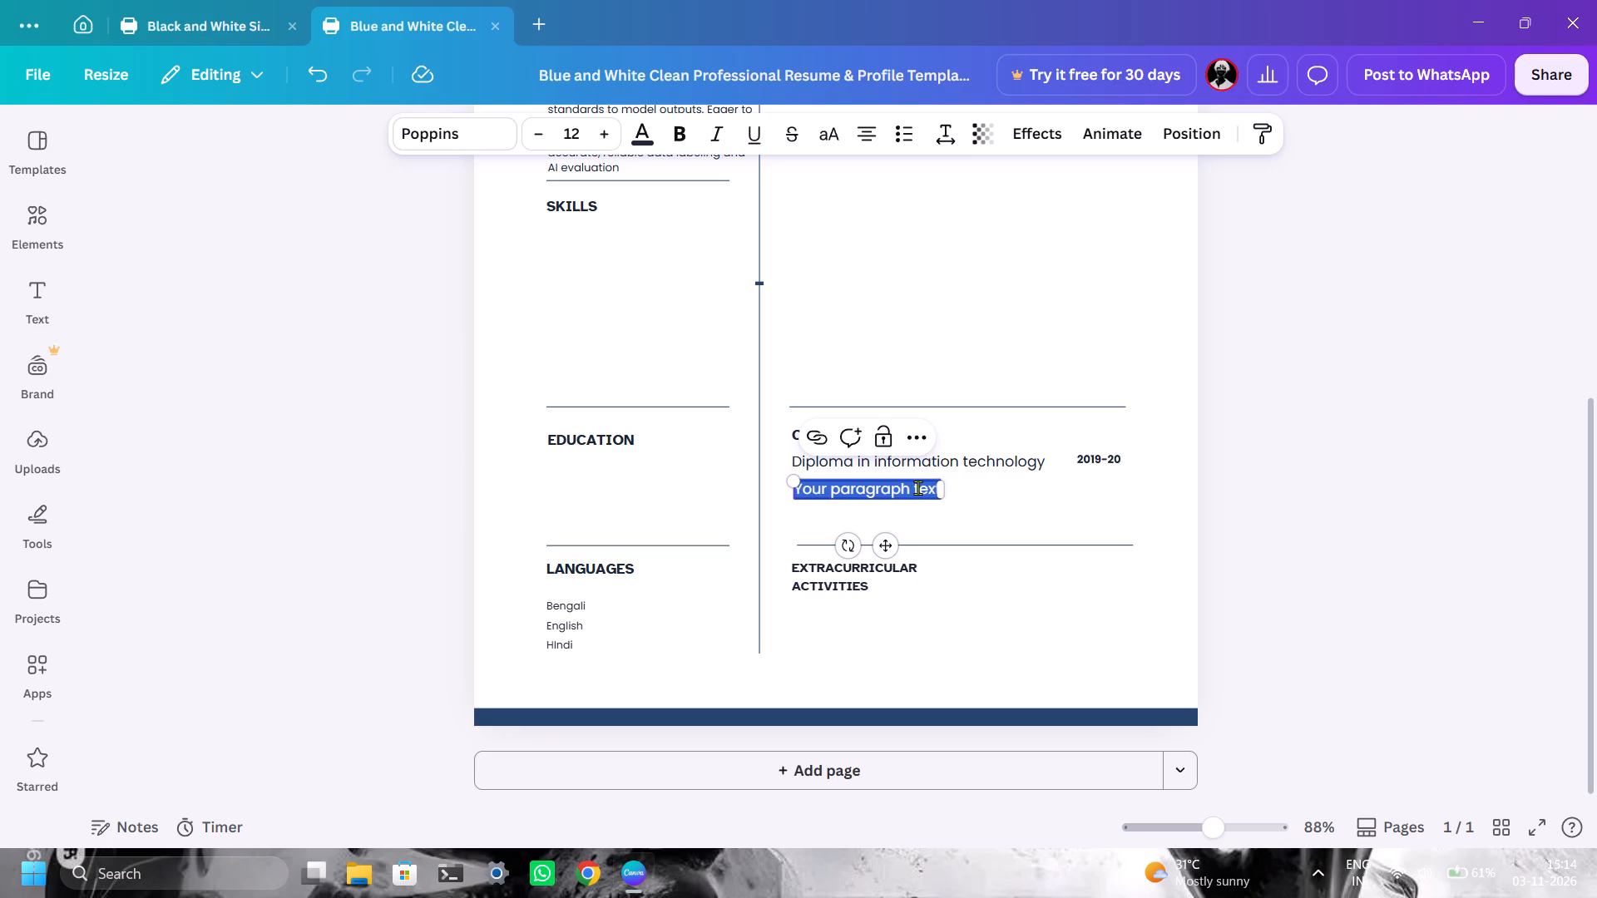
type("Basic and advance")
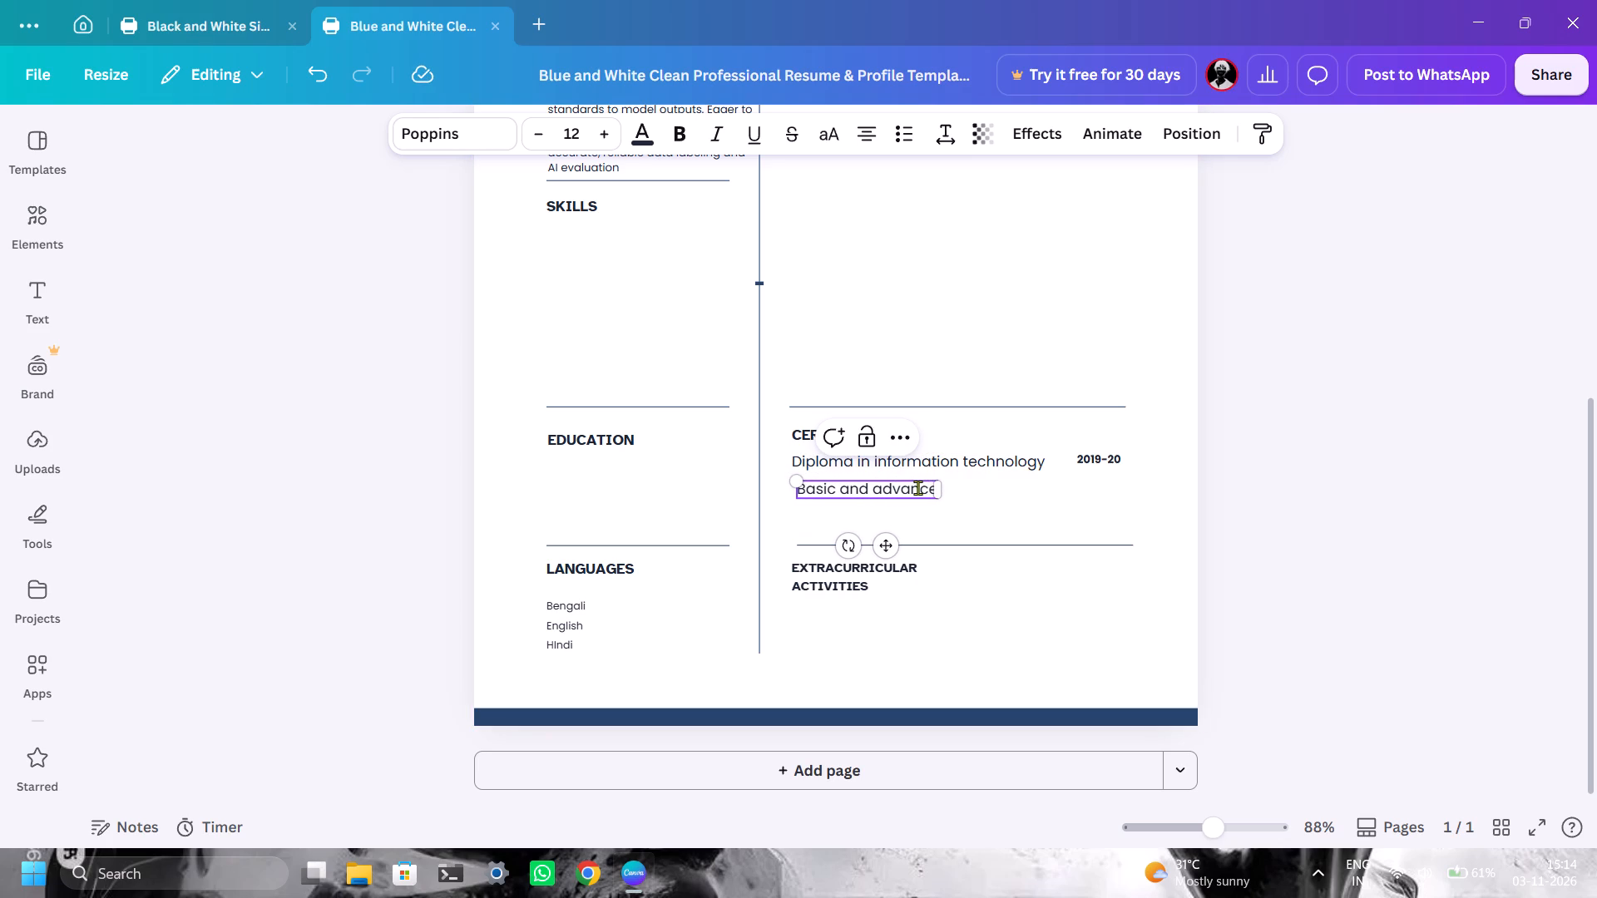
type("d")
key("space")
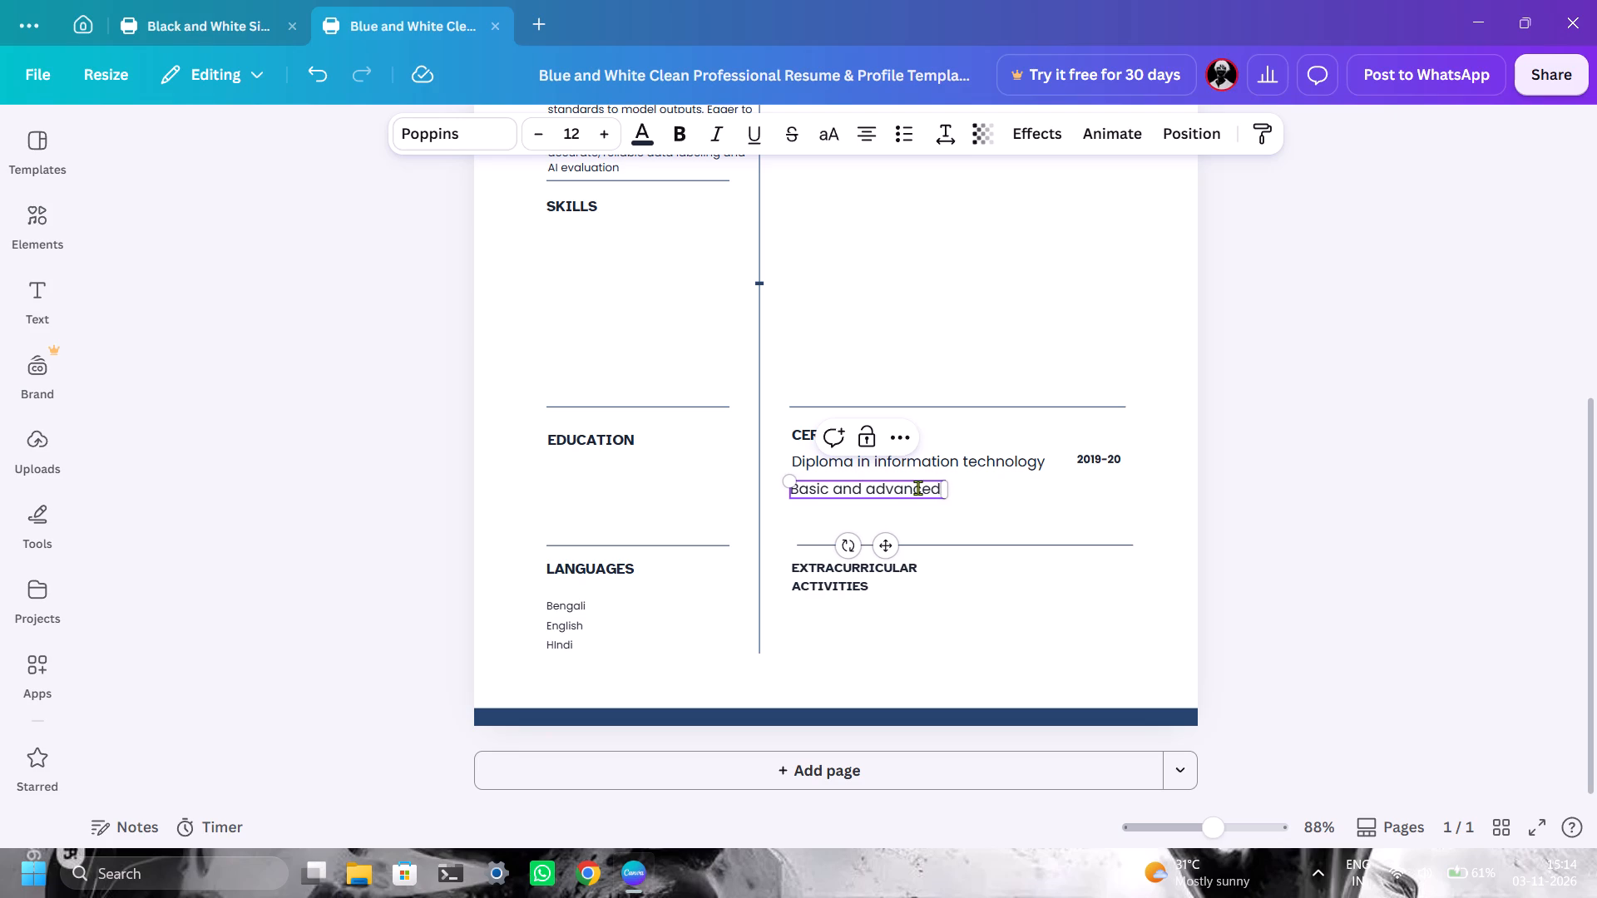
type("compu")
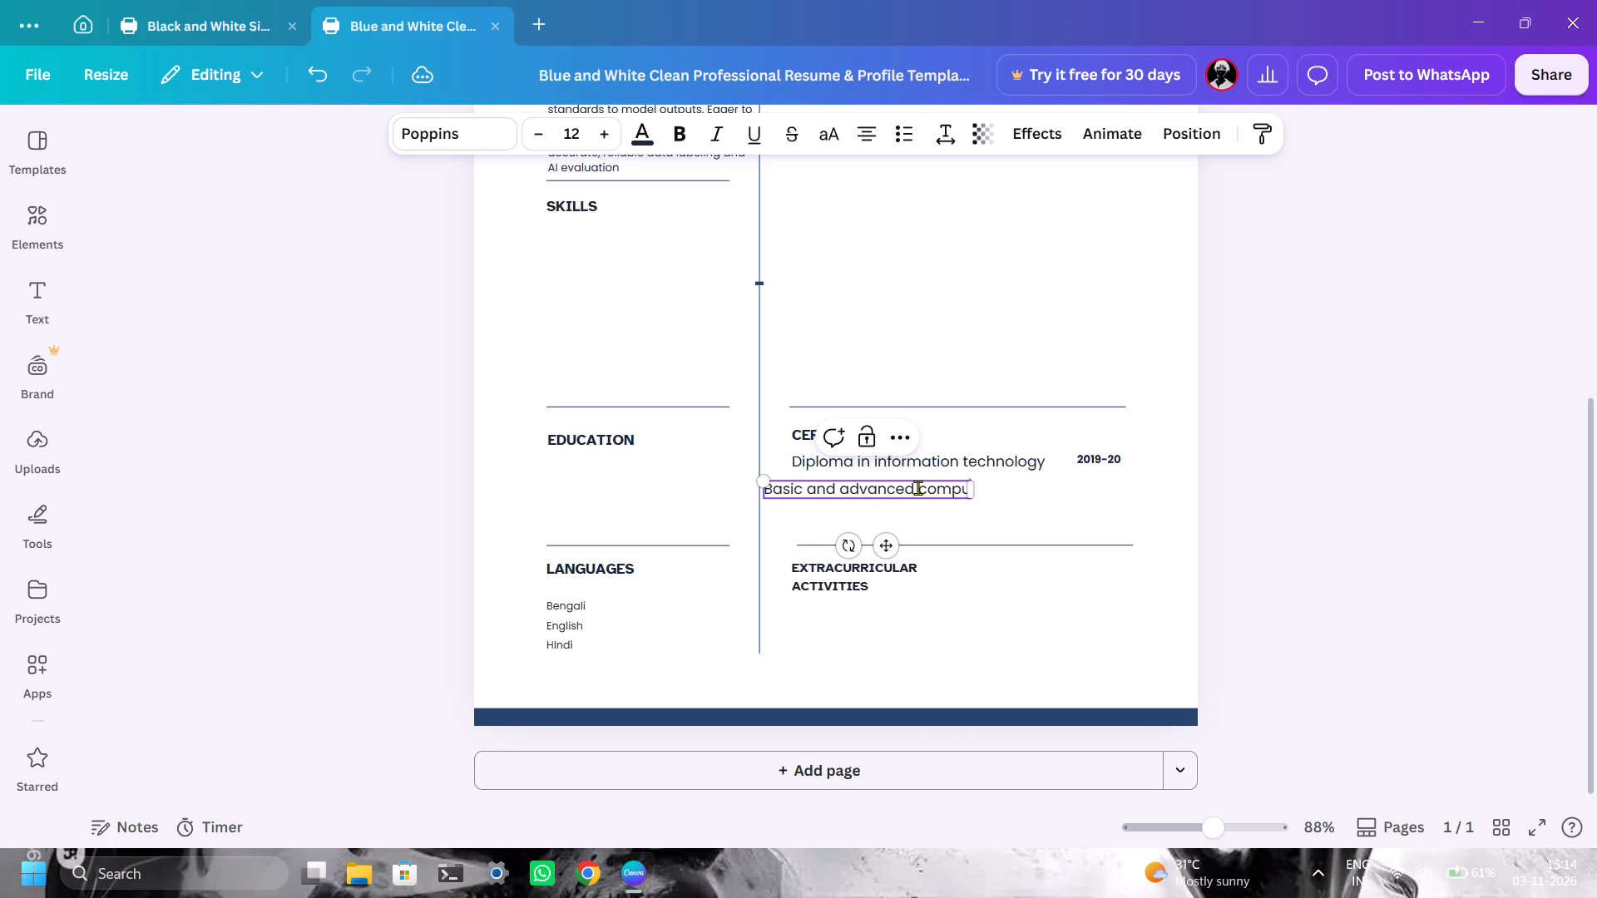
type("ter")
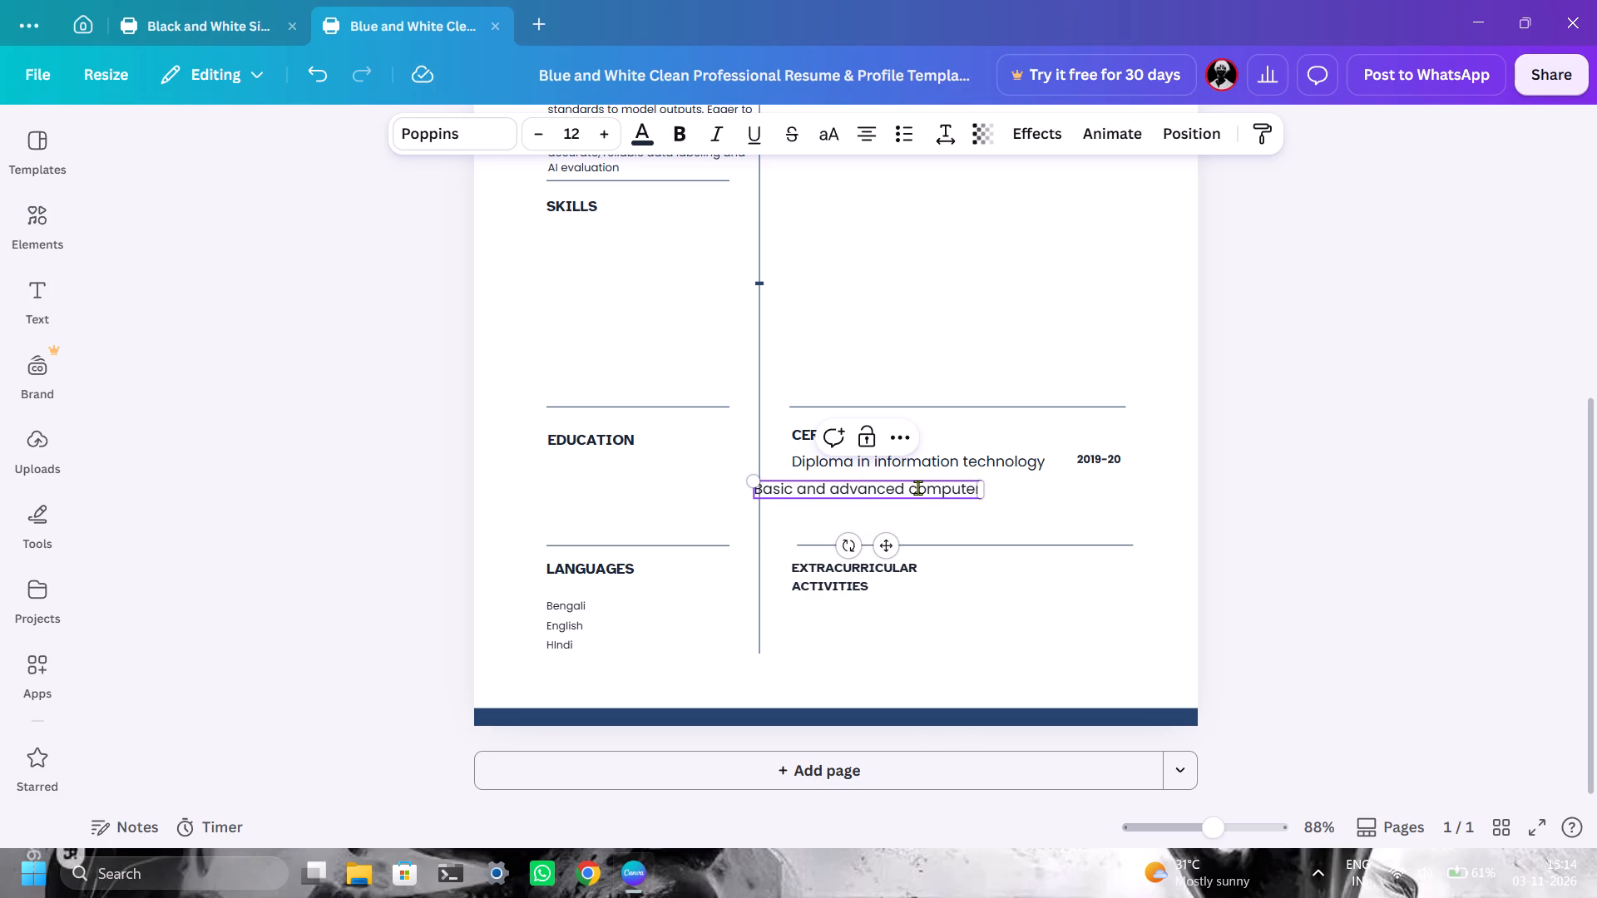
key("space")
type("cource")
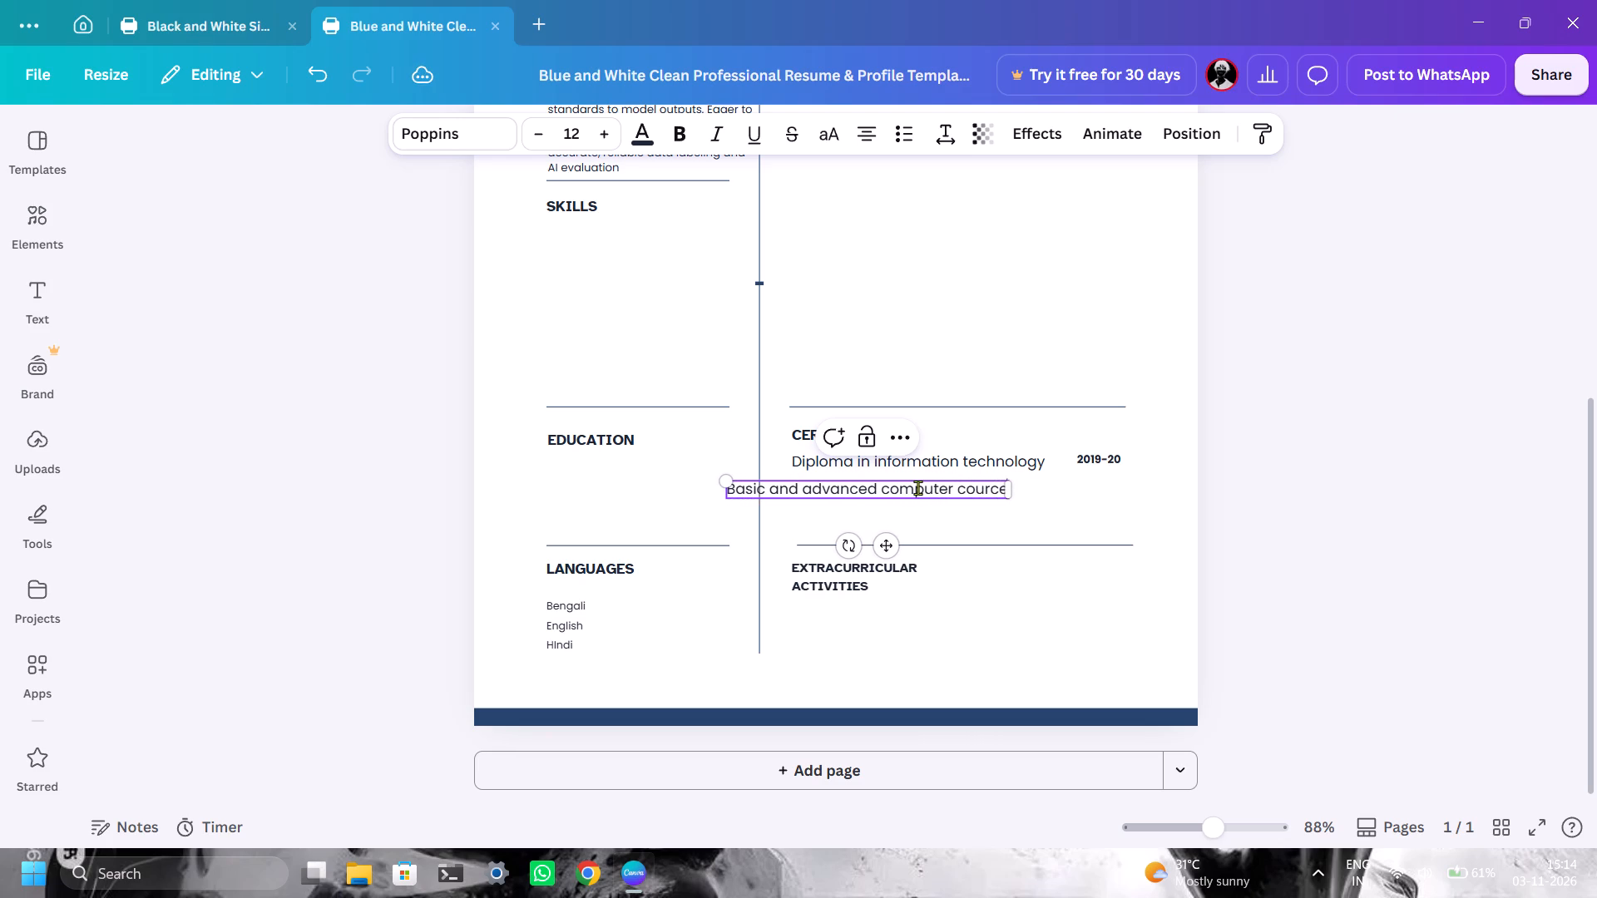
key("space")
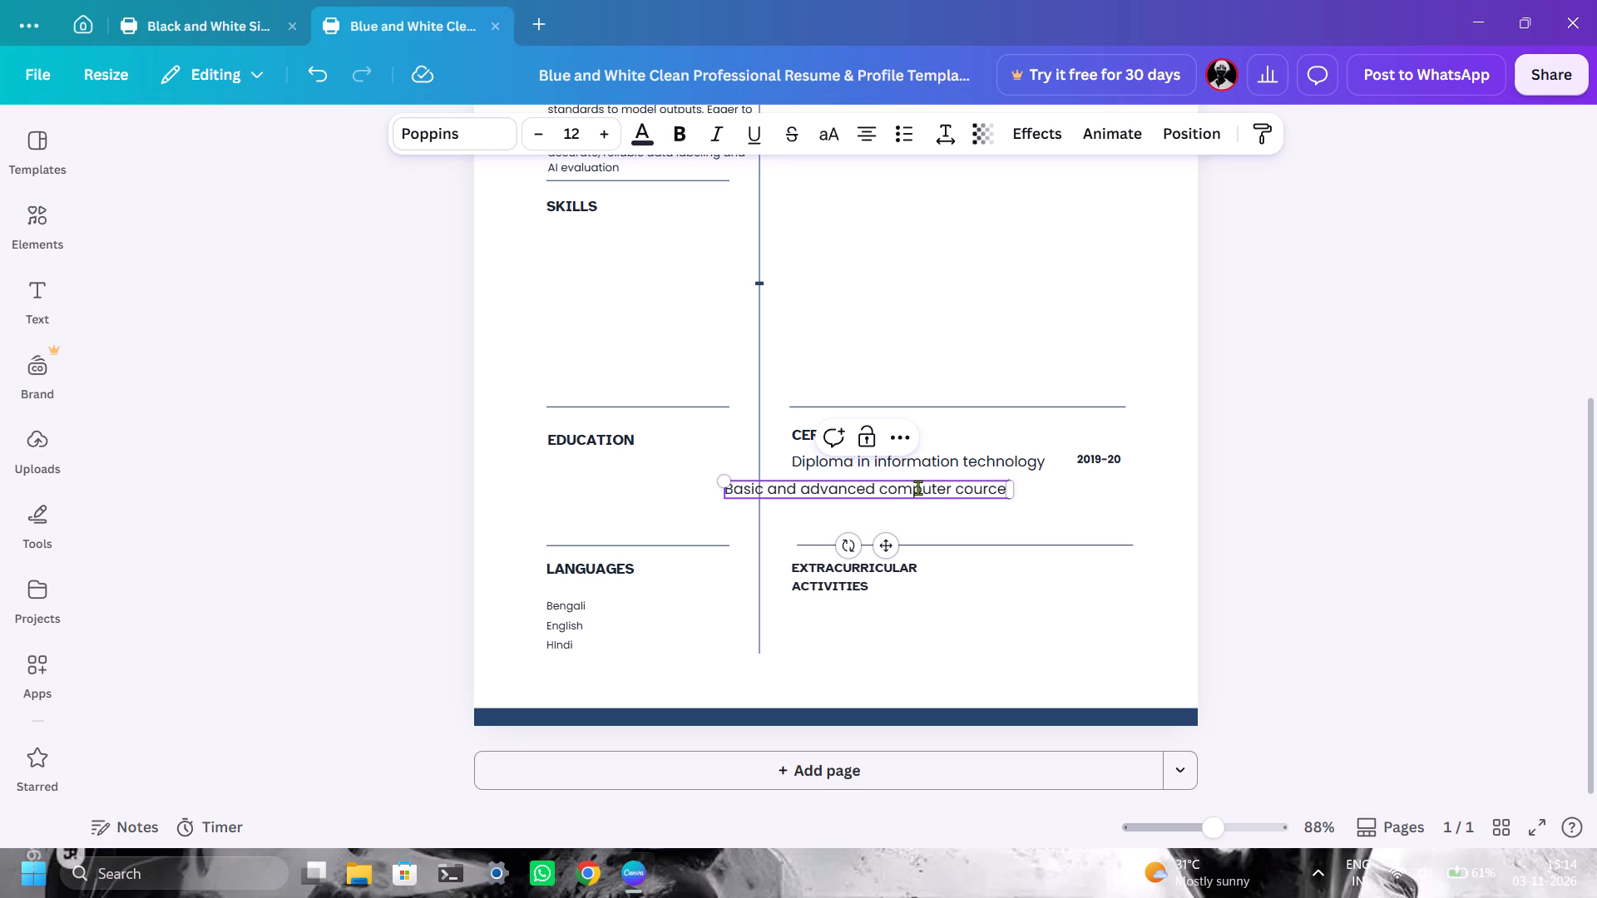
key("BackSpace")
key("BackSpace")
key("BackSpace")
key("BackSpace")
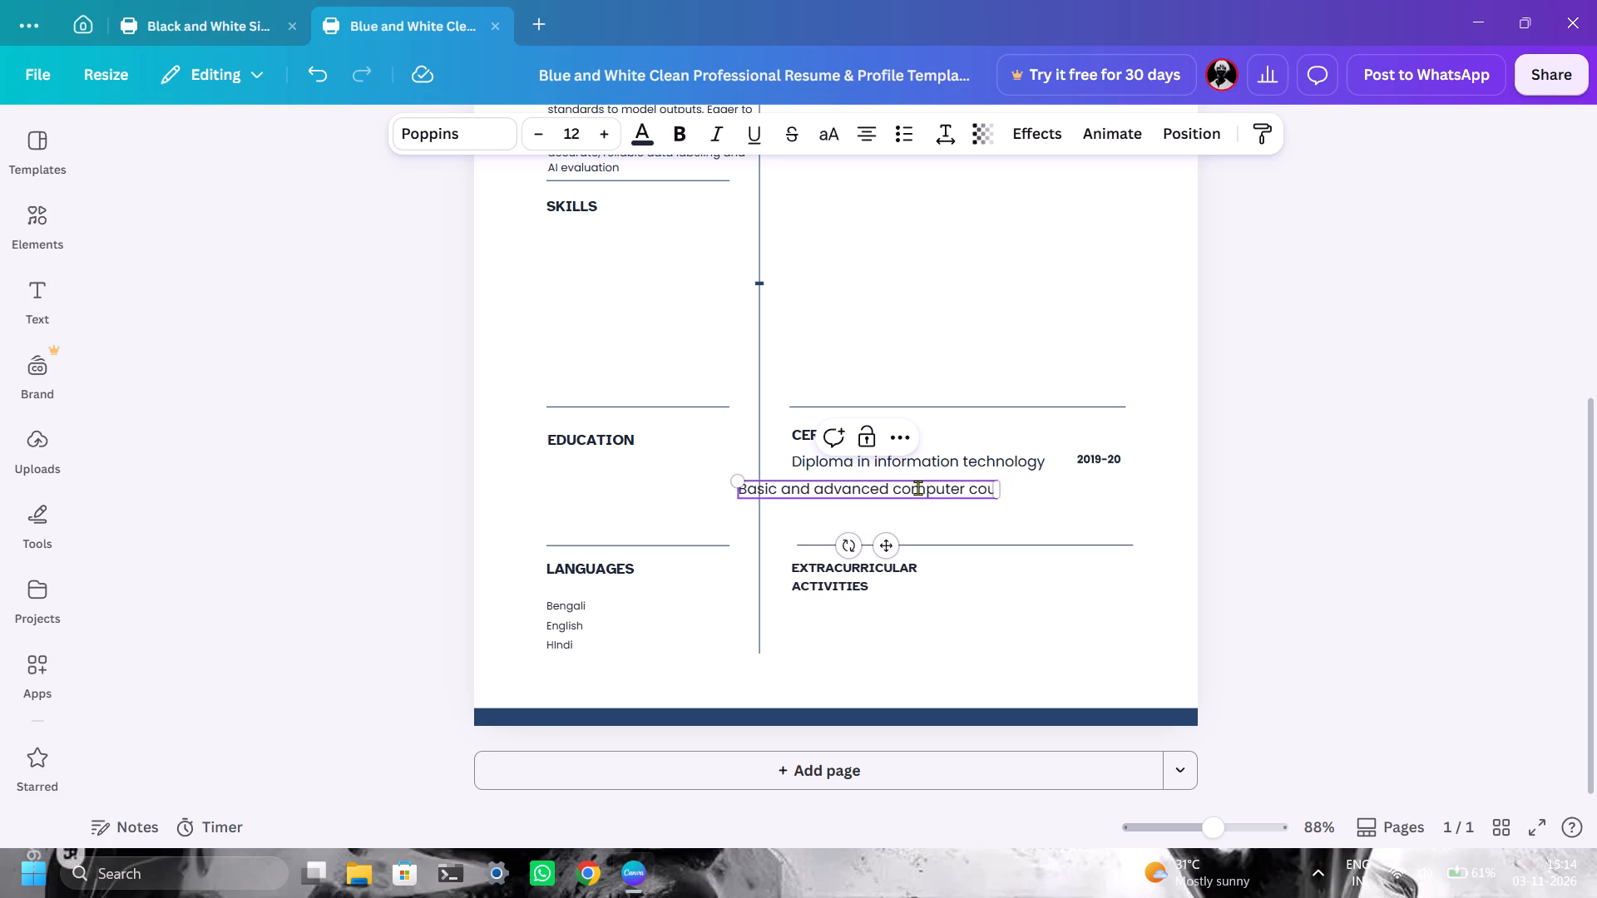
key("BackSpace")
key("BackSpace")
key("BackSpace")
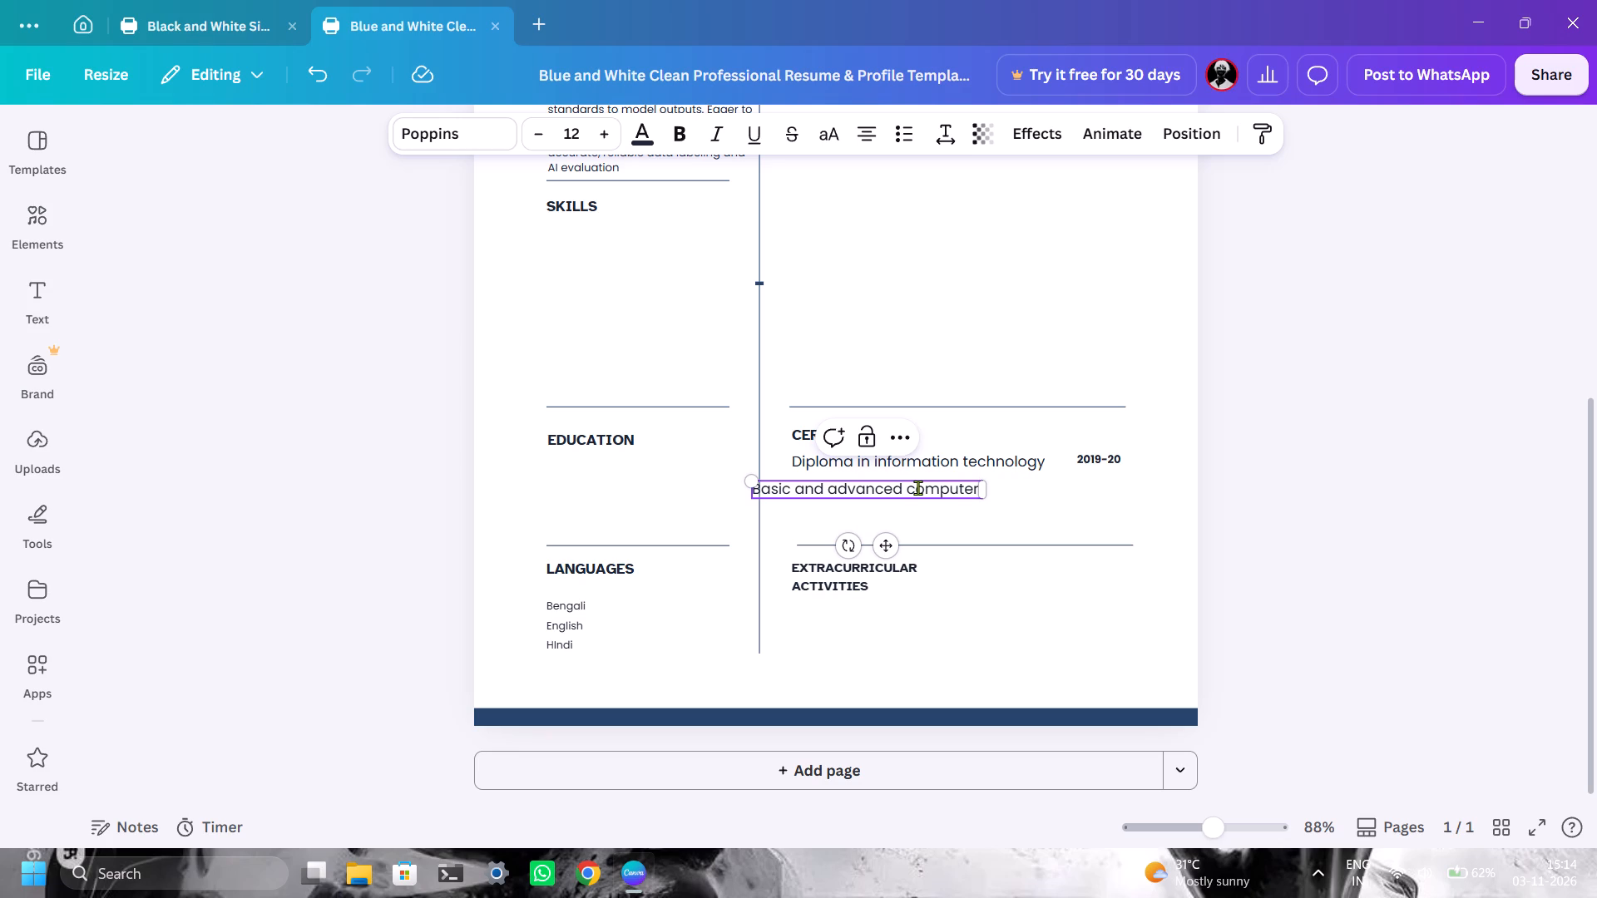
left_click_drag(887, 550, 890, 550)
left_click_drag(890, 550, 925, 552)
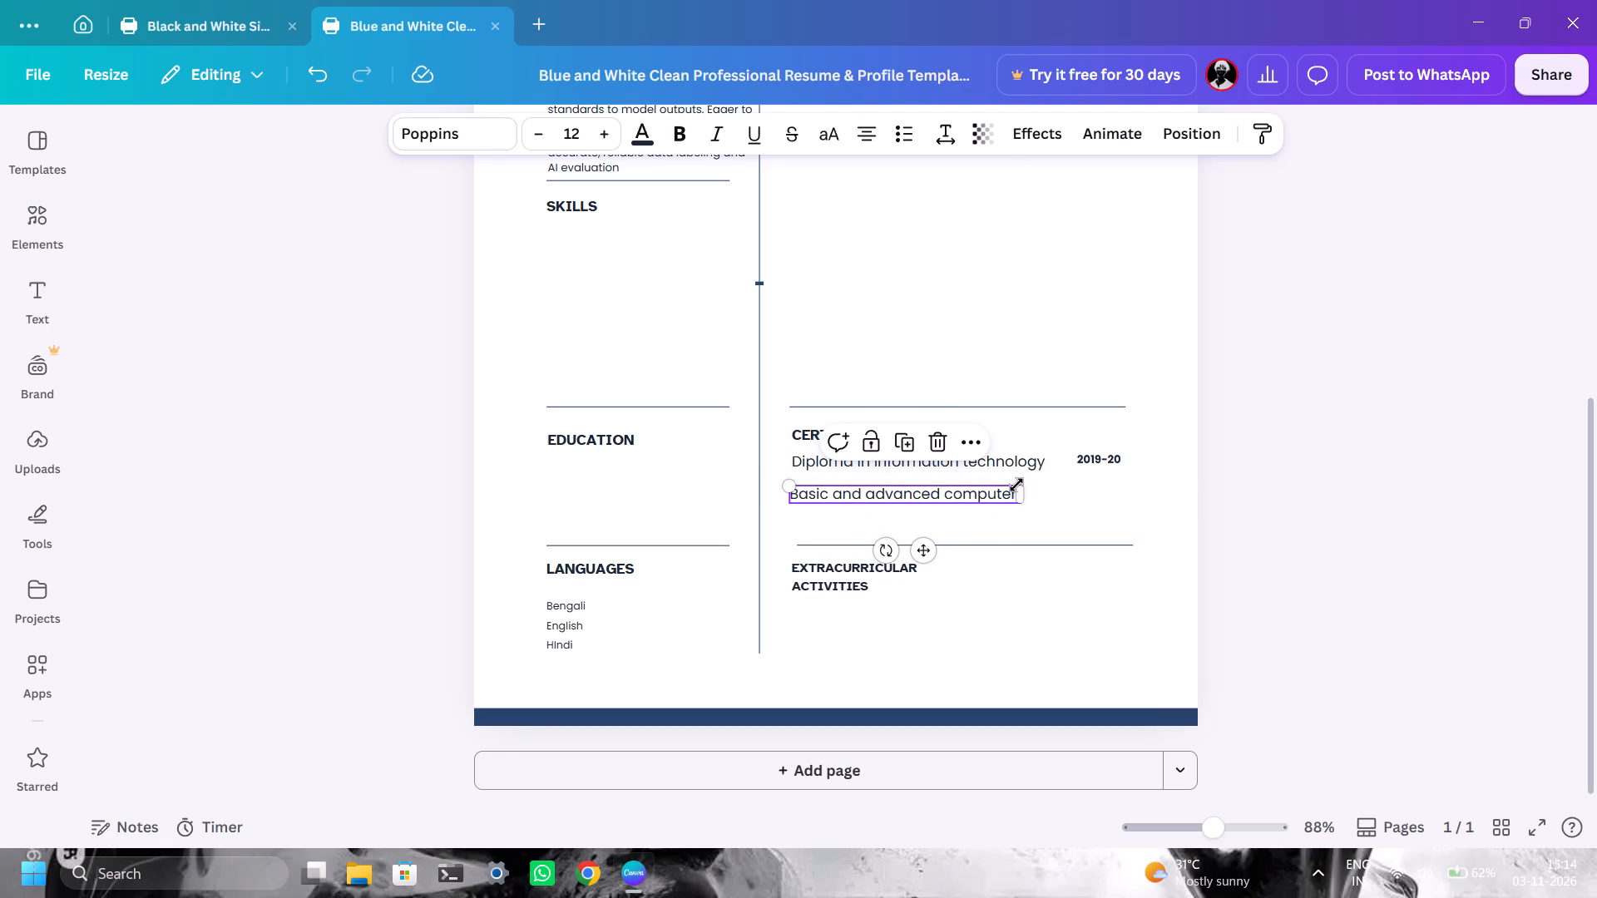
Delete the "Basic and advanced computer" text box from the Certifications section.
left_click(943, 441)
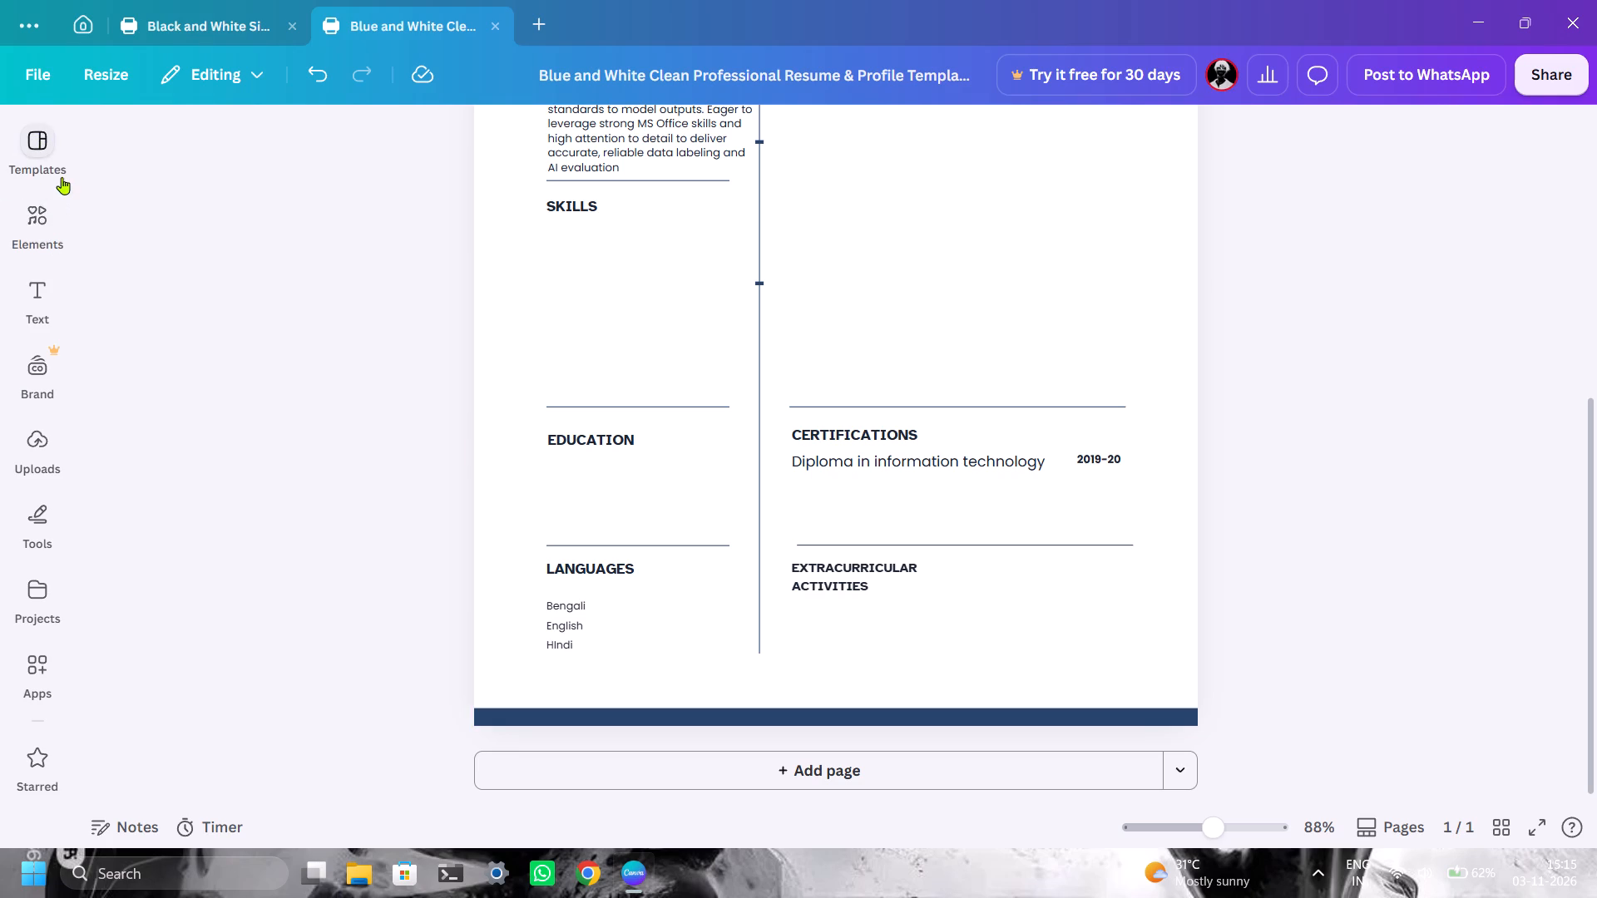
Add a new text box and place it directly beneath the Education heading.
left_click(31, 284)
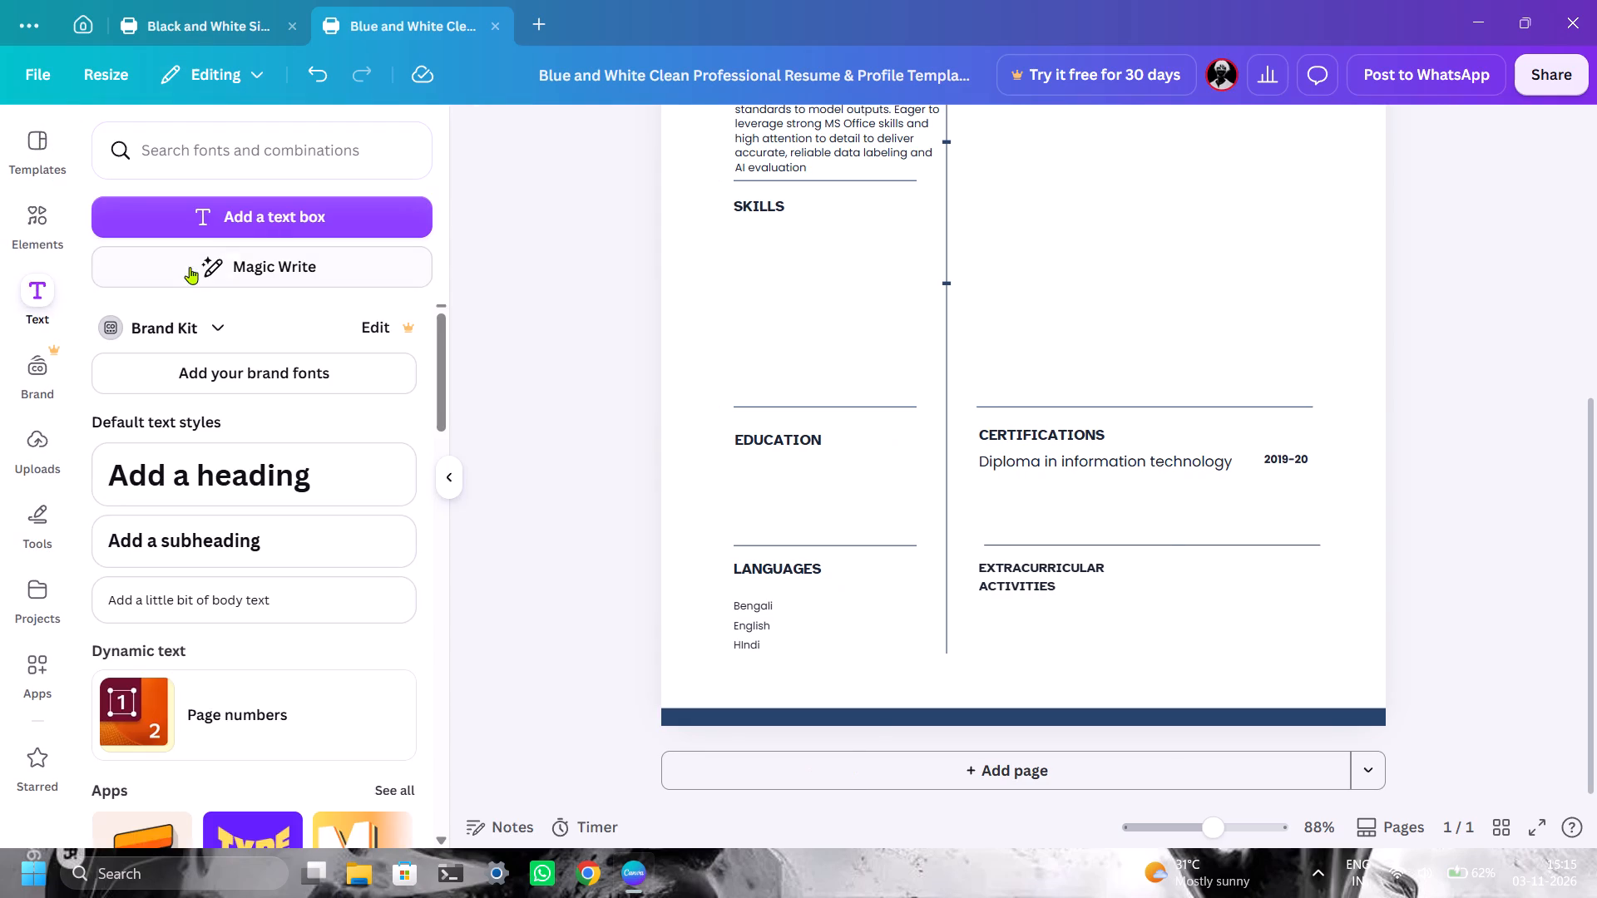
left_click(274, 213)
left_click_drag(1048, 476, 1044, 479)
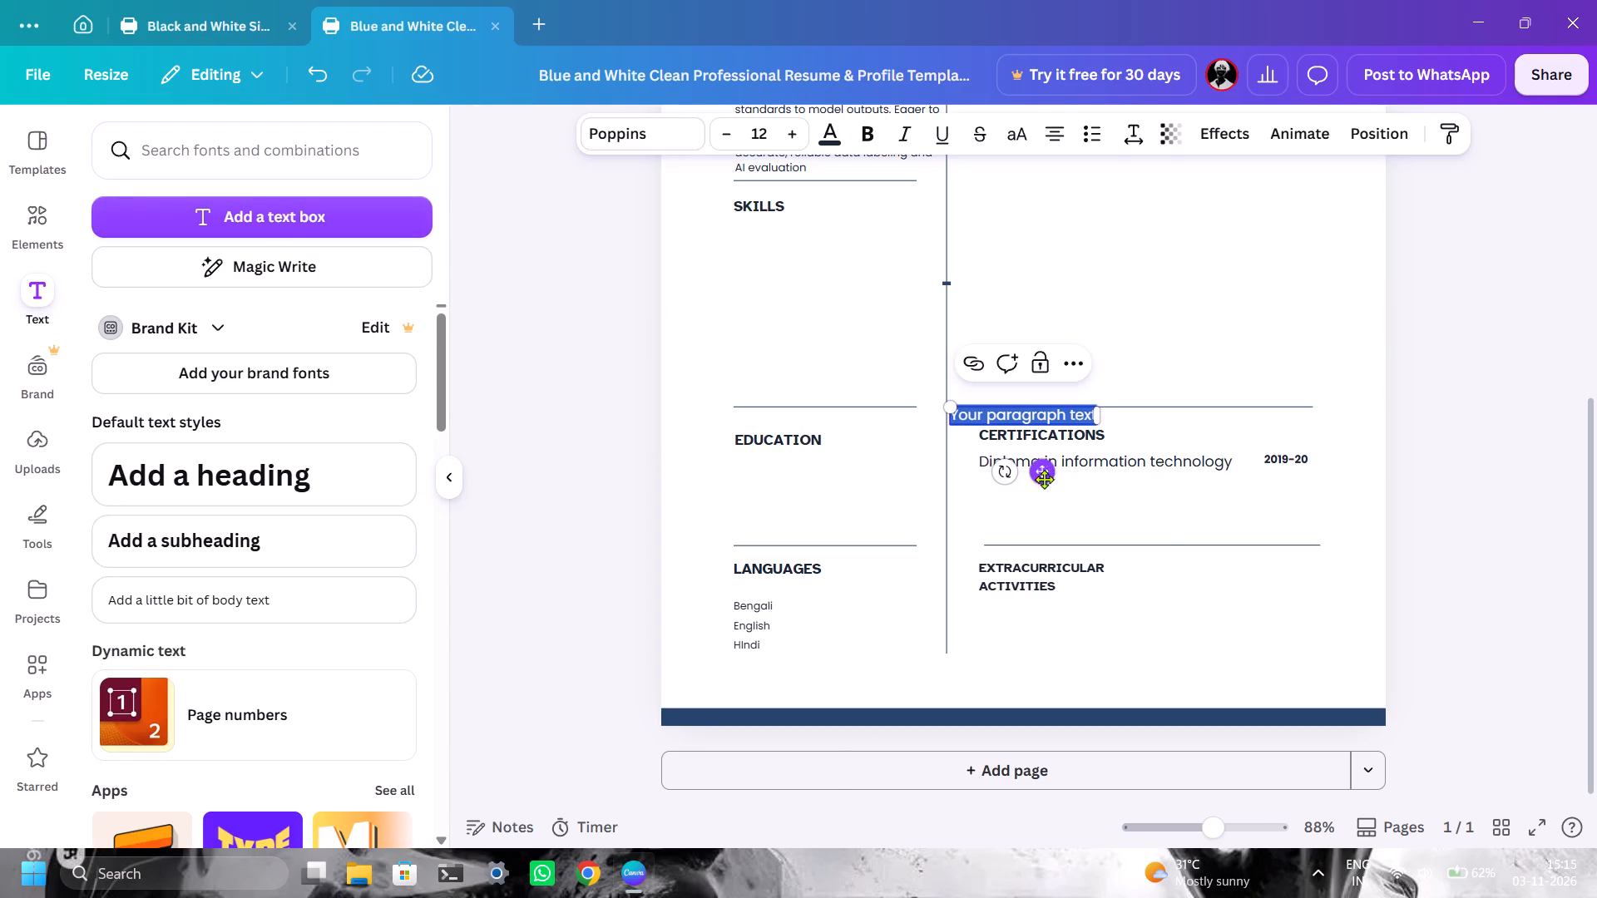
left_click_drag(1044, 479, 832, 530)
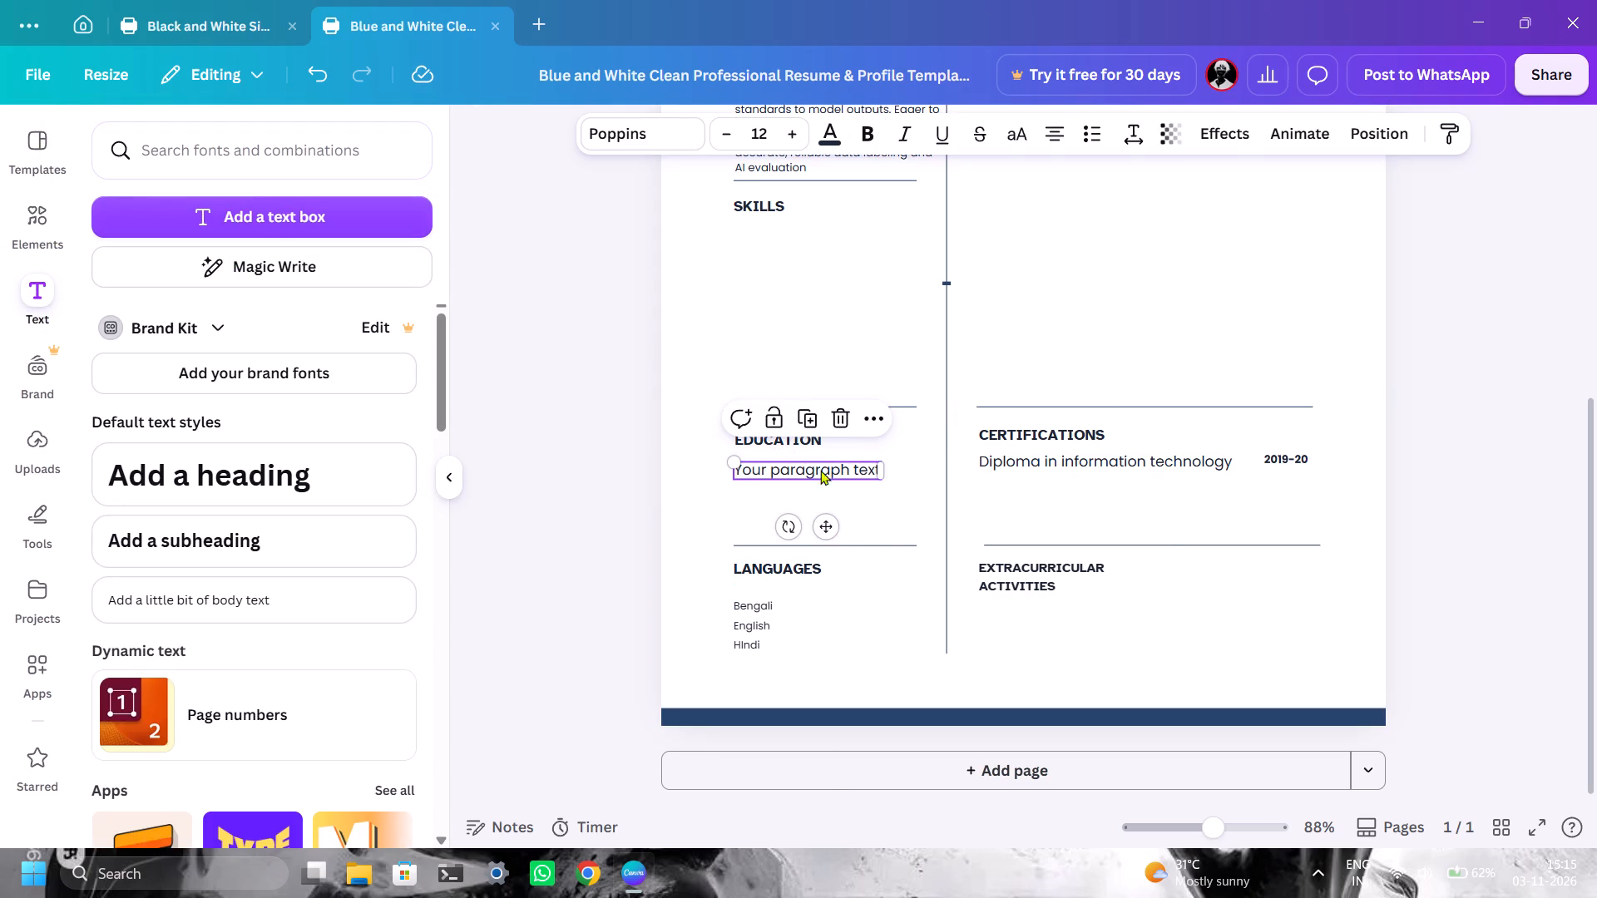
Replace the placeholder text beneath the Education heading with "MS Excel".
double_click(820, 463)
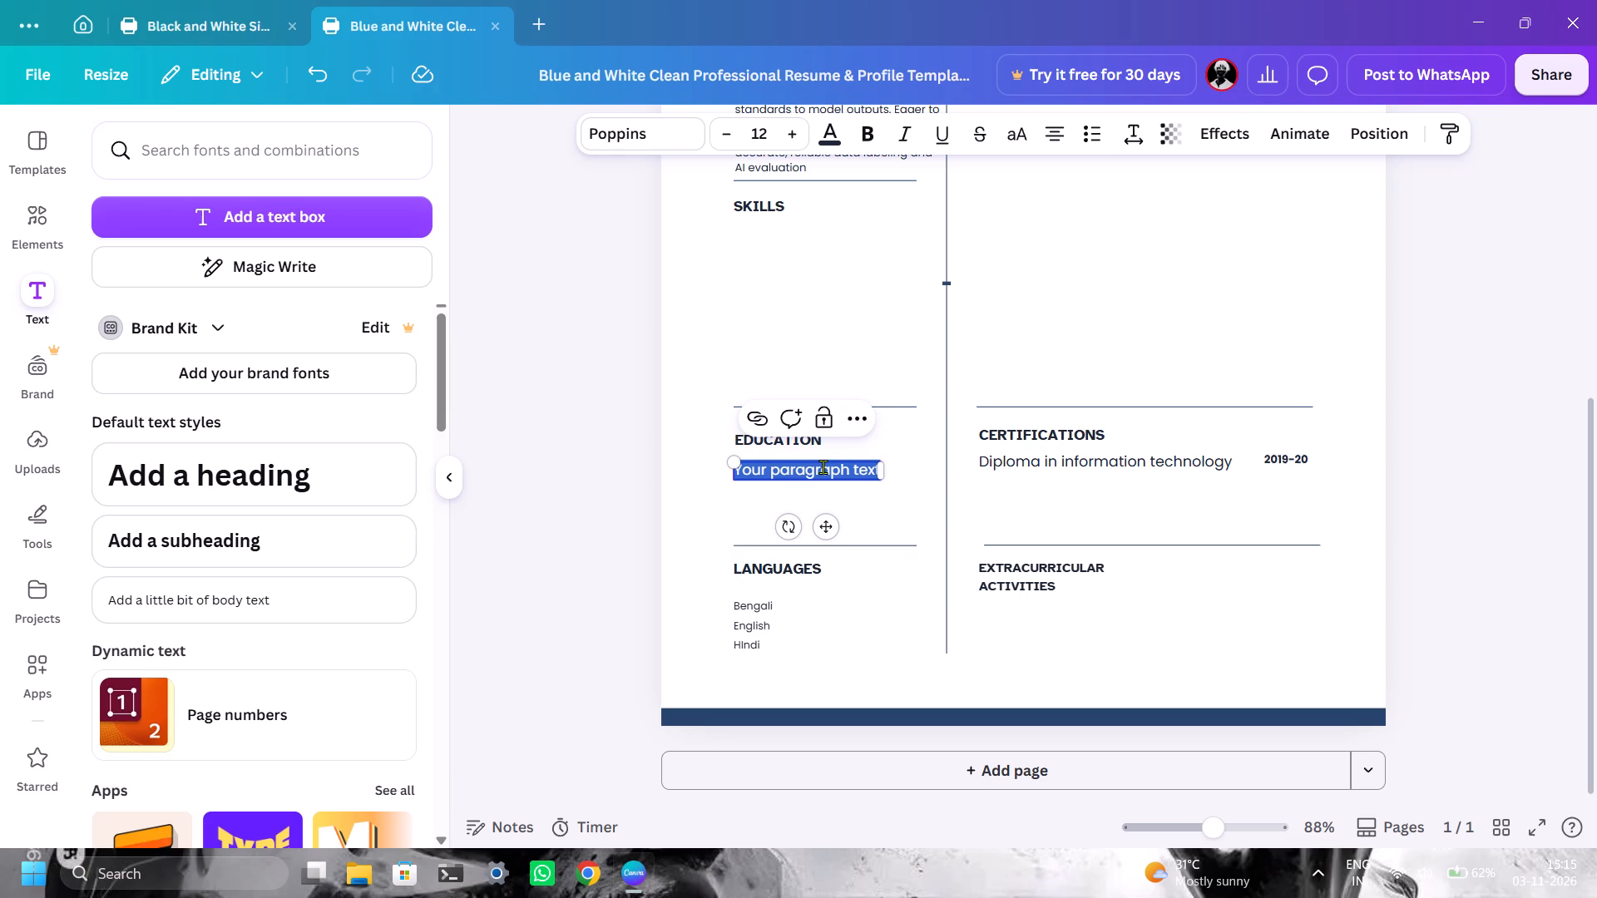
type("MS")
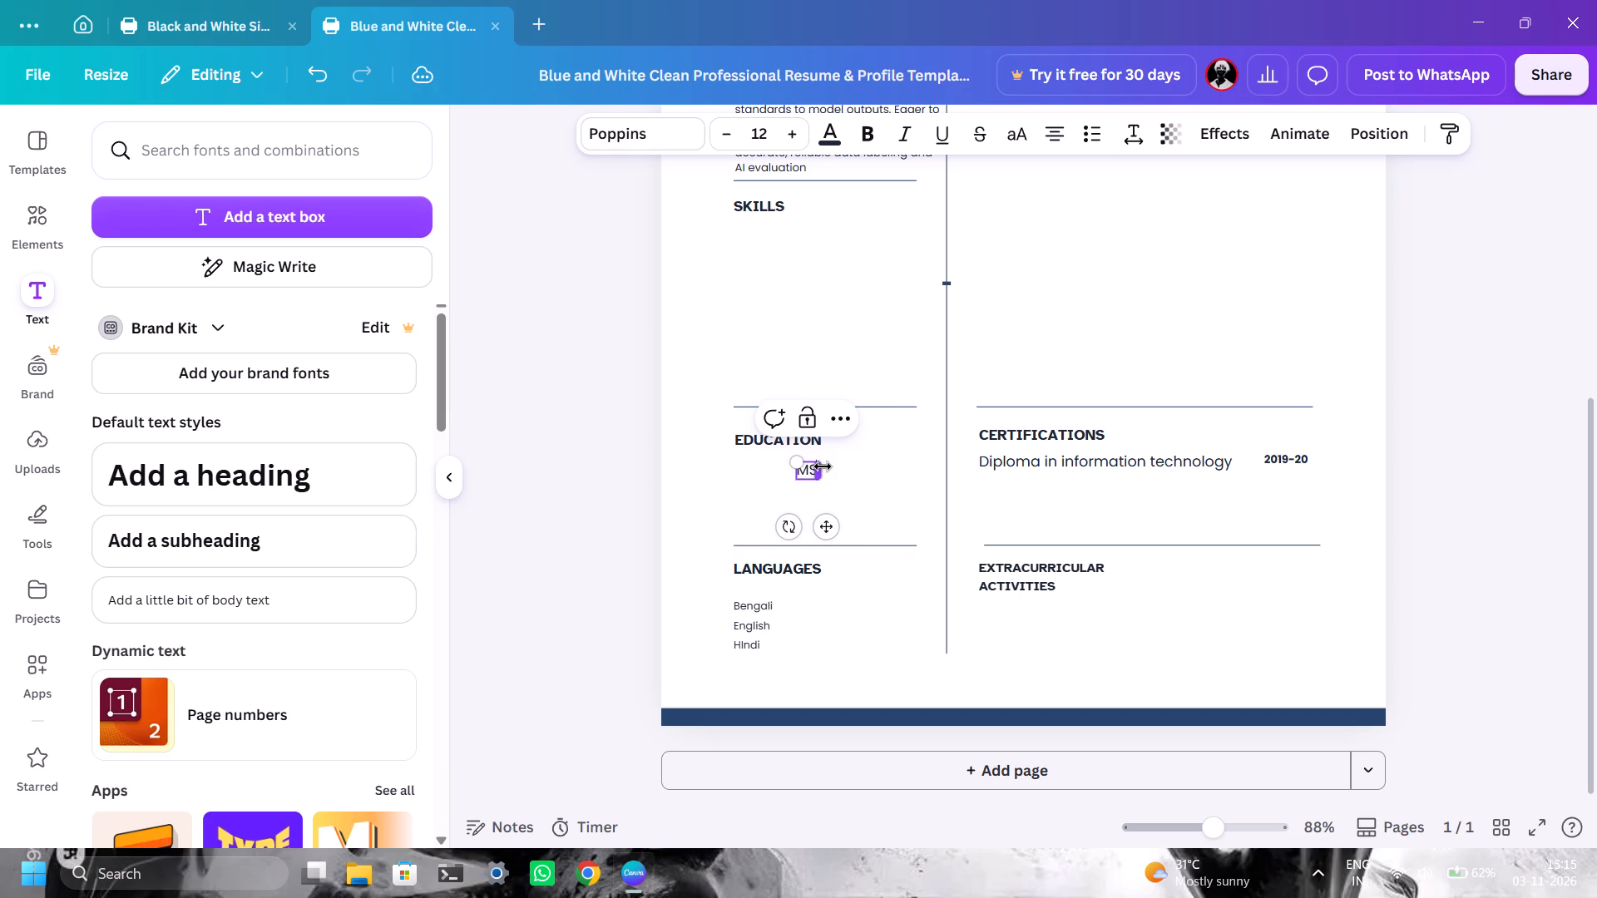
key("space")
type("EX")
key("BackSpace")
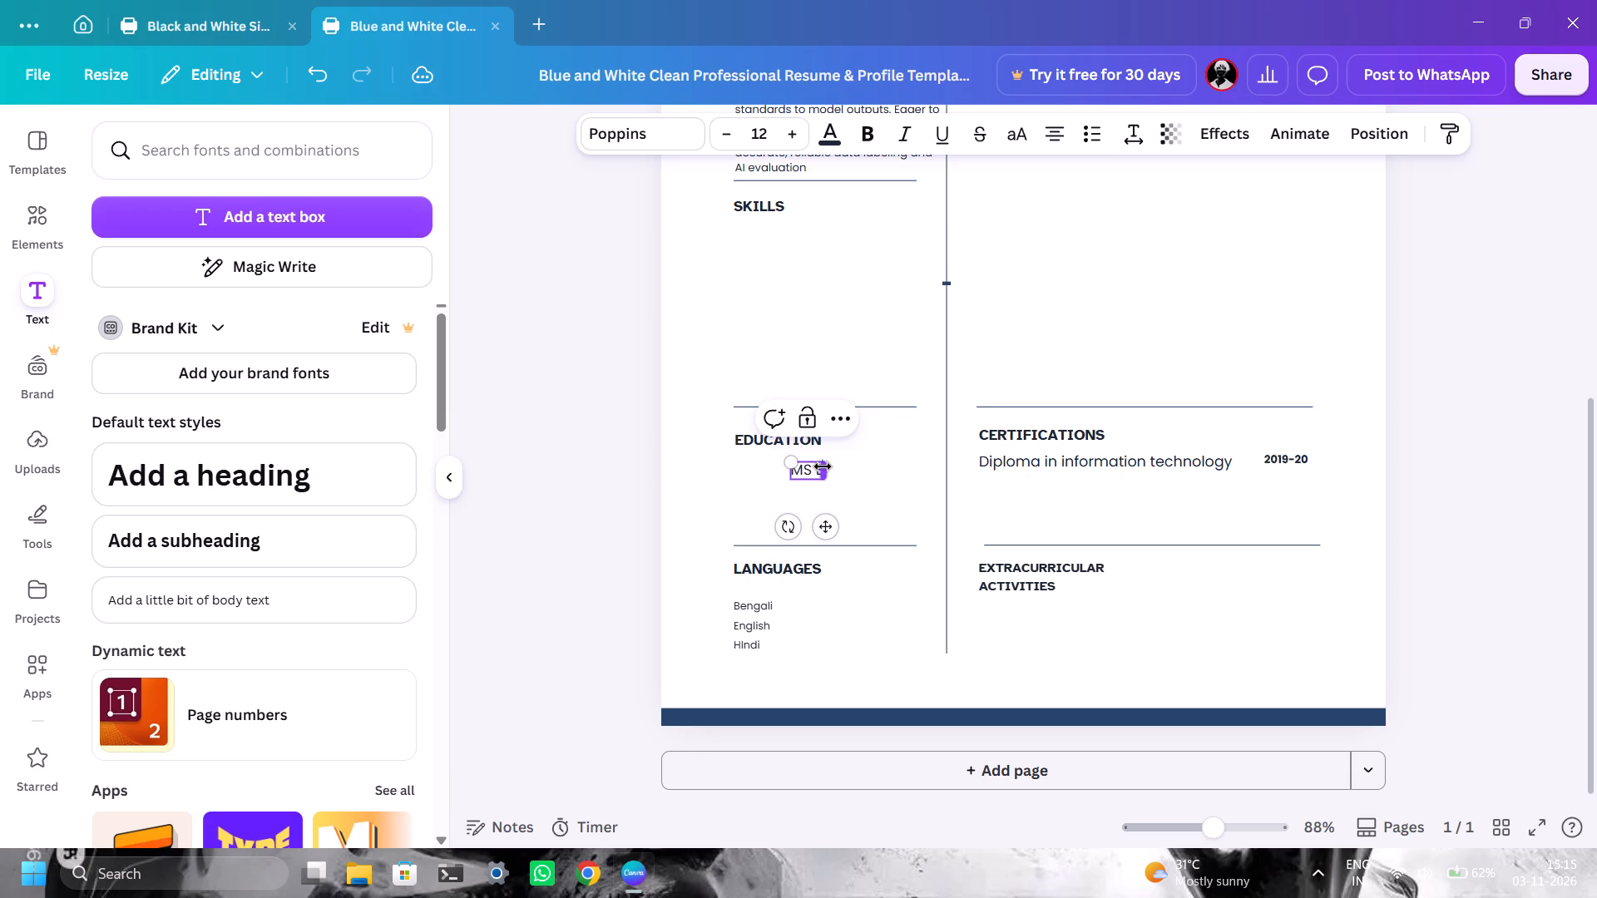
type("xcel")
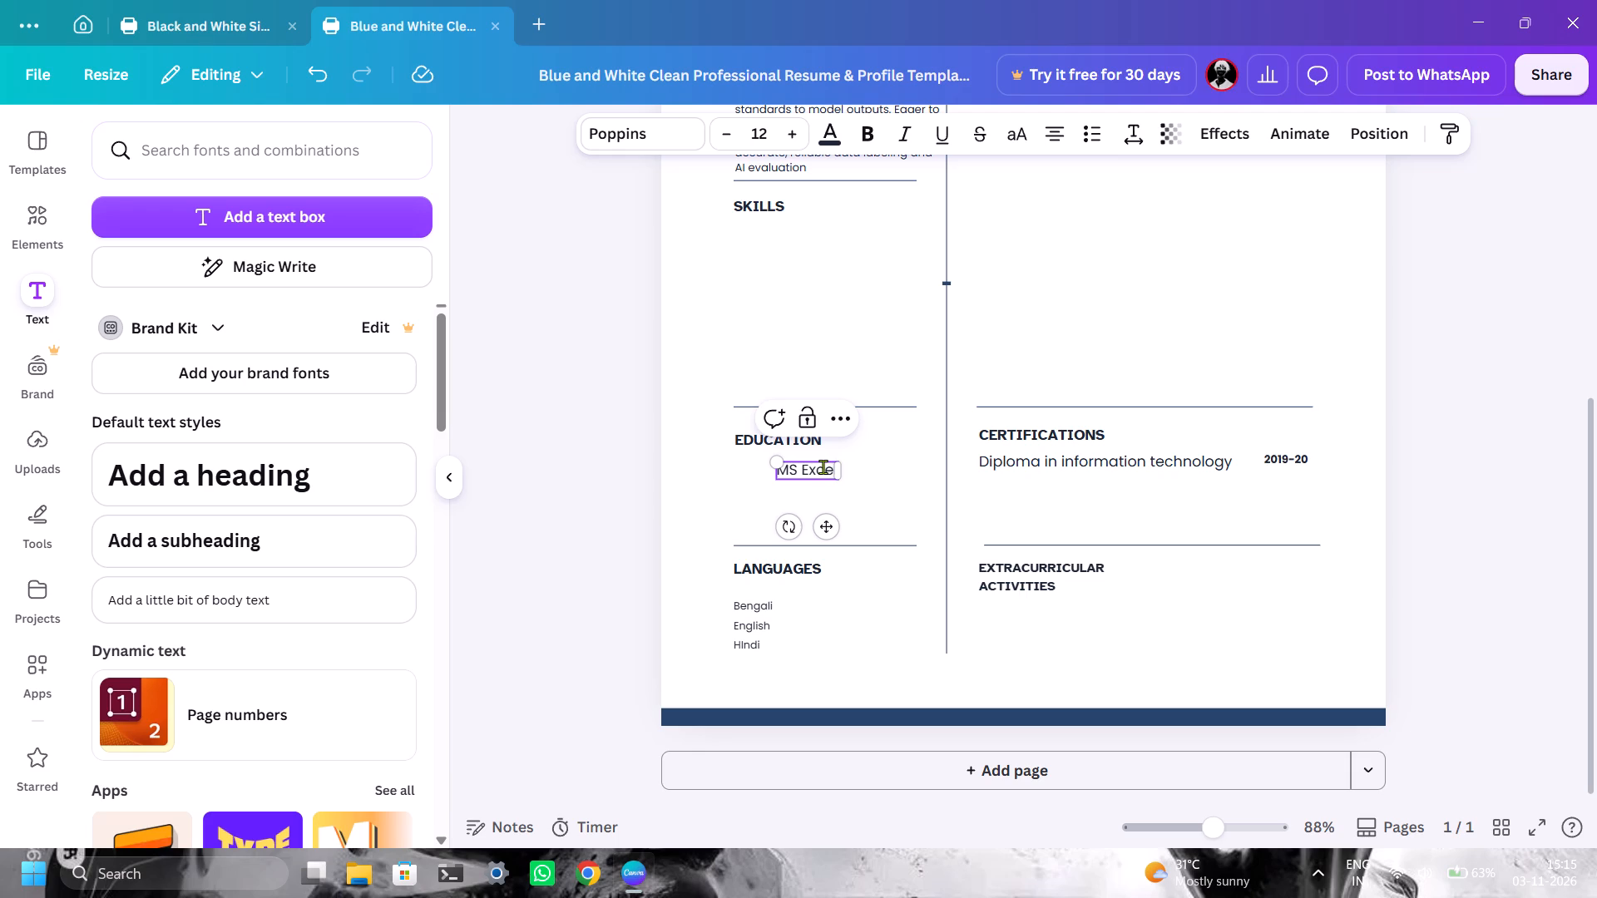
Widen the "MS Excel" text box and scale its text to a font size of about 10.8.
left_click_drag(843, 470, 897, 472)
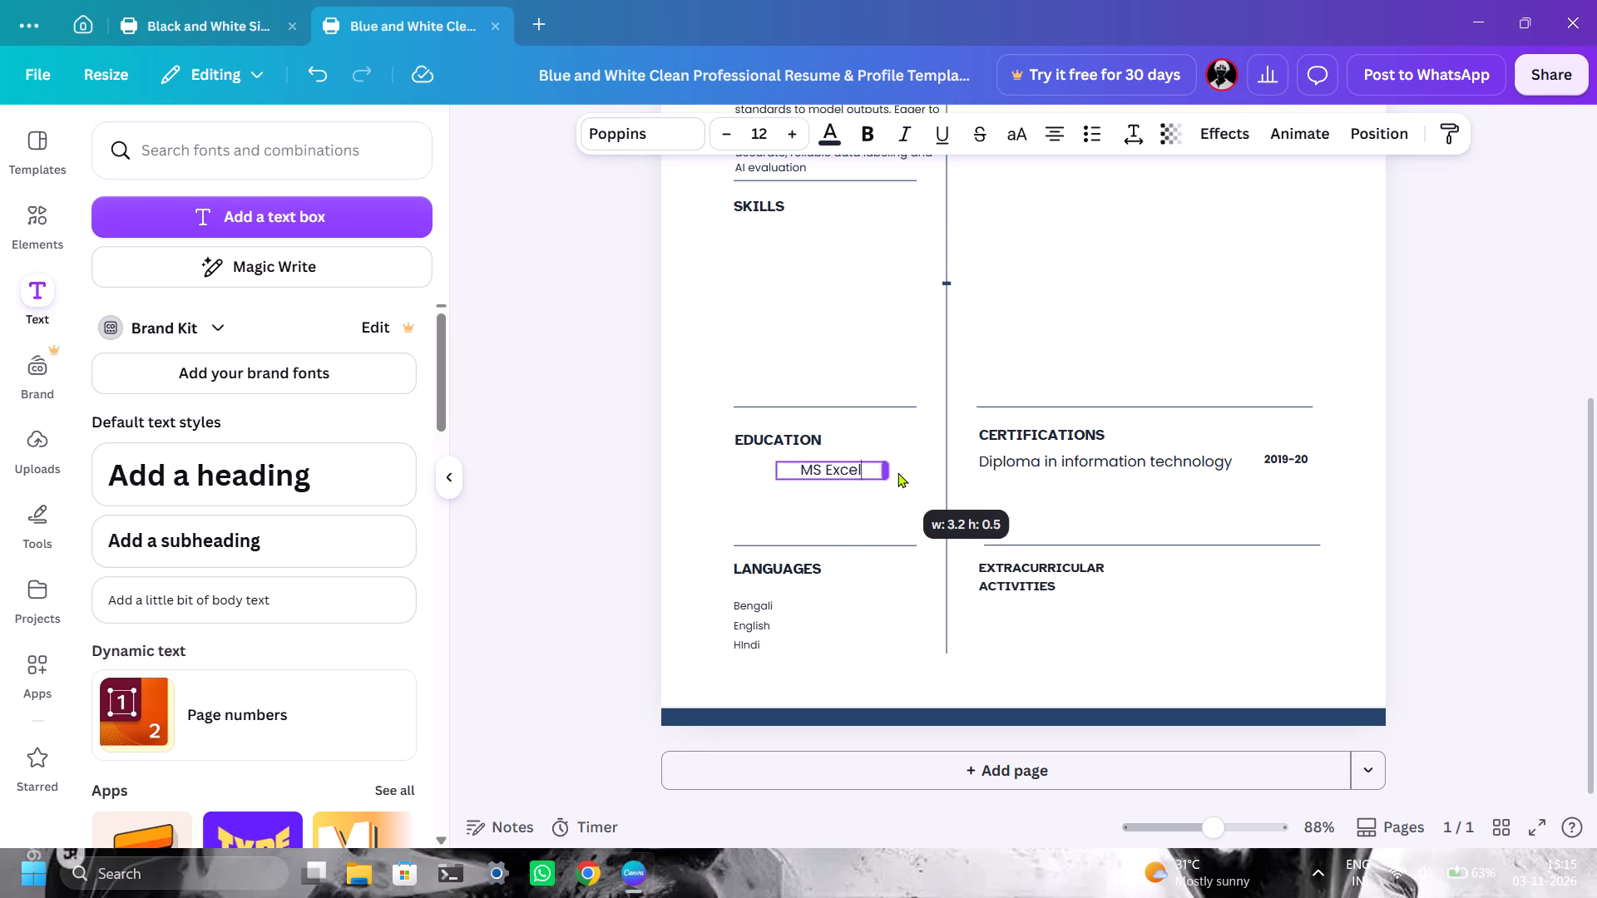
left_click_drag(897, 472, 892, 474)
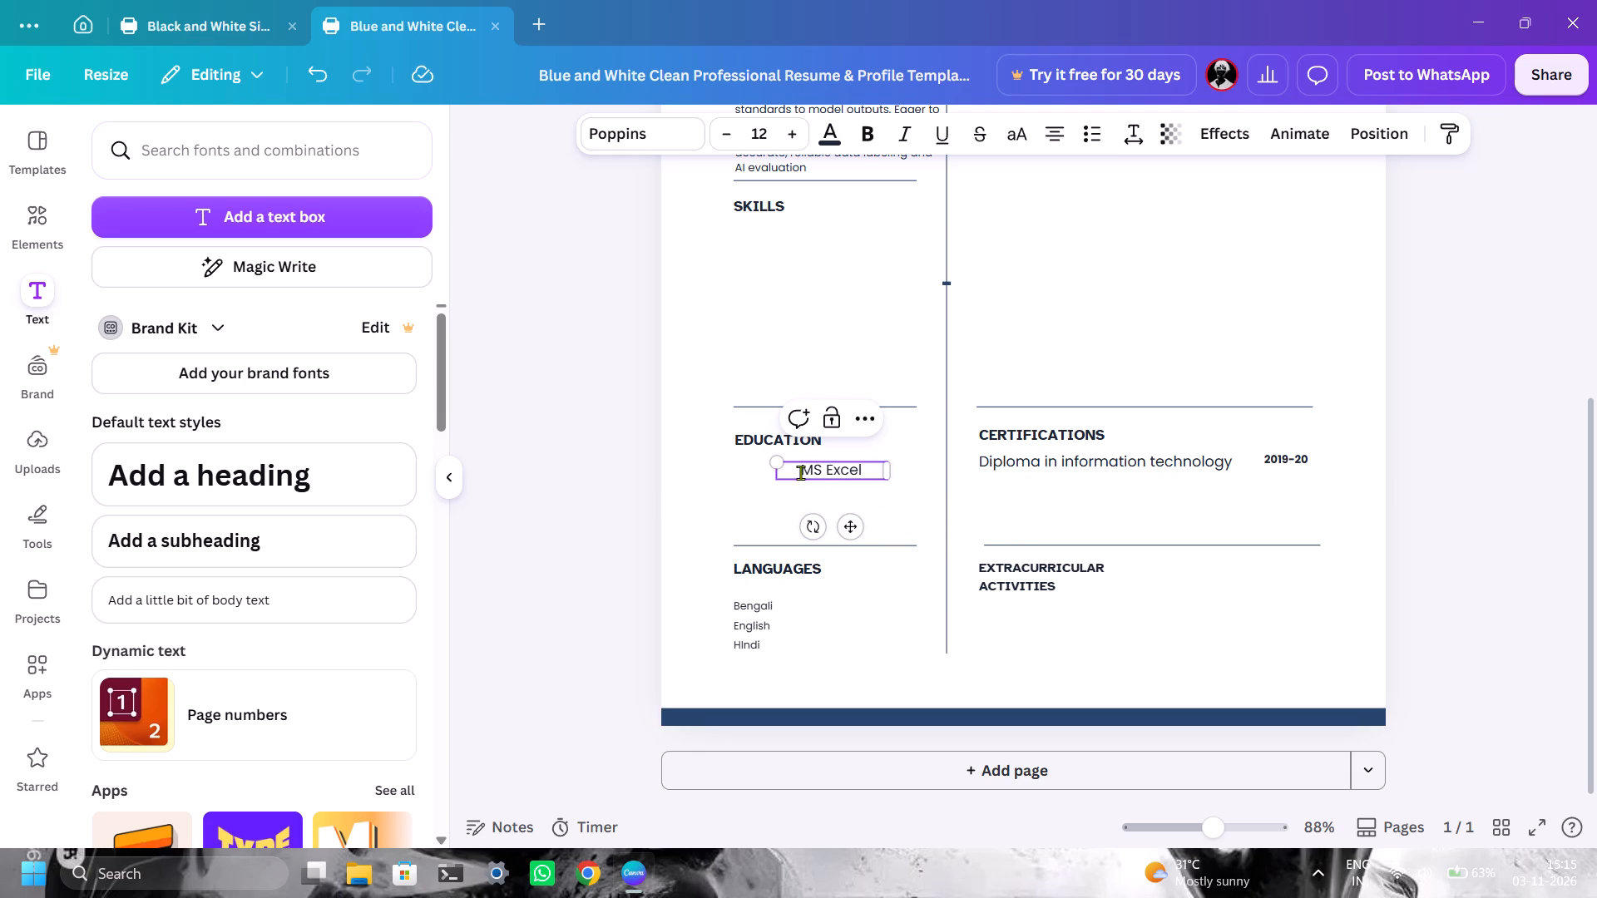
left_click_drag(768, 458, 714, 375)
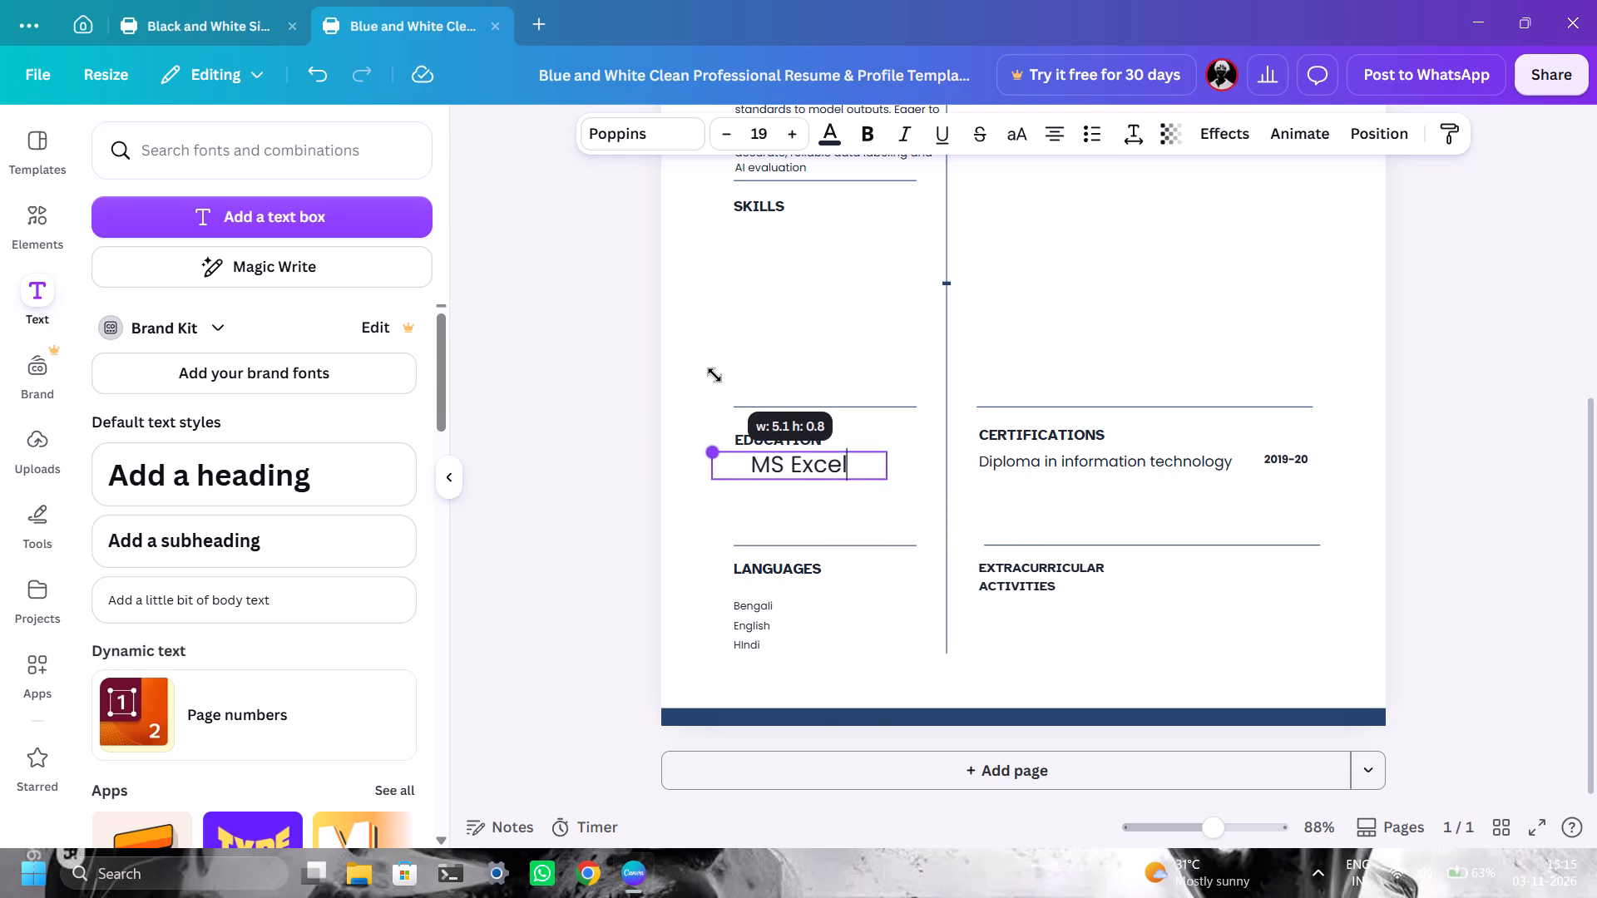
left_click_drag(714, 375, 775, 448)
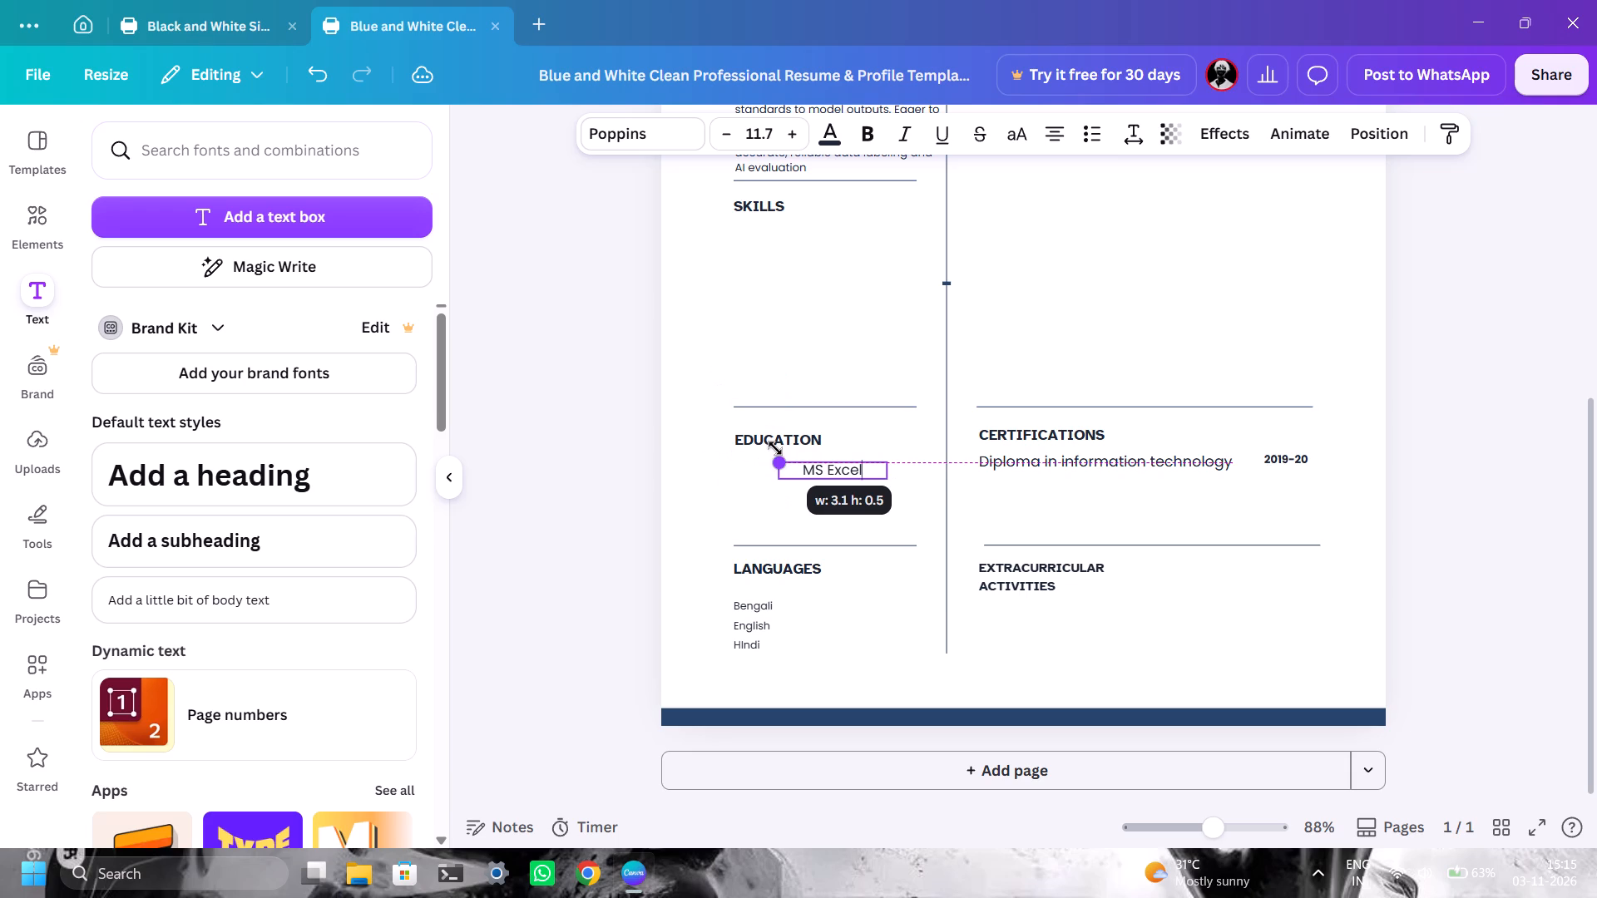
left_click_drag(775, 448, 777, 448)
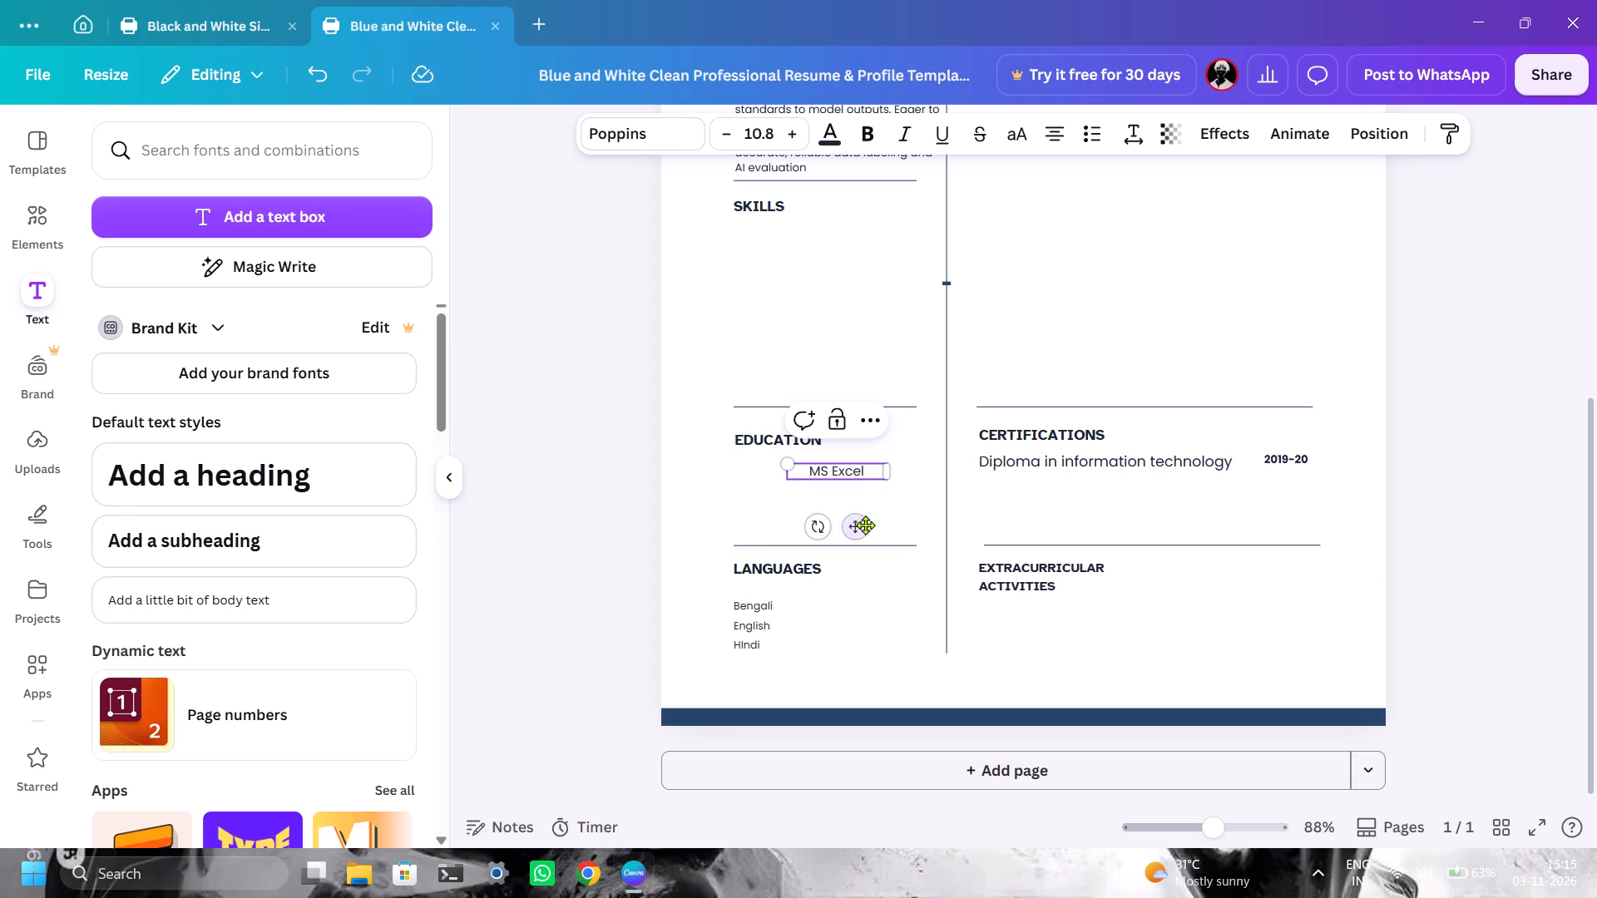
Add the lines "MS word" and "Powewrpoint" below "MS Excel" in the list, leaving no empty line at the end.
key("Return")
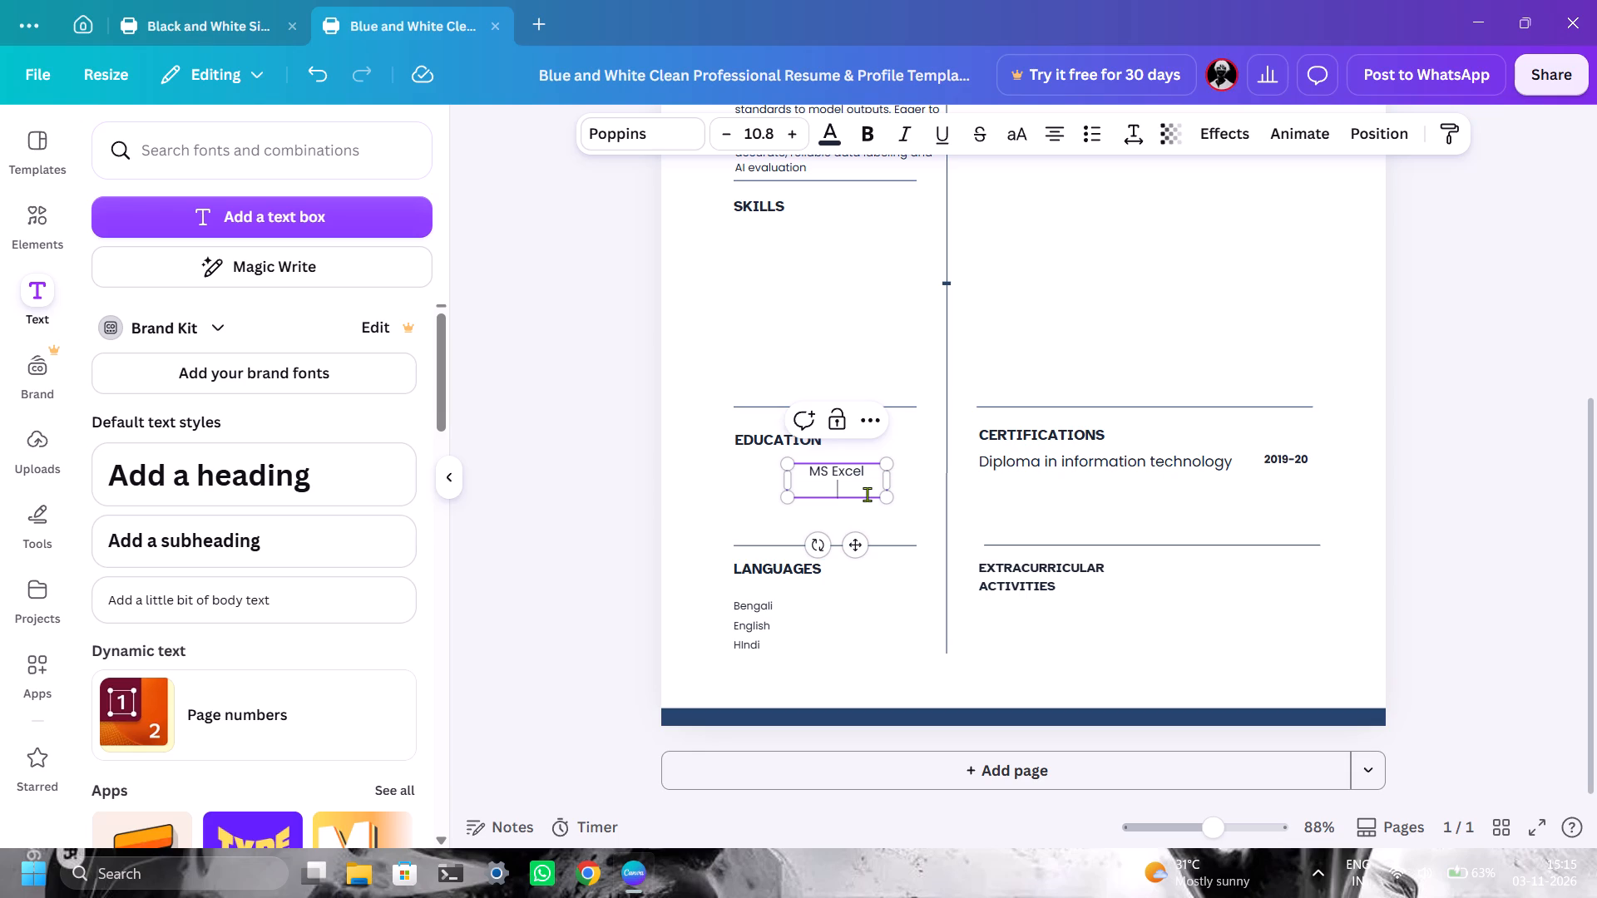
type("MS")
key("space")
type("word")
key("Return")
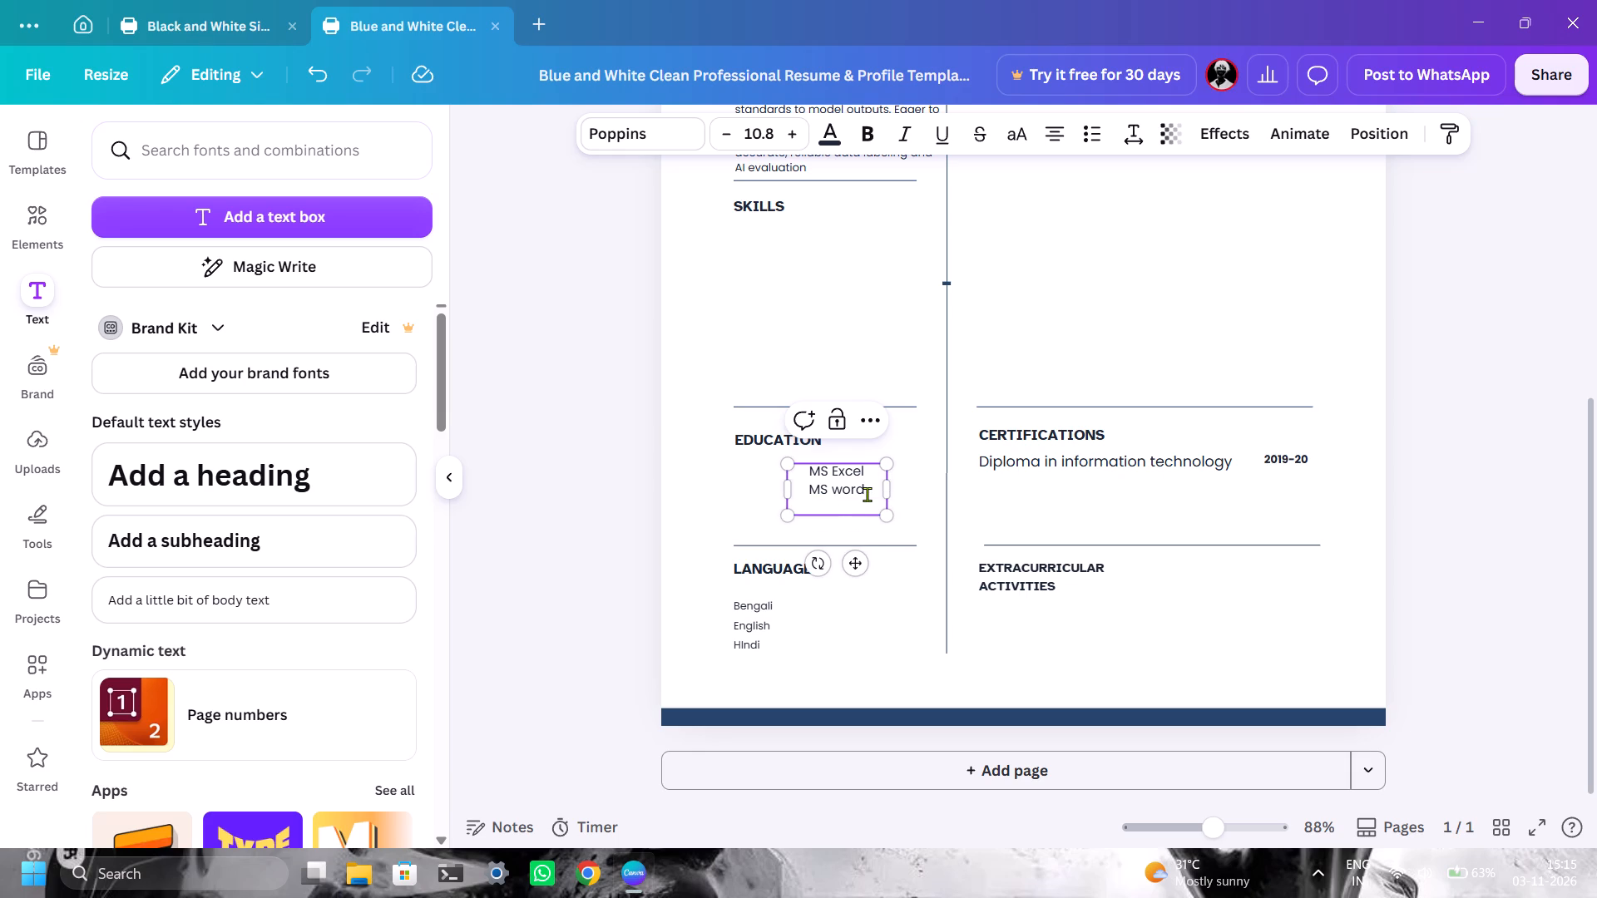
type("Powewr")
type("point")
key("Return")
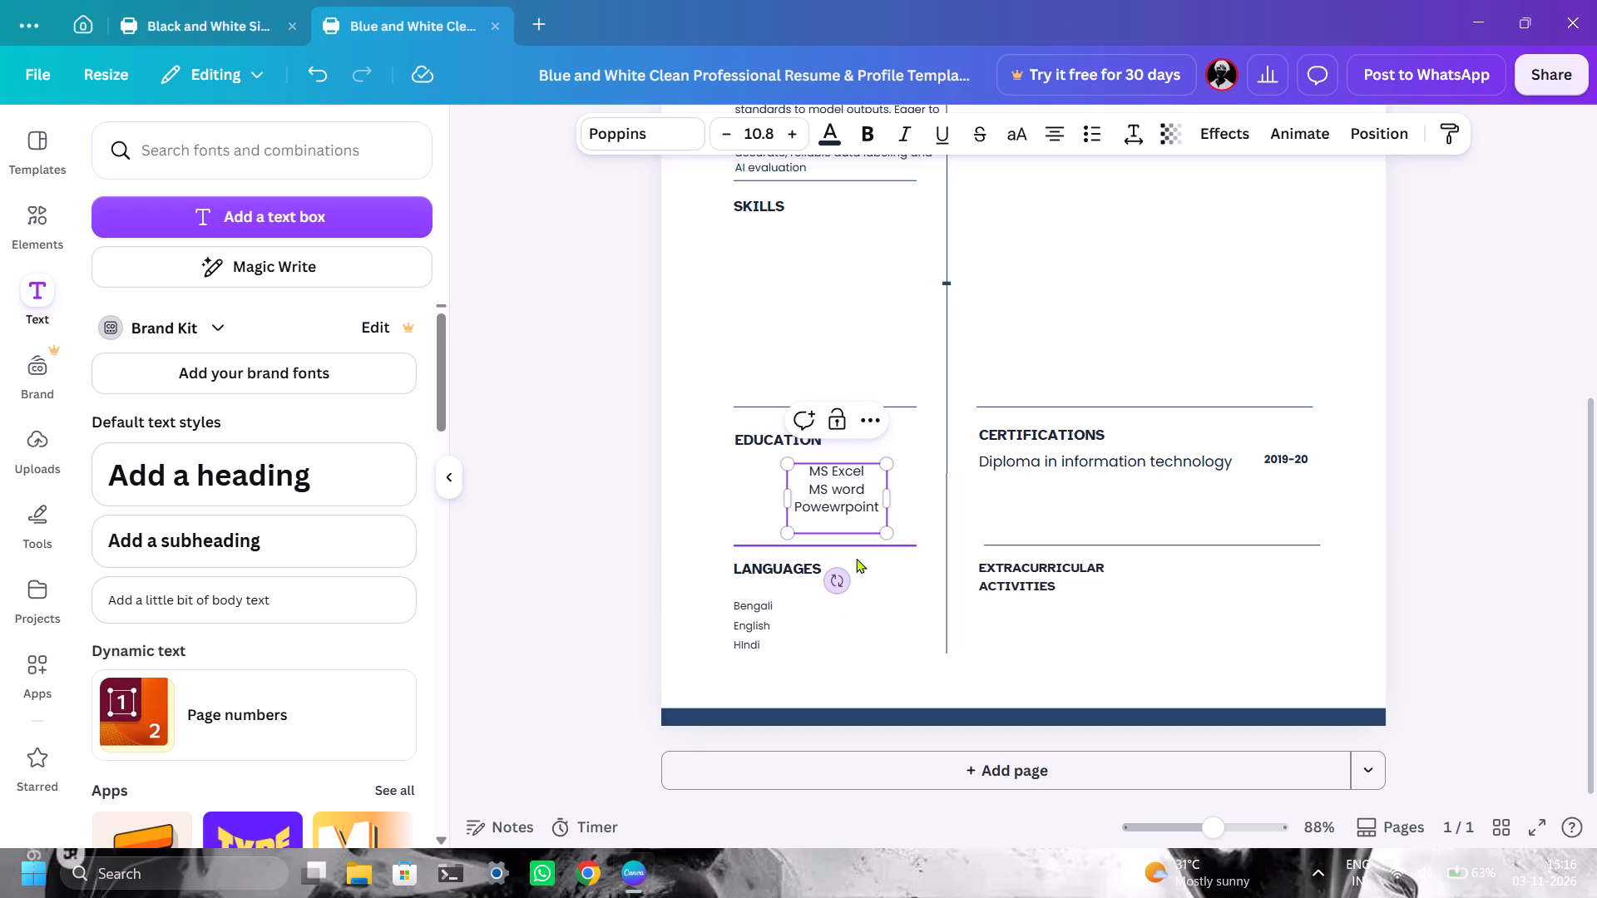
left_click(865, 516)
left_click(902, 616)
left_click(861, 501)
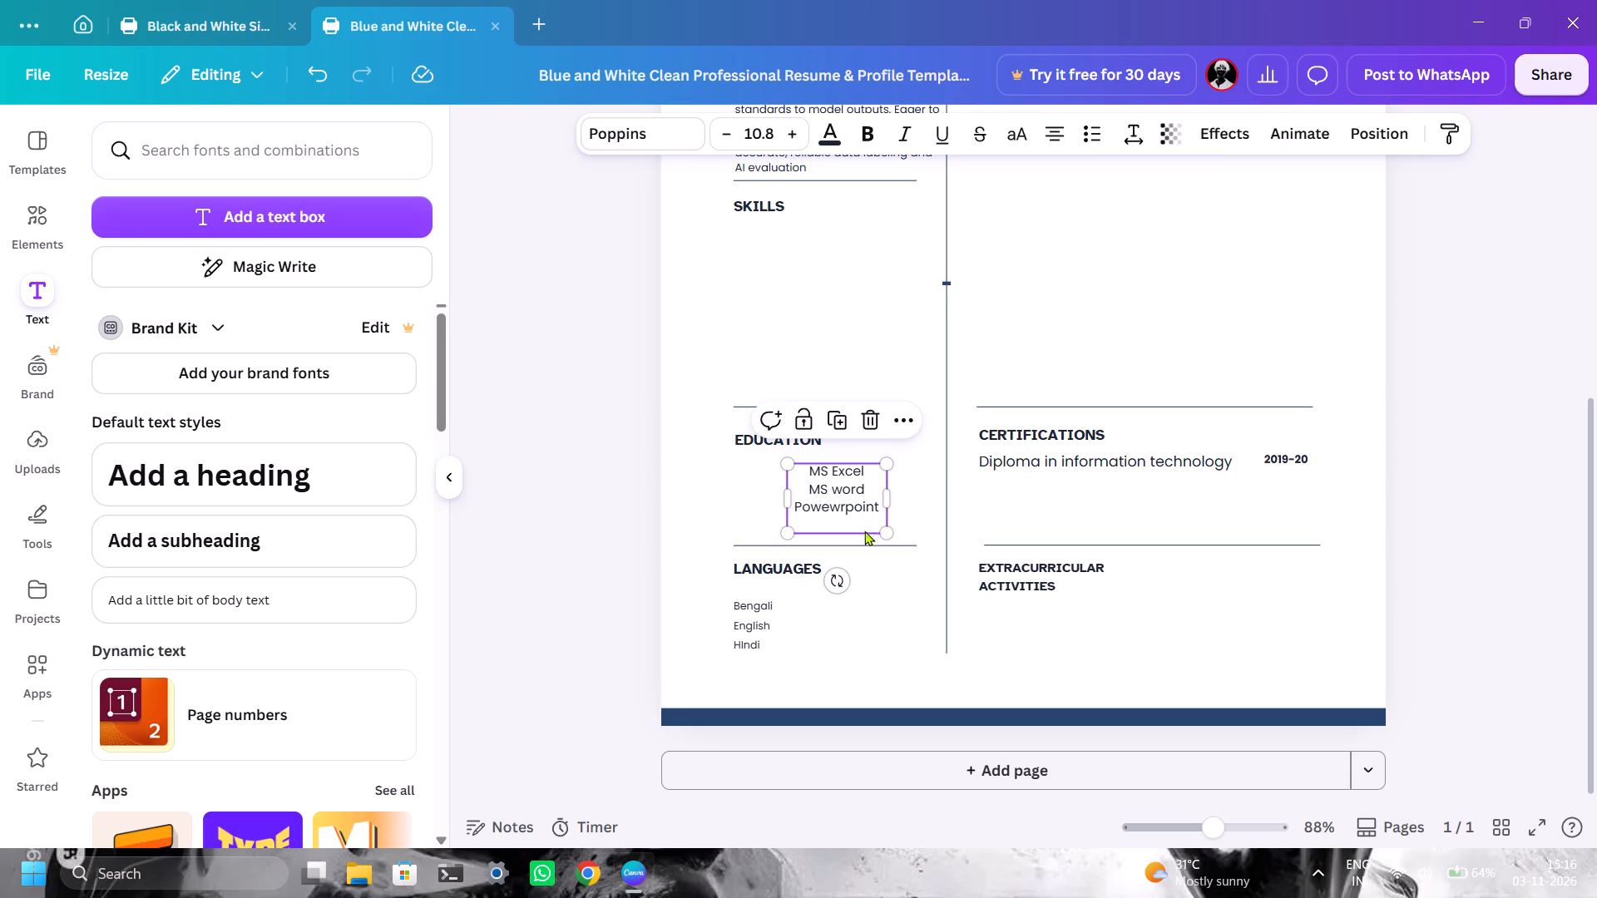
left_click(853, 525)
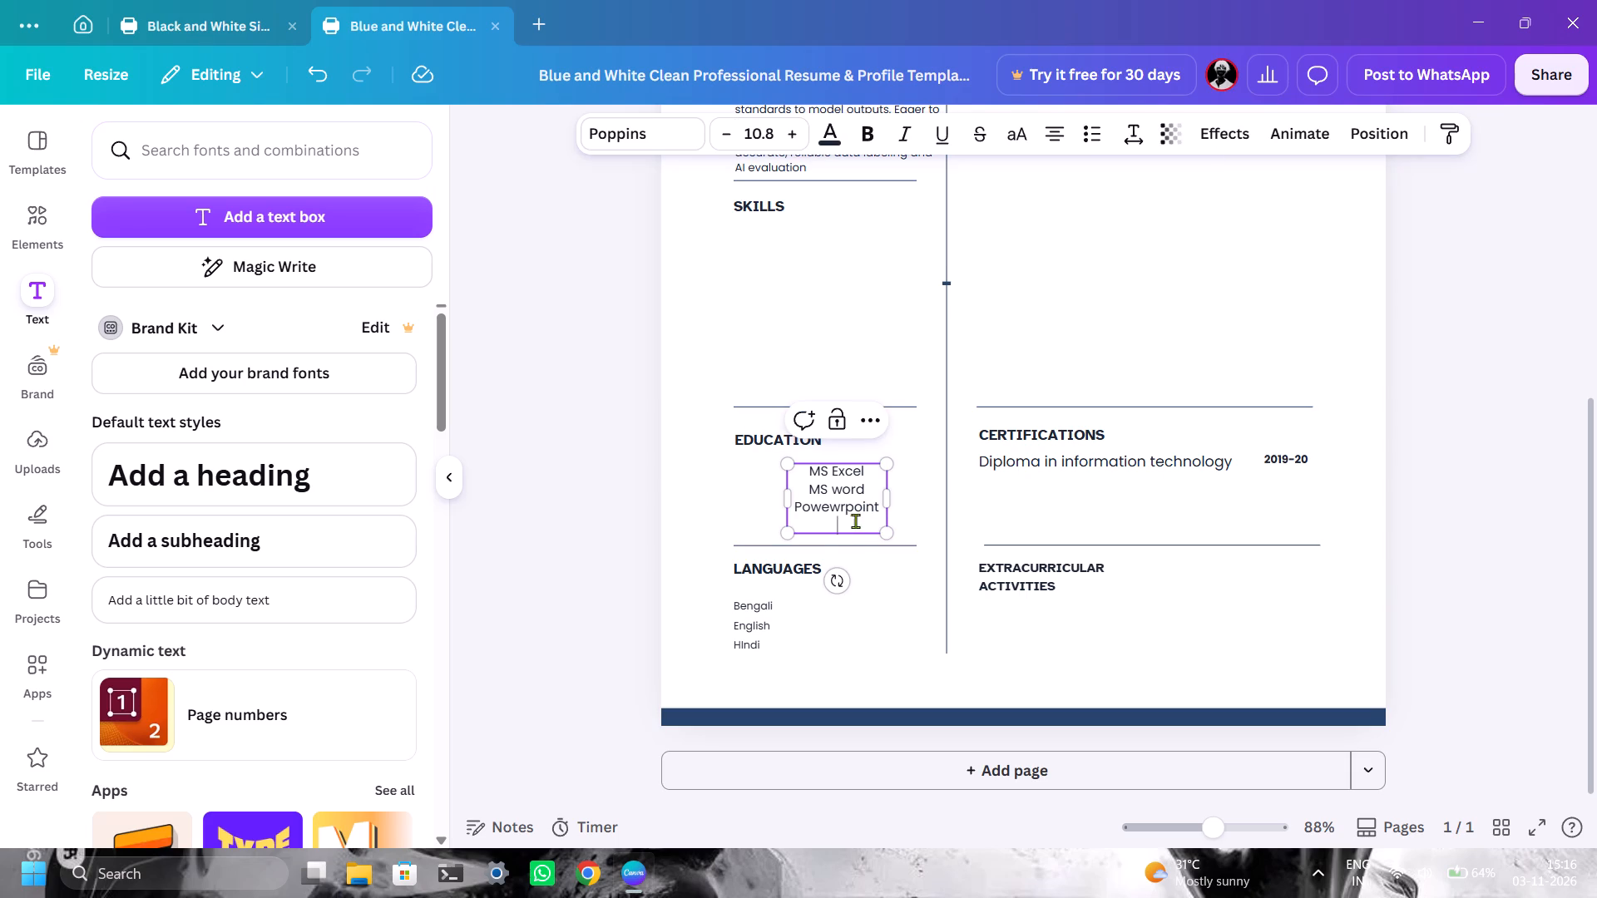
key("BackSpace")
Move the skills list flush with the starting edge of the Education heading and left-align its text.
left_click_drag(860, 565, 820, 563)
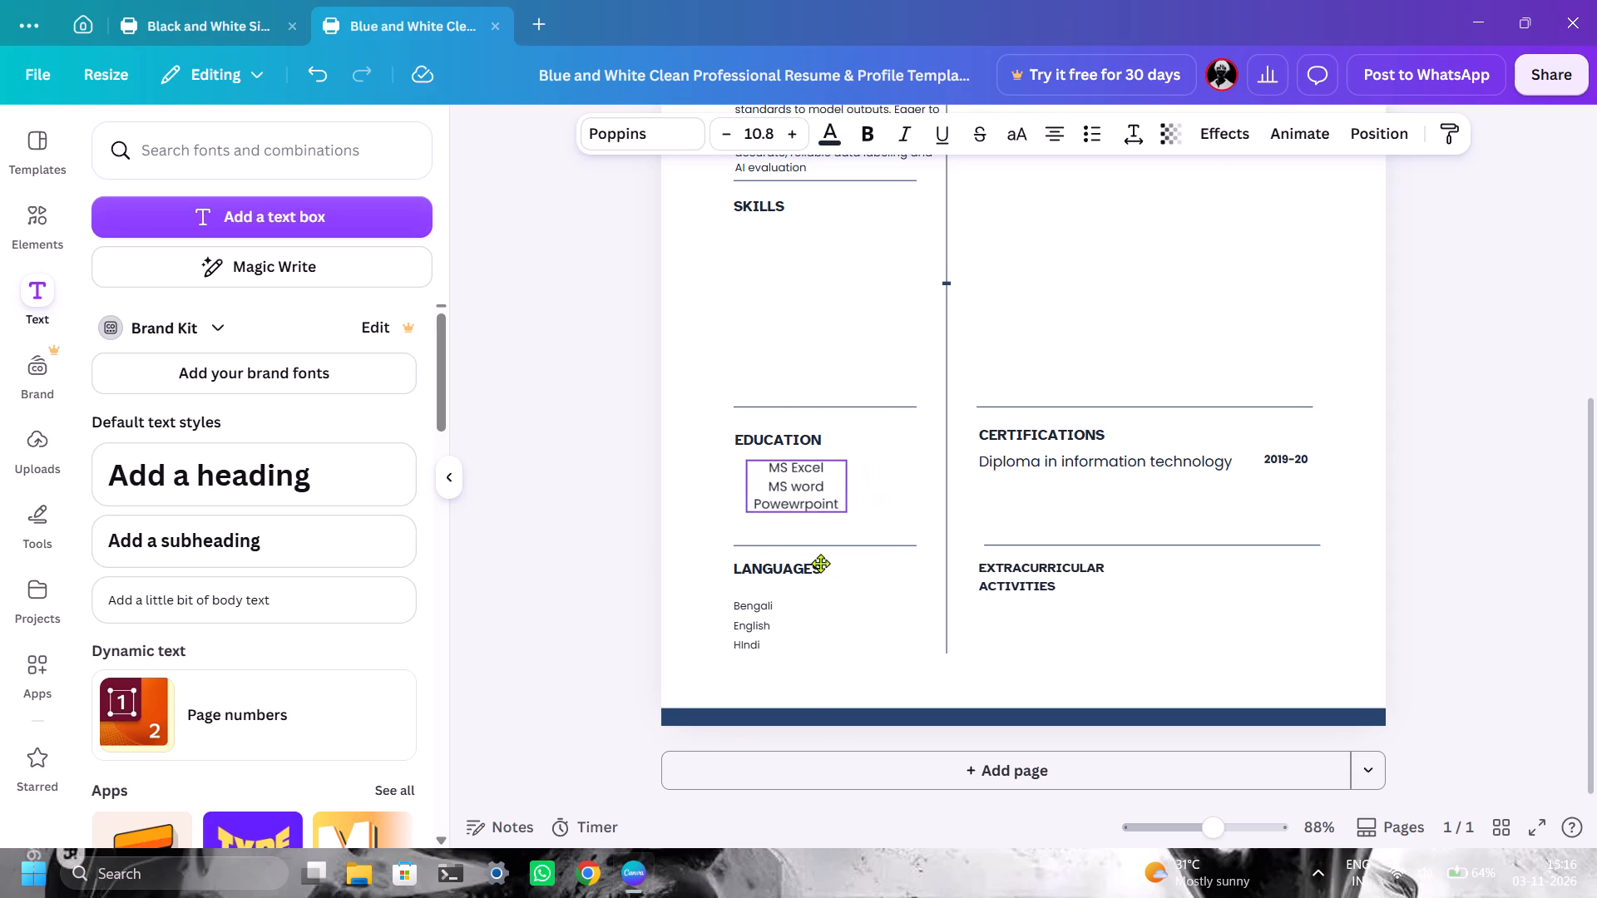
left_click_drag(820, 563, 808, 562)
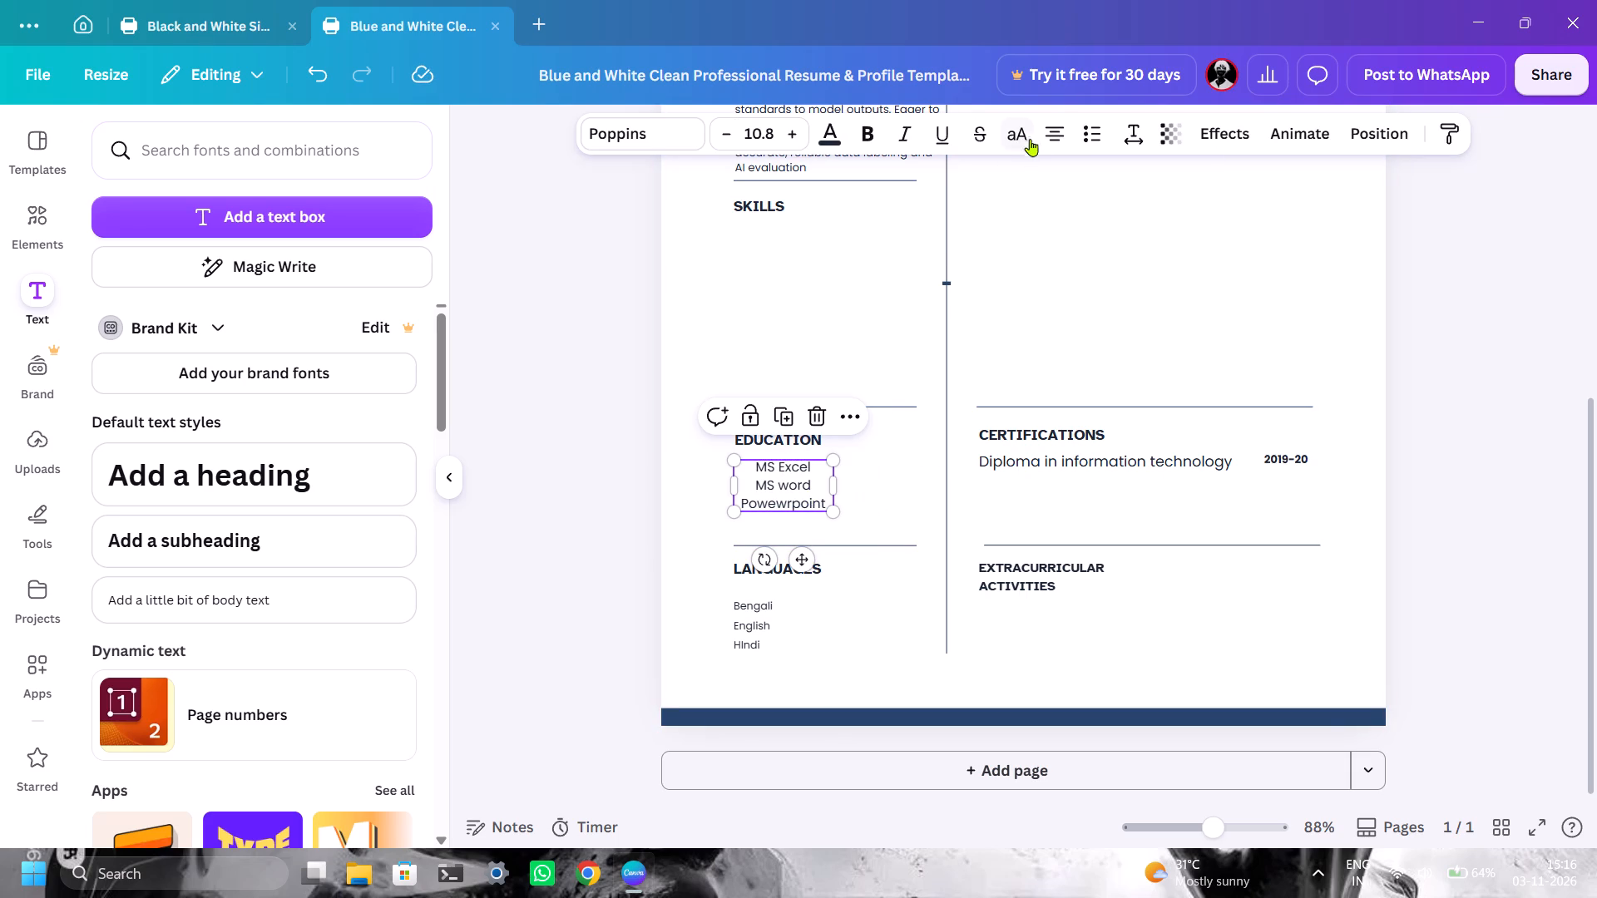
left_click(1055, 125)
left_click(883, 482)
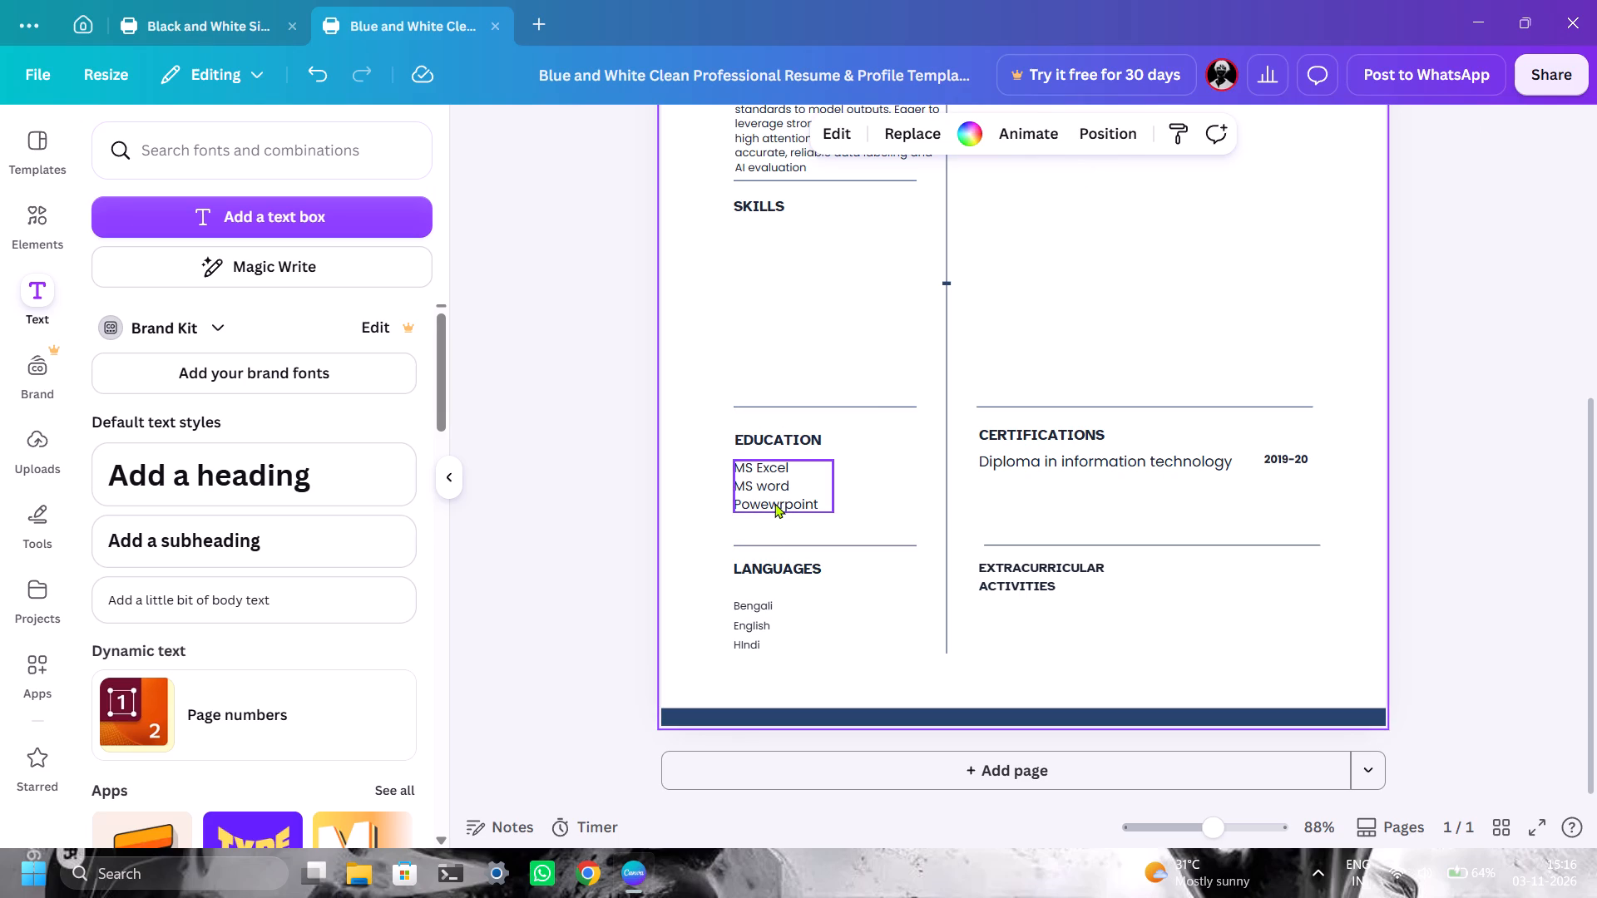
Shift the Education heading slightly up and inward, and line the skills list up closely beneath it.
left_click(781, 437)
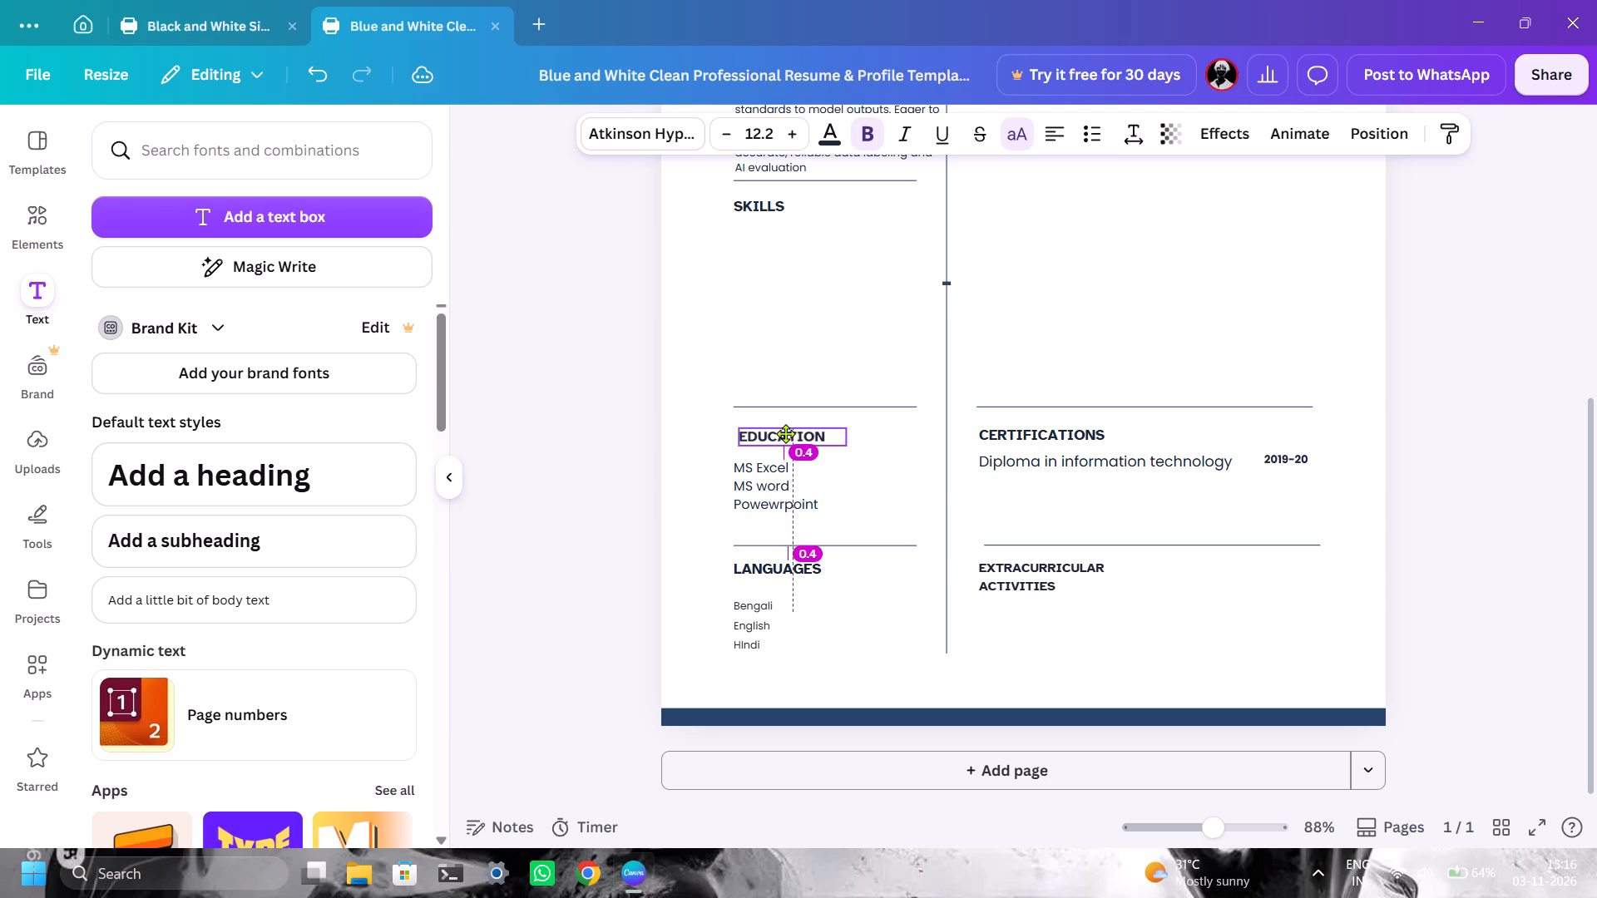
left_click(947, 454)
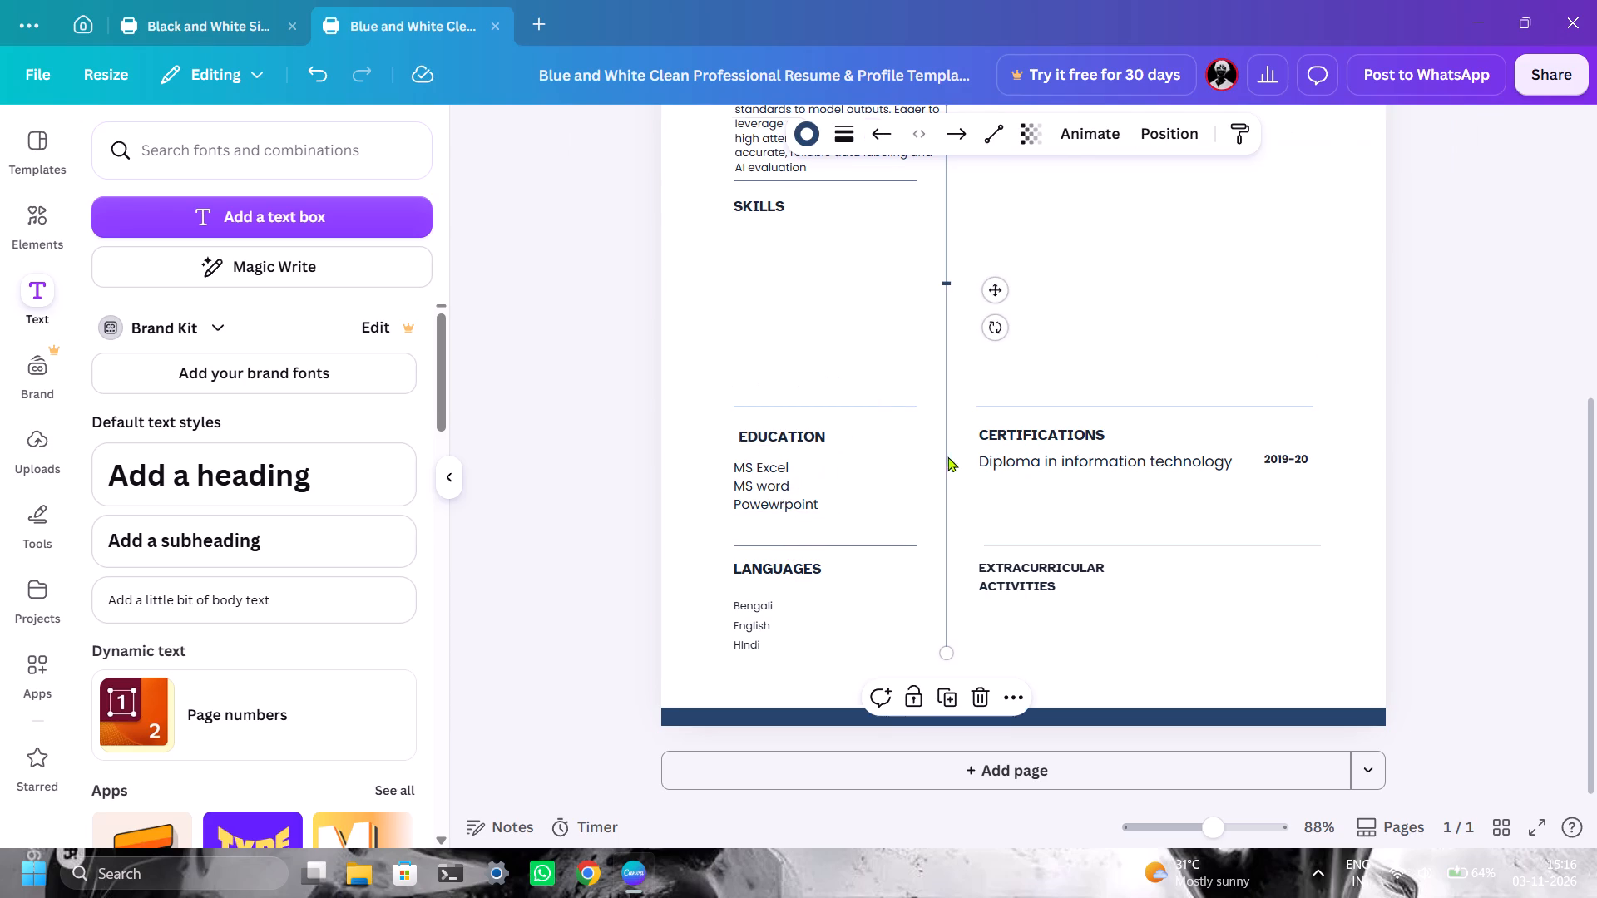
left_click_drag(781, 496, 786, 487)
Add the line "communication" to the skills list and widen the text box so the word fits on one line.
left_click(824, 489)
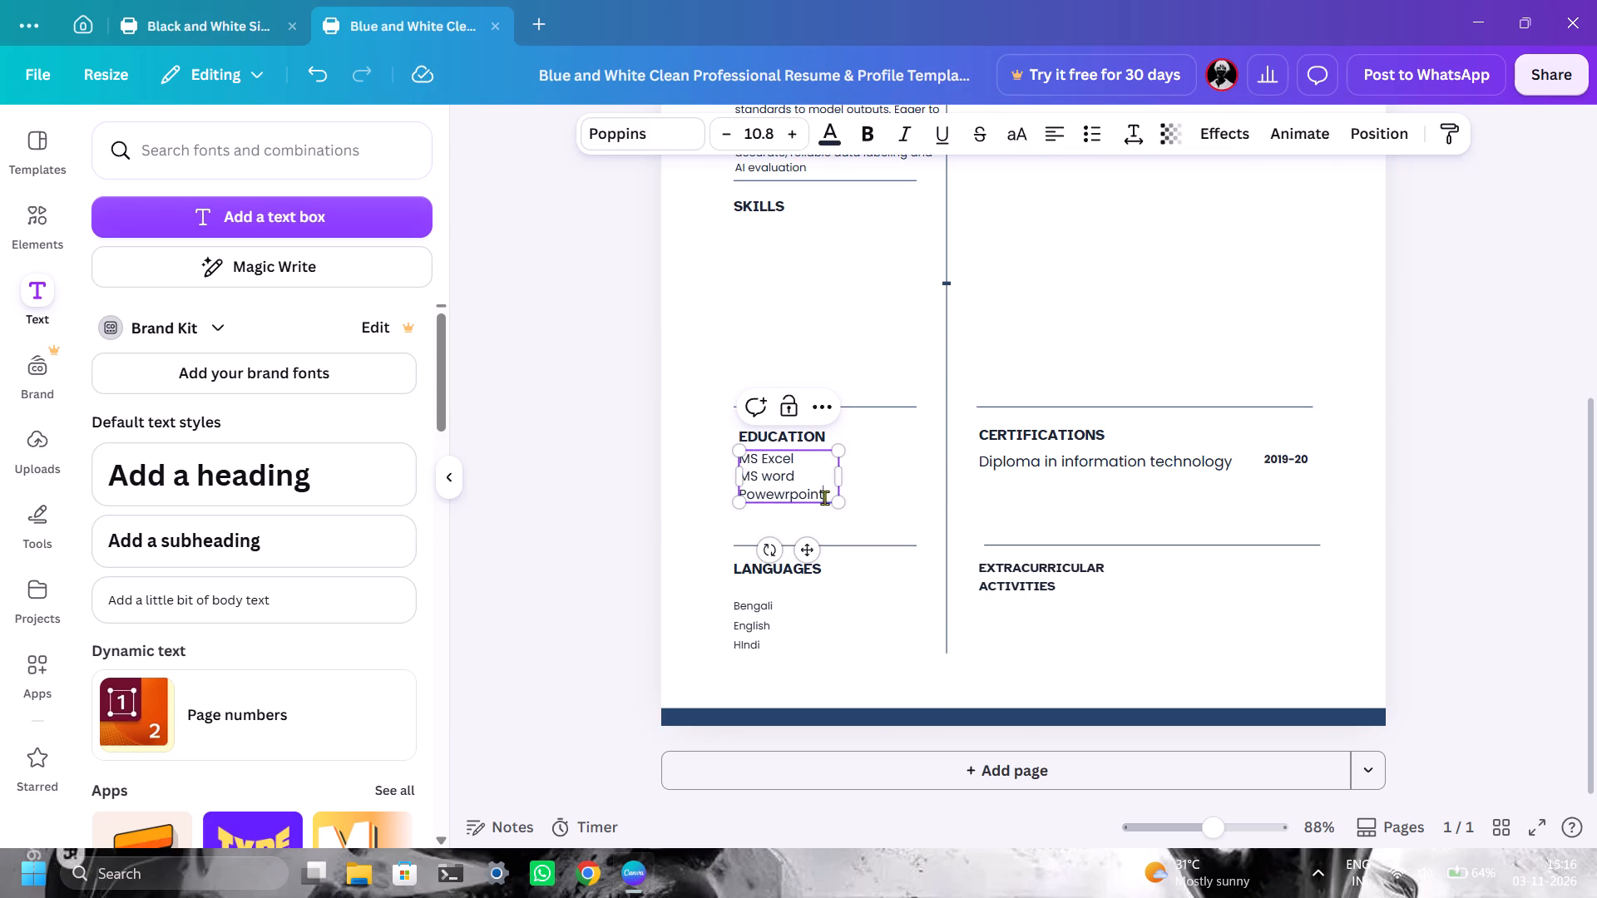
key("Return")
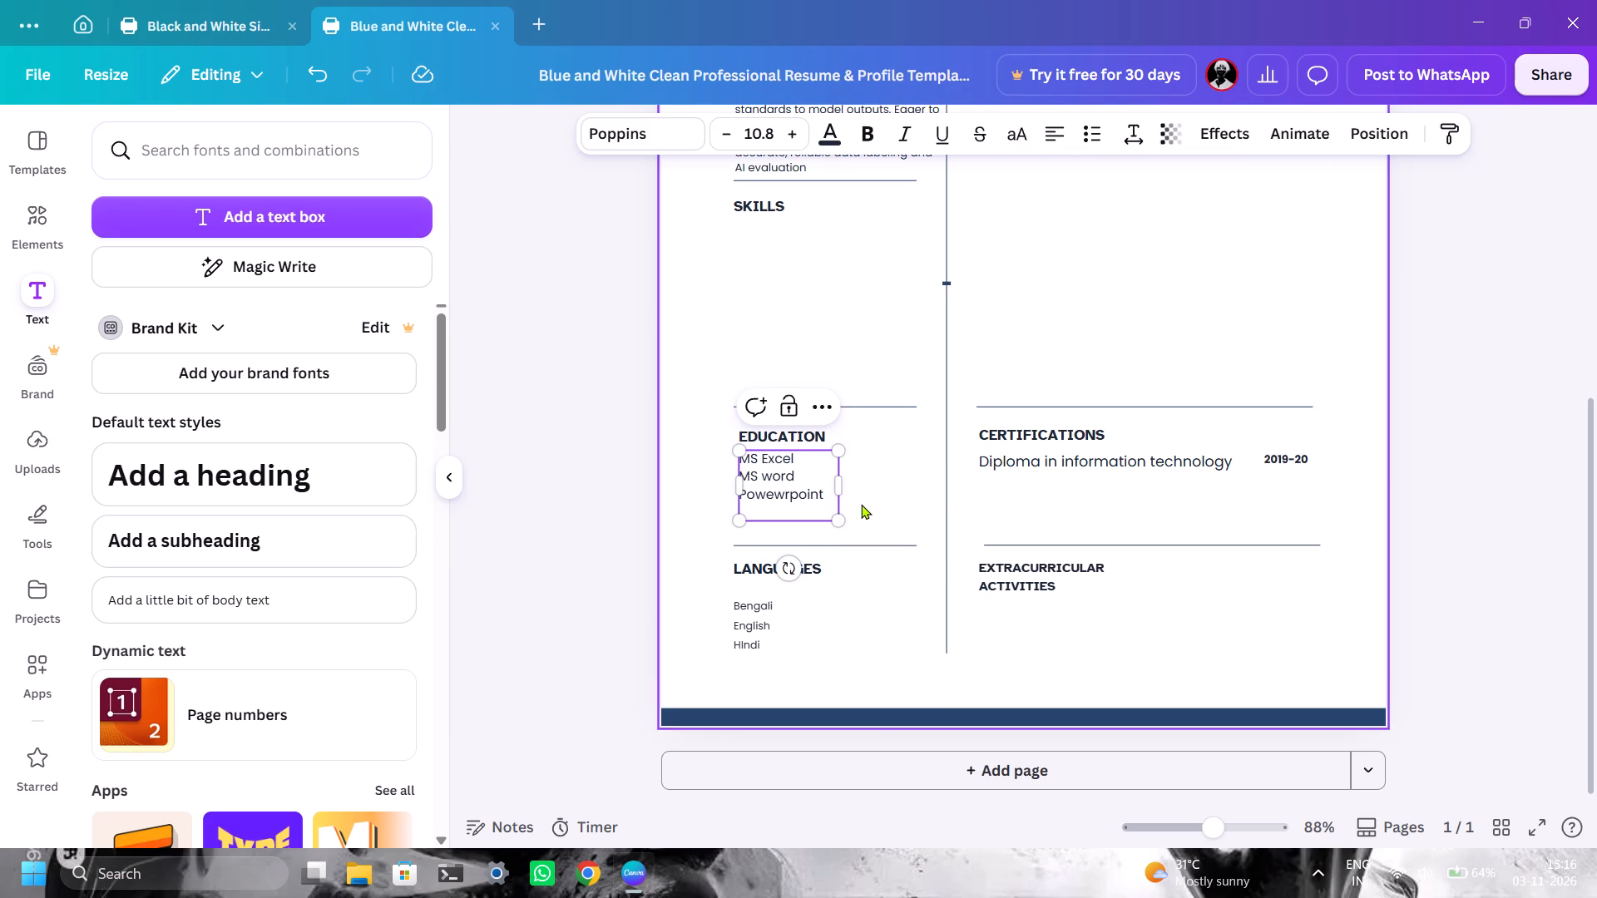
type("communi")
type("cation")
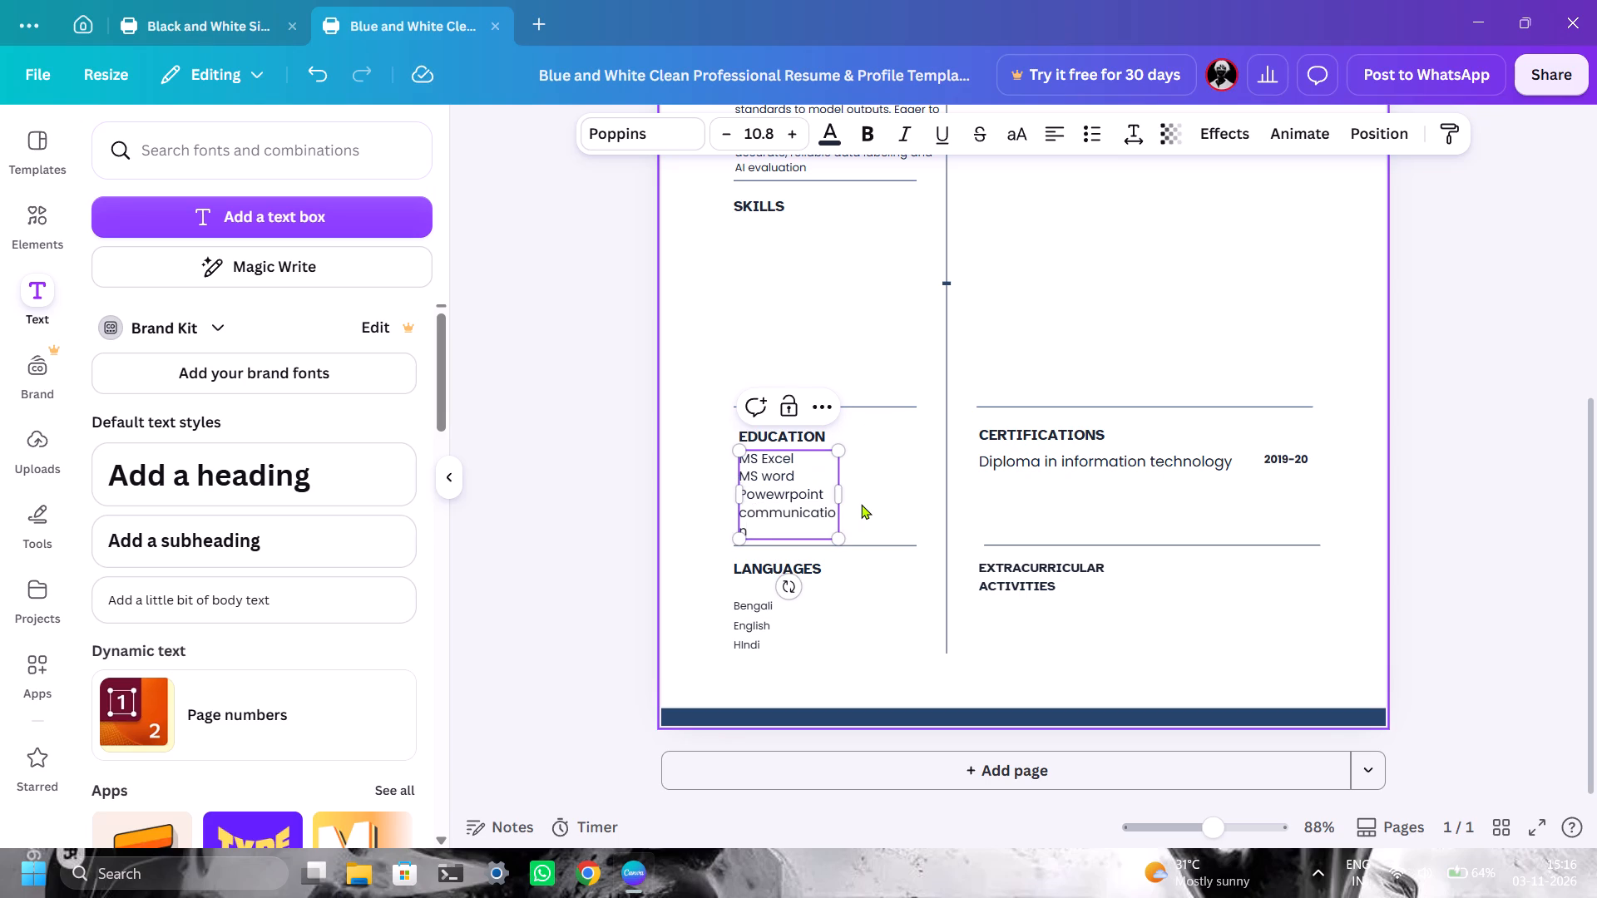
key("BackSpace")
left_click_drag(842, 493, 842, 492)
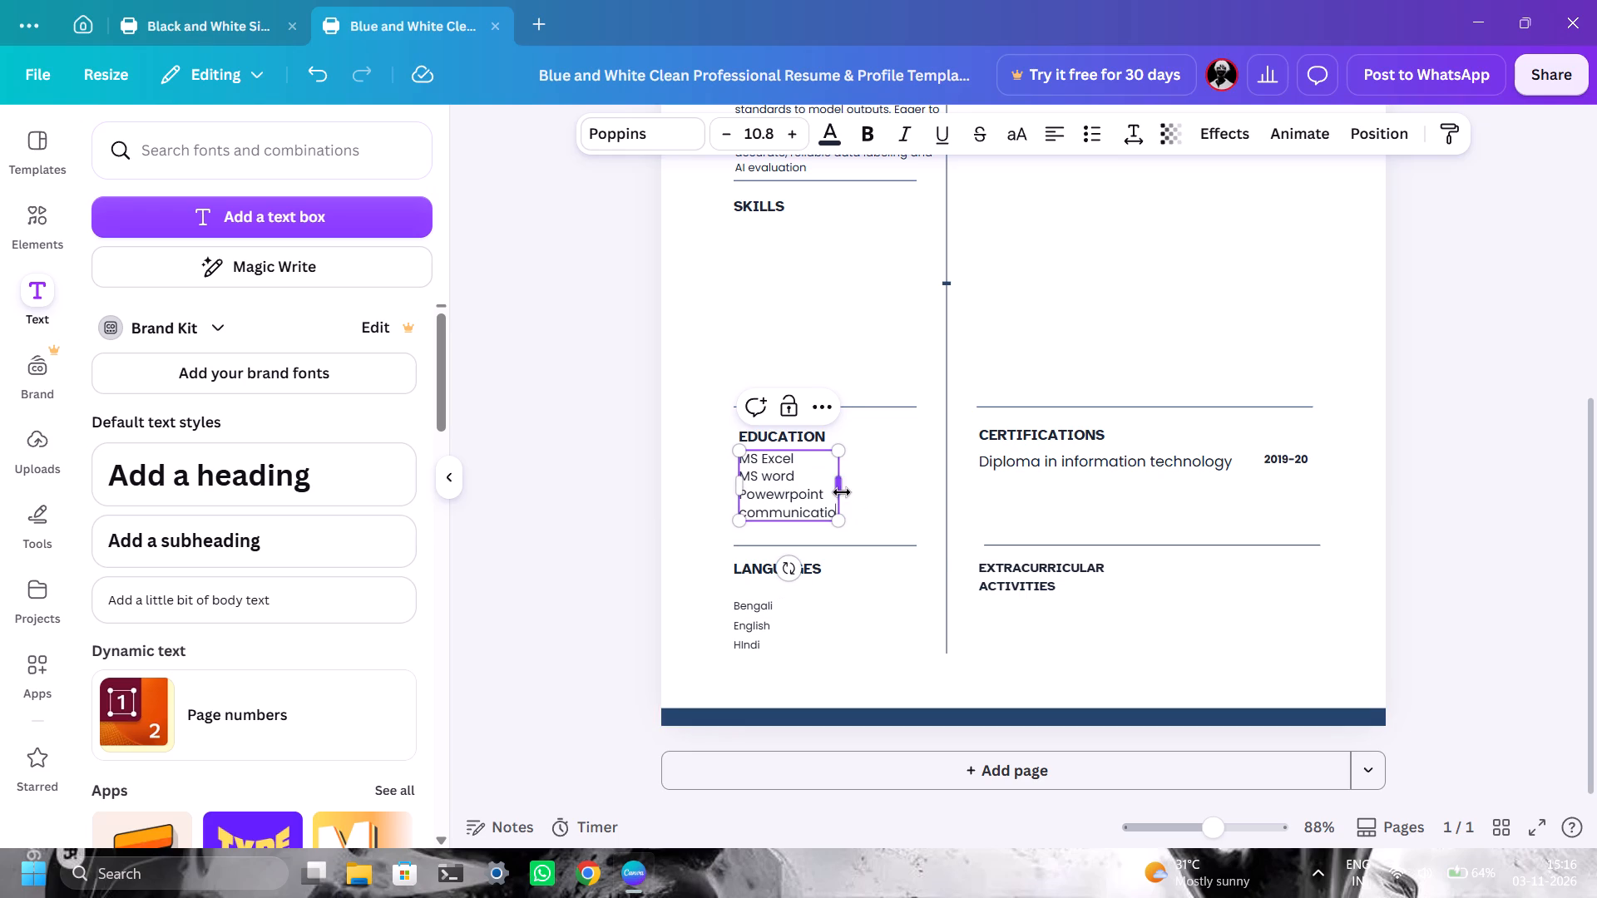
left_click_drag(842, 492, 885, 492)
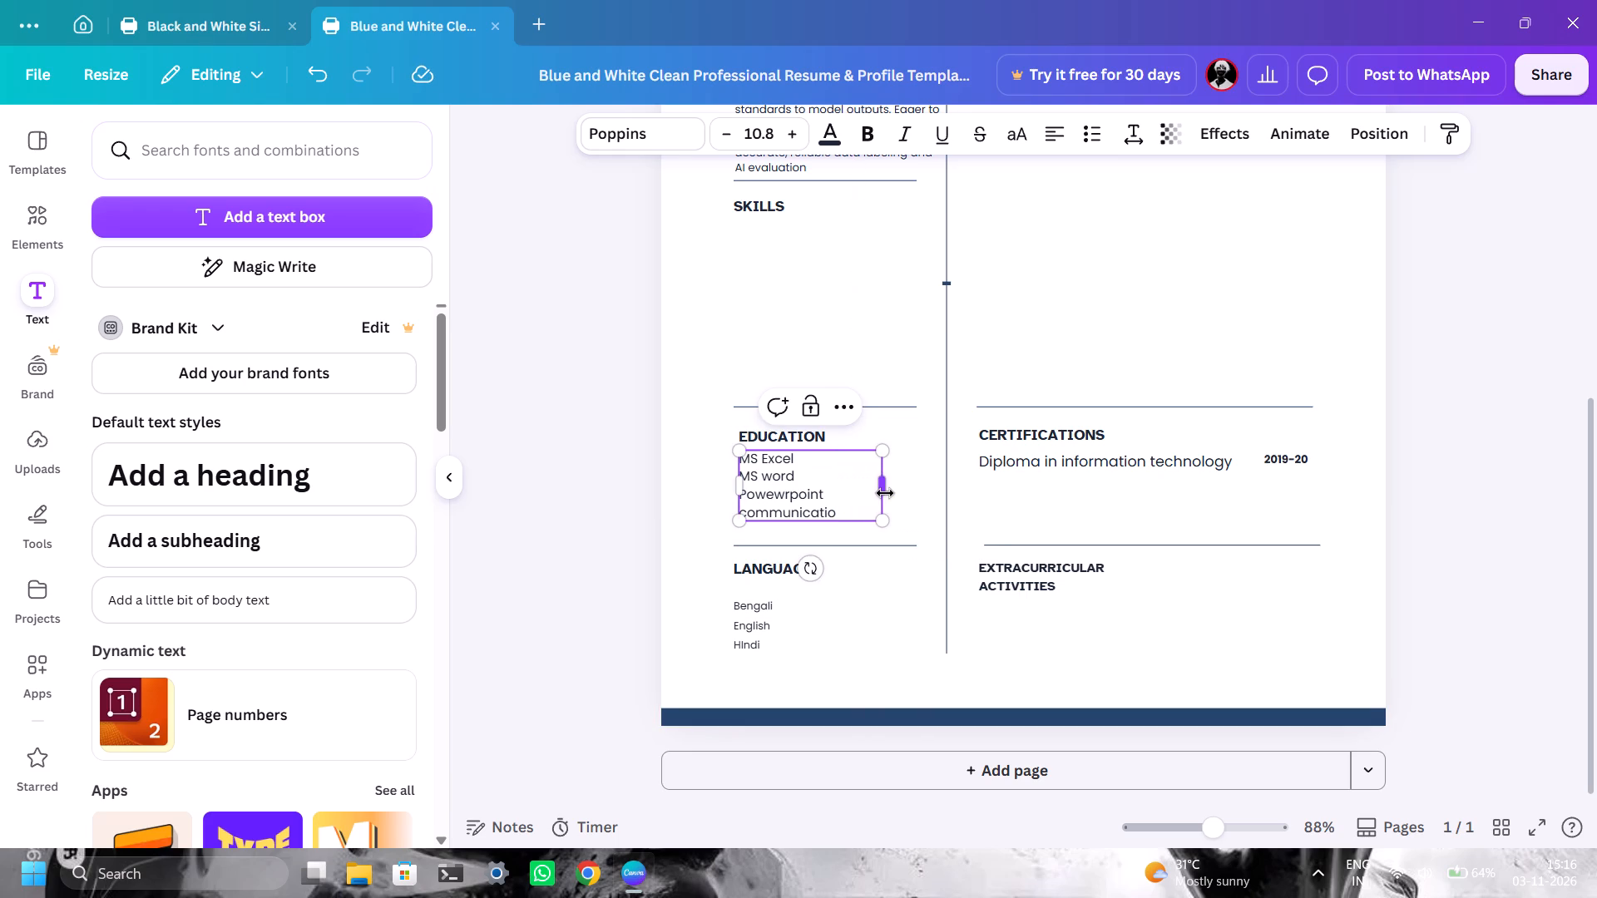
key("n")
Add the line "problem solving" below "communication" in the skills list.
key("Return")
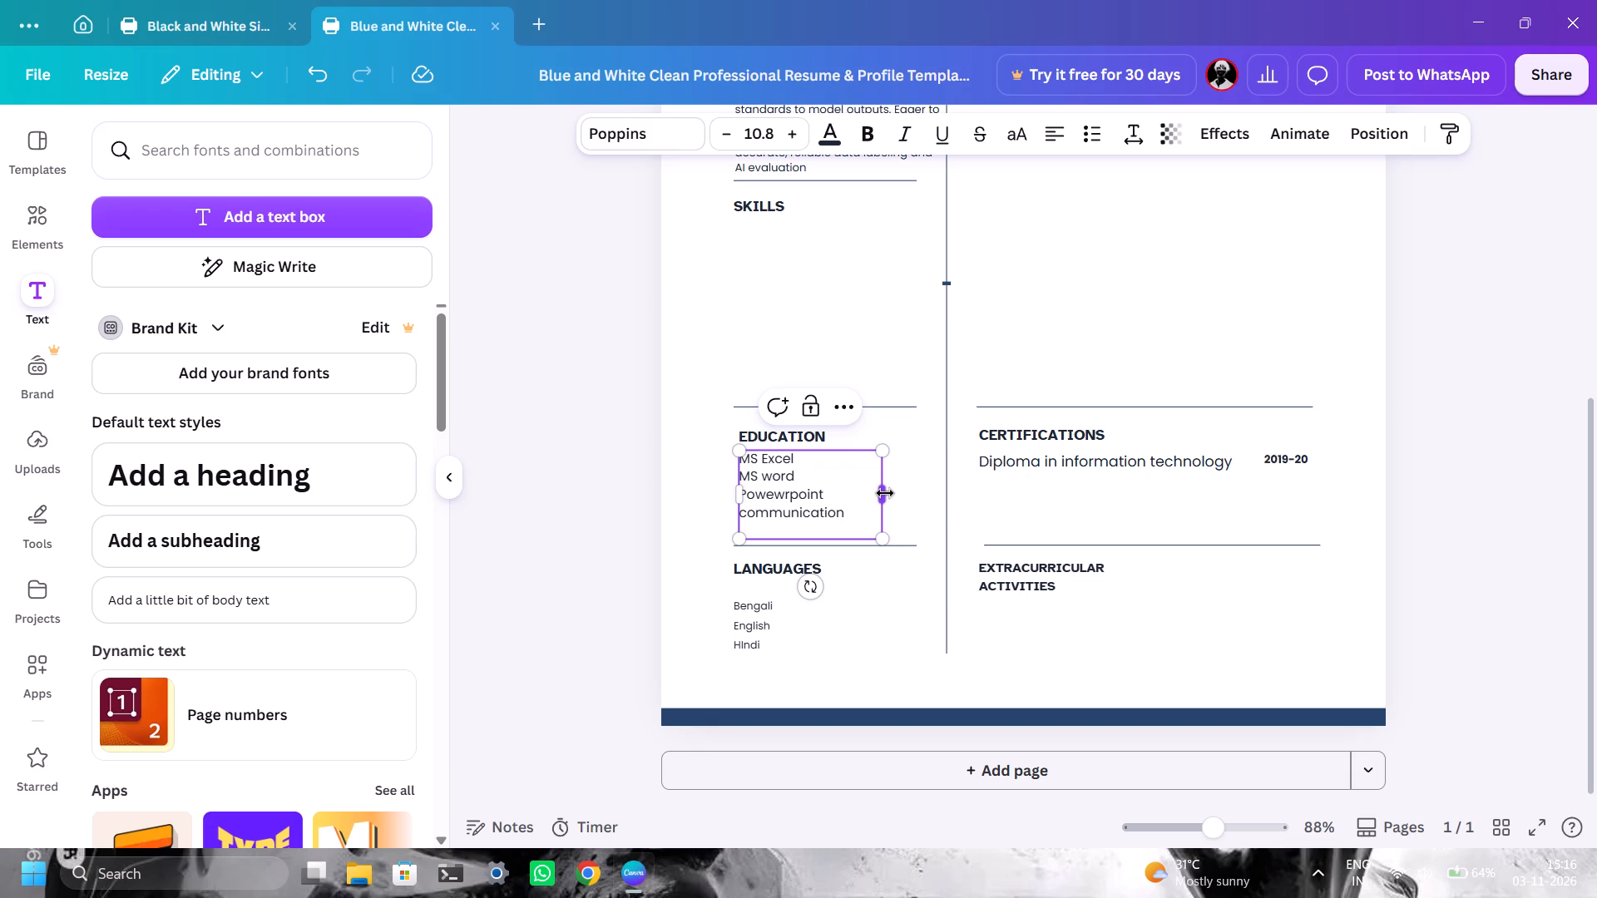
type("pro")
type("vlem")
key("BackSpace")
key("BackSpace")
key("BackSpace")
key("BackSpace")
type("blem")
key("space")
type("solving")
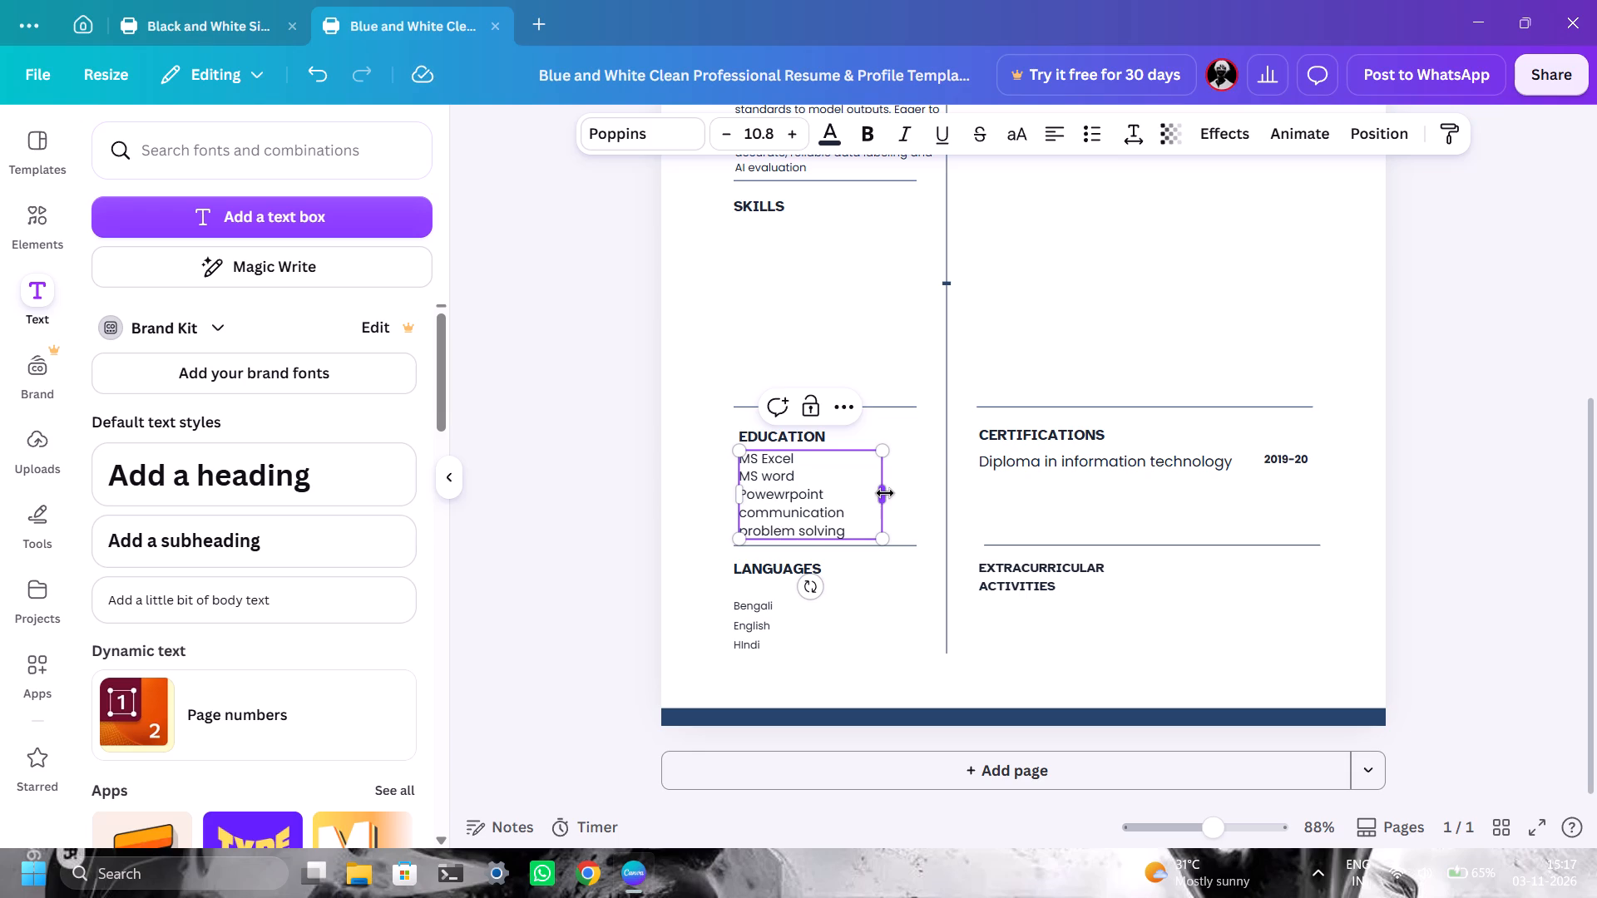
Add the line "Quick learner" at the end of the skills list.
key("Return")
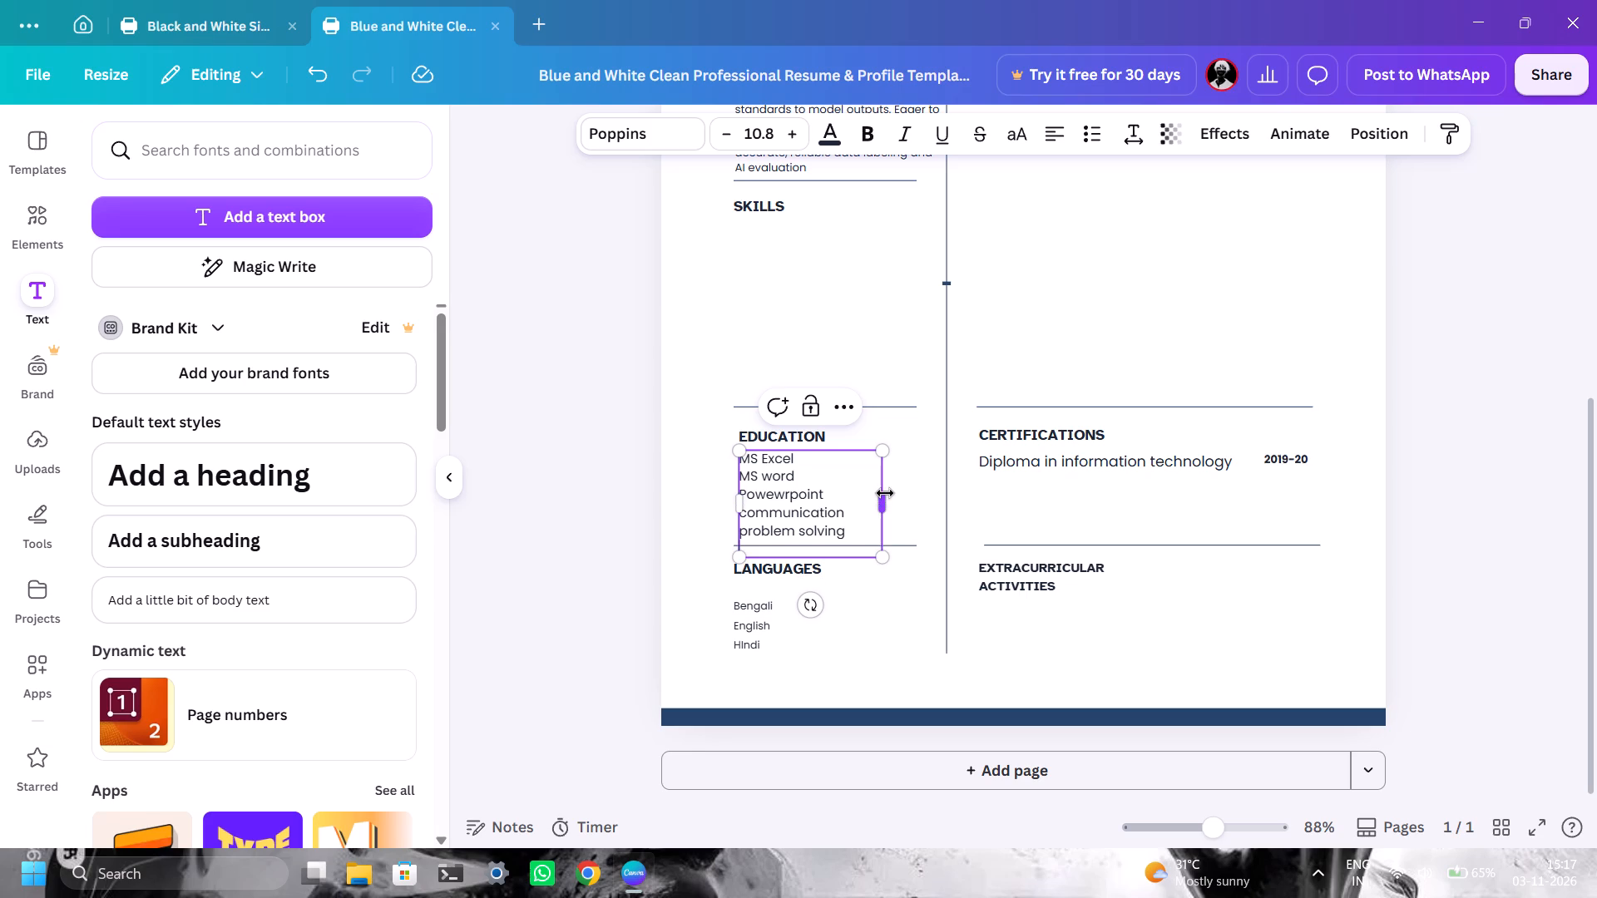
type("quick")
key("space")
key("BackSpace")
key("BackSpace")
key("BackSpace")
key("BackSpace")
key("BackSpace")
key("BackSpace")
type("Quick")
key("space")
type("le")
key("a")
key("r")
type("ner")
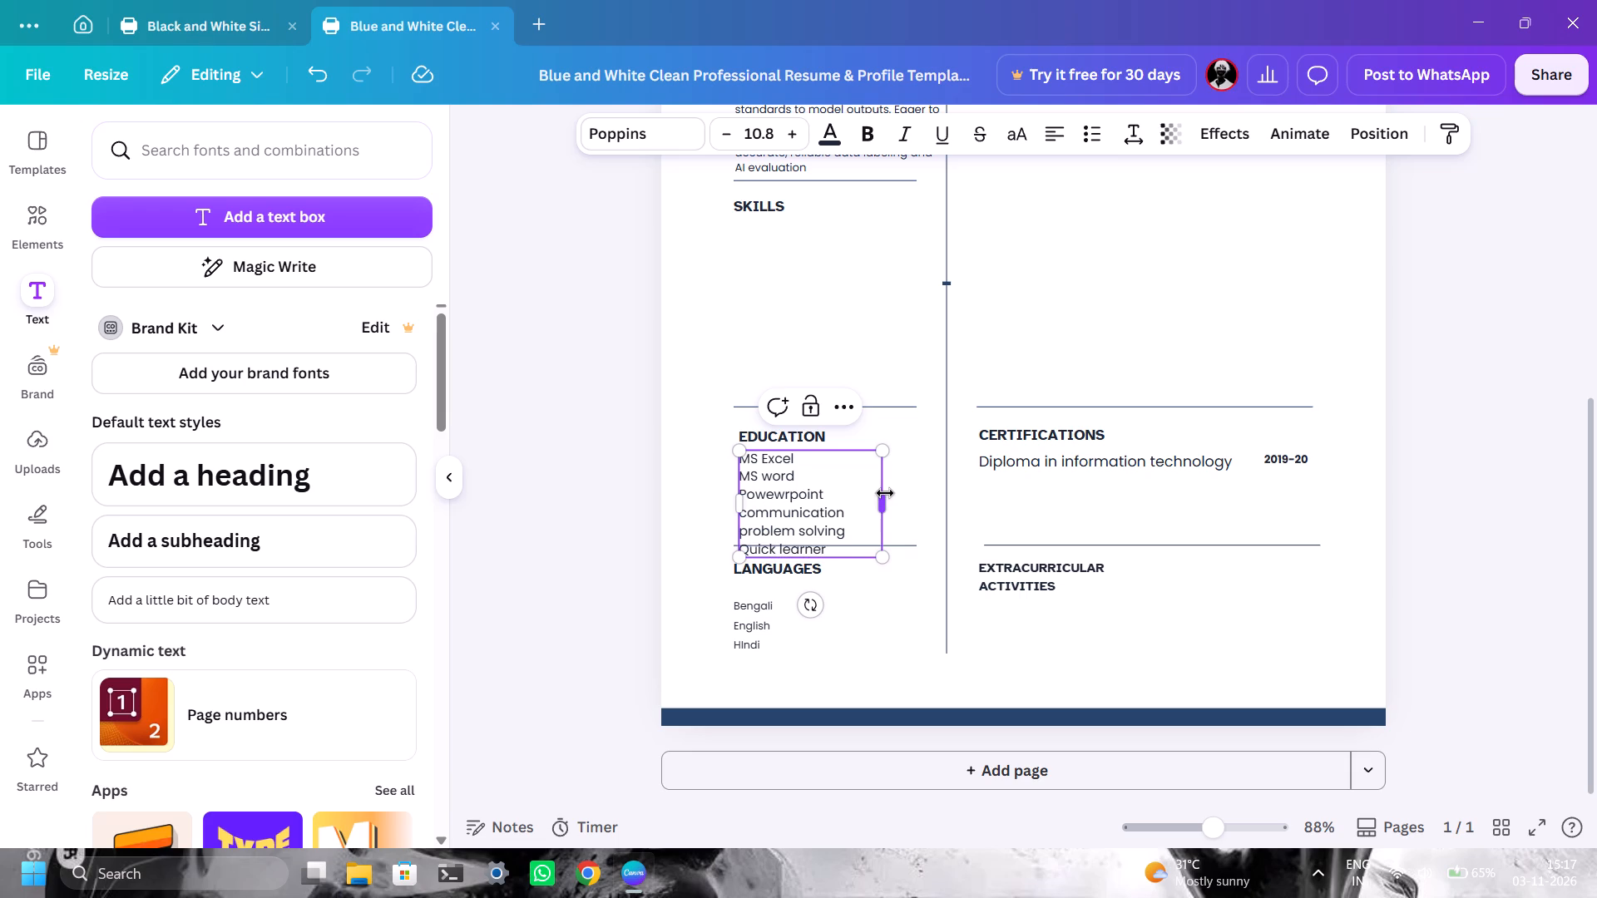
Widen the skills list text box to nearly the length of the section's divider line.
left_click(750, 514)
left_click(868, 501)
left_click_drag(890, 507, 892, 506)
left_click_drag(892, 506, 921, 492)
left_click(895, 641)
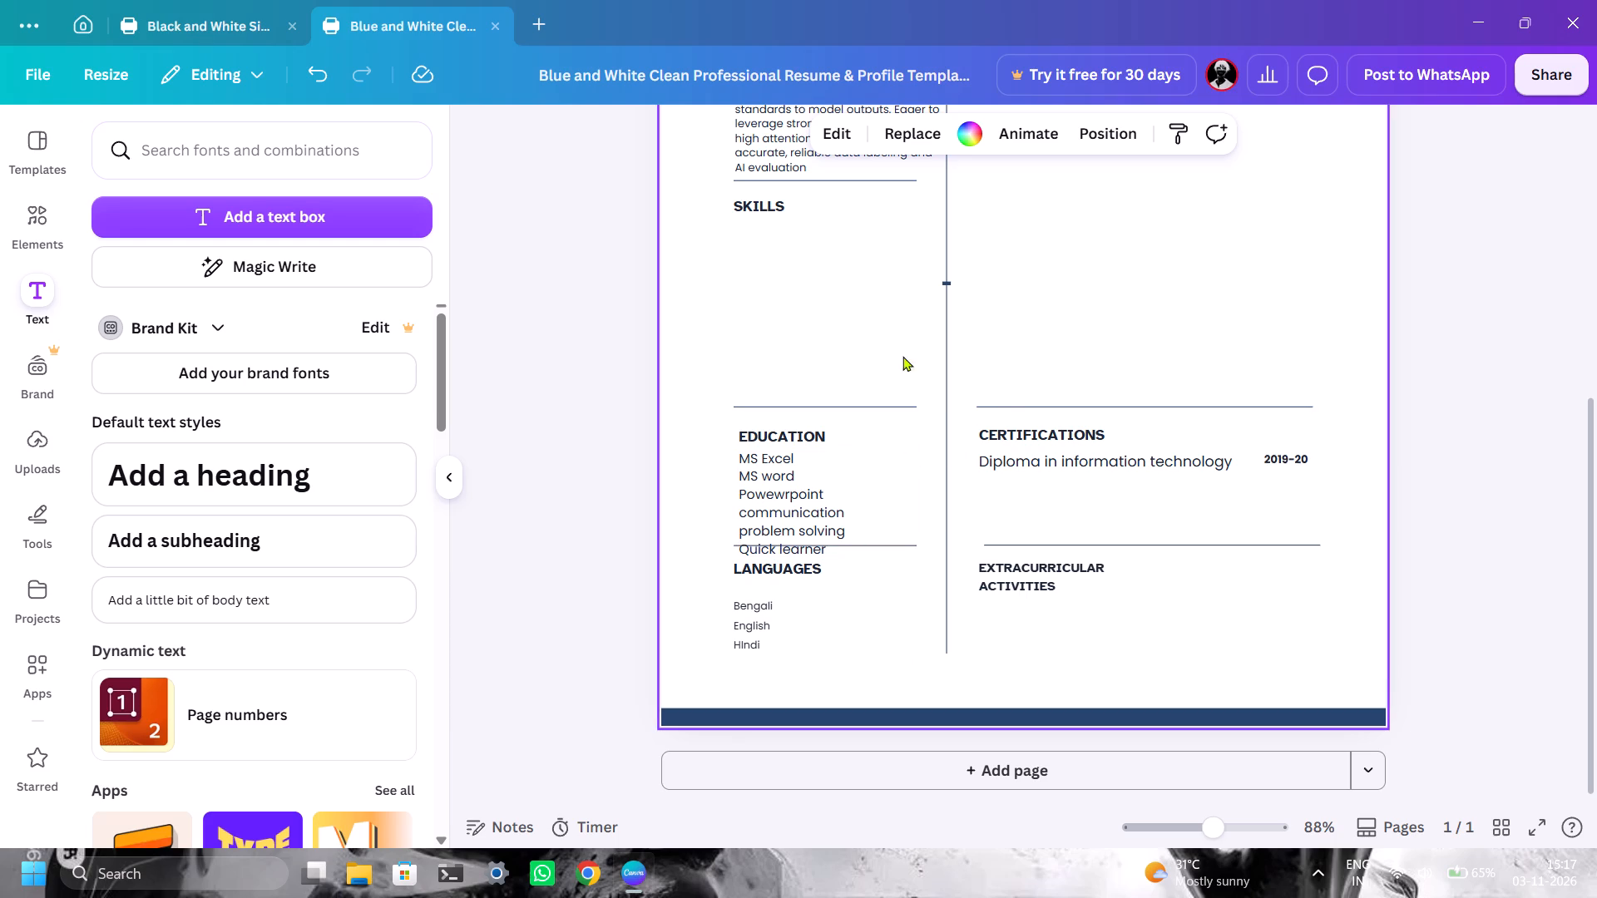
Move the skills list out of the Education section and place it beneath the Skills heading.
scroll(857, 333, "up", 1)
left_click_drag(825, 575, 818, 358)
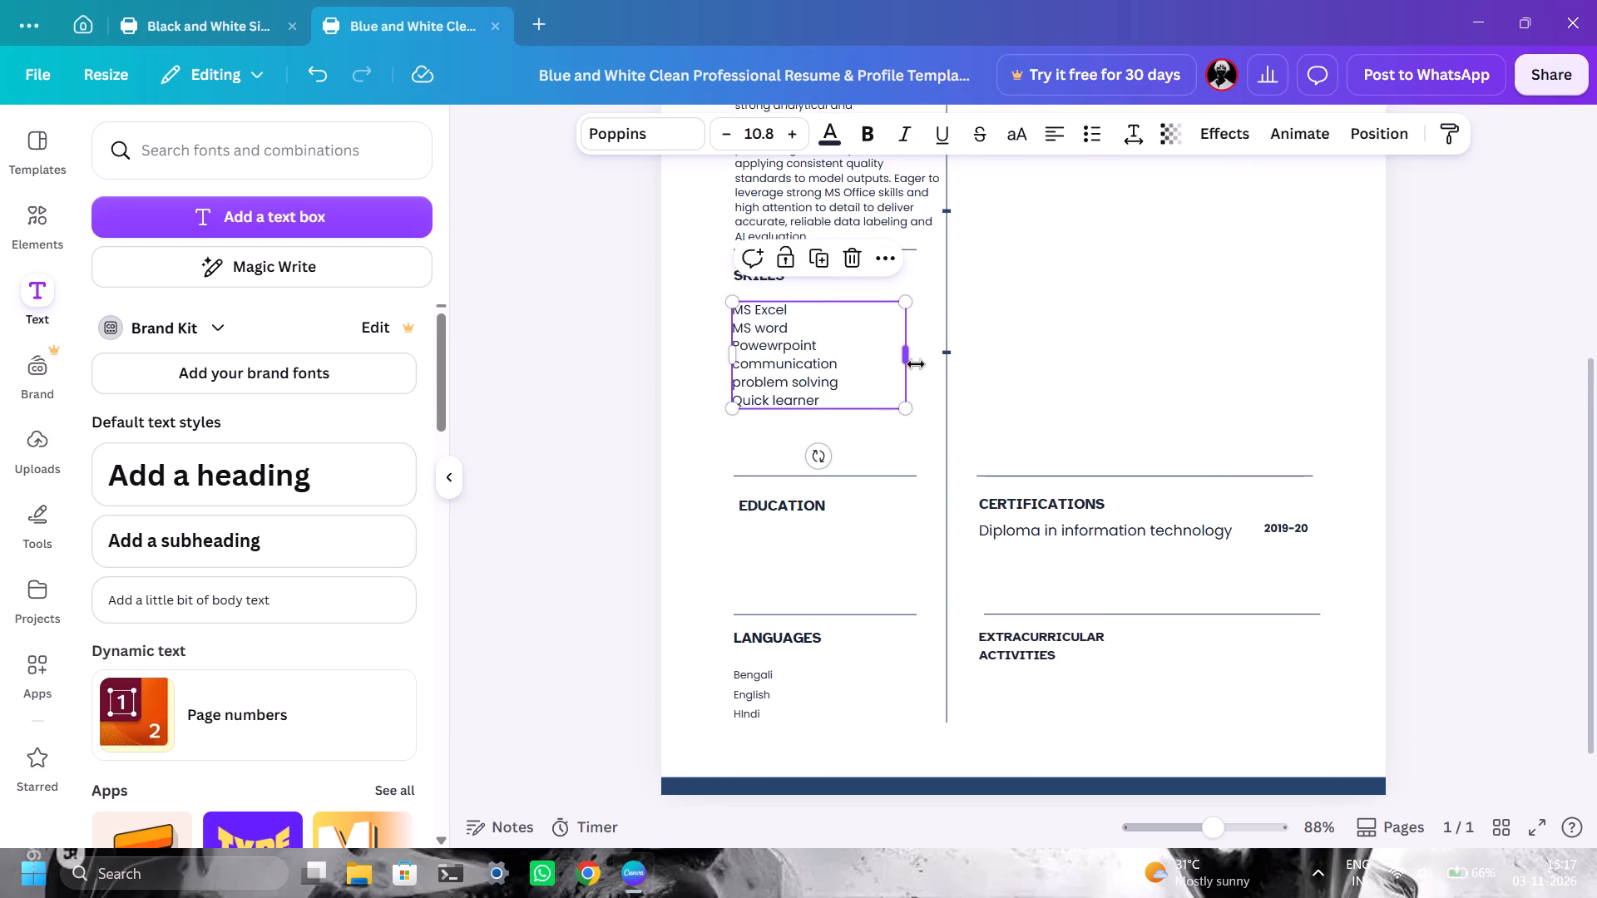
Narrow the skills list text box and scale its text up to a font size of about 13.4.
left_click_drag(916, 364, 861, 387)
left_click_drag(857, 407, 881, 443)
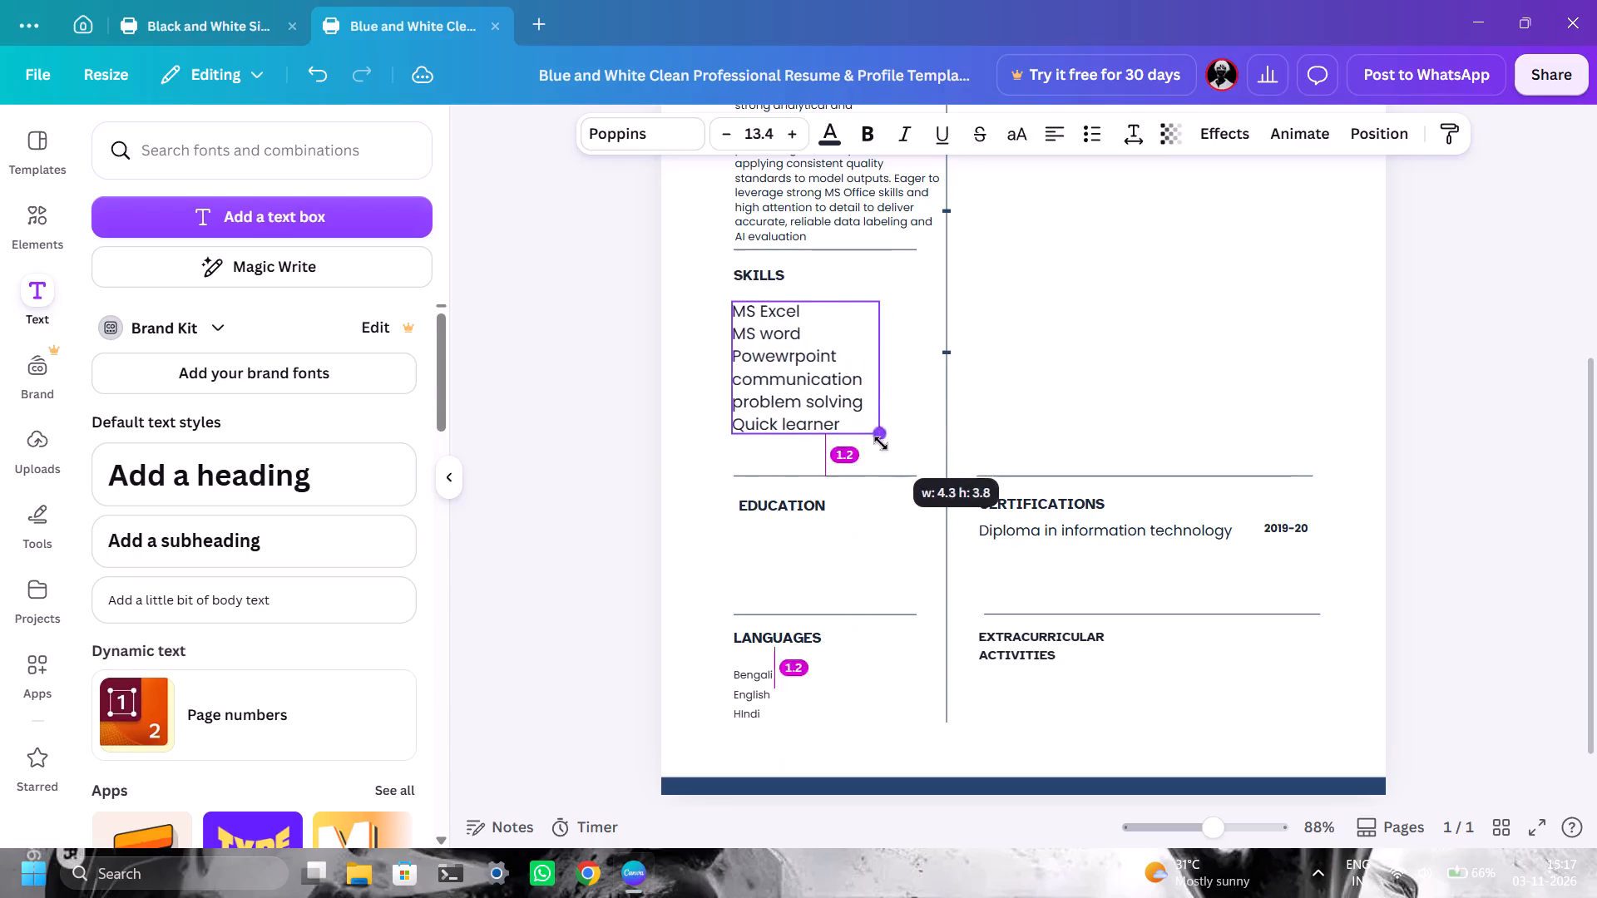
Scale the skills list text down to a font size of about 11.5.
left_click_drag(881, 443, 853, 425)
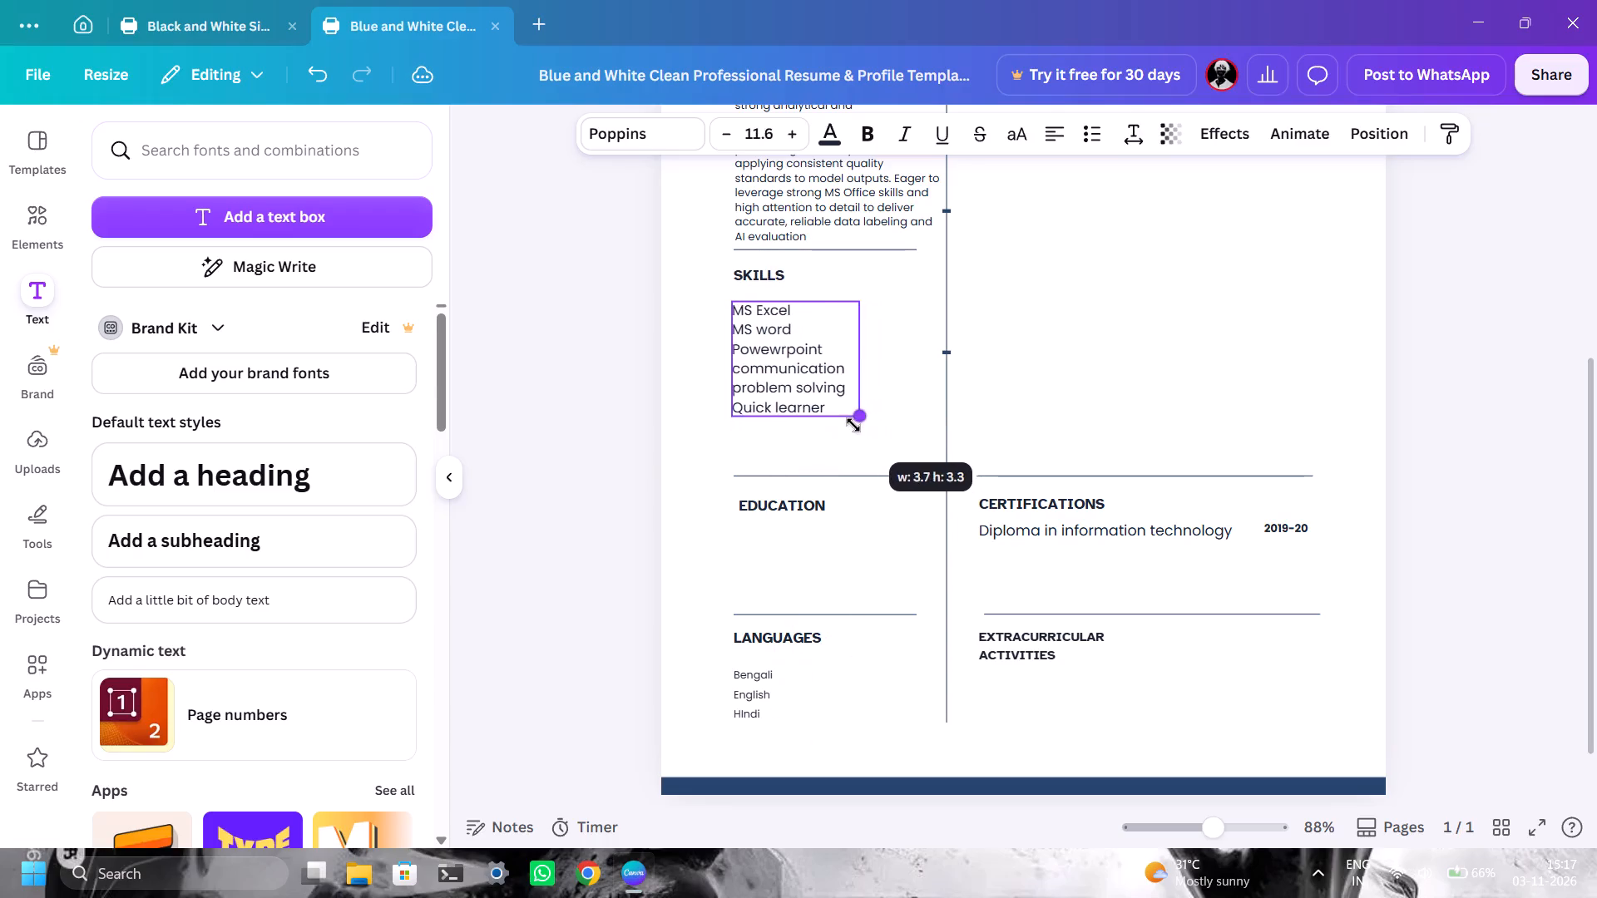
left_click_drag(853, 425, 853, 424)
left_click(892, 363)
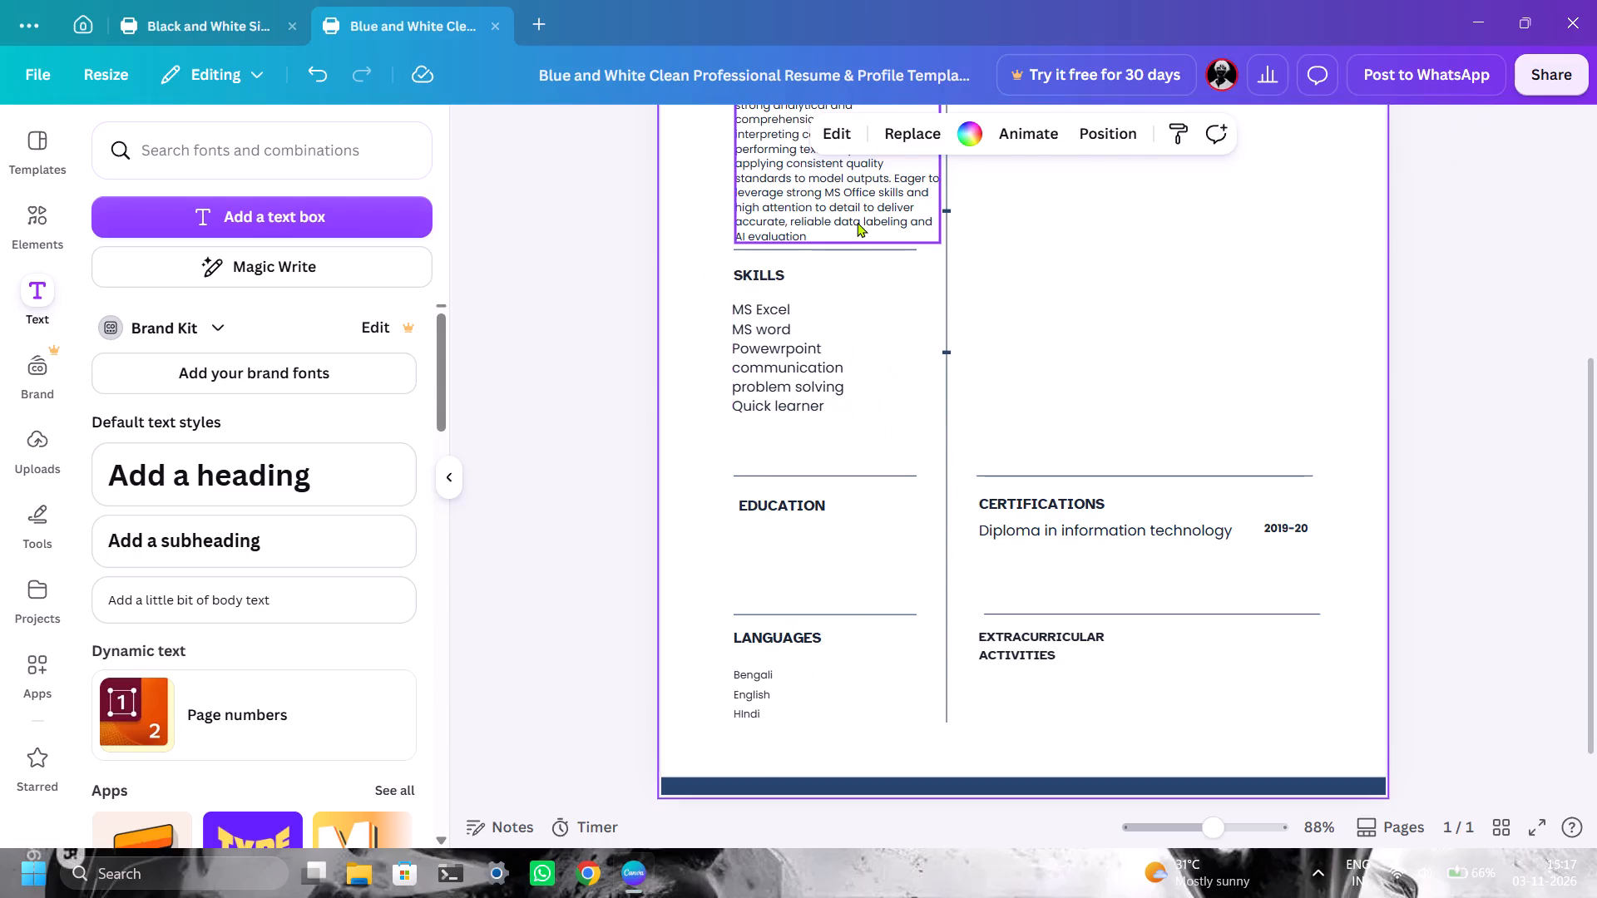
left_click(869, 341)
Move the skills list slightly lower beneath the Skills heading, leaving more space above it.
scroll(873, 341, "up", 3)
scroll(880, 365, "down", 1)
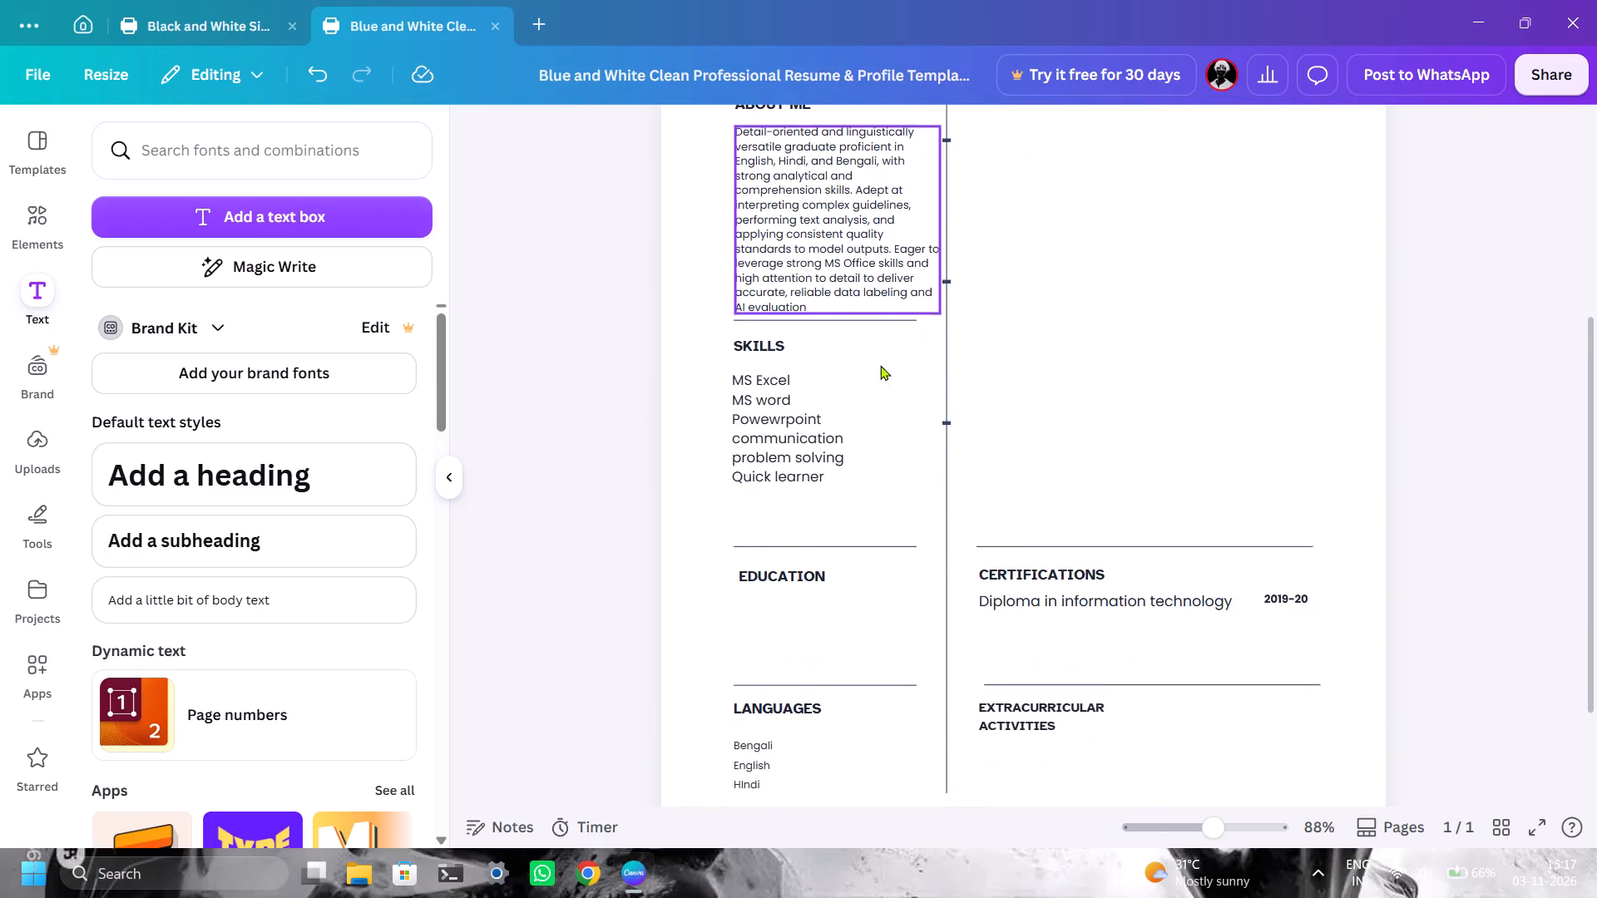
scroll(878, 393, "up", 1)
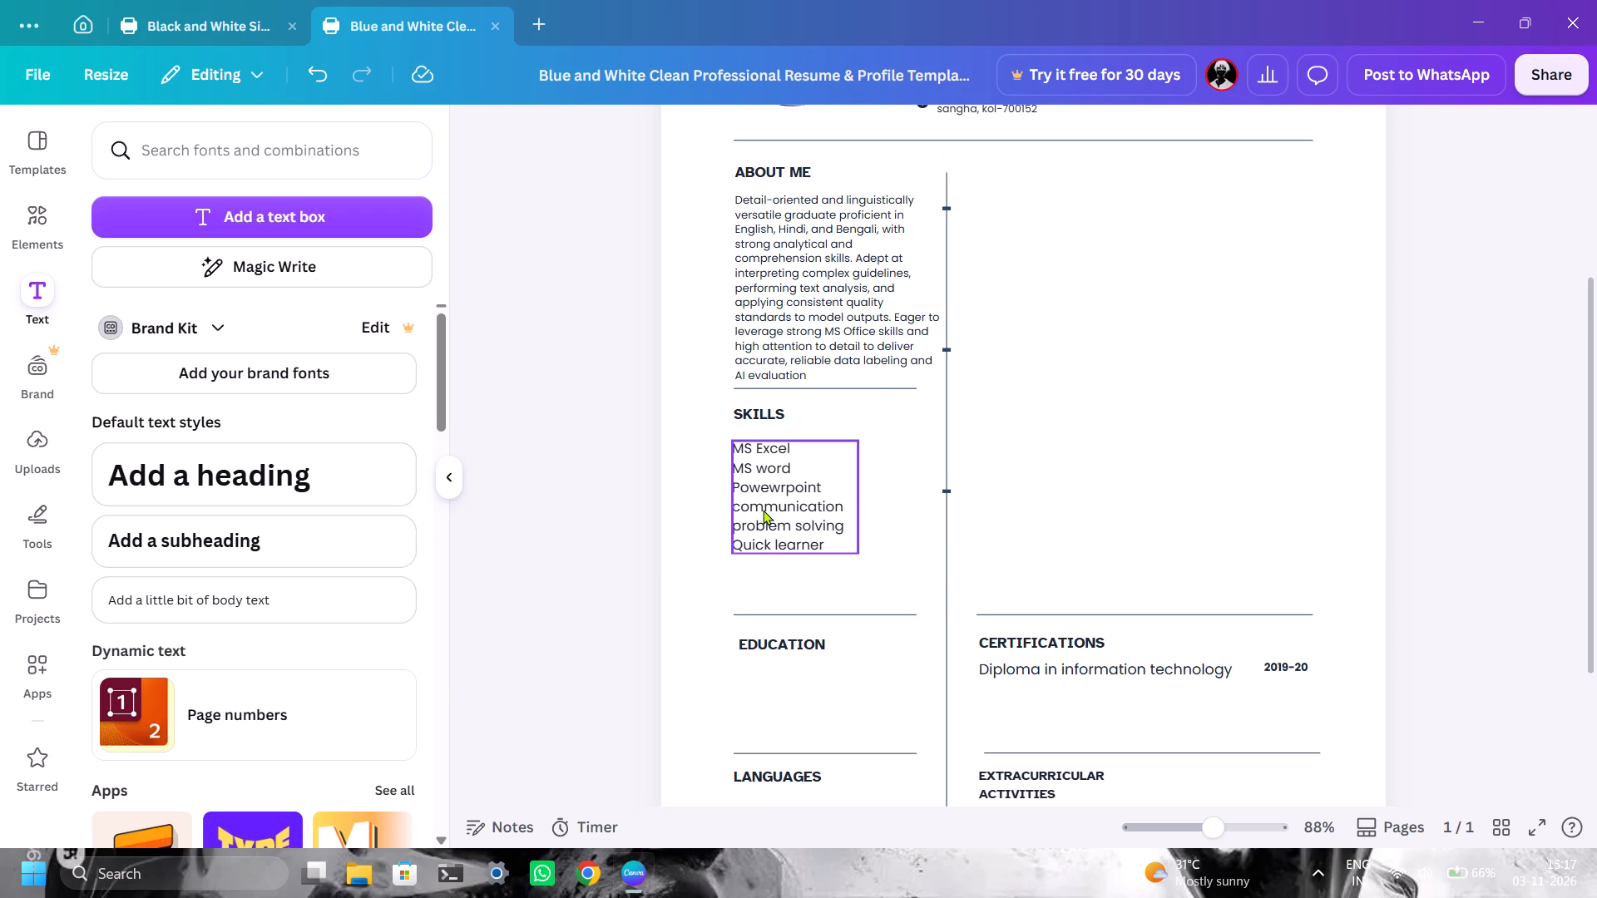
left_click_drag(764, 511, 758, 551)
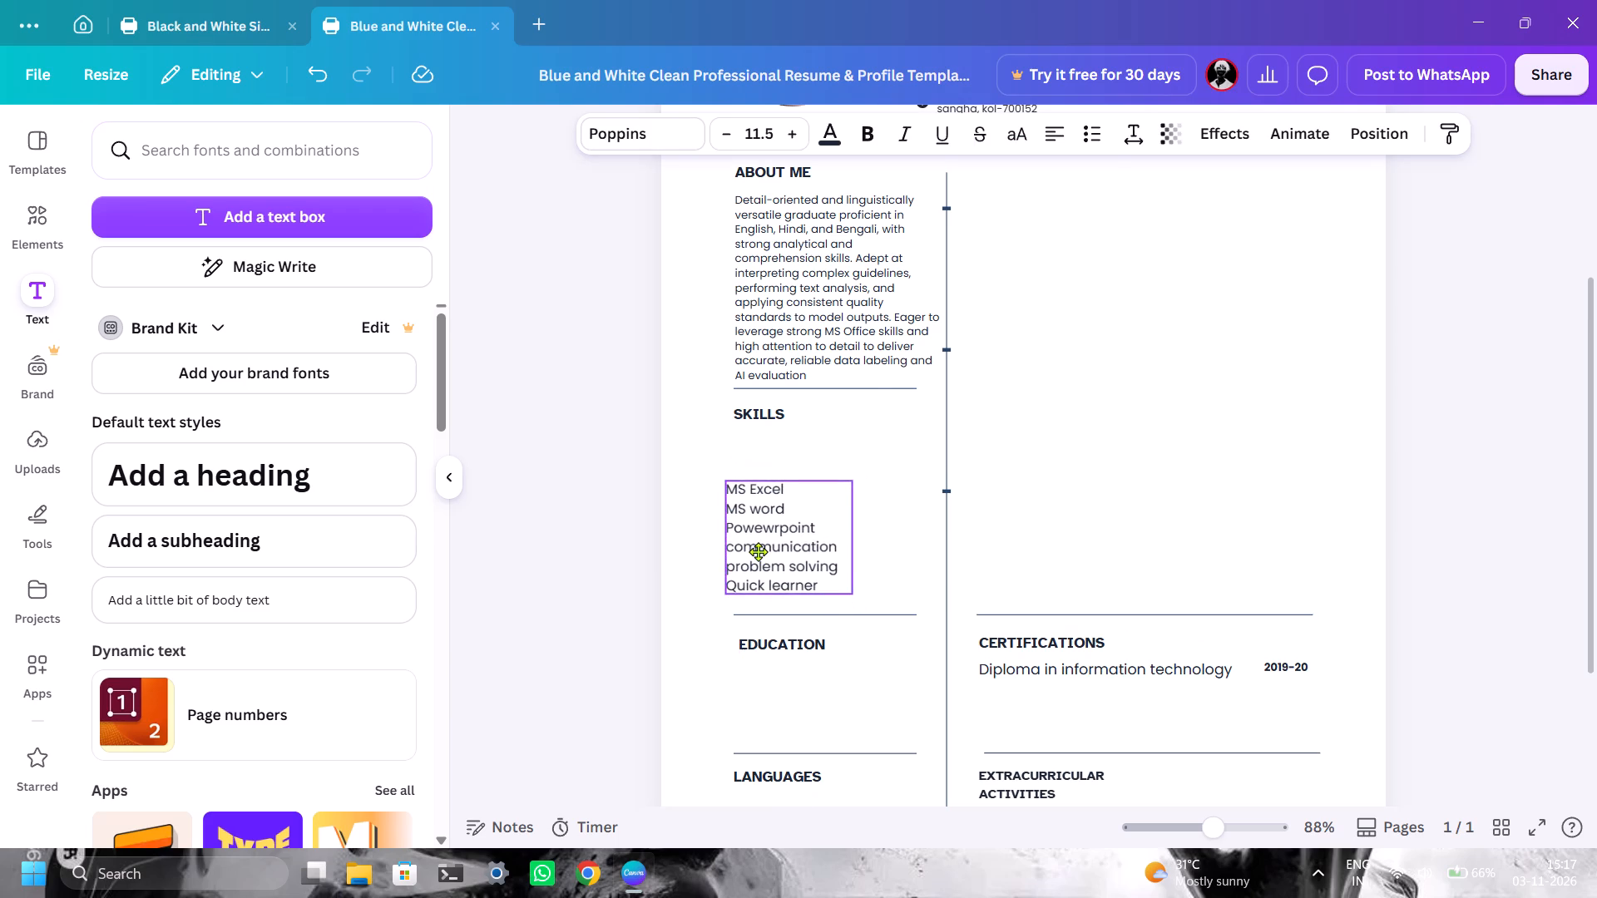
left_click_drag(758, 551, 765, 553)
left_click_drag(770, 522, 769, 520)
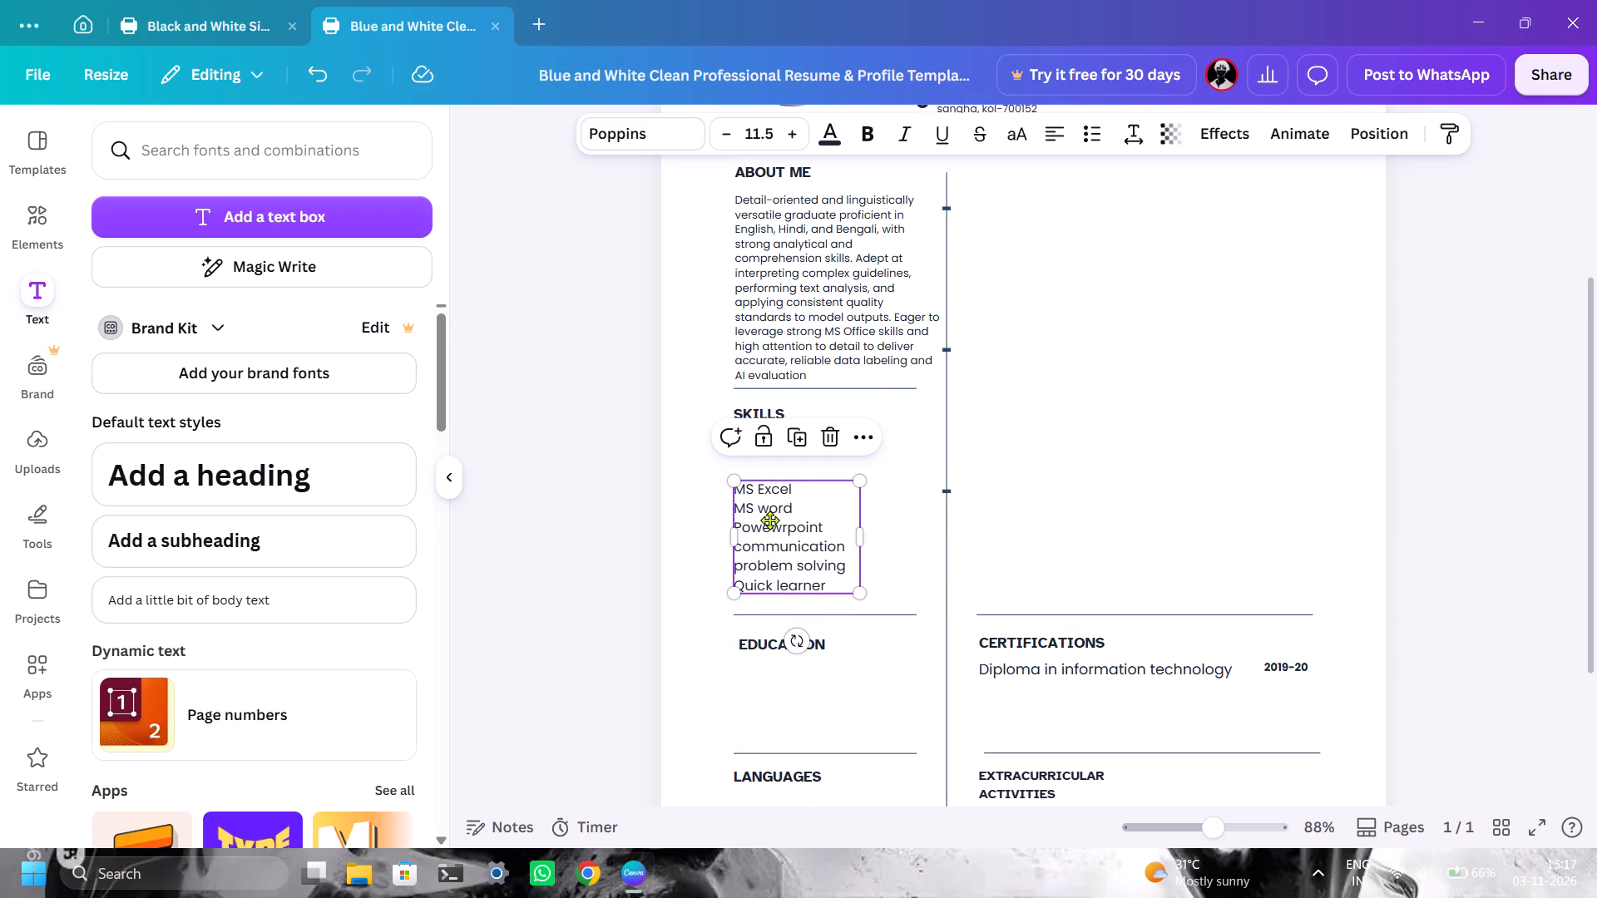
left_click_drag(769, 520, 766, 505)
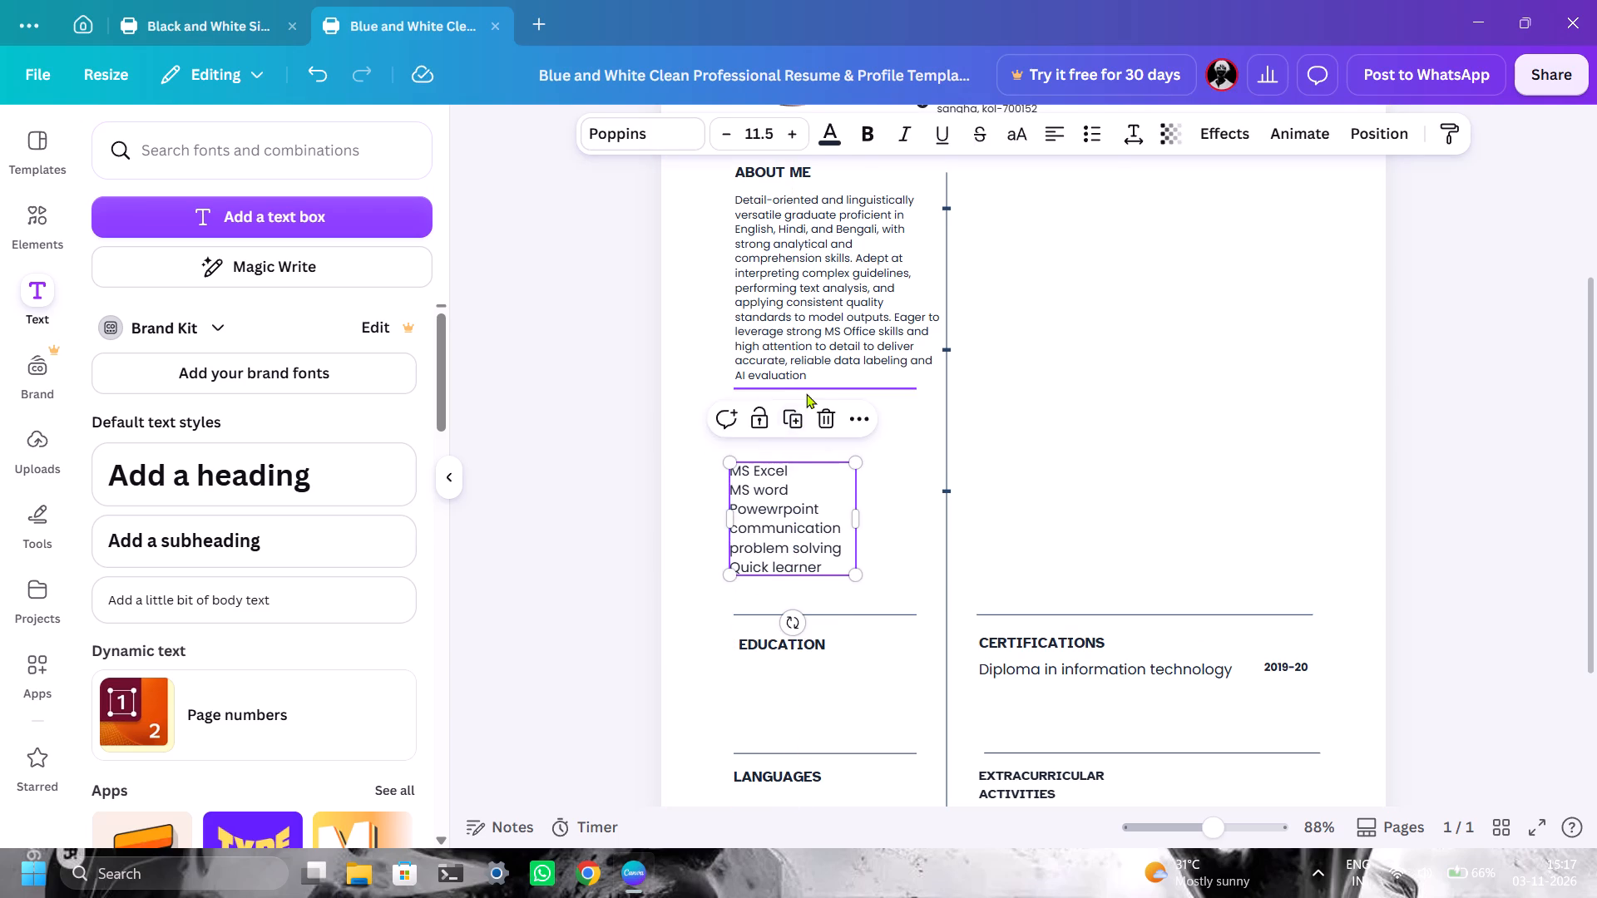
Lower the divider line between the About Me paragraph and the Skills heading slightly.
left_click_drag(806, 392, 807, 406)
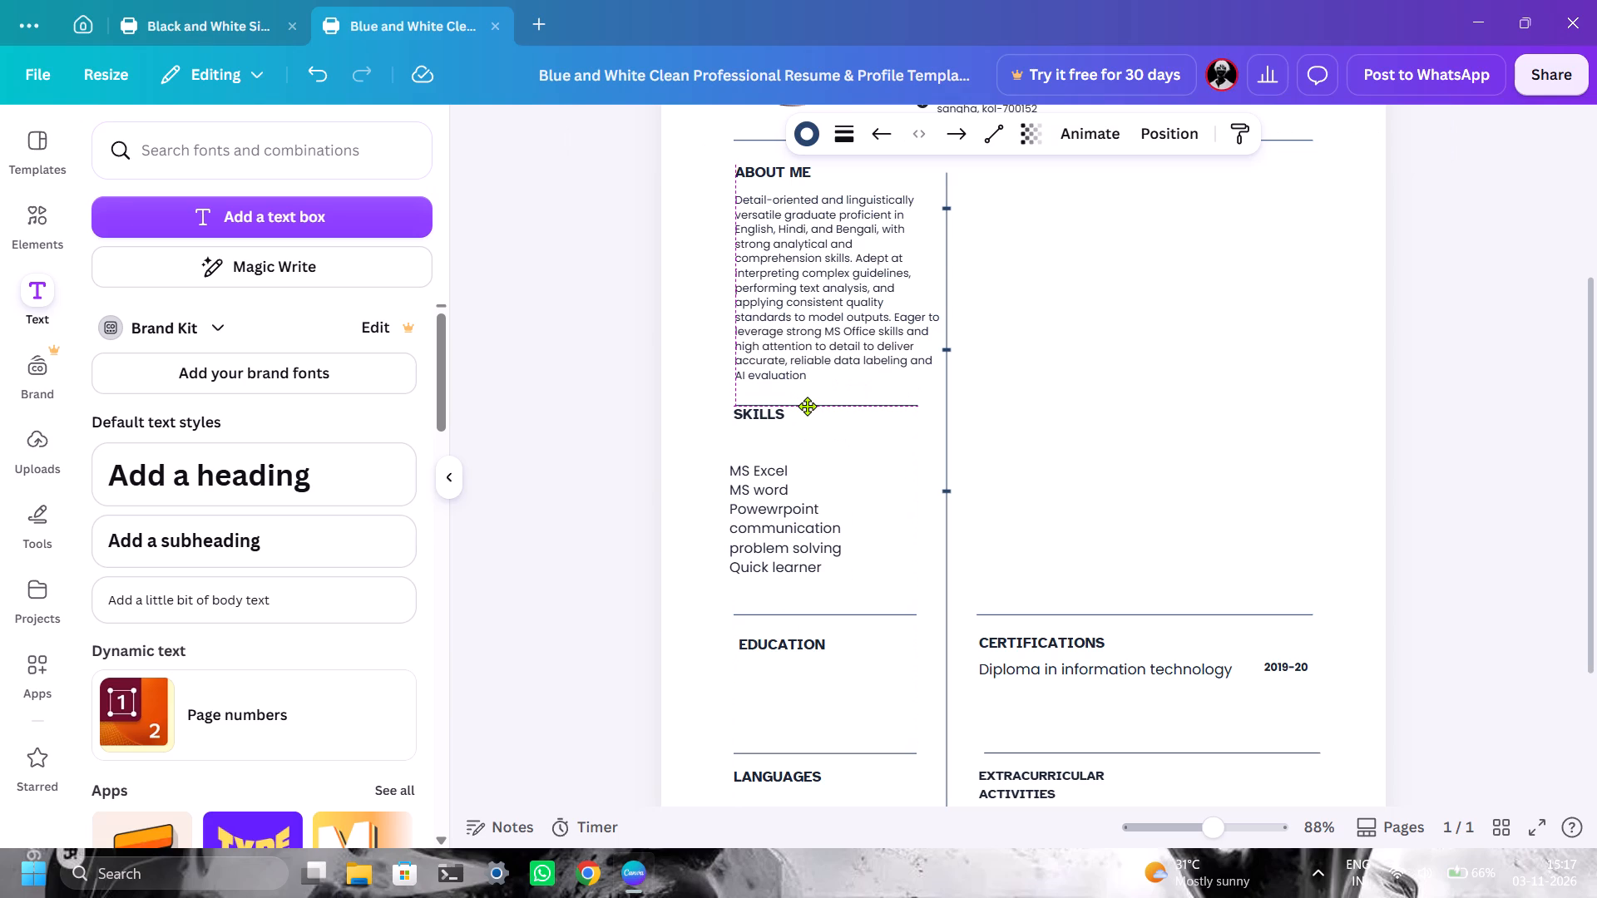
left_click_drag(807, 406, 807, 404)
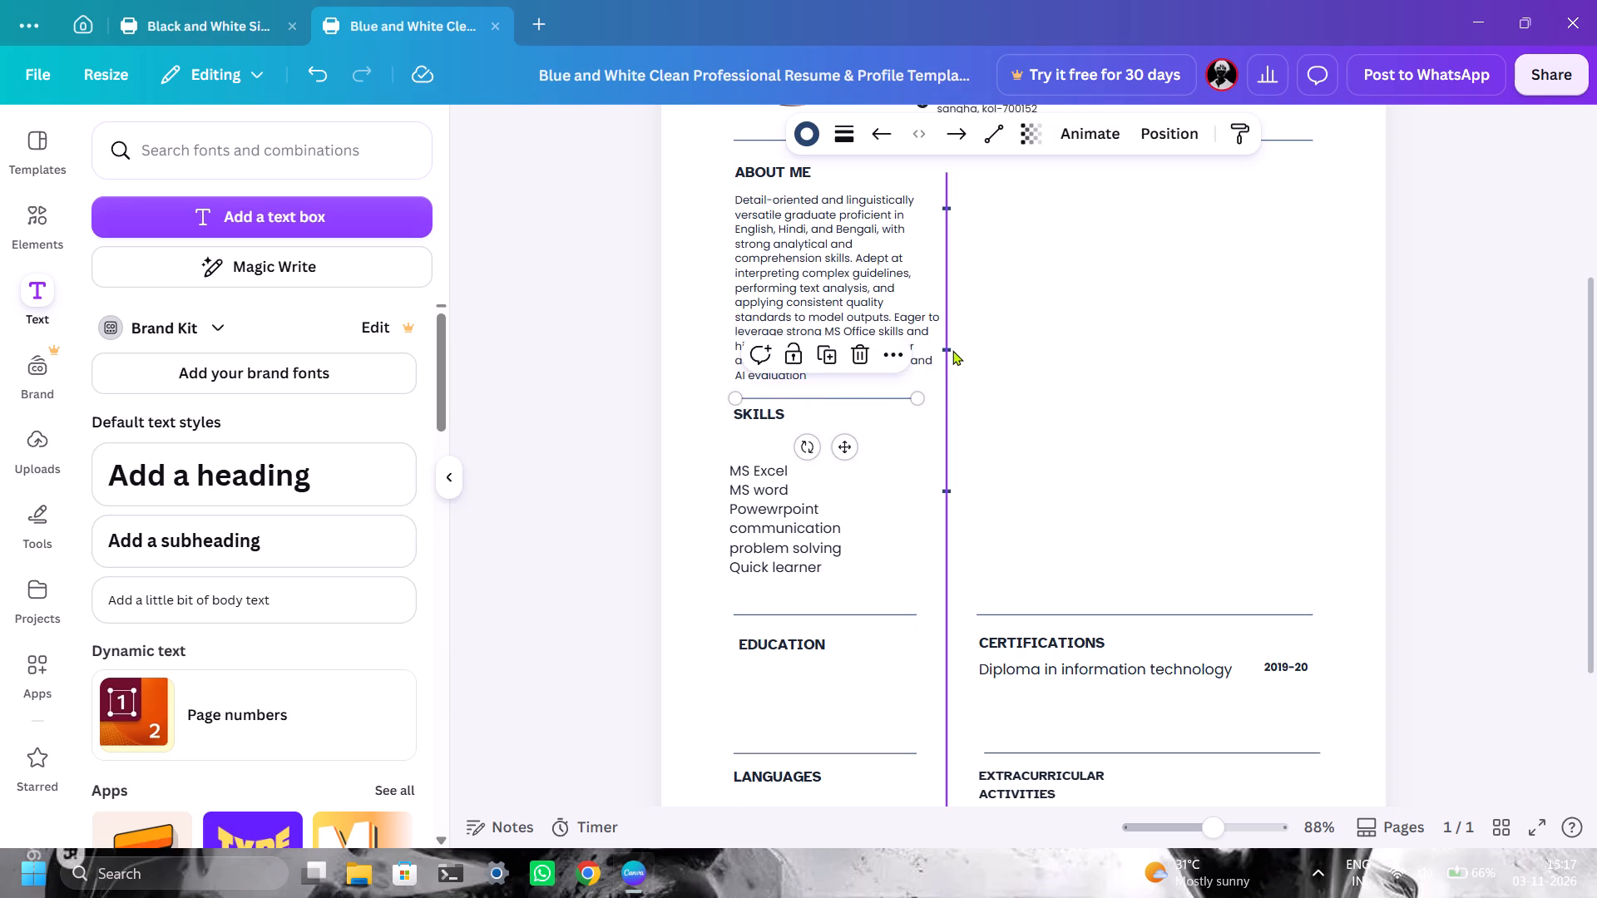
Shift the long vertical divider line between the two resume columns slightly down.
left_click_drag(952, 350, 954, 365)
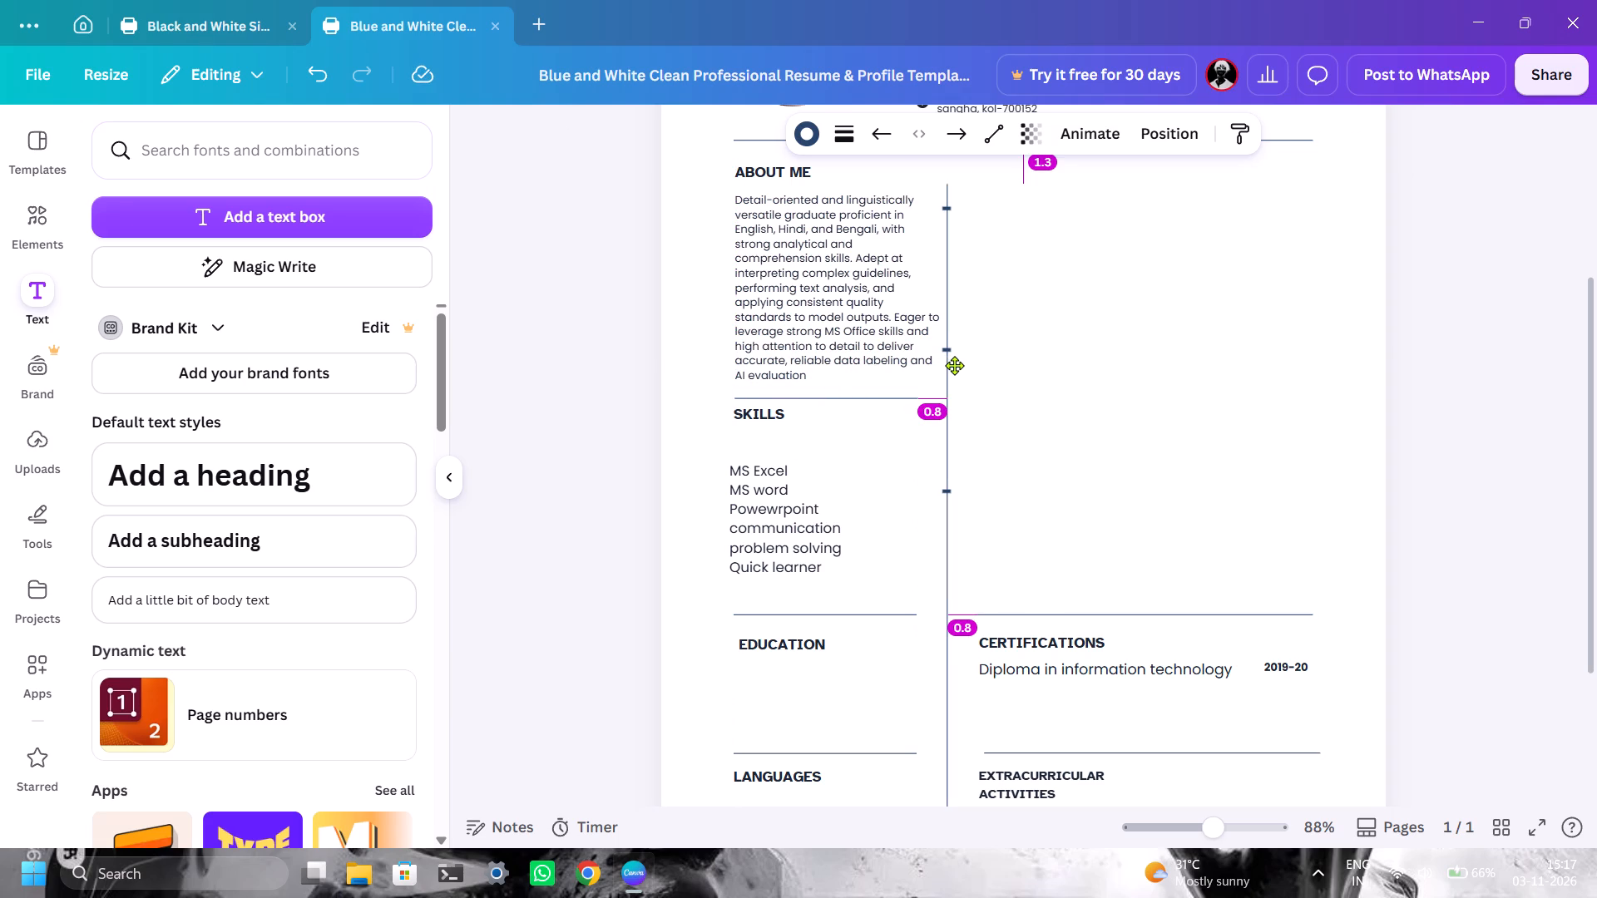
left_click_drag(954, 365, 954, 366)
left_click(975, 363)
Delete the short tick mark on the vertical divider line beside the end of the About Me paragraph.
left_click(945, 348)
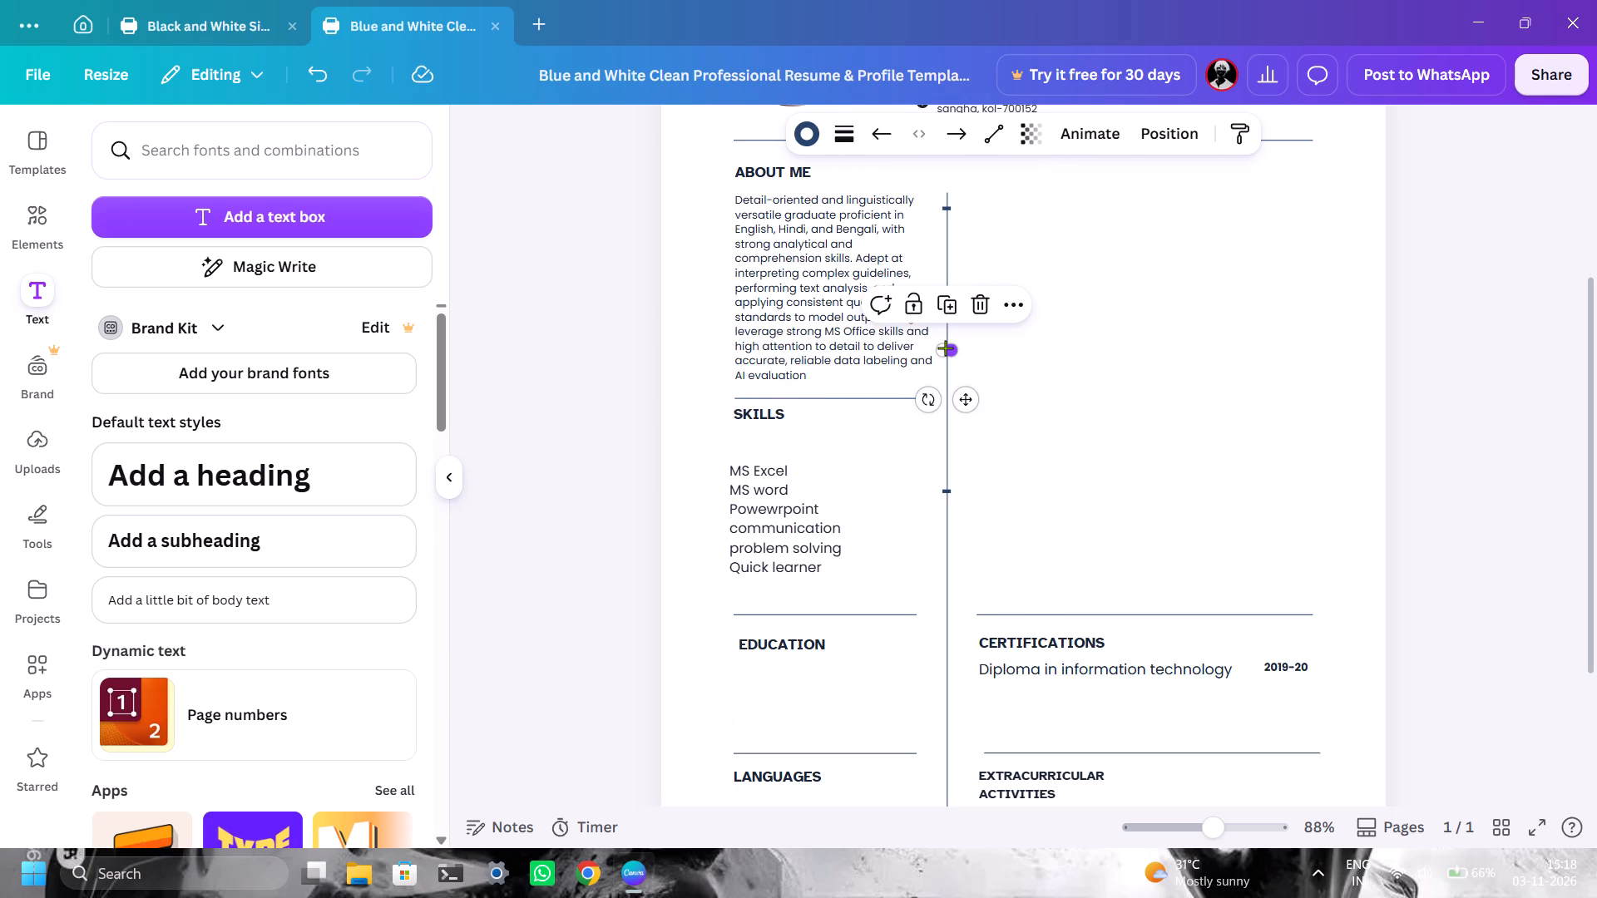
left_click_drag(945, 348, 933, 356)
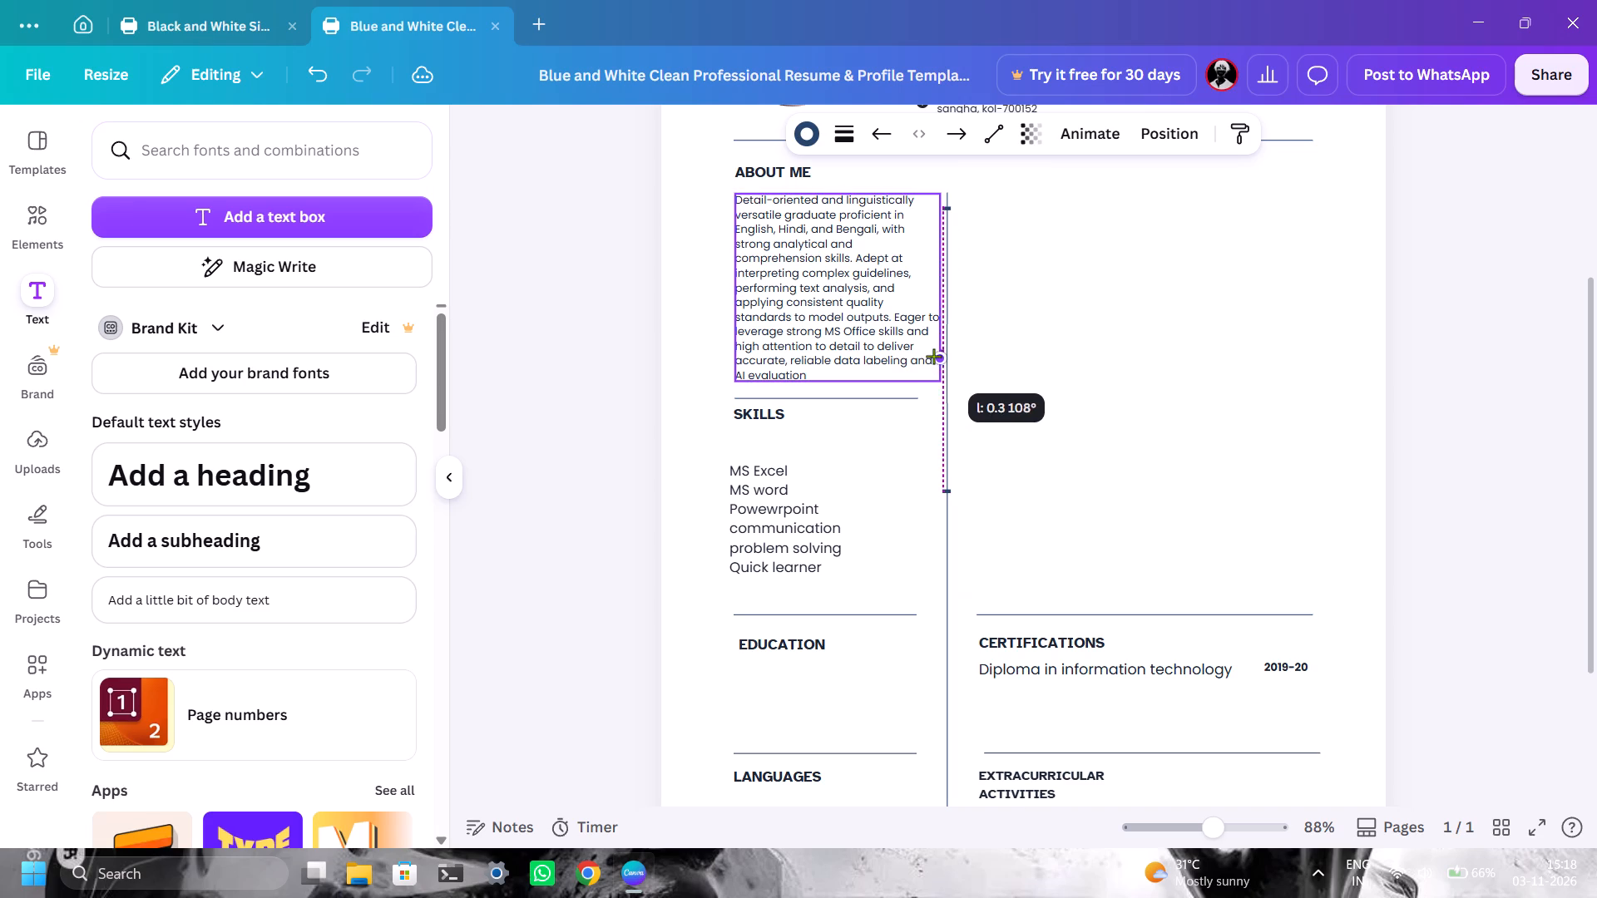
left_click_drag(933, 356, 990, 329)
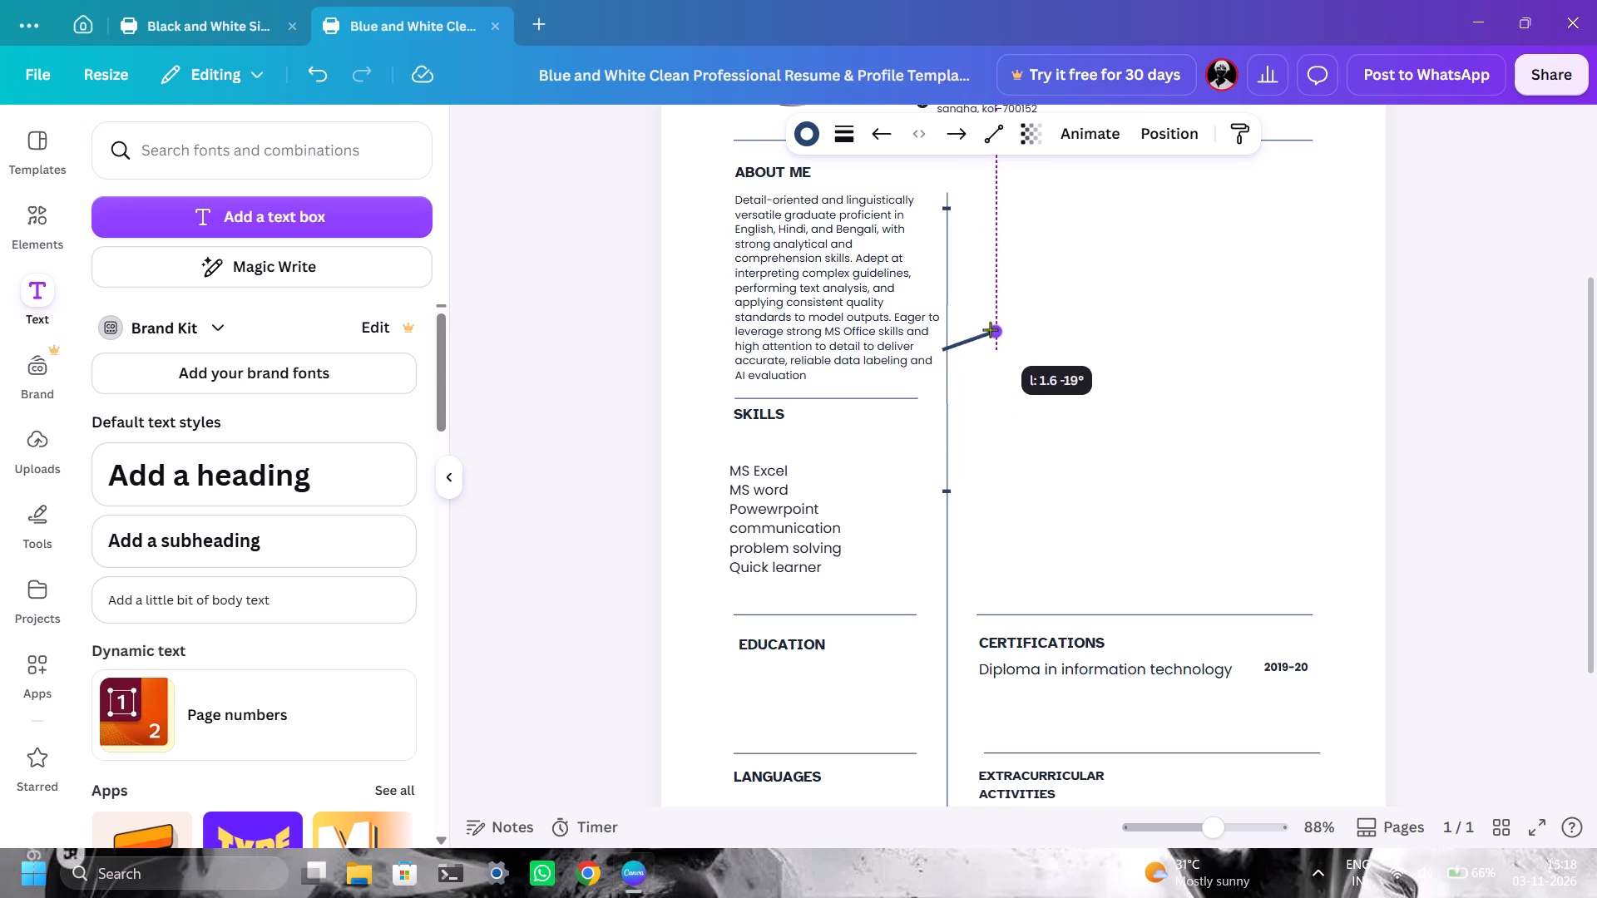
left_click_drag(990, 329, 1075, 343)
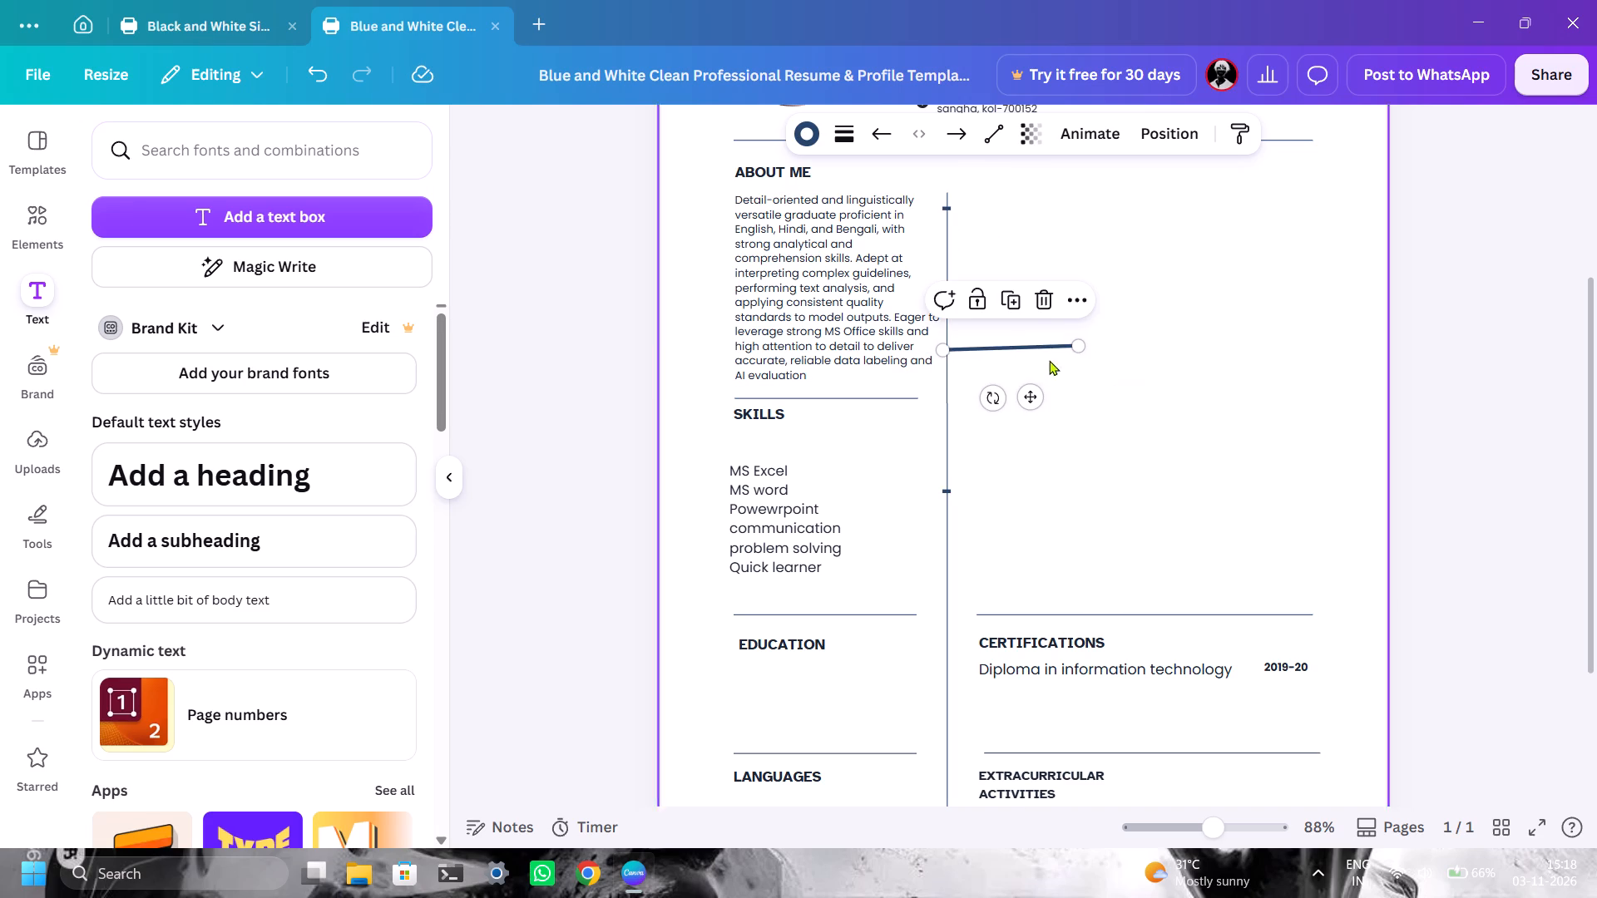
left_click(1045, 305)
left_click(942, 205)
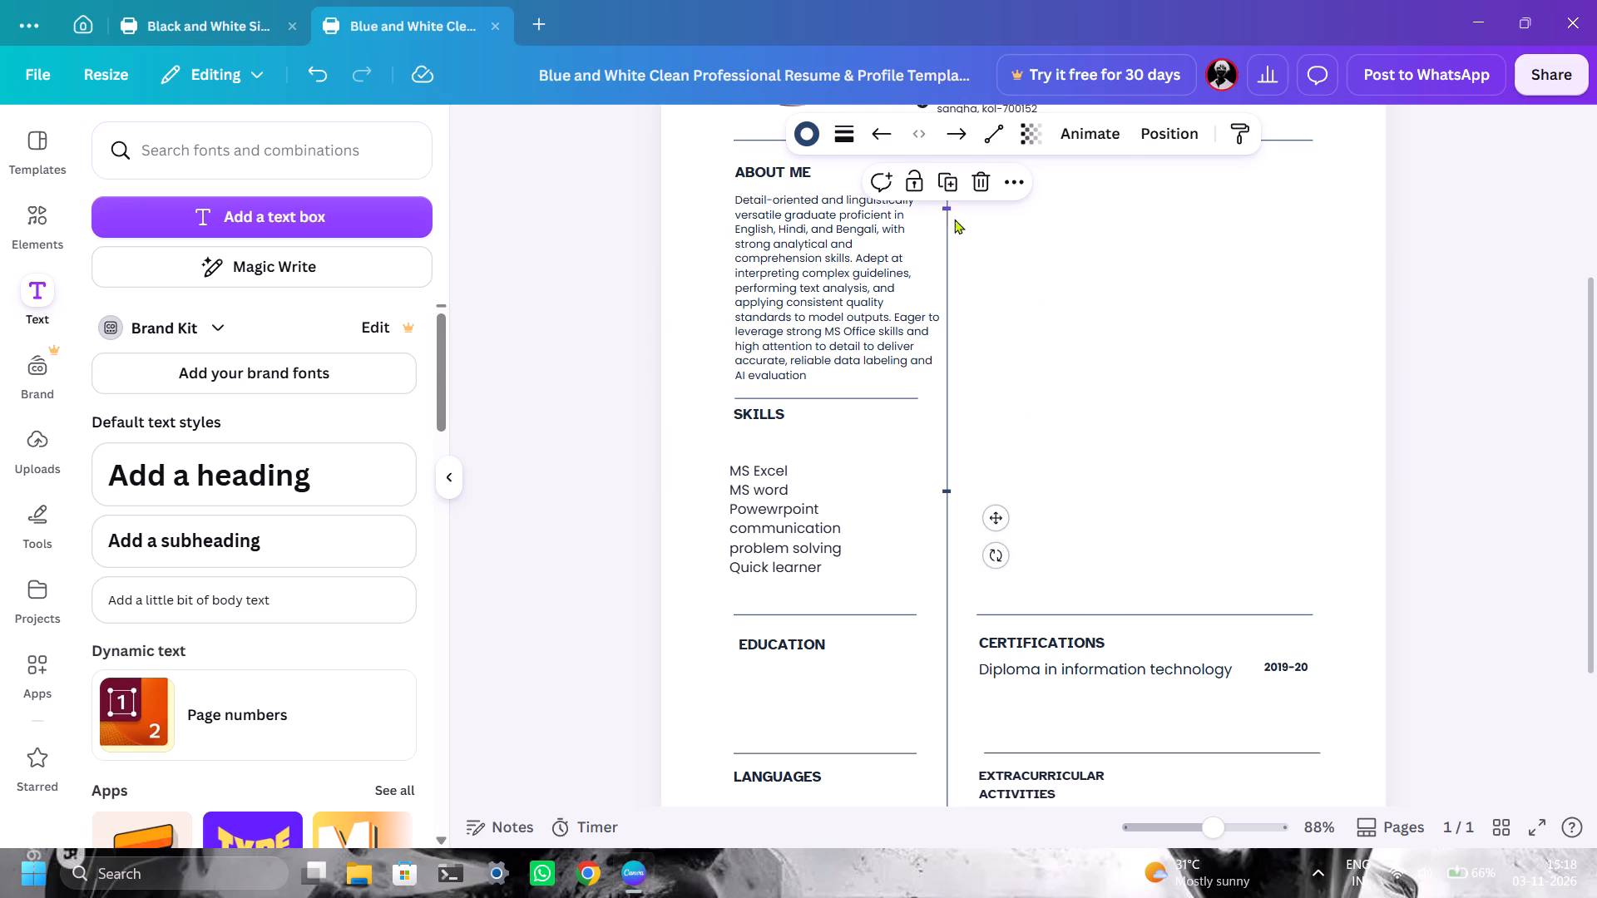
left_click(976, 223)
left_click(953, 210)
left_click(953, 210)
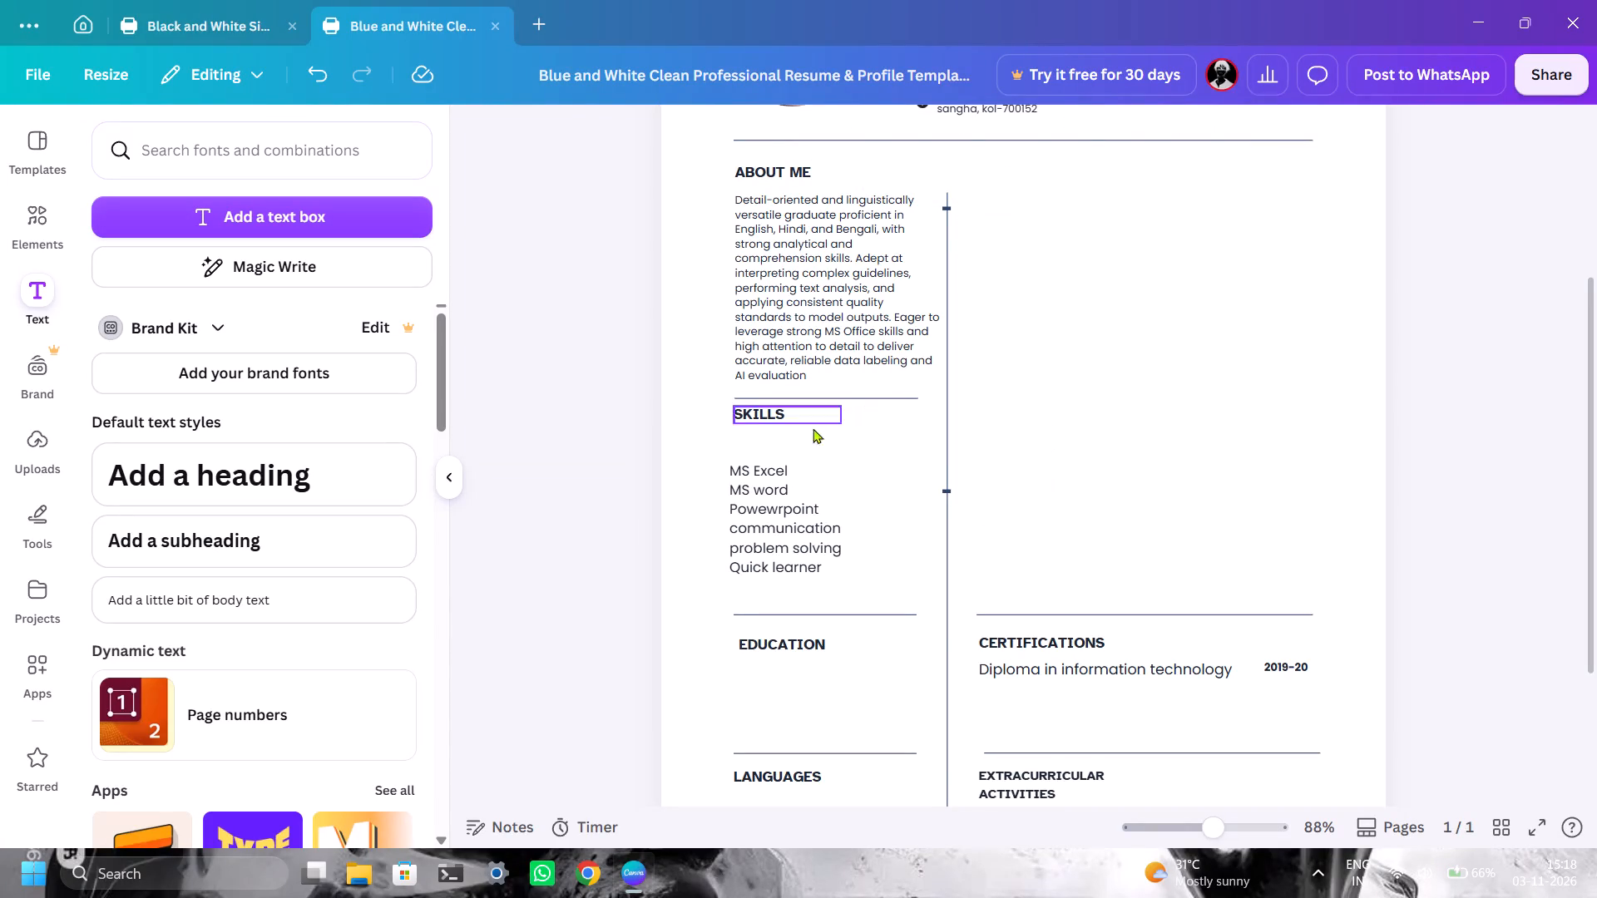
Move the Skills heading down, closer to the skills list.
left_click_drag(769, 416, 765, 437)
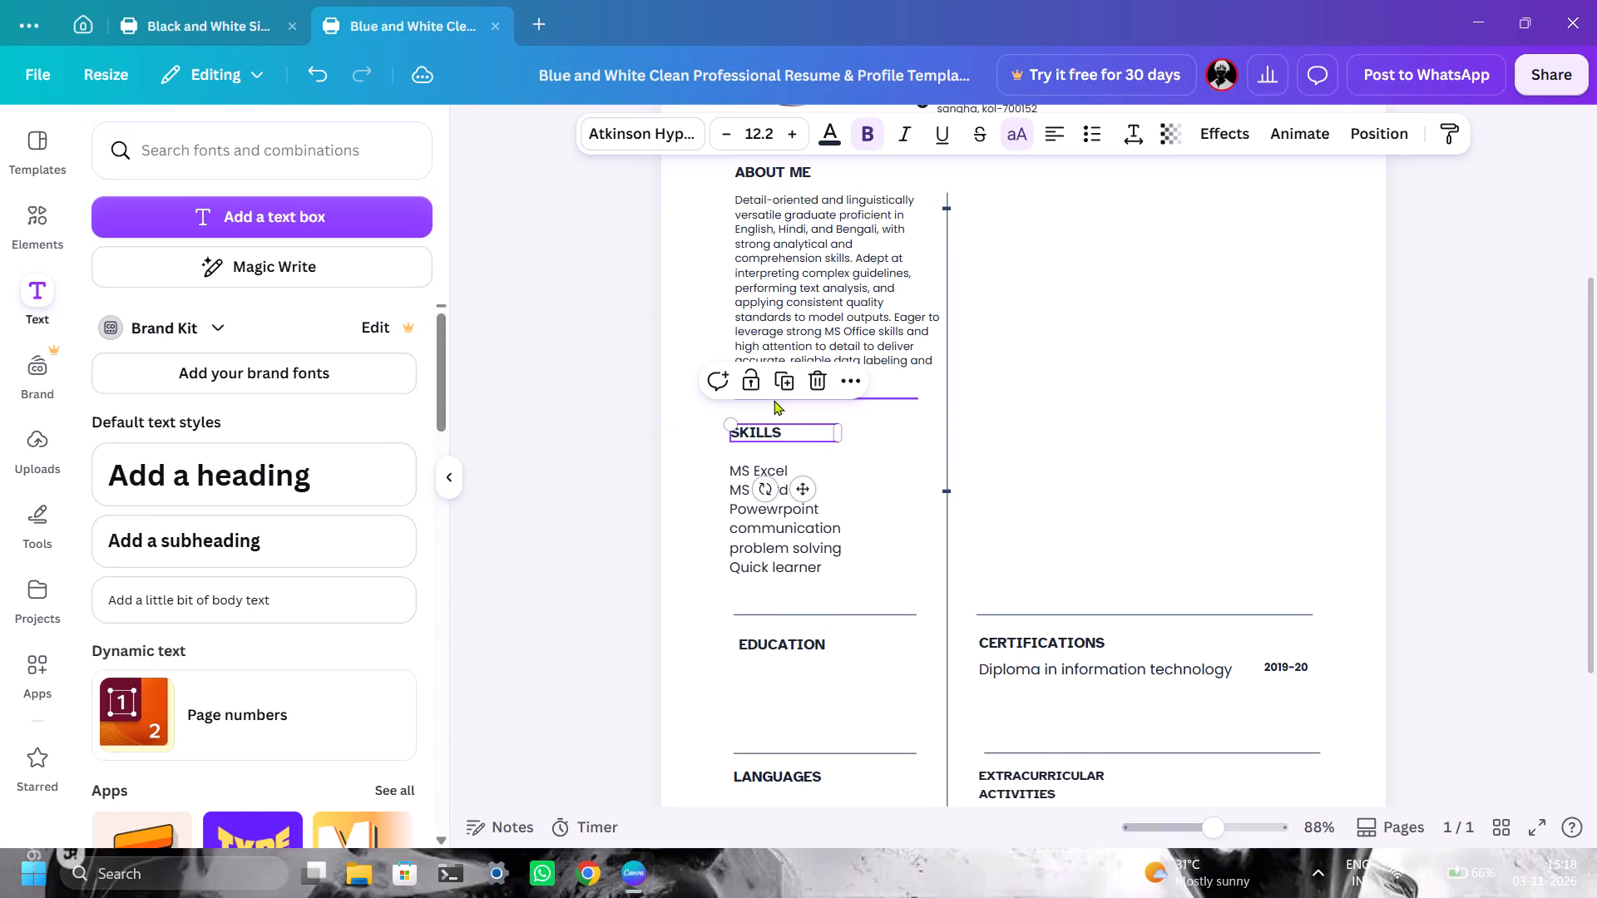
left_click_drag(777, 392, 879, 462)
left_click(879, 462)
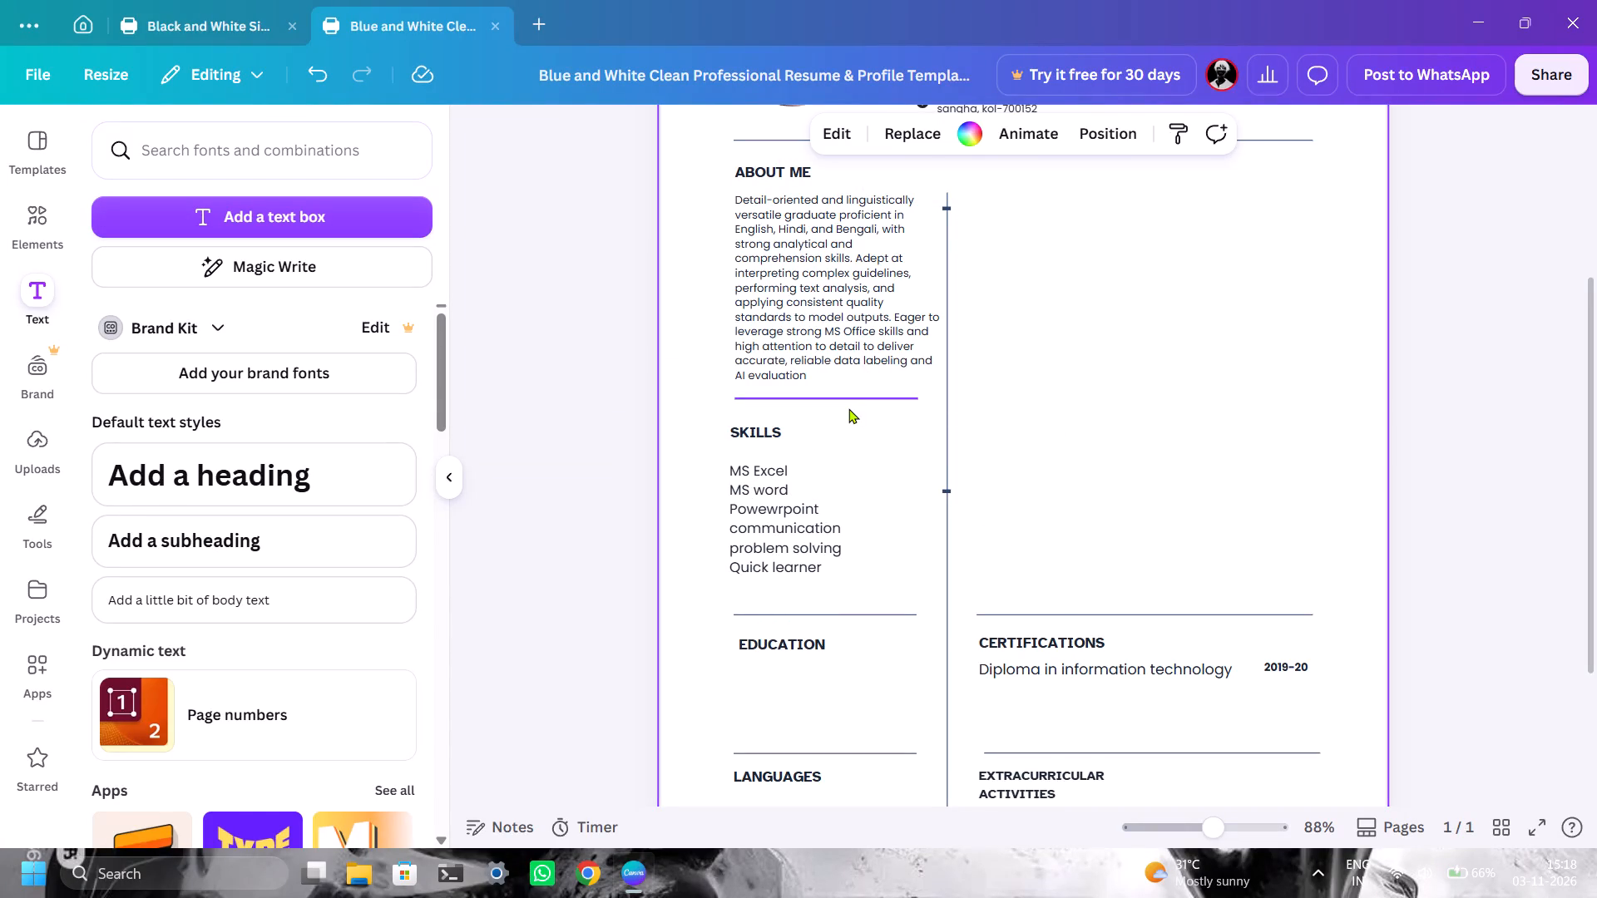
Lower the divider line above the Skills heading to widen the gap below the About Me paragraph.
left_click_drag(846, 405, 838, 417)
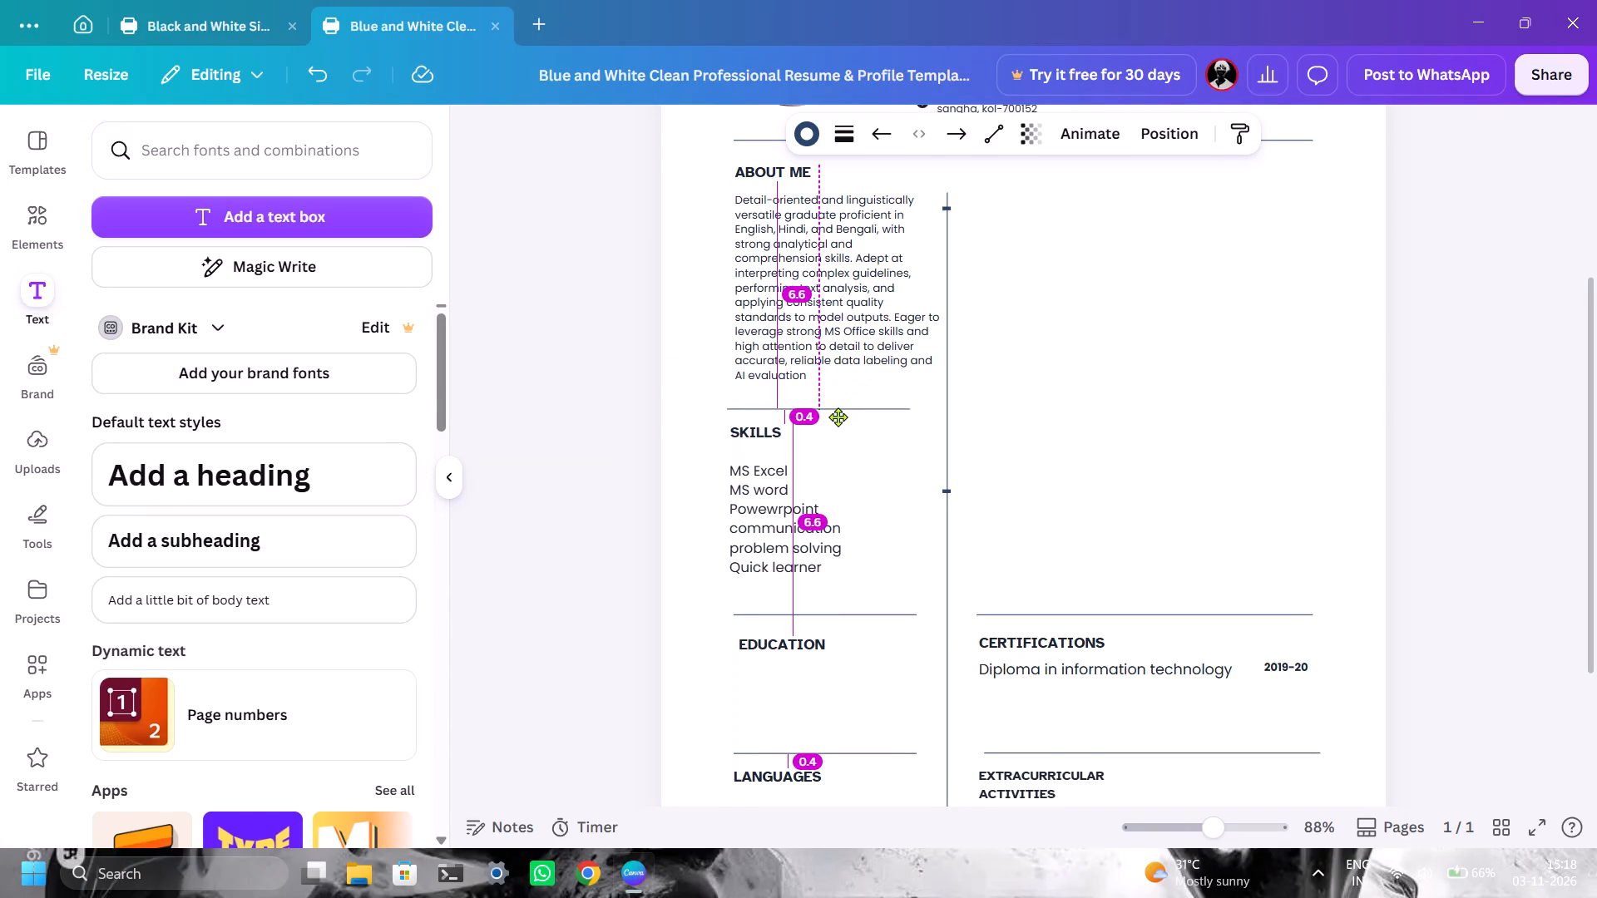
left_click_drag(838, 417, 840, 417)
left_click(905, 441)
Scale the About Me paragraph up to a font size of about 9.7.
left_click(823, 294)
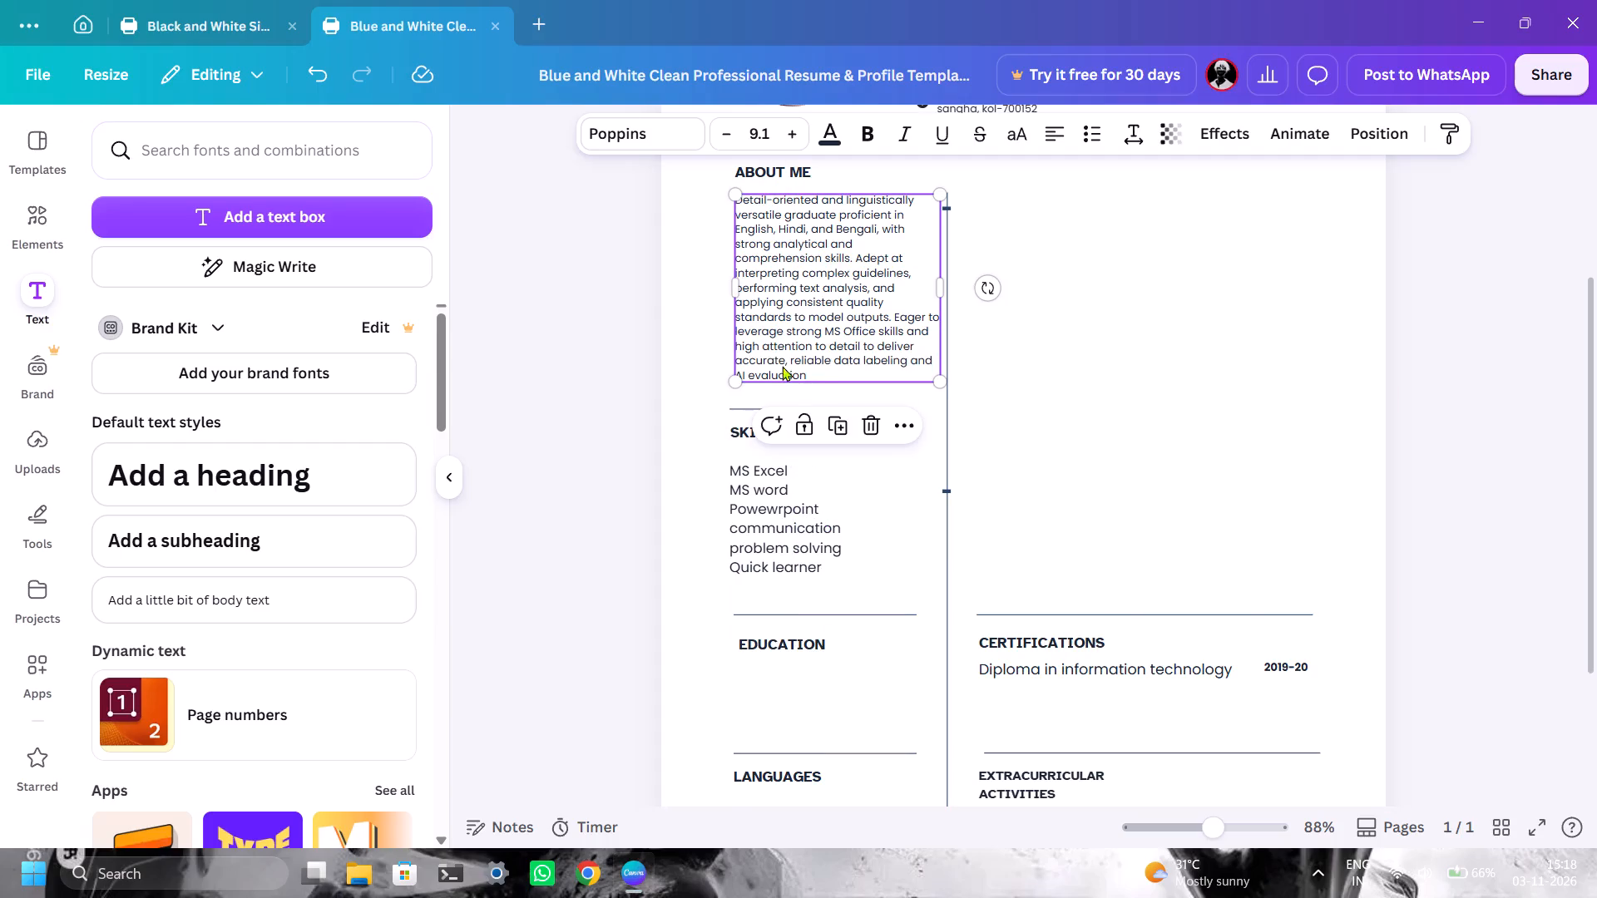
left_click_drag(736, 386, 727, 407)
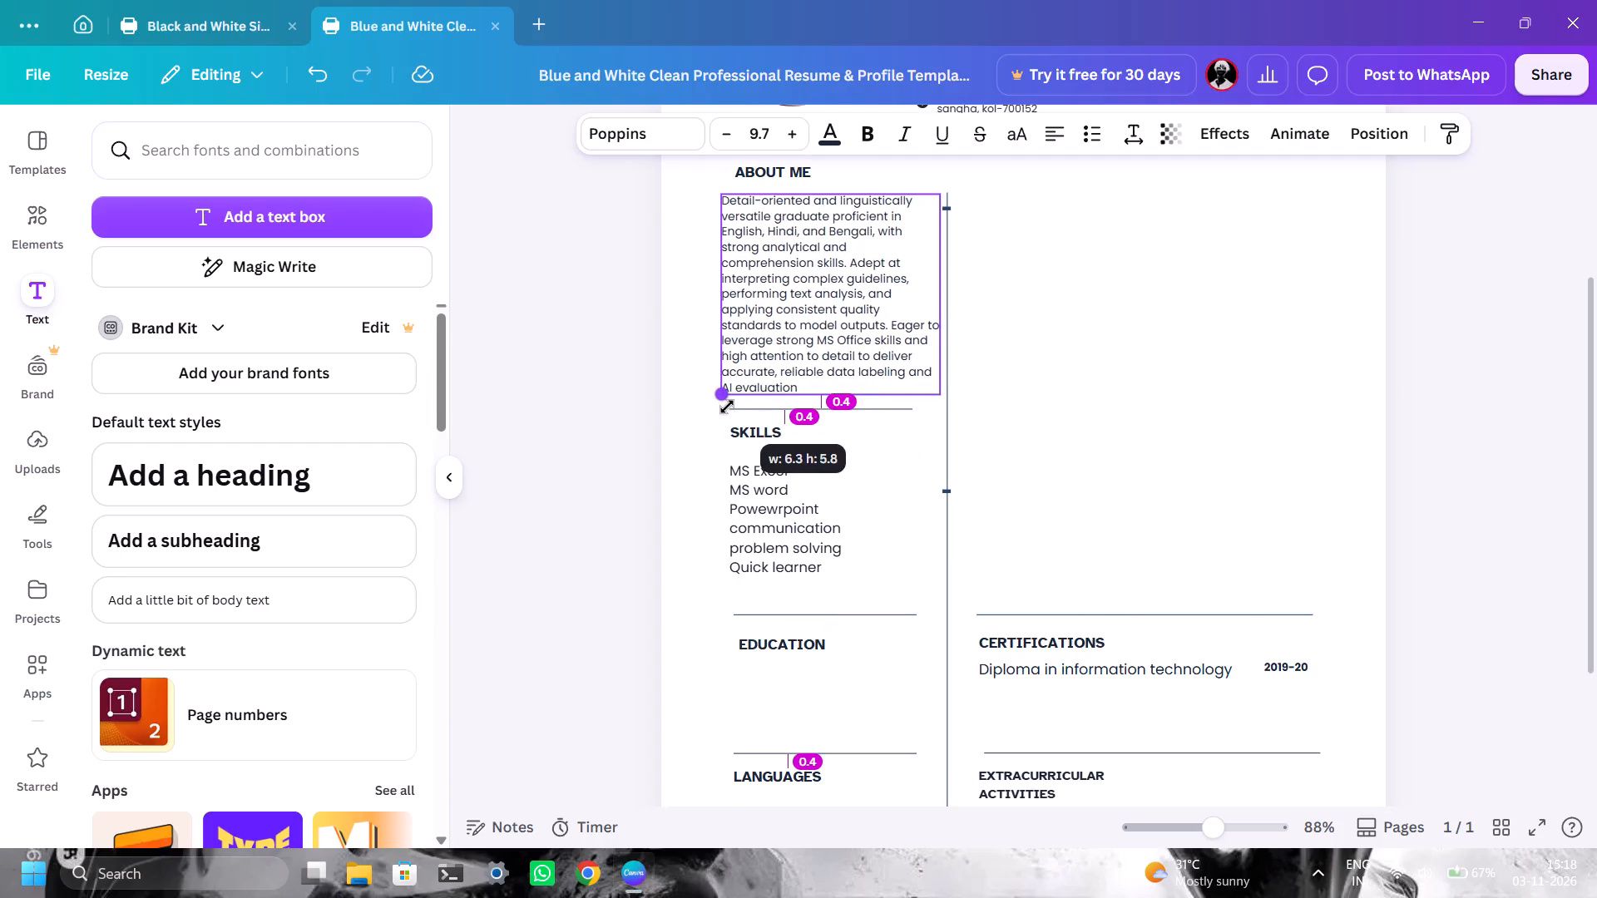
left_click_drag(727, 407, 727, 408)
left_click(897, 485)
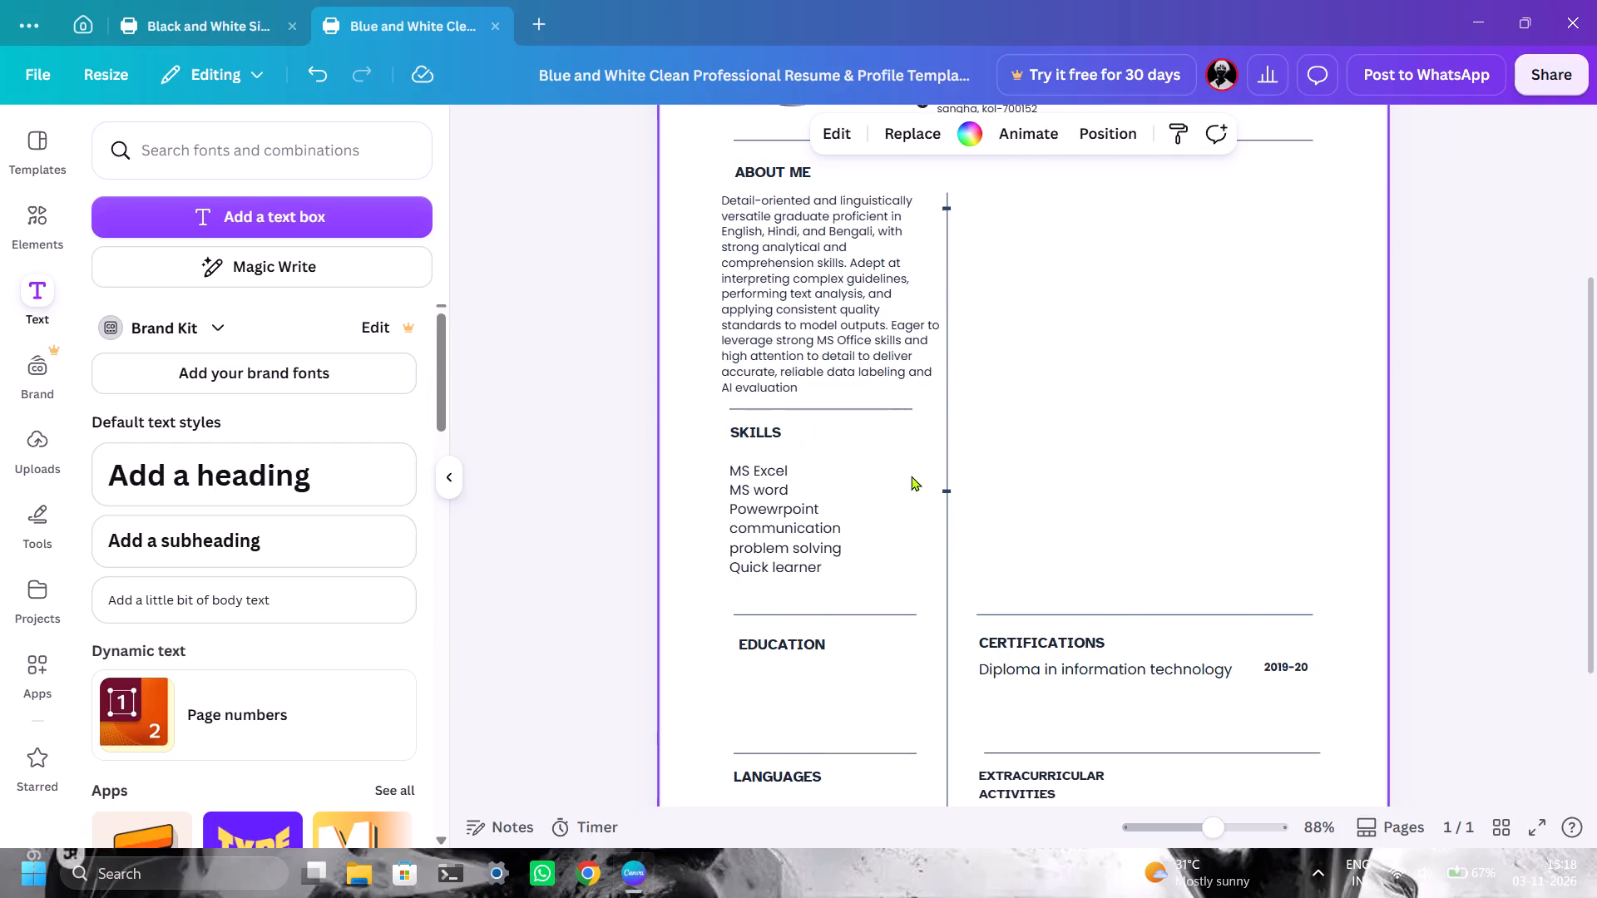
Align the About Me paragraph and its heading with the left edge of the Skills section.
scroll(991, 453, "up", 1)
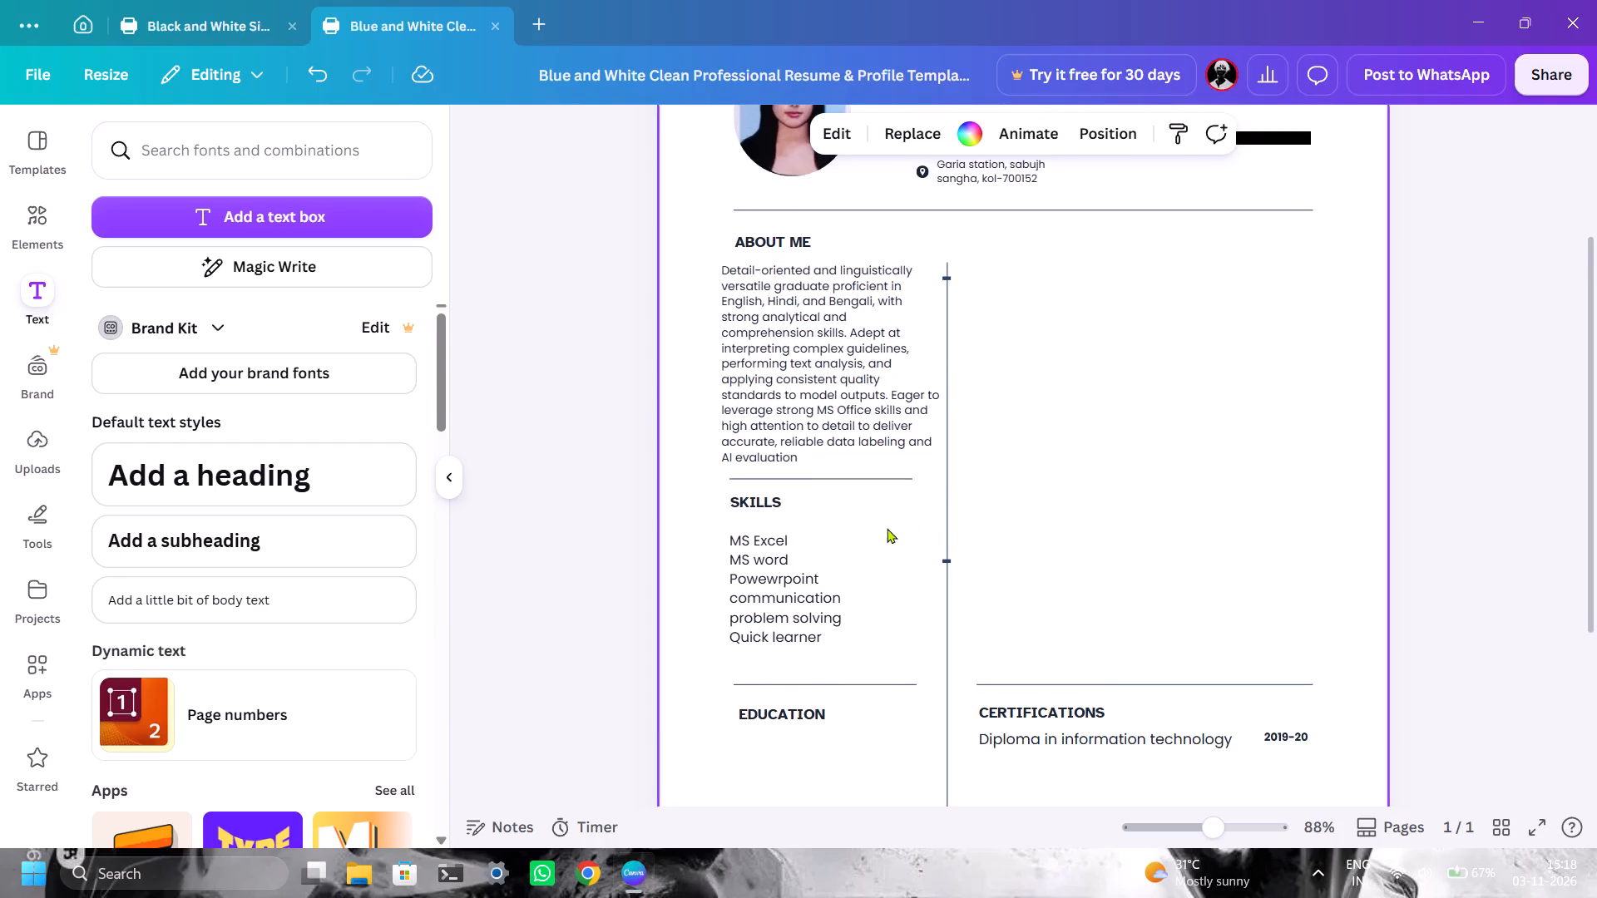
left_click(765, 392)
left_click(818, 486)
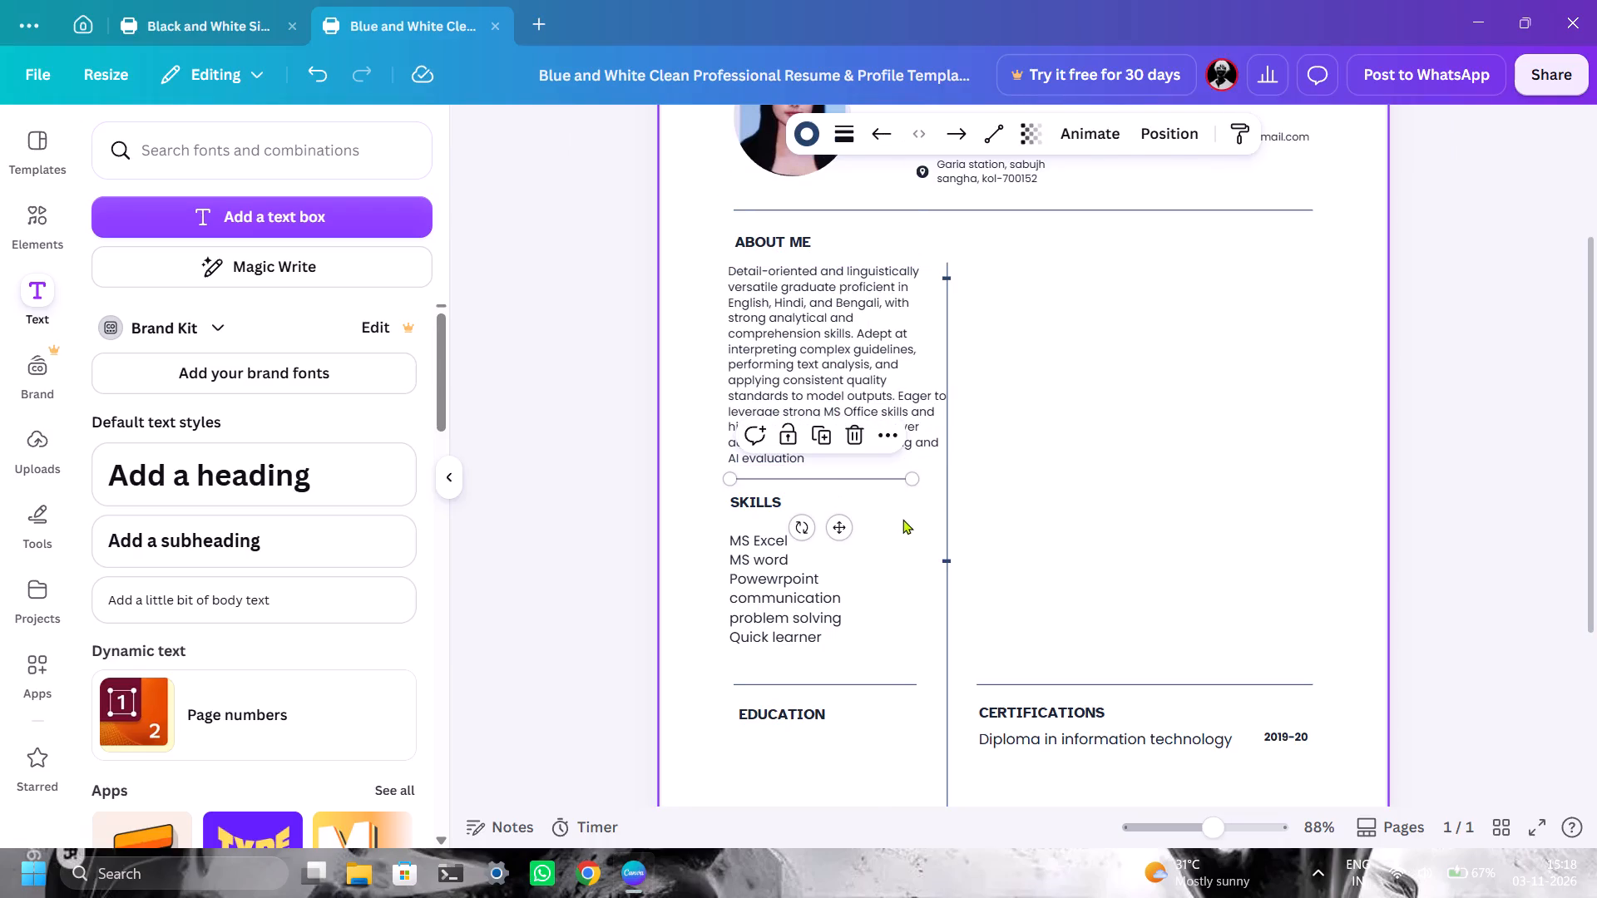
left_click(904, 522)
left_click_drag(779, 245, 769, 246)
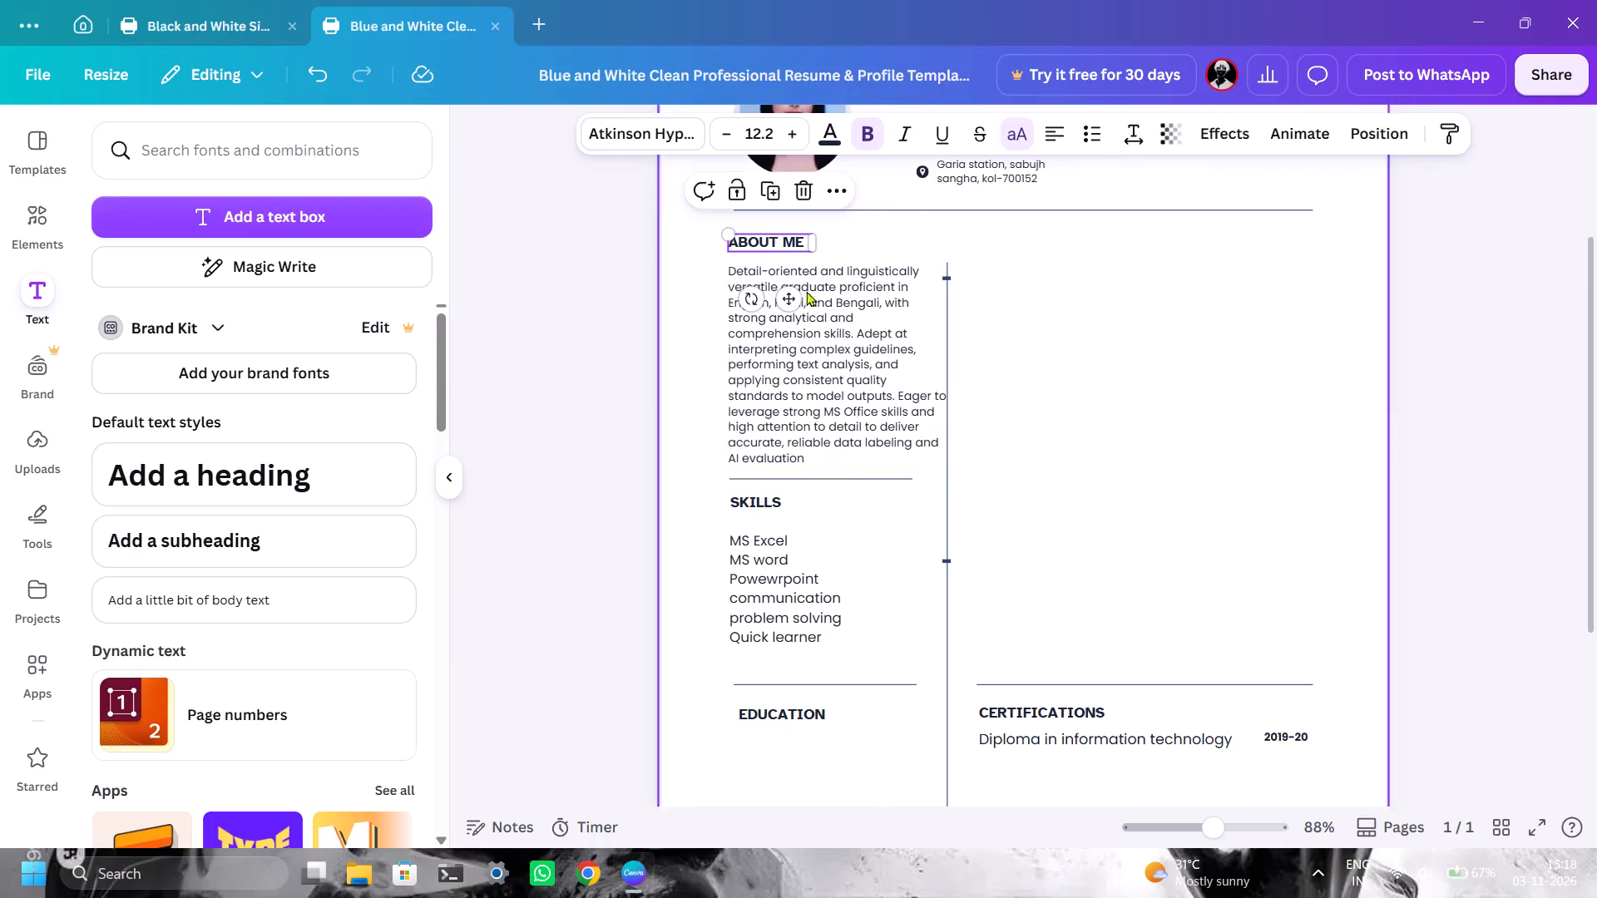
left_click(1051, 412)
Nudge the skills list slightly up and to the left beneath its heading.
scroll(937, 471, "down", 2)
left_click(774, 468)
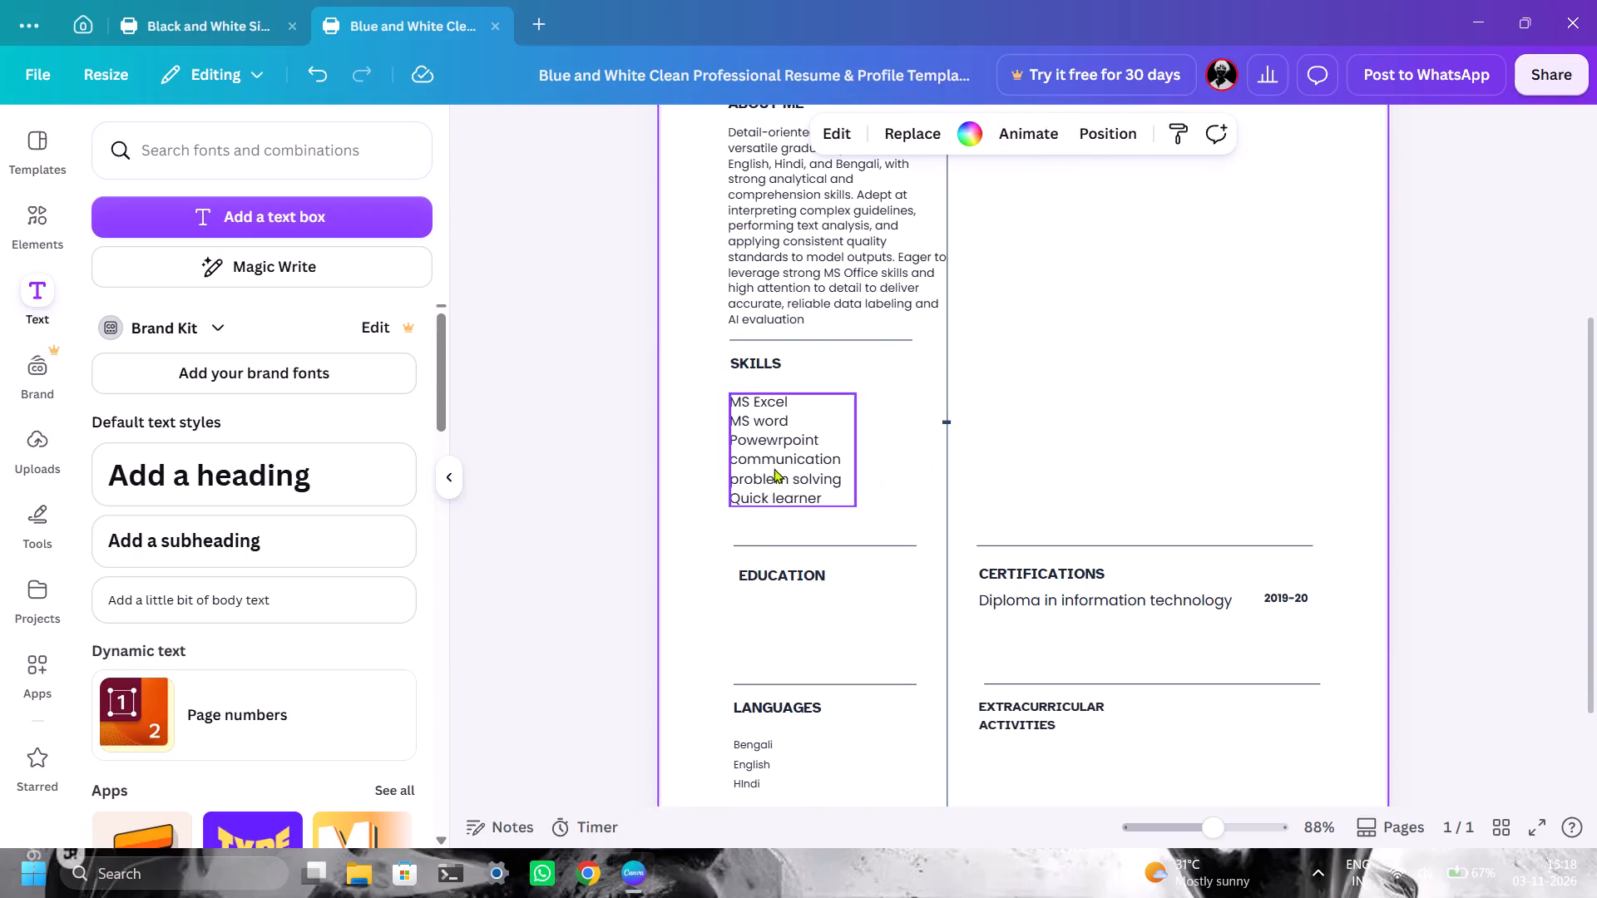
left_click(1067, 407)
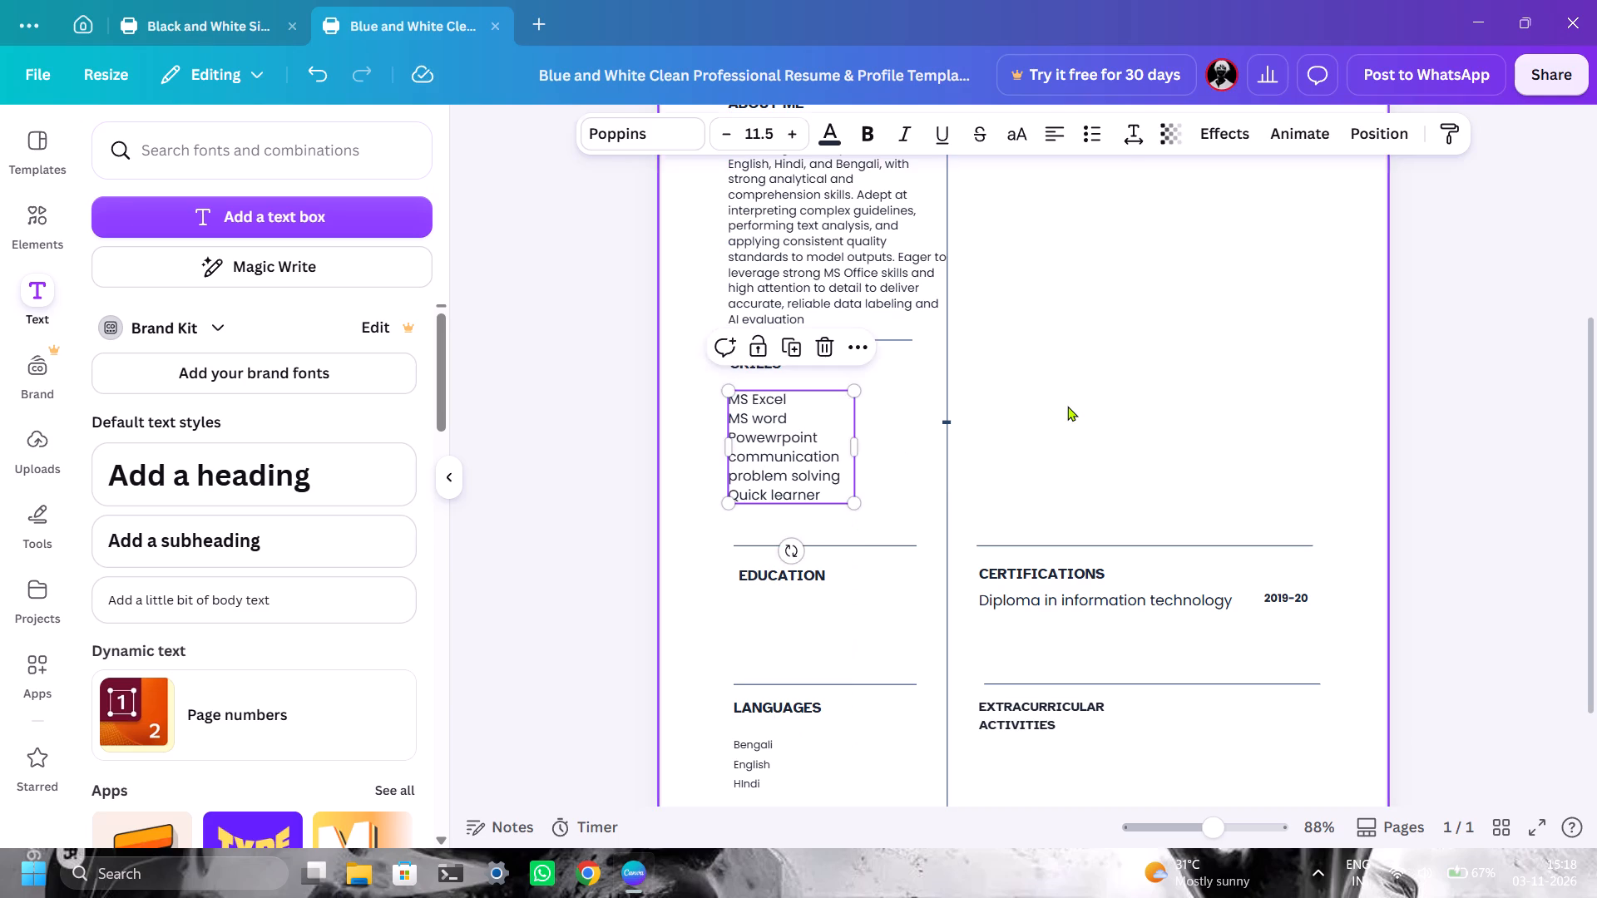
Capitalise the first letter of "communication" in the skills list so it reads "Communication".
left_click(735, 460)
double_click(736, 460)
left_click(736, 460)
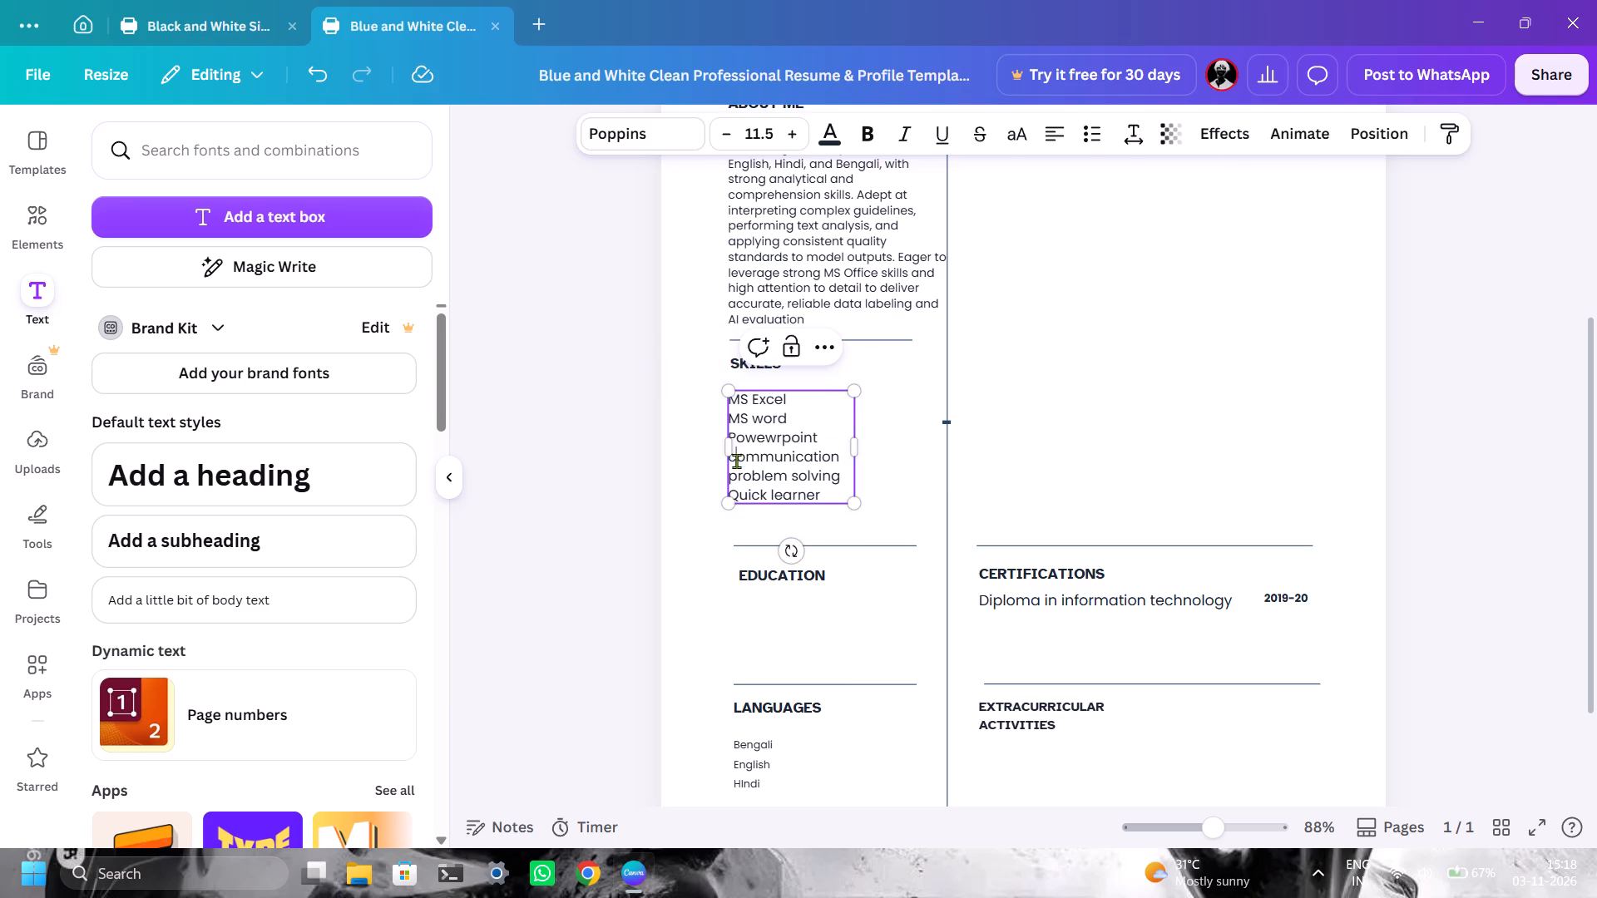
key("BackSpace")
key("shift+c")
left_click(1022, 432)
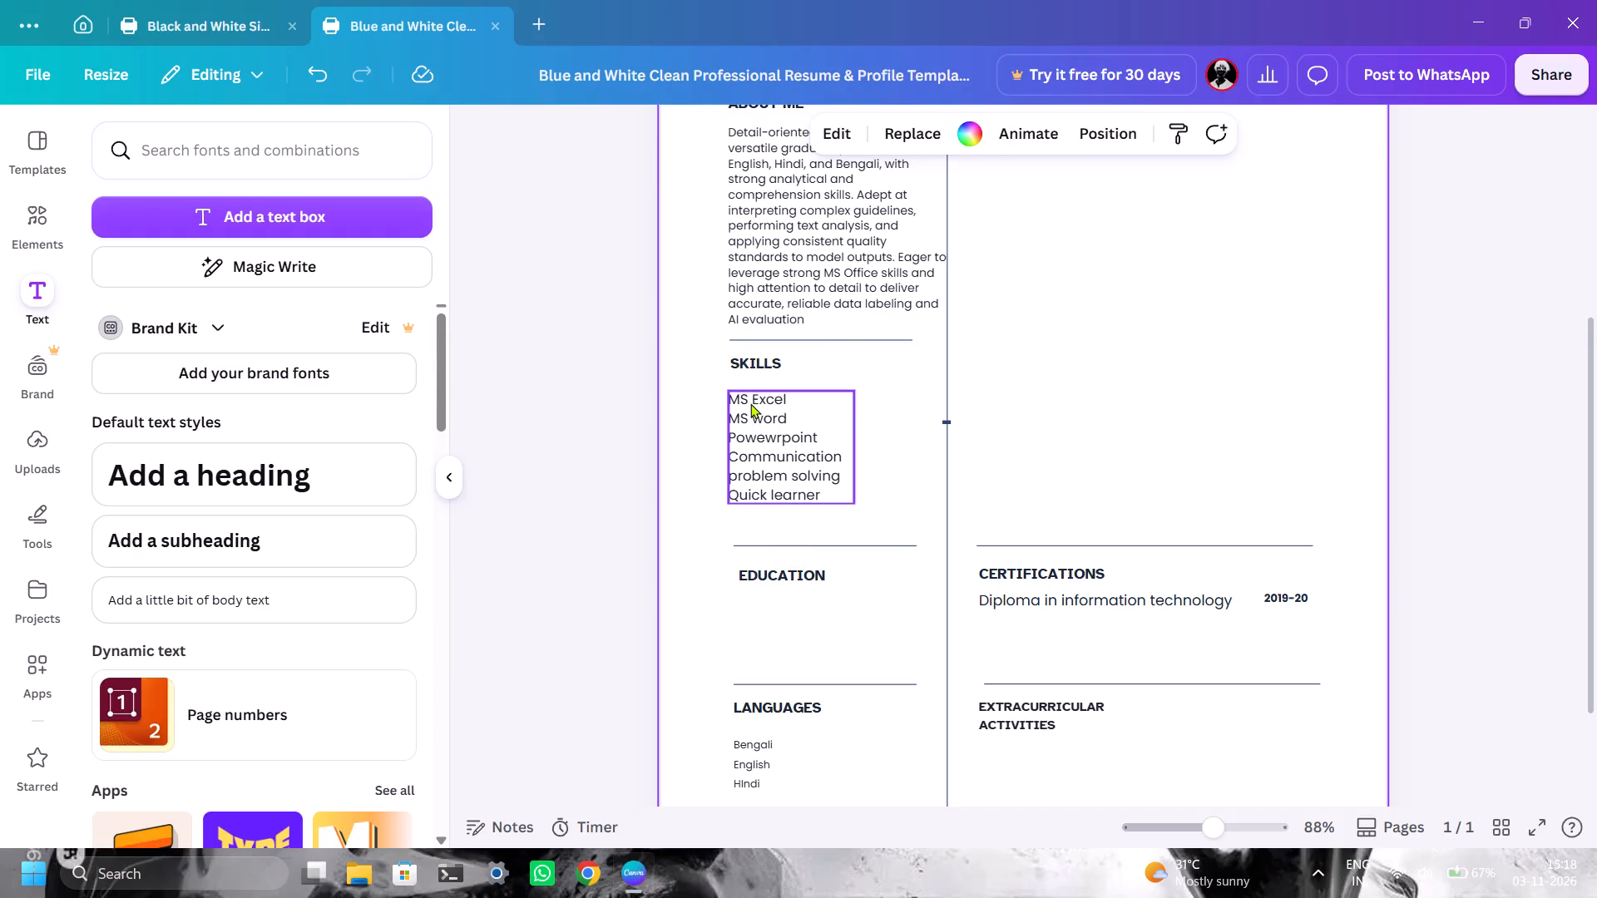
left_click(887, 415)
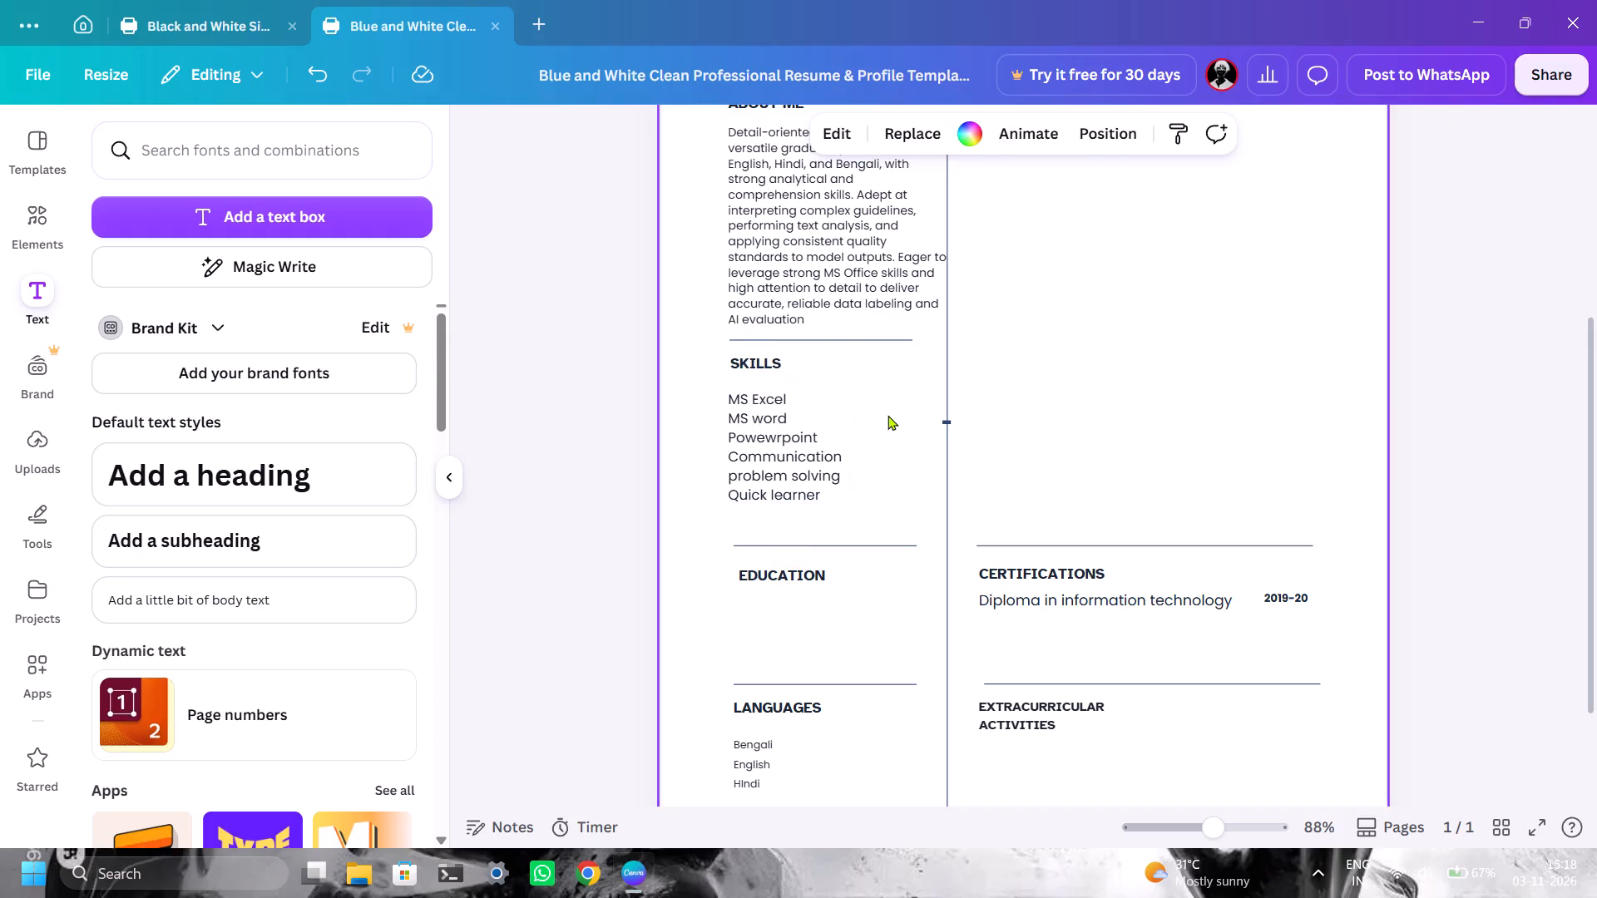
Move the long vertical divider line left and slightly down, clear of the short tick marks.
scroll(889, 405, "up", 2)
scroll(889, 405, "down", 2)
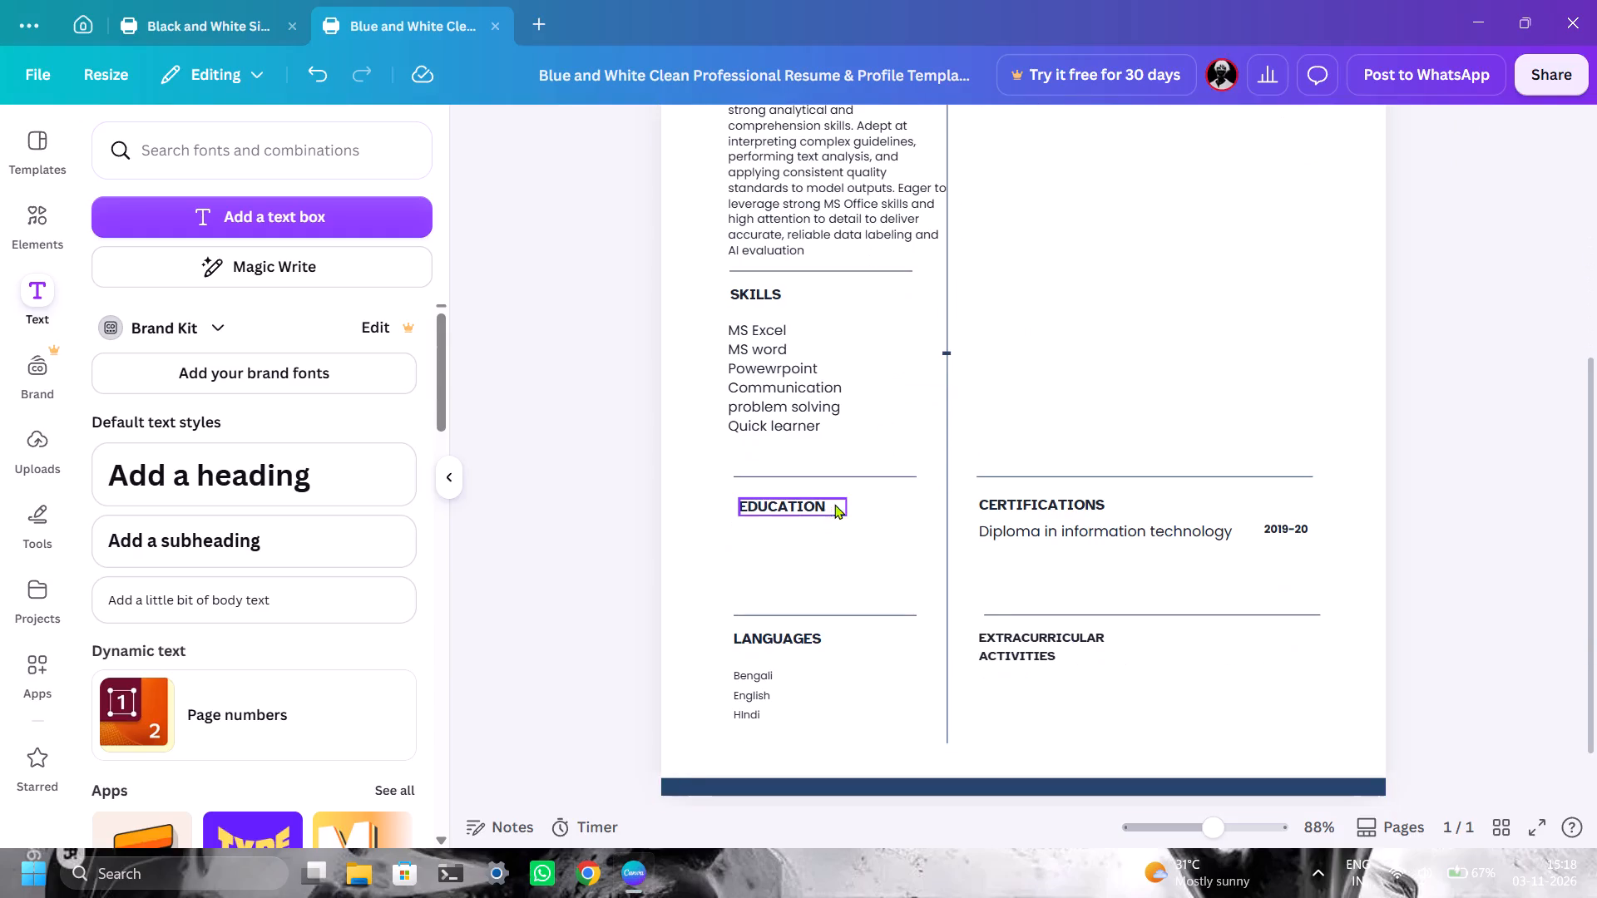
left_click(952, 353)
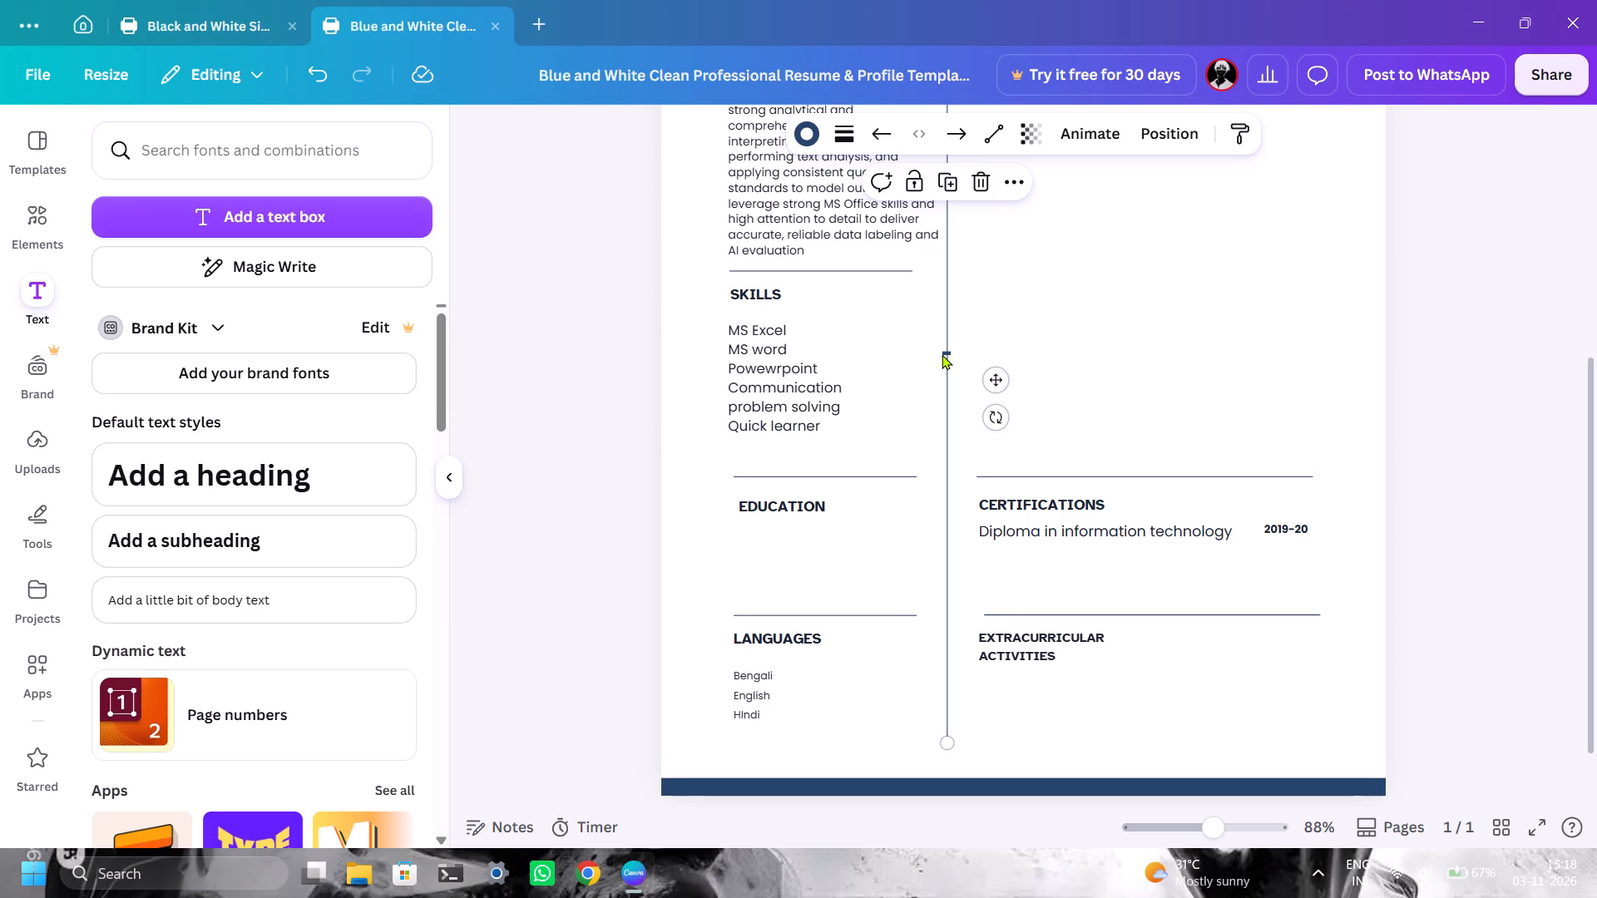
left_click(942, 354)
left_click(942, 353)
left_click_drag(996, 377, 996, 397)
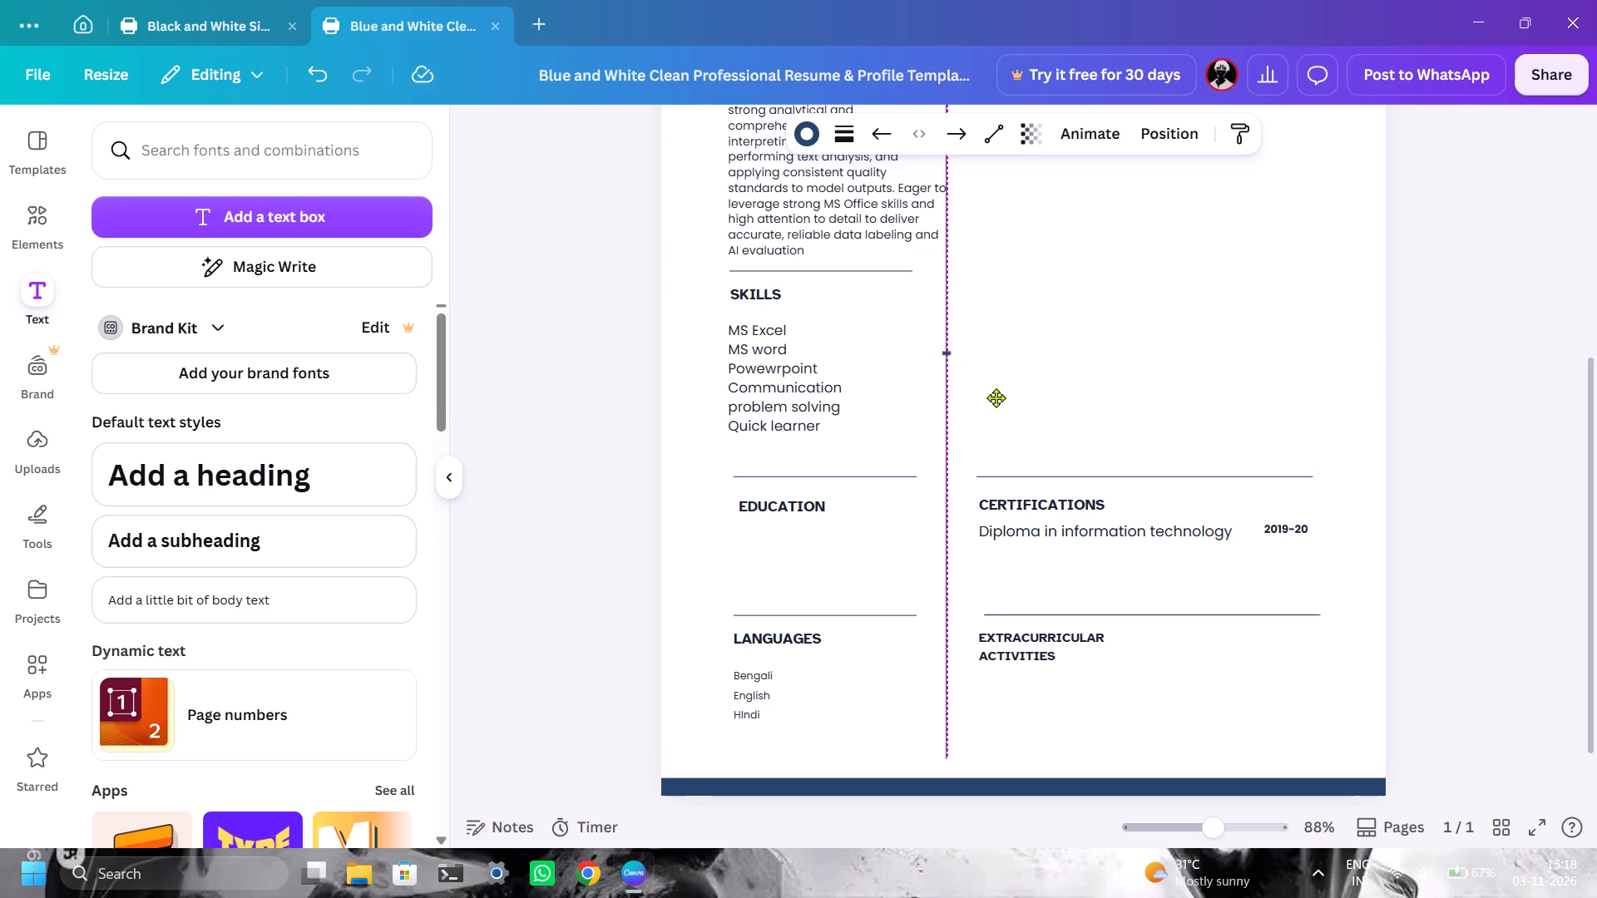
left_click_drag(996, 397, 972, 403)
Delete the two remaining short tick marks, one beside the skills list and one beside the About Me paragraph.
left_click(950, 352)
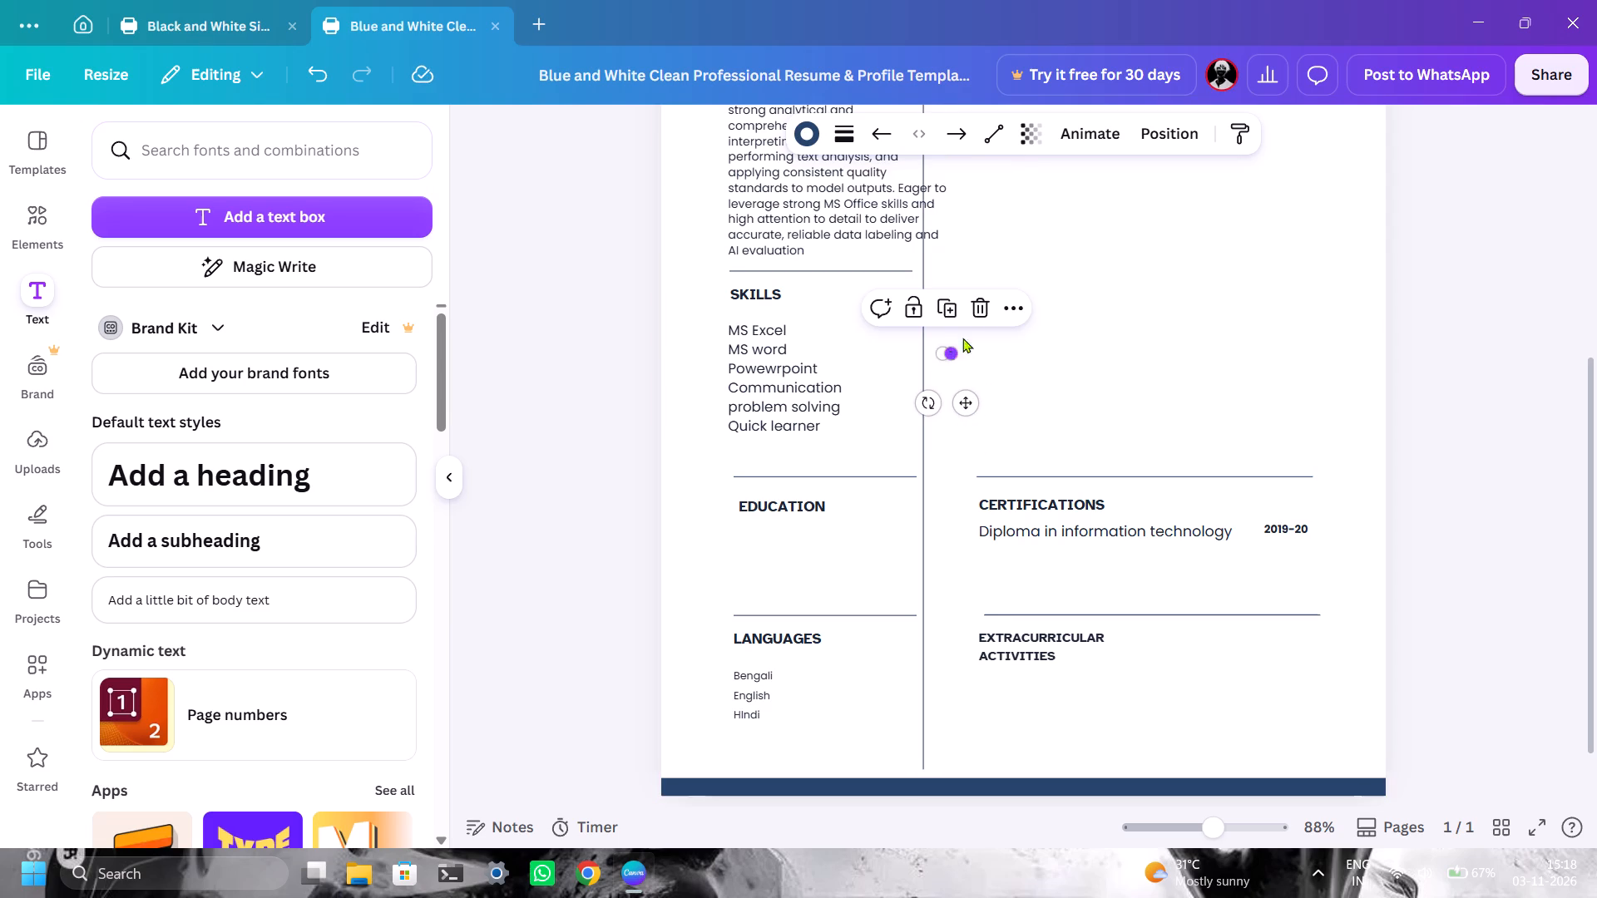
left_click(973, 316)
scroll(1034, 325, "up", 2)
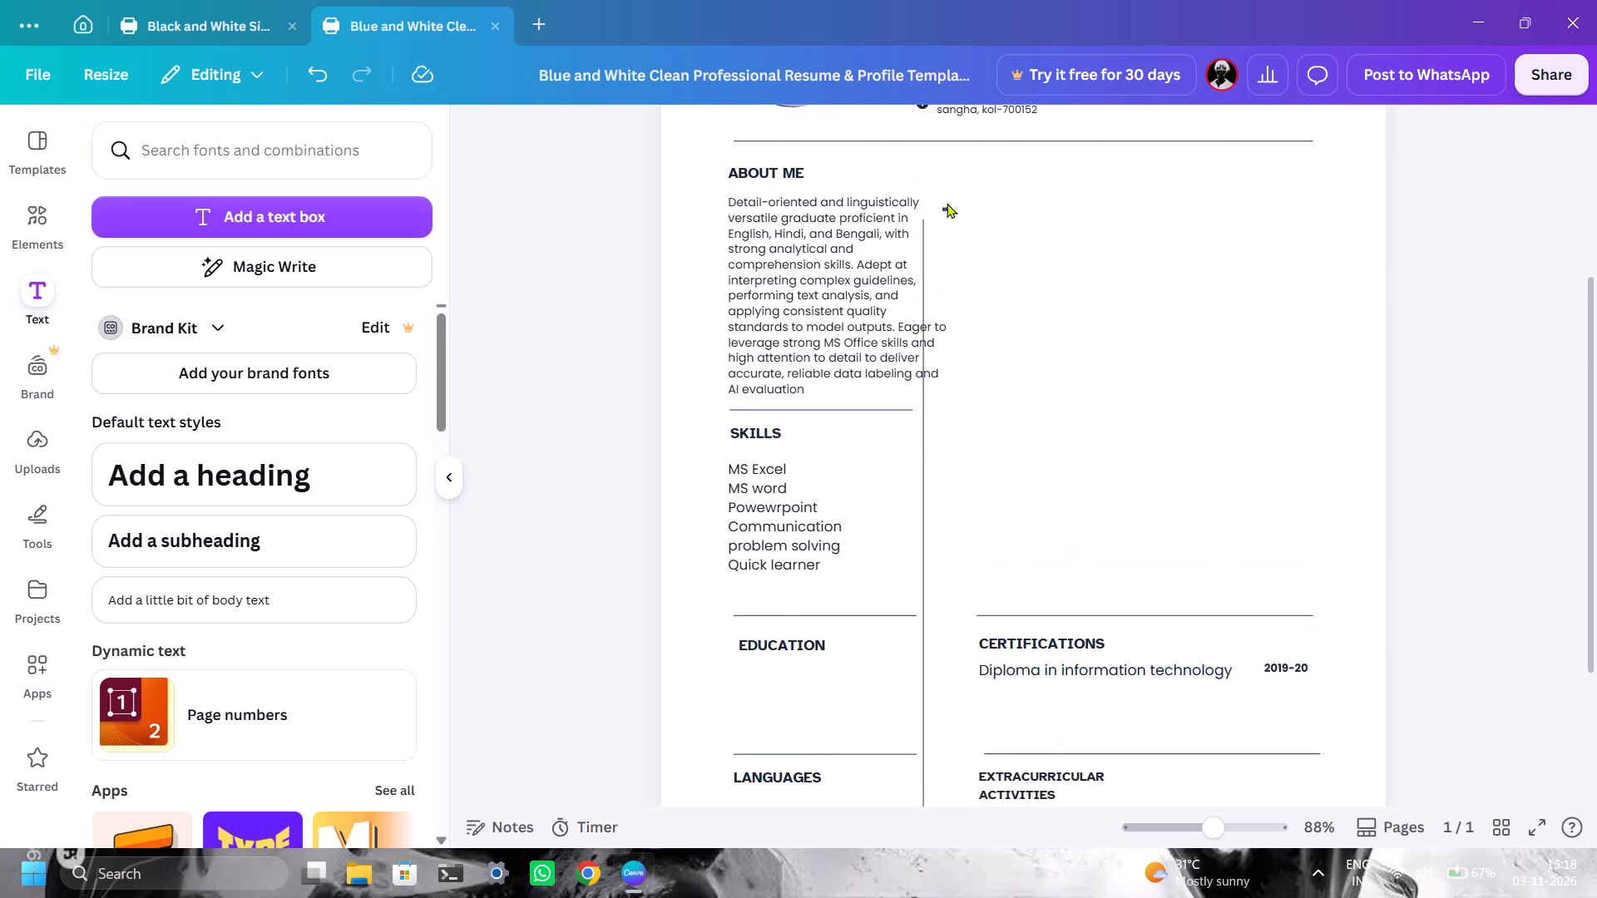
left_click(946, 203)
left_click(1002, 216)
left_click(950, 210)
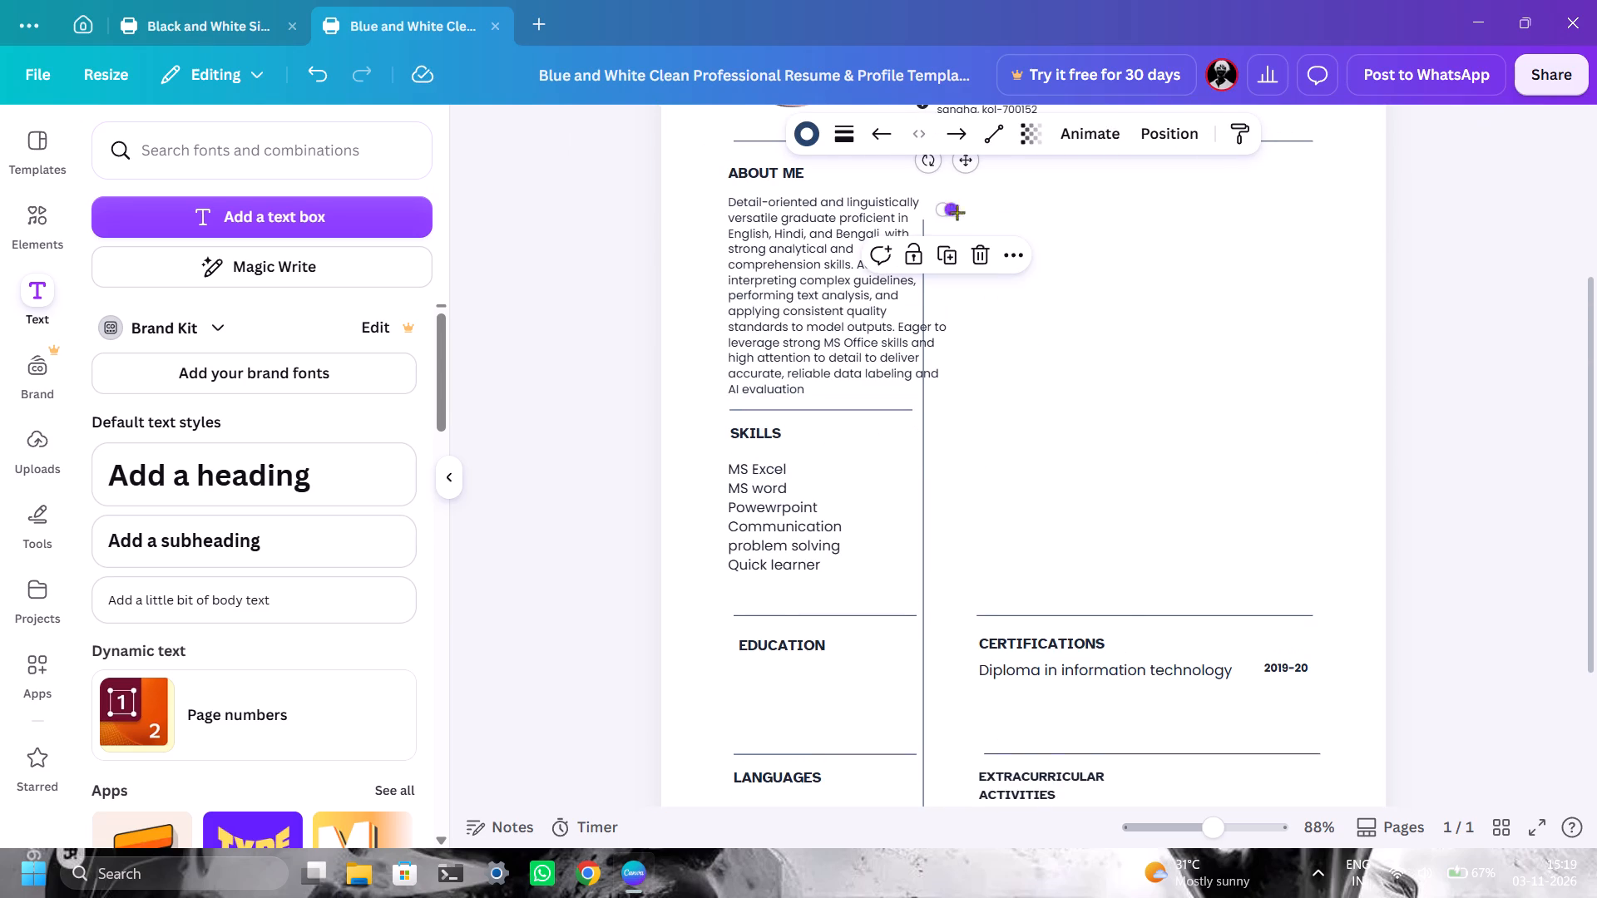
left_click(986, 254)
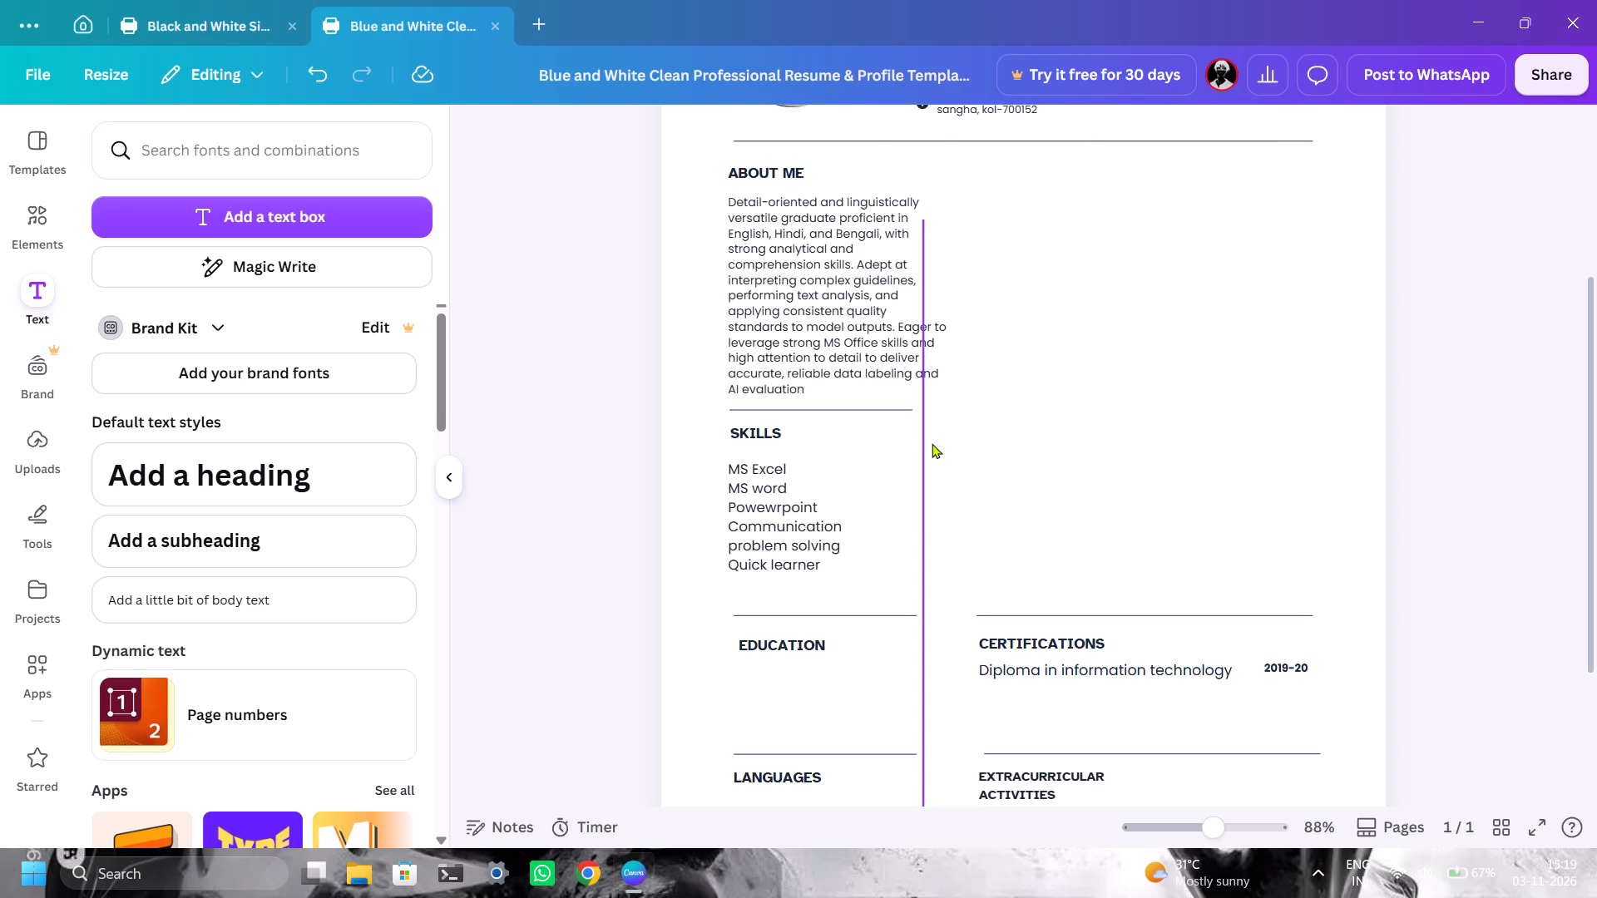
Move the long vertical divider right to the About Me paragraph's right edge and up, so it starts near the About Me heading.
left_click_drag(932, 443, 947, 438)
scroll(1026, 398, "down", 2)
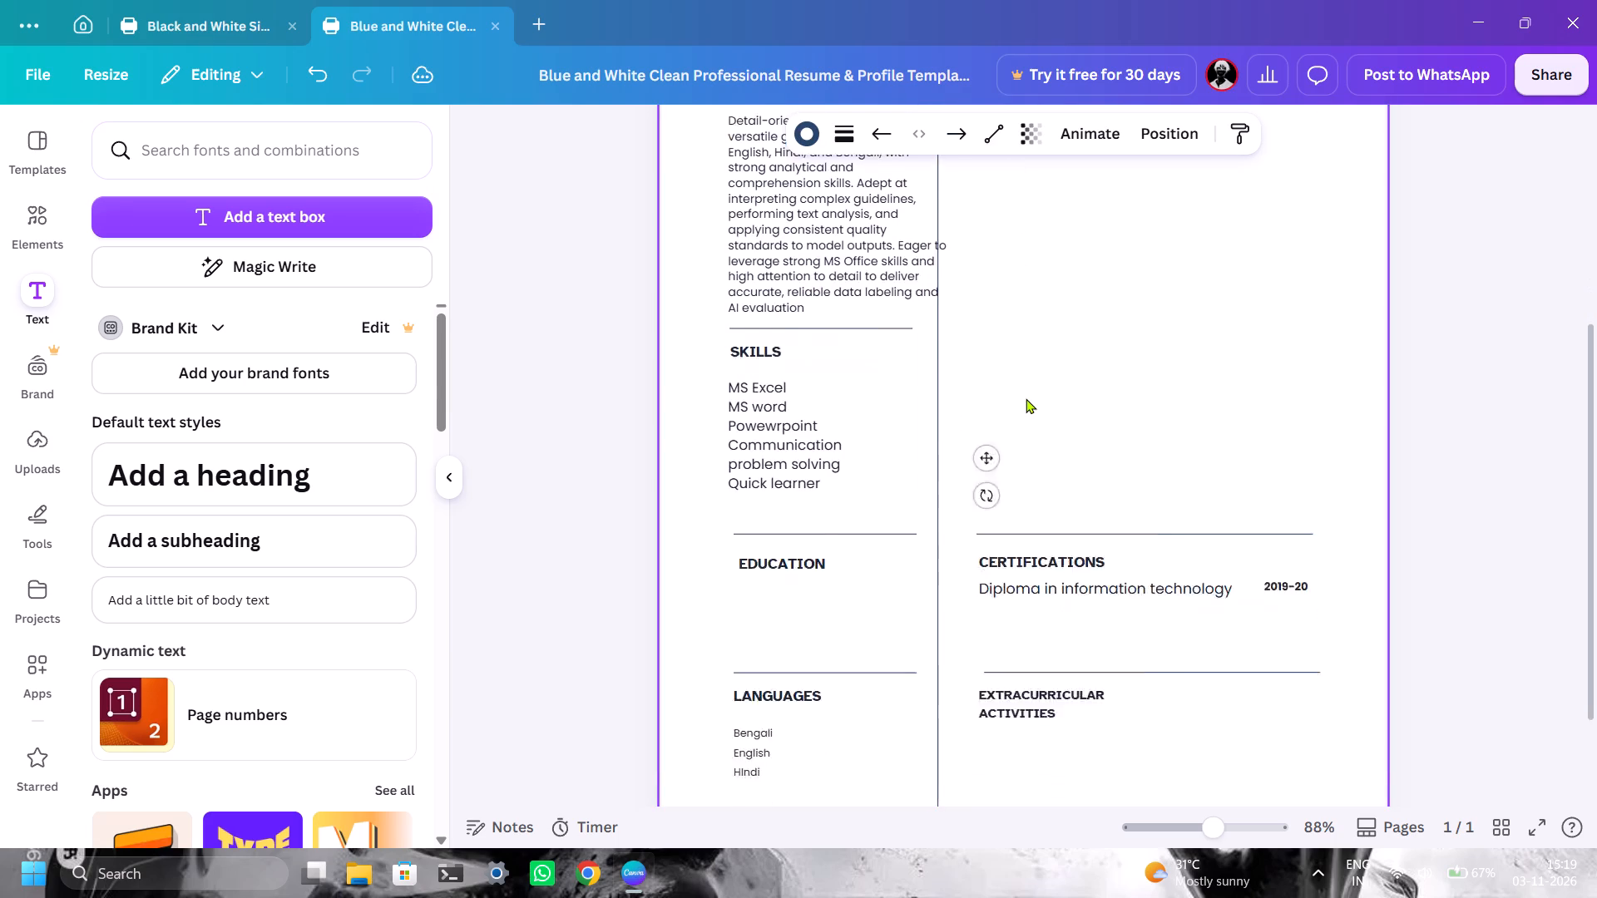
scroll(1026, 398, "down", 1)
scroll(1026, 400, "up", 4)
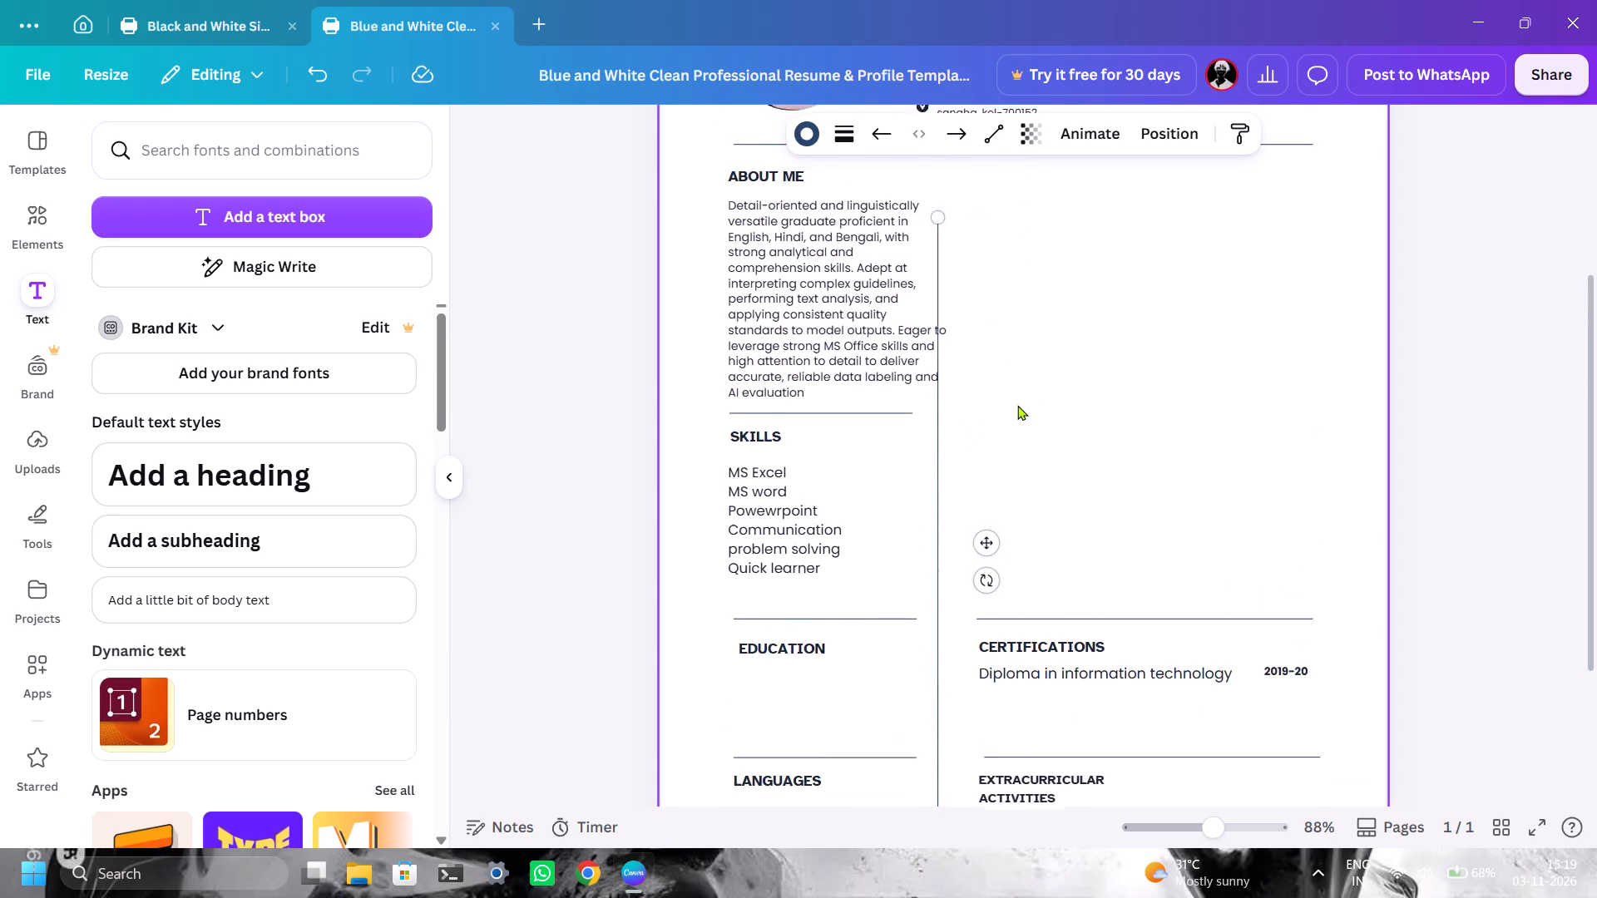
left_click_drag(942, 503, 948, 497)
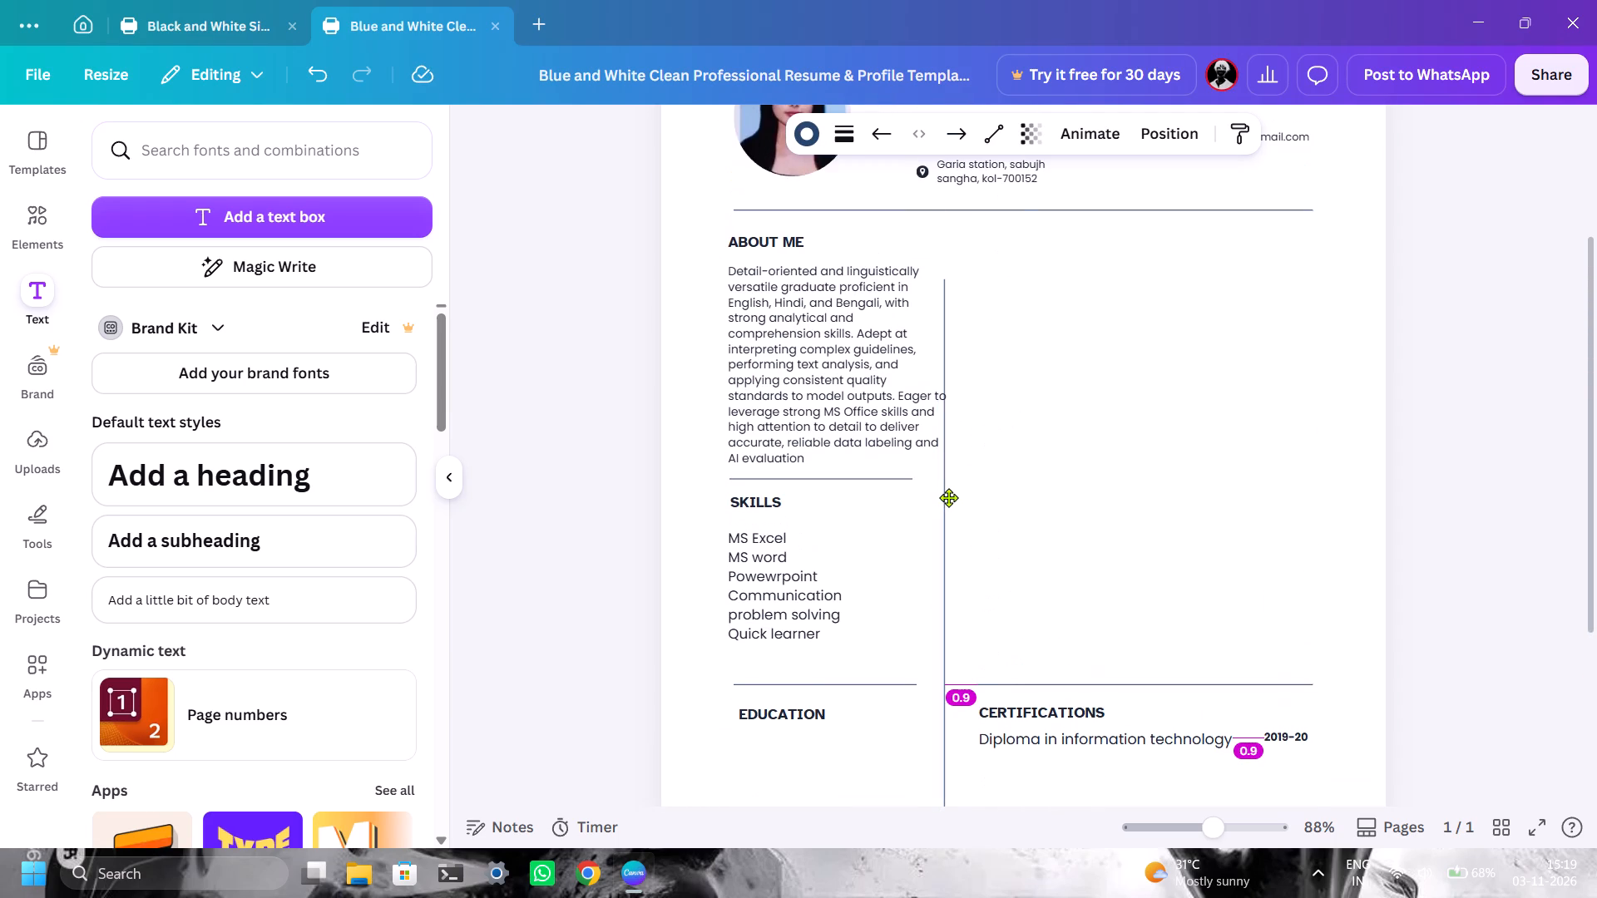
left_click_drag(948, 497, 952, 464)
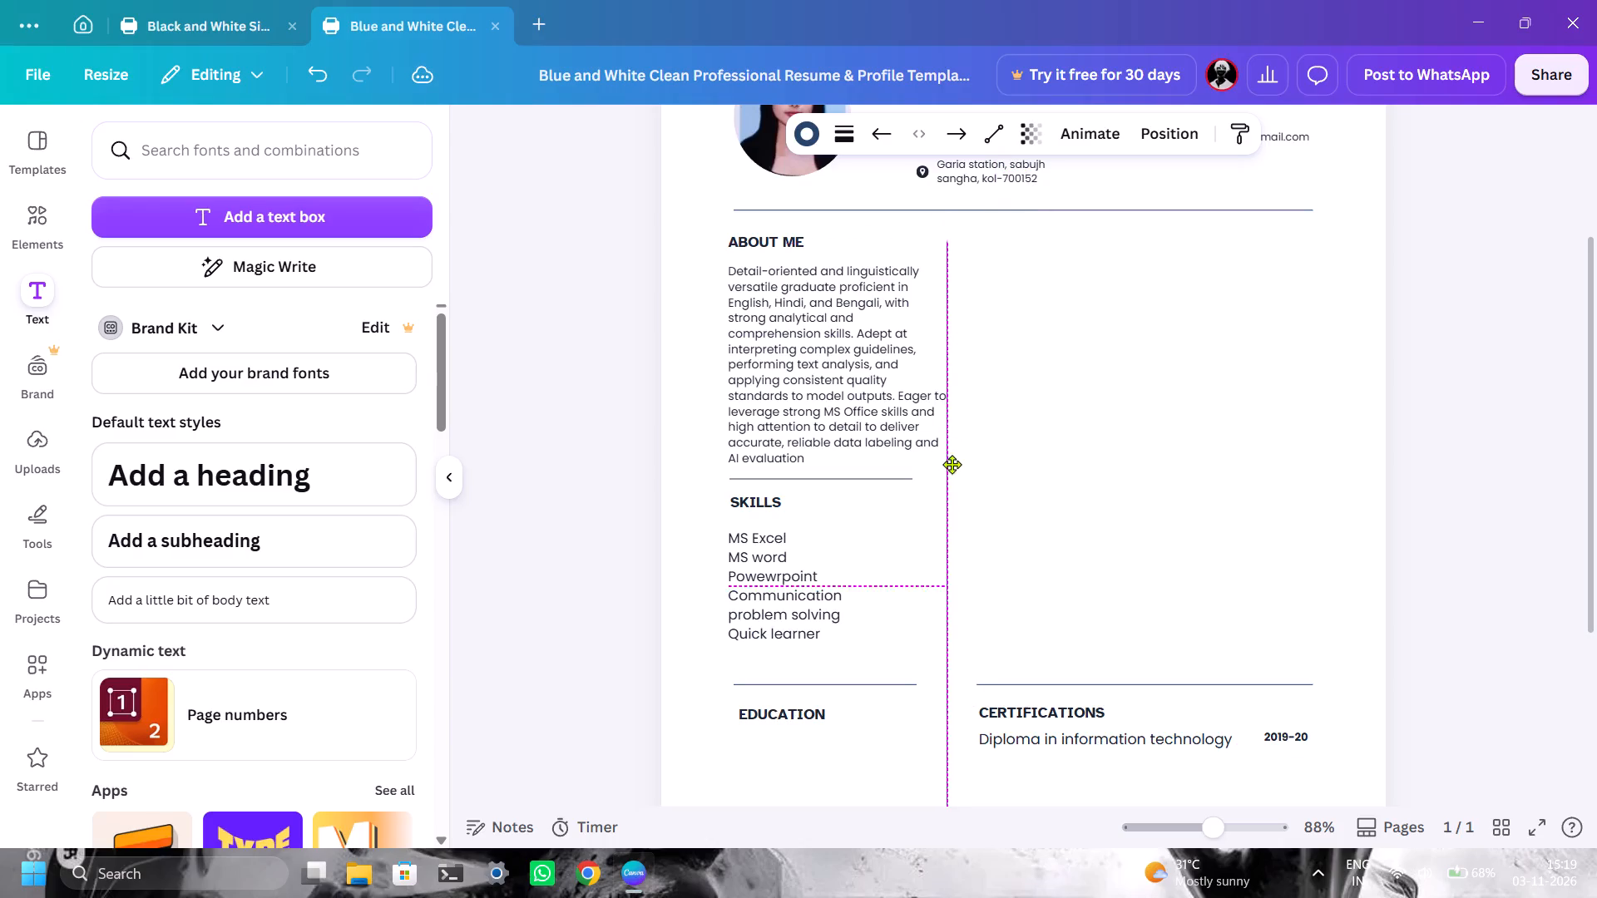
left_click_drag(952, 464, 955, 471)
left_click(1083, 445)
Shift the About Me paragraph and the line beneath it slightly left, clear of the vertical divider.
scroll(1114, 455, "down", 1)
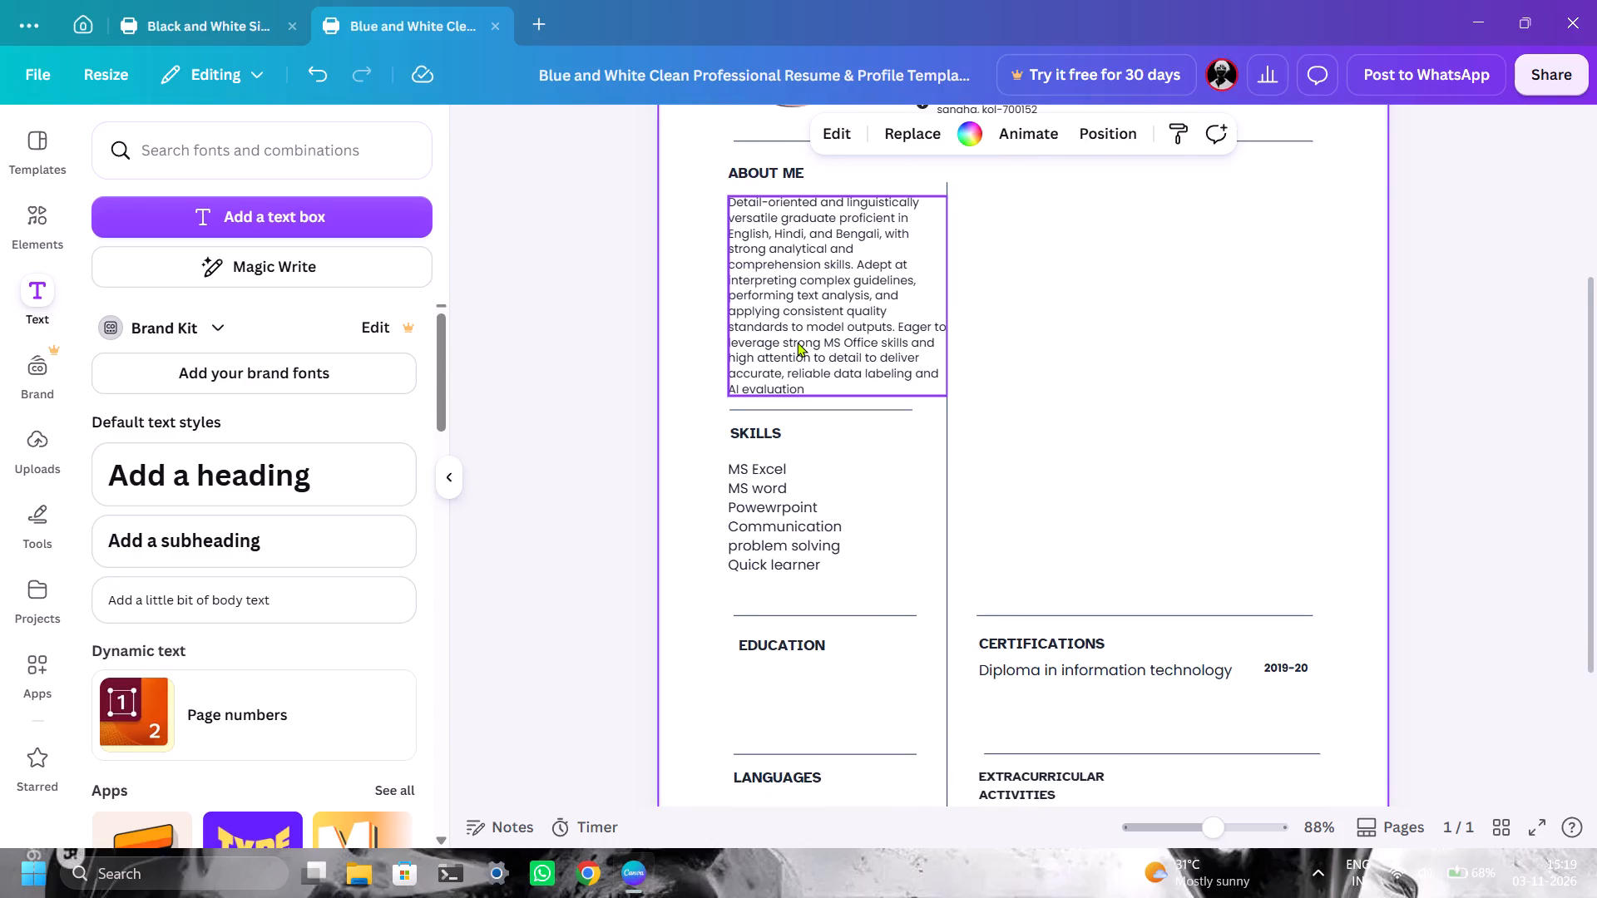
left_click(797, 342)
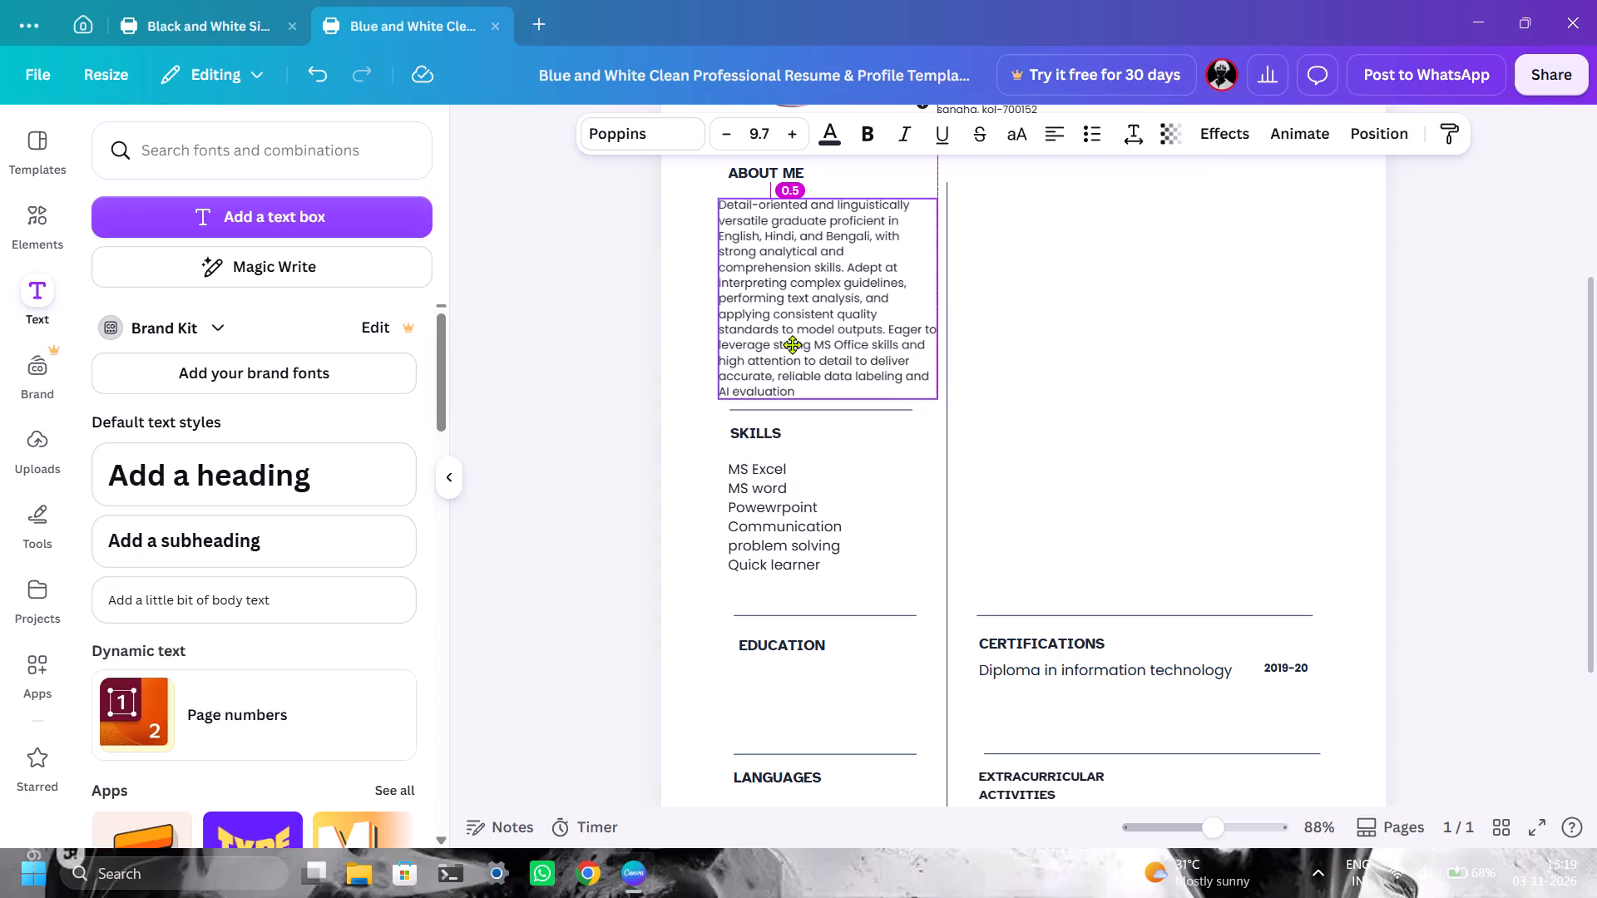
left_click(1154, 333)
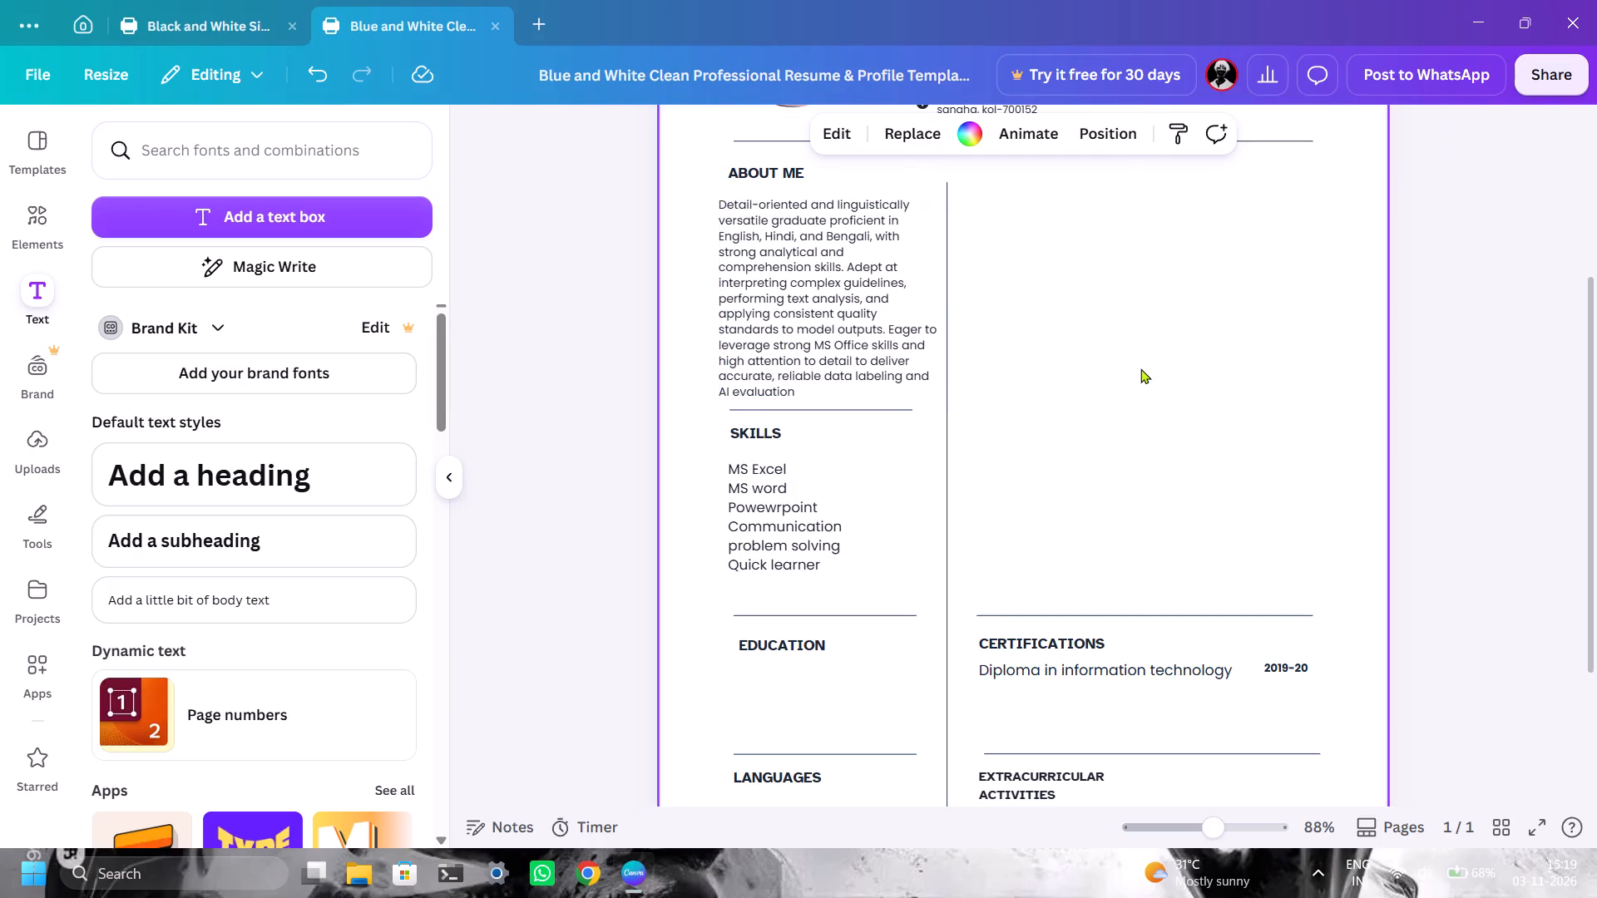
scroll(1140, 368, "up", 1)
scroll(1140, 369, "down", 1)
left_click_drag(768, 412, 764, 412)
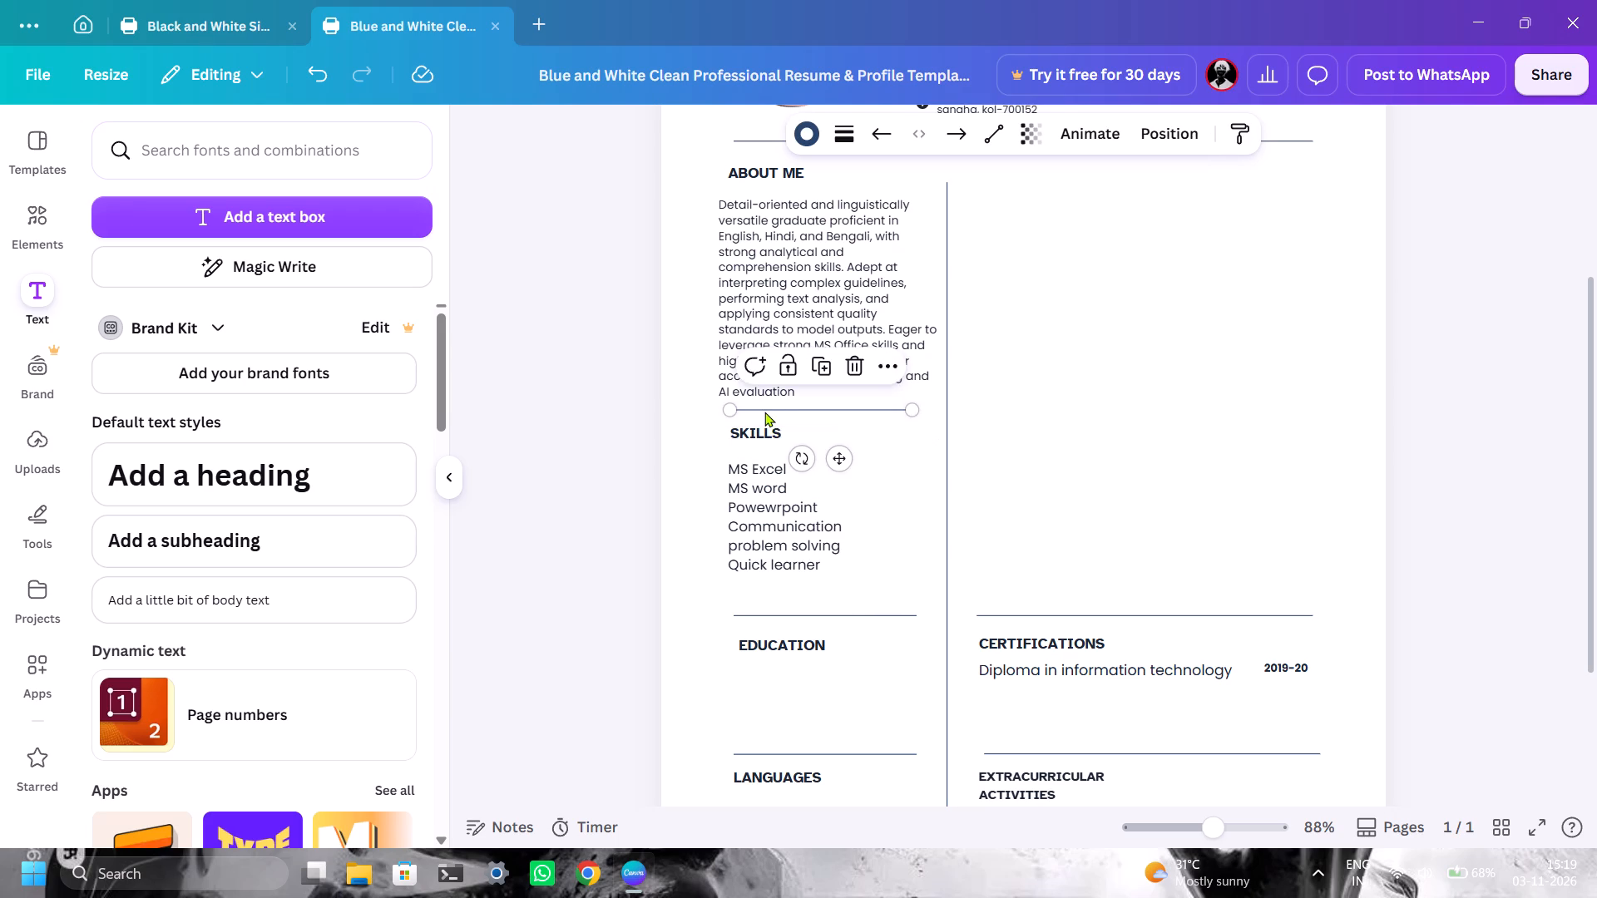
left_click_drag(764, 412, 757, 412)
left_click(1118, 370)
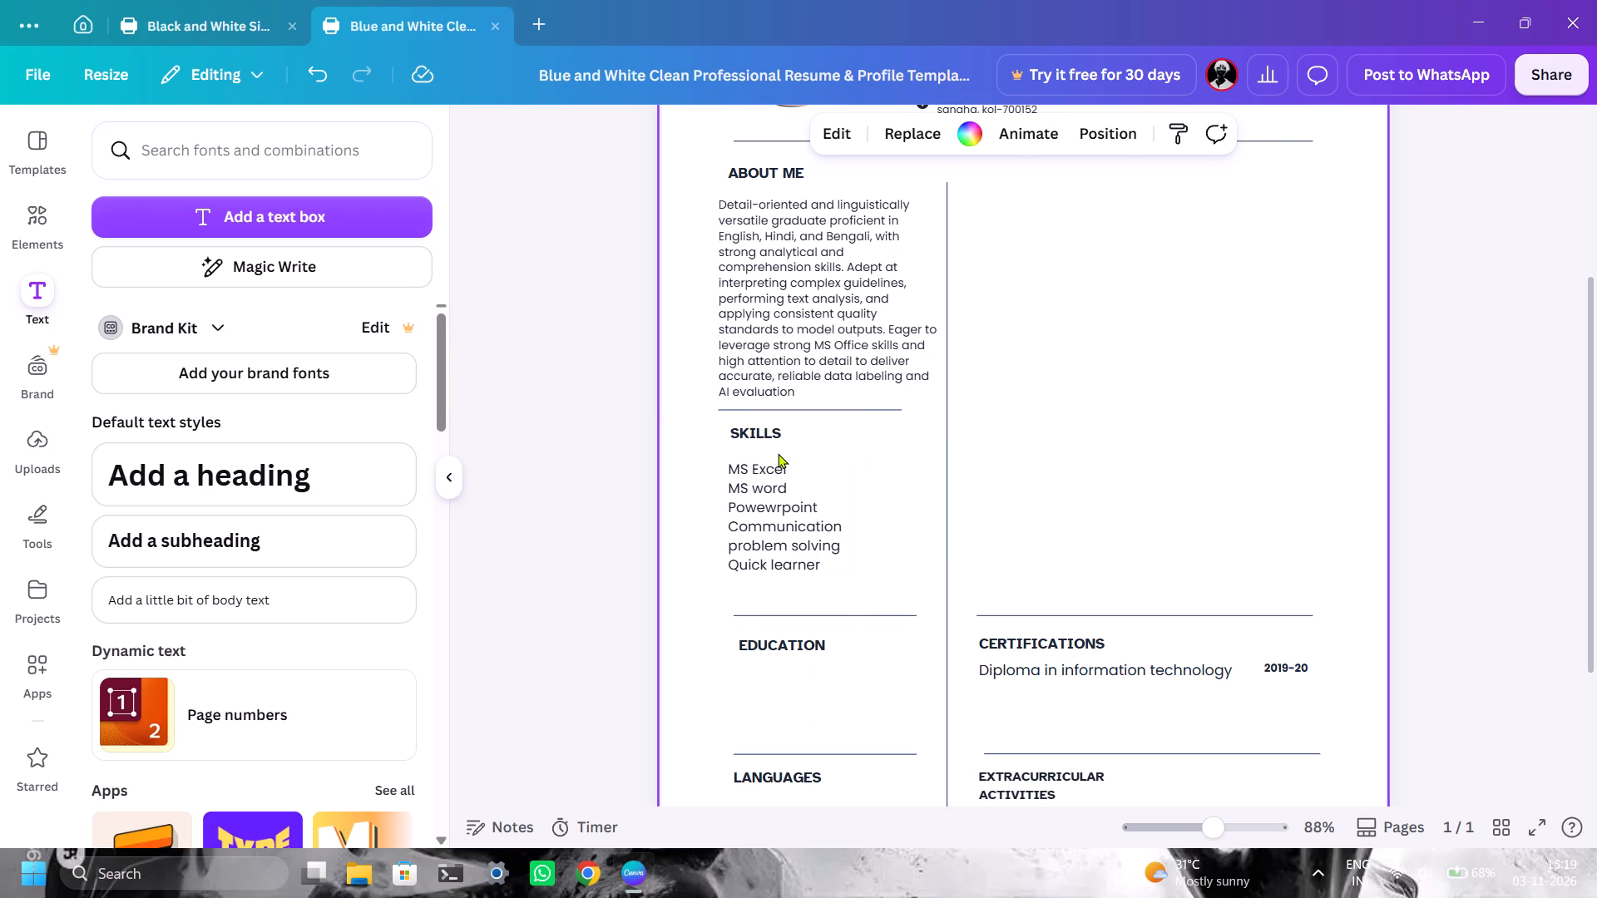
Nudge the Skills heading slightly down and left to line up with the skills list.
left_click(764, 429)
left_click(873, 458)
left_click(791, 511)
left_click(911, 484)
scroll(938, 458, "down", 3)
scroll(938, 458, "up", 1)
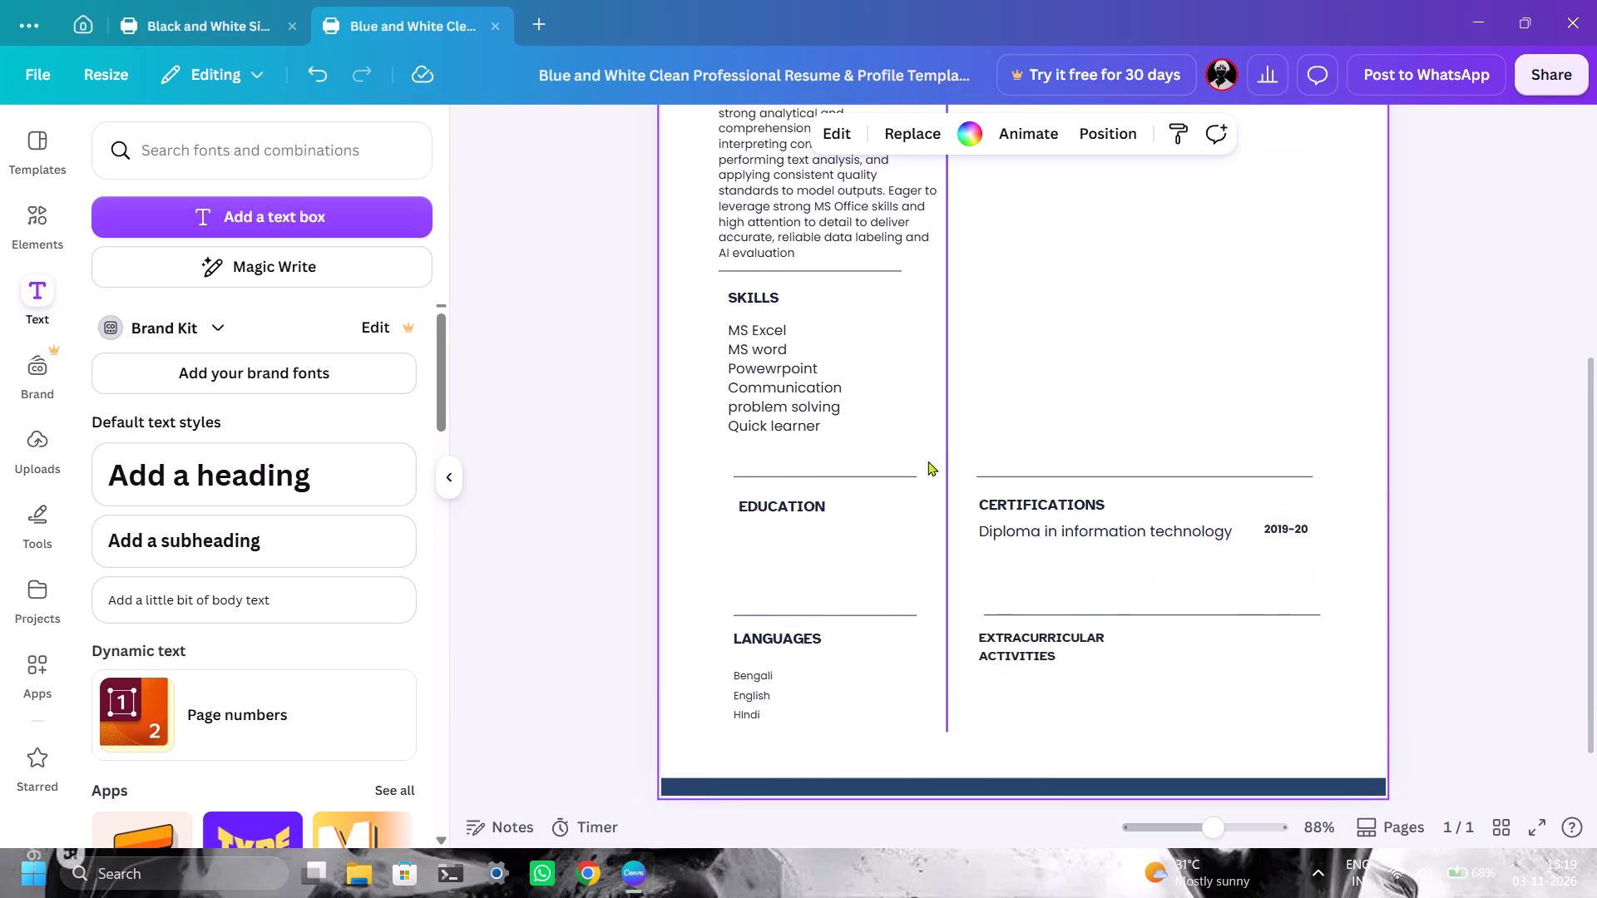
scroll(806, 417, "up", 1)
left_click(759, 432)
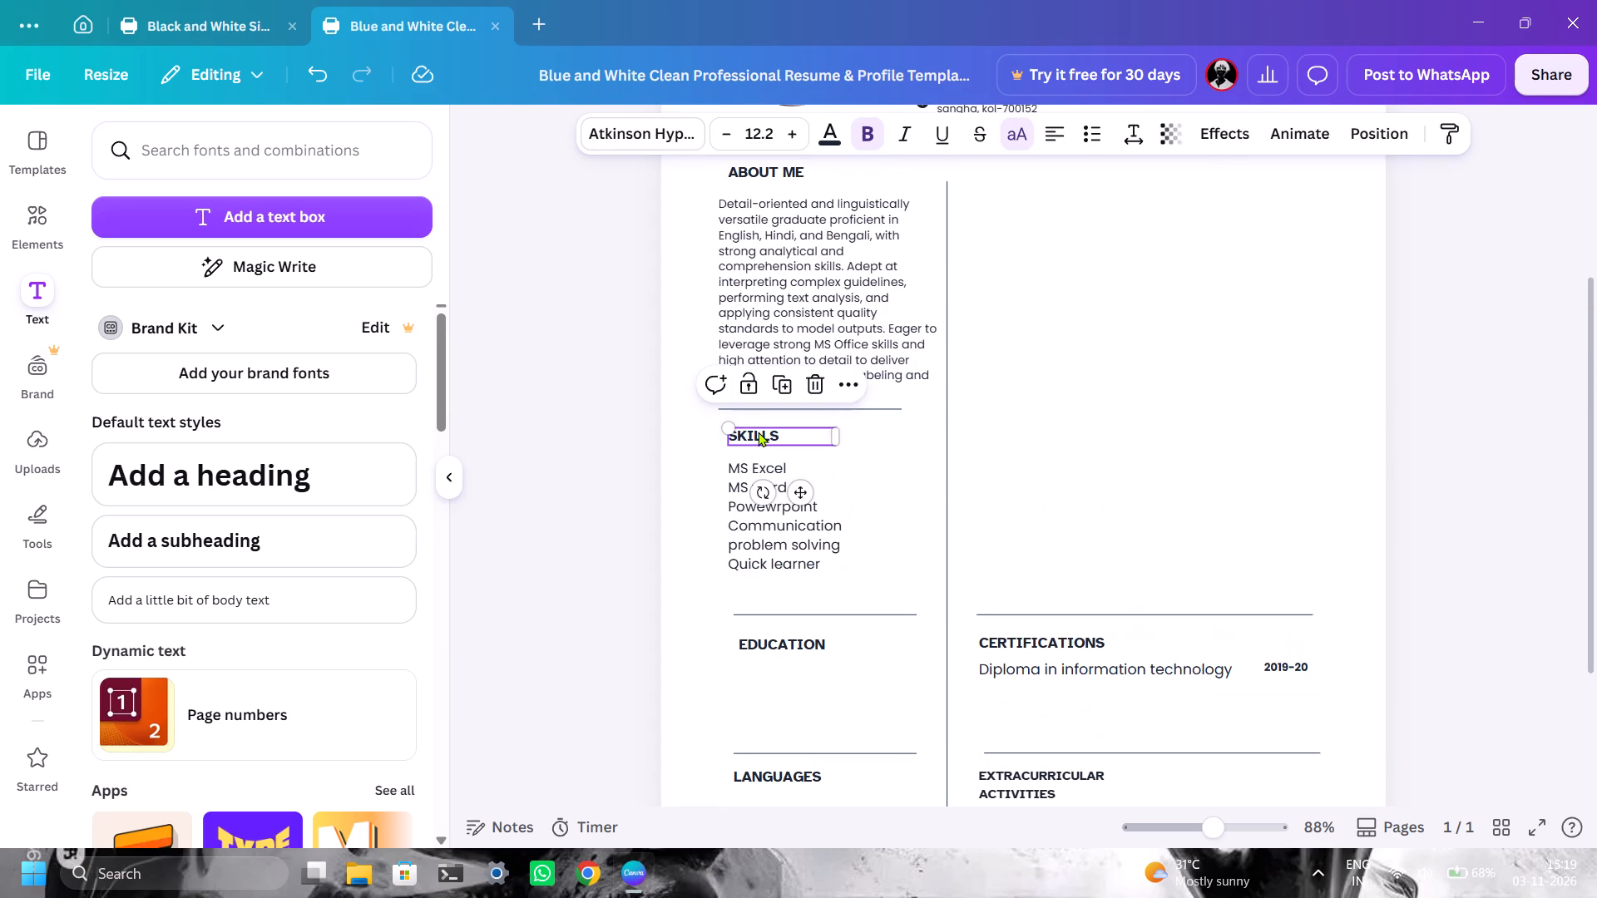
left_click(1110, 393)
Move the About Me heading left to align with the left edge of its paragraph.
left_click_drag(743, 168, 731, 170)
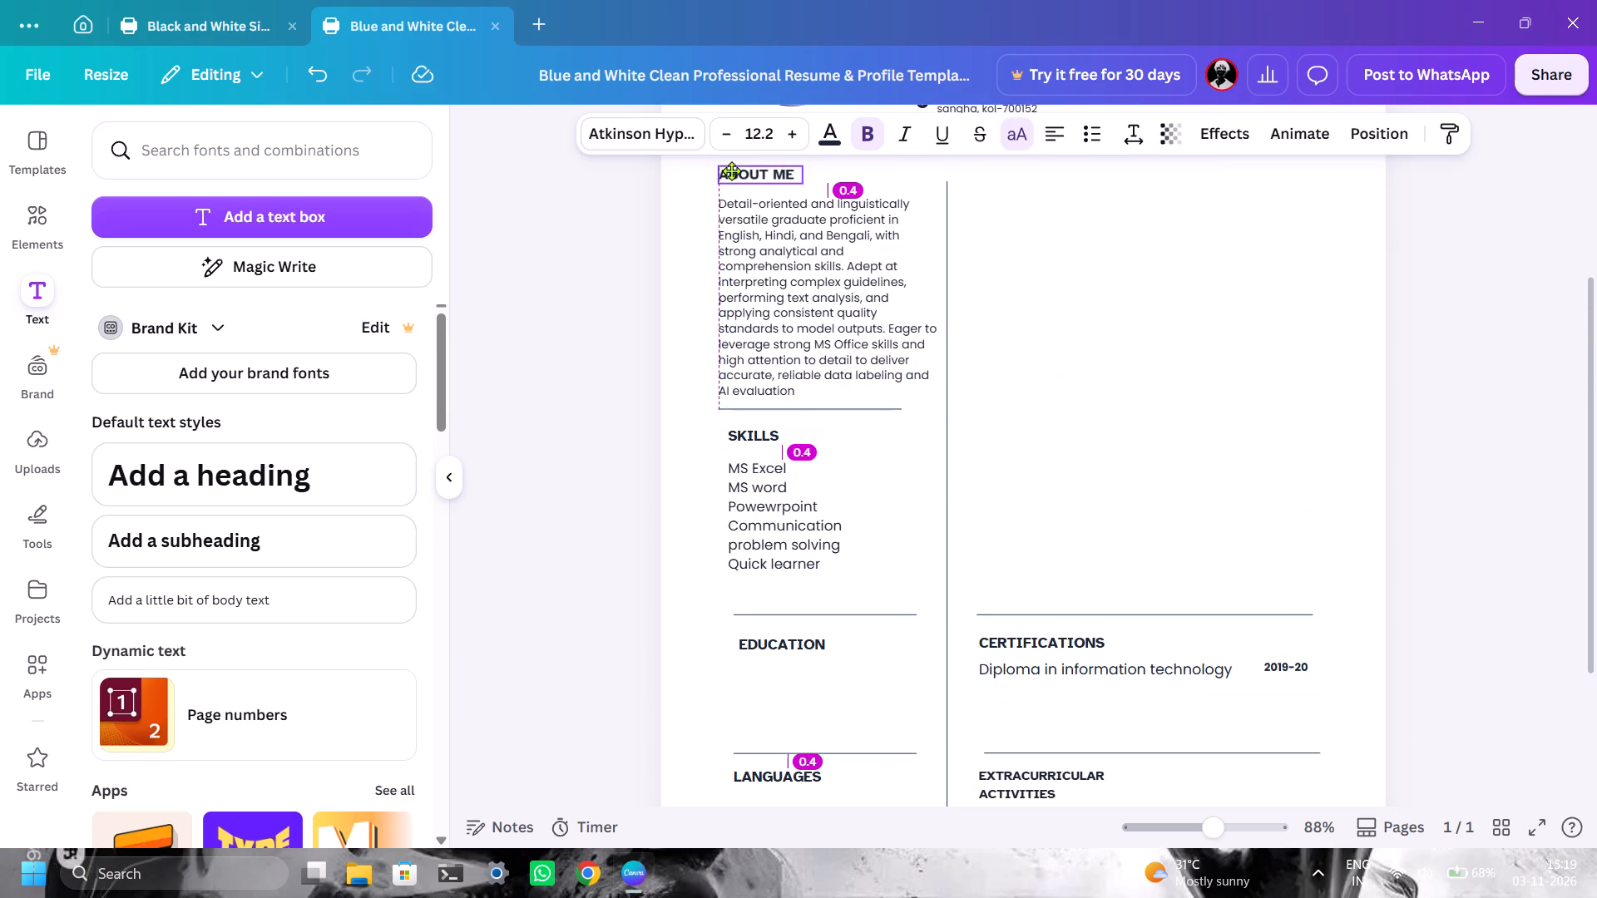
left_click_drag(731, 170, 731, 171)
left_click(1090, 234)
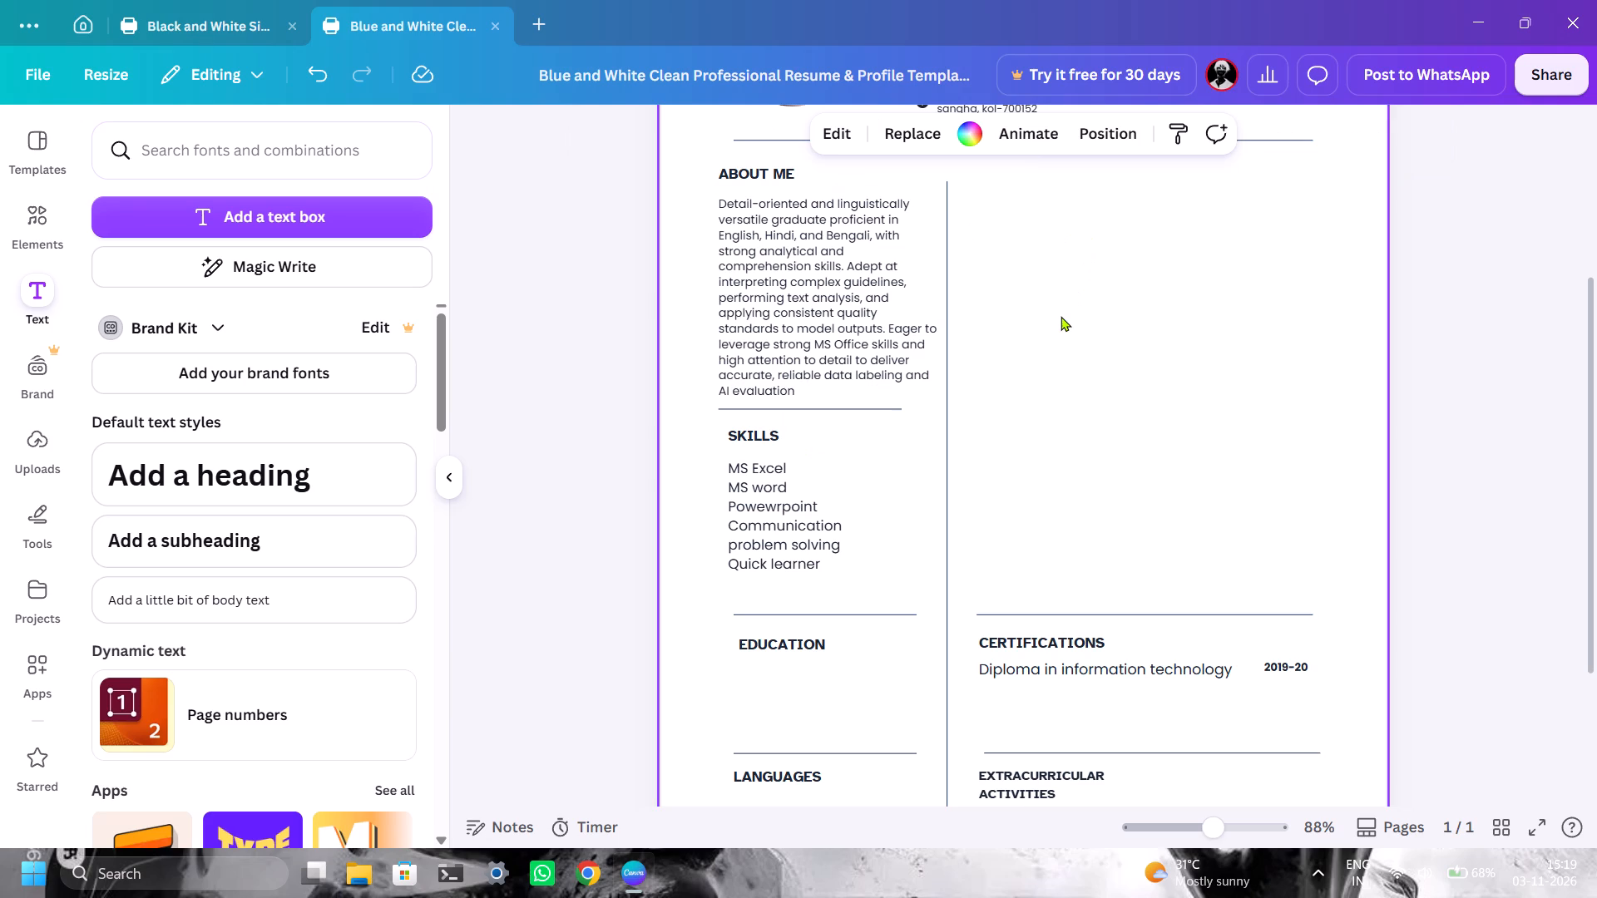
Shift the Skills heading and the skills list slightly left, closer to the left edge of the About Me text.
left_click(769, 446)
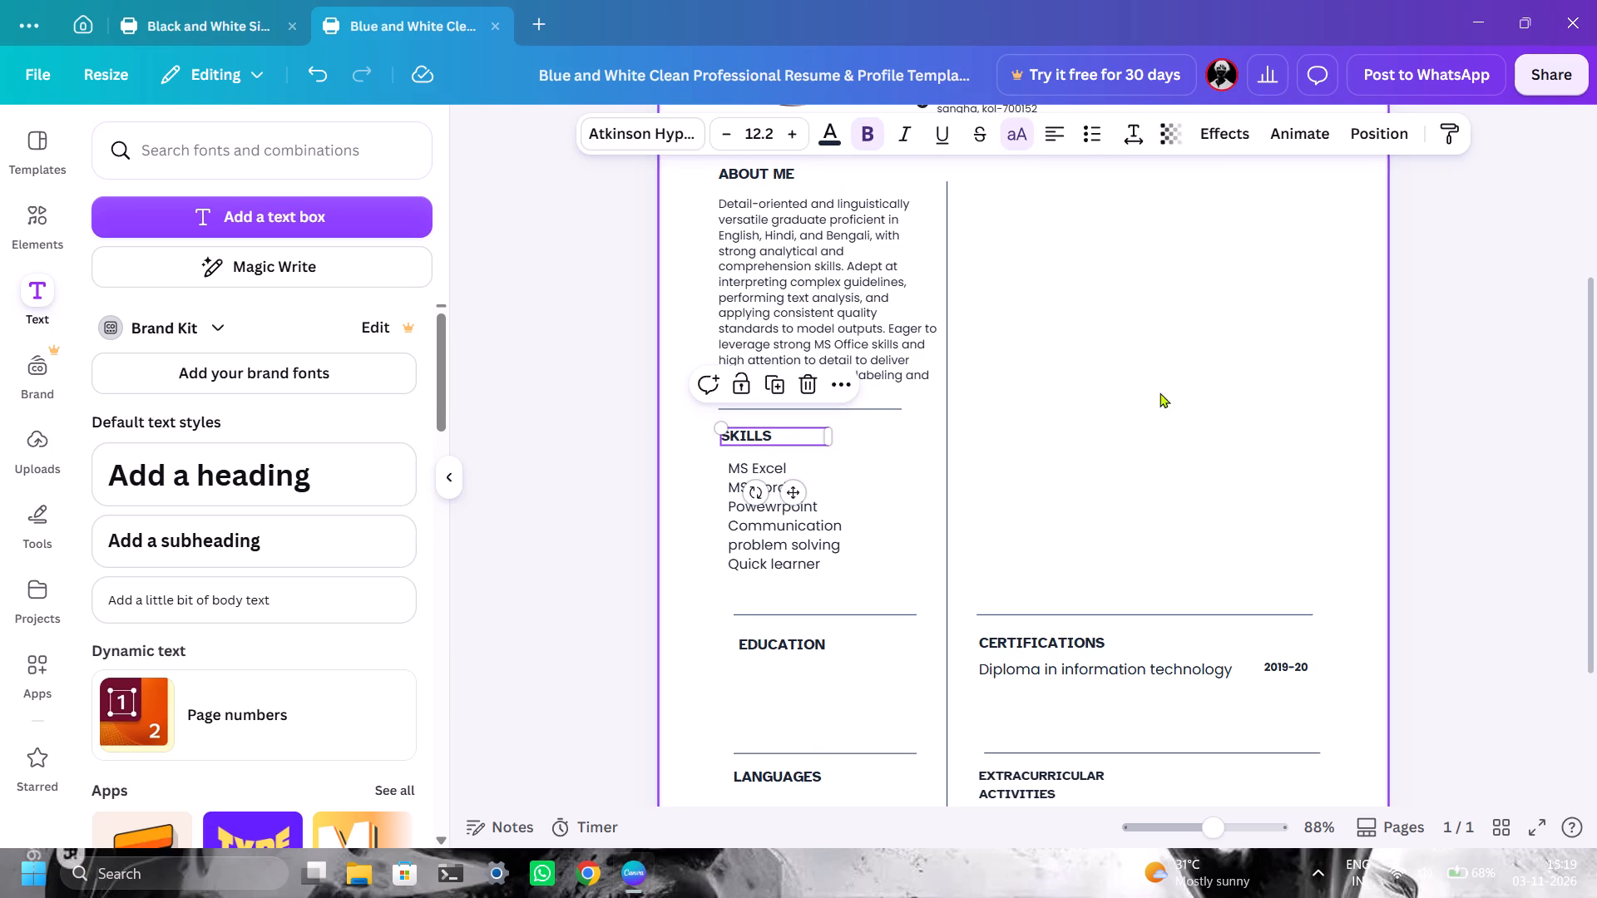
left_click(1193, 387)
left_click(798, 534)
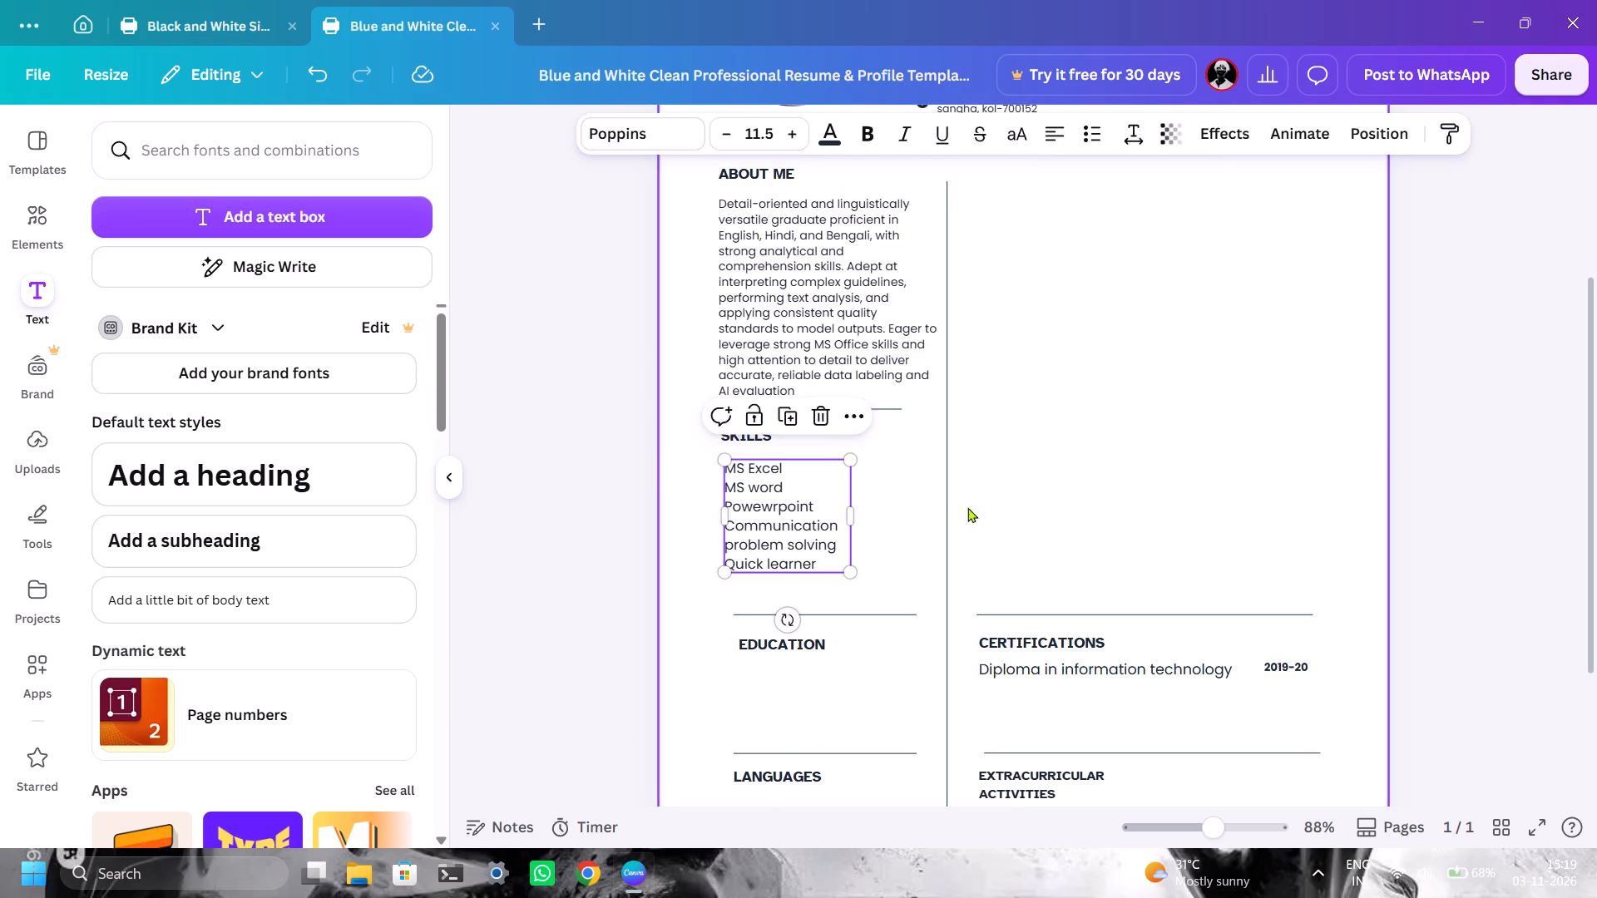
left_click(1152, 471)
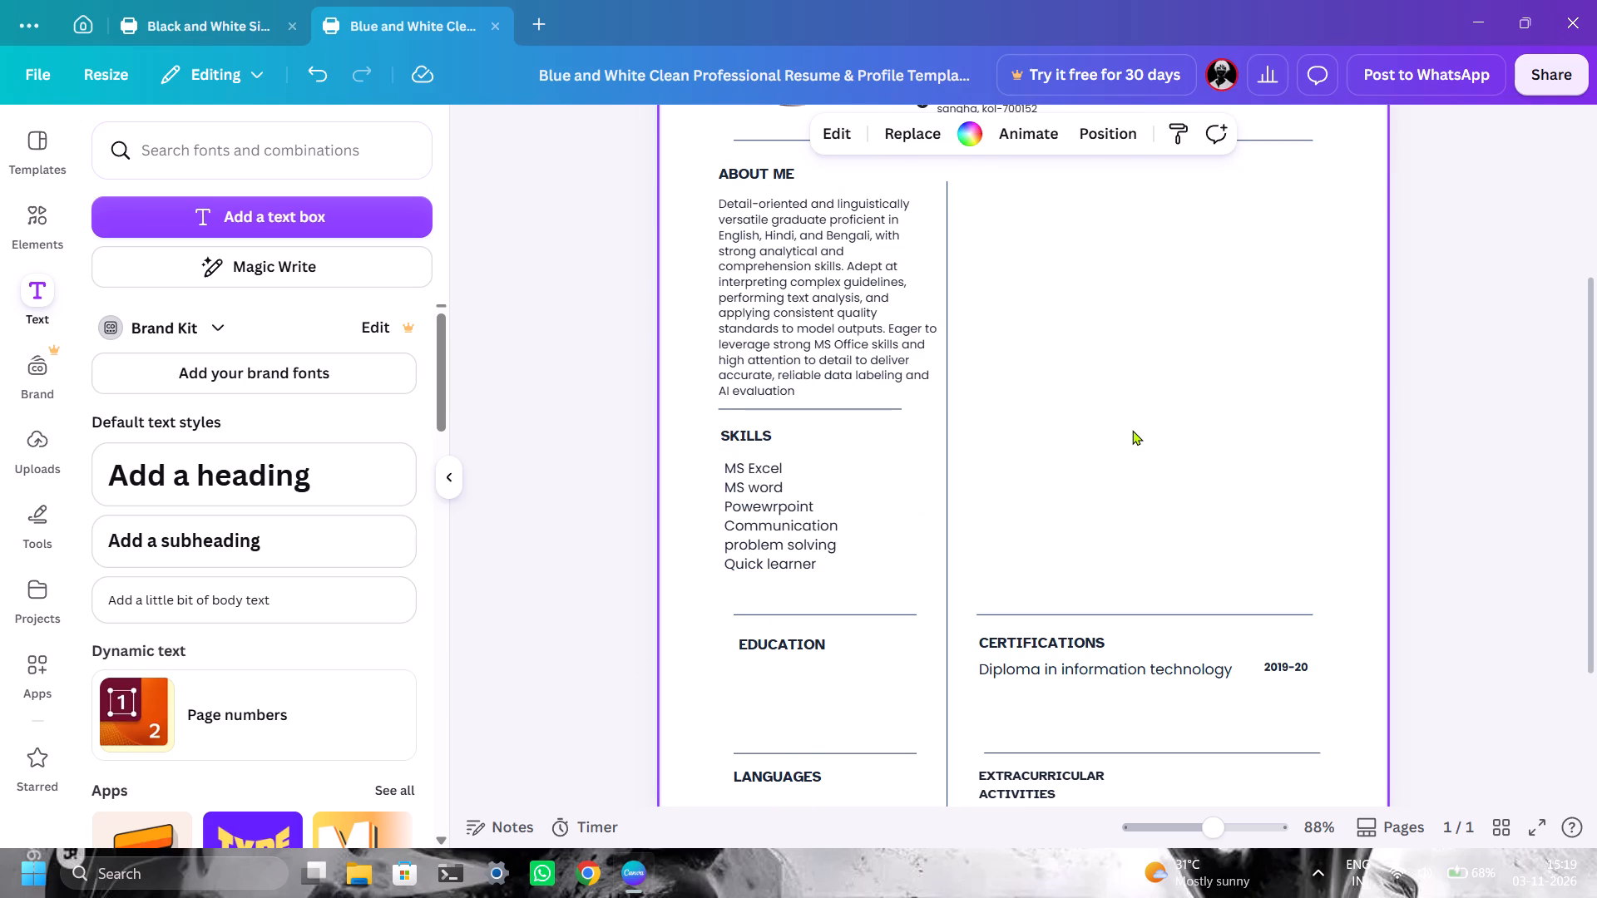
Move the line above Education and the Education heading left to align with the skills list.
scroll(1132, 429, "down", 2)
left_click_drag(832, 480, 825, 480)
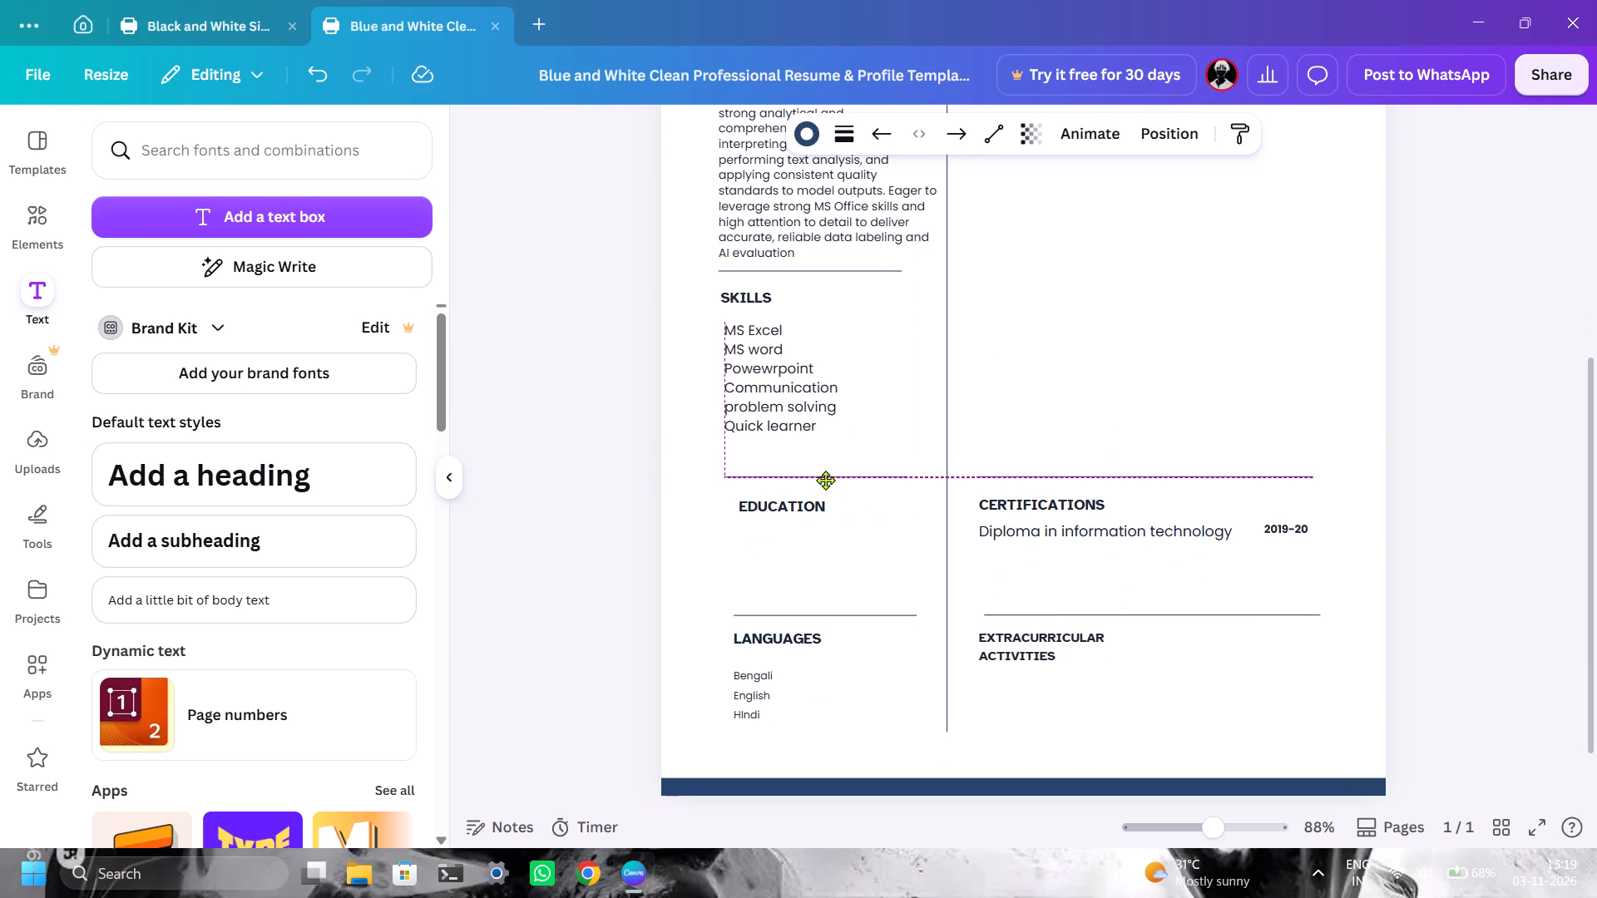
left_click_drag(825, 480, 823, 481)
left_click(1076, 347)
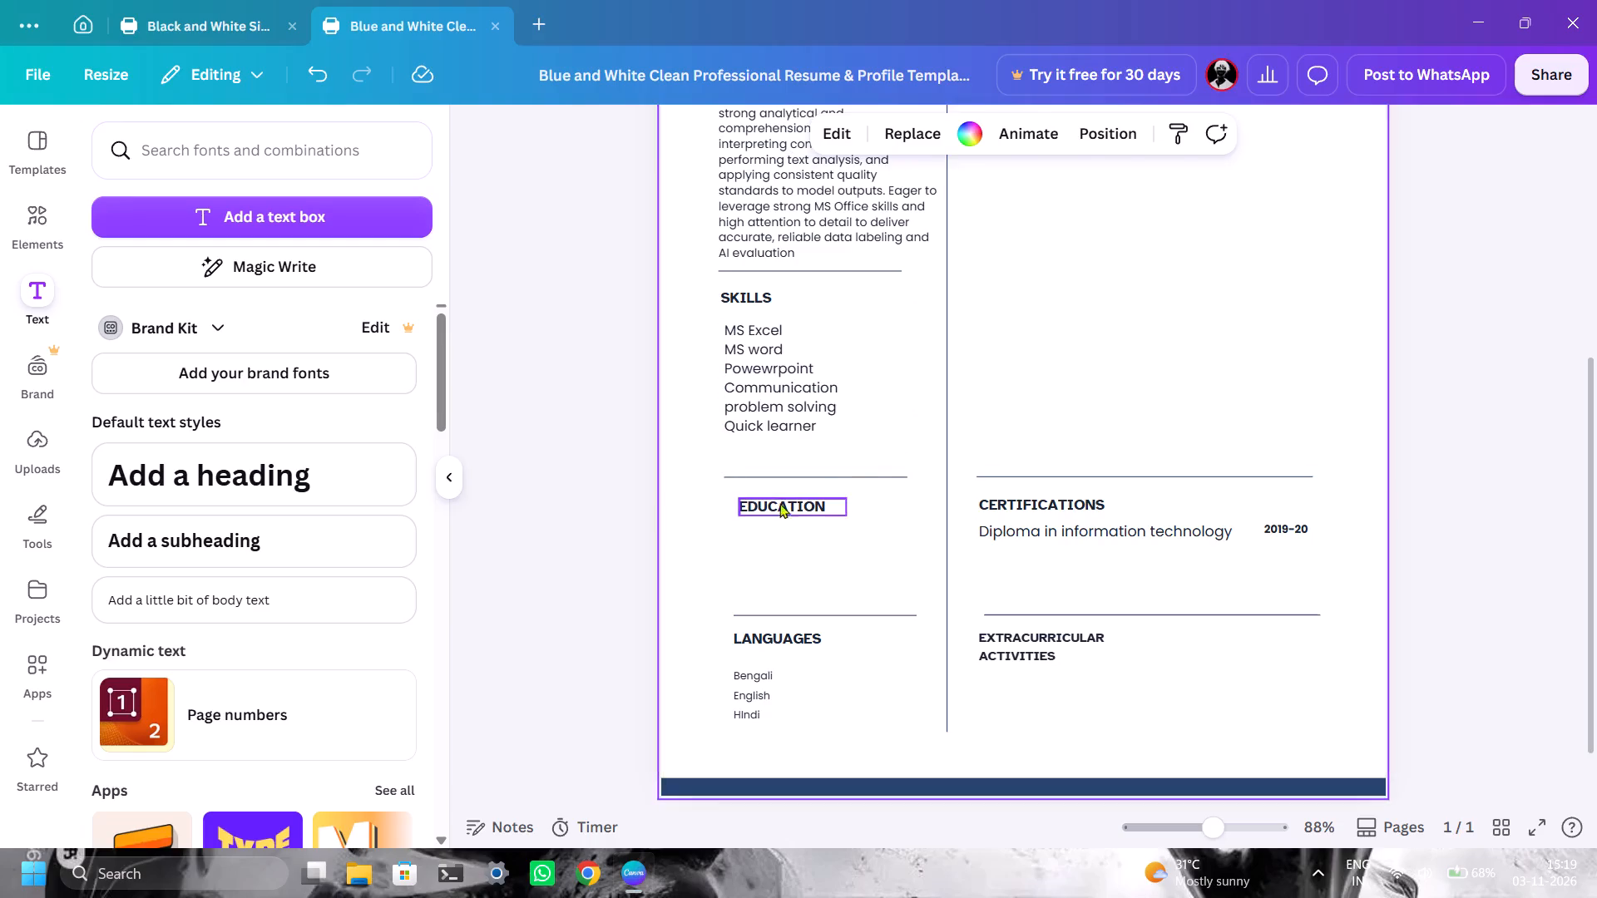
left_click_drag(779, 501, 764, 498)
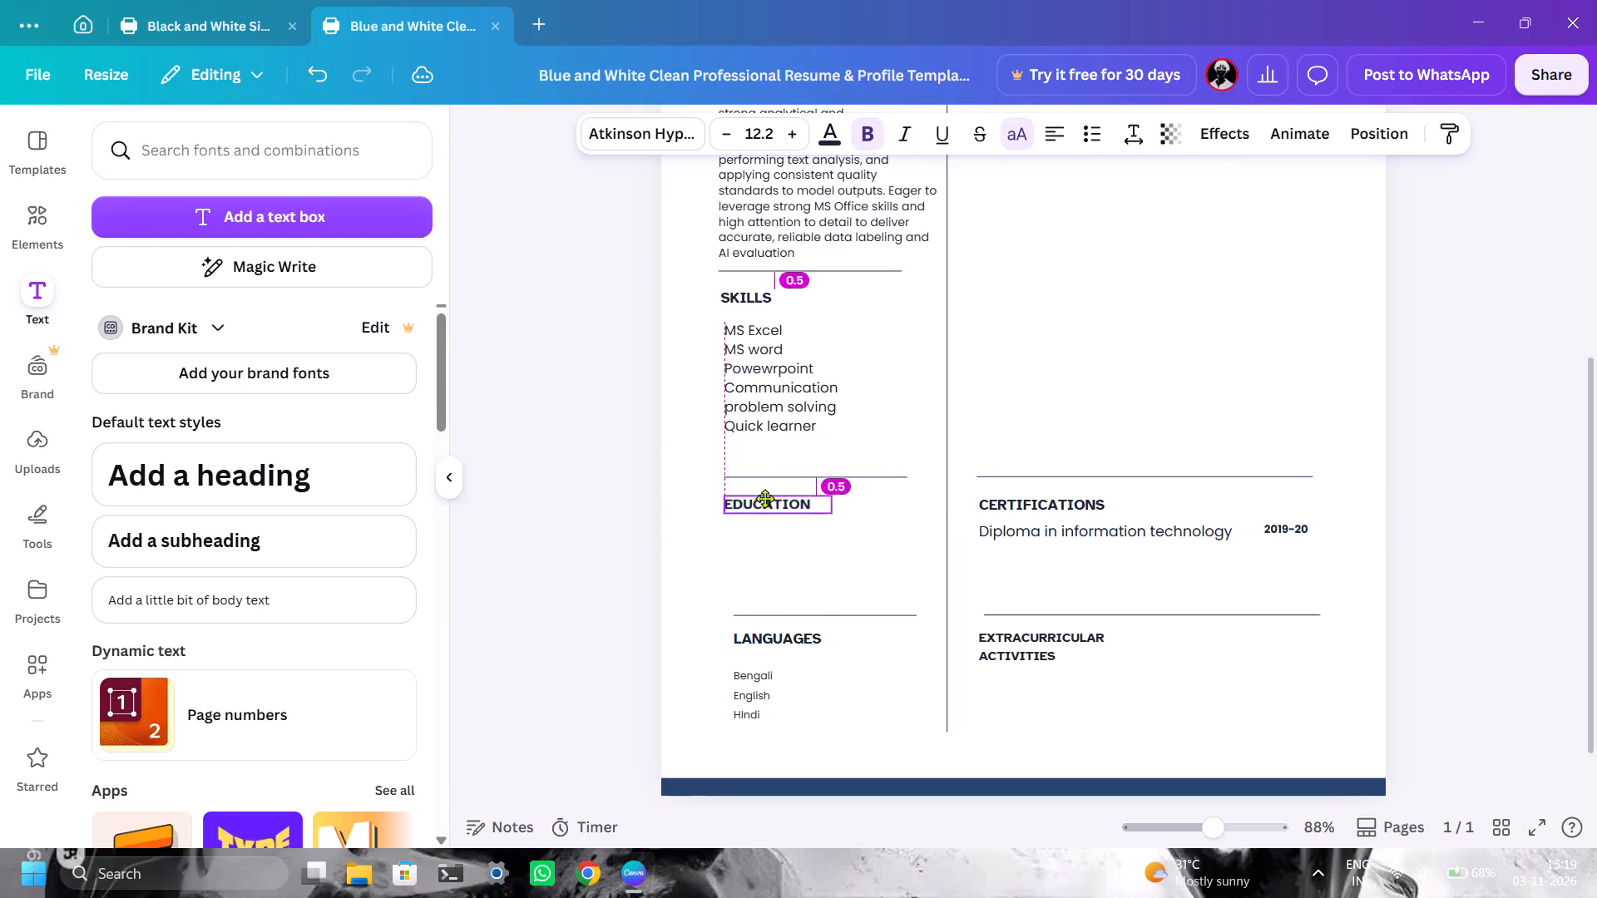
left_click_drag(764, 498, 764, 500)
left_click(1040, 312)
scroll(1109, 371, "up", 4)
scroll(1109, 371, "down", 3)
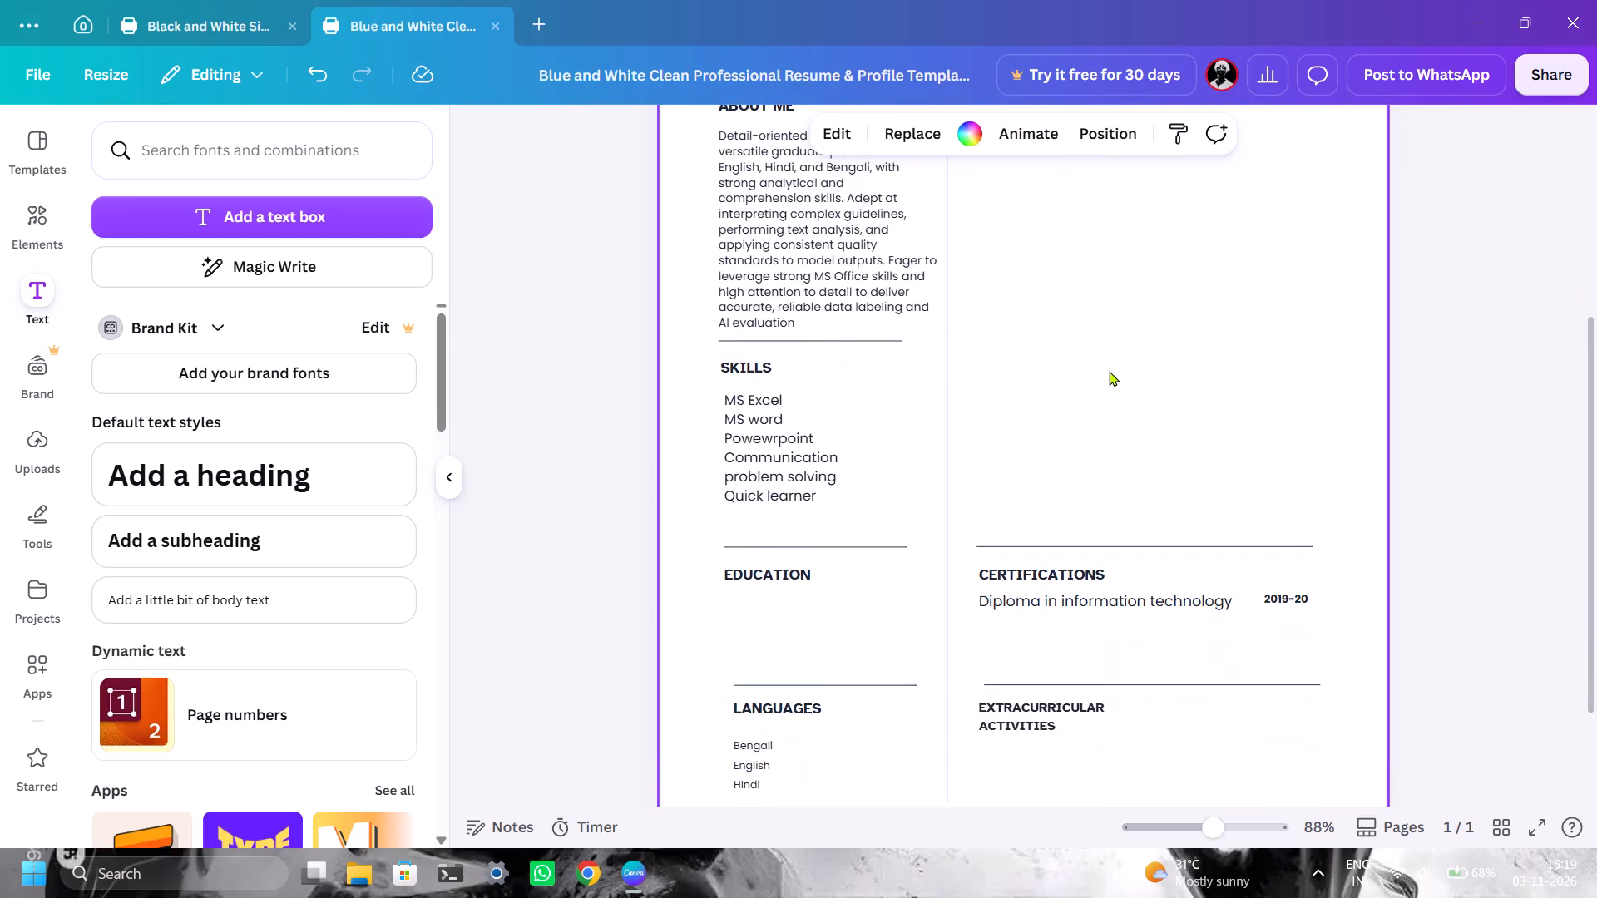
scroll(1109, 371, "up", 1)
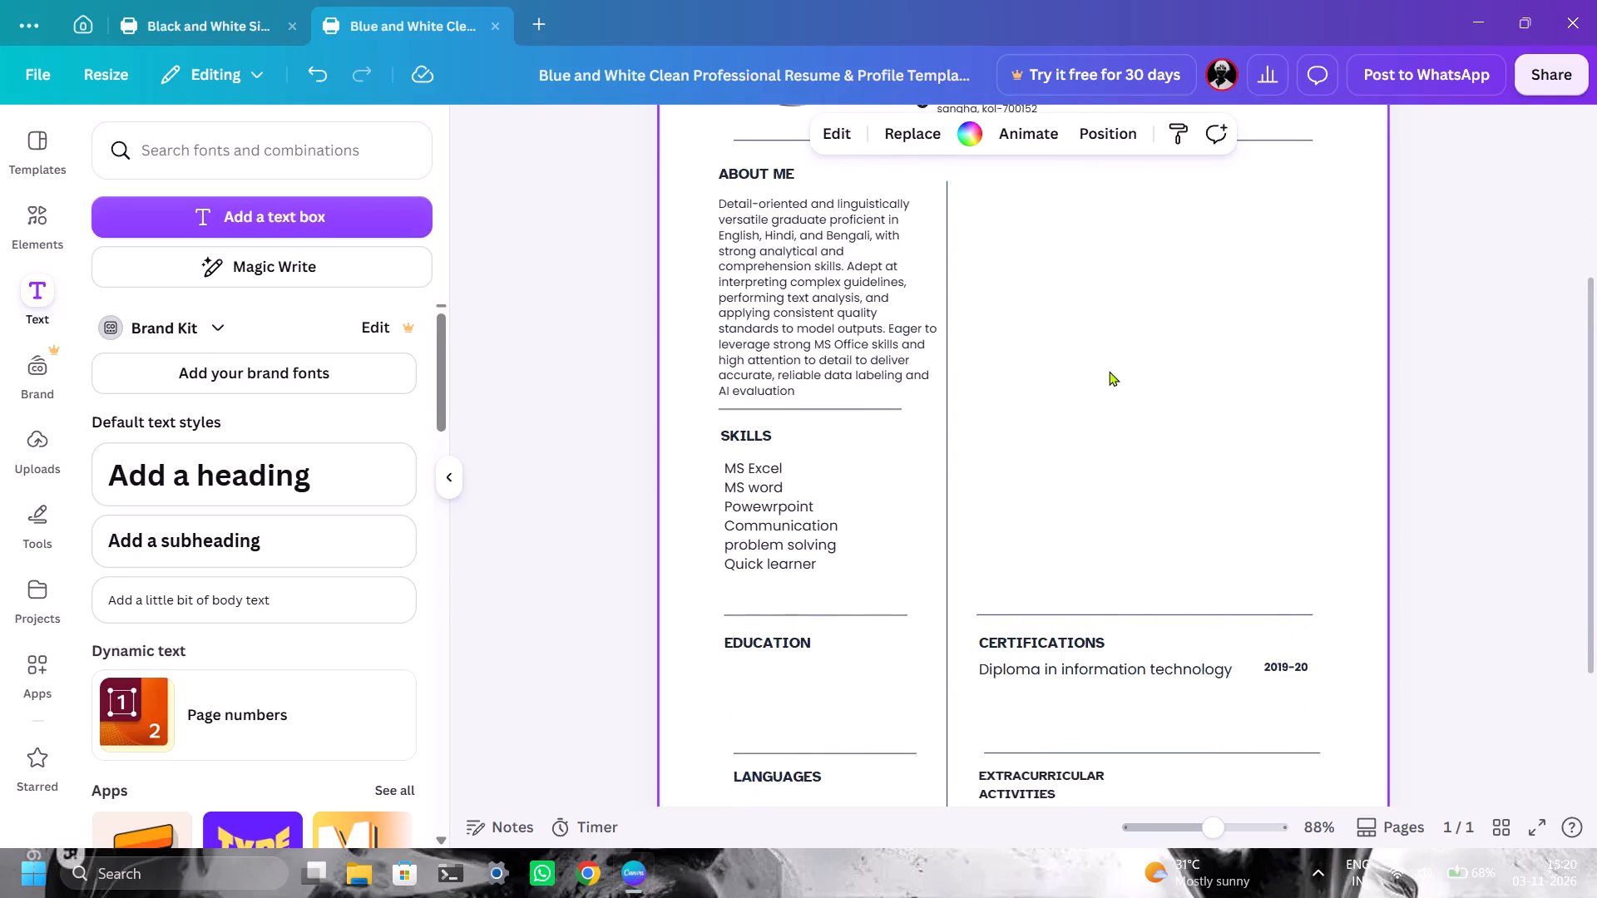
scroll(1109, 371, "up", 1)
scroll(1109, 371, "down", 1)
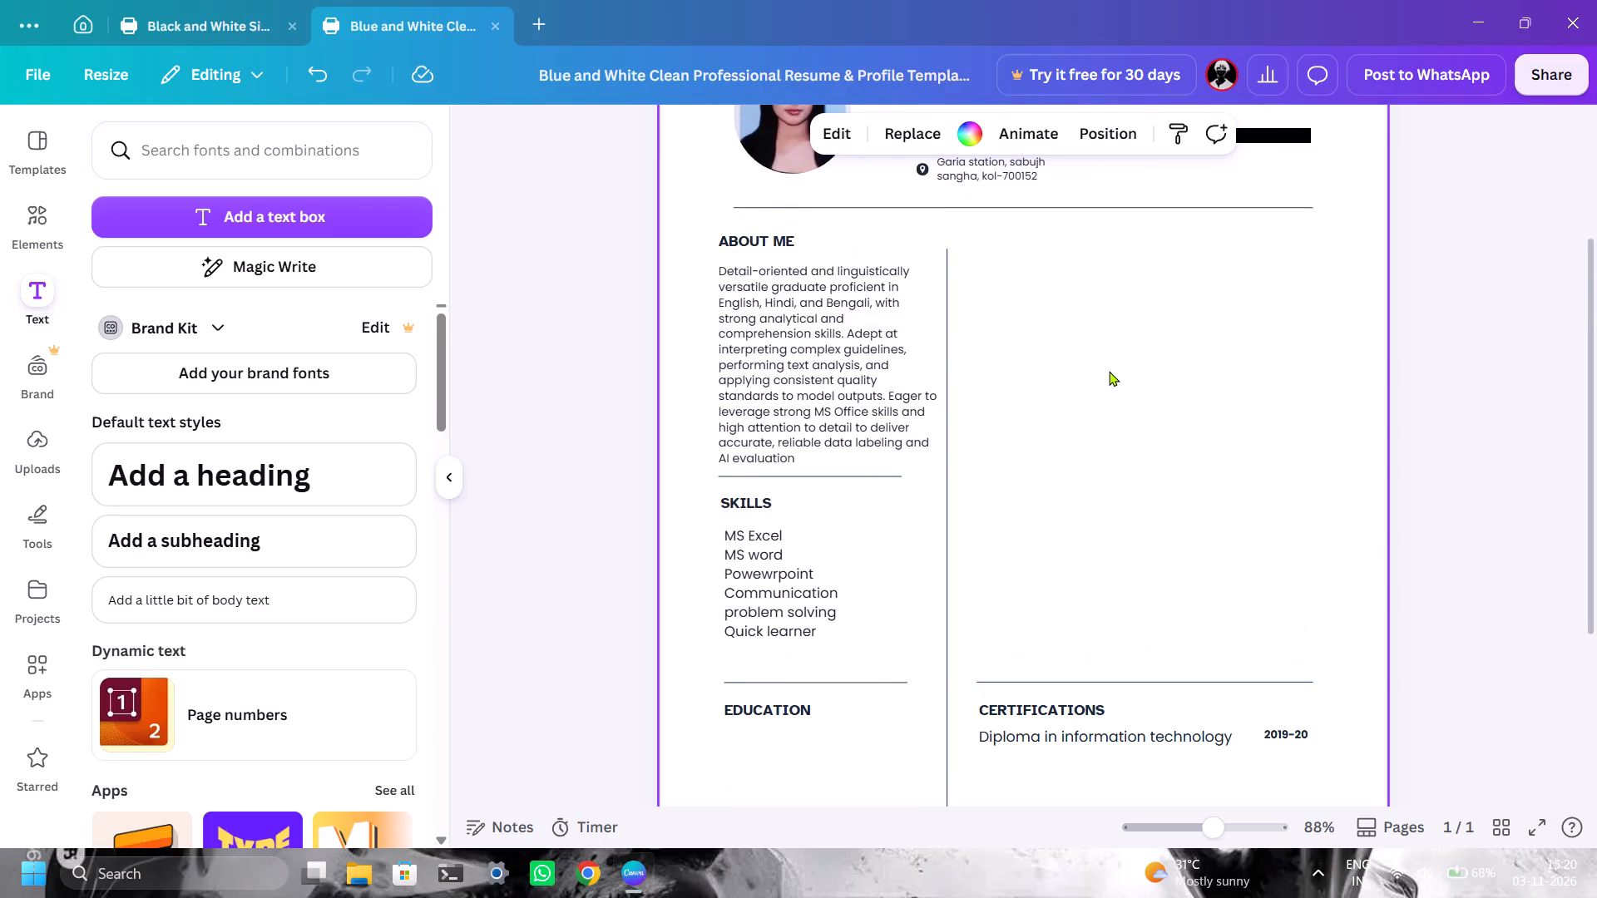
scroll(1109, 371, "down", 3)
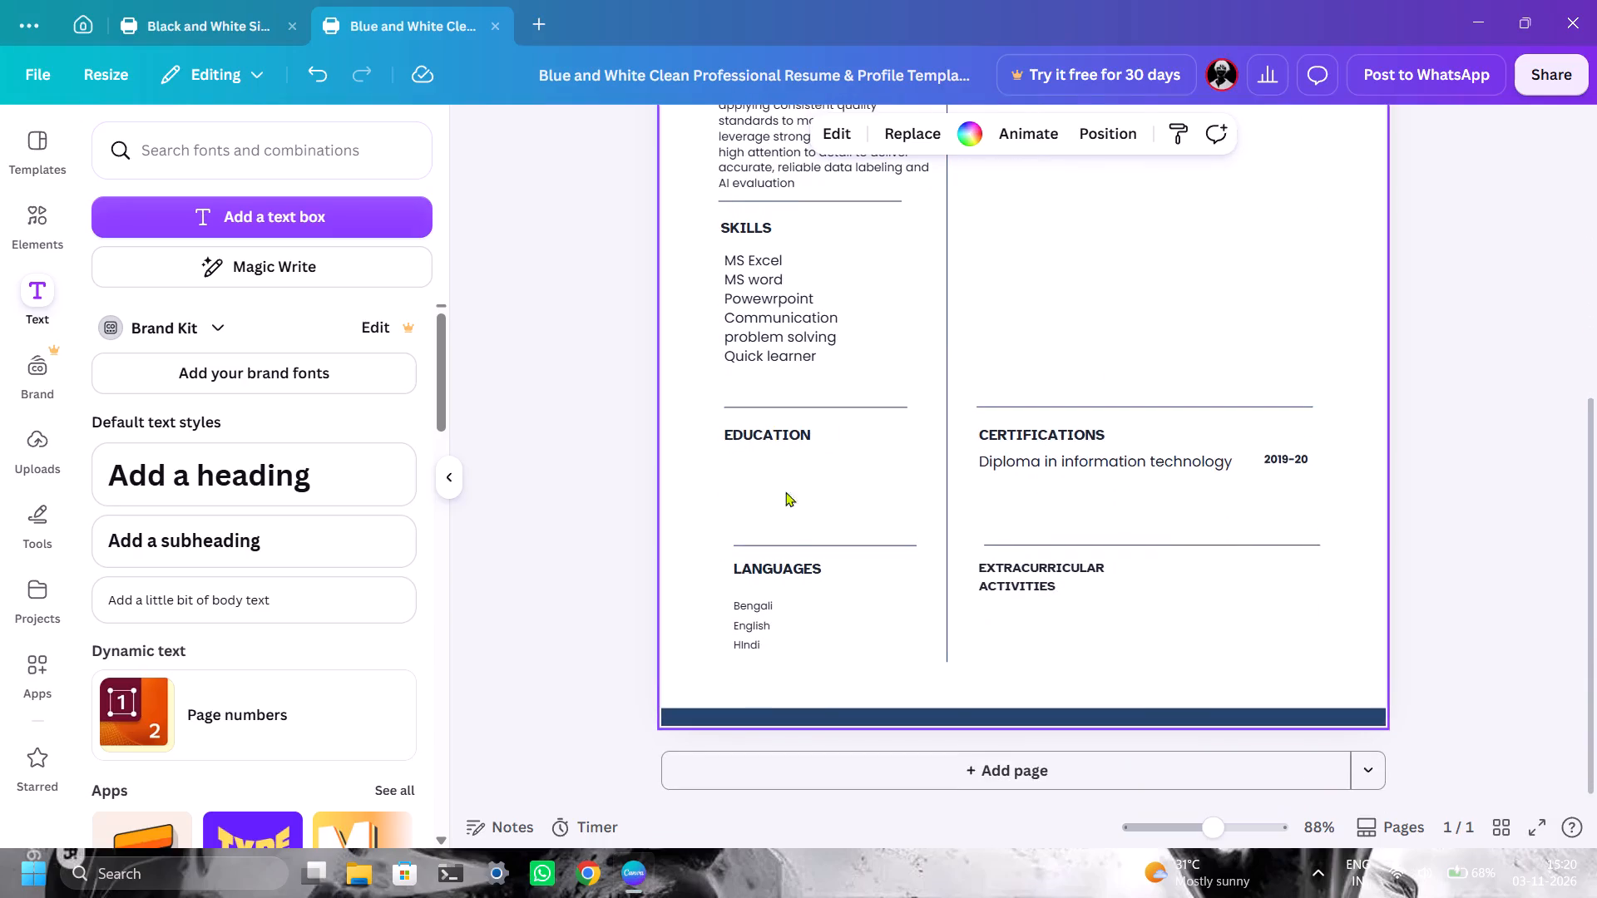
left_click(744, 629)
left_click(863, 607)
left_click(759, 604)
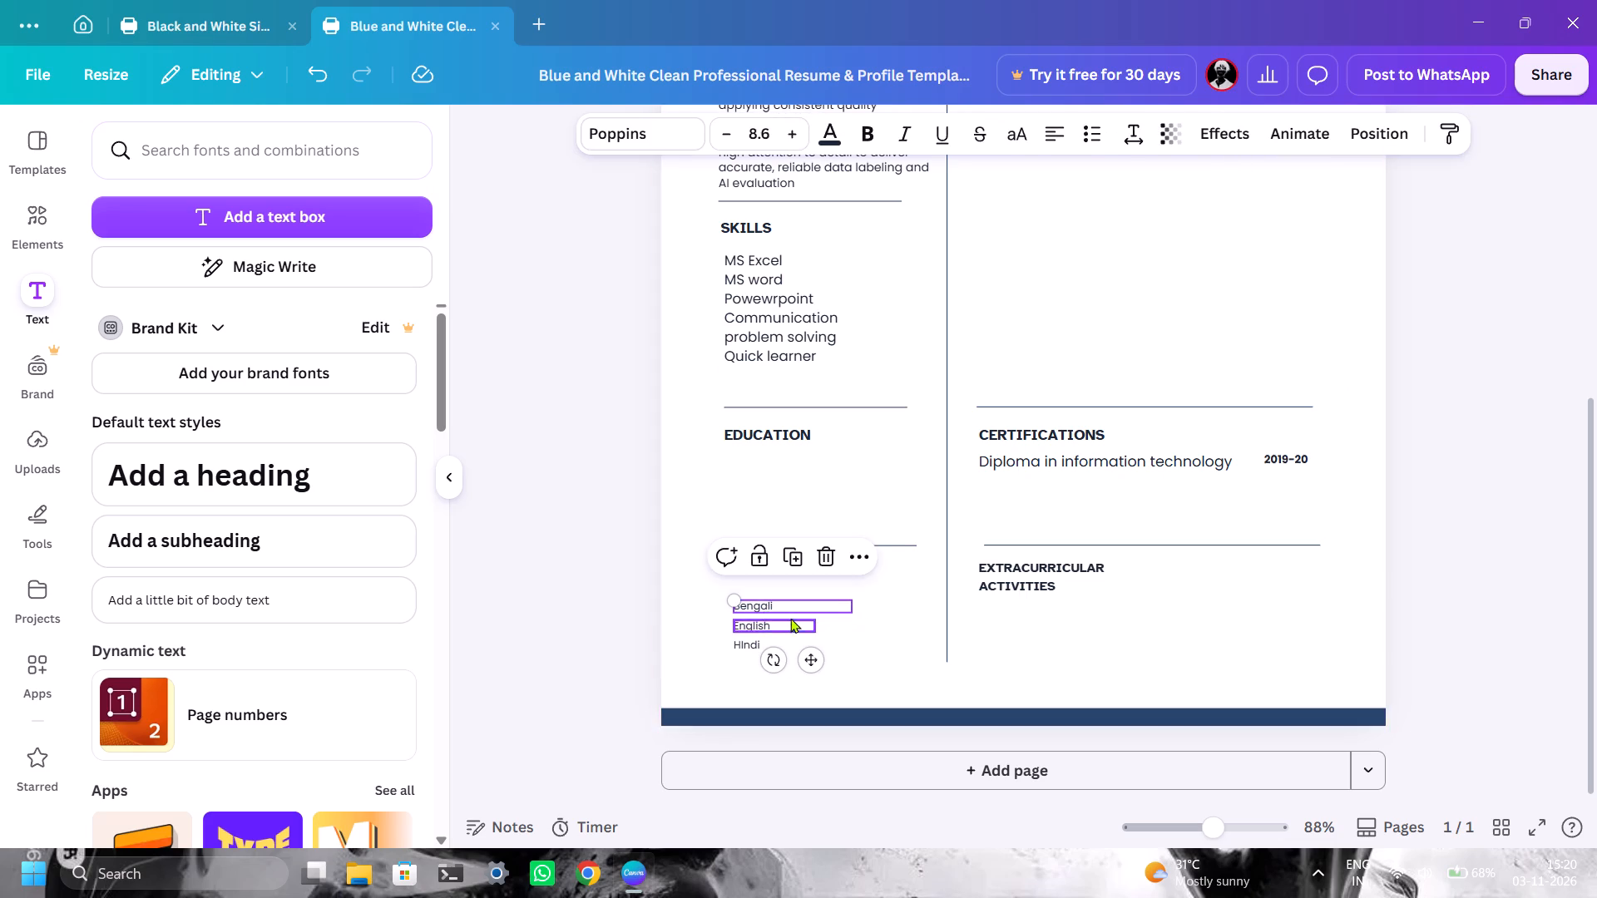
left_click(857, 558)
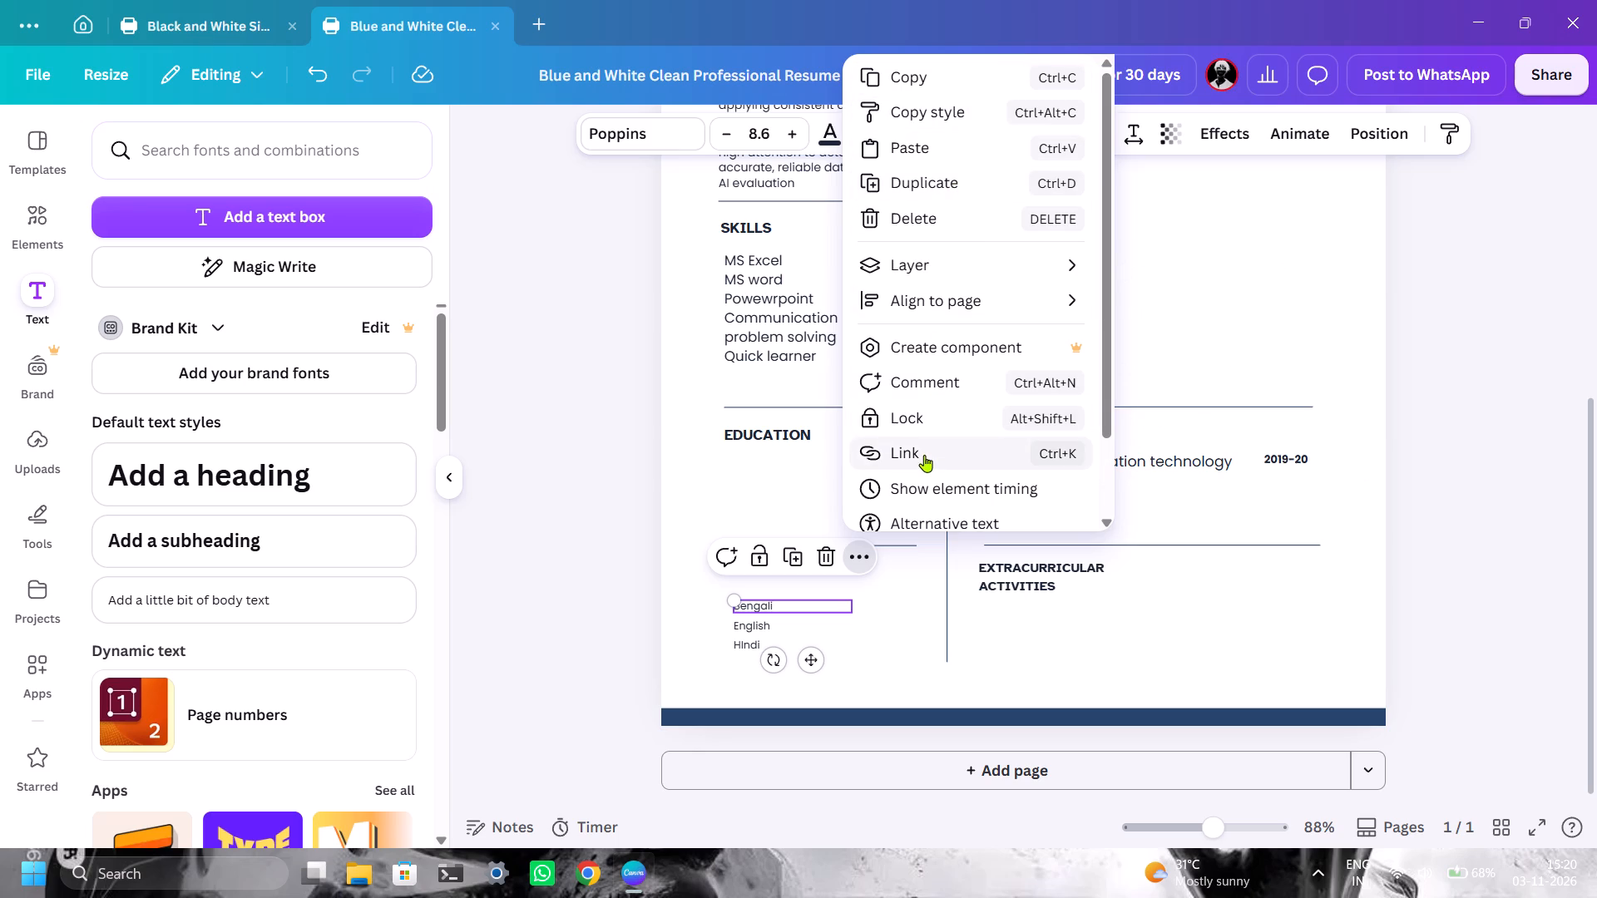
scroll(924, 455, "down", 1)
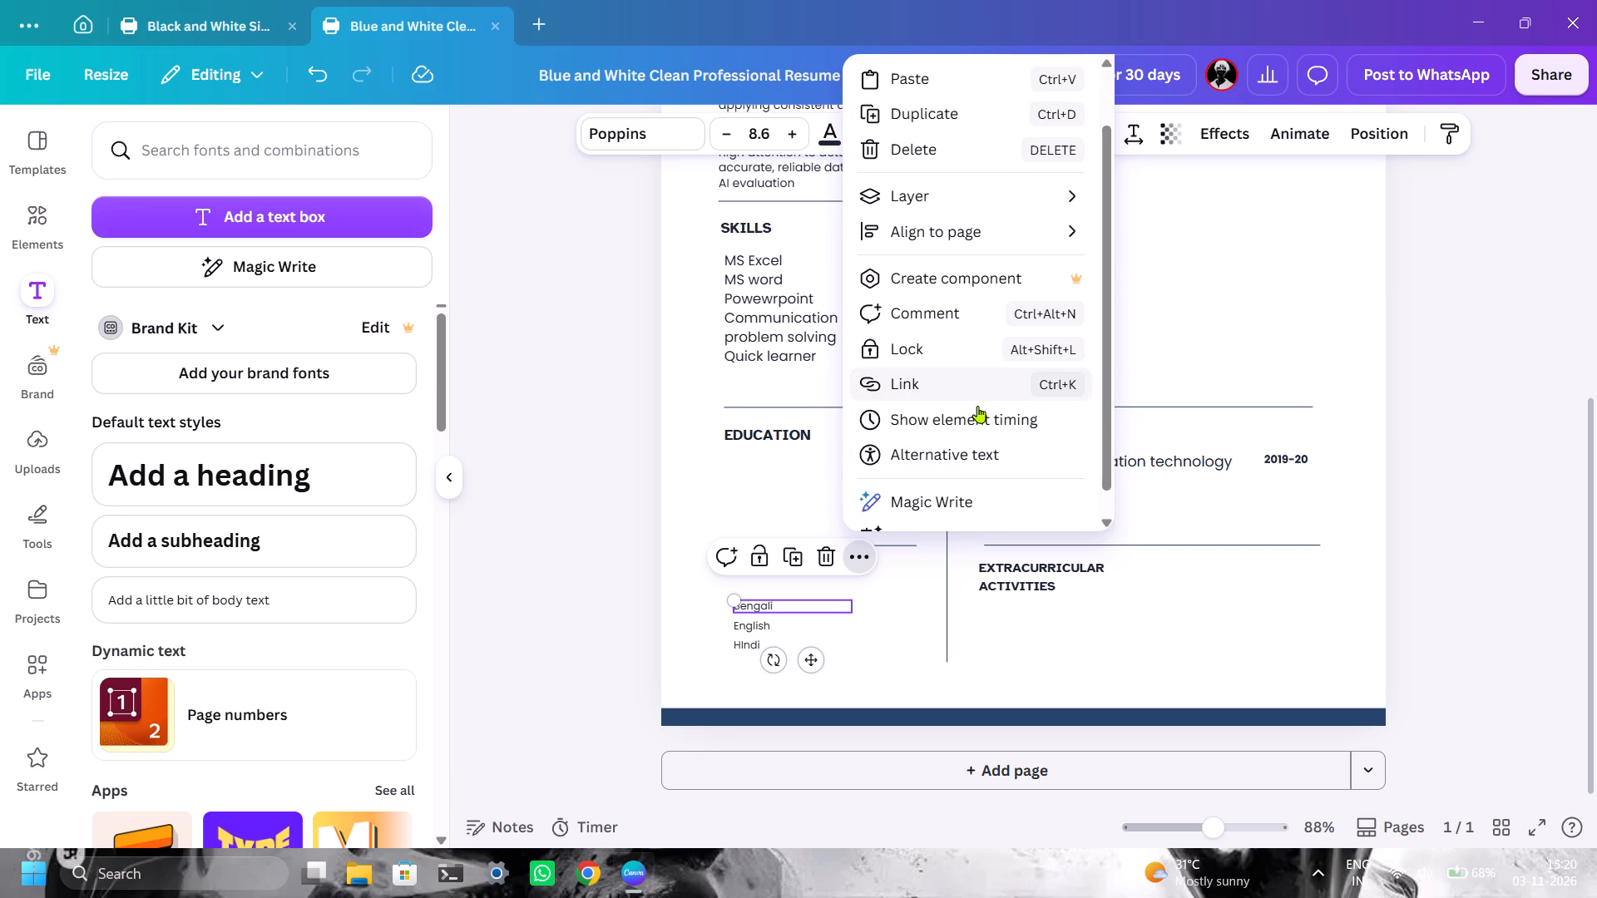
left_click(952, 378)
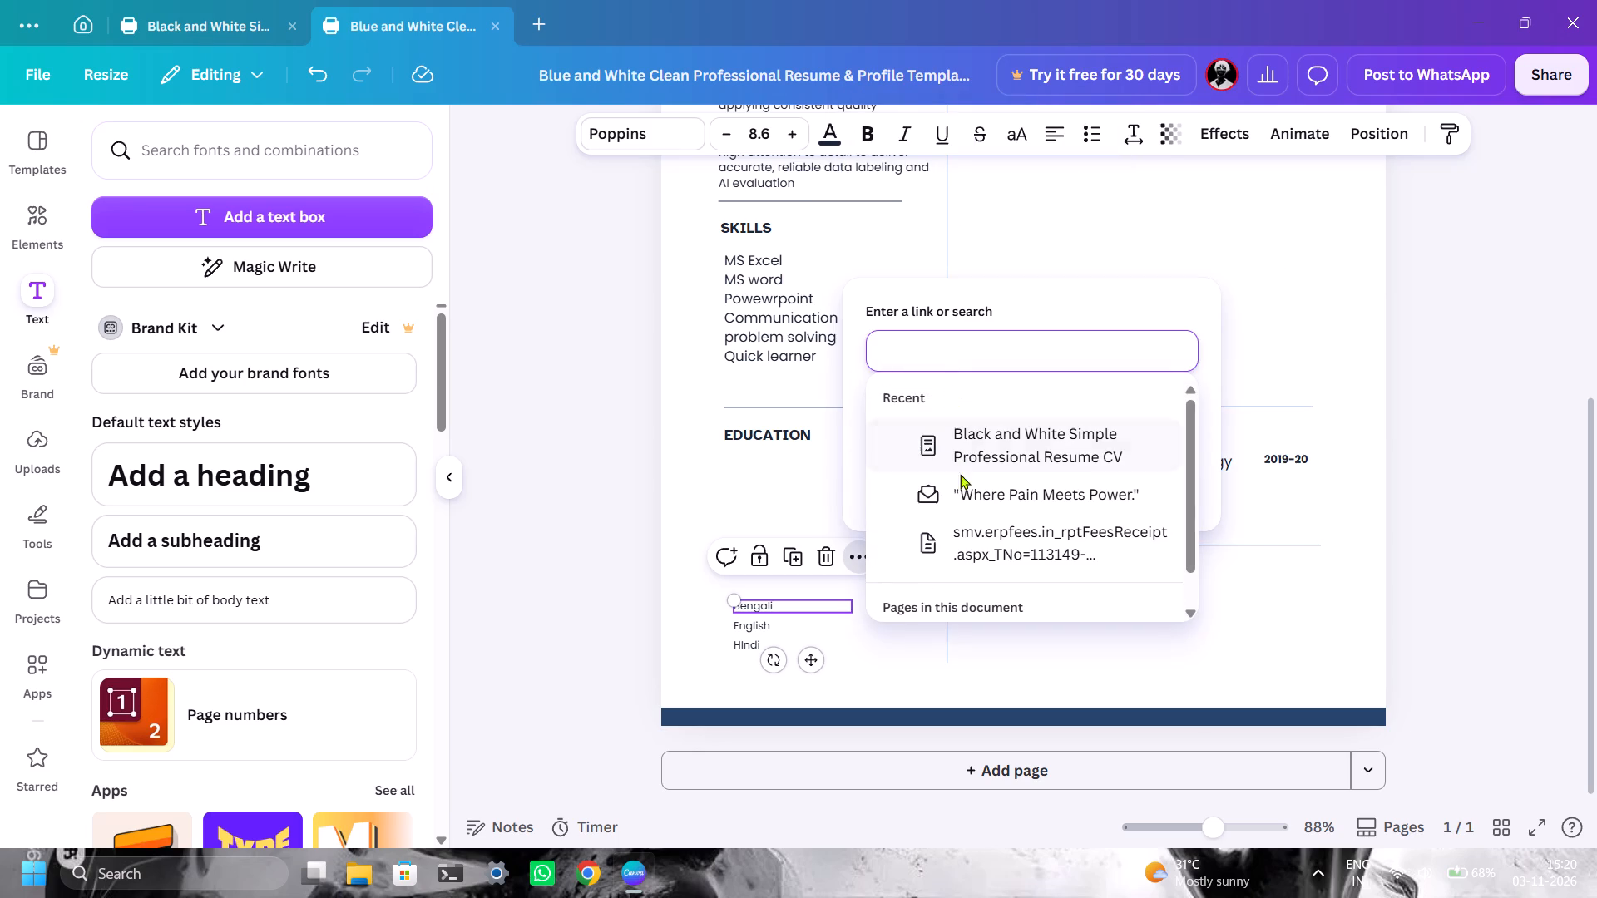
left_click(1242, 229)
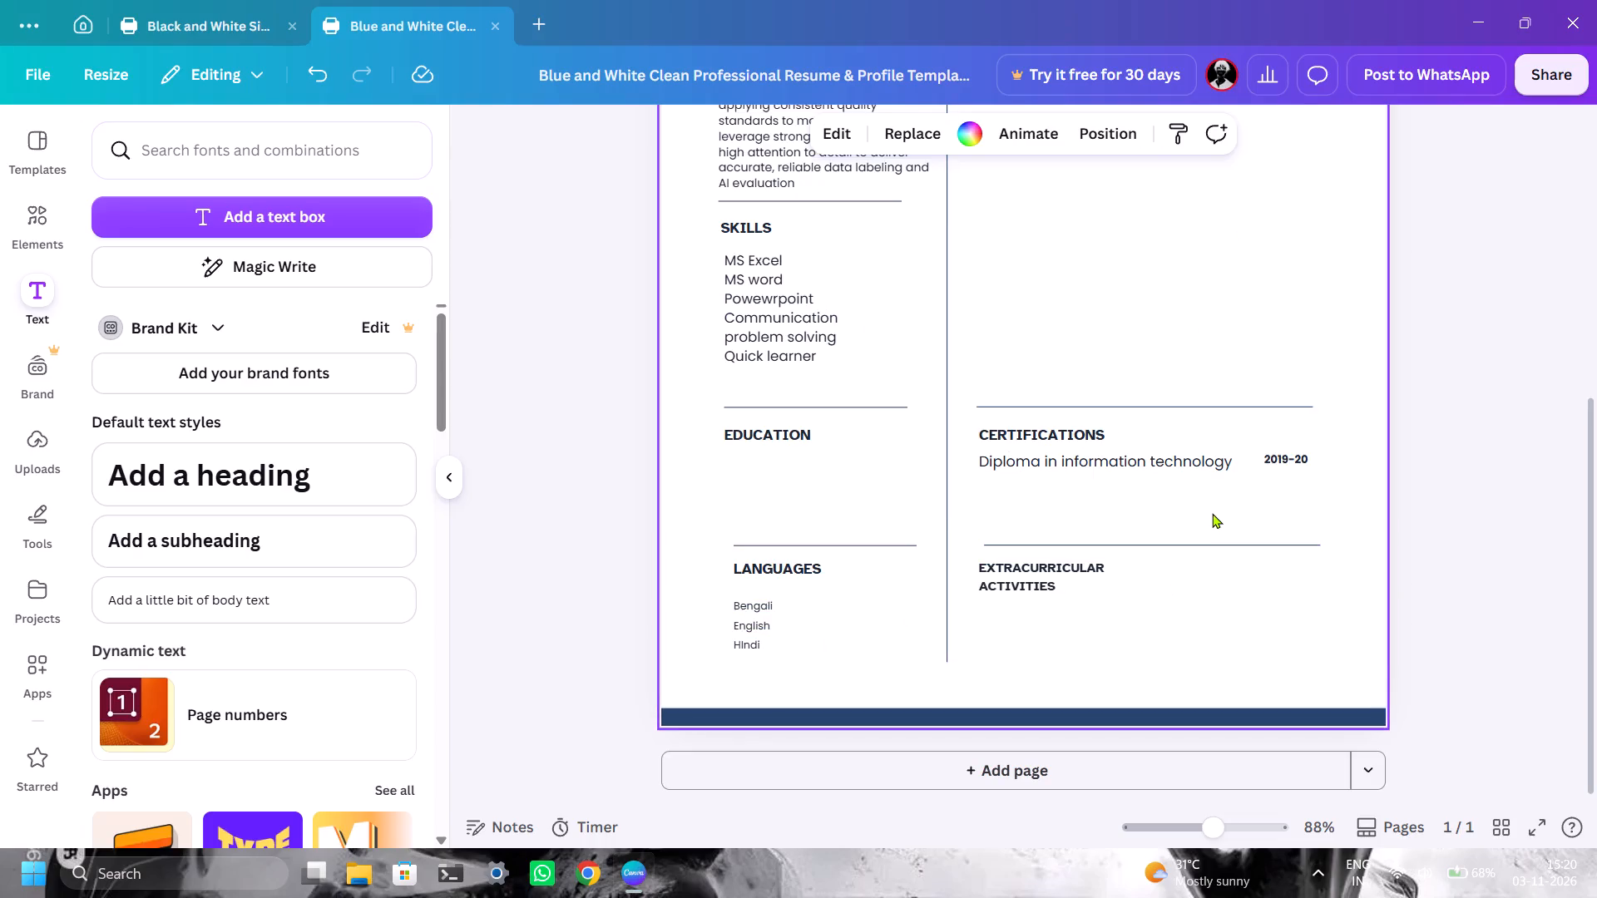
Move the line above the Languages heading left to align with the line above Education.
scroll(1212, 513, "up", 2)
scroll(1212, 513, "down", 1)
scroll(1212, 513, "up", 4)
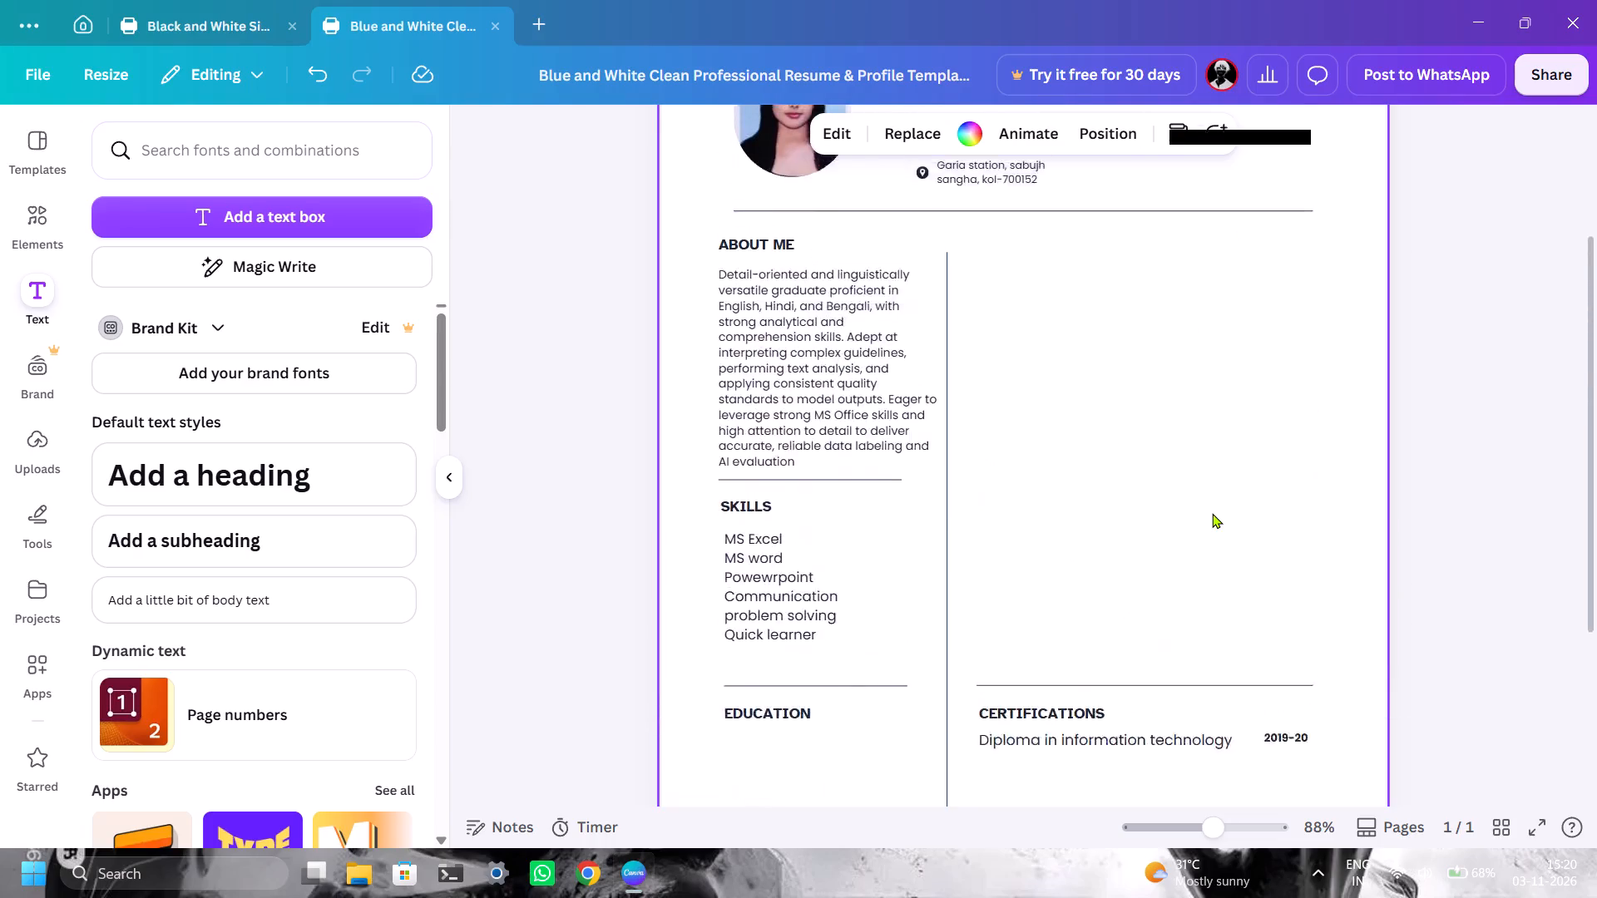
scroll(1212, 513, "down", 4)
scroll(1211, 517, "up", 1)
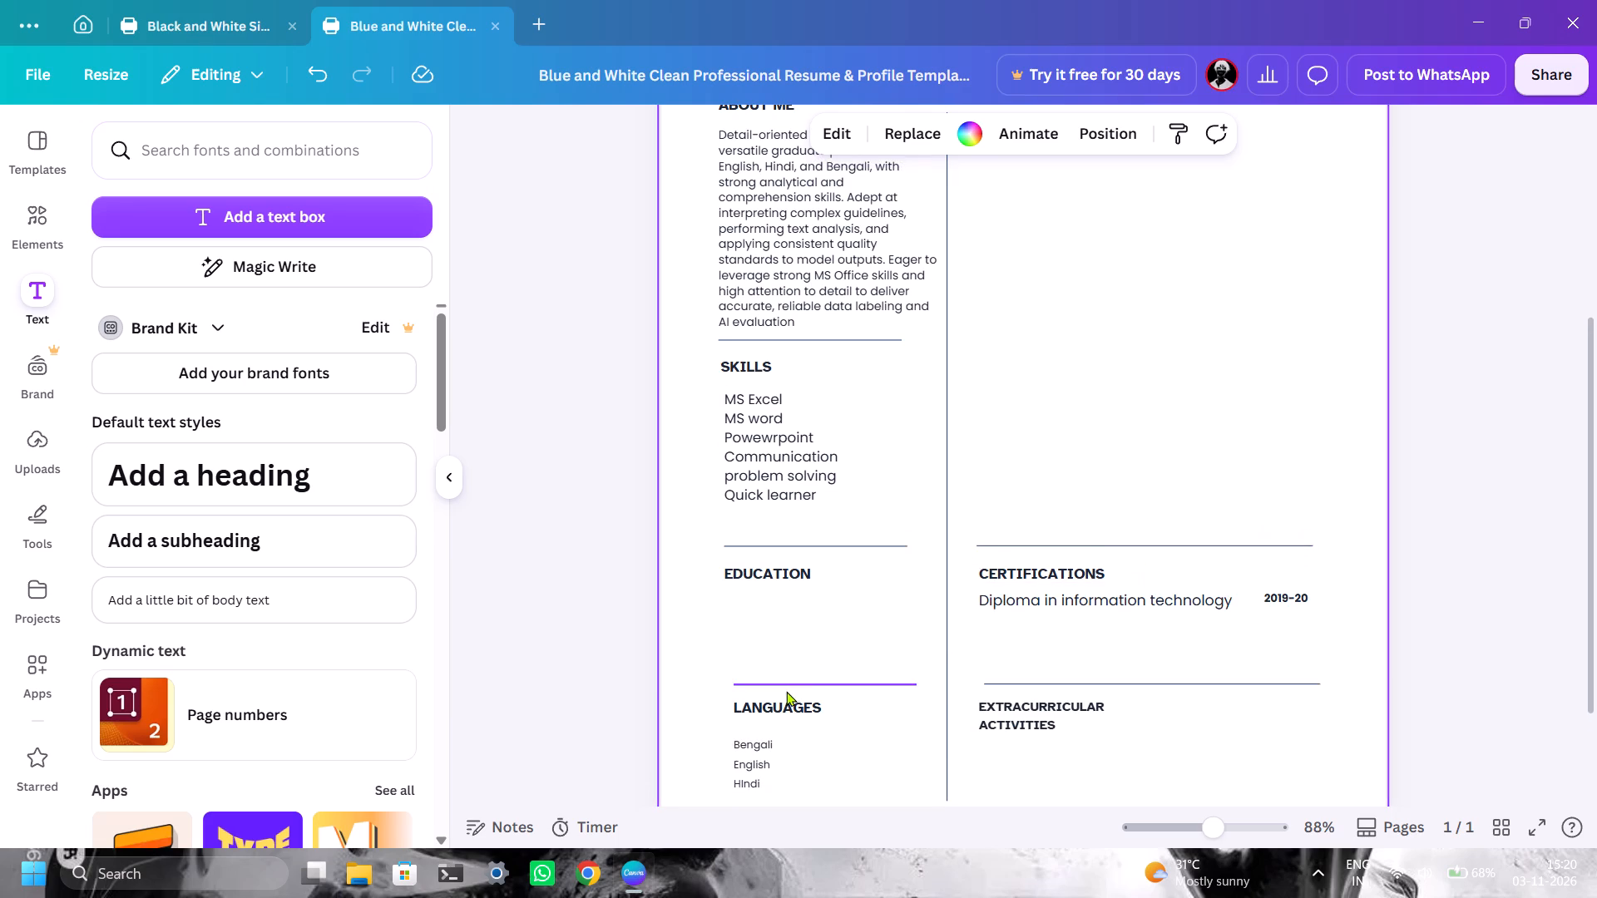
left_click_drag(786, 691, 777, 693)
left_click(1121, 385)
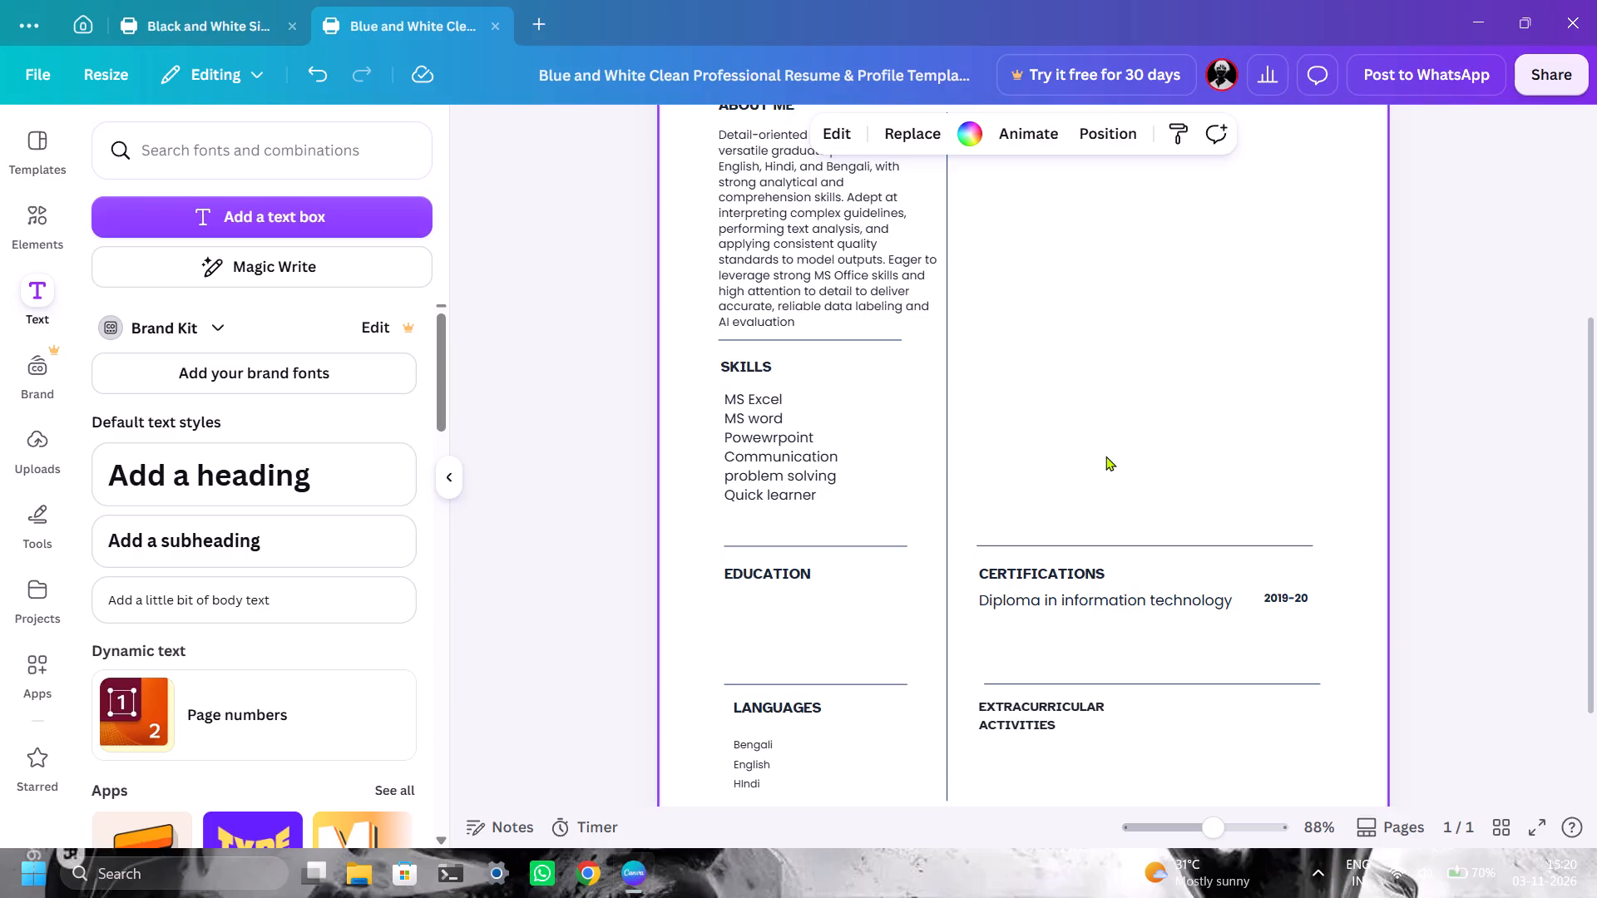
Move the Education heading across the vertical divider into the empty space above the Certifications section.
scroll(1105, 456, "up", 4)
scroll(1105, 455, "down", 5)
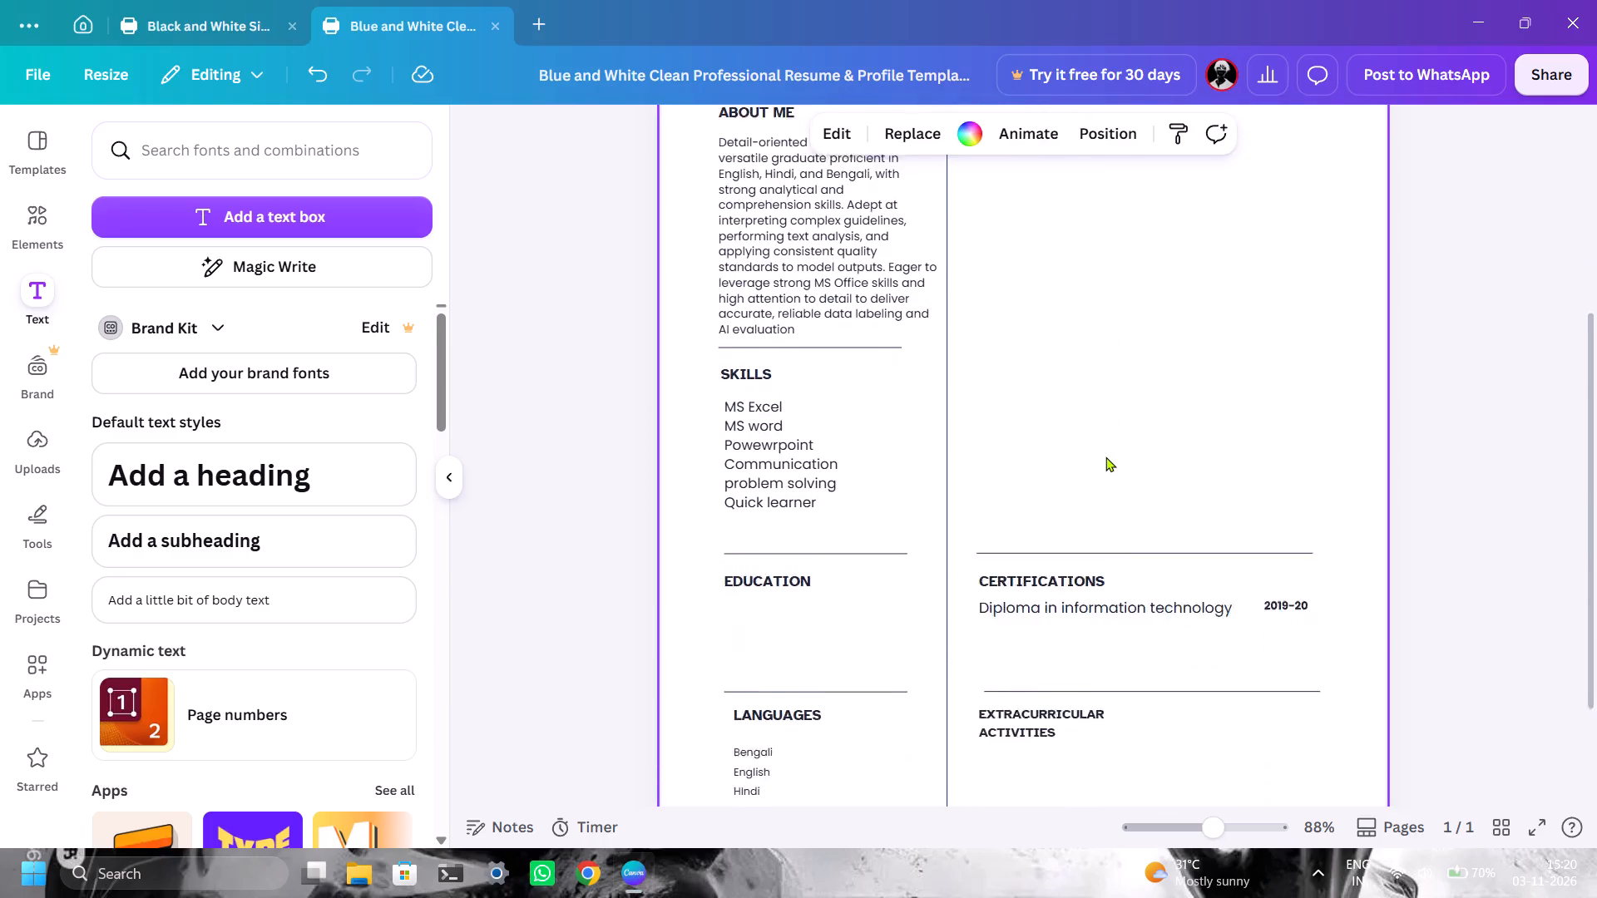
scroll(1105, 456, "down", 1)
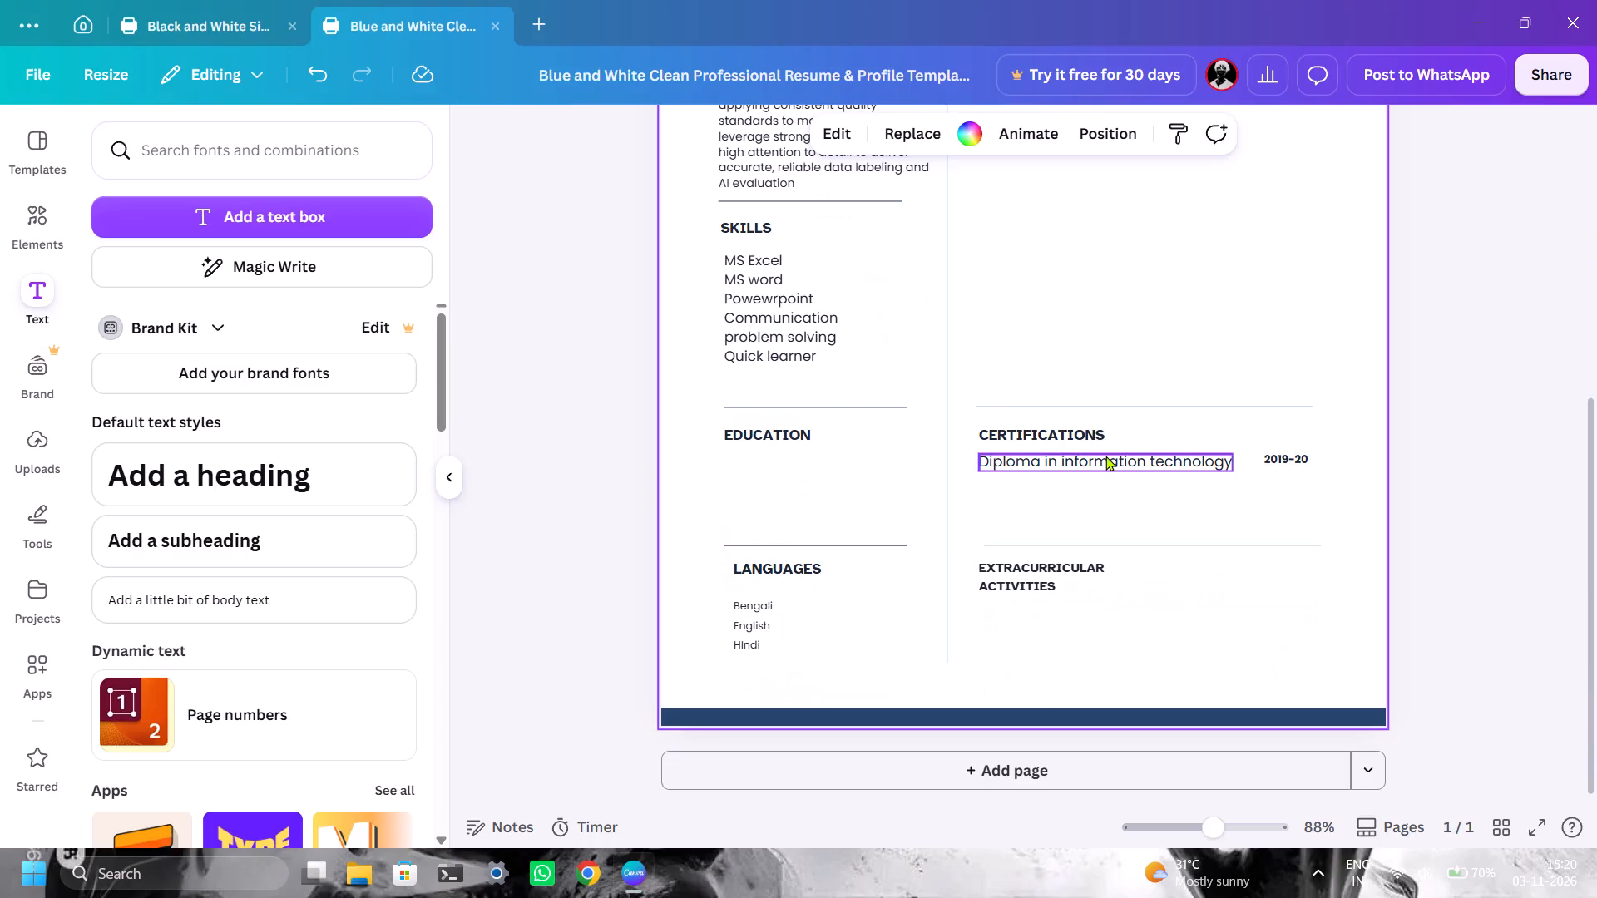
scroll(1105, 456, "up", 1)
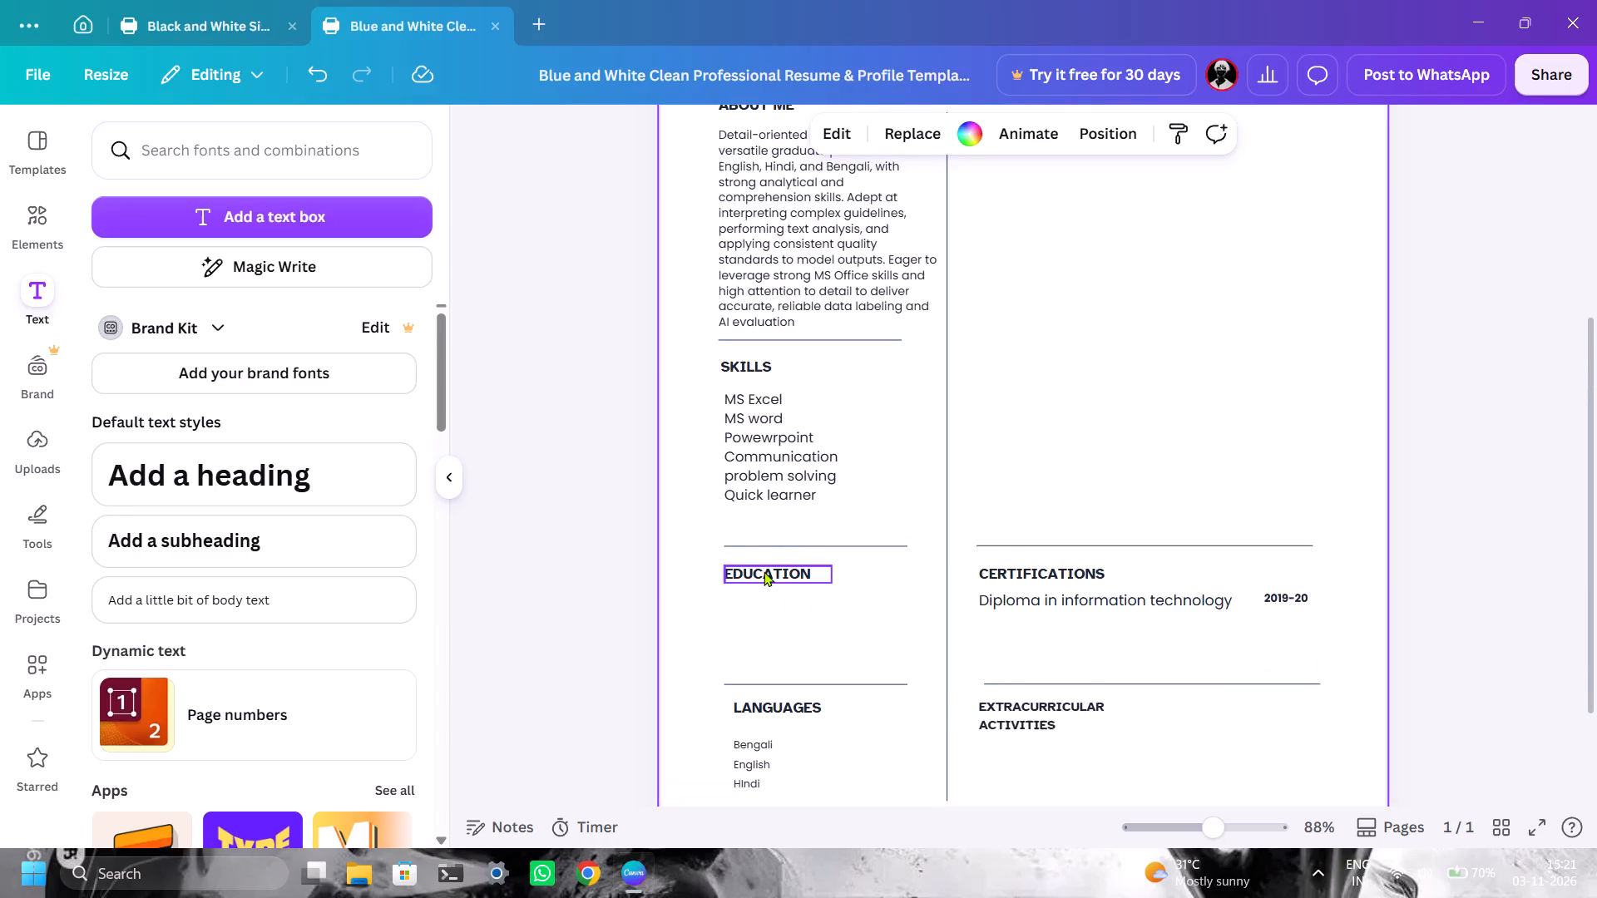
scroll(990, 534, "up", 2)
scroll(990, 535, "down", 1)
left_click_drag(778, 644, 778, 643)
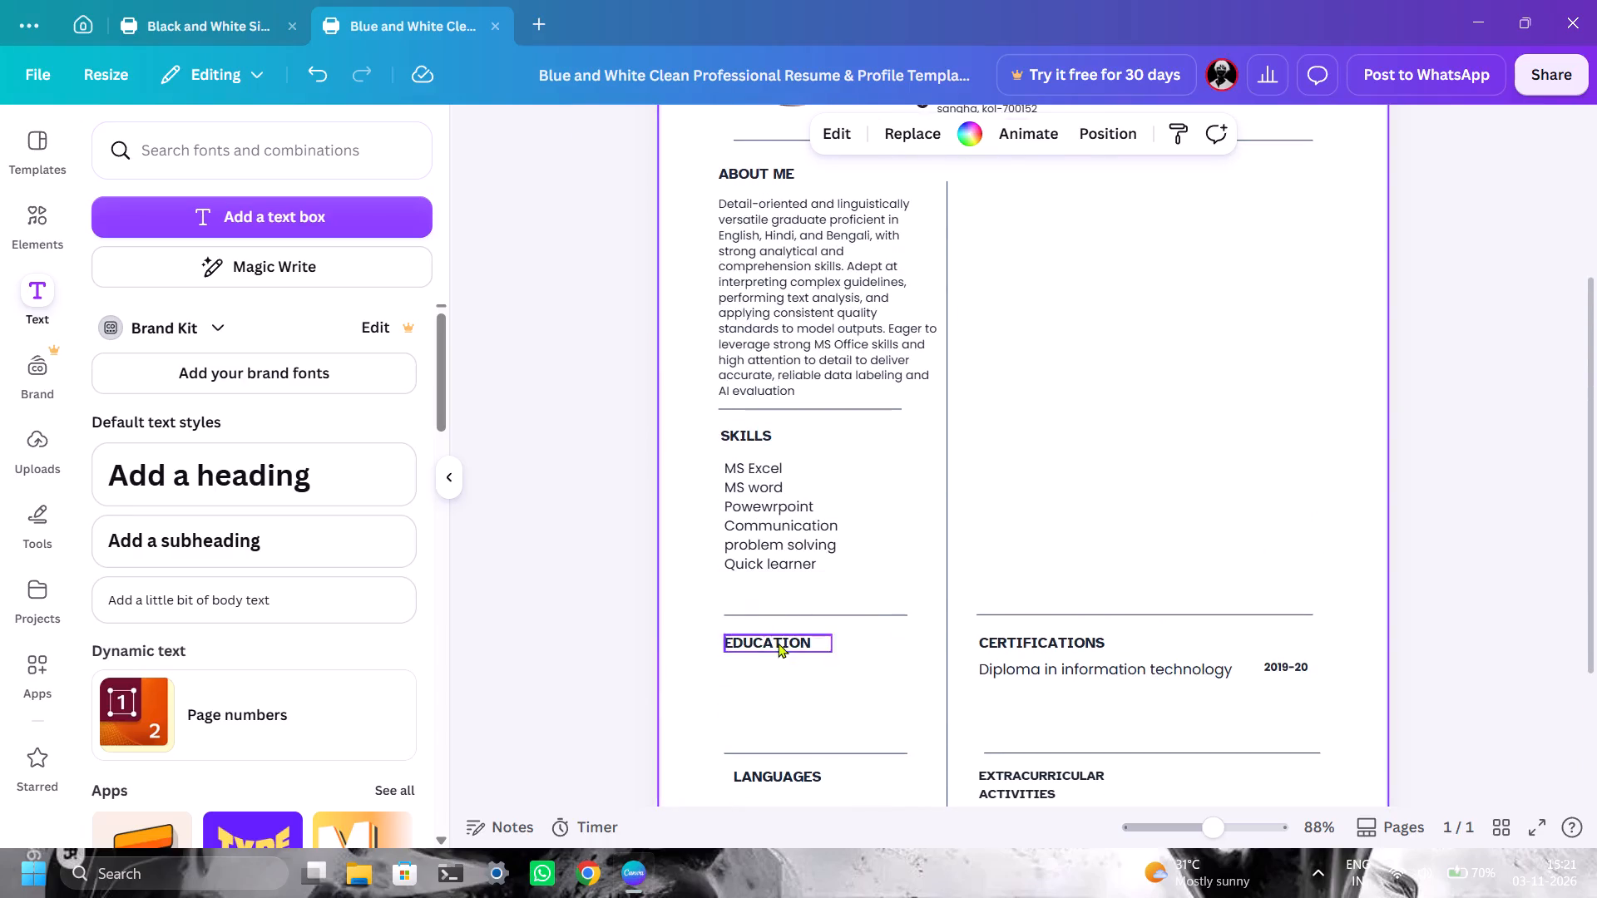
left_click_drag(778, 643, 1022, 447)
left_click(1214, 485)
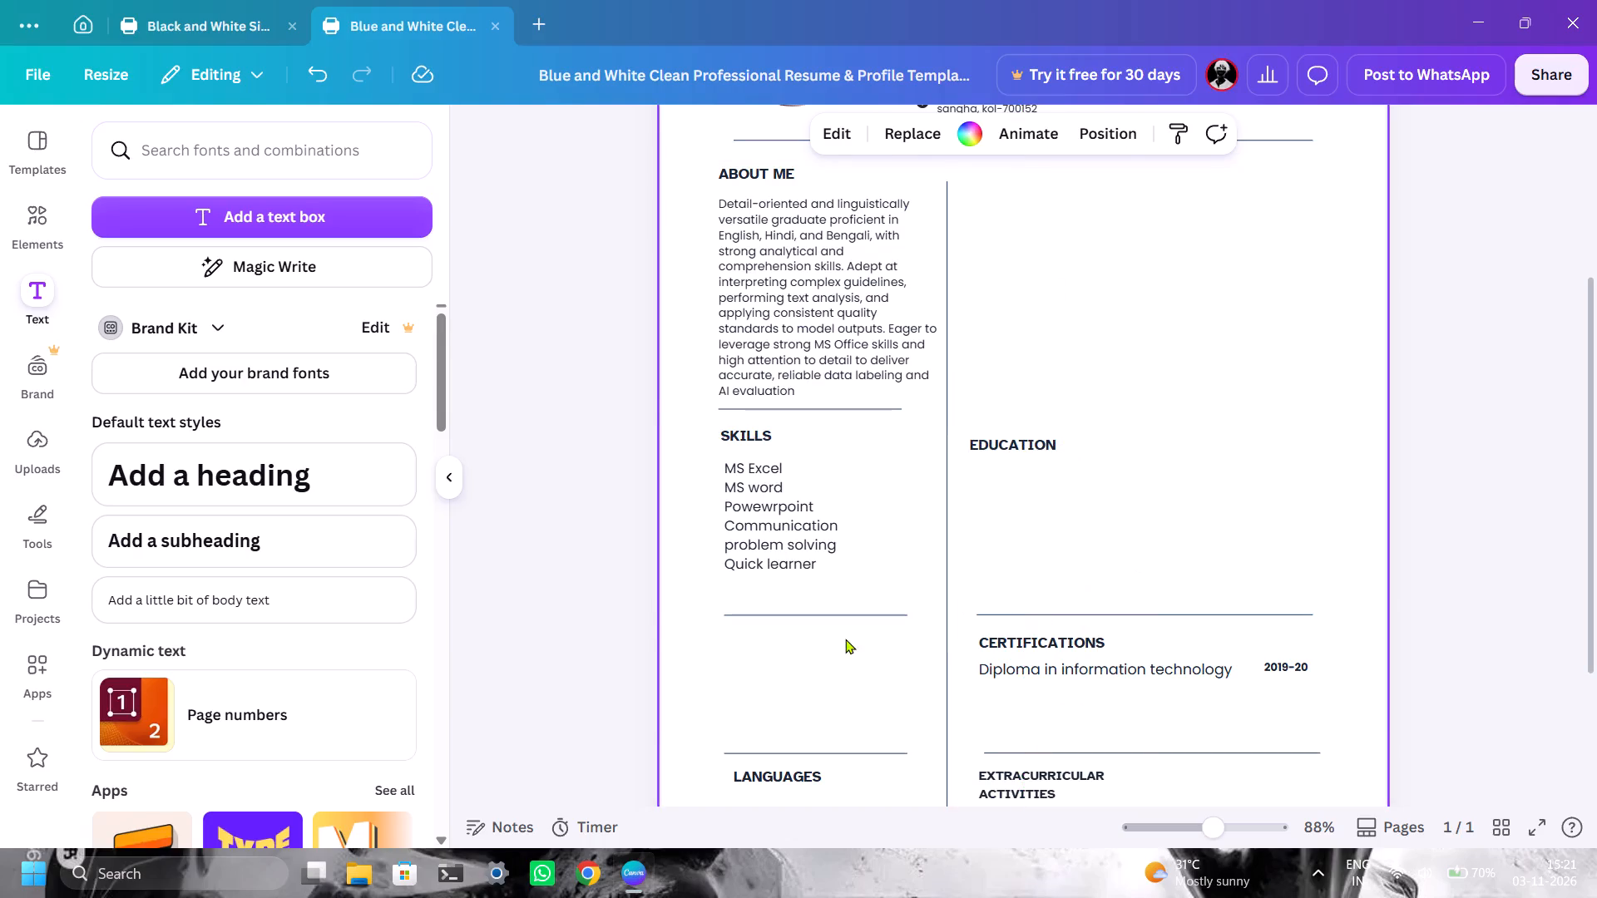
Duplicate the line below the skills list, place the copy above the Education heading and extend it across the right column.
scroll(1110, 471, "up", 1)
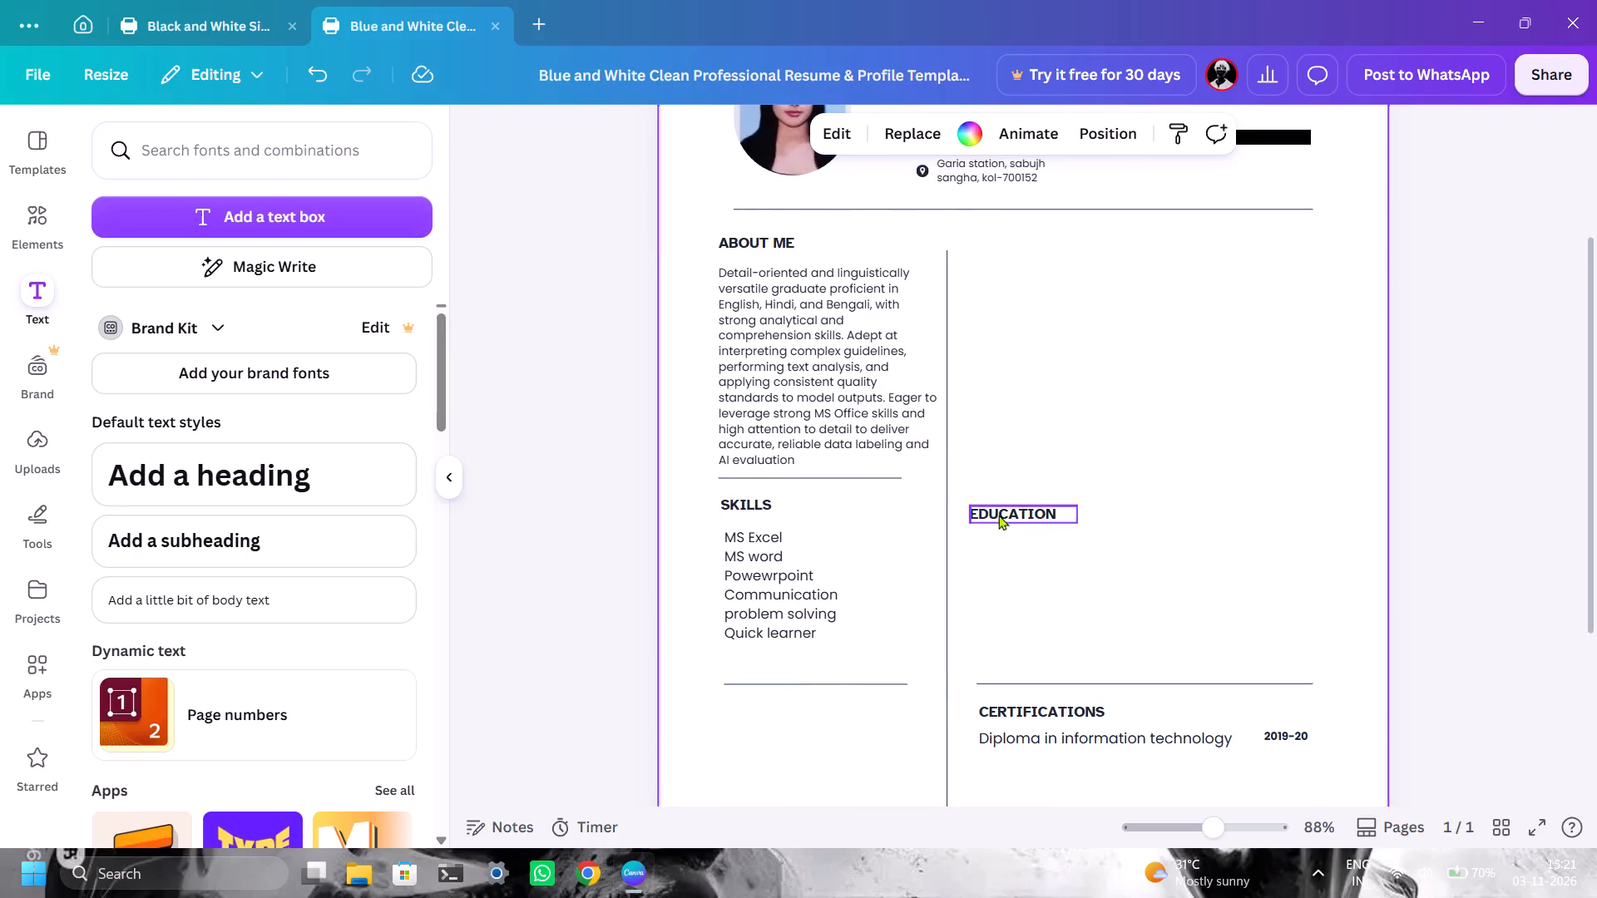
left_click(861, 682)
left_click(823, 649)
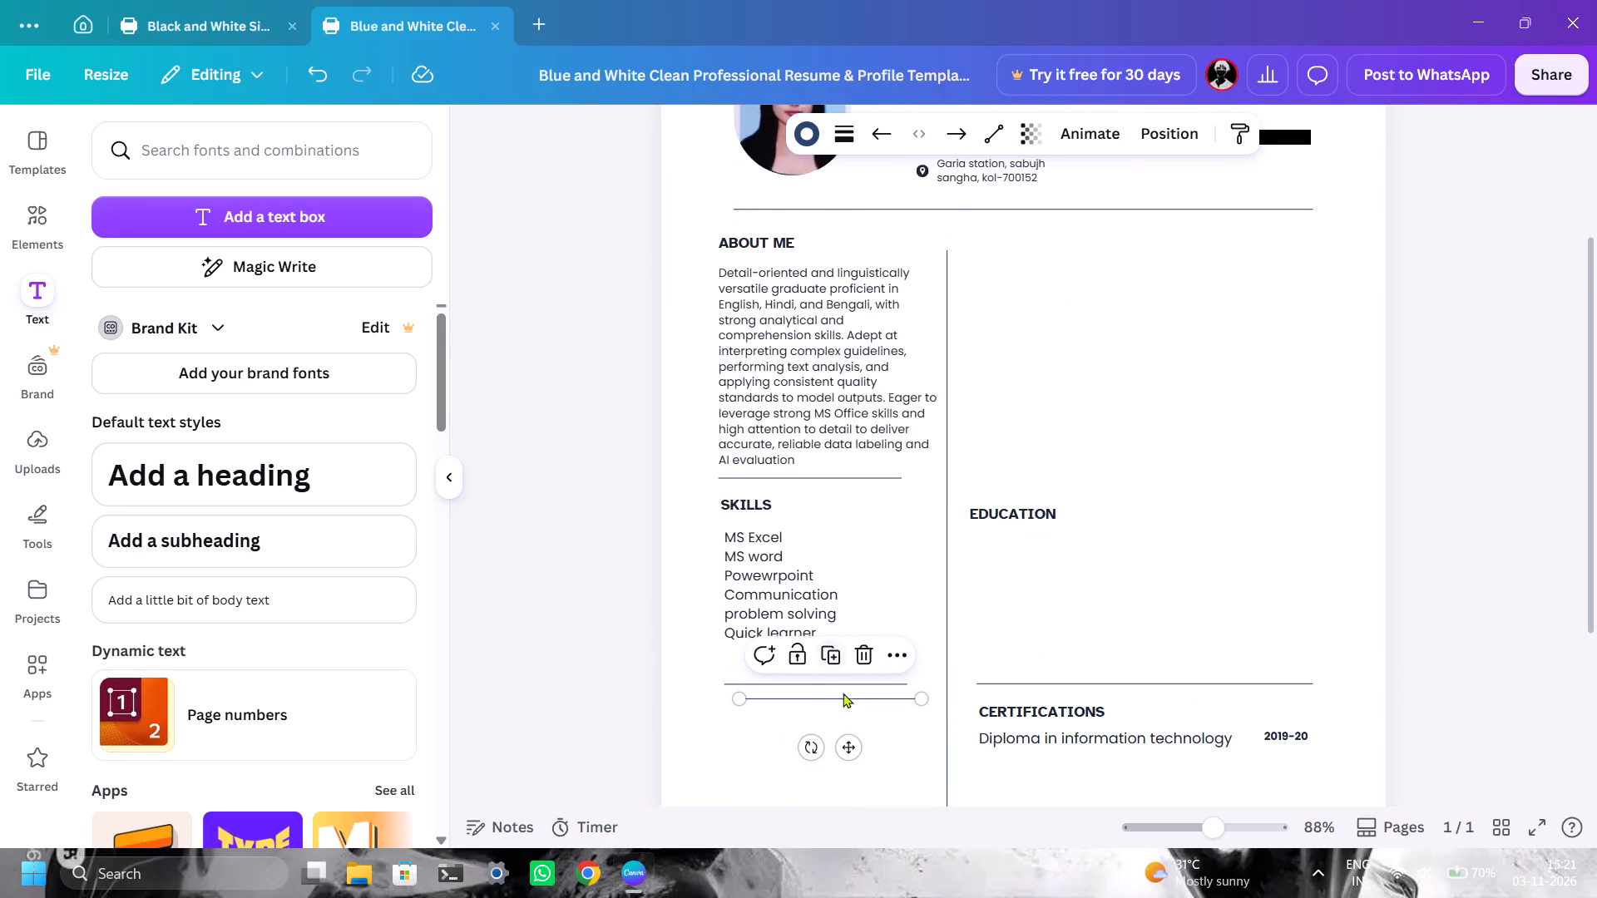
left_click_drag(851, 698, 1069, 420)
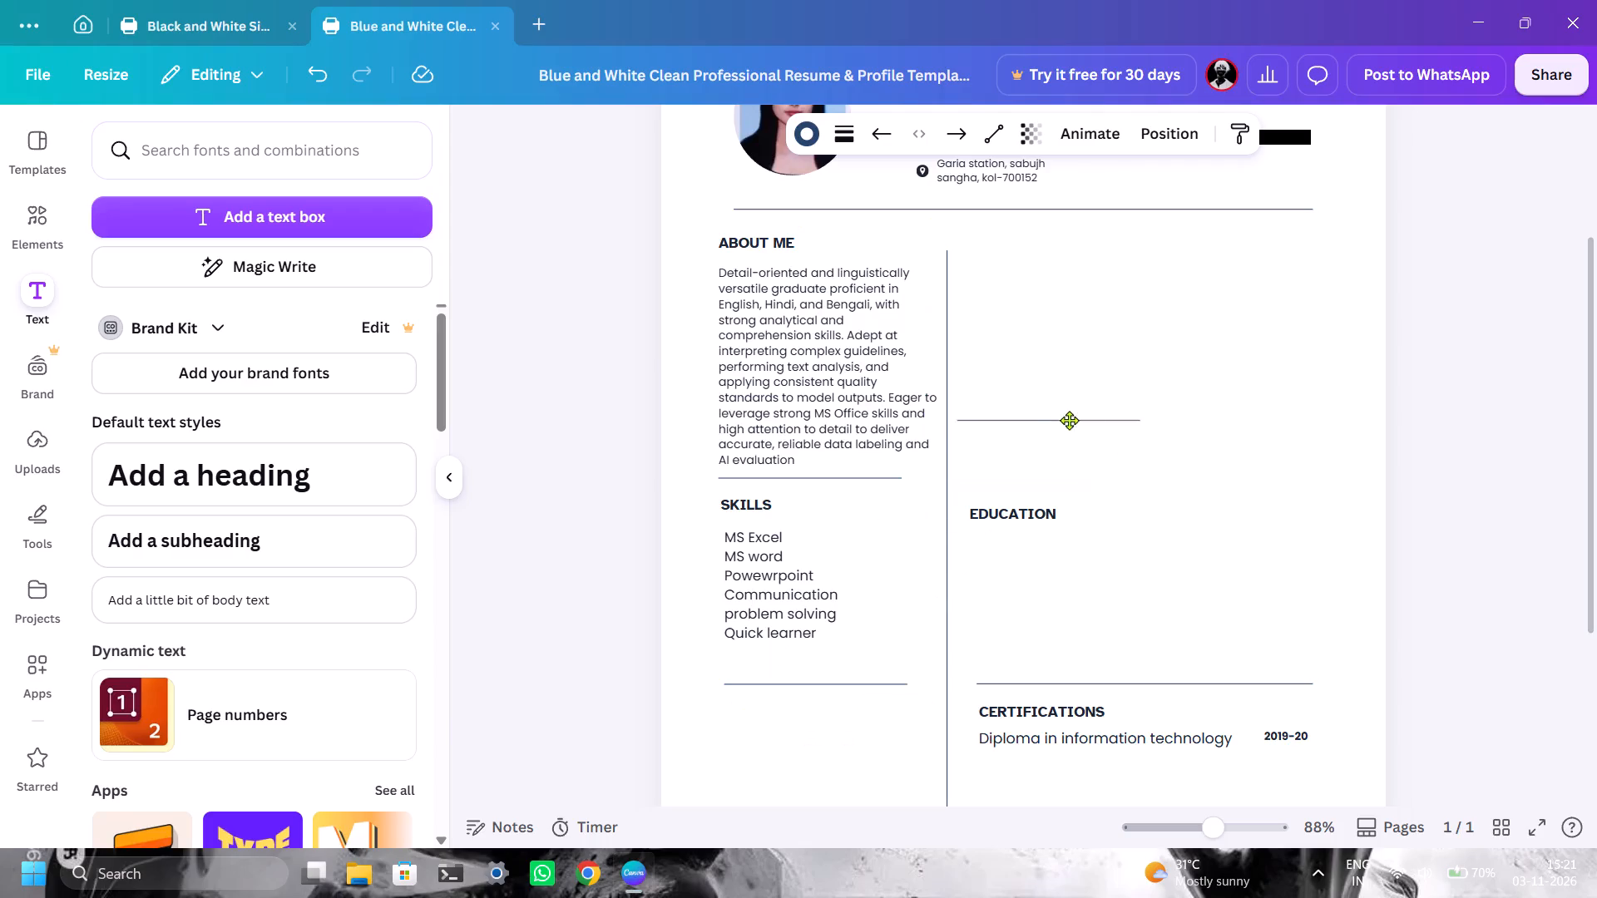
left_click_drag(1069, 420, 1075, 479)
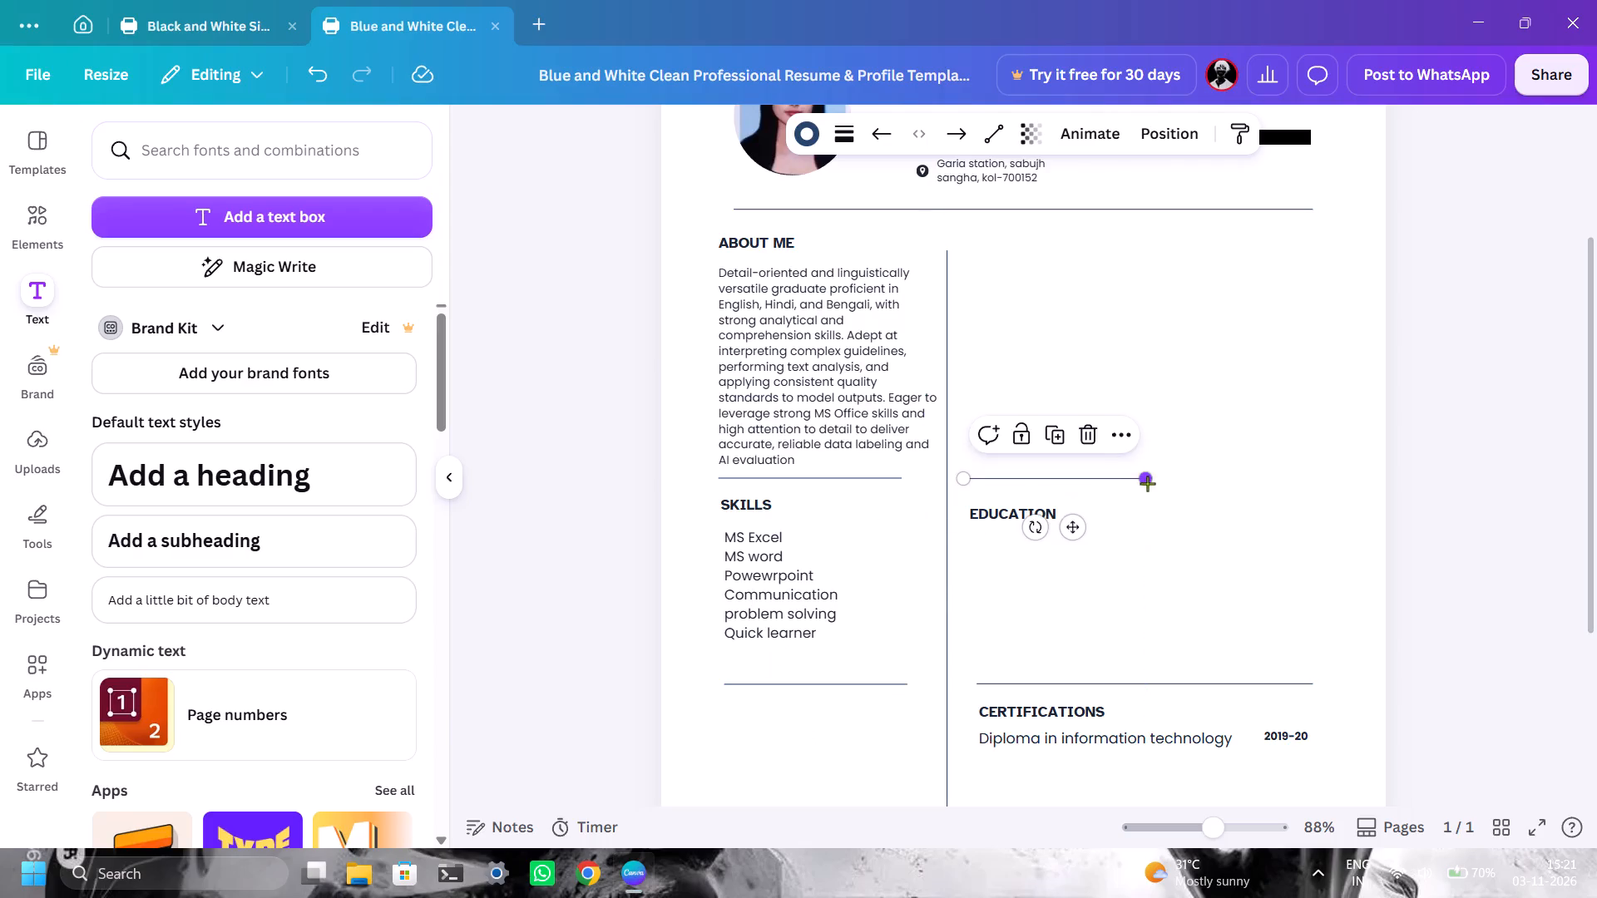
left_click_drag(1148, 483, 1337, 482)
left_click(1476, 447)
Move the Languages heading up under the line below the skills list, aligned with that line's left end.
scroll(1472, 439, "down", 2)
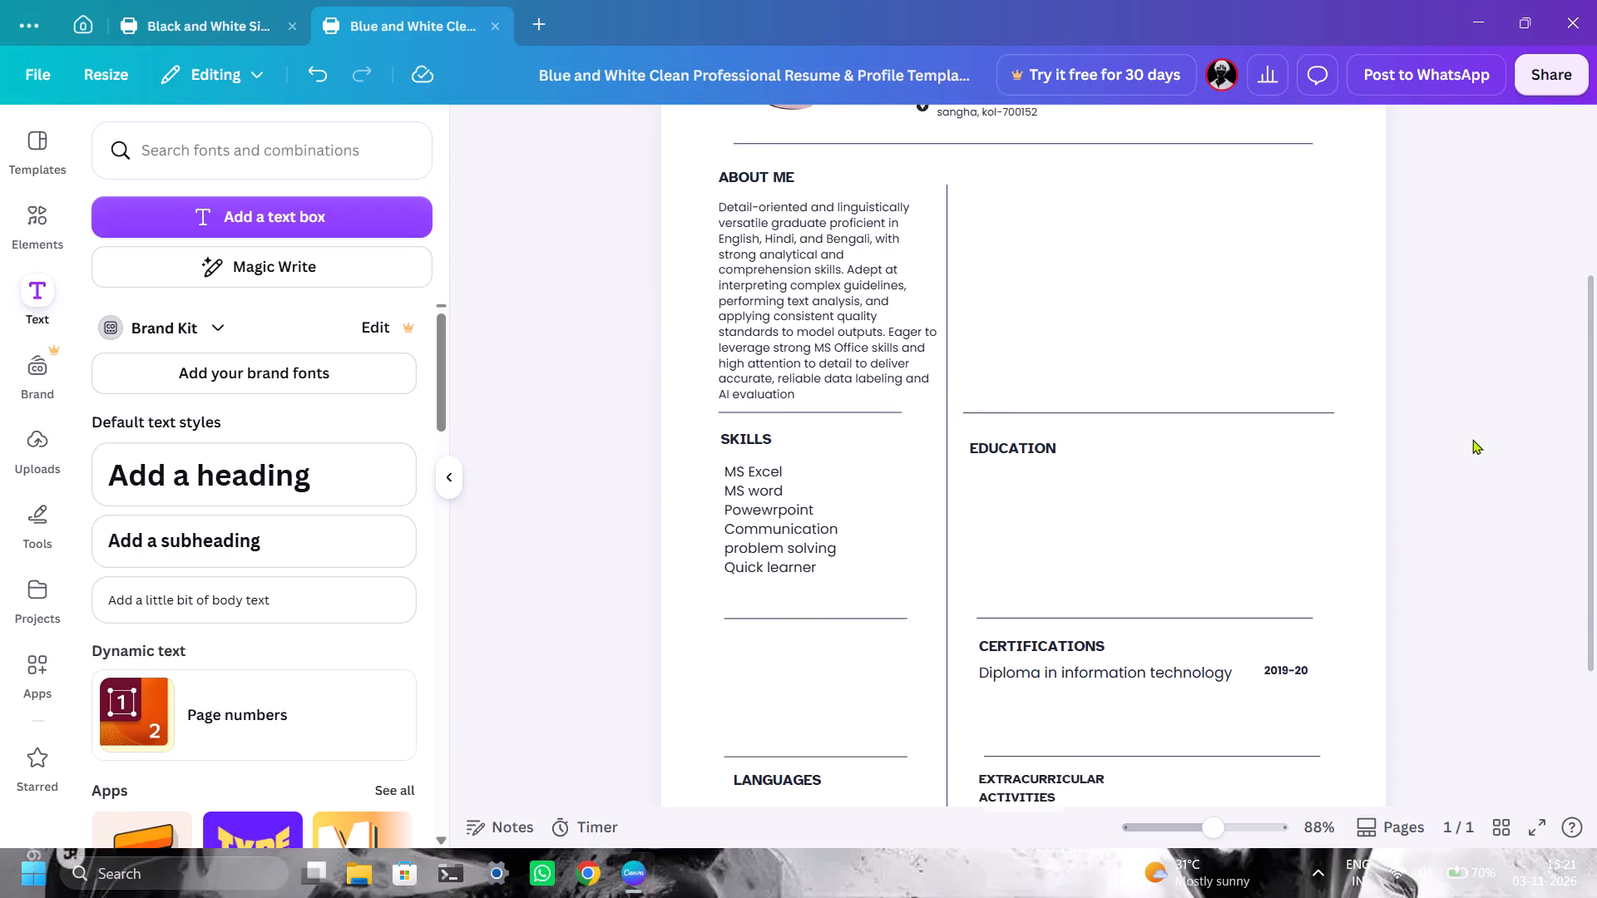
scroll(1472, 439, "down", 2)
scroll(1472, 439, "up", 6)
scroll(1472, 438, "down", 1)
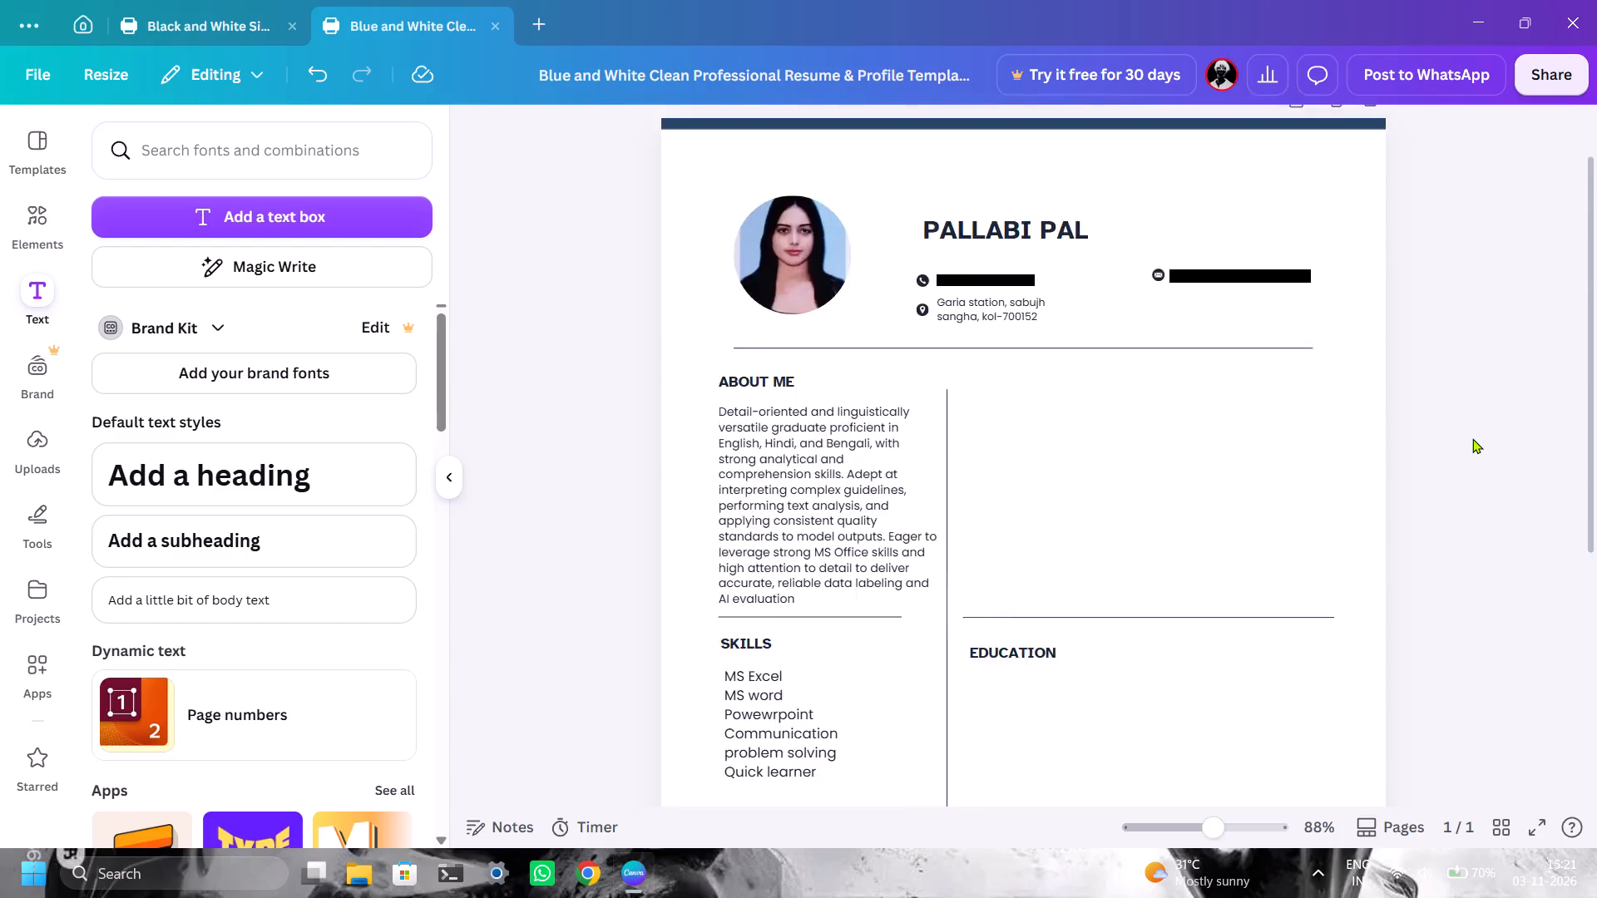
scroll(1472, 438, "down", 5)
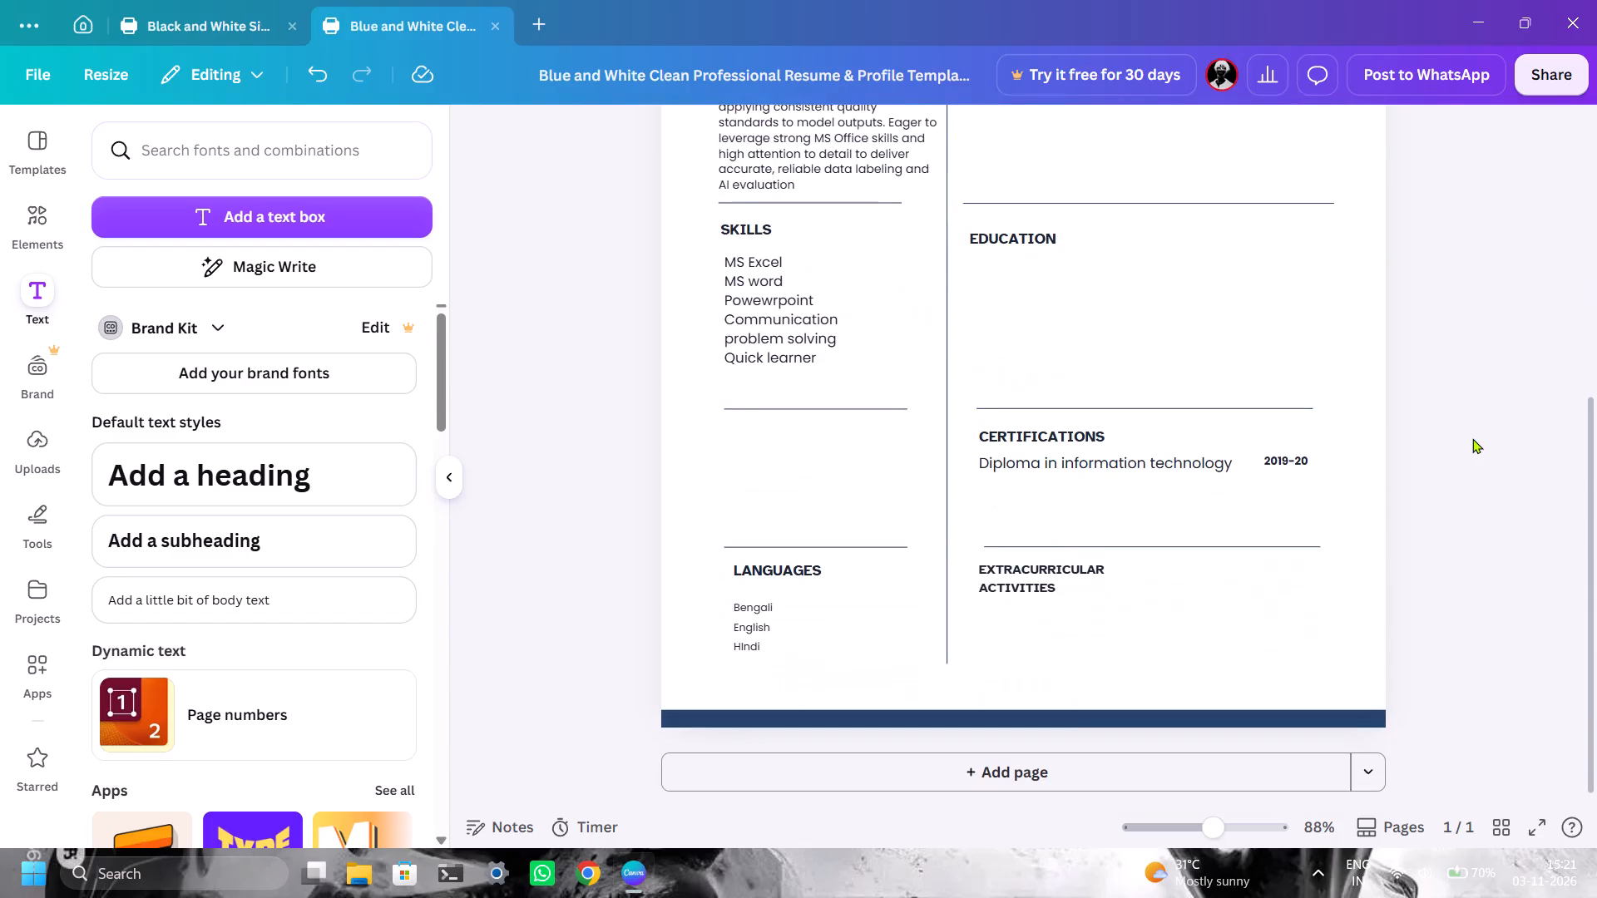
scroll(1472, 438, "up", 1)
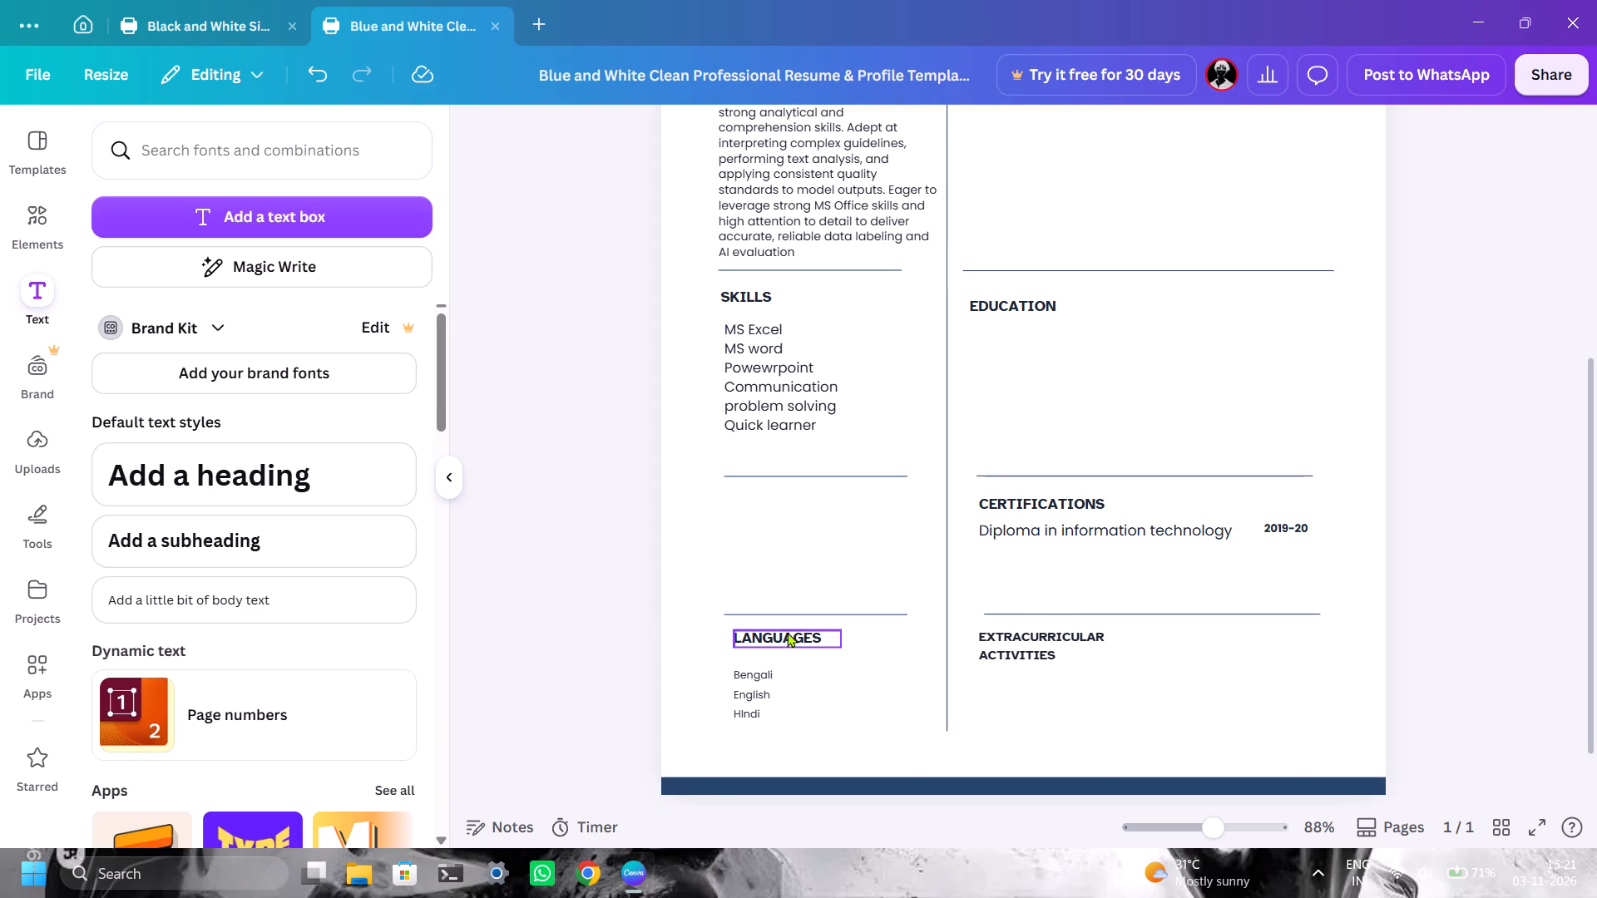
left_click_drag(786, 640, 784, 511)
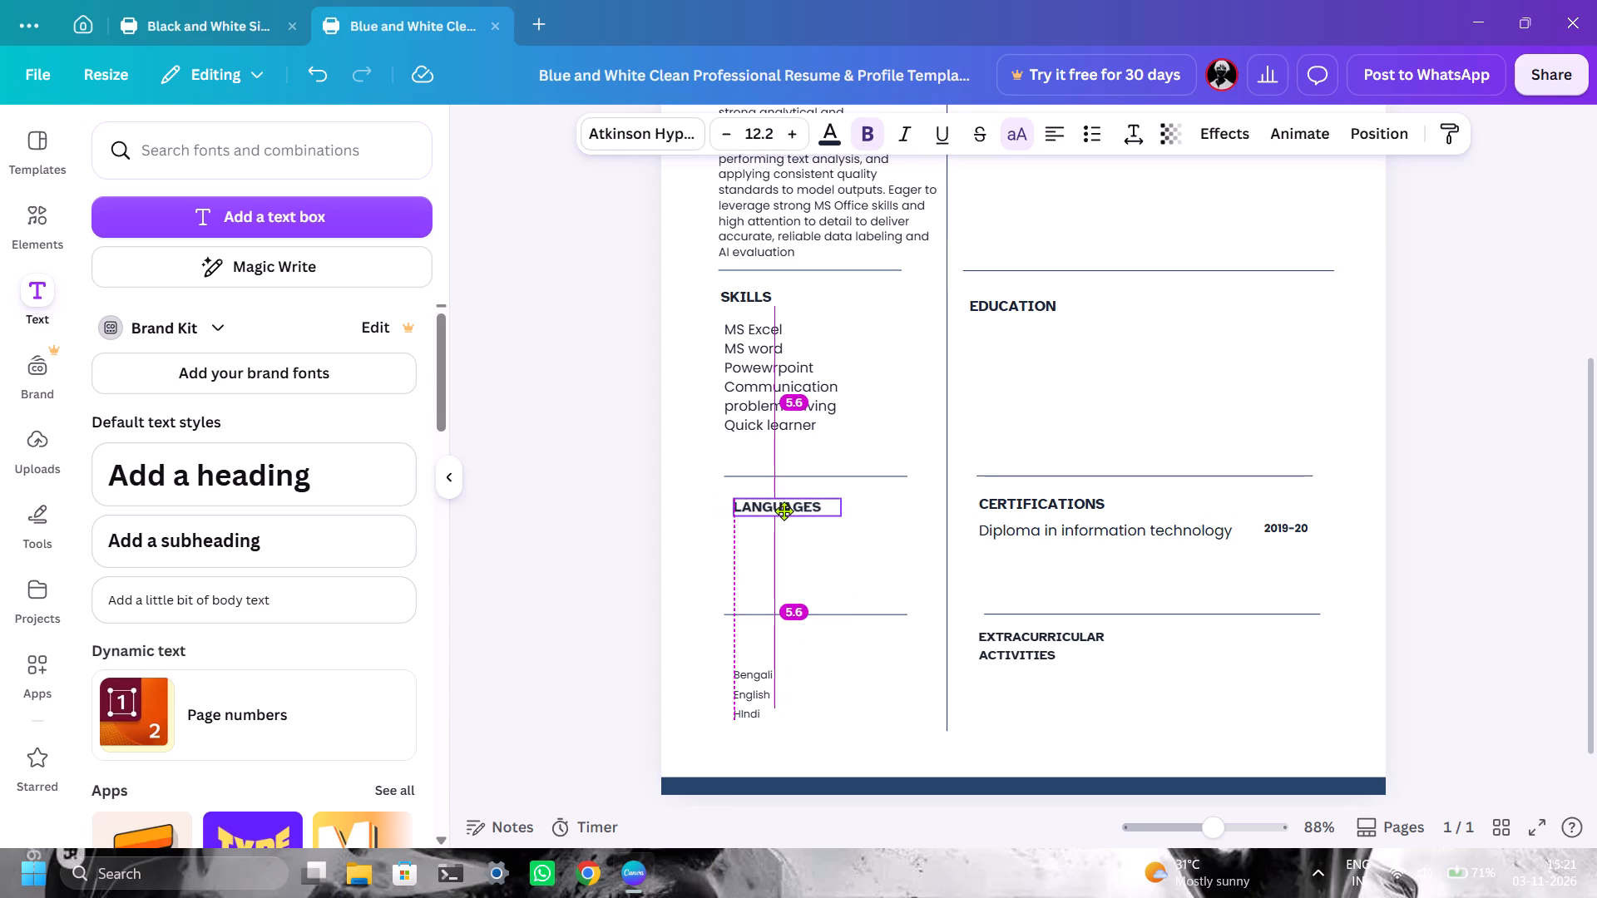
left_click_drag(784, 511, 779, 510)
left_click(883, 548)
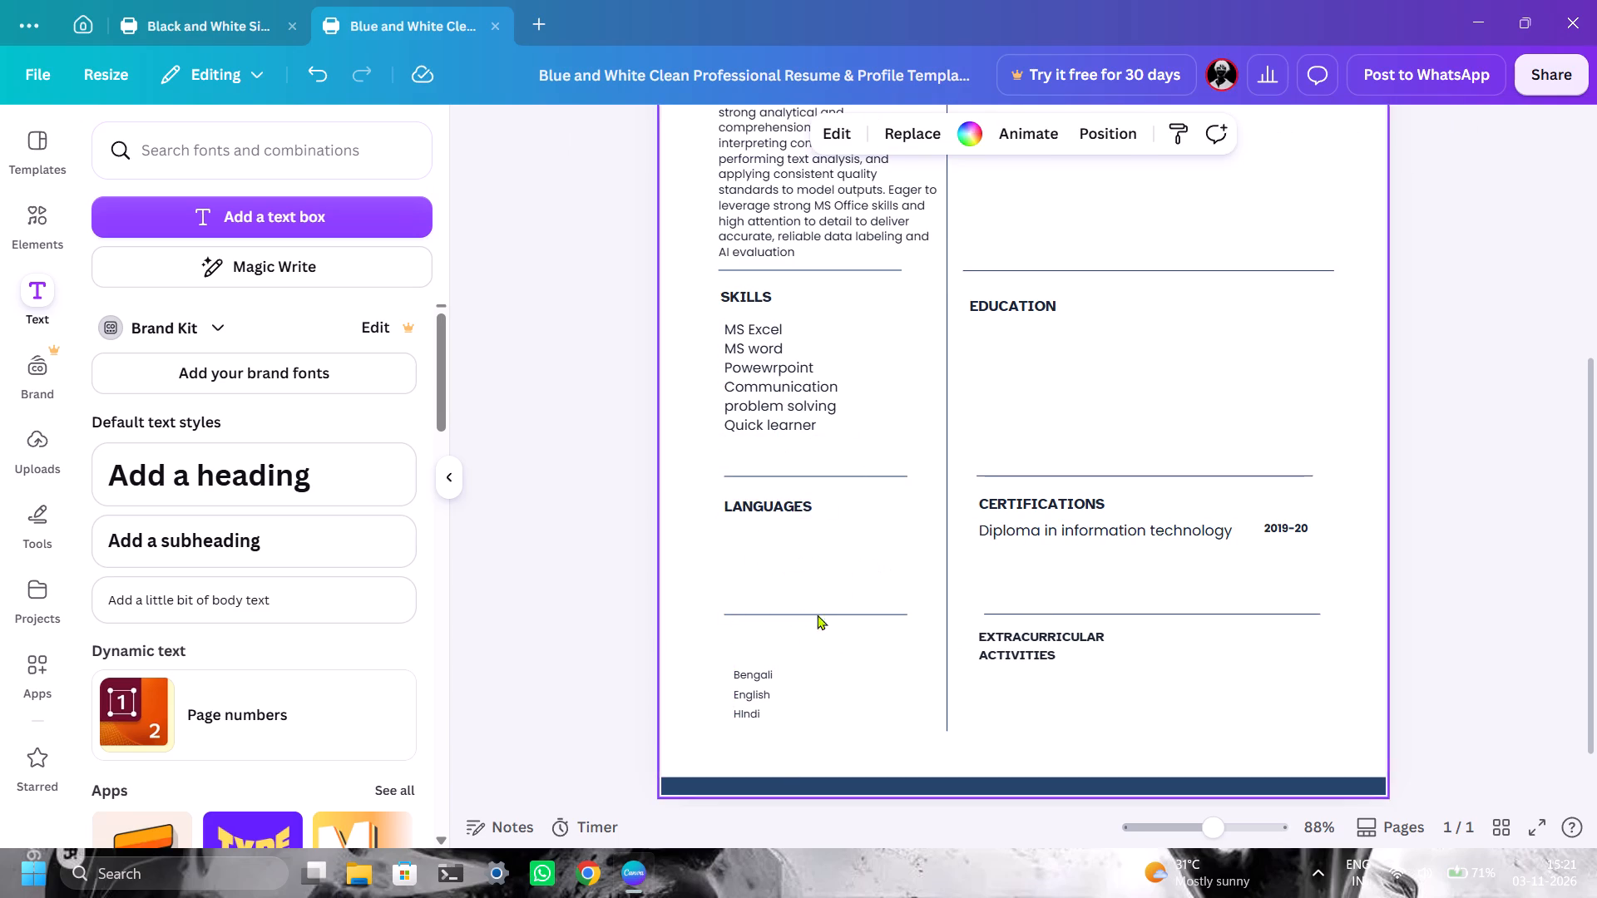
Move Bengali, English and Hindi up beneath the Languages heading, stacked evenly and aligned with its left edge.
left_click_drag(761, 675, 763, 541)
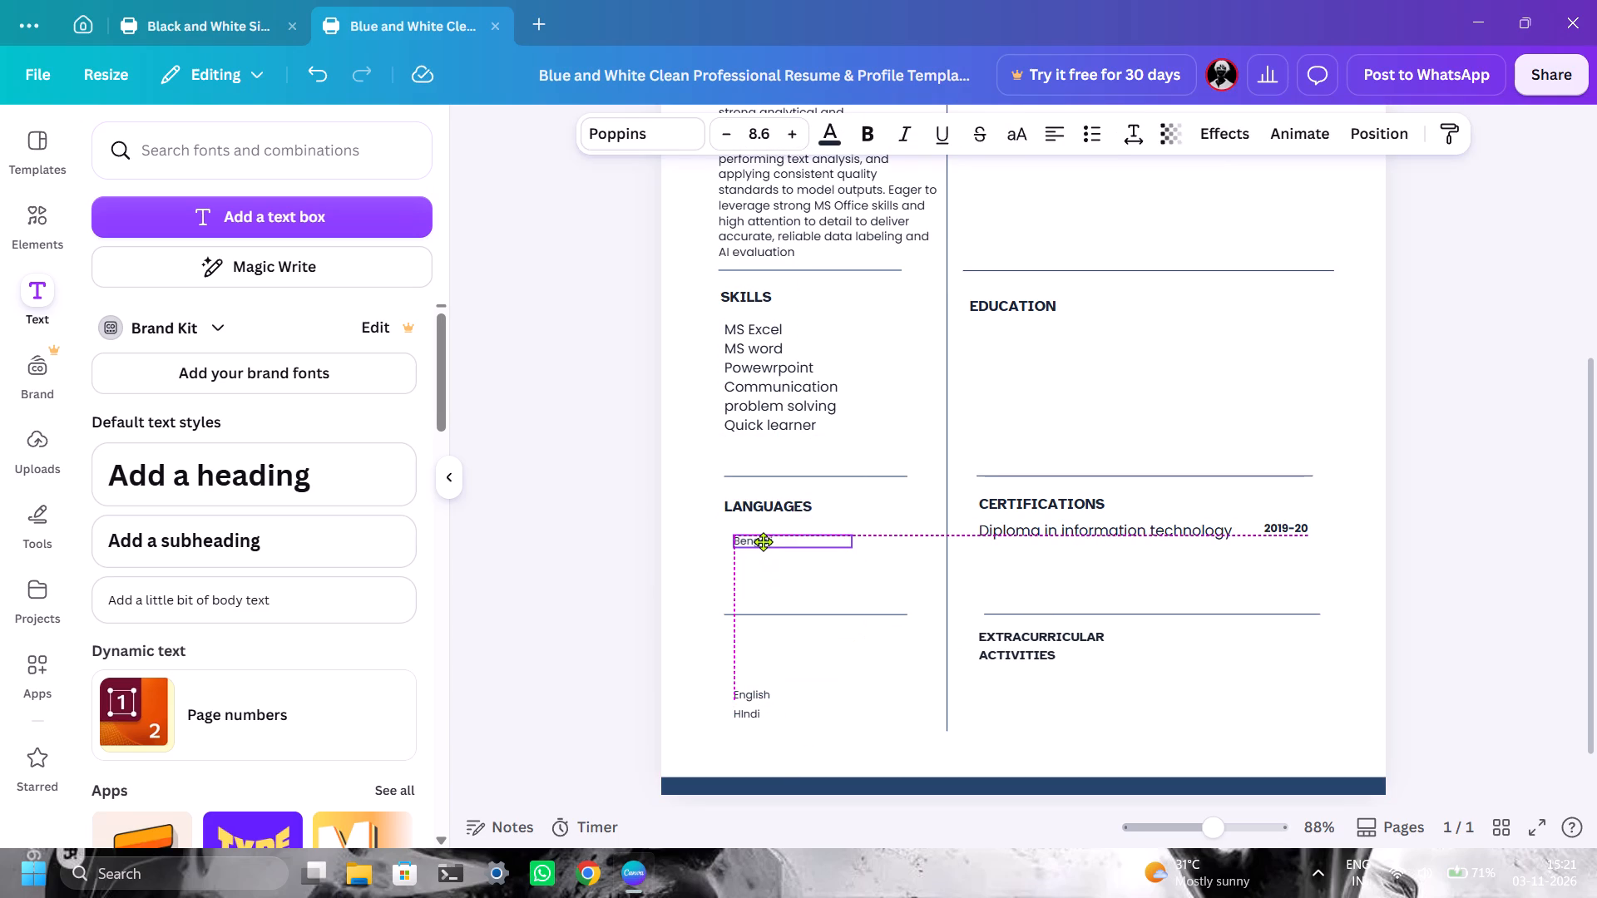
left_click_drag(763, 541, 754, 541)
left_click_drag(759, 689, 759, 684)
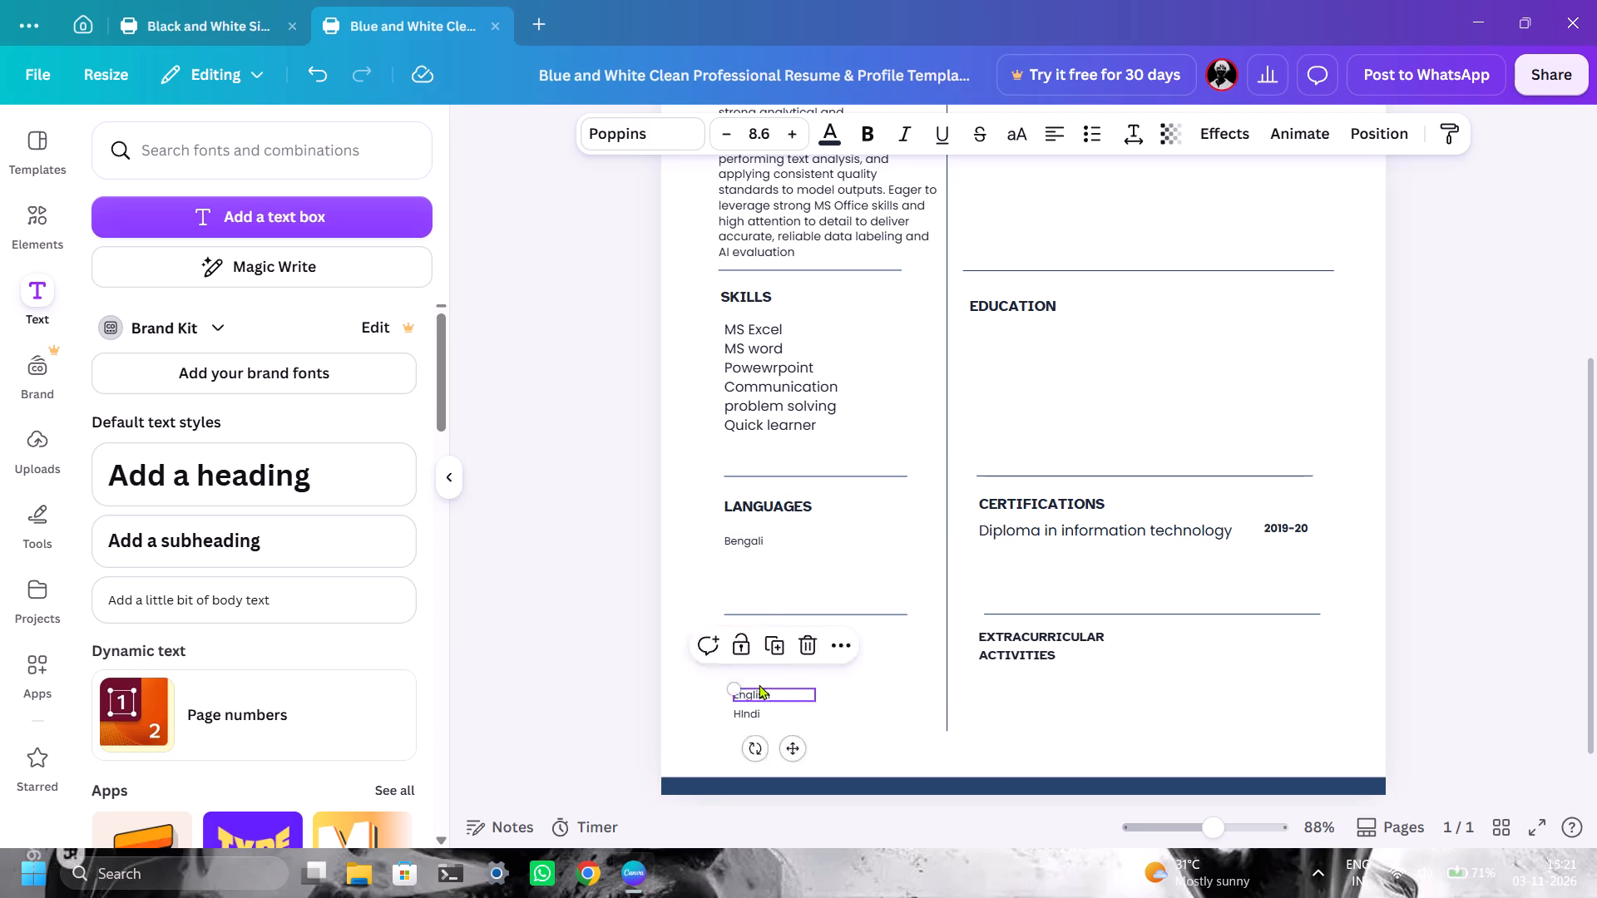
left_click_drag(759, 684, 750, 554)
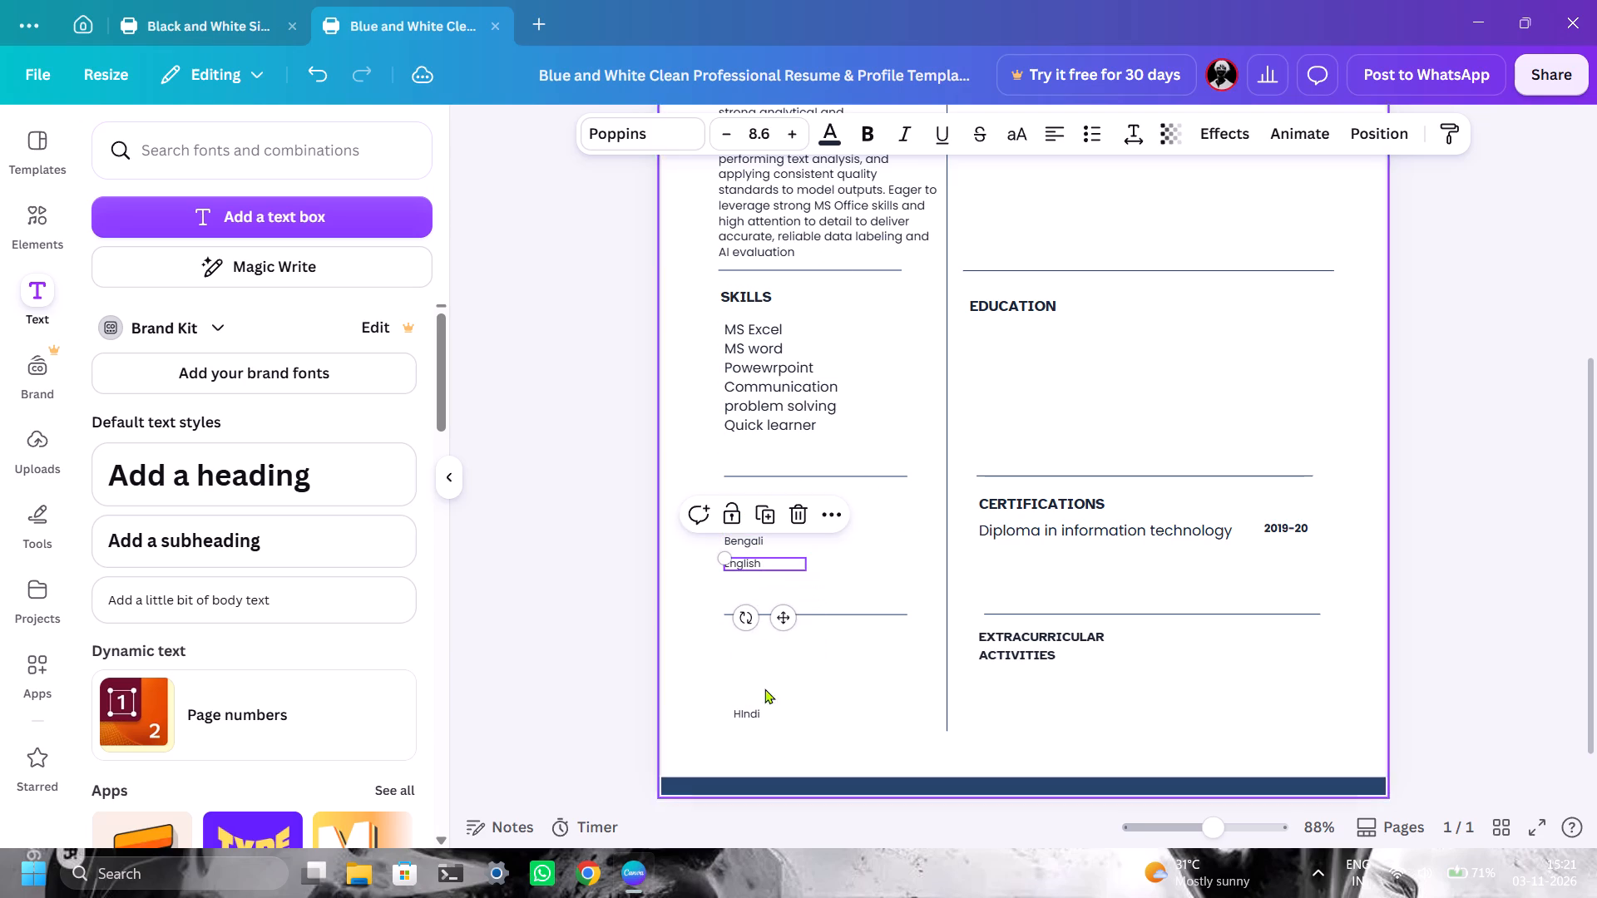
left_click_drag(766, 717, 753, 586)
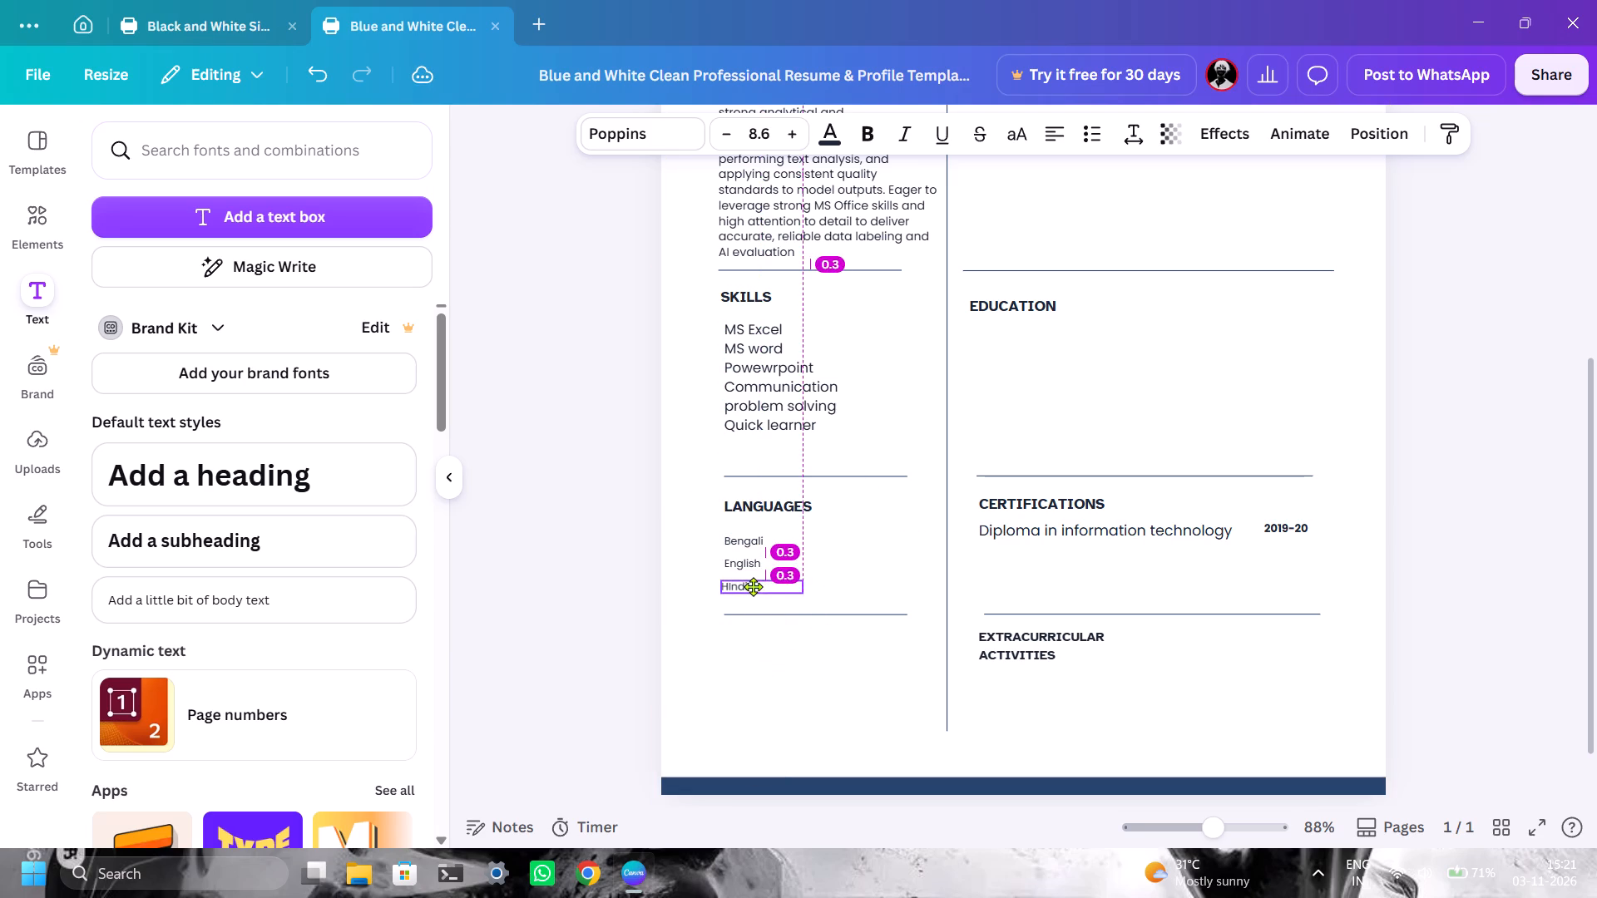
left_click_drag(753, 586, 755, 589)
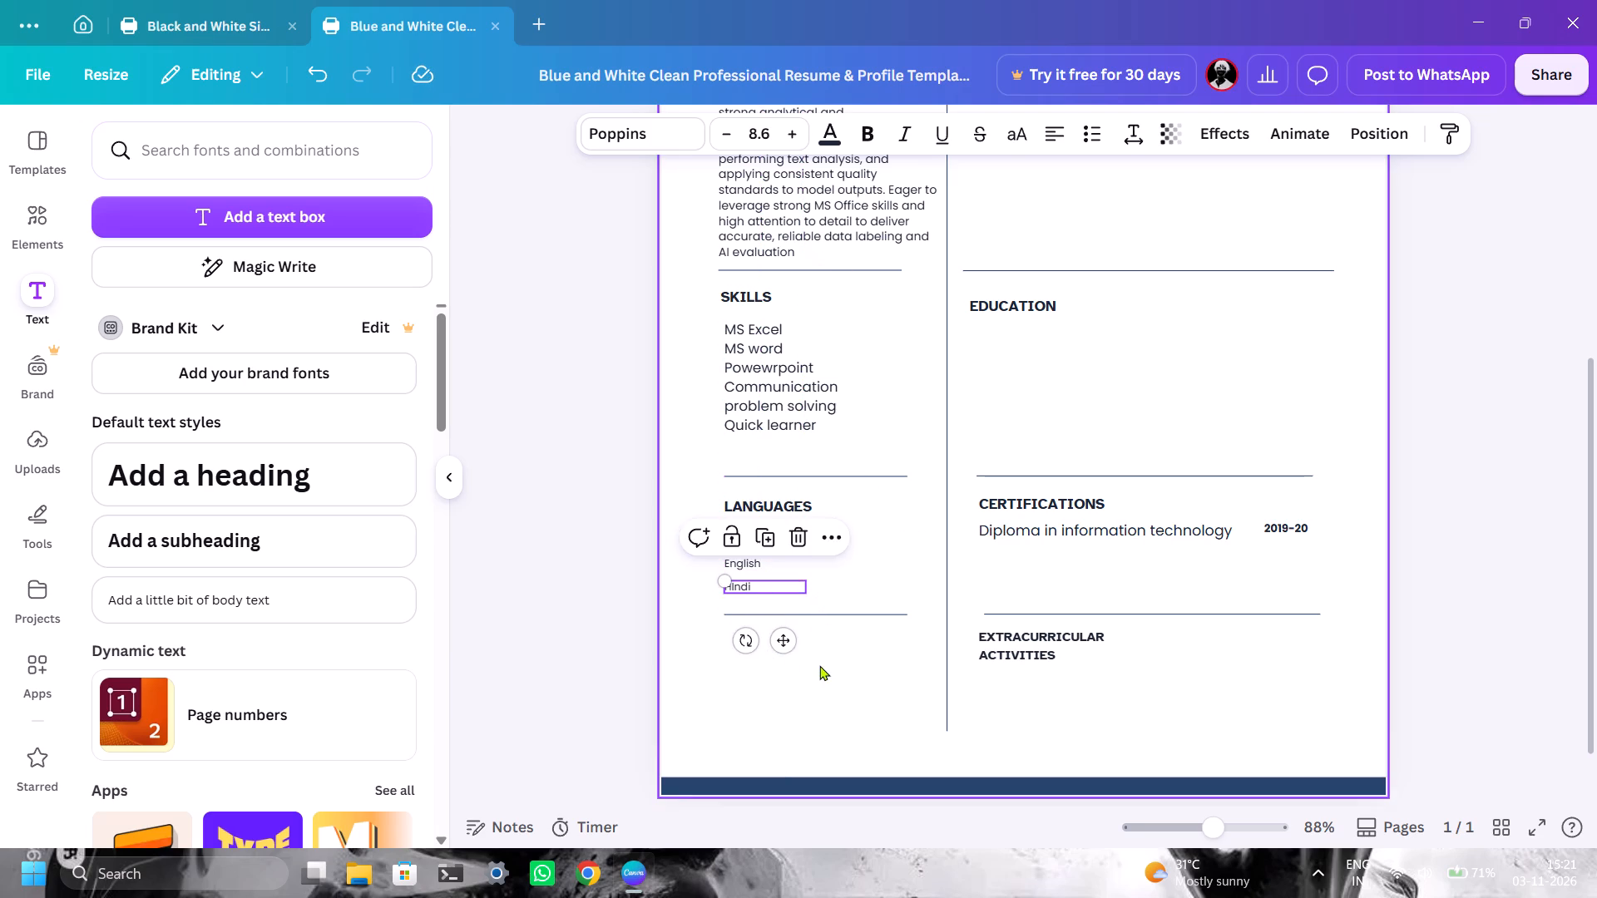
left_click(819, 665)
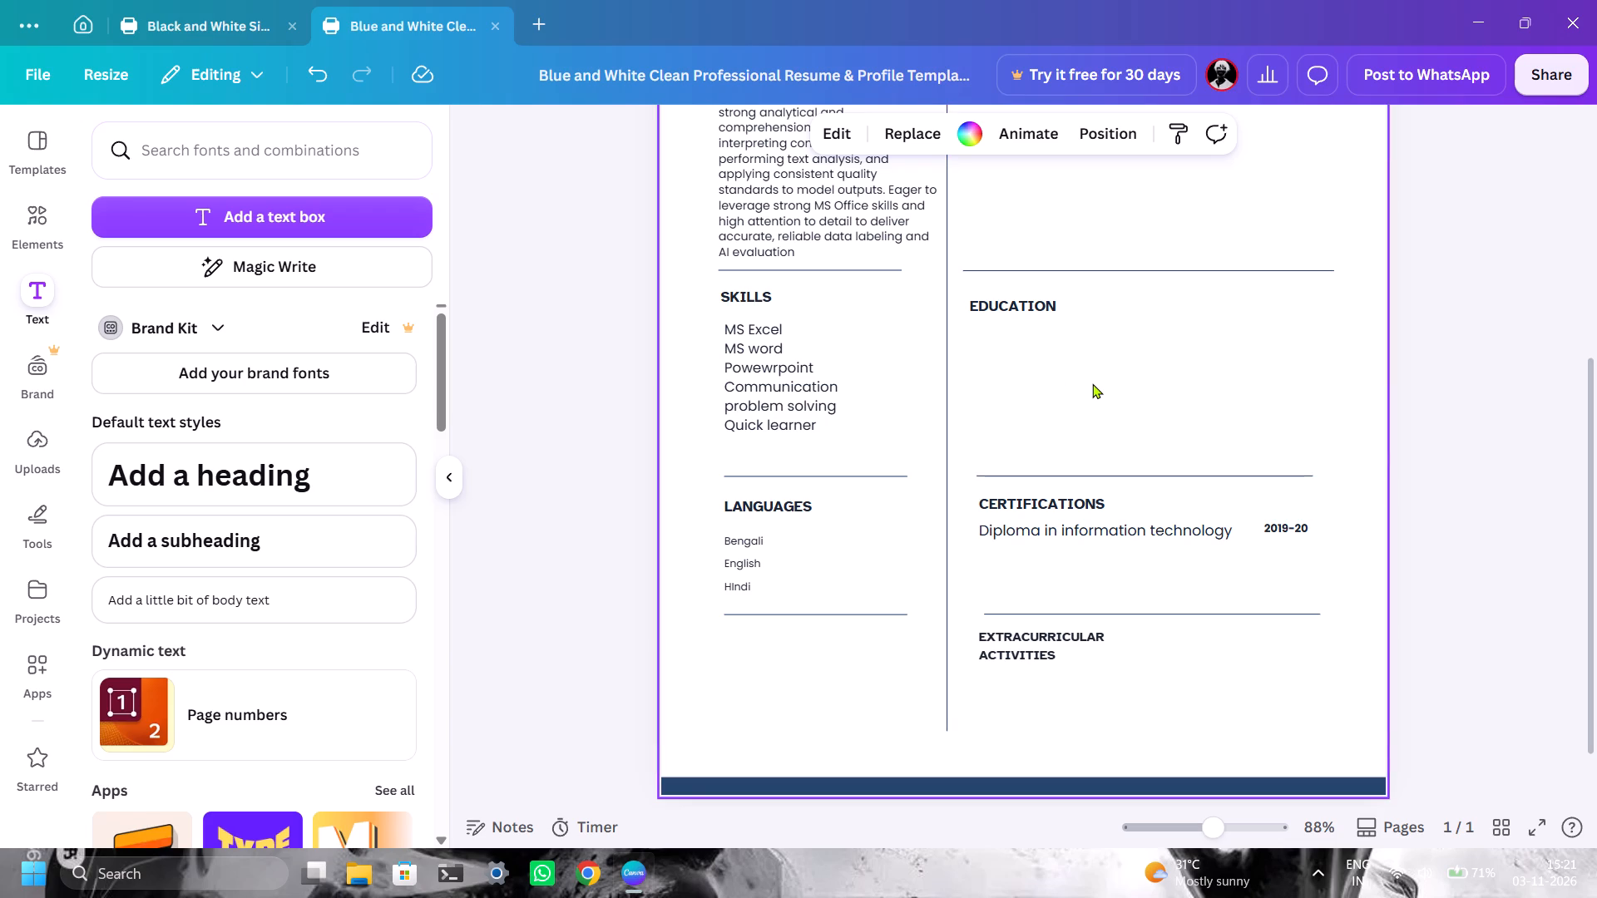
Compare the About Me and skills text sizes, and enlarge Bengali, English and Hindi by one point each.
left_click(800, 192)
left_click(798, 410)
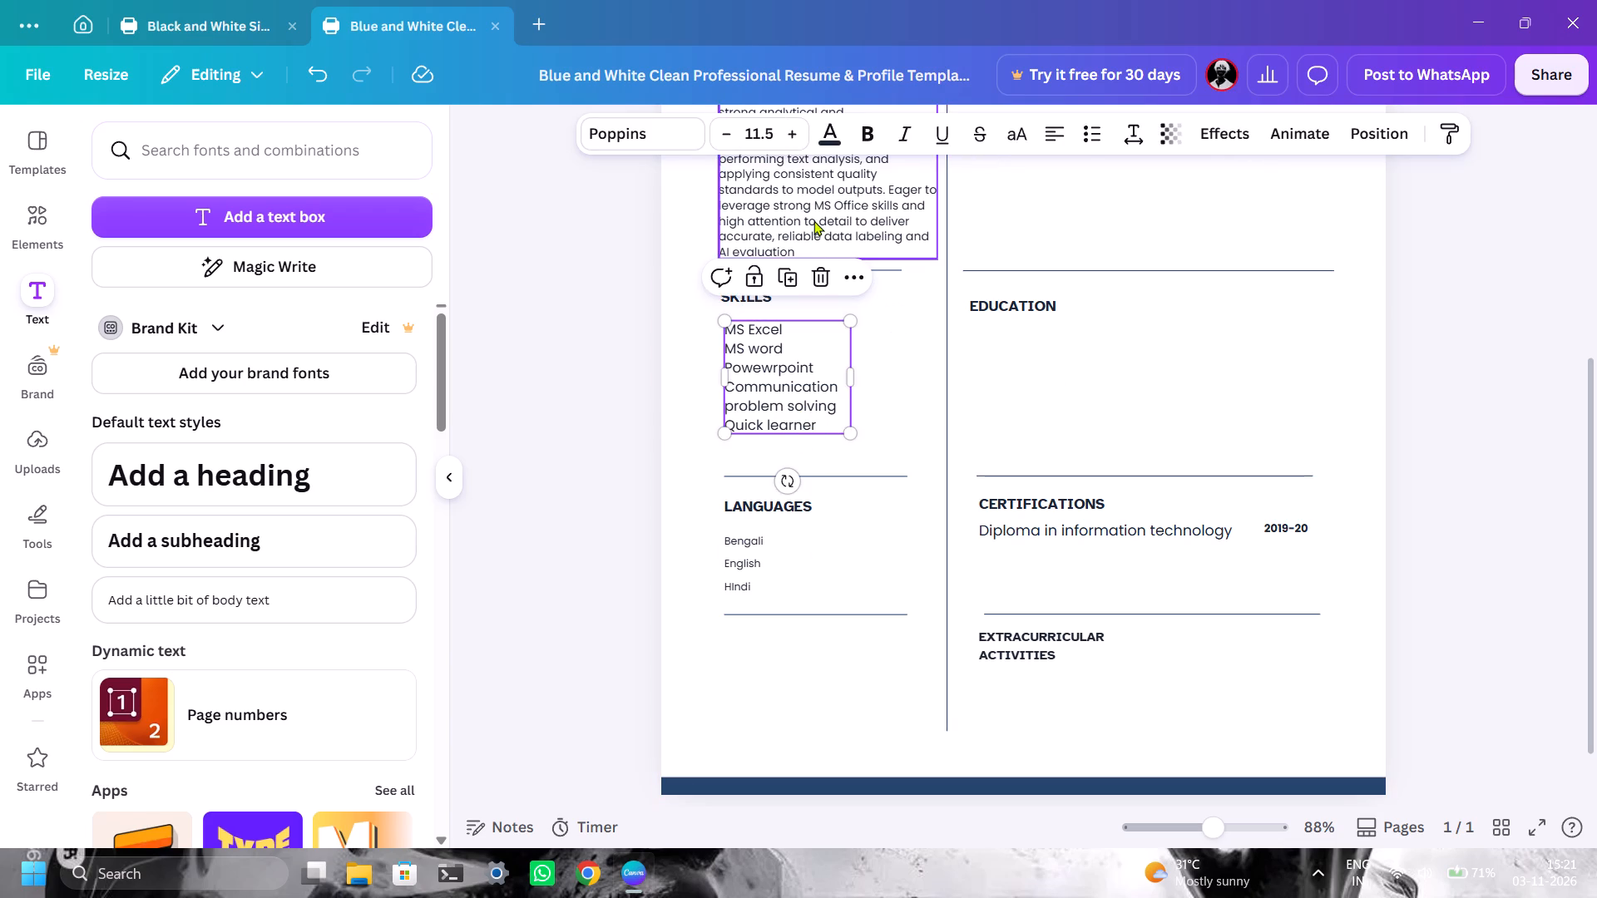
left_click(813, 219)
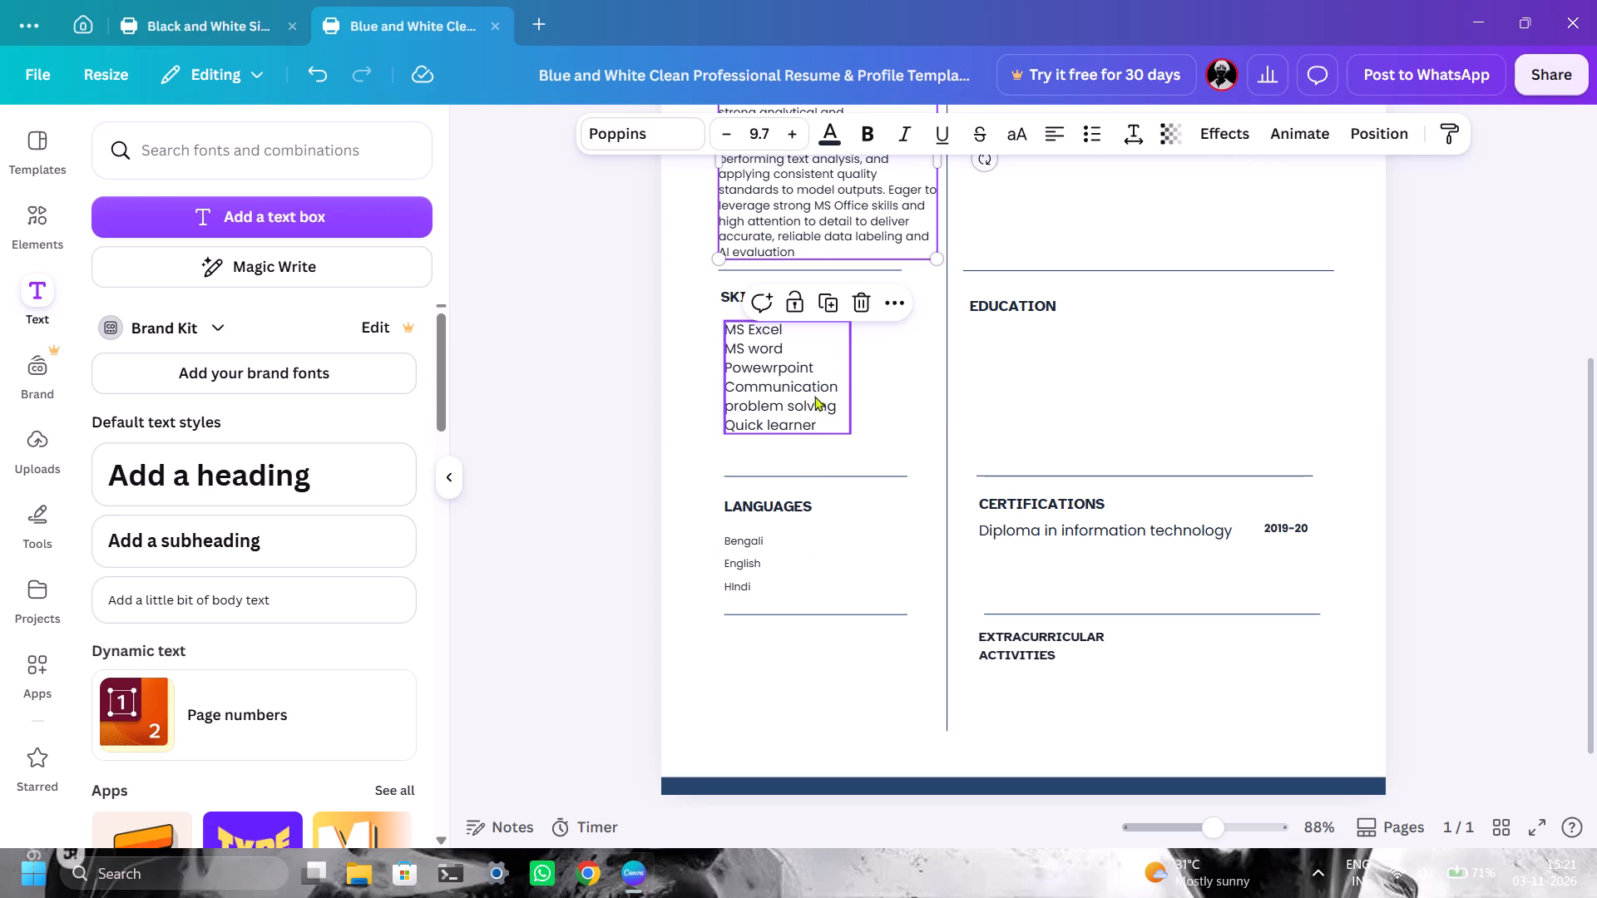
left_click(798, 409)
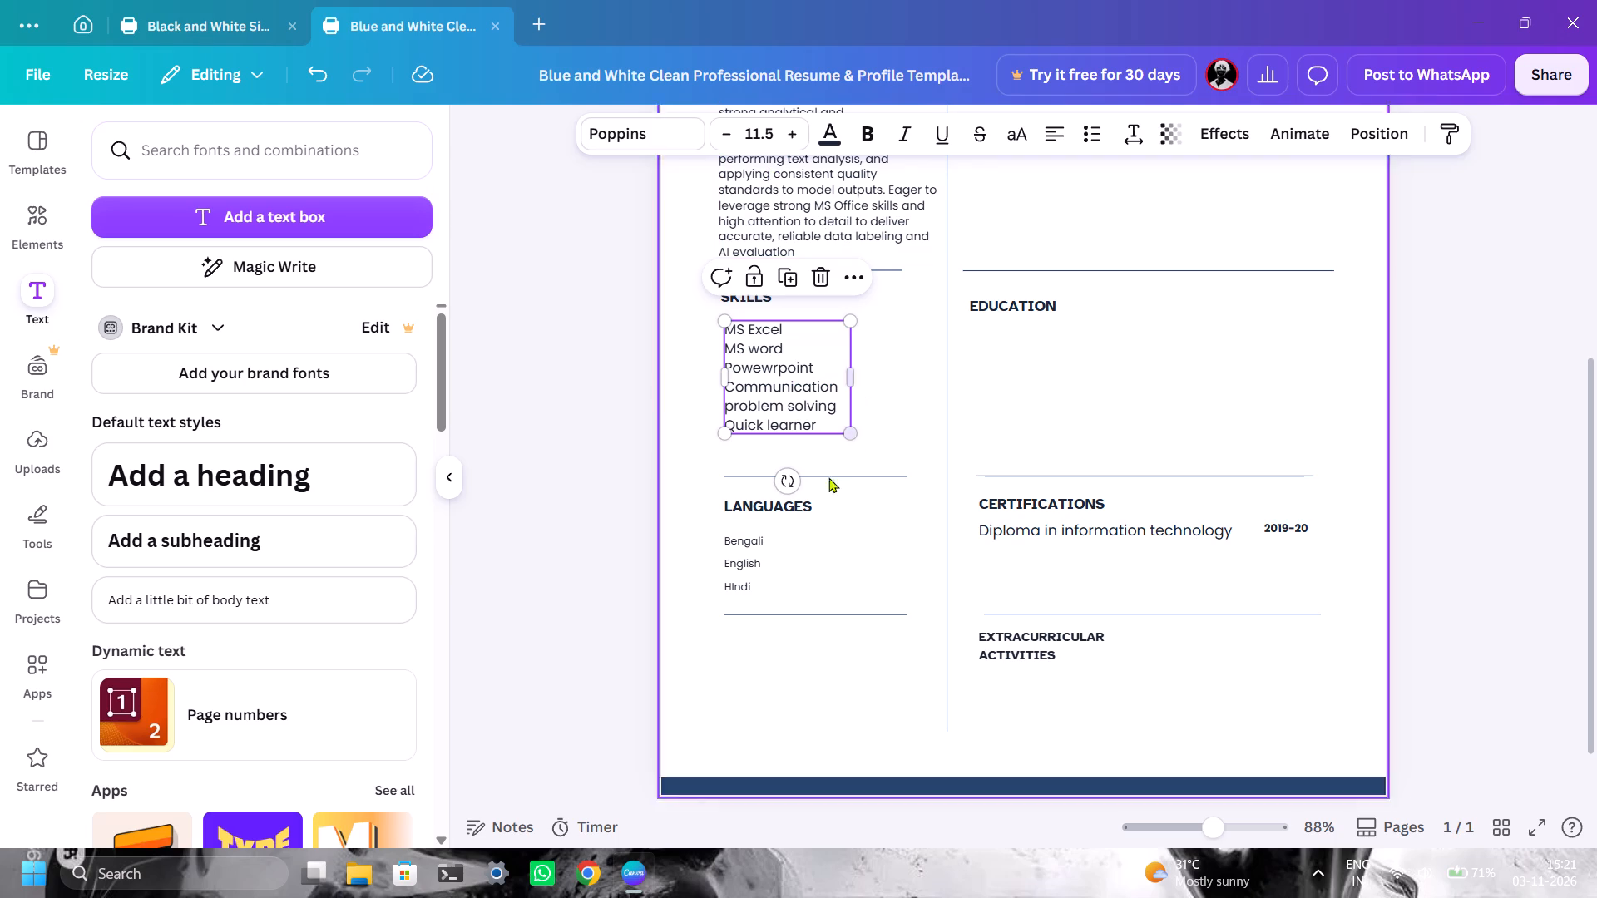
left_click(739, 534)
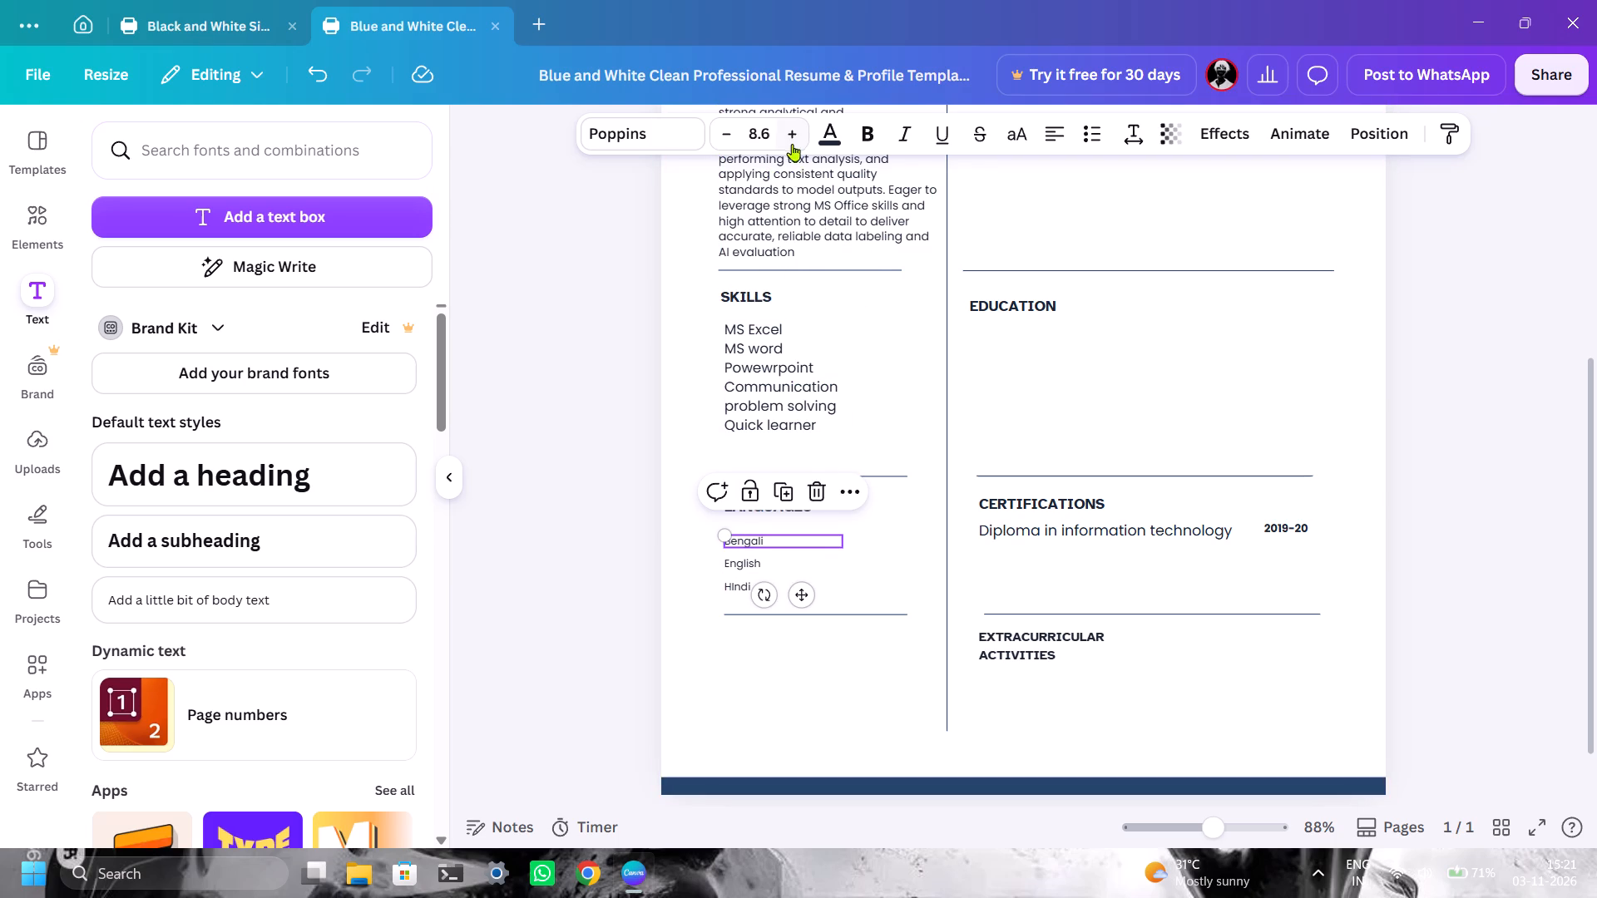
double_click(792, 143)
left_click(727, 133)
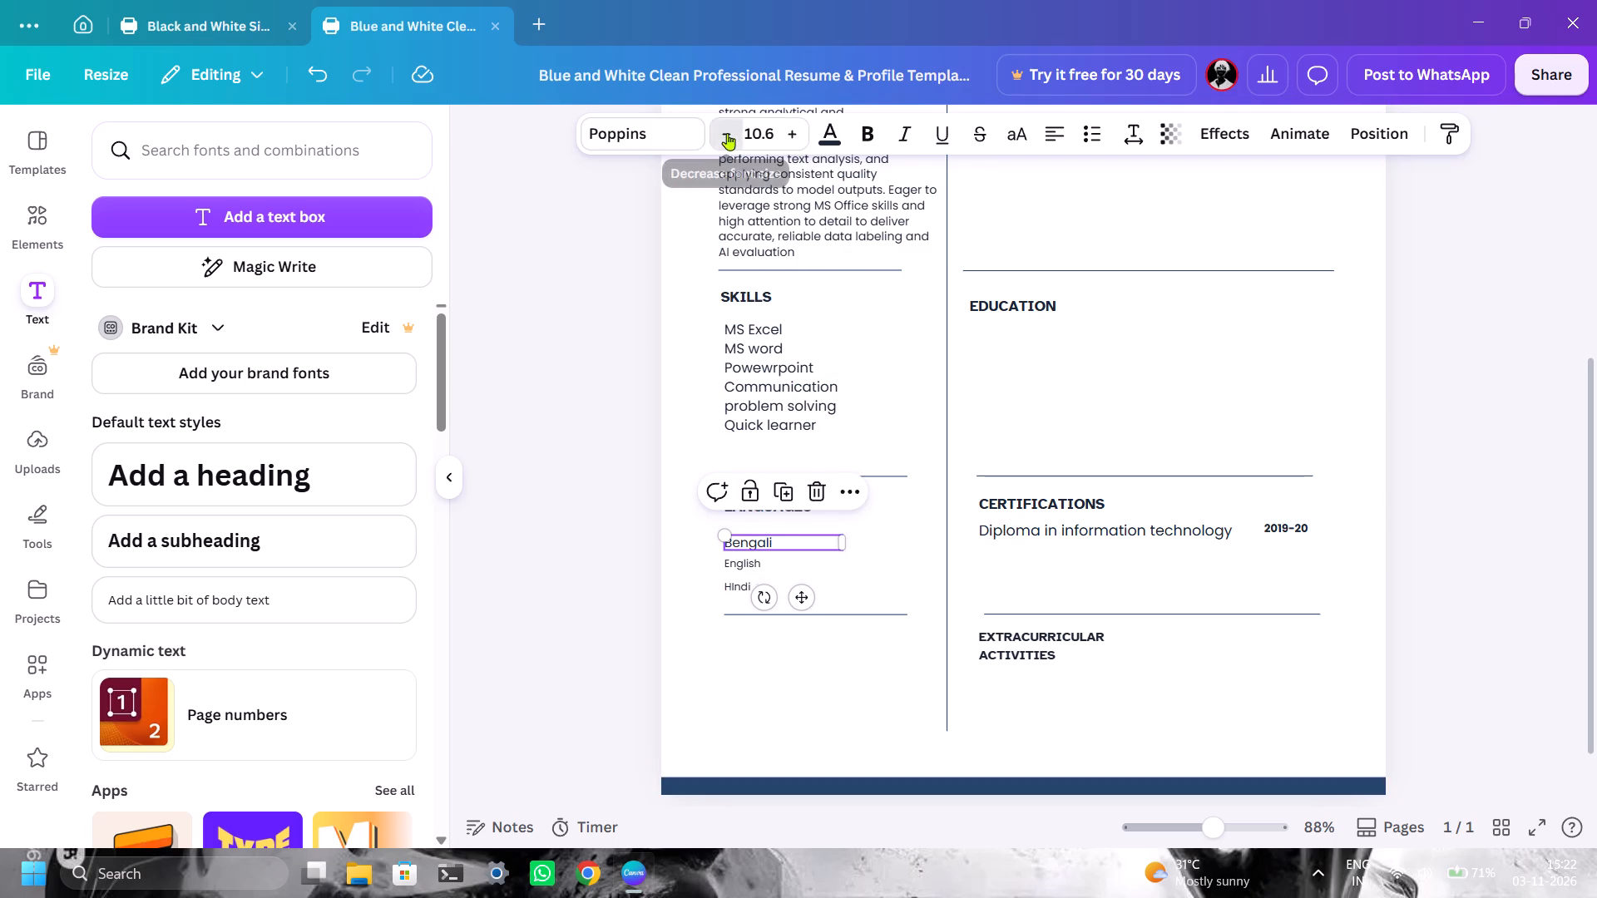
left_click(760, 560)
left_click(794, 141)
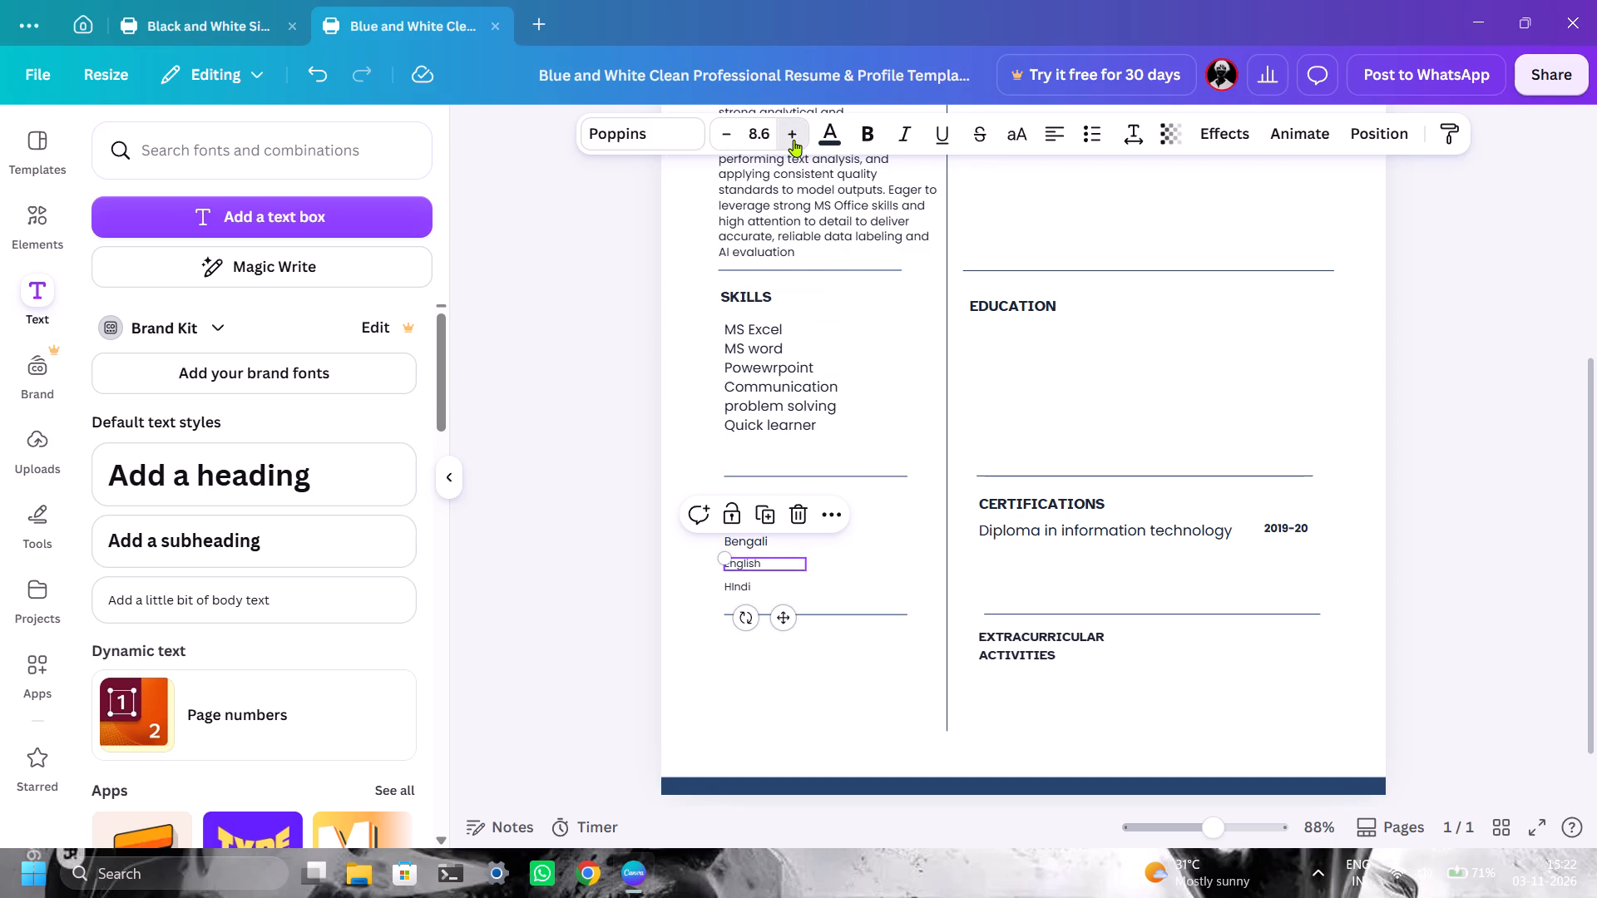
left_click(754, 590)
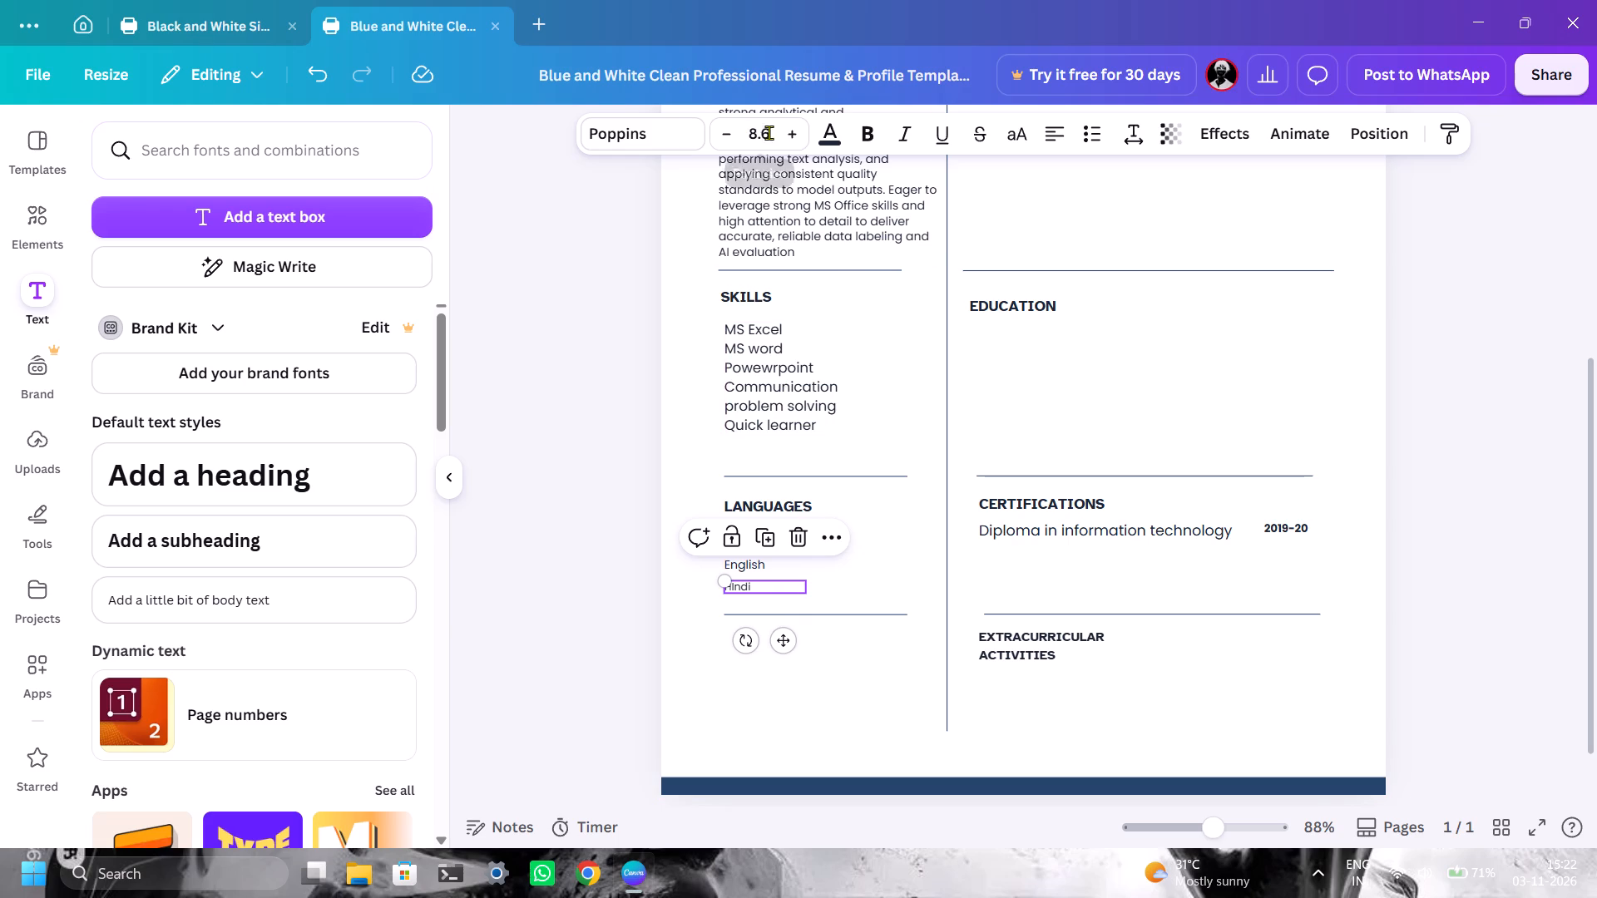
left_click(788, 137)
left_click(875, 584)
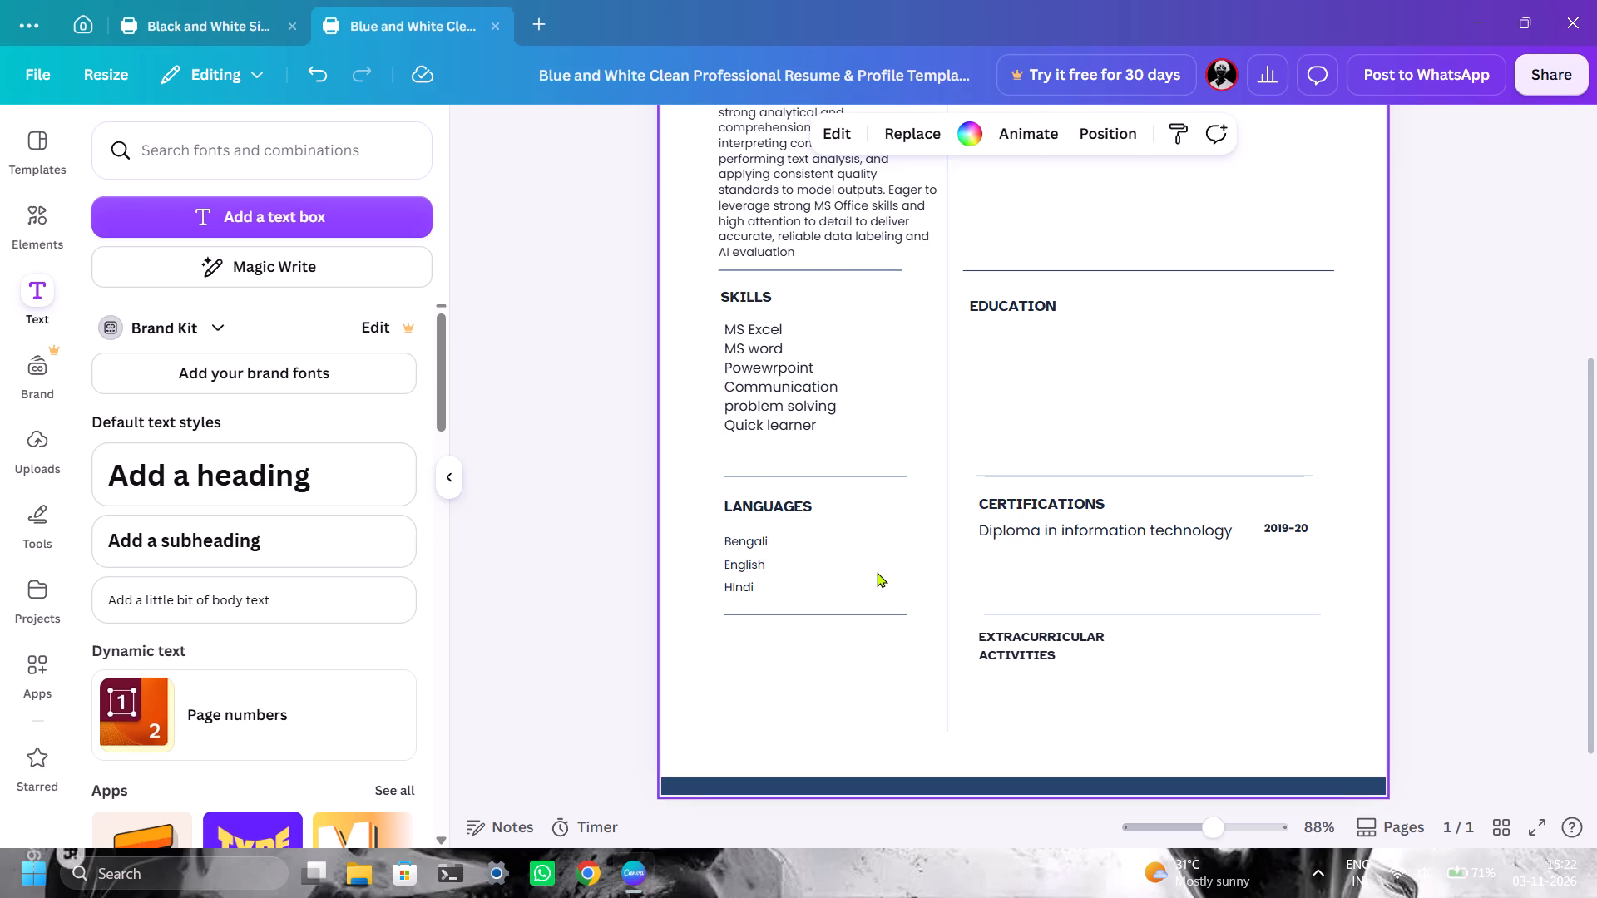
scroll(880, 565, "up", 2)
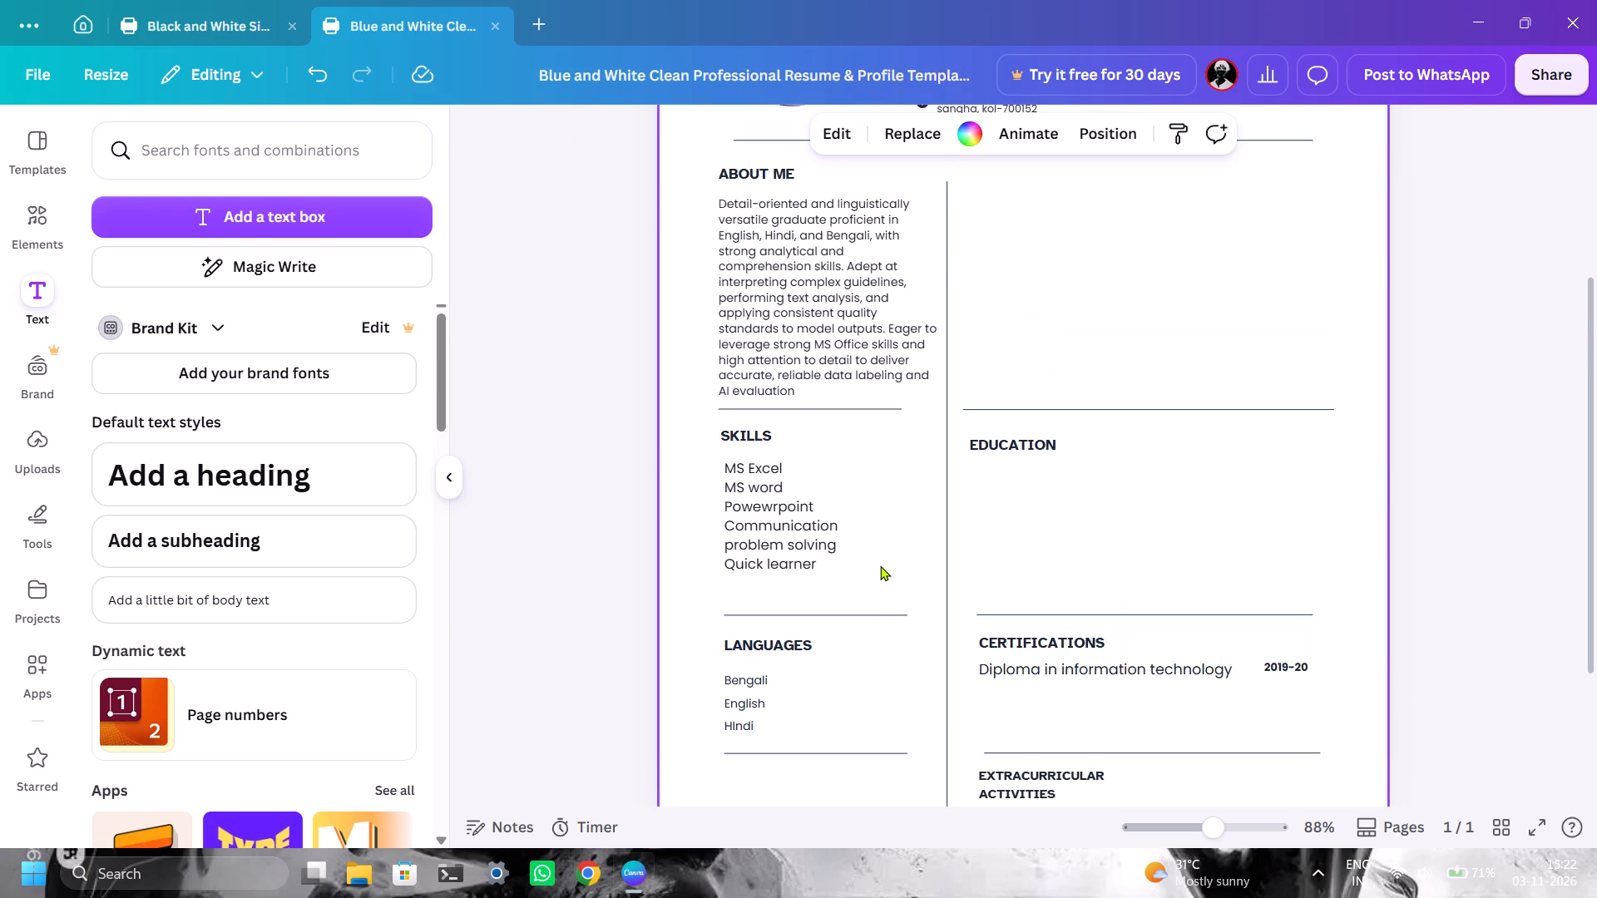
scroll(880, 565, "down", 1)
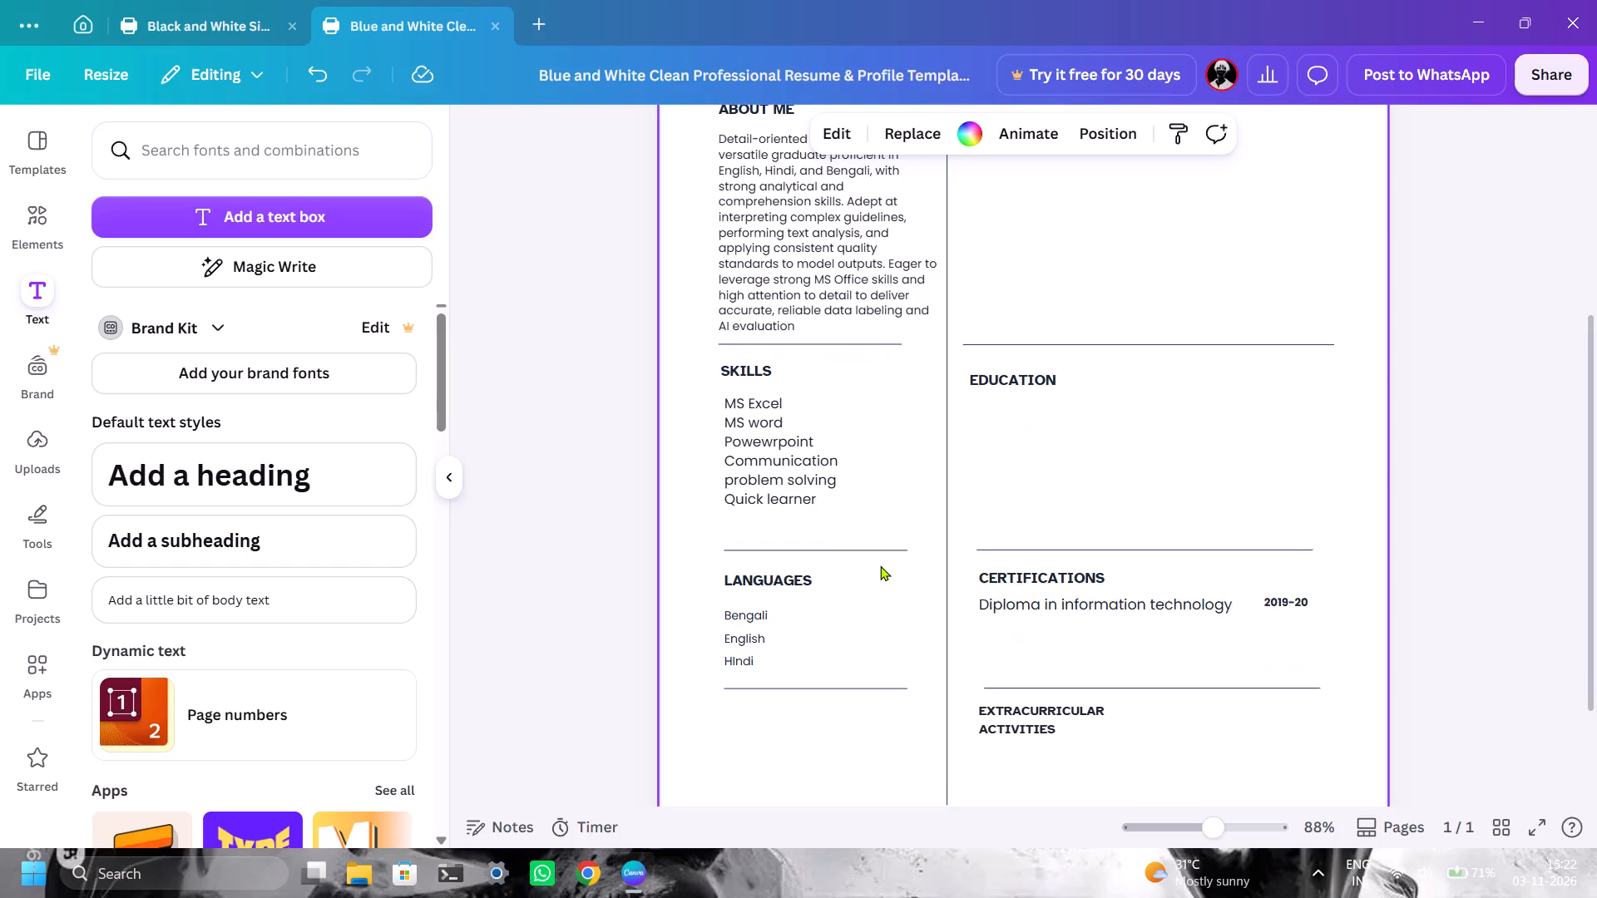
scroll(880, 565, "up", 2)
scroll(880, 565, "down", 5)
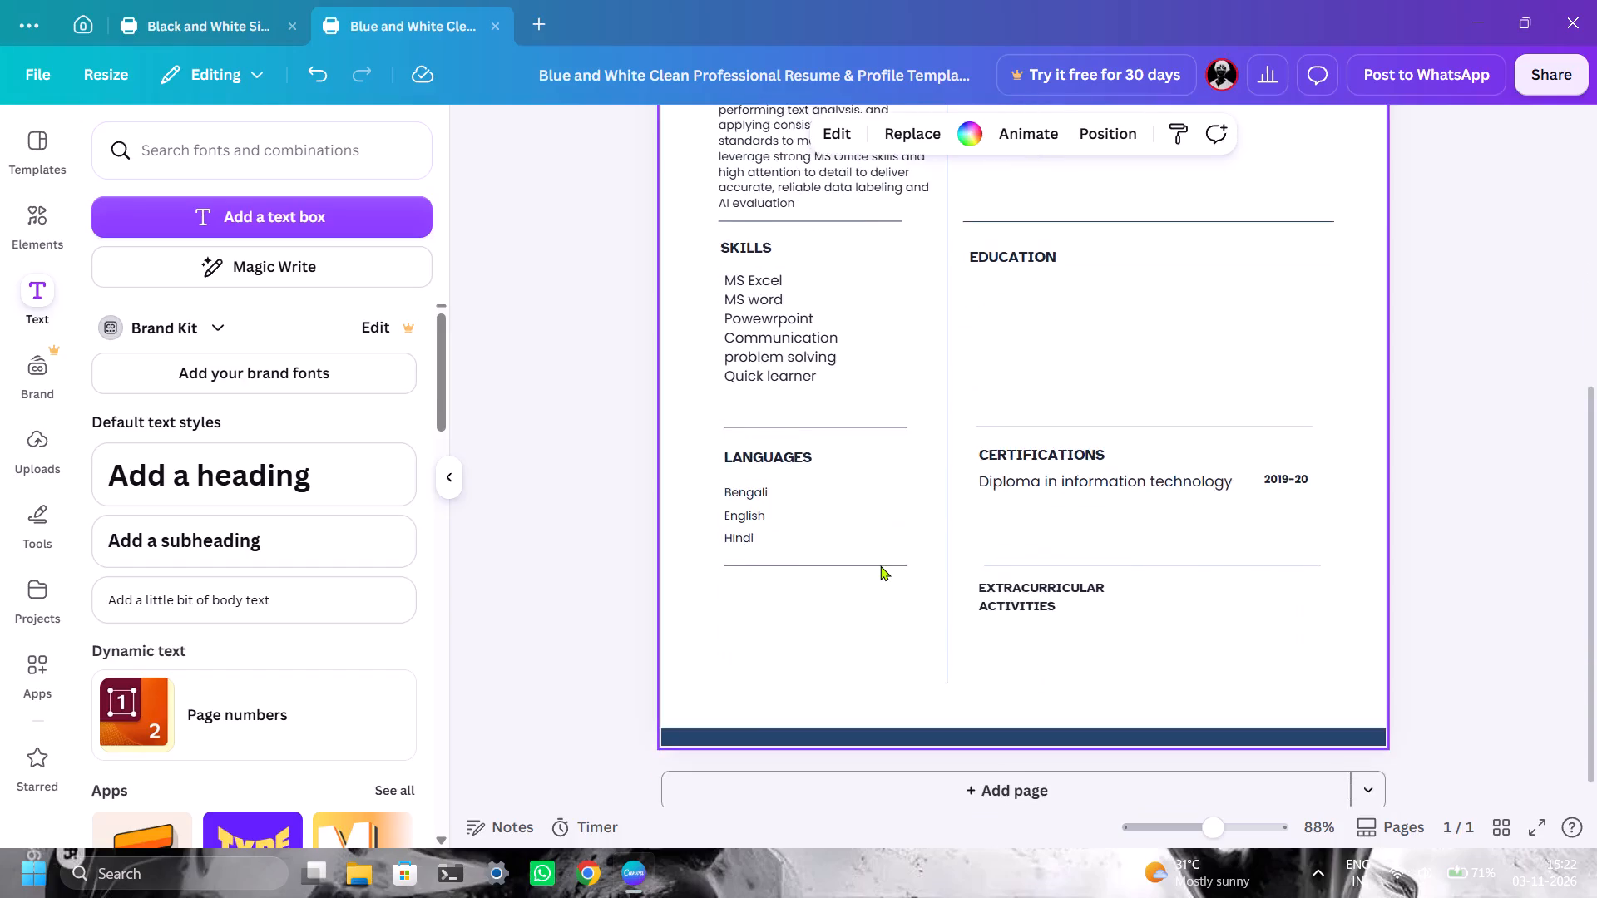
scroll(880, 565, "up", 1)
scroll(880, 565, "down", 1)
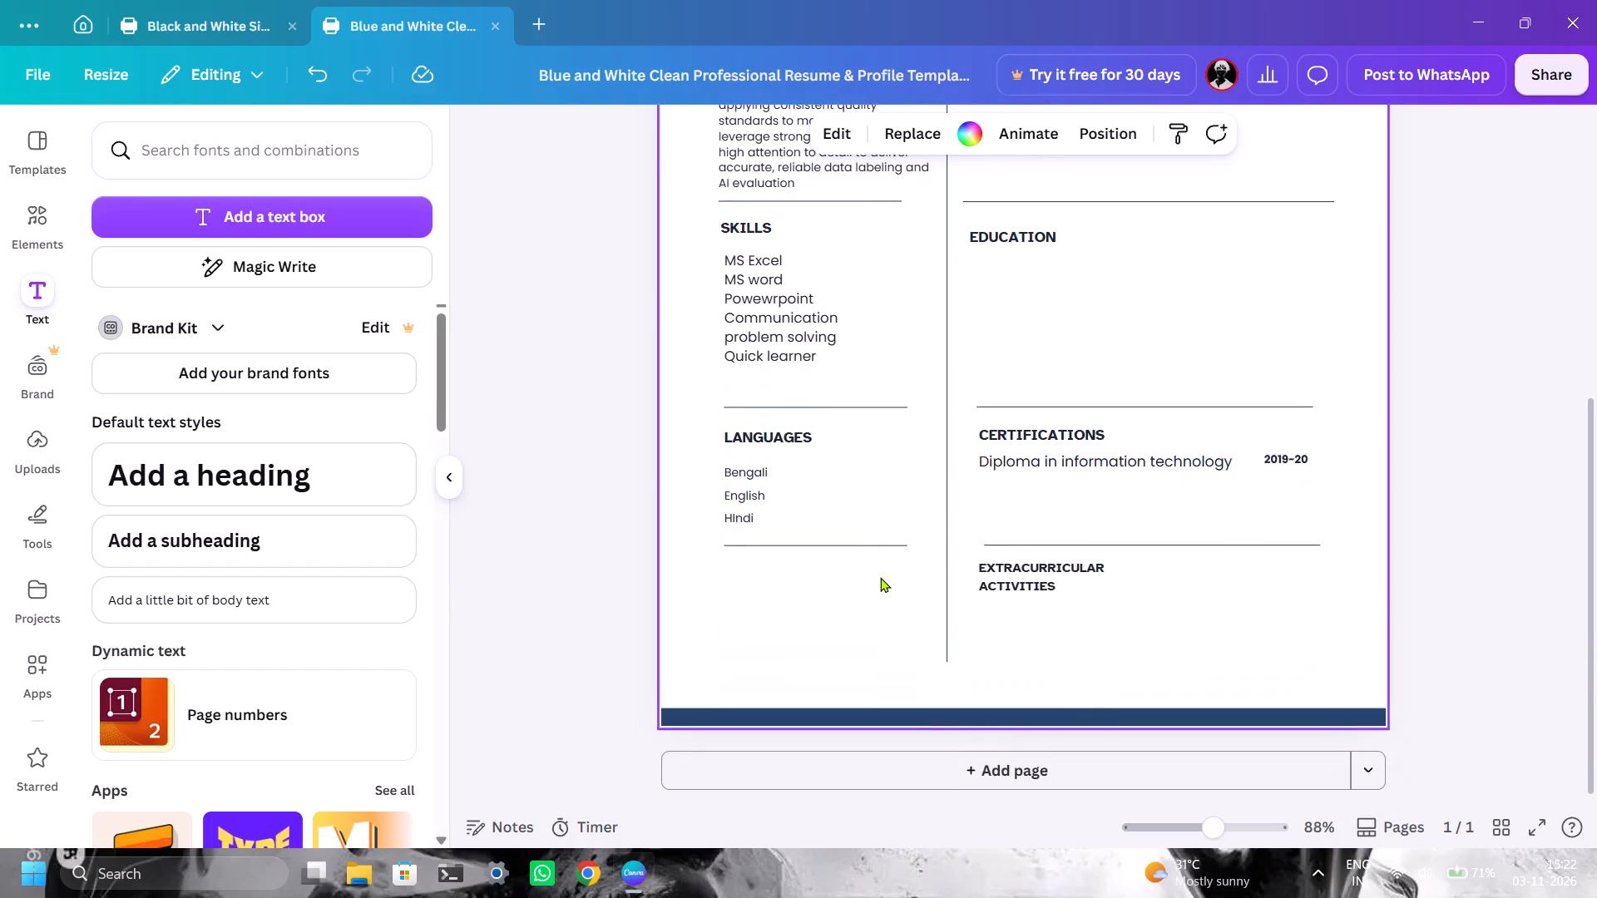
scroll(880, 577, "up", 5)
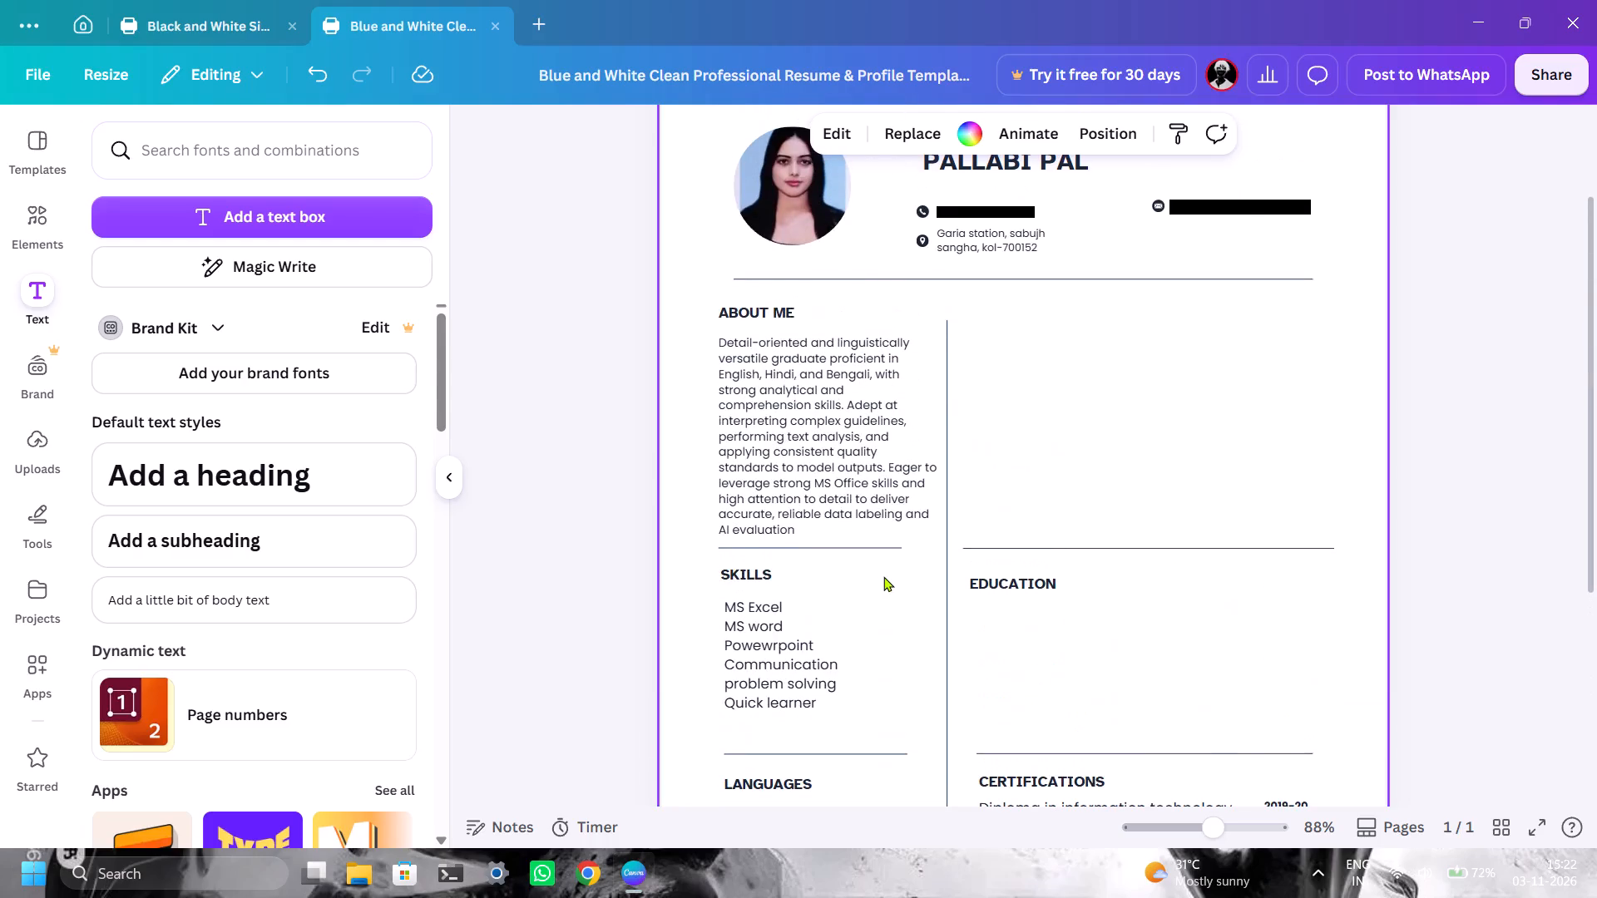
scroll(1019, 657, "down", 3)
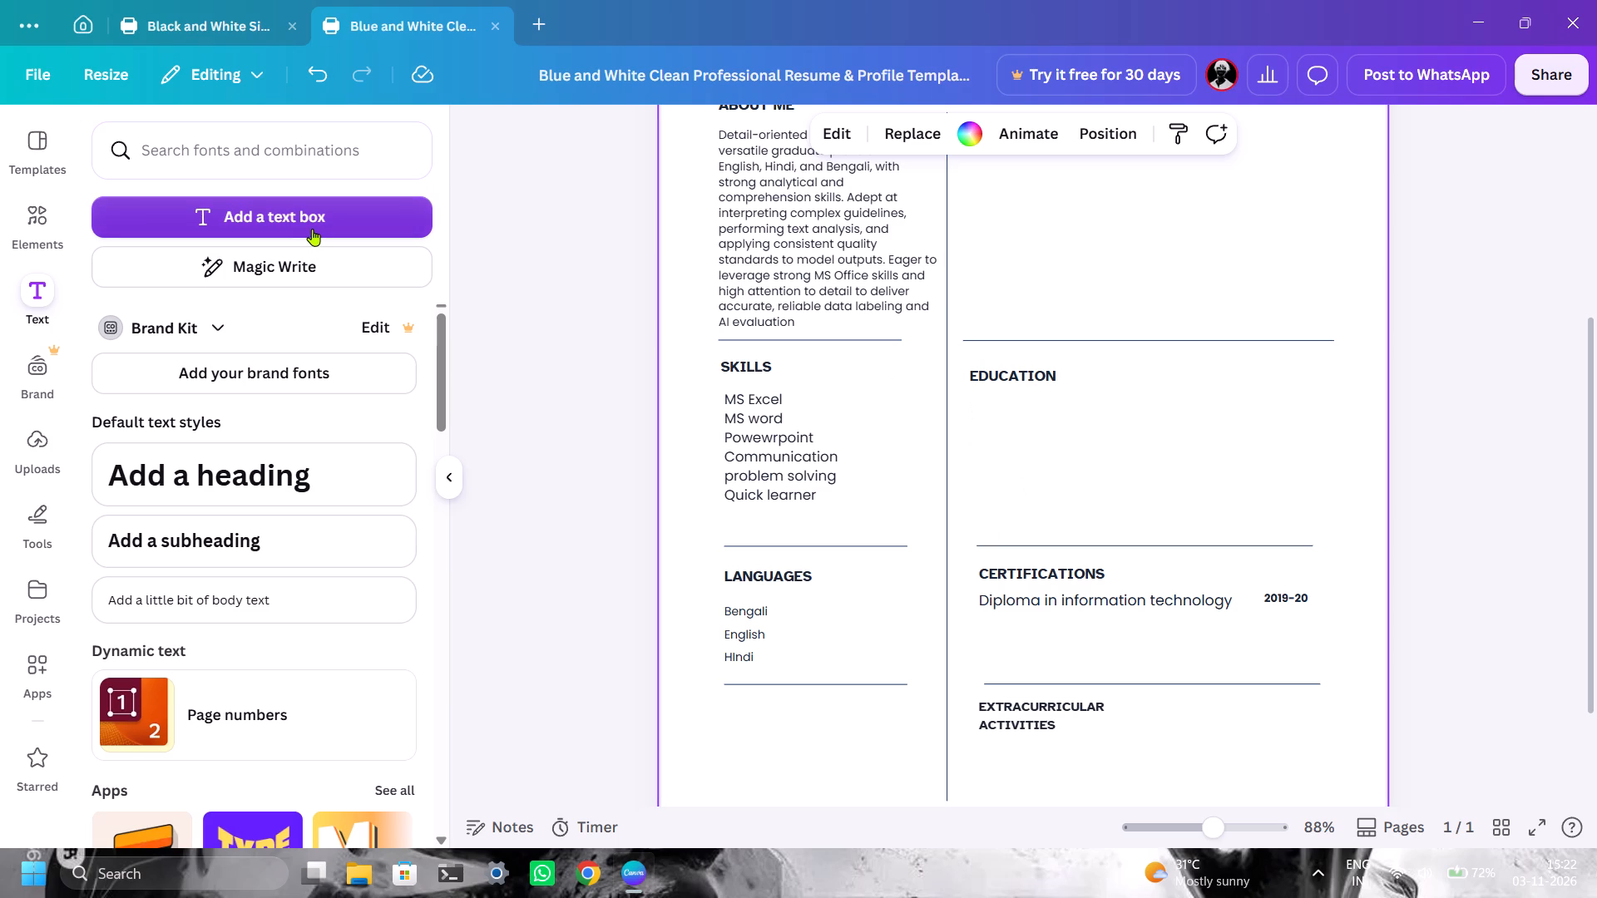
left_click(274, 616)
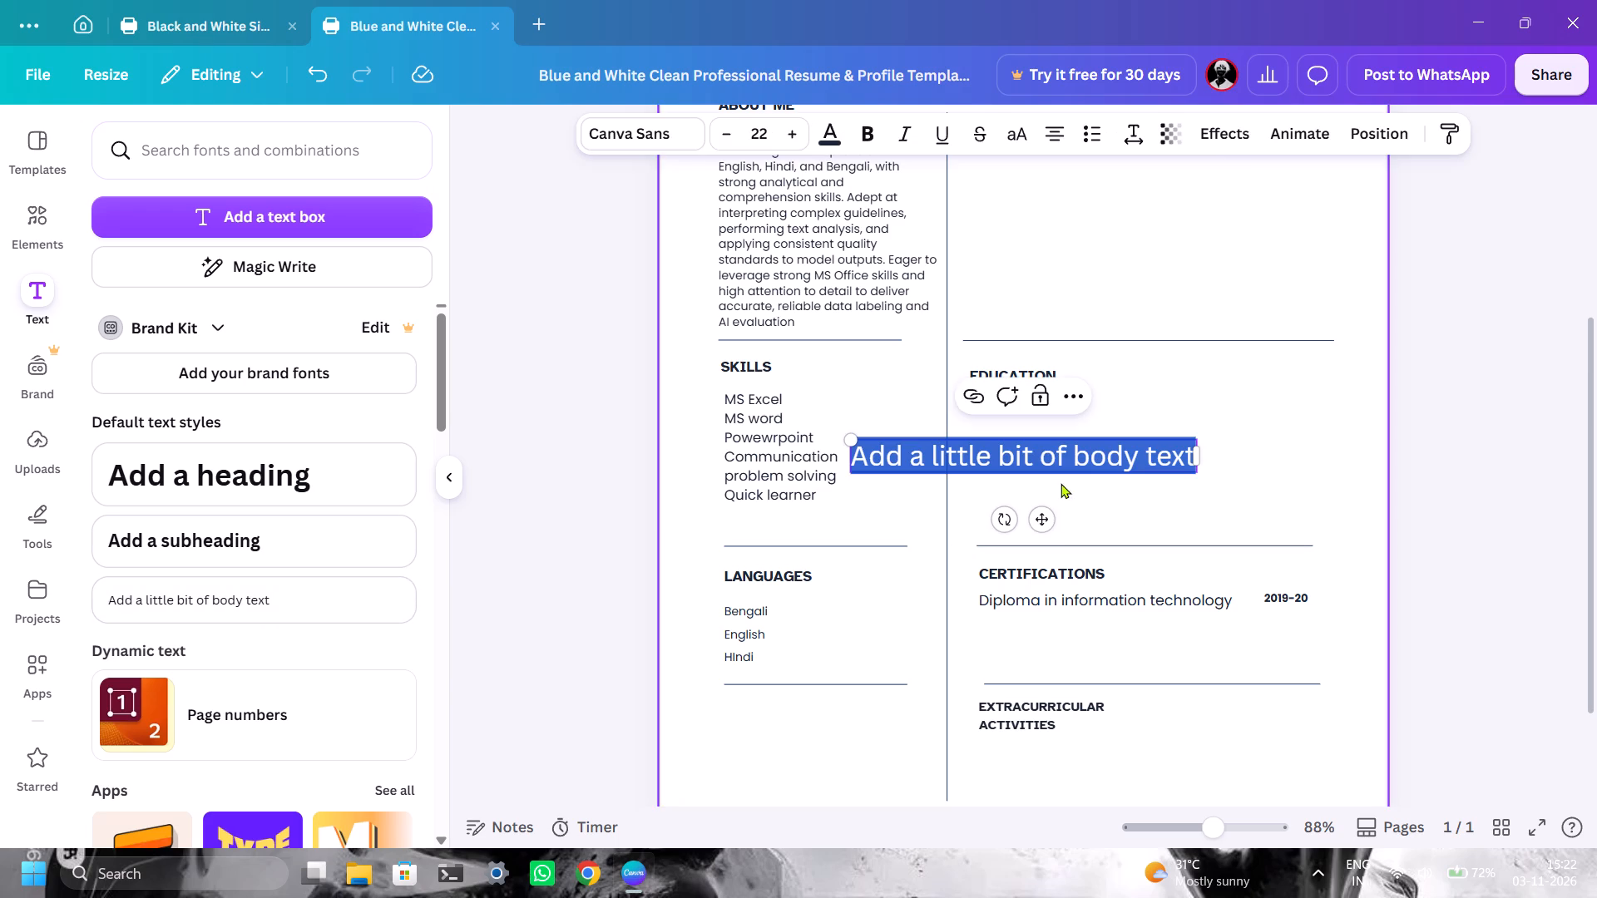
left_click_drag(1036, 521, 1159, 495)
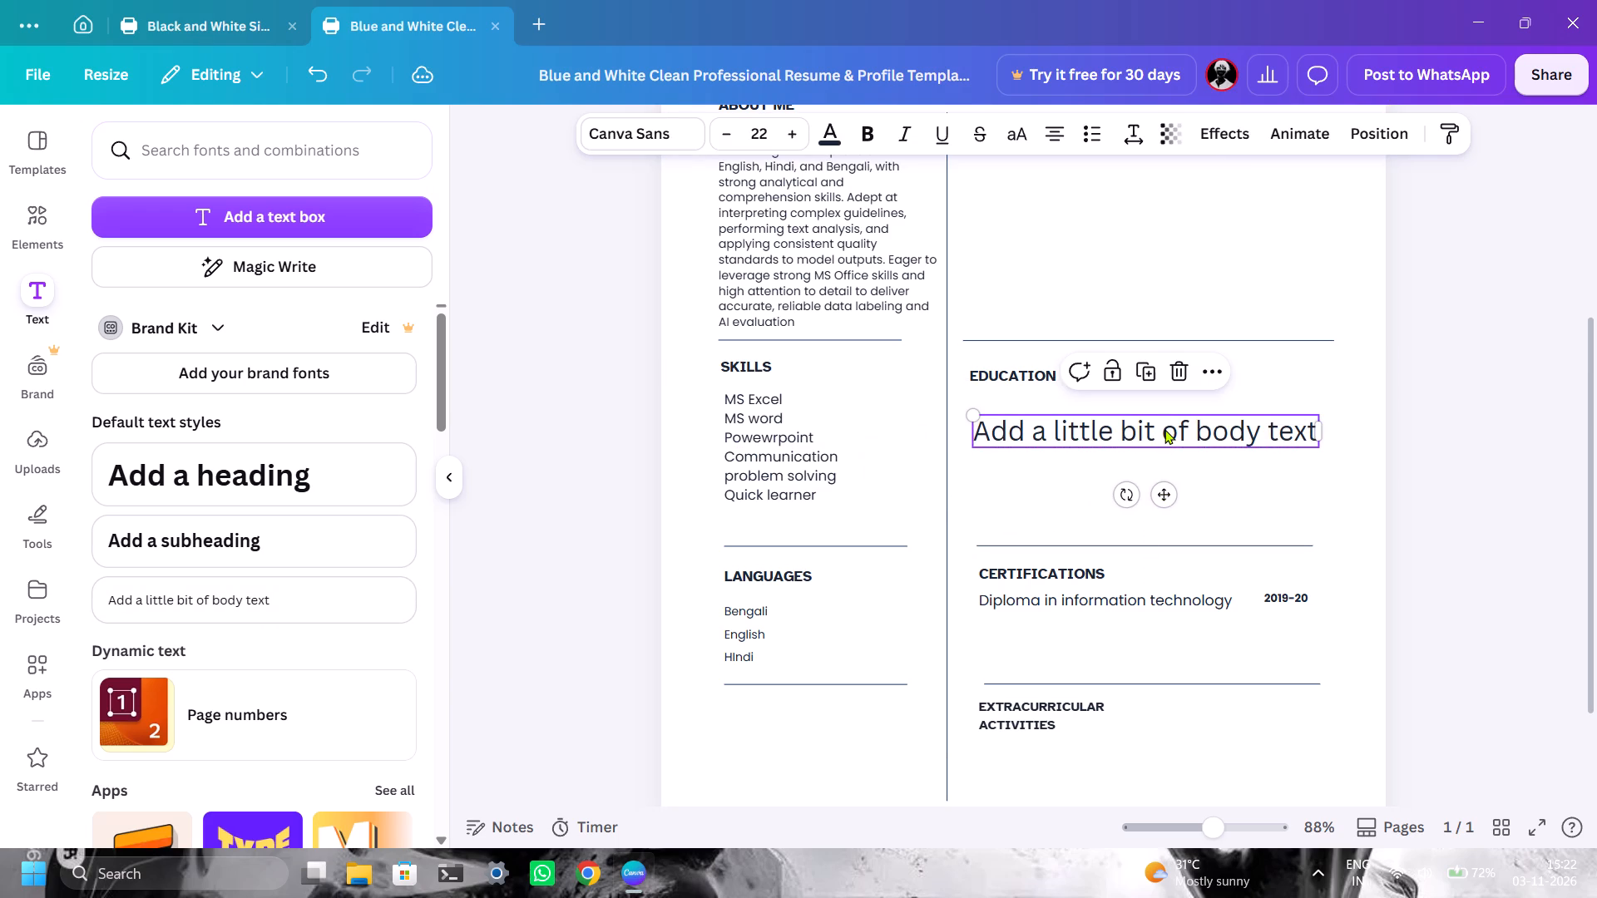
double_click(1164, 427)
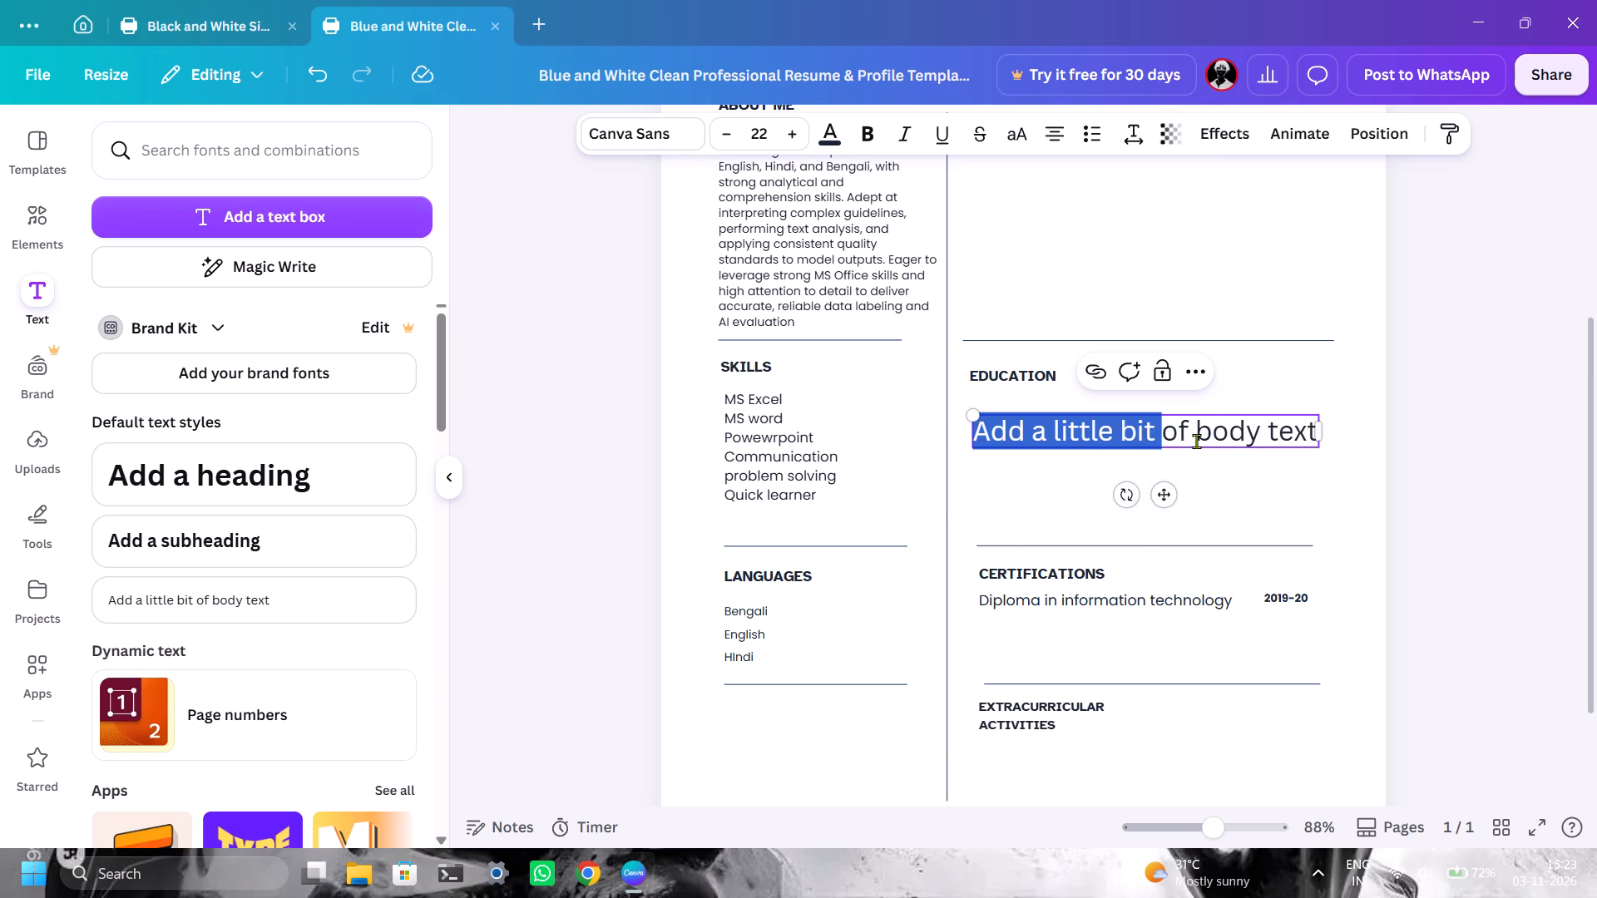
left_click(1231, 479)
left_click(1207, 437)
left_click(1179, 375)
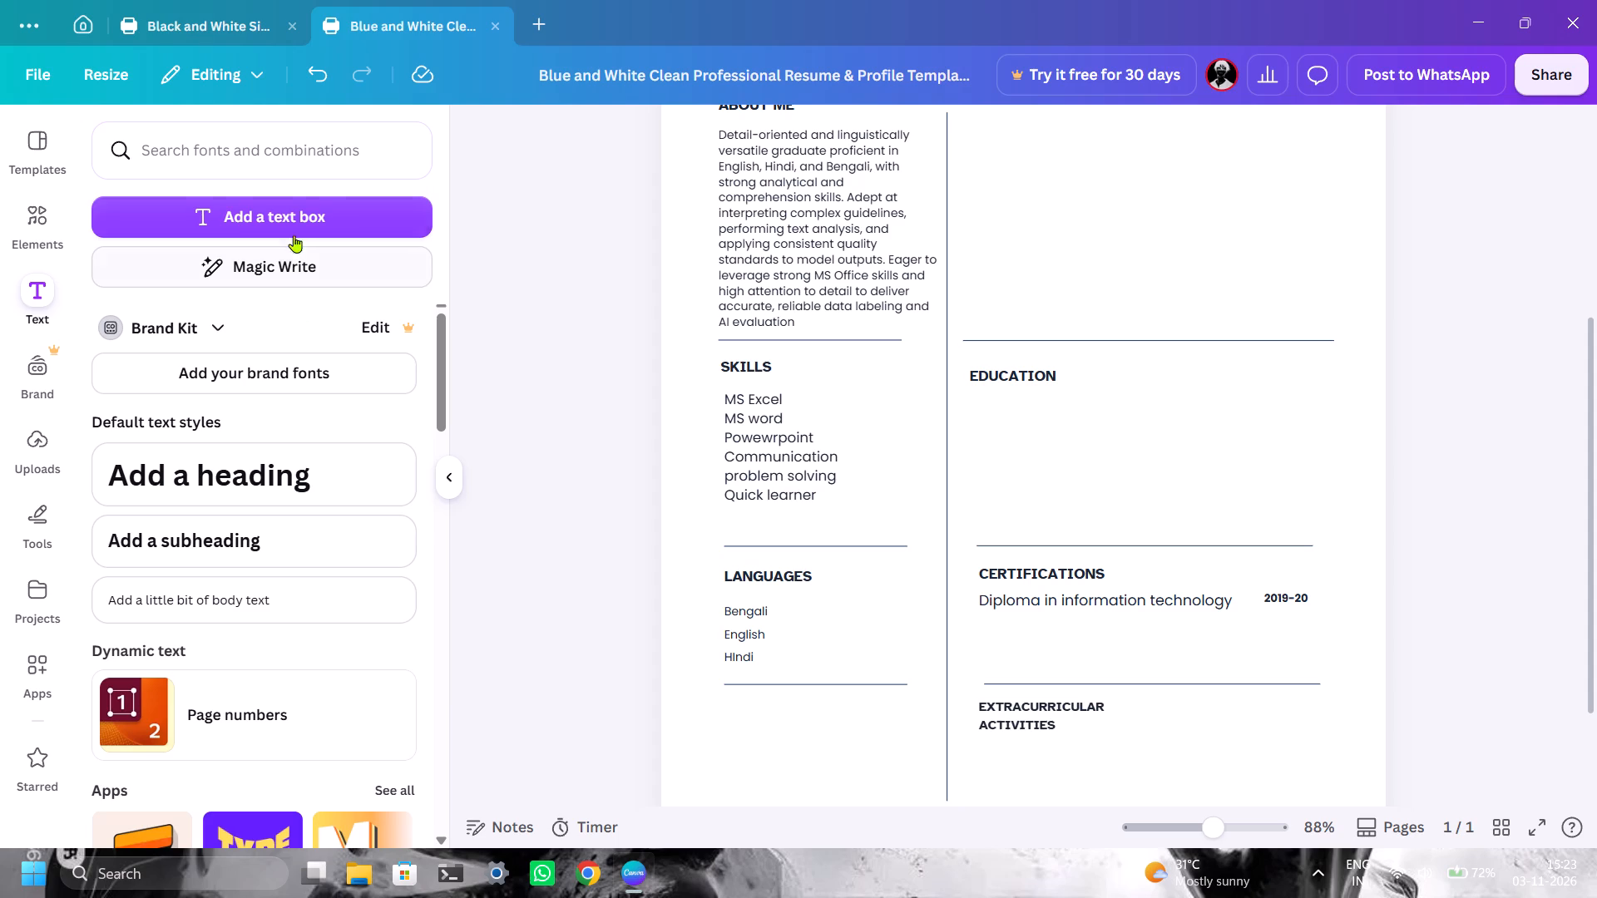
Add a new text box beneath the Education heading, close to the vertical divider.
left_click(295, 226)
left_click_drag(1049, 518, 1080, 490)
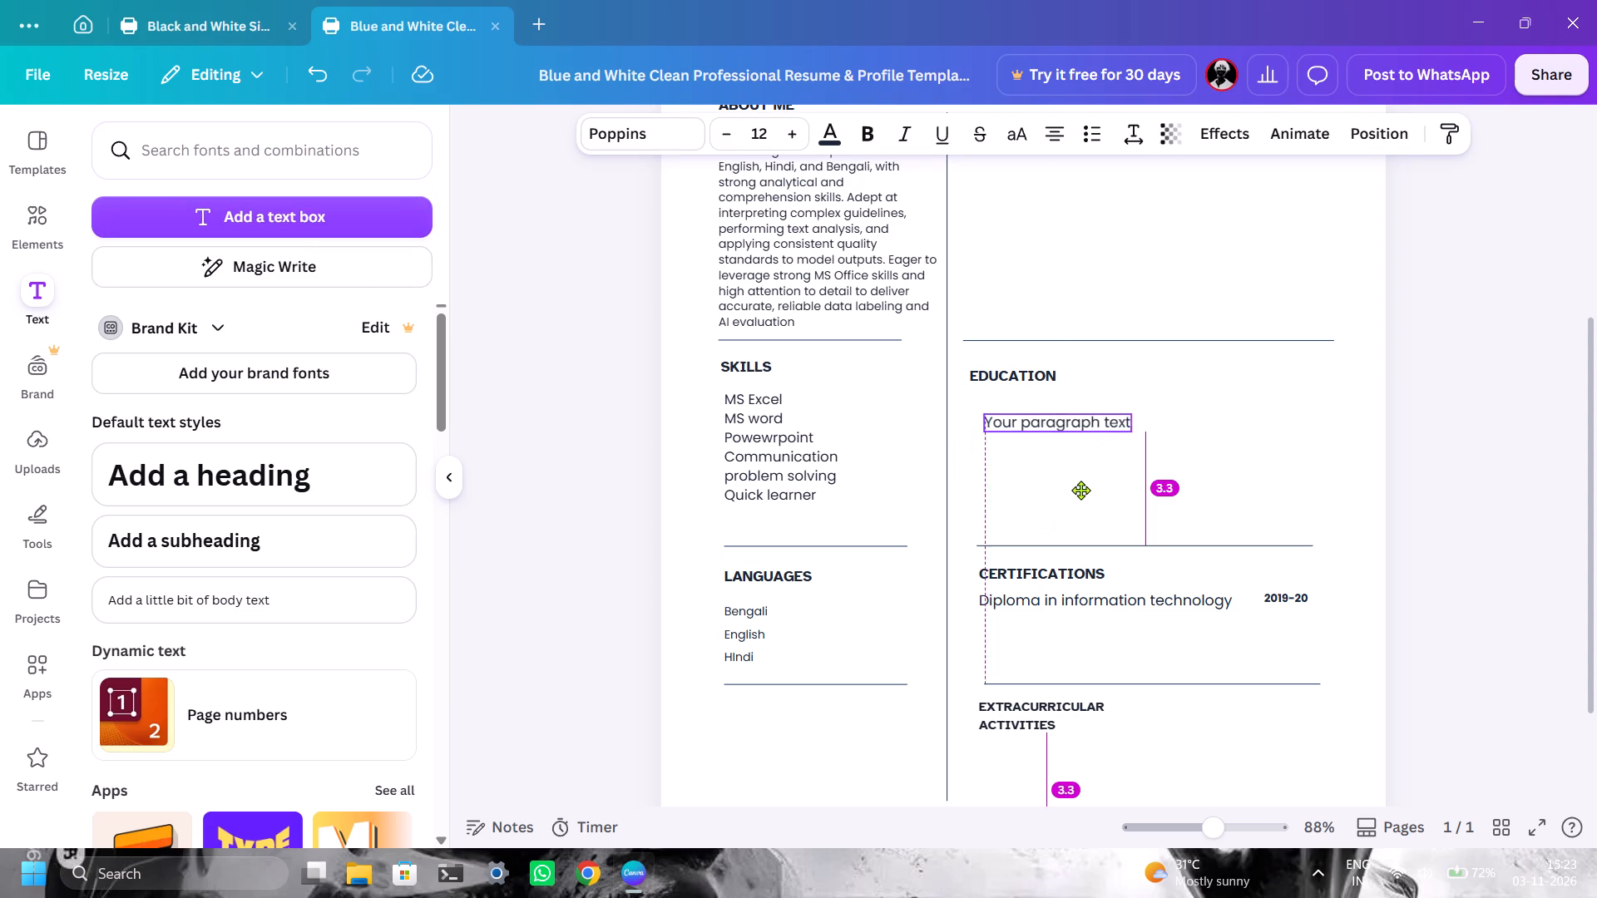
left_click_drag(1080, 490, 1073, 491)
Replace the new box's placeholder with "Panchpota B.C.I . HIGHSCHOOL" and widen the box so the text fits on one line.
double_click(1090, 424)
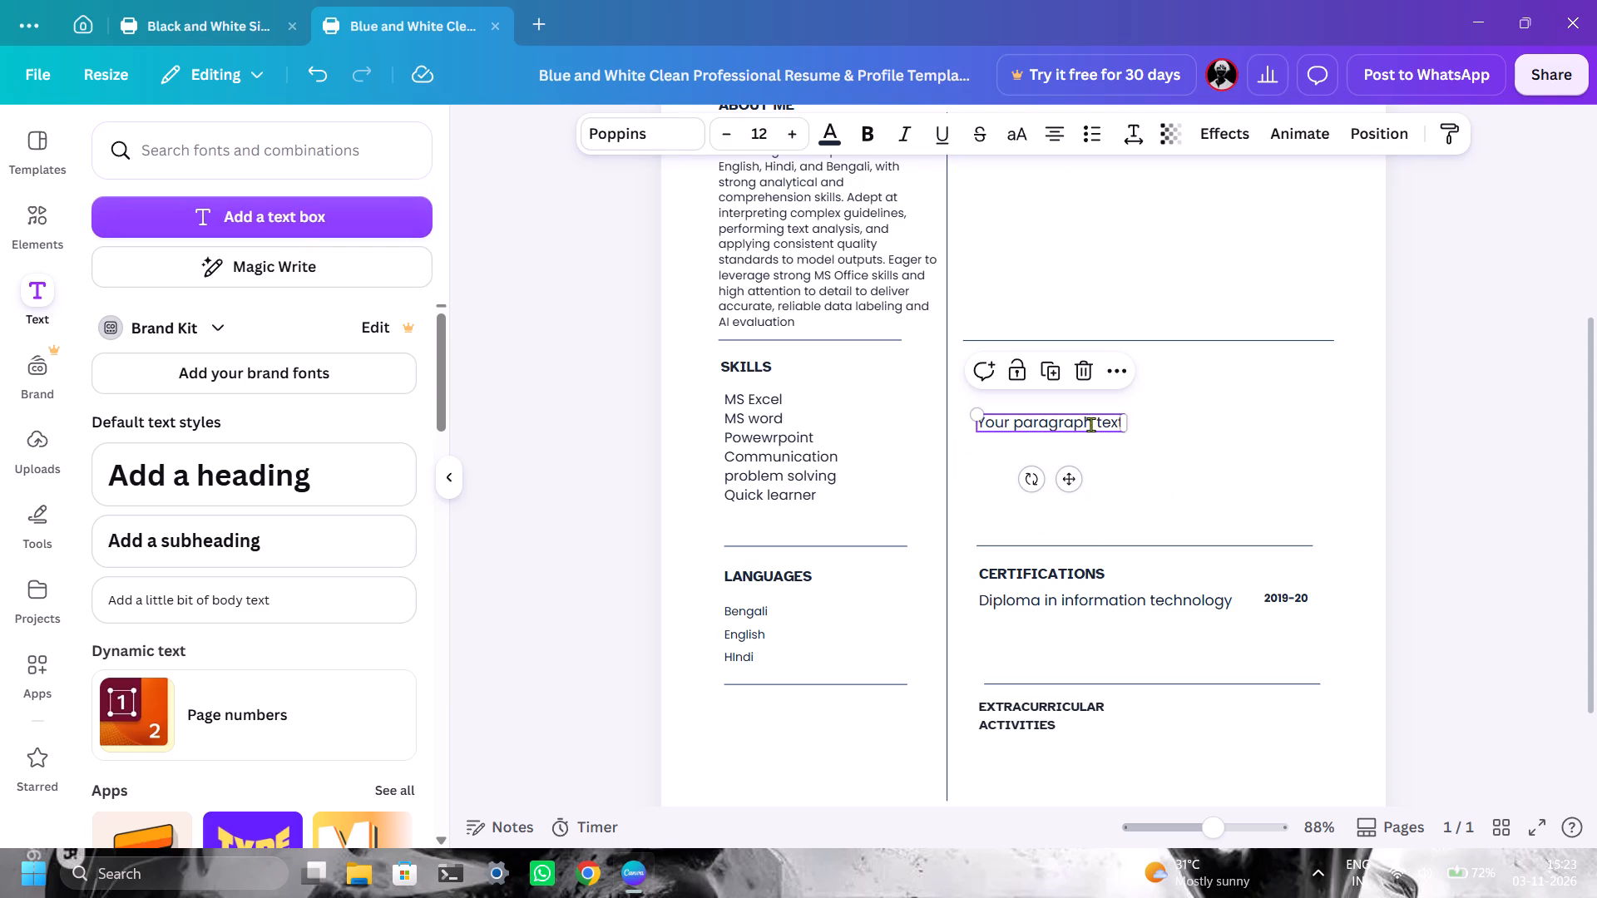
left_click(1090, 424)
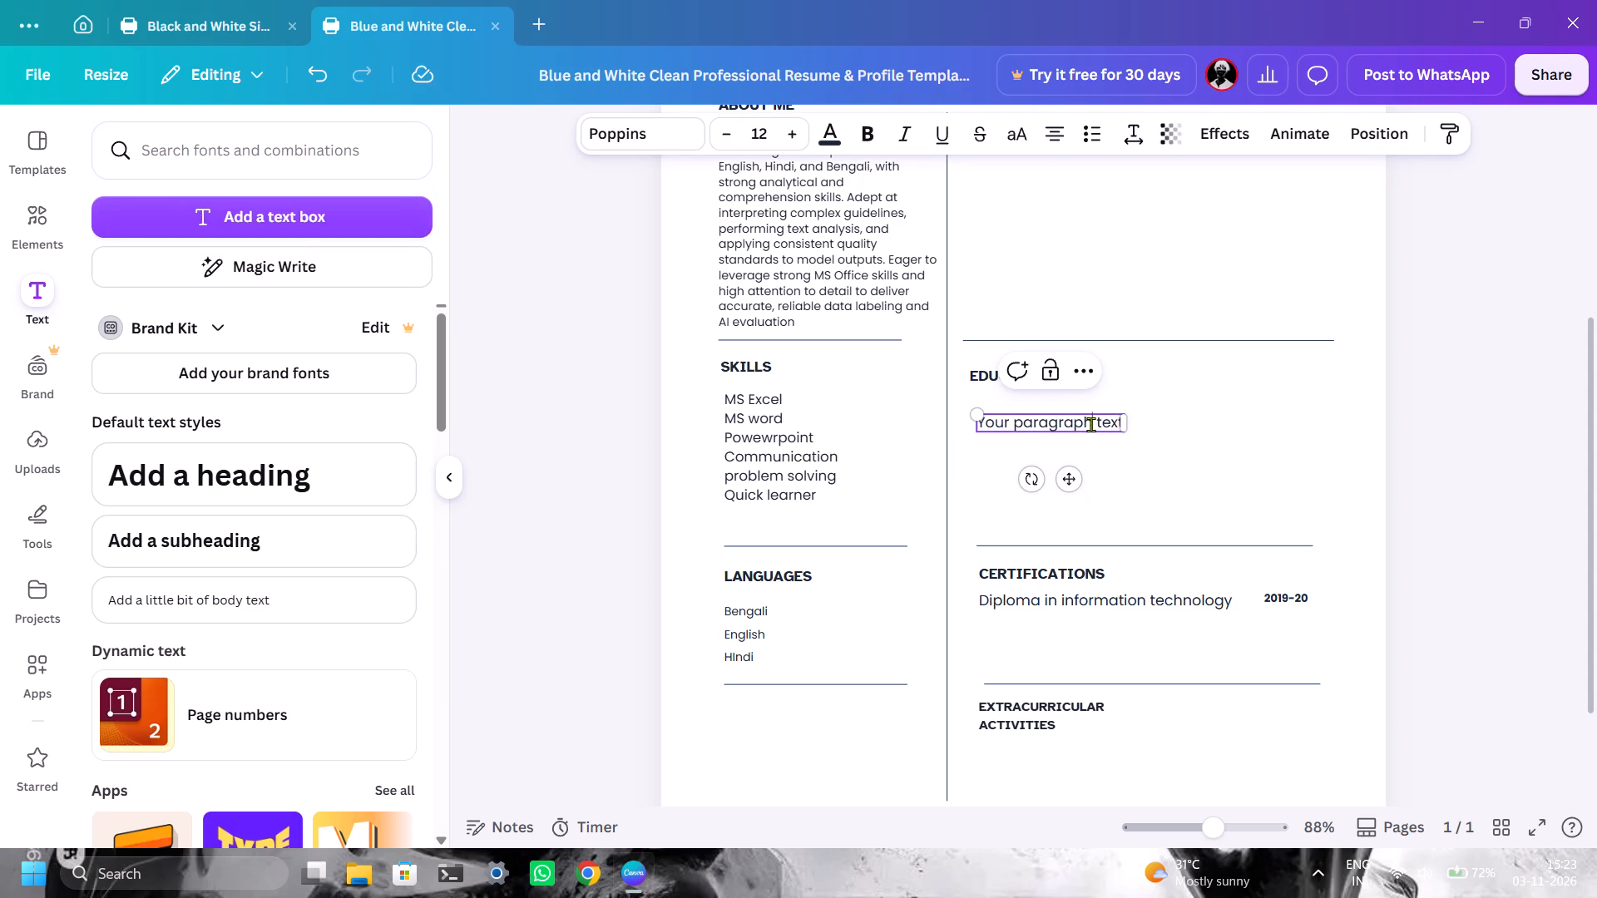
type("panchpota")
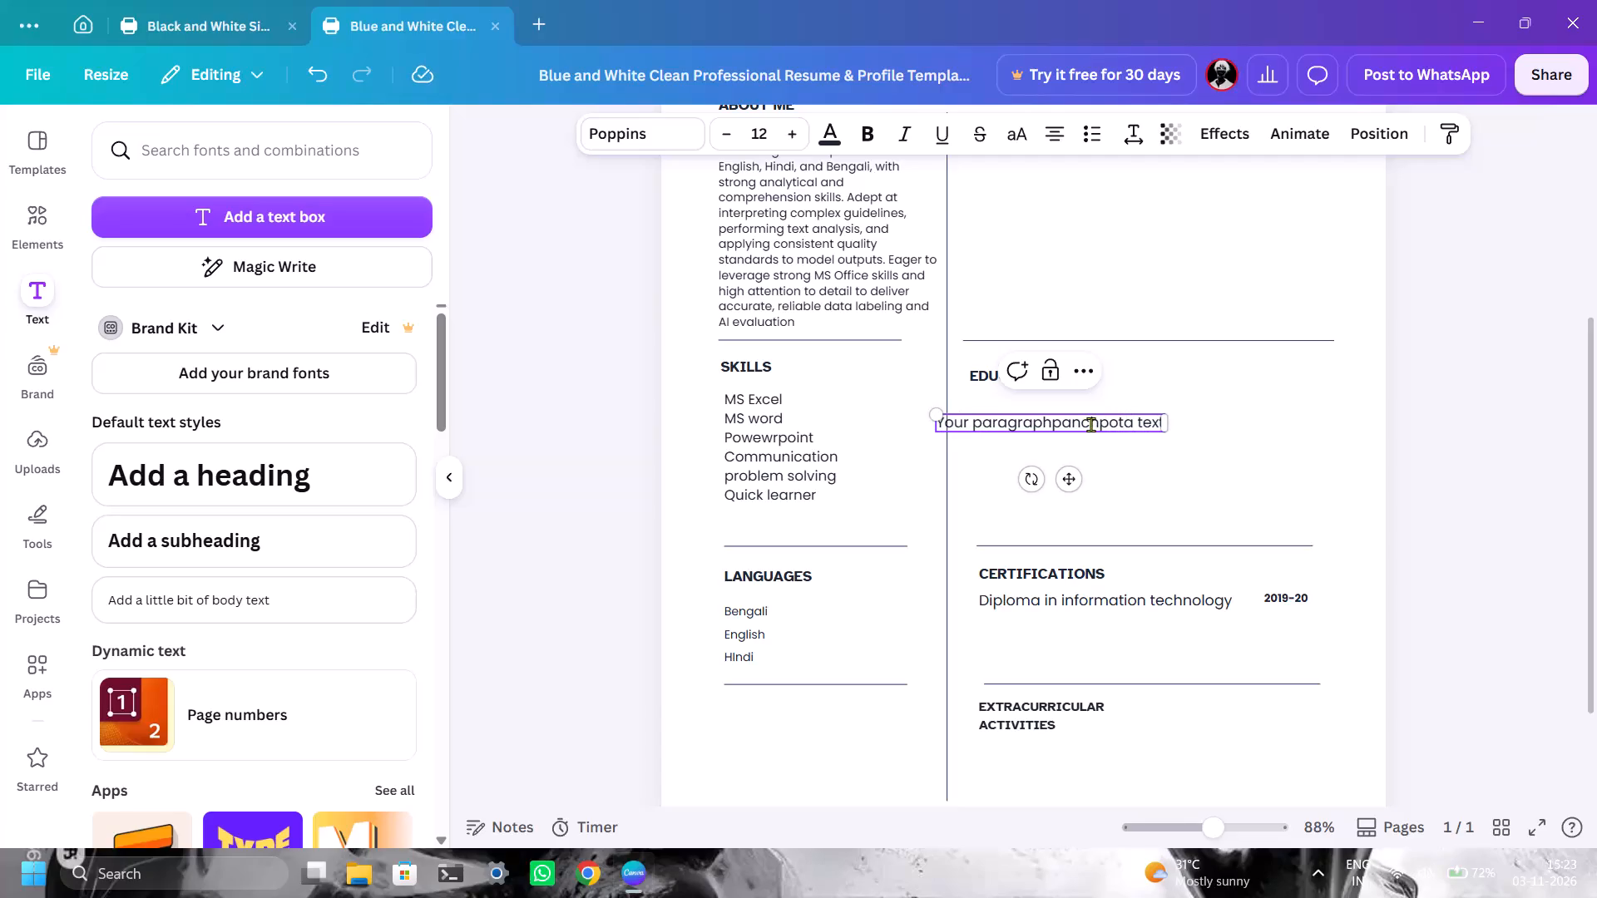
key("ctrl+a")
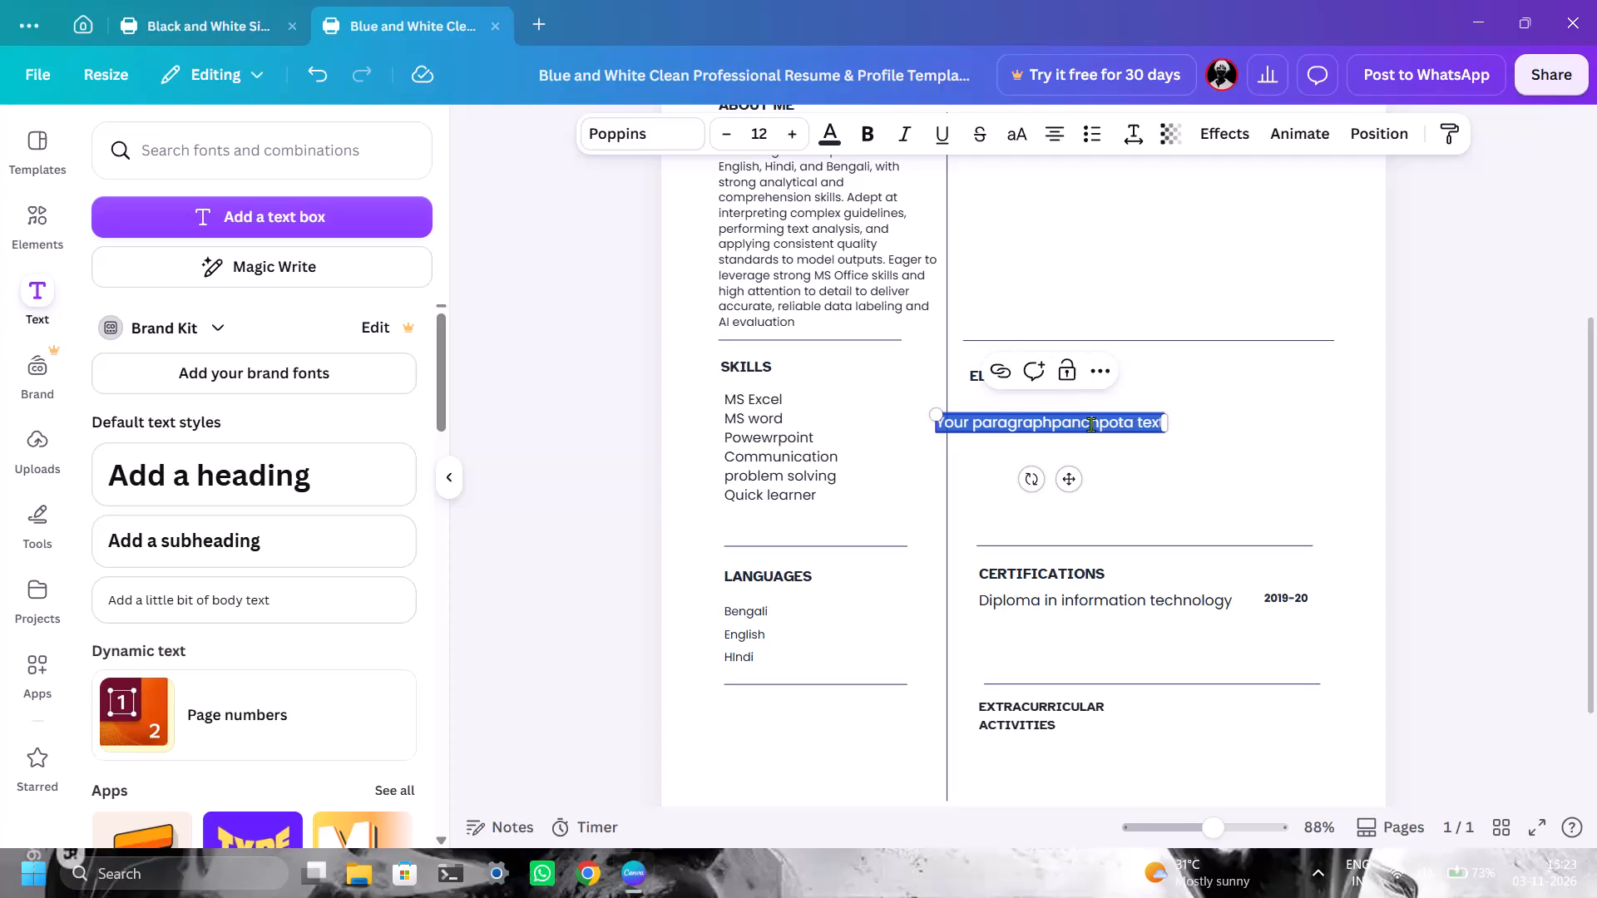
key("Delete")
key("p")
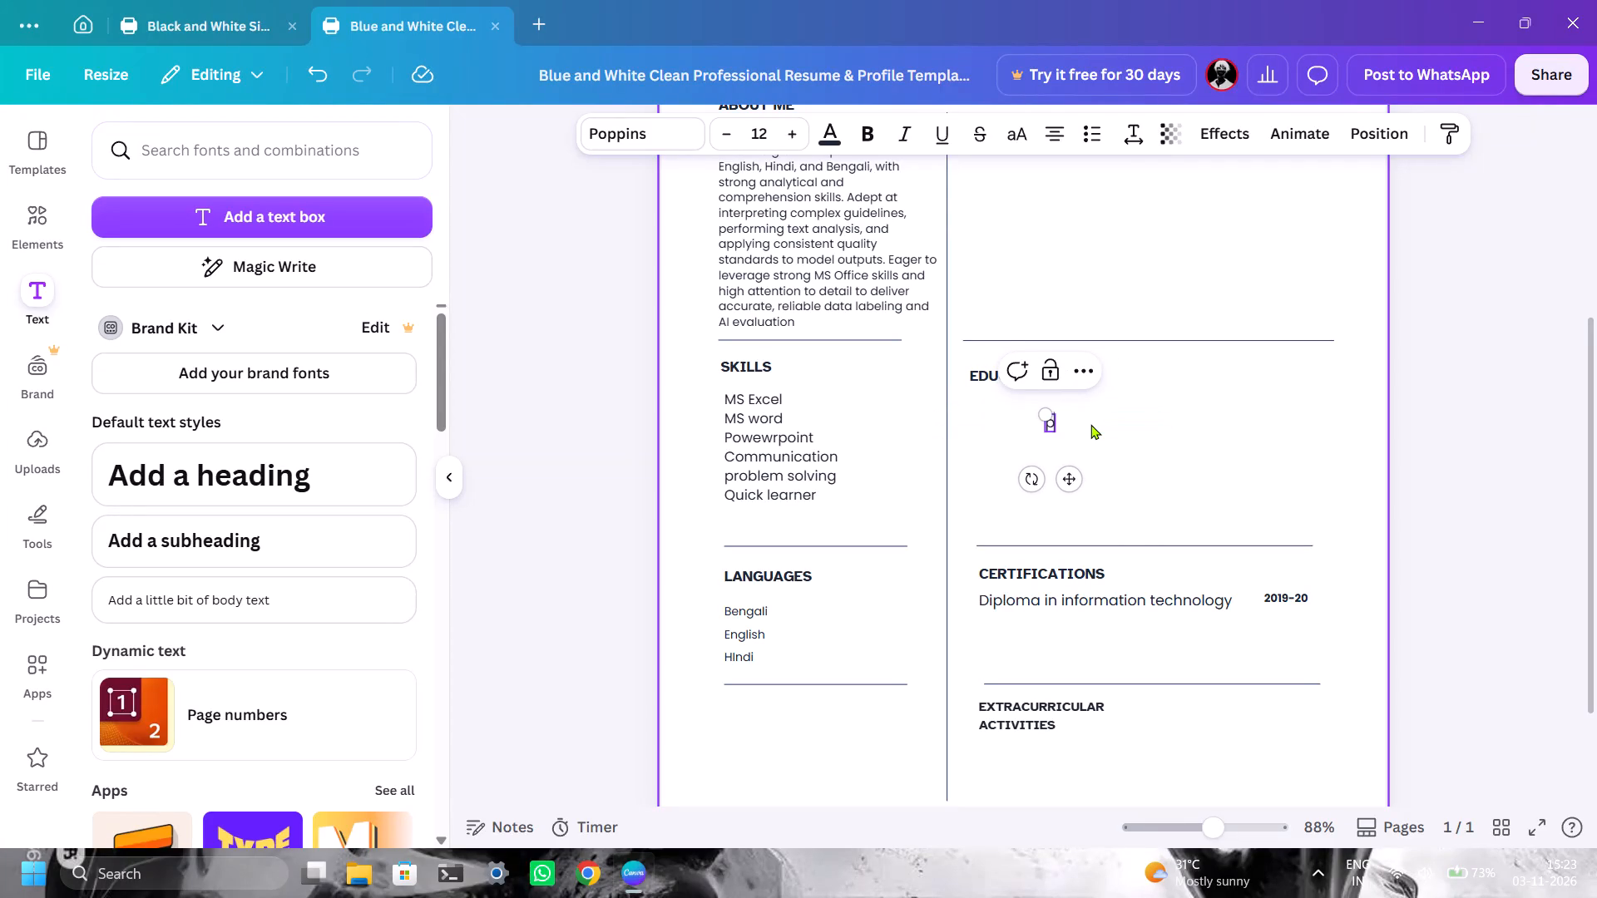
key("BackSpace")
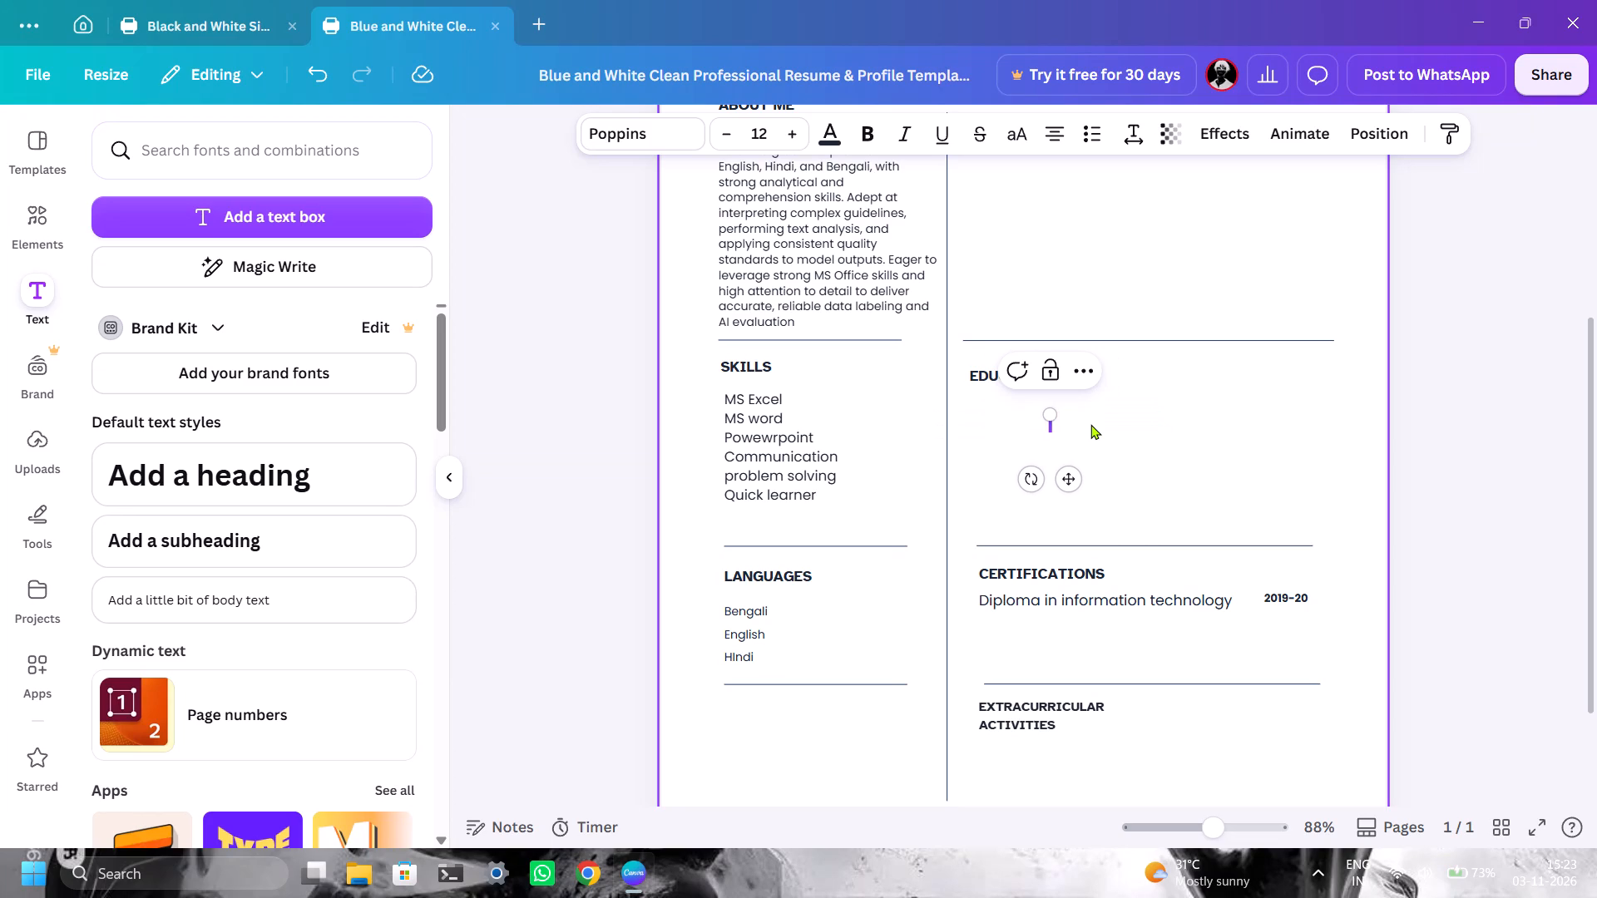
type("Panchpota")
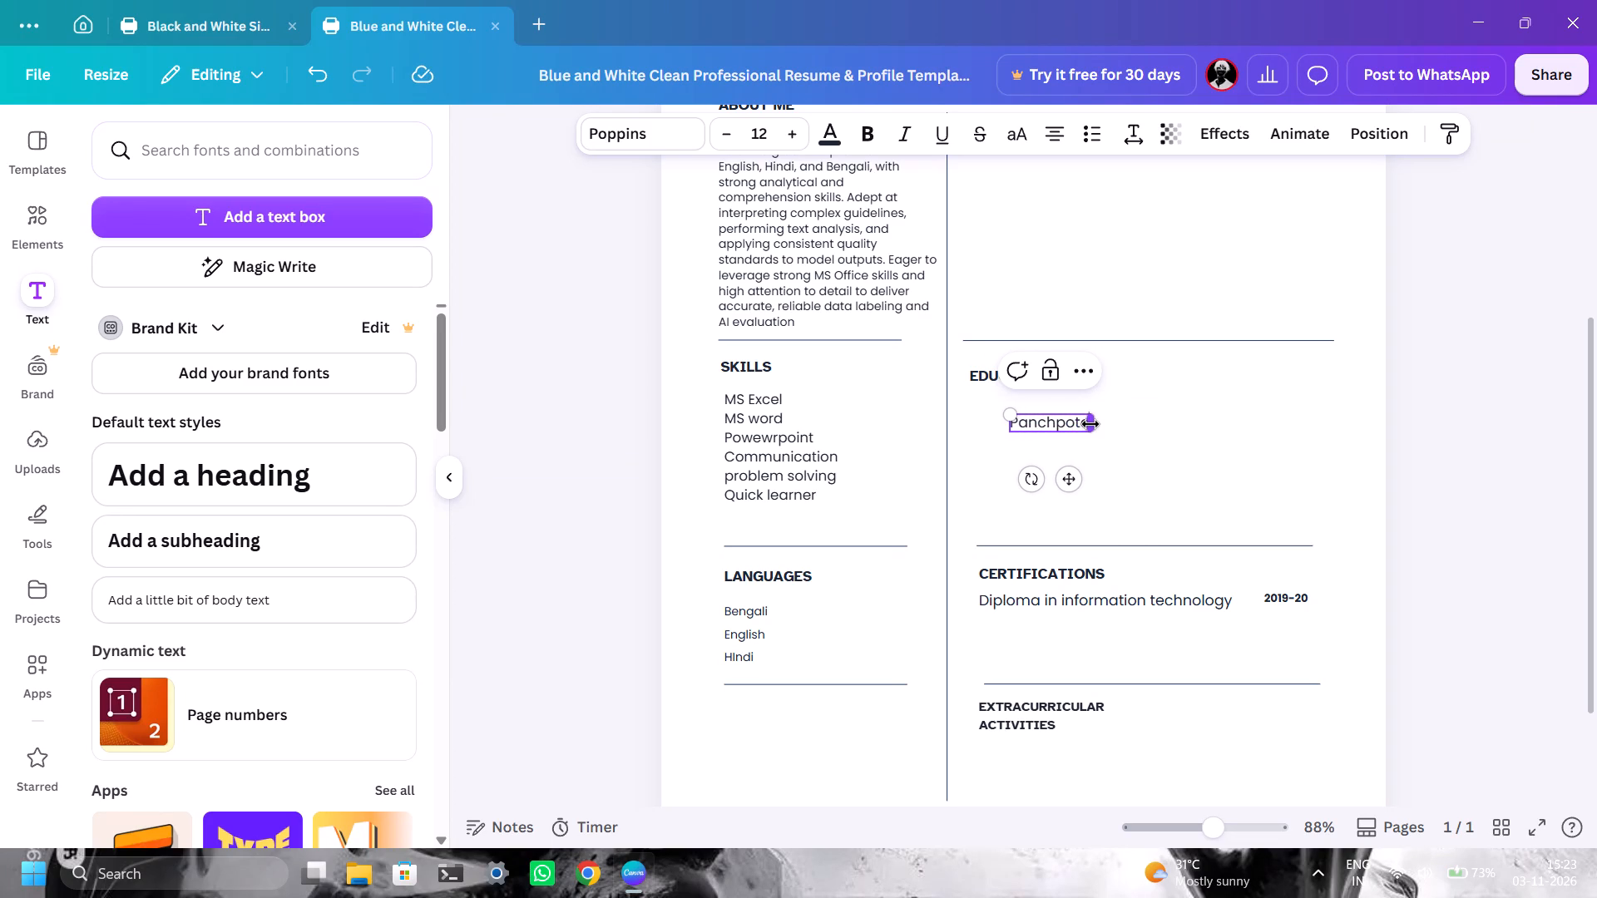
key("space")
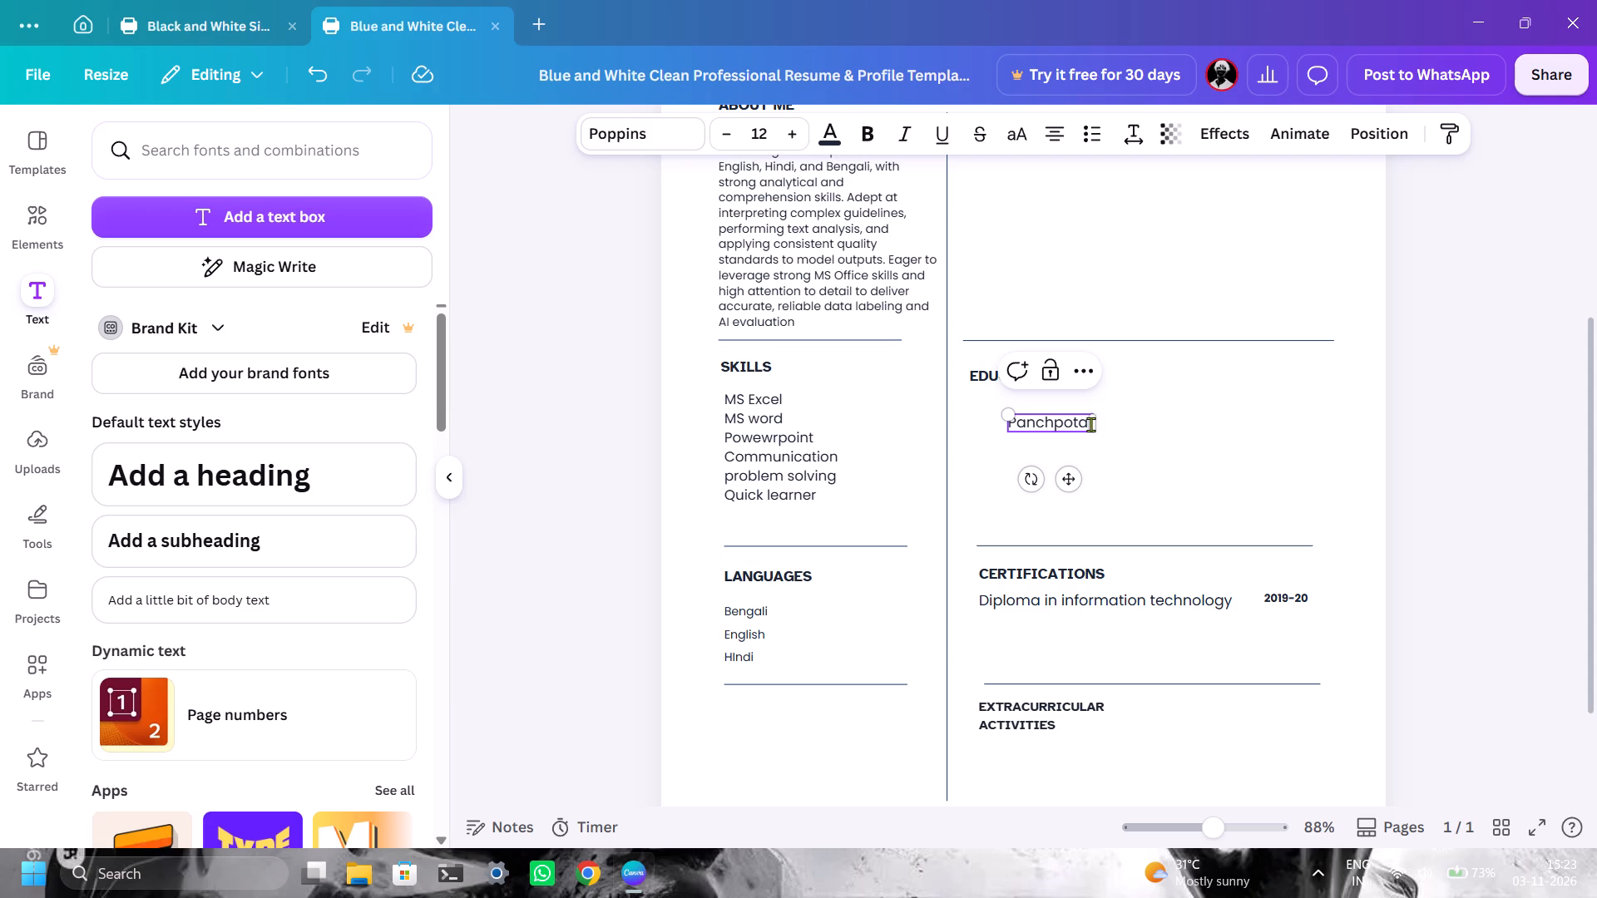
key("b")
type(".C.")
key("i")
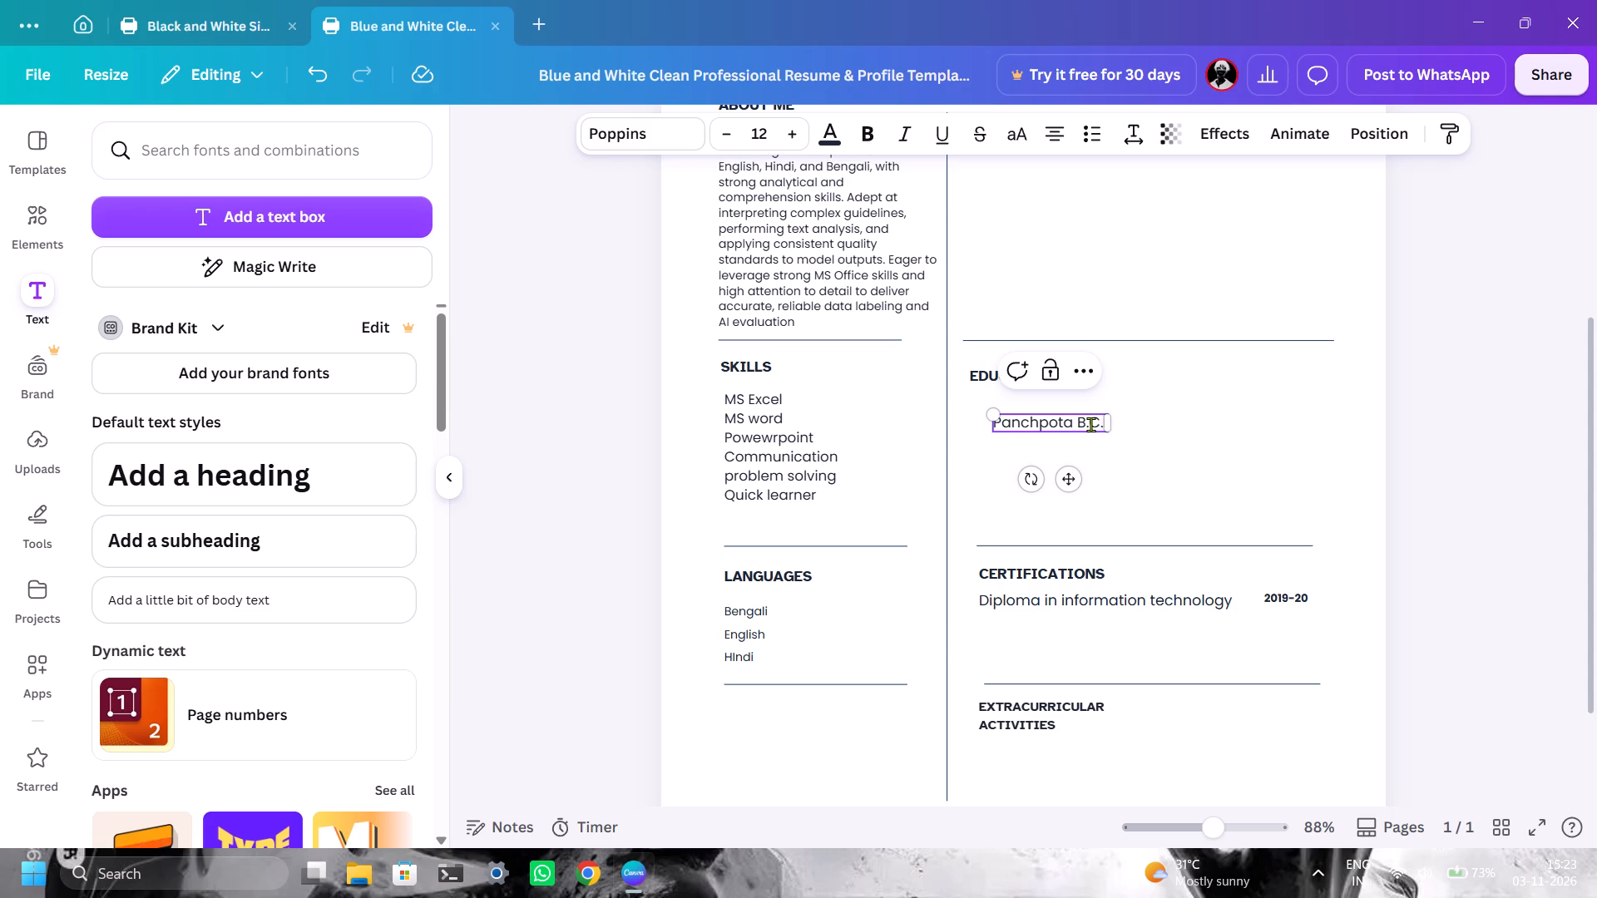
key("space")
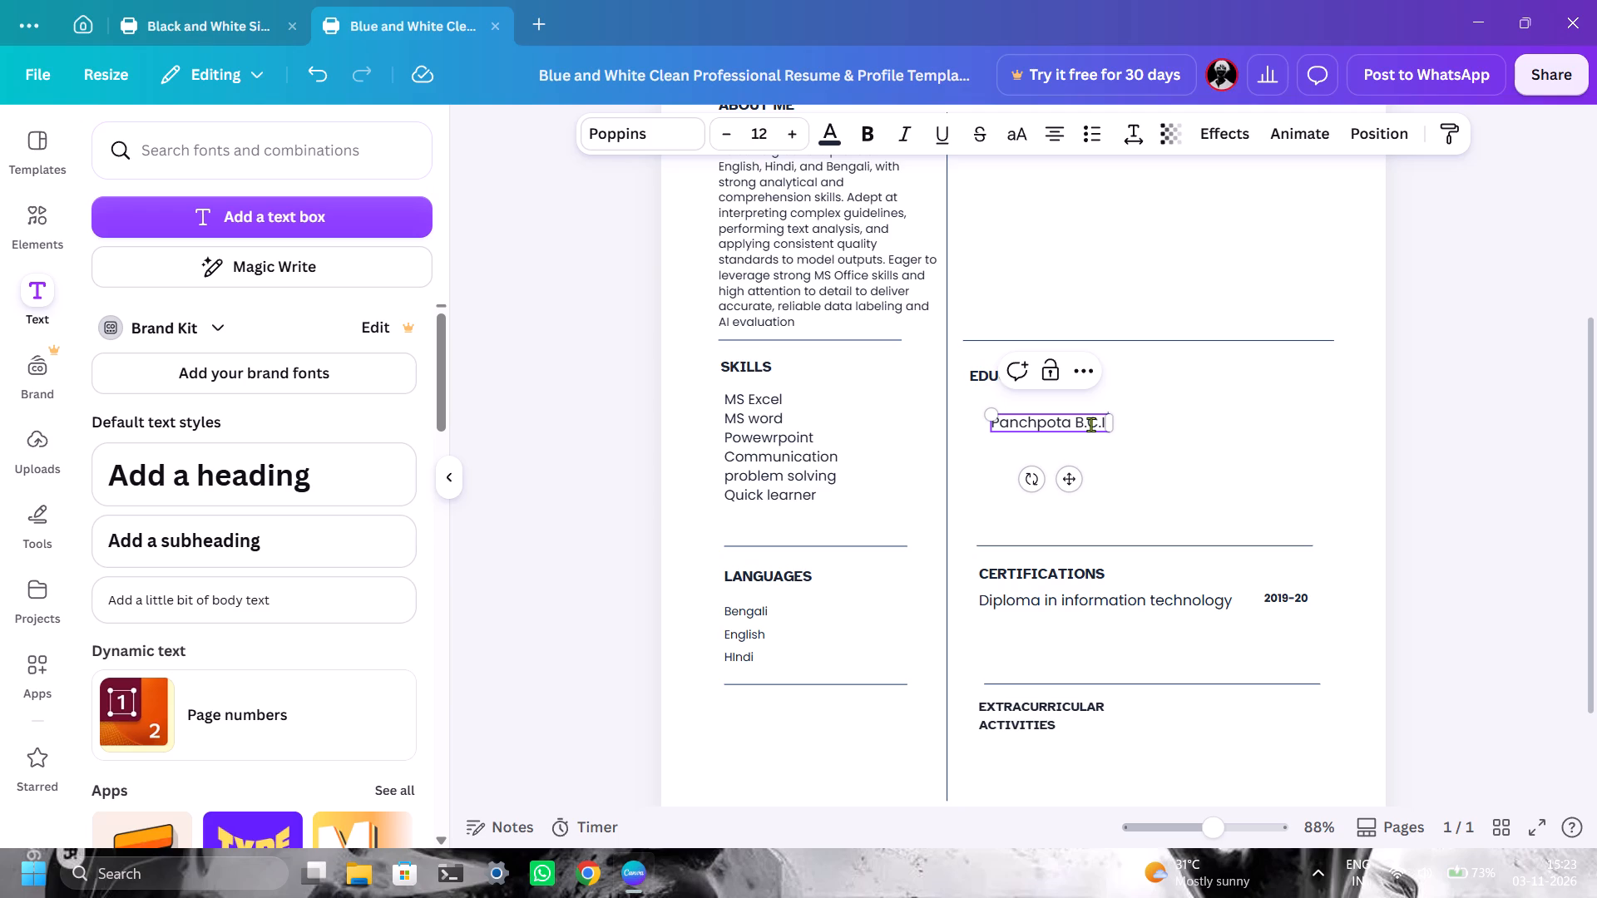
left_click_drag(1118, 425, 1264, 414)
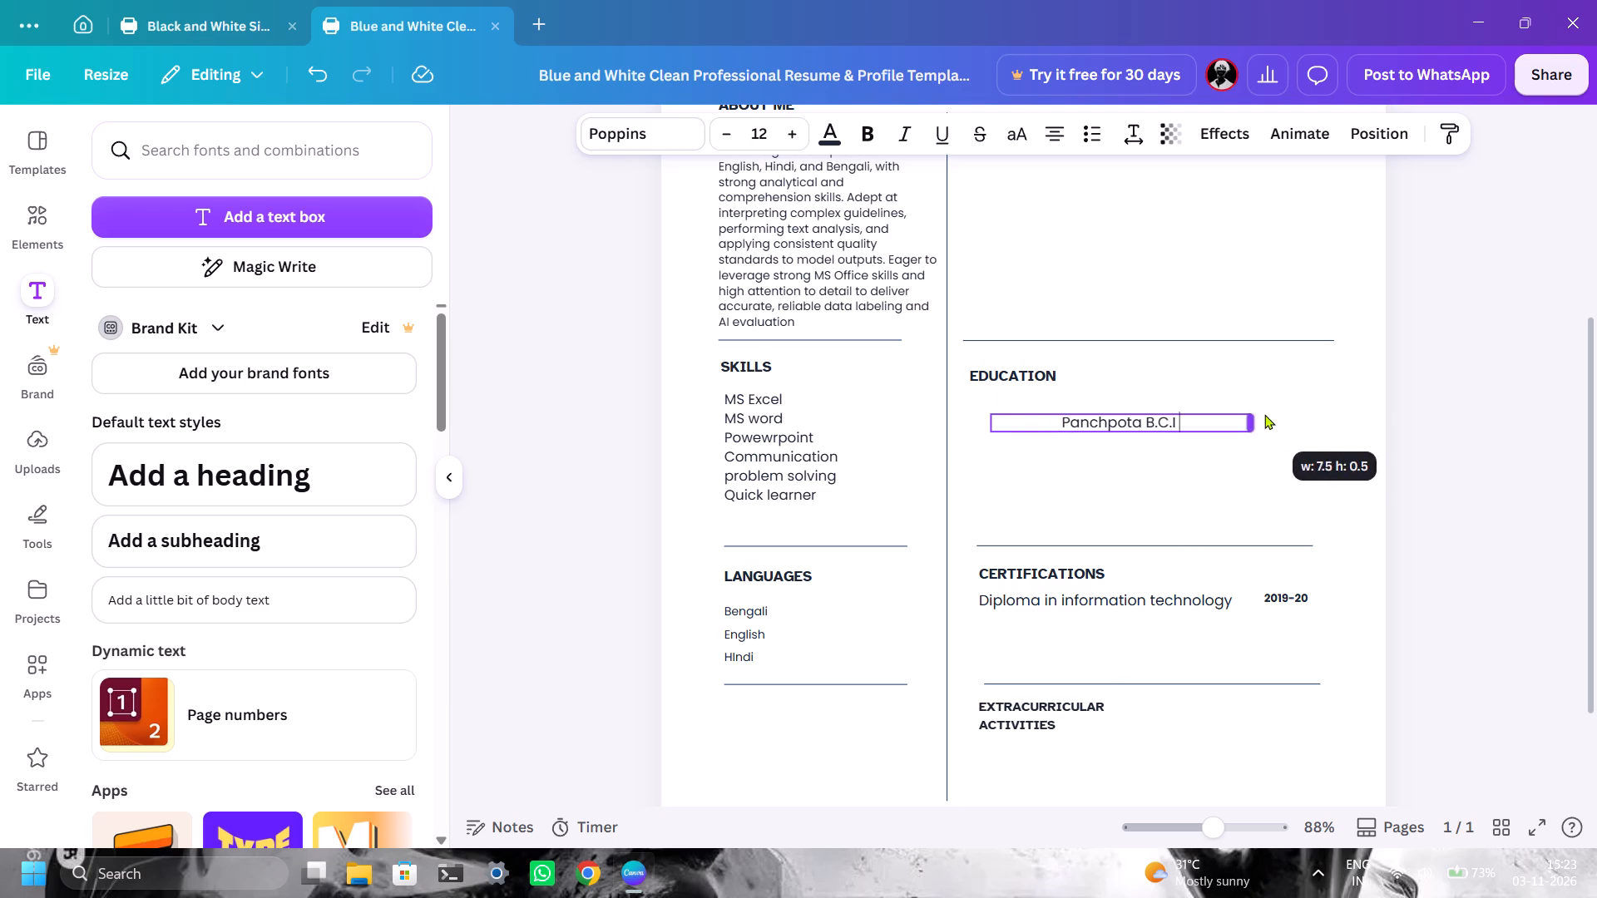
left_click_drag(1264, 414, 1159, 444)
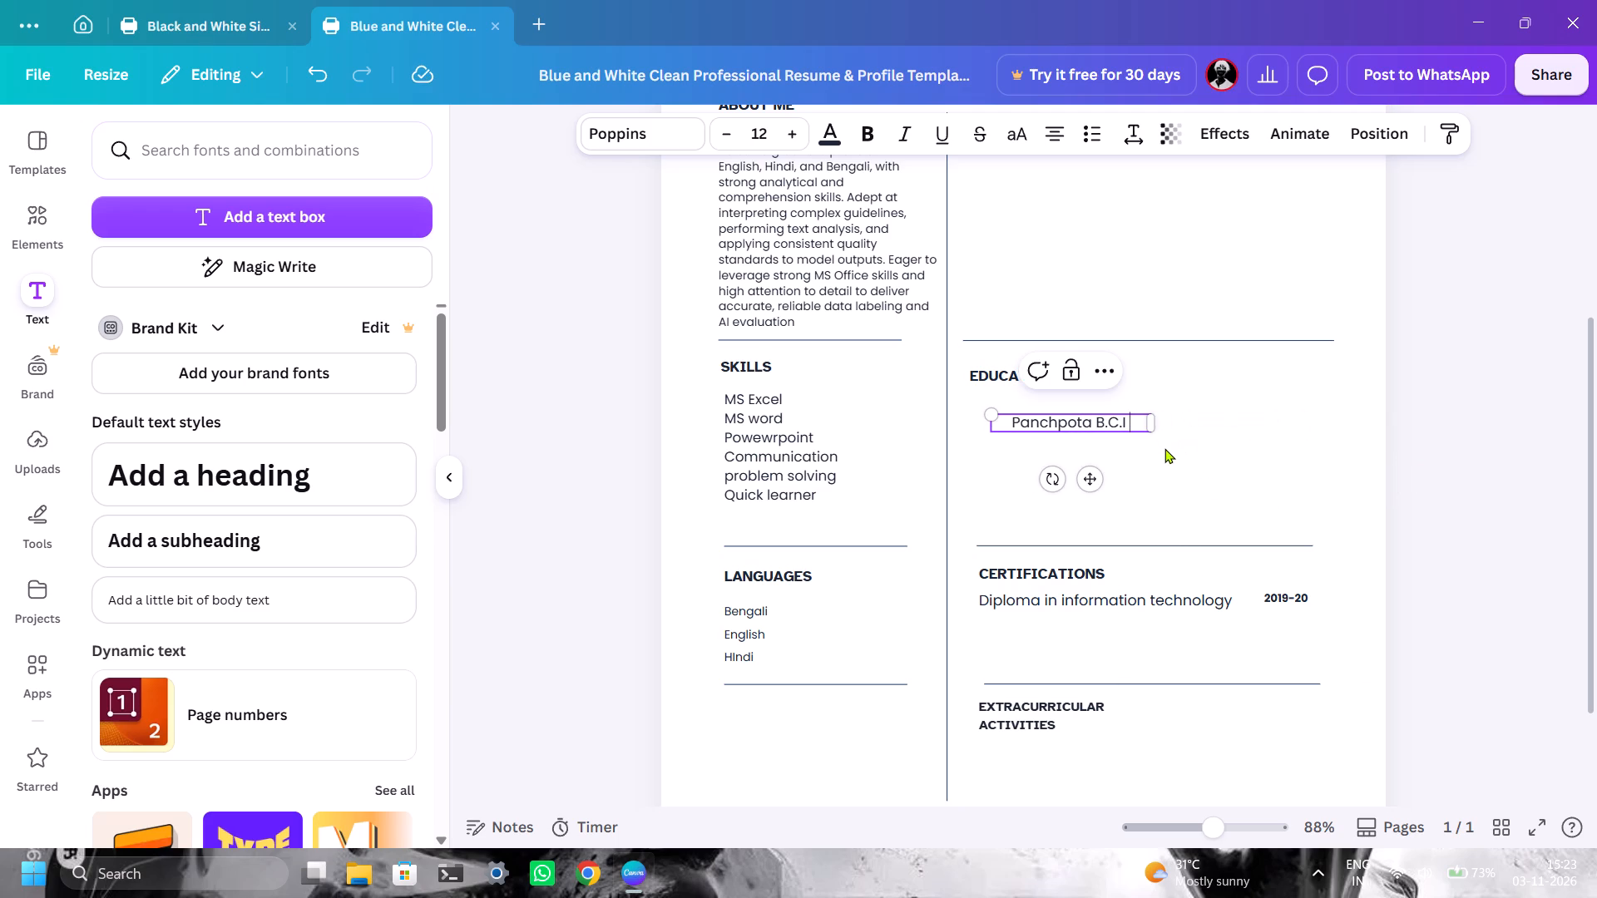
type(".")
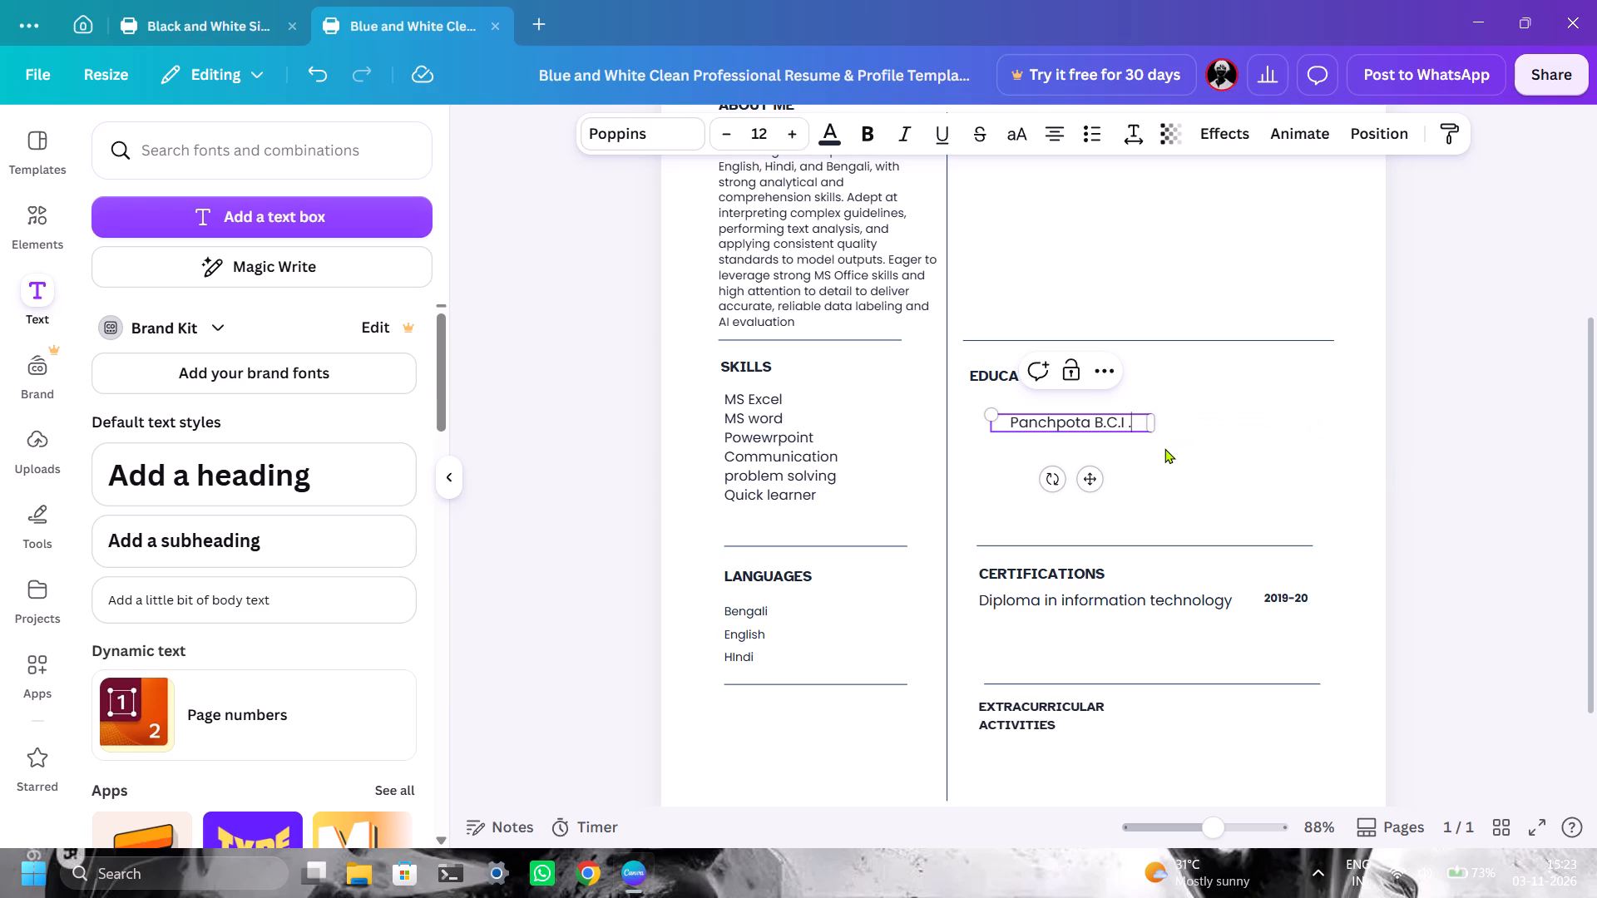
key("space")
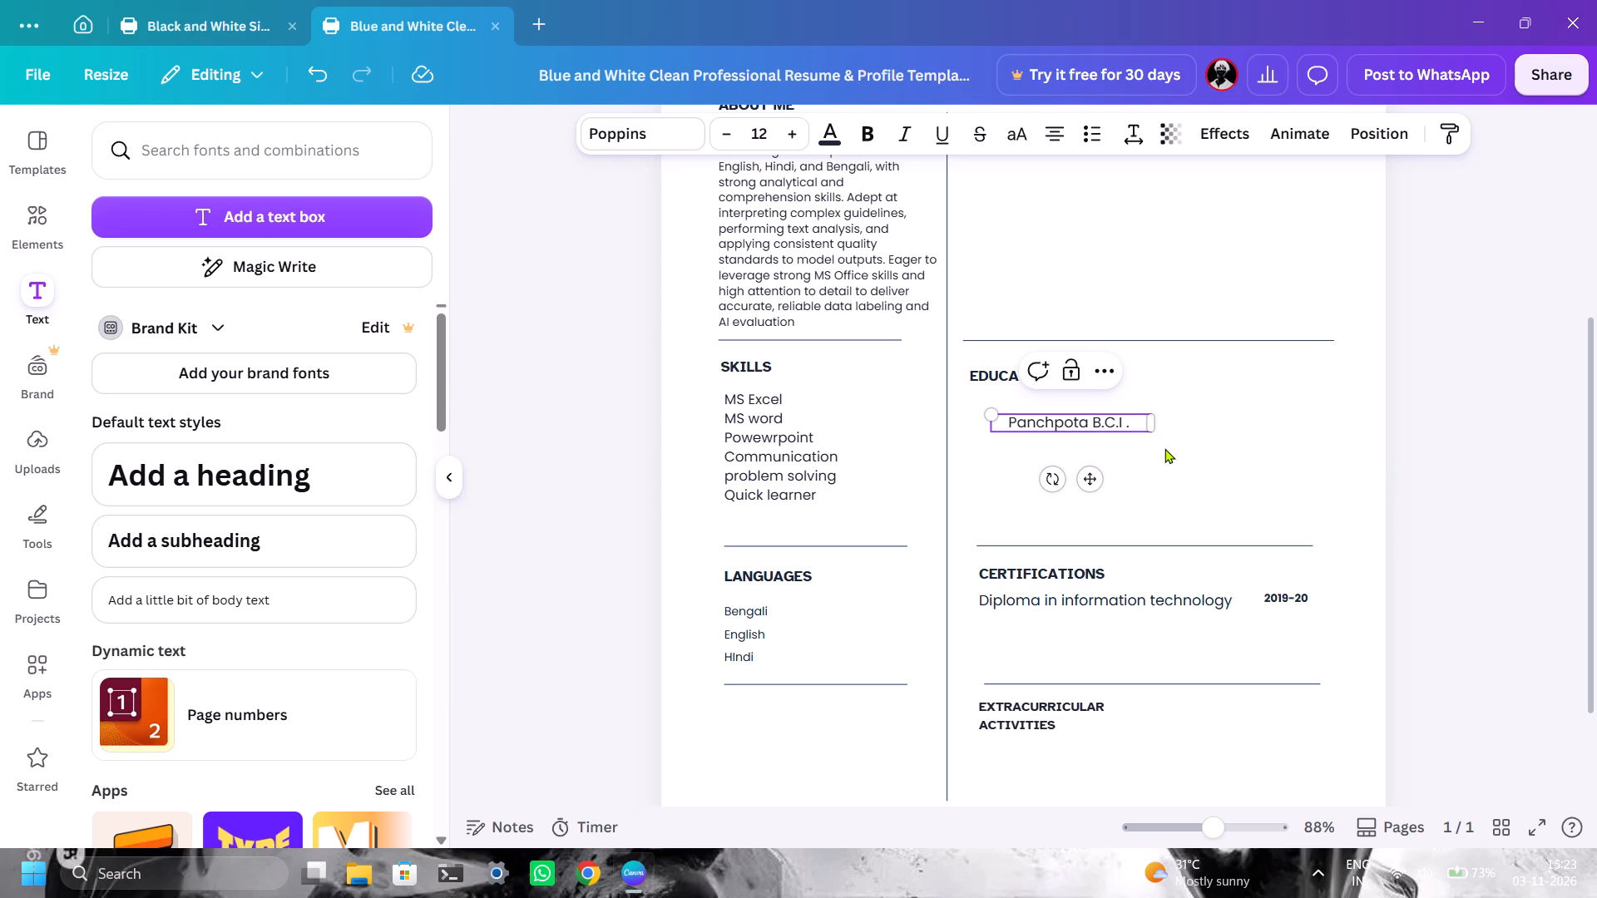
type("HIGH")
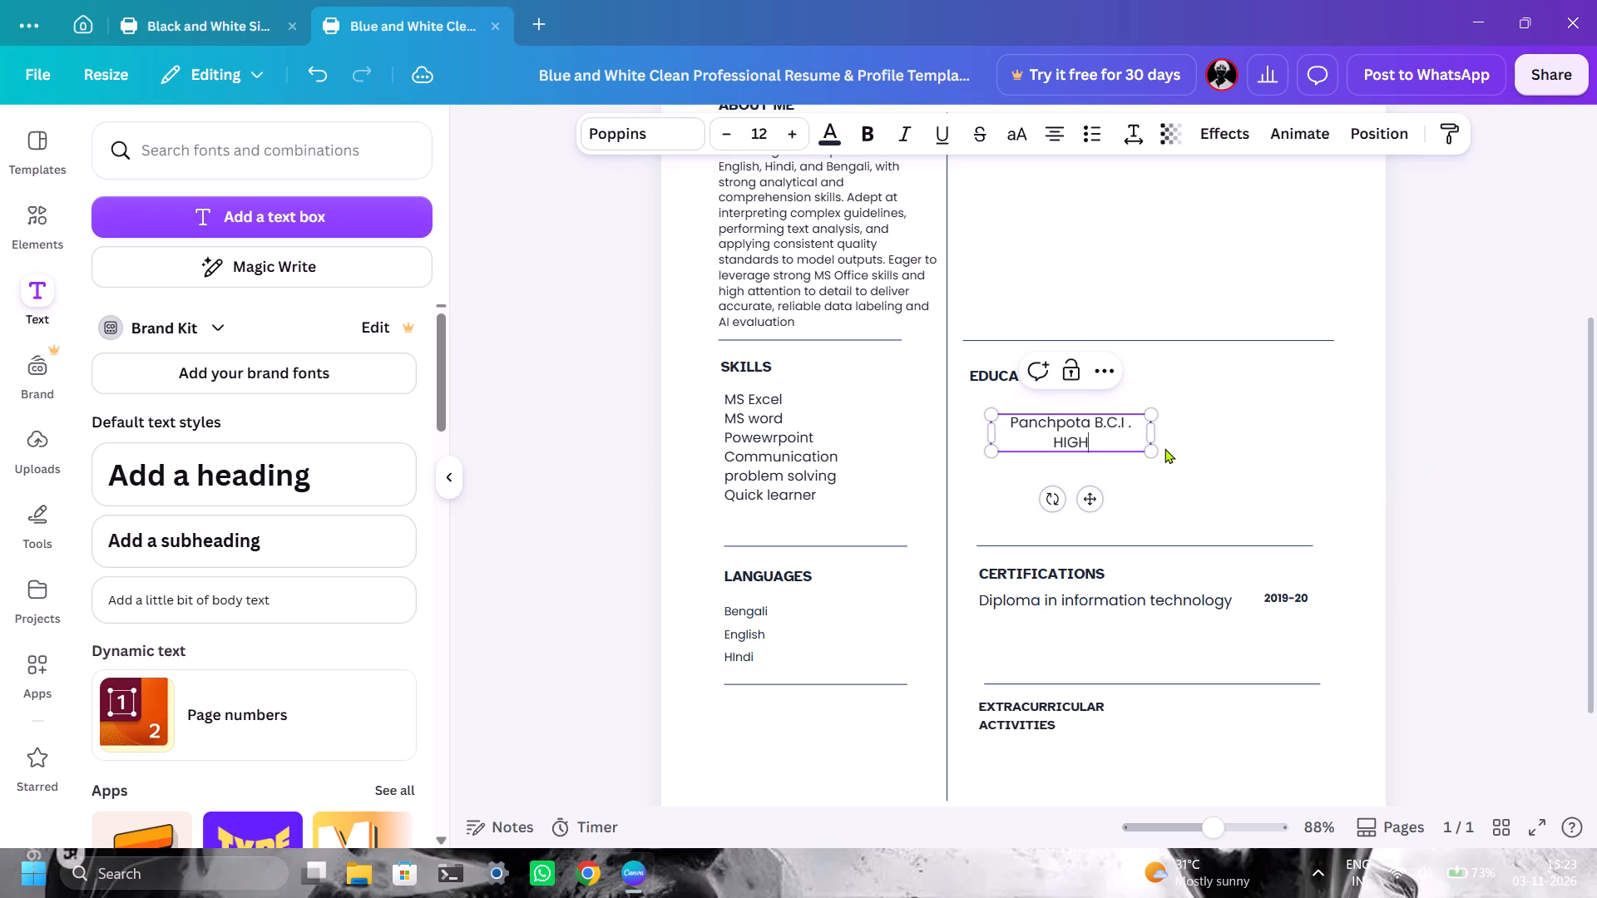
type("SCHOOL")
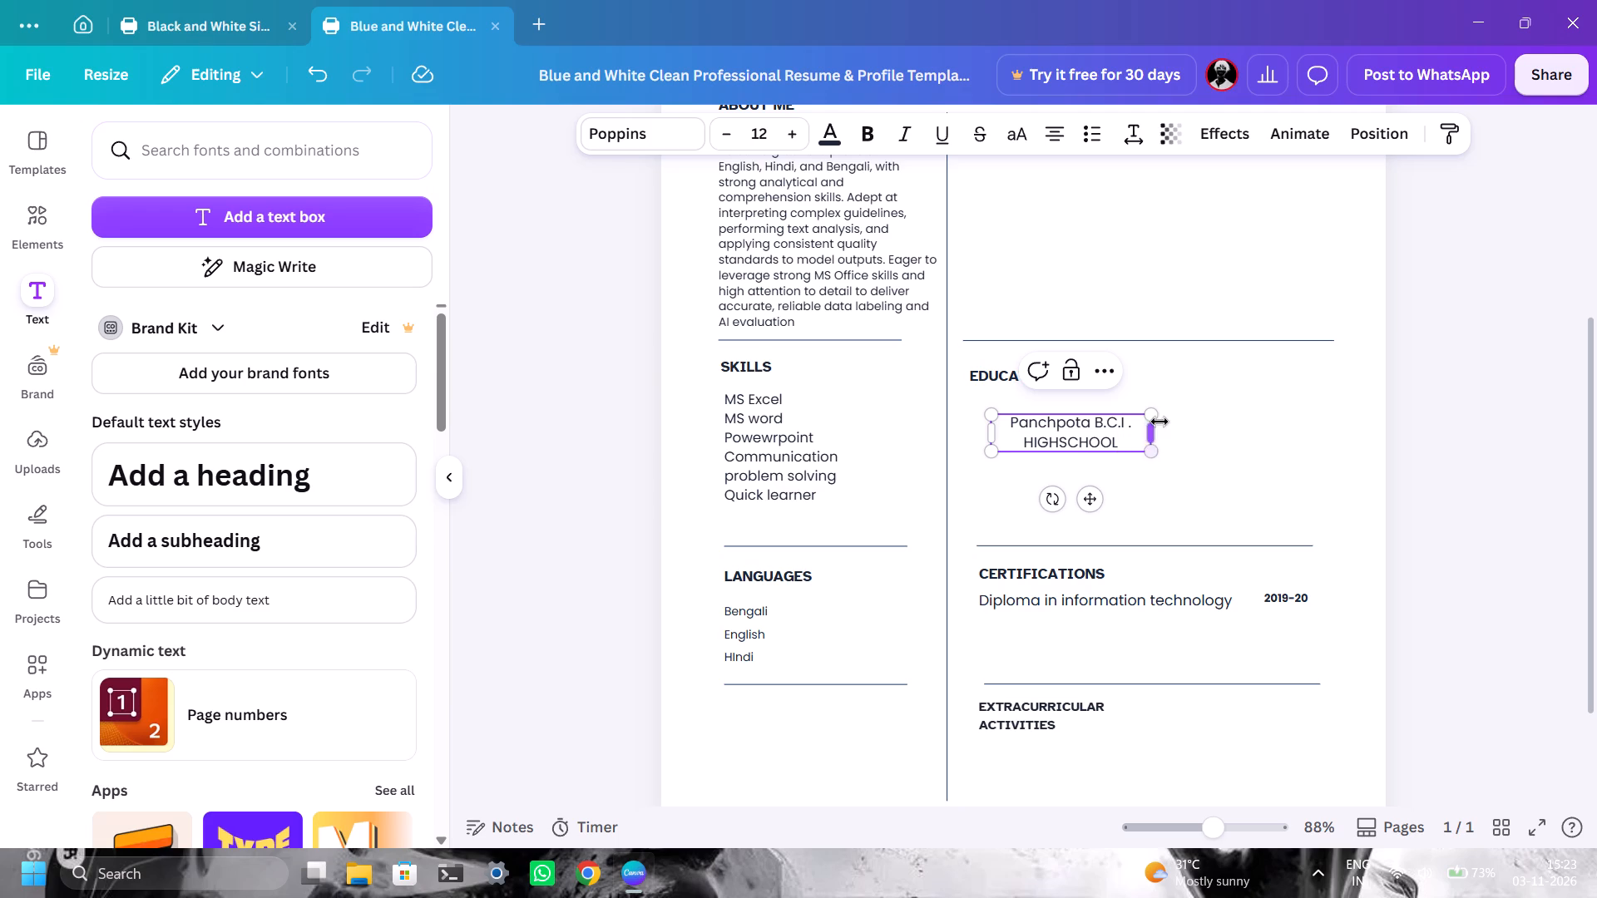
left_click_drag(1154, 434, 1246, 421)
Convert the school name to all uppercase and move it up close under the Education heading, near the heading's left edge.
left_click_drag(1088, 423, 996, 428)
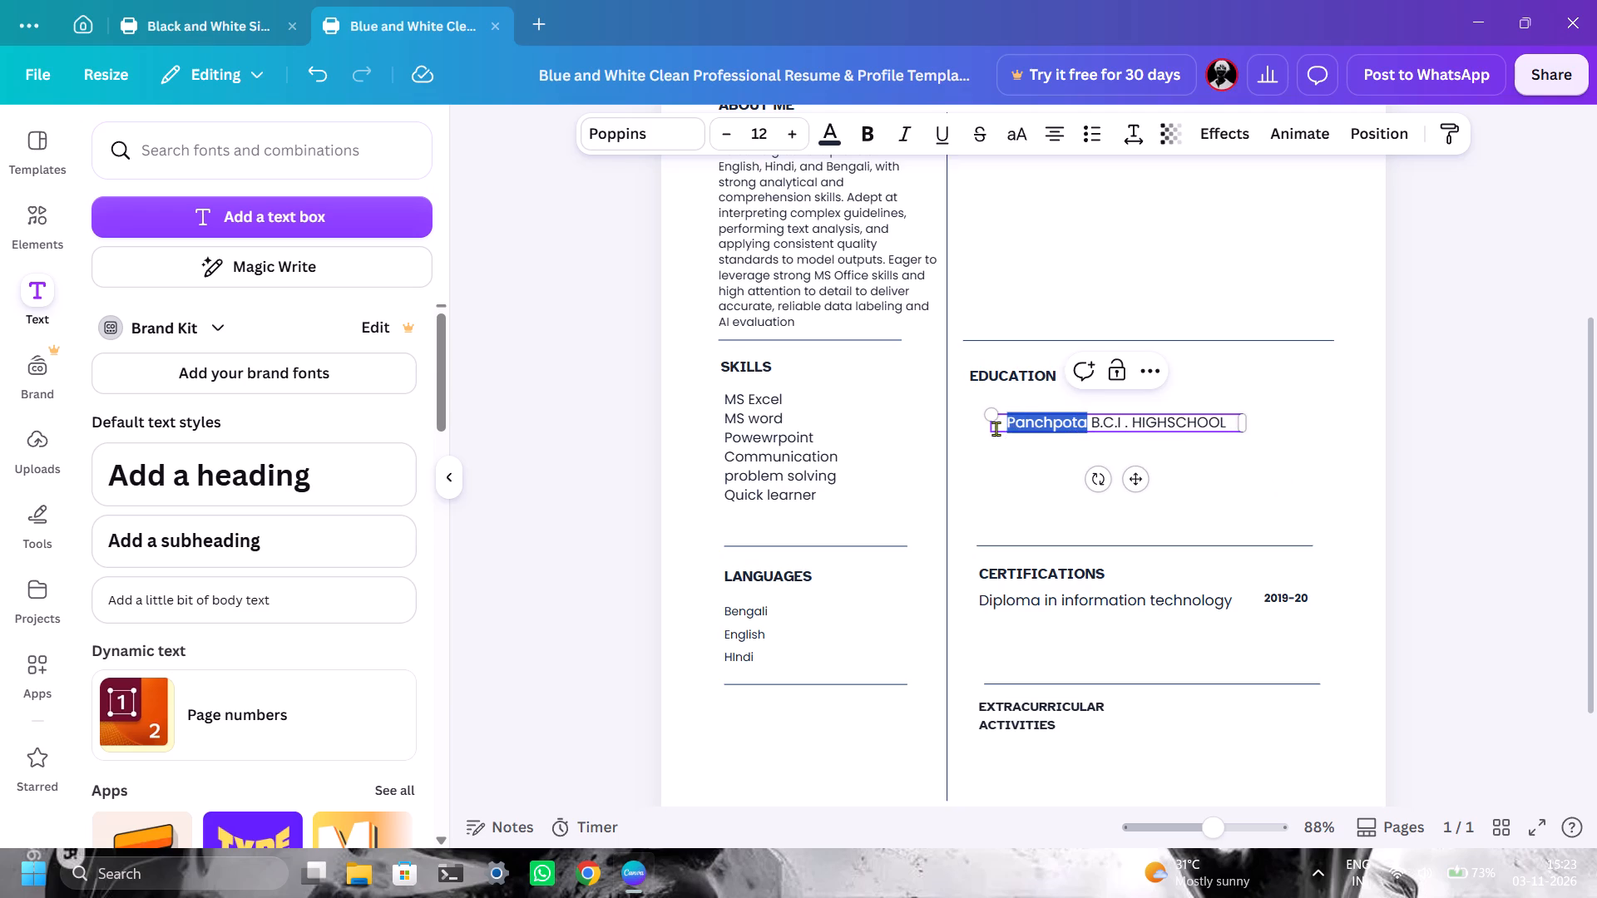
left_click_drag(996, 428, 994, 428)
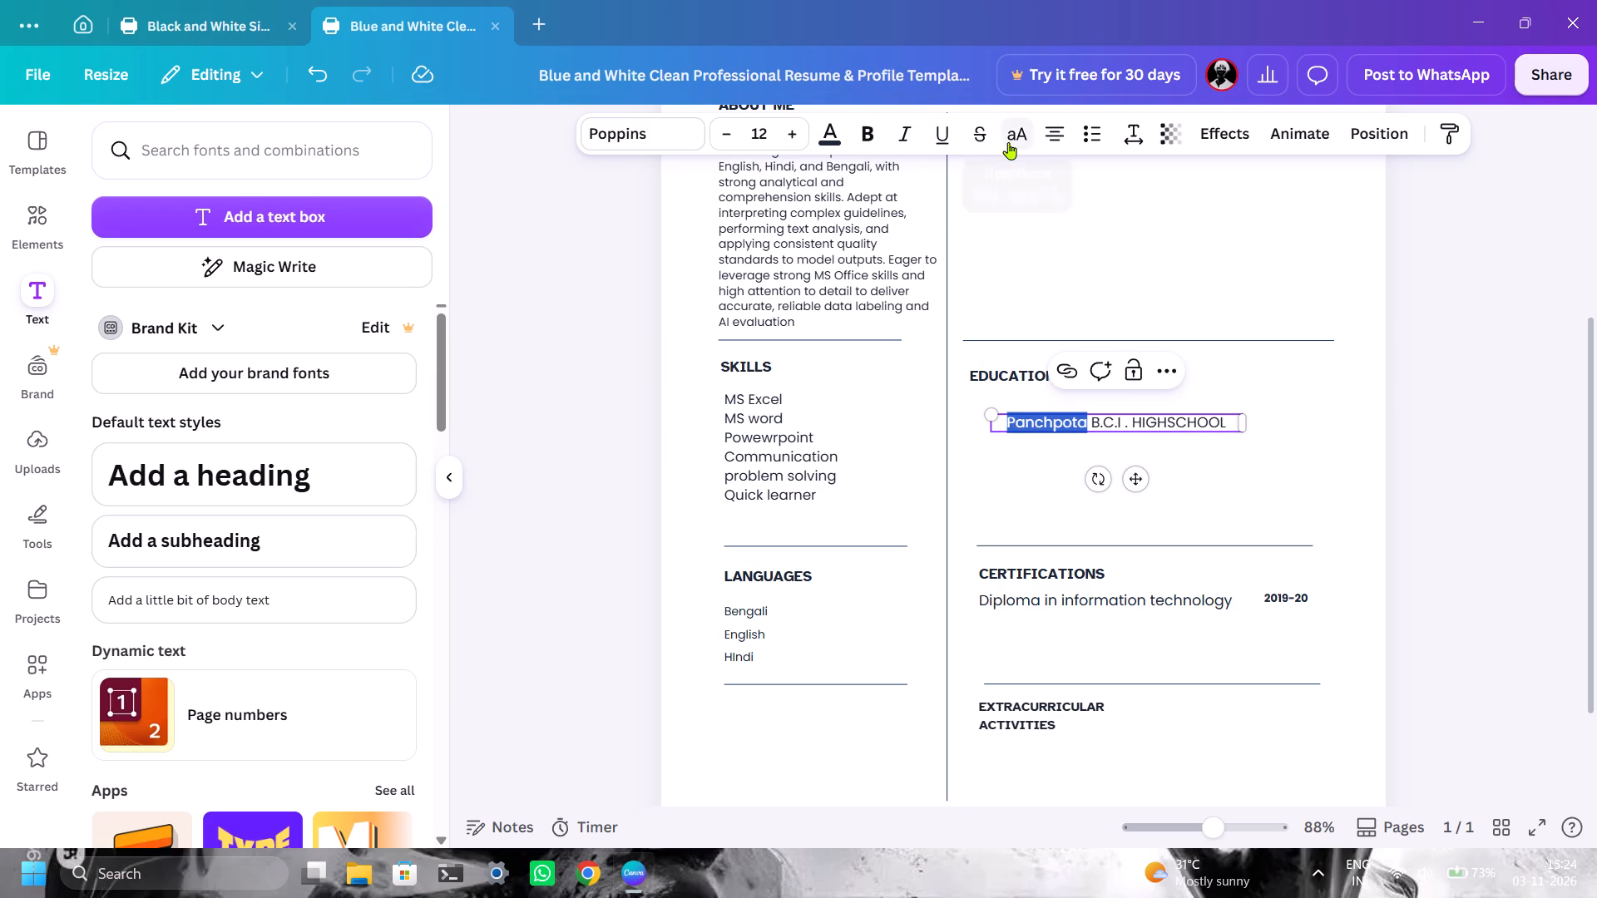
left_click(1012, 139)
left_click(1019, 500)
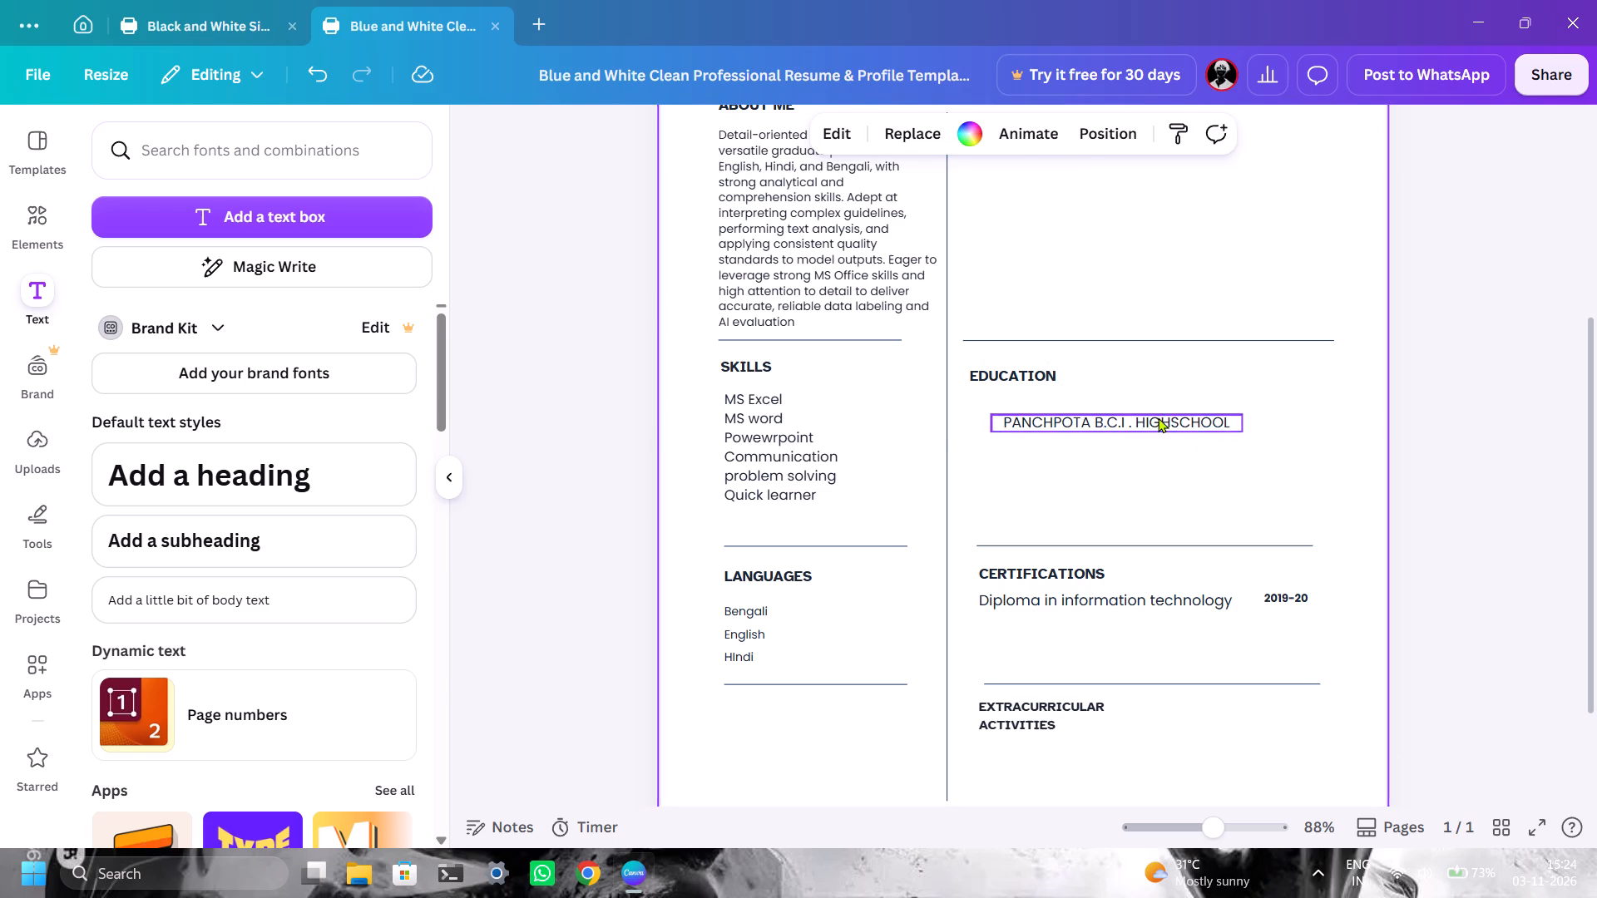
left_click_drag(1158, 417, 1130, 406)
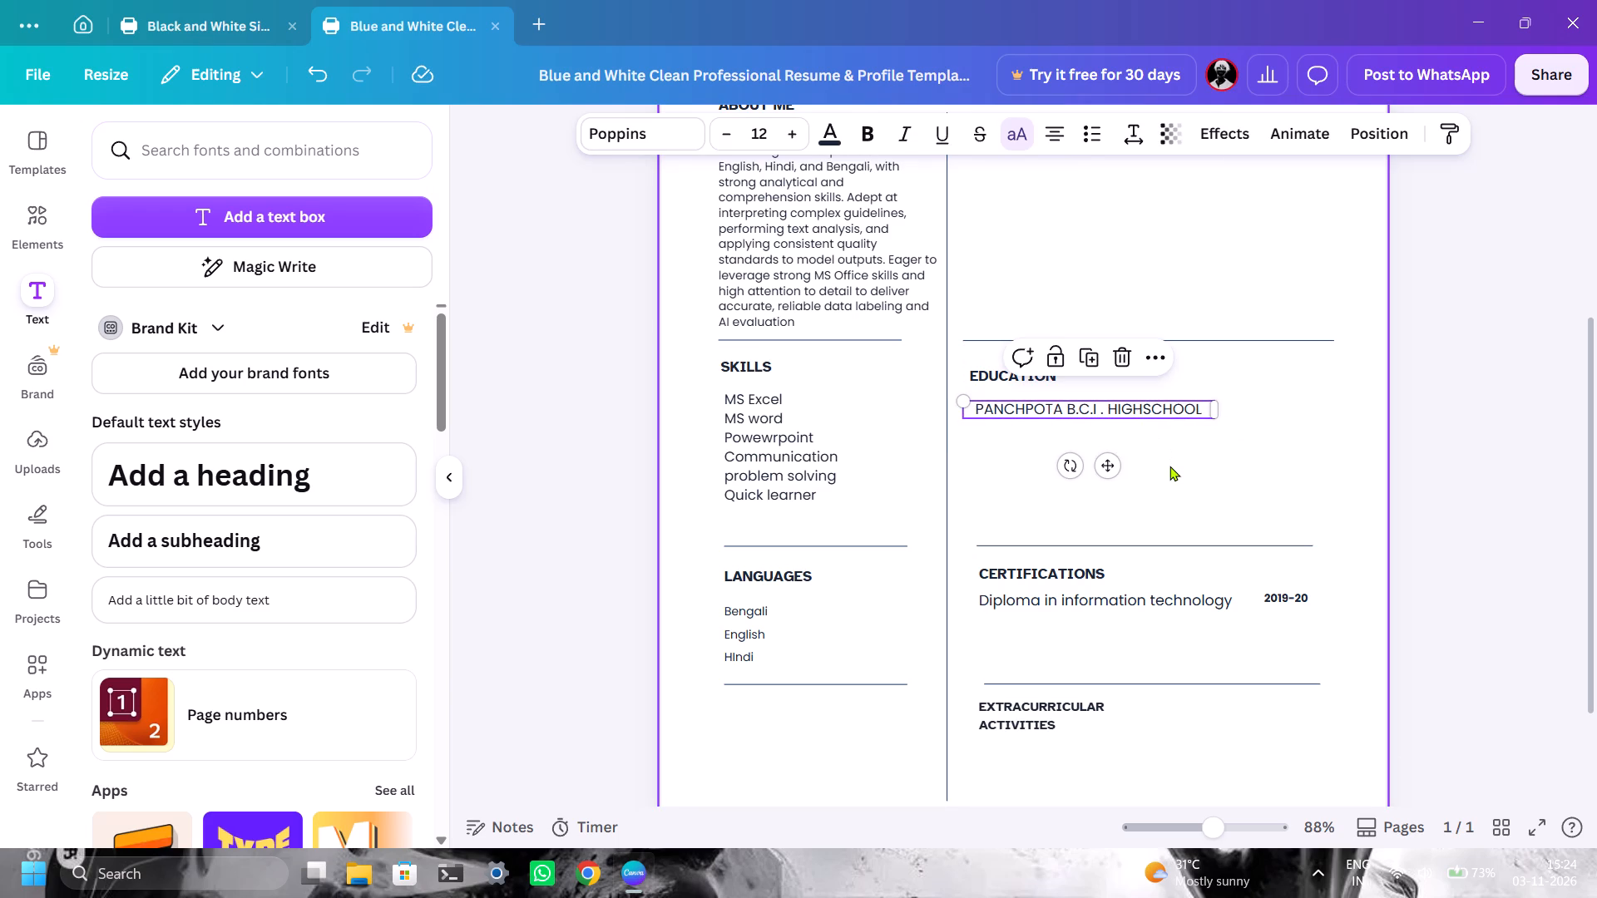
Append "(WBBSE)" to the school name and widen its box so the entry fits on one line.
left_click(1199, 405)
key("space")
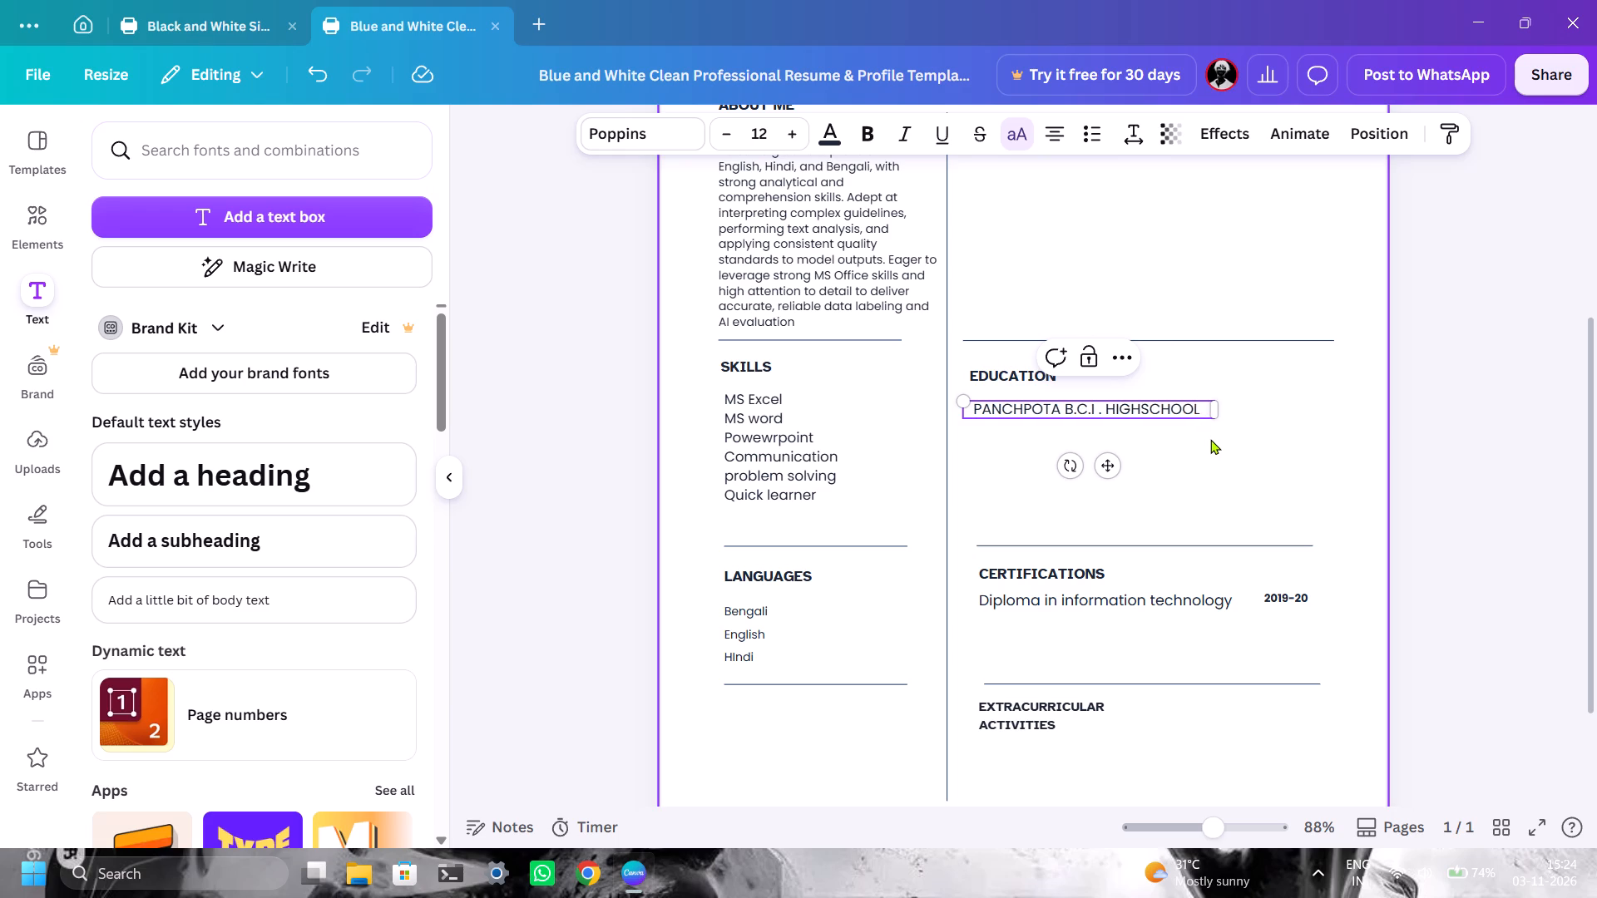
key("shift+parenleft")
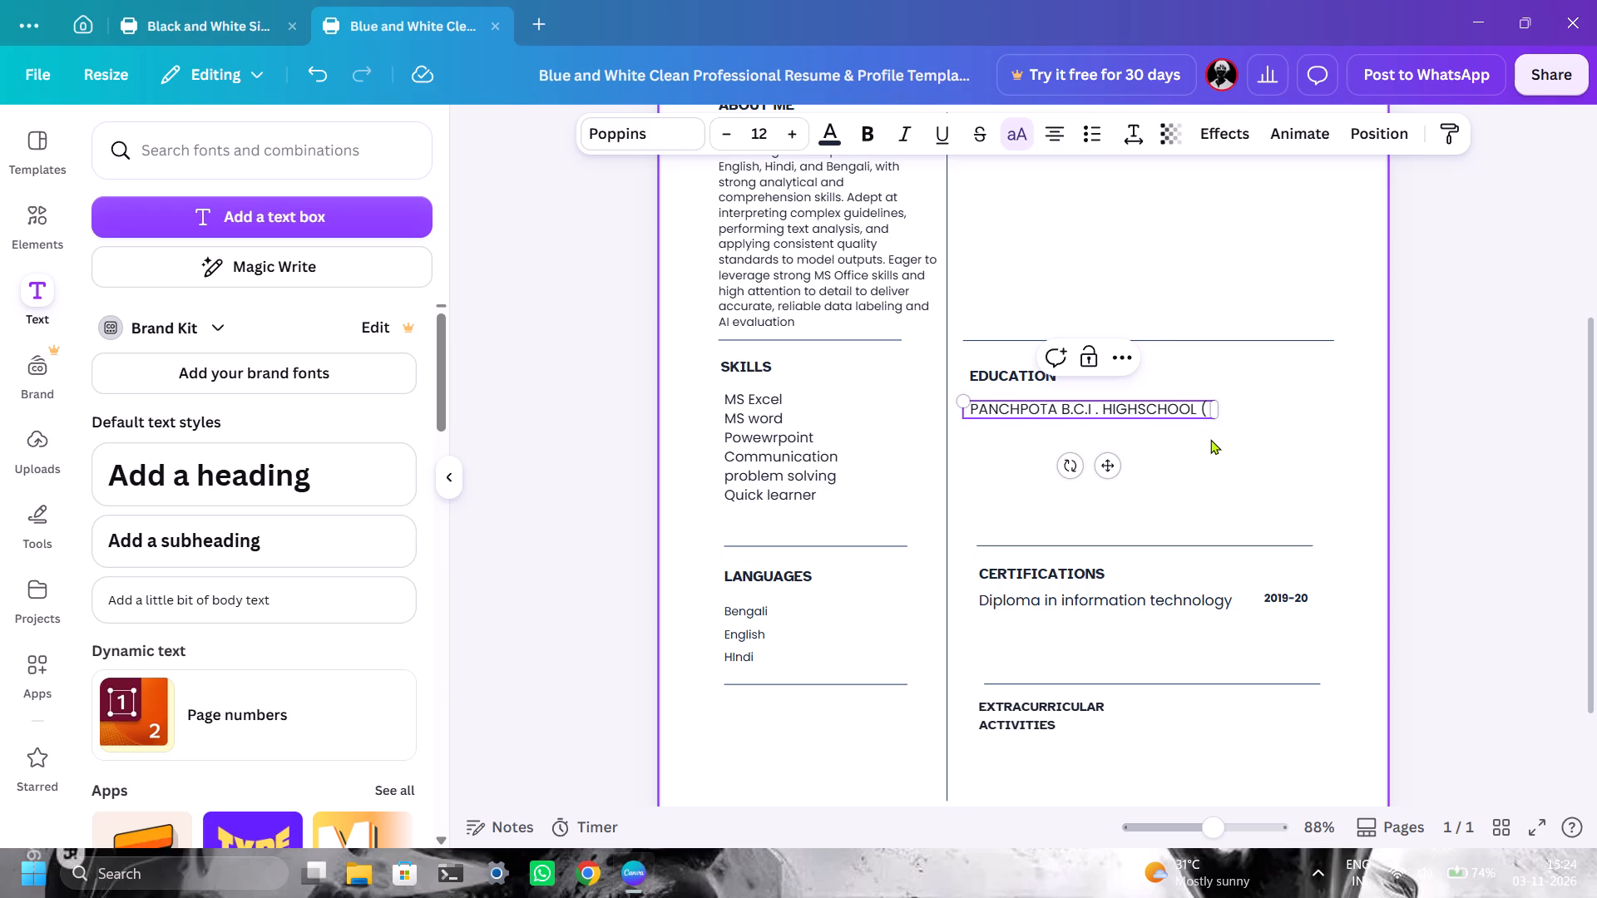
type("WBBSE")
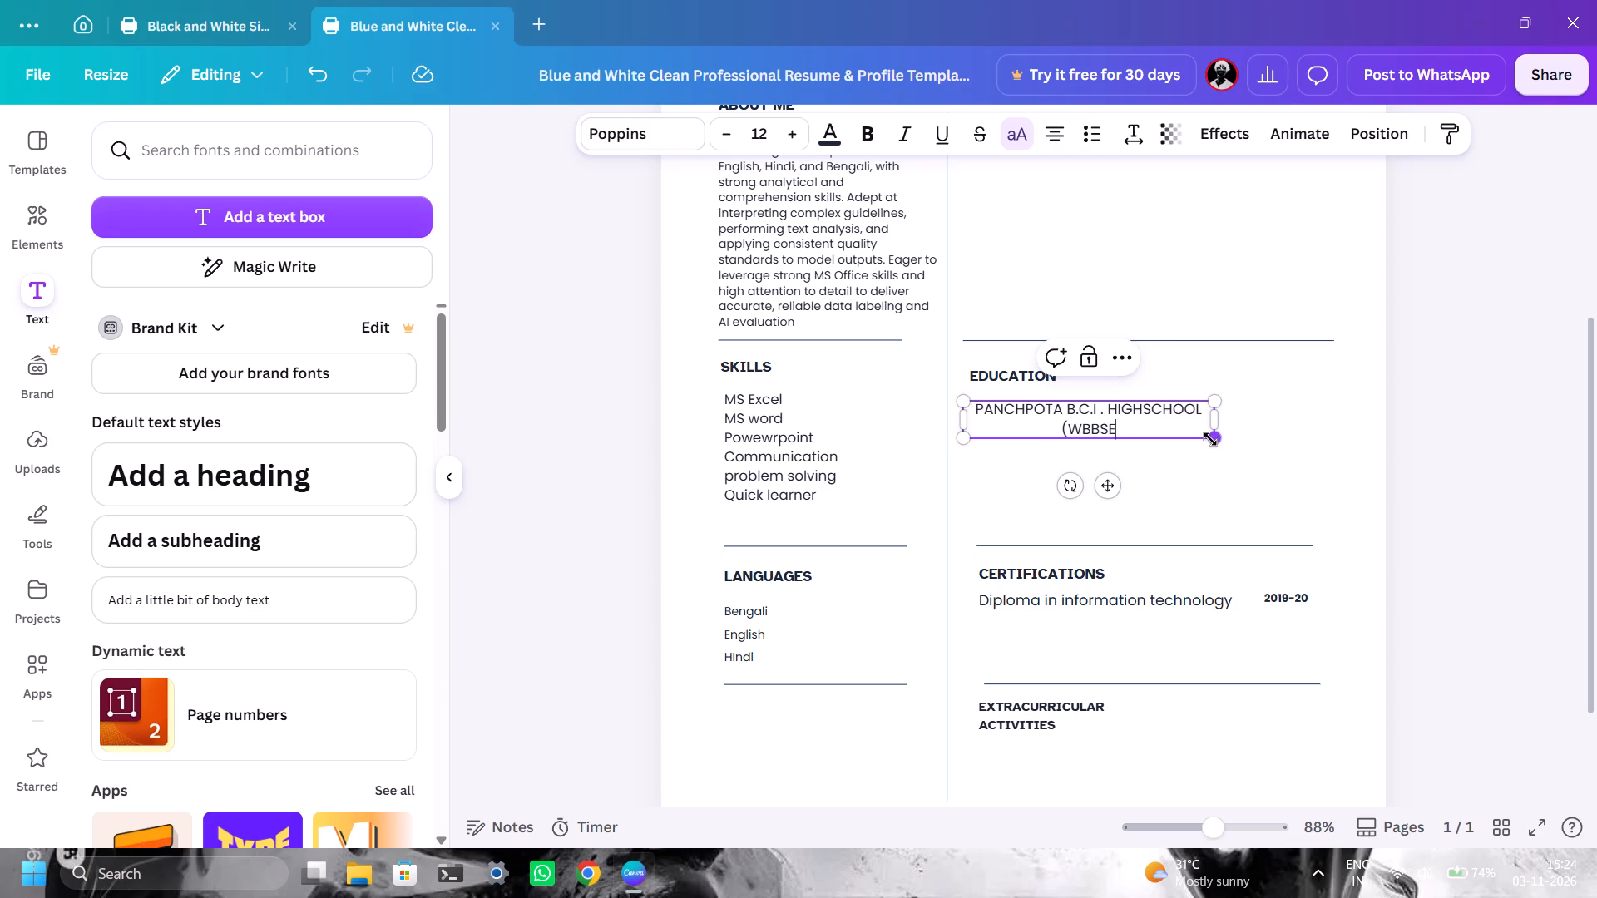
key("shift+parenright")
left_click_drag(1225, 425, 1263, 418)
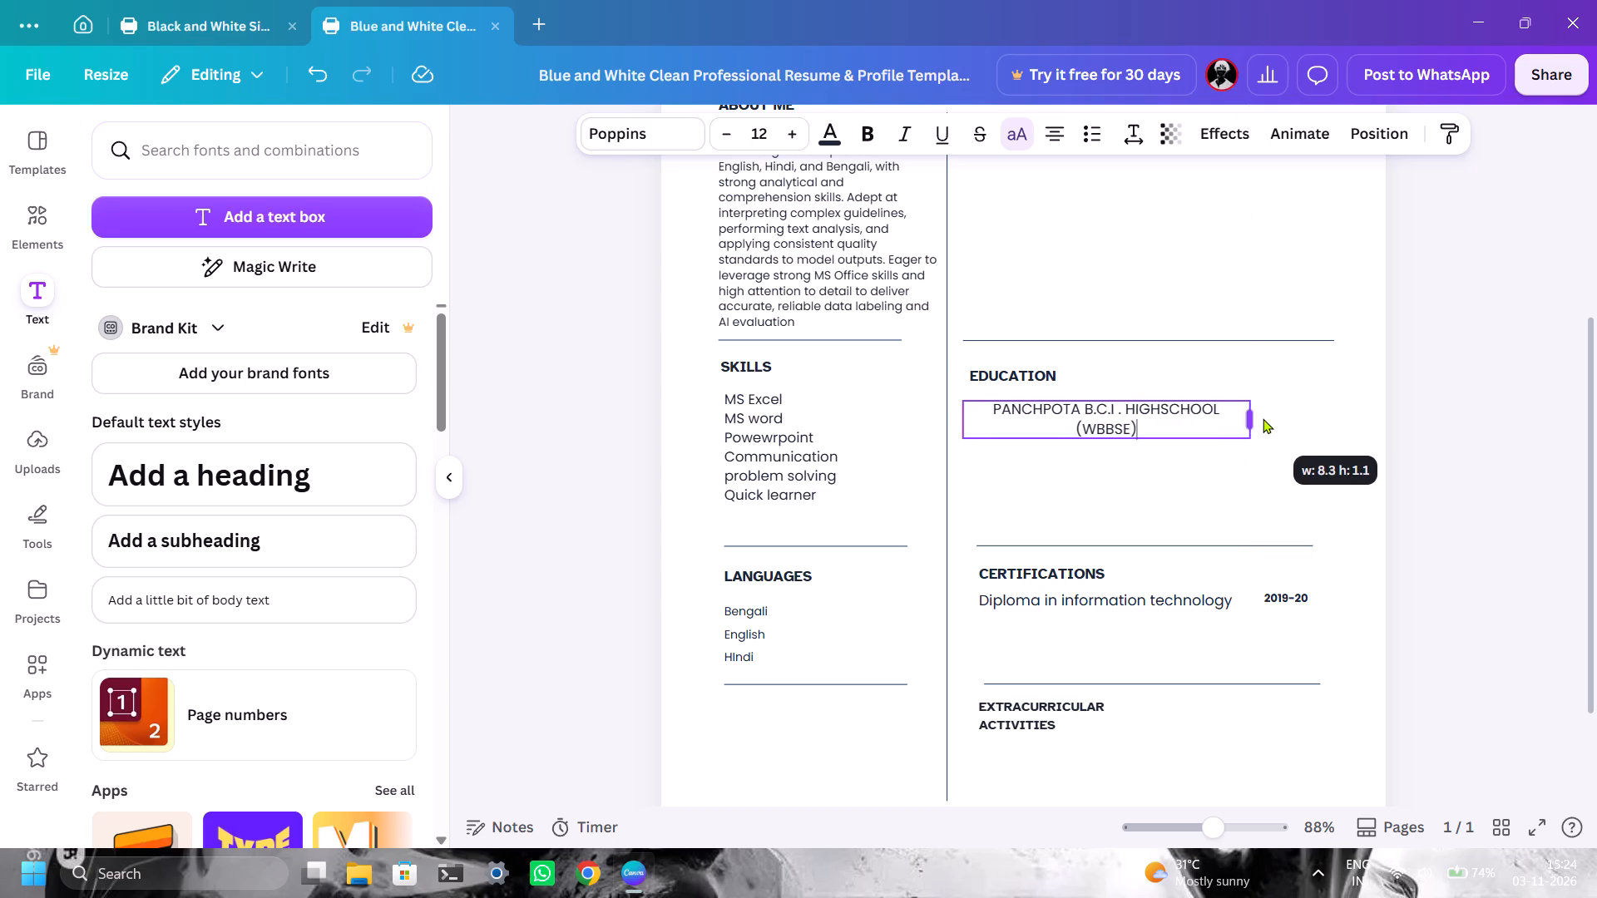
left_click_drag(1263, 418, 1276, 417)
left_click(1278, 471)
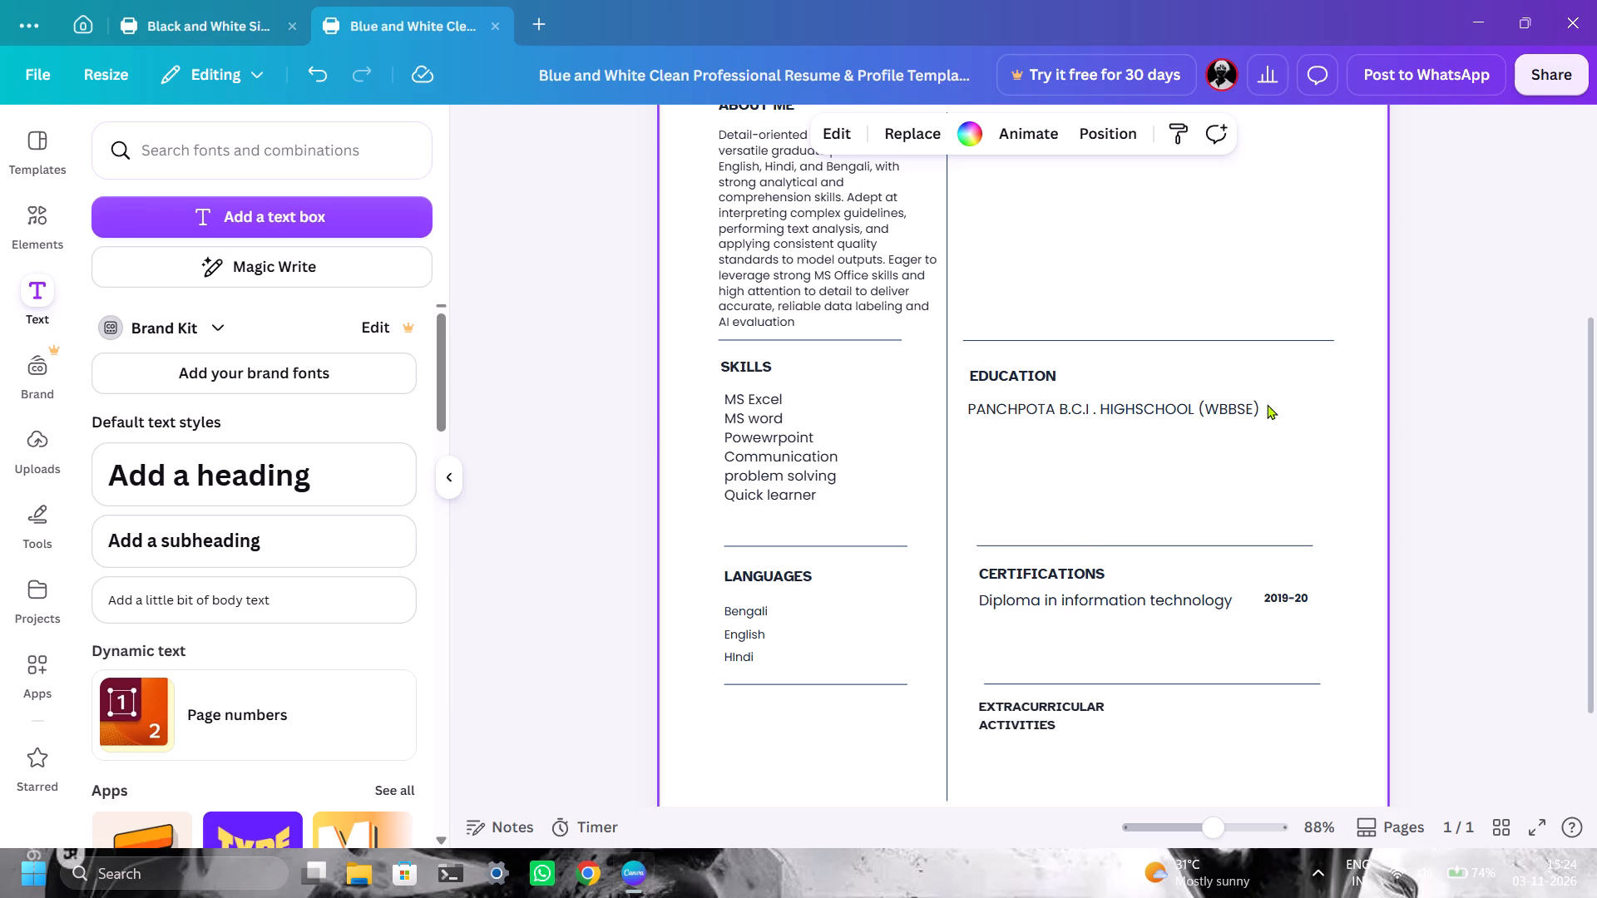
Add a new text box reading "2019" in the Education section and make its text bold.
left_click(276, 221)
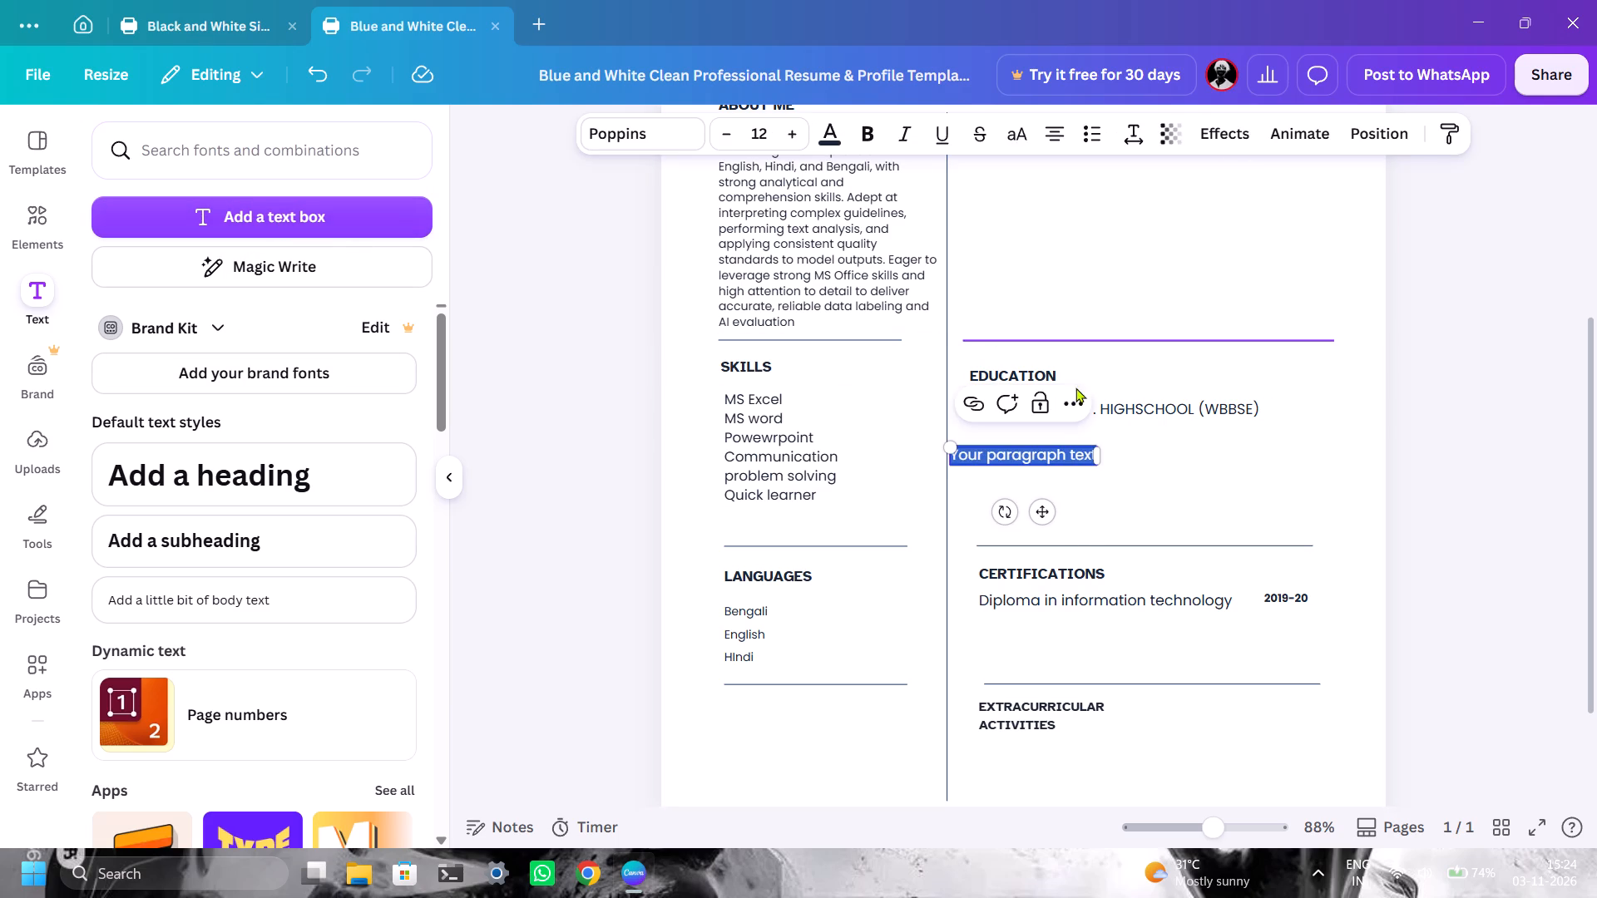
type("201")
key("9")
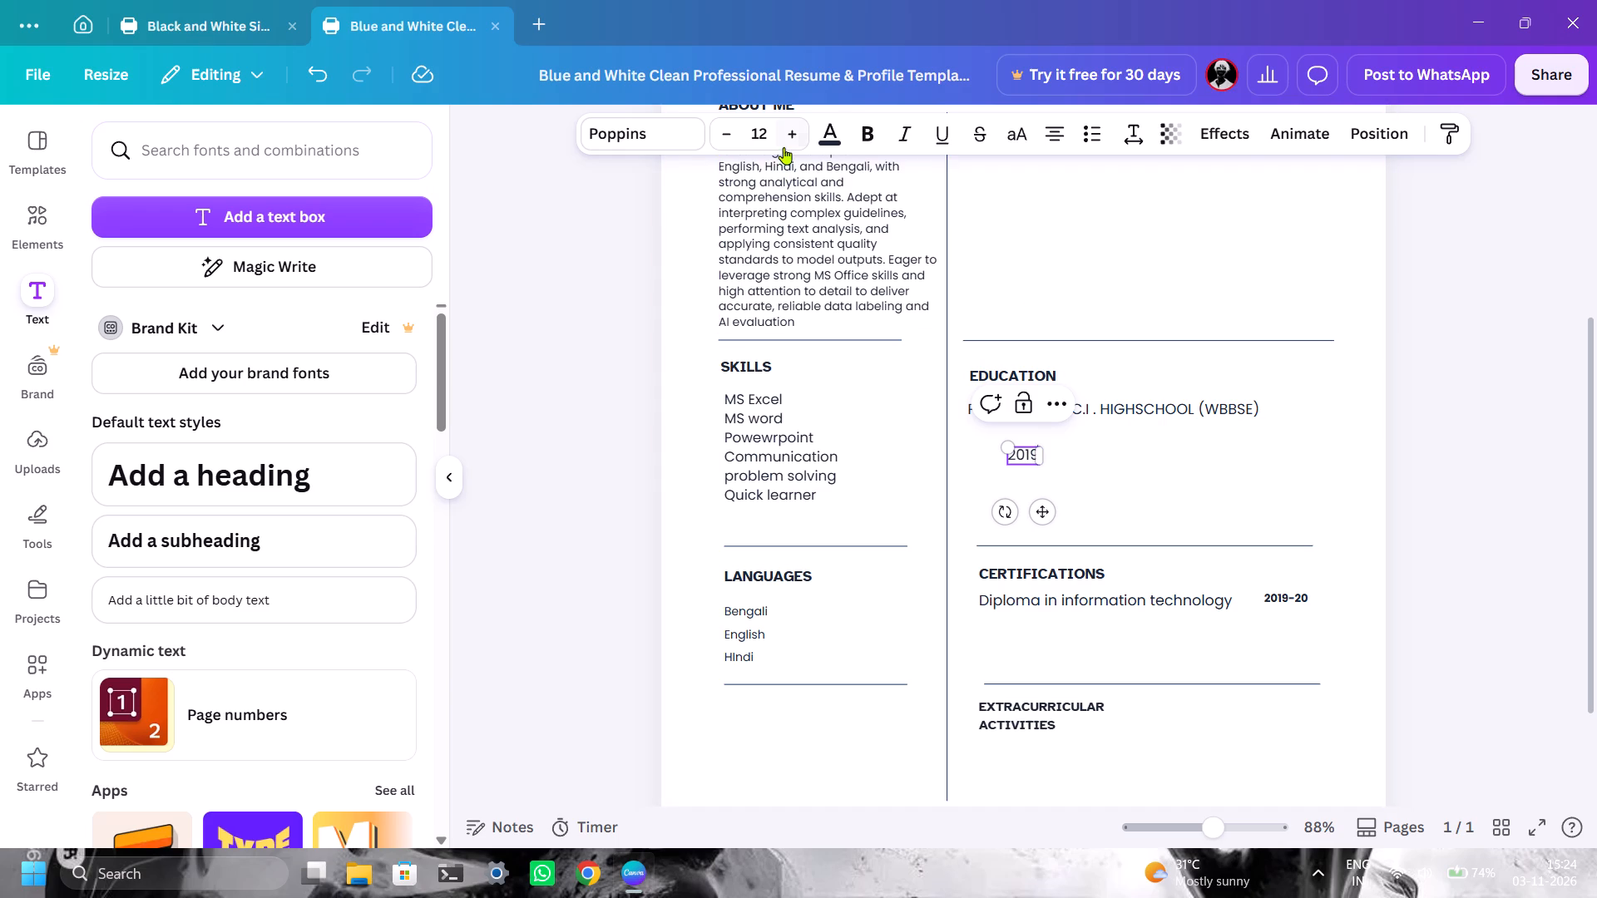
left_click(871, 133)
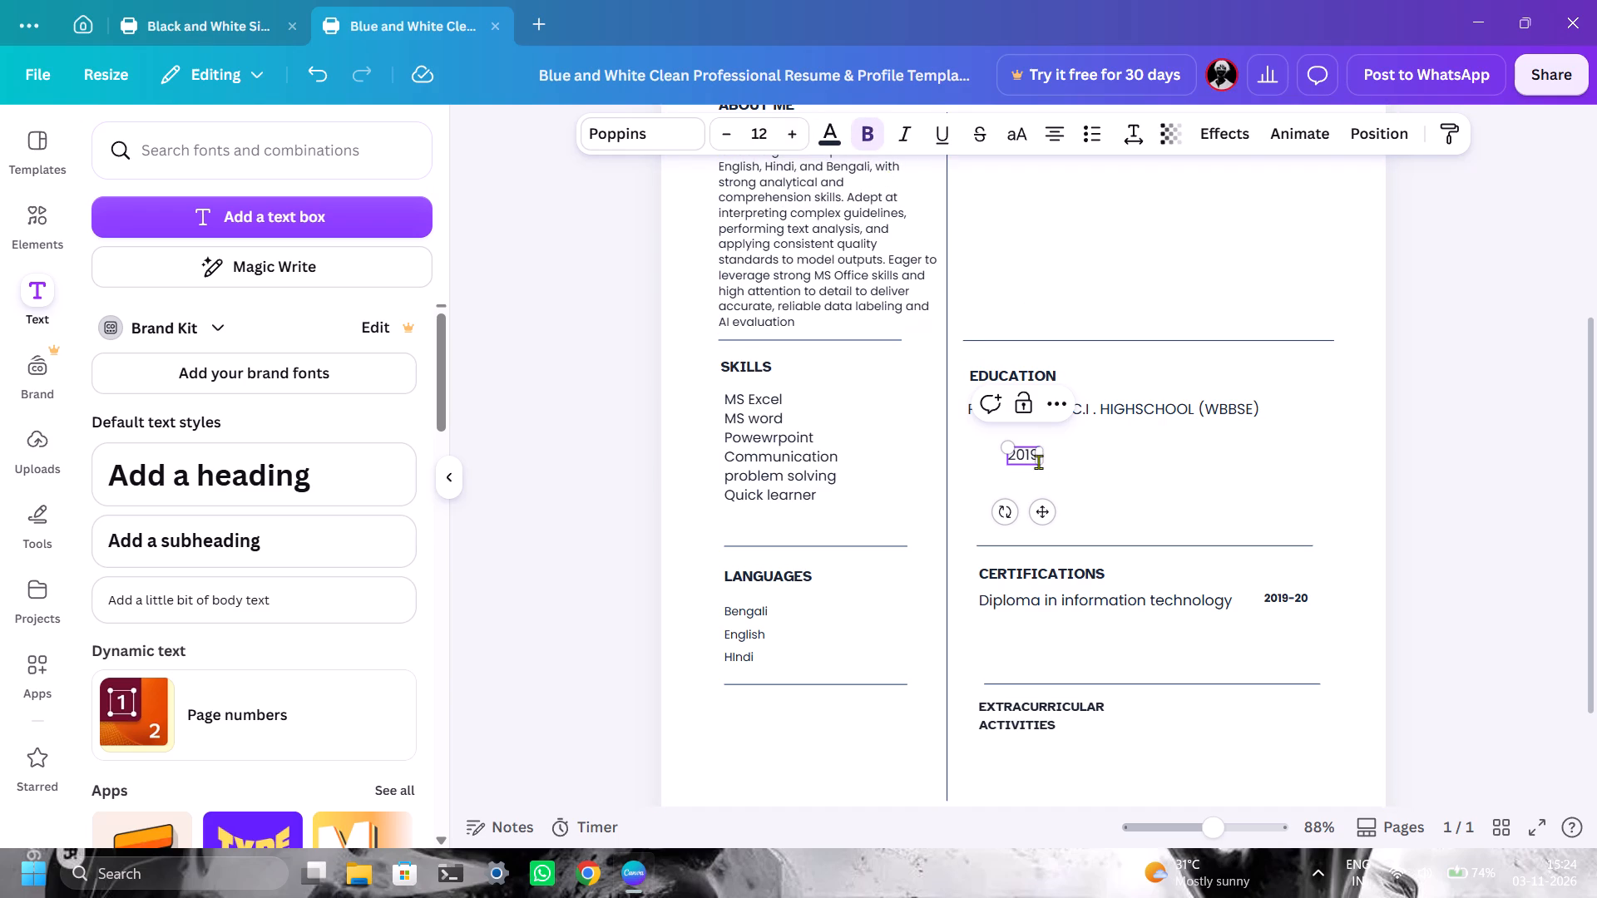
double_click(1022, 451)
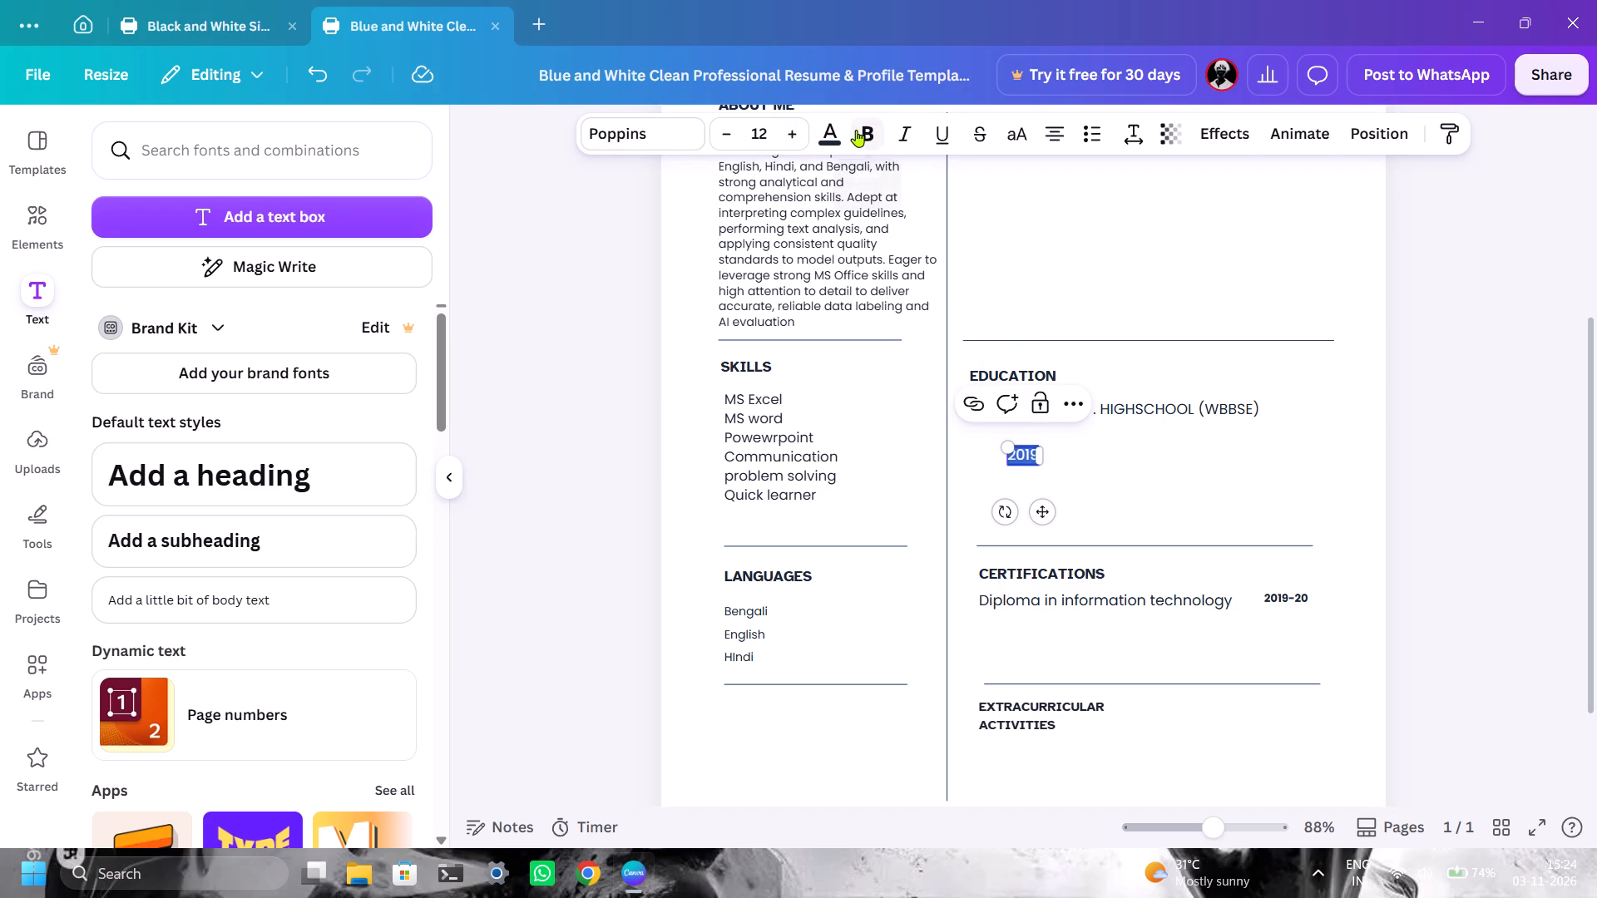
left_click(856, 130)
left_click(1103, 454)
left_click(1036, 459)
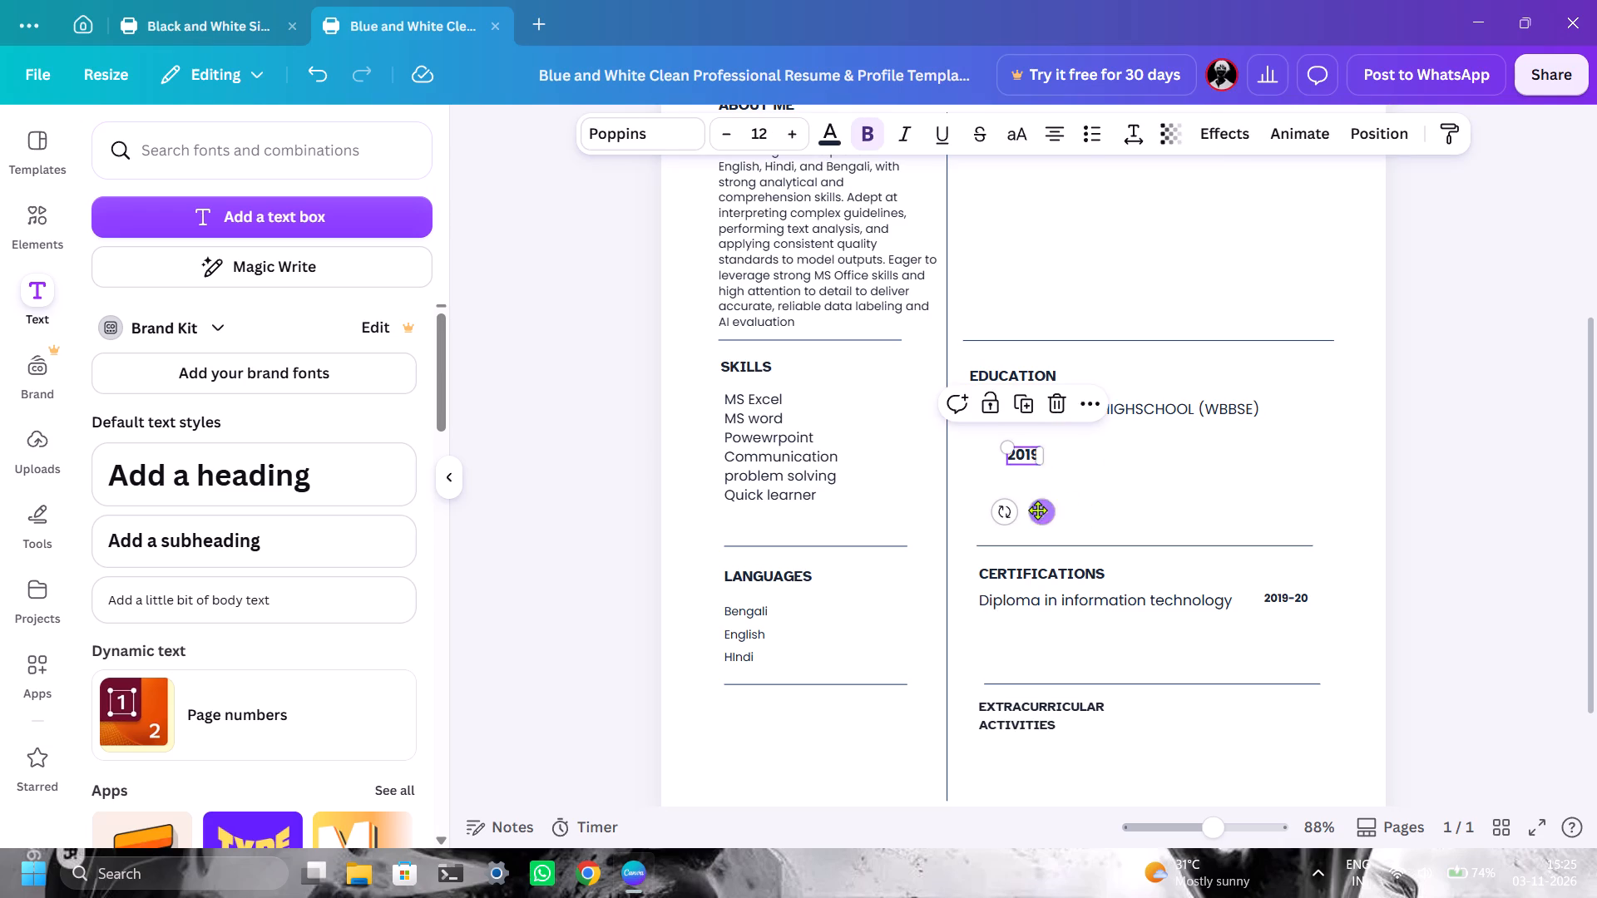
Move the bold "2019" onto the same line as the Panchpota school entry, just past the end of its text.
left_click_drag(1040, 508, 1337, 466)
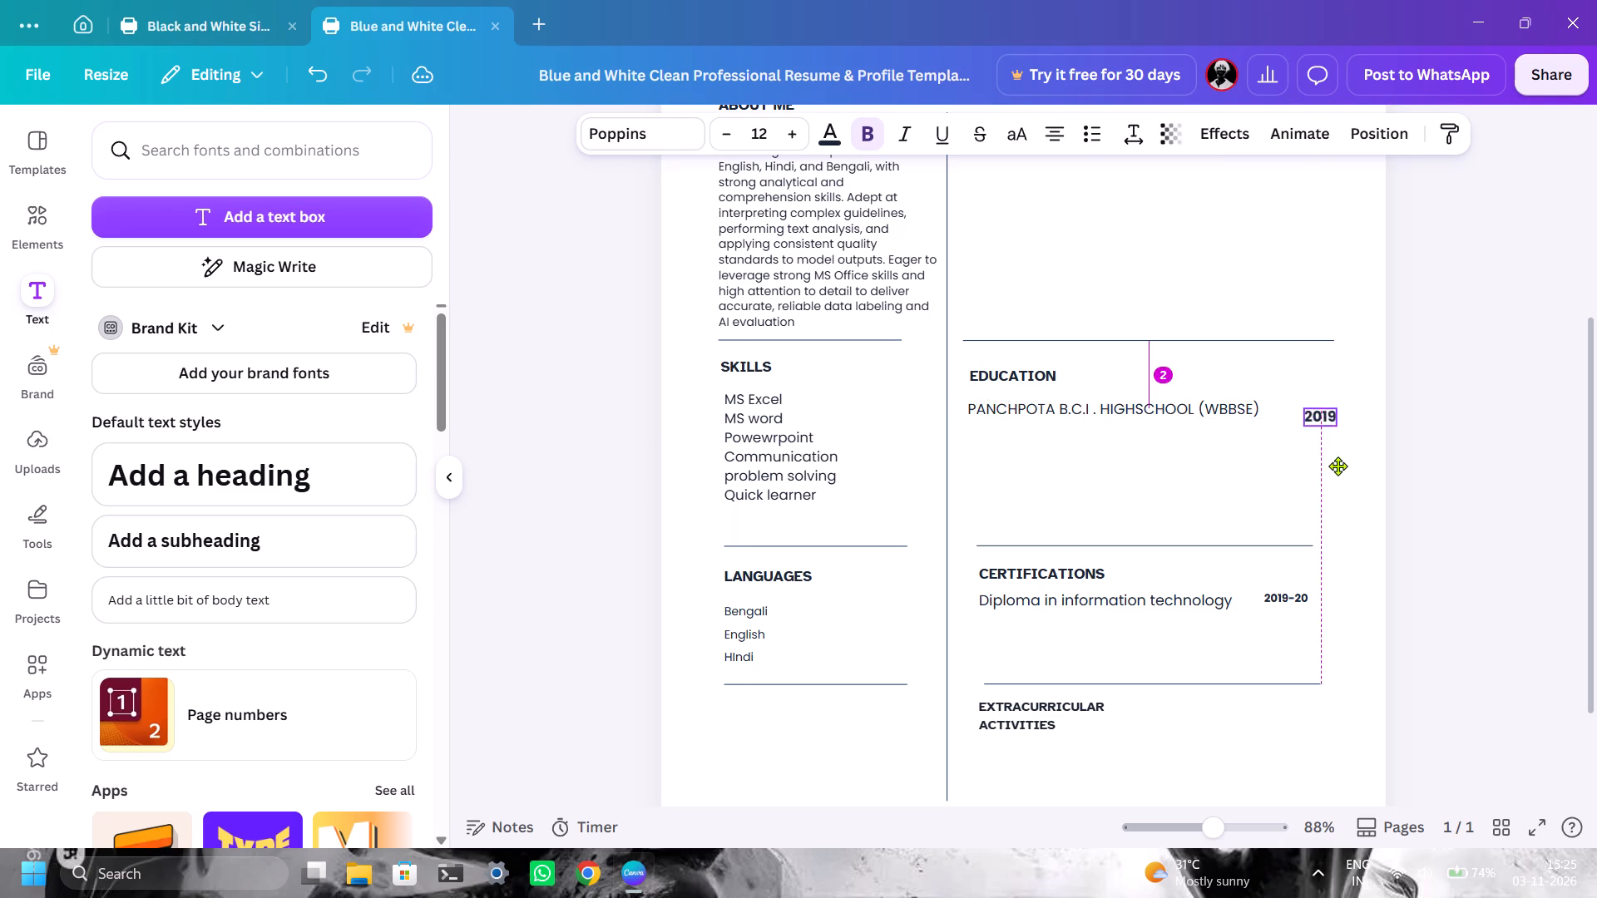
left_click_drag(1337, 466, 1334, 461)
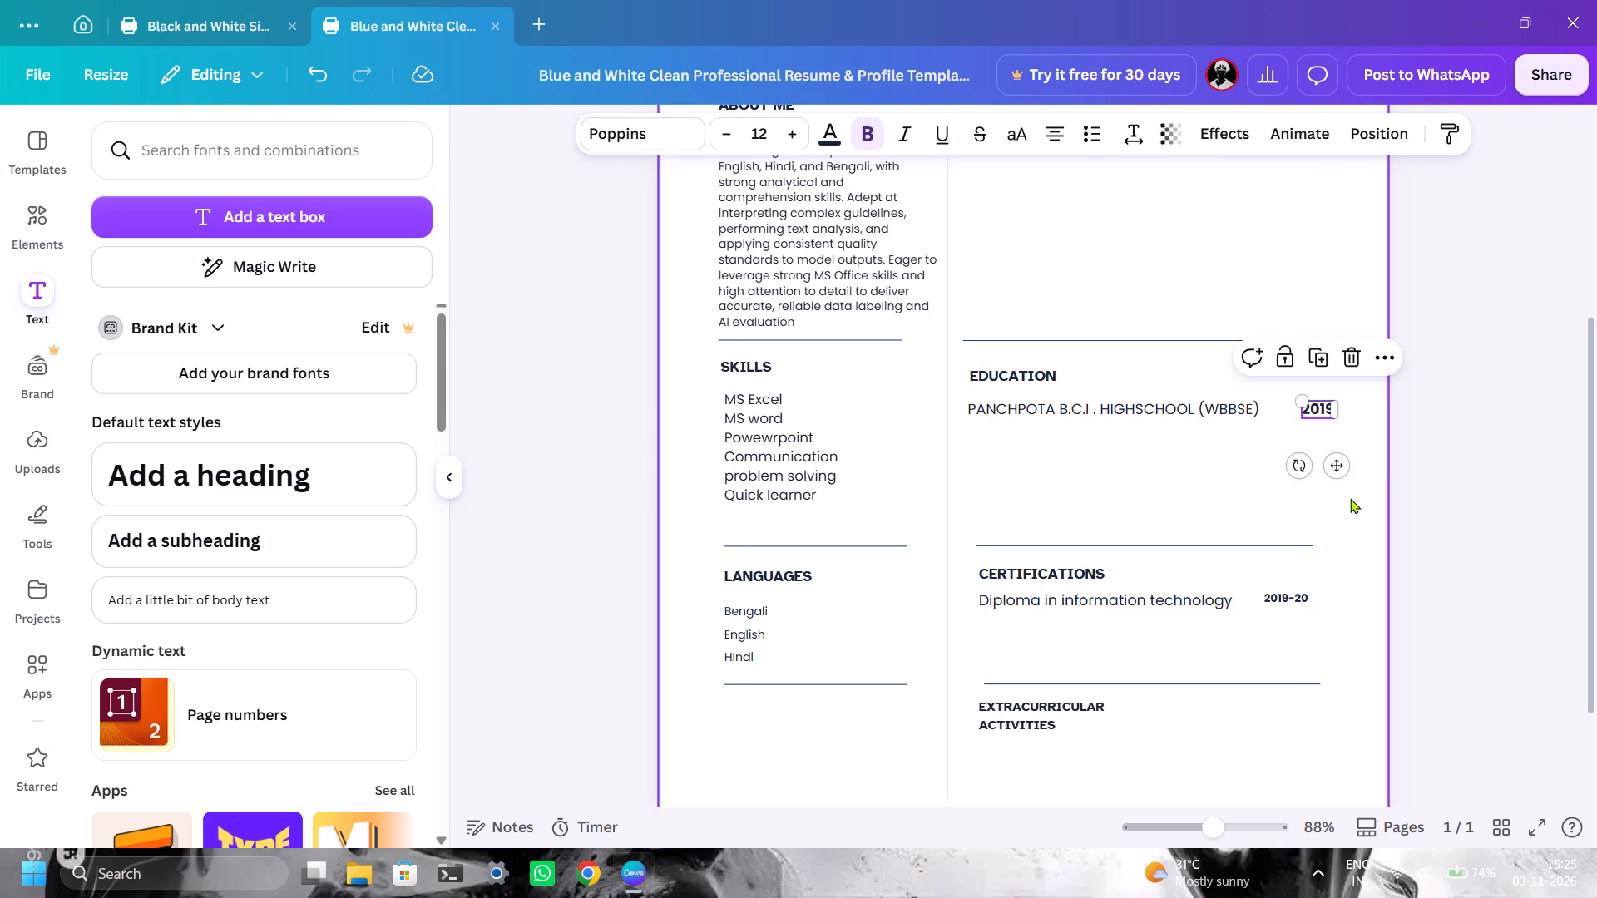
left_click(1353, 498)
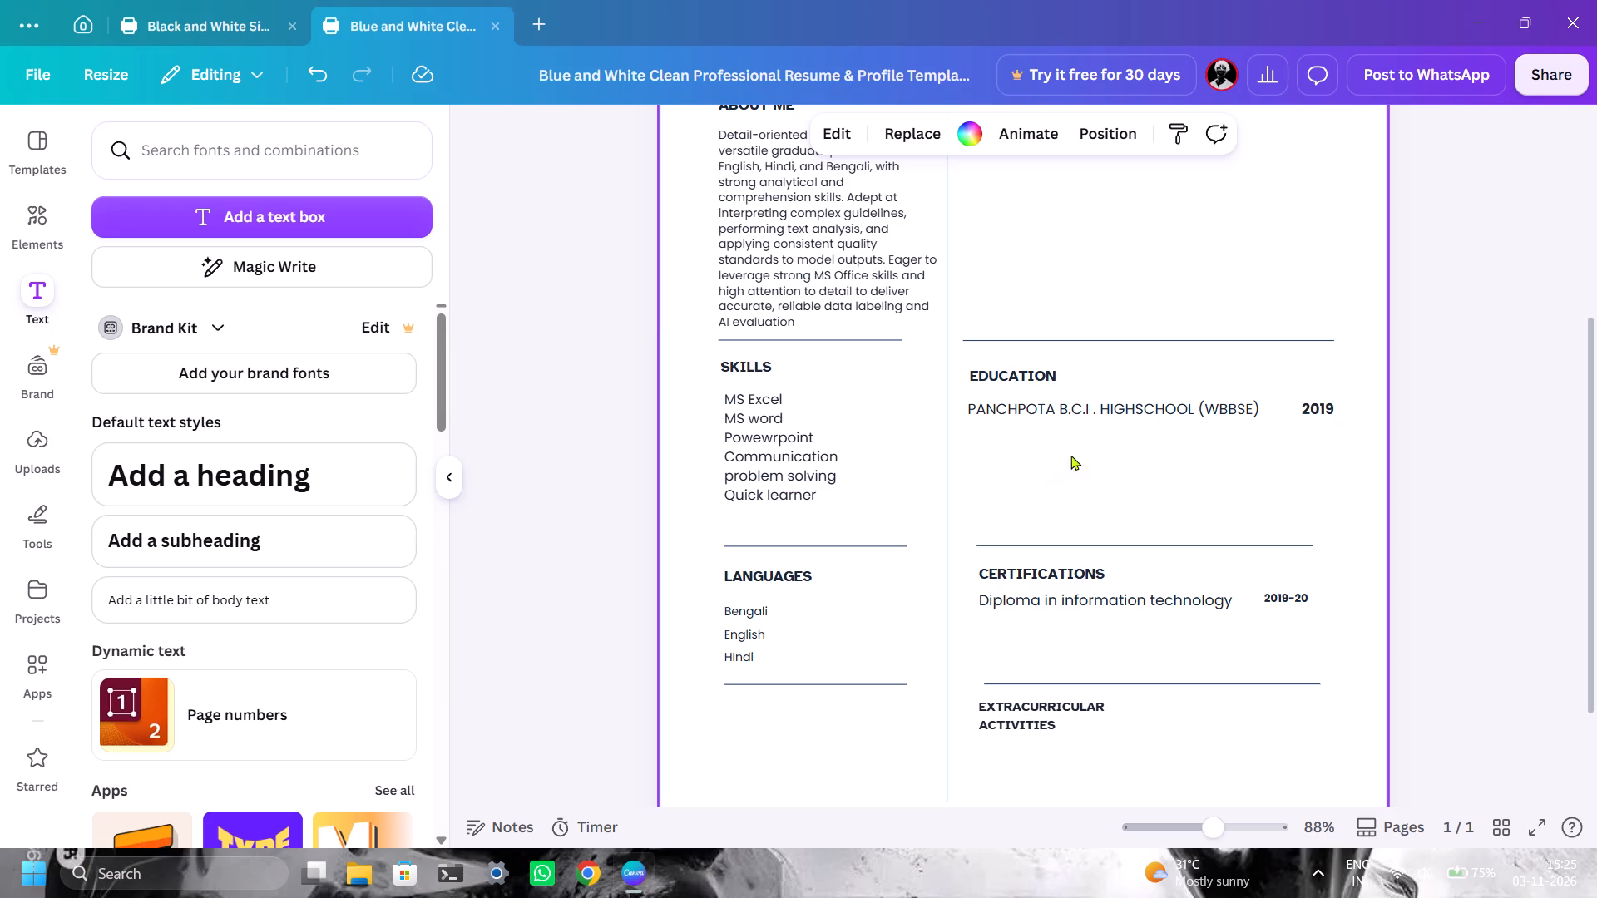
Add another text box below the Panchpota school entry, lining up its left edge with the Education heading.
scroll(1091, 453, "down", 1)
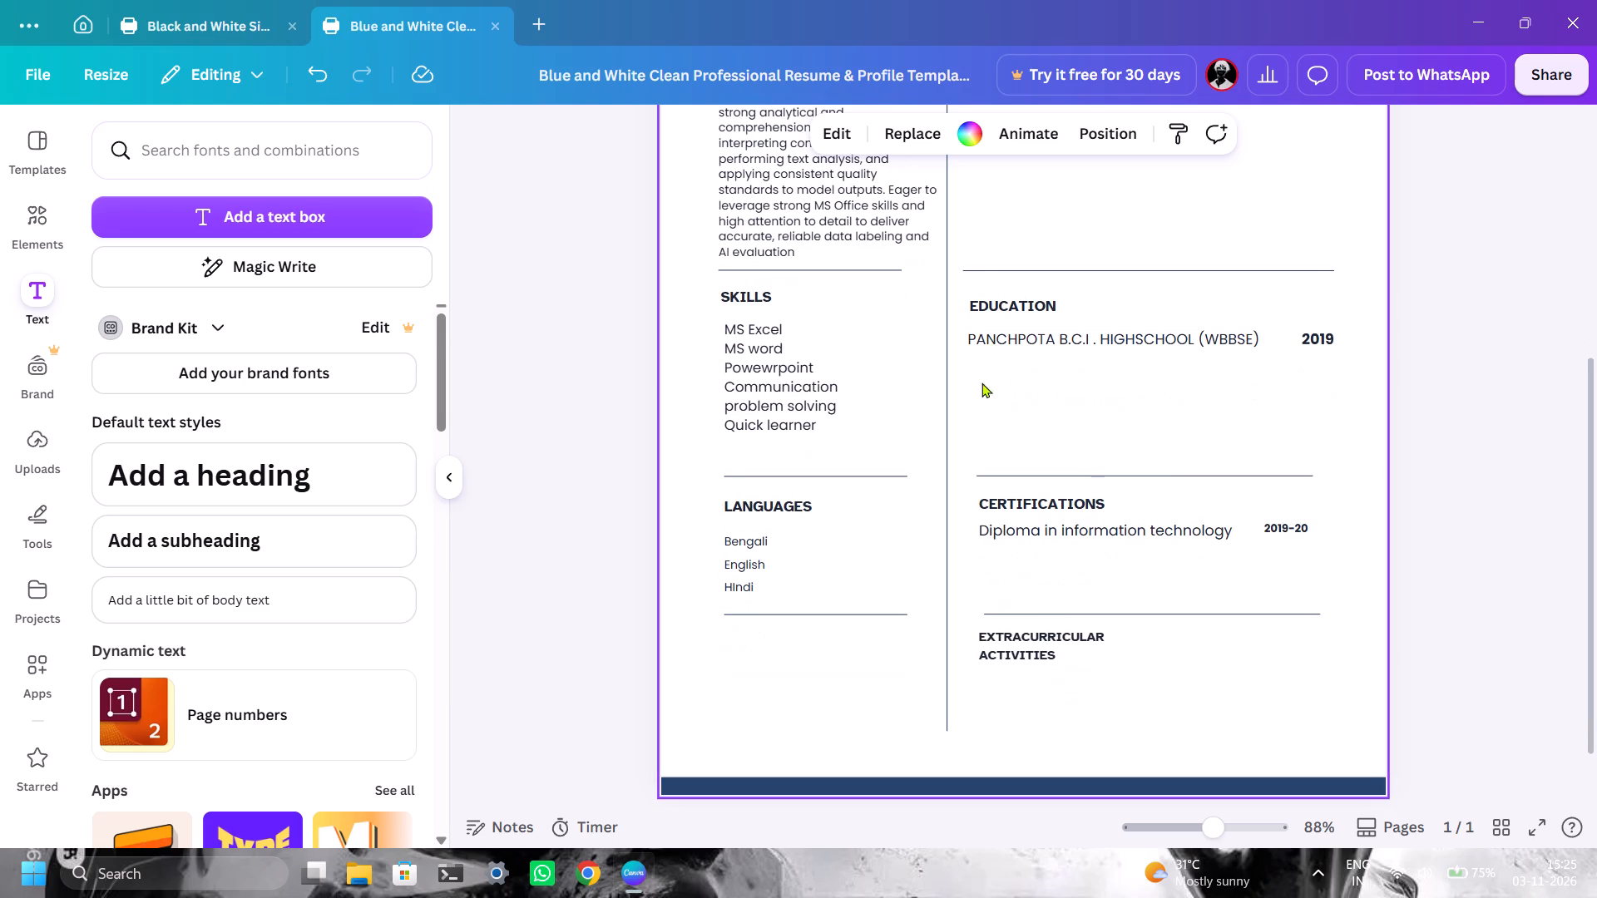
left_click(344, 221)
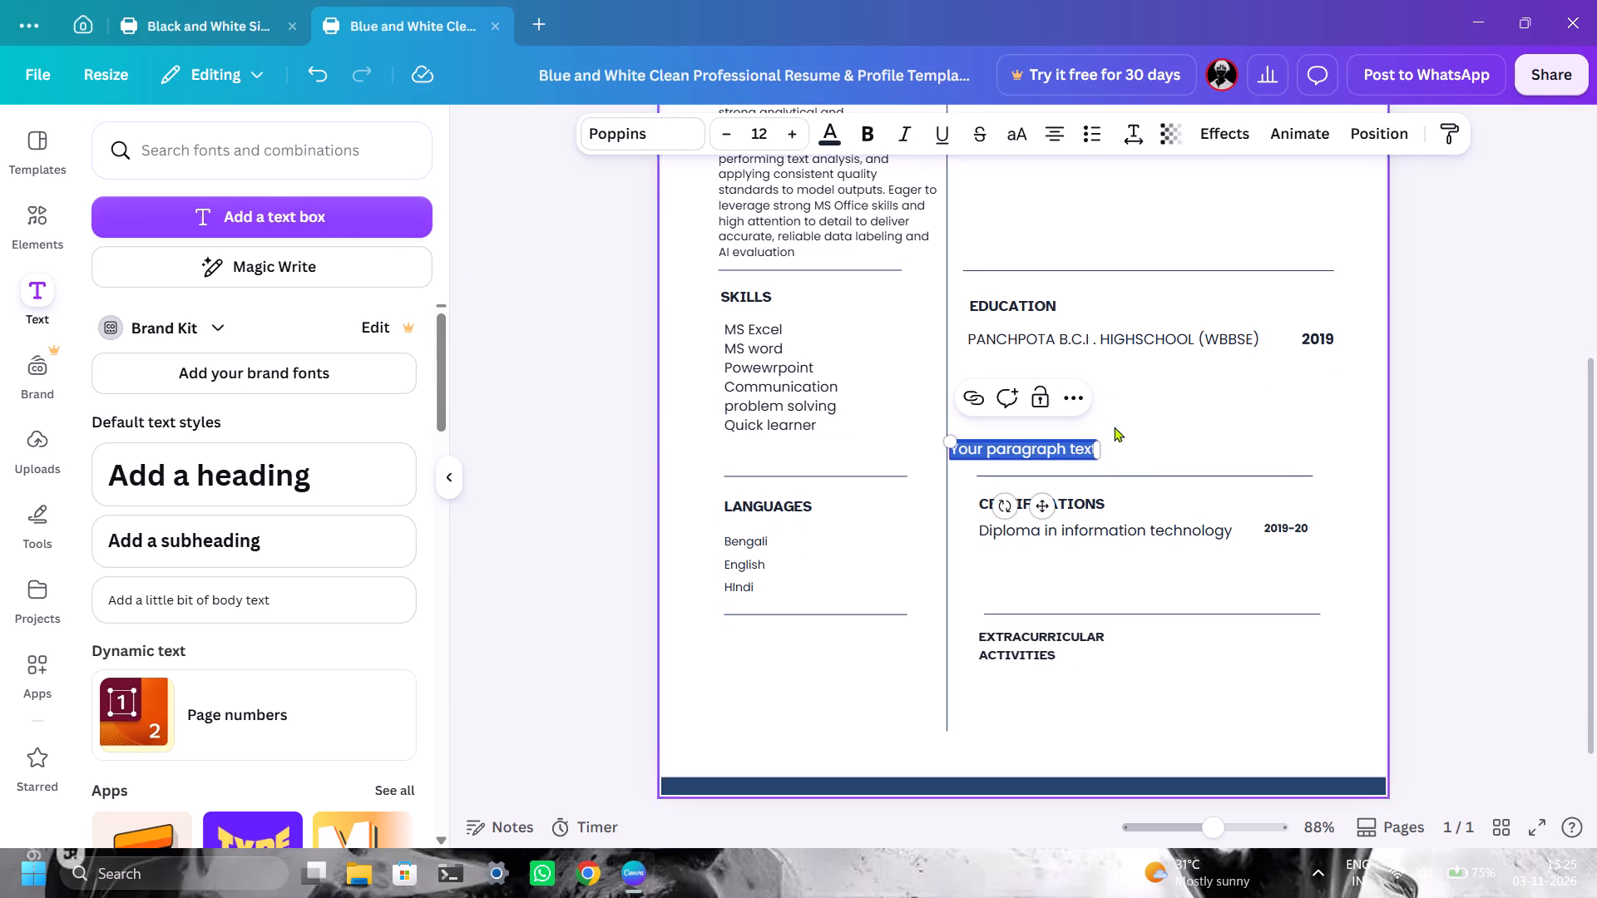
left_click_drag(1044, 511, 1069, 452)
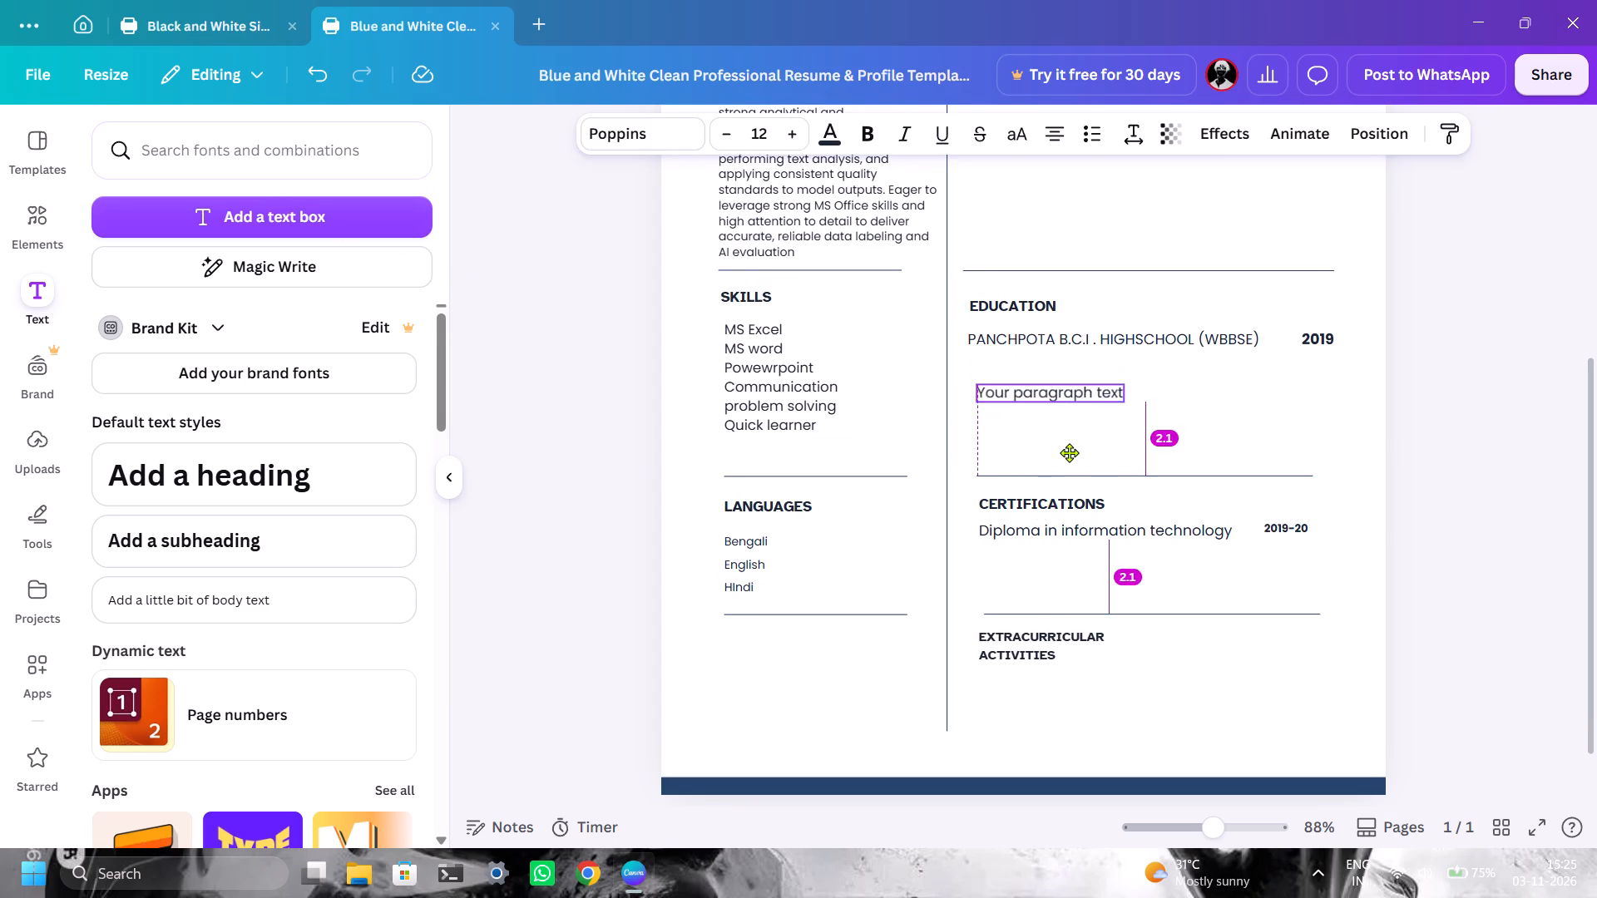
left_click_drag(1069, 452, 1065, 471)
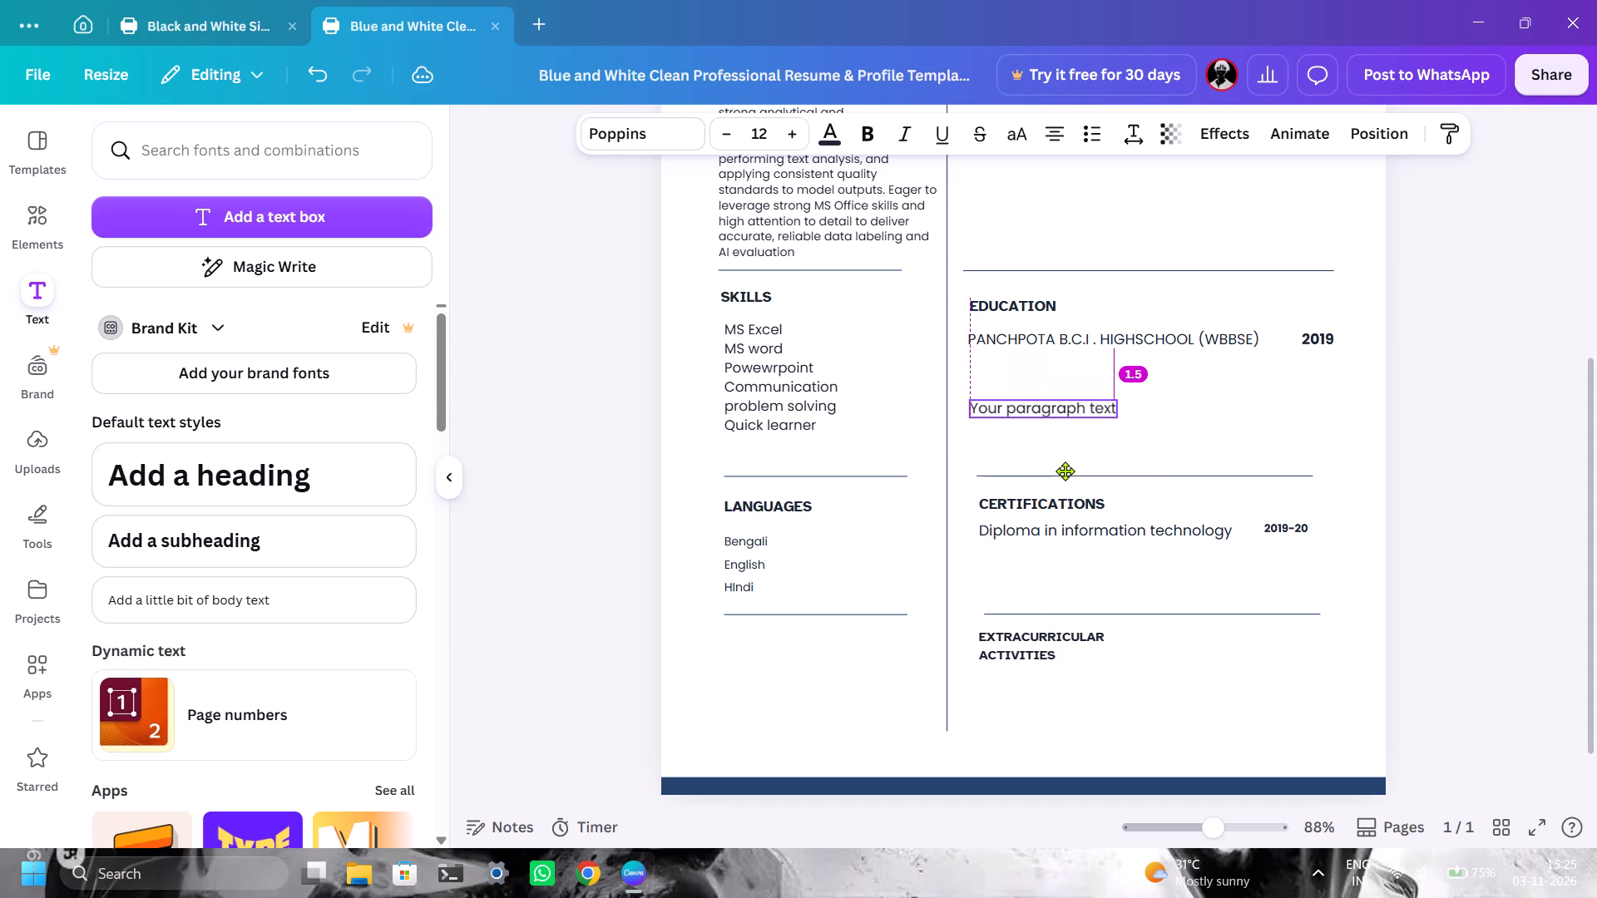
left_click_drag(1065, 471, 1060, 456)
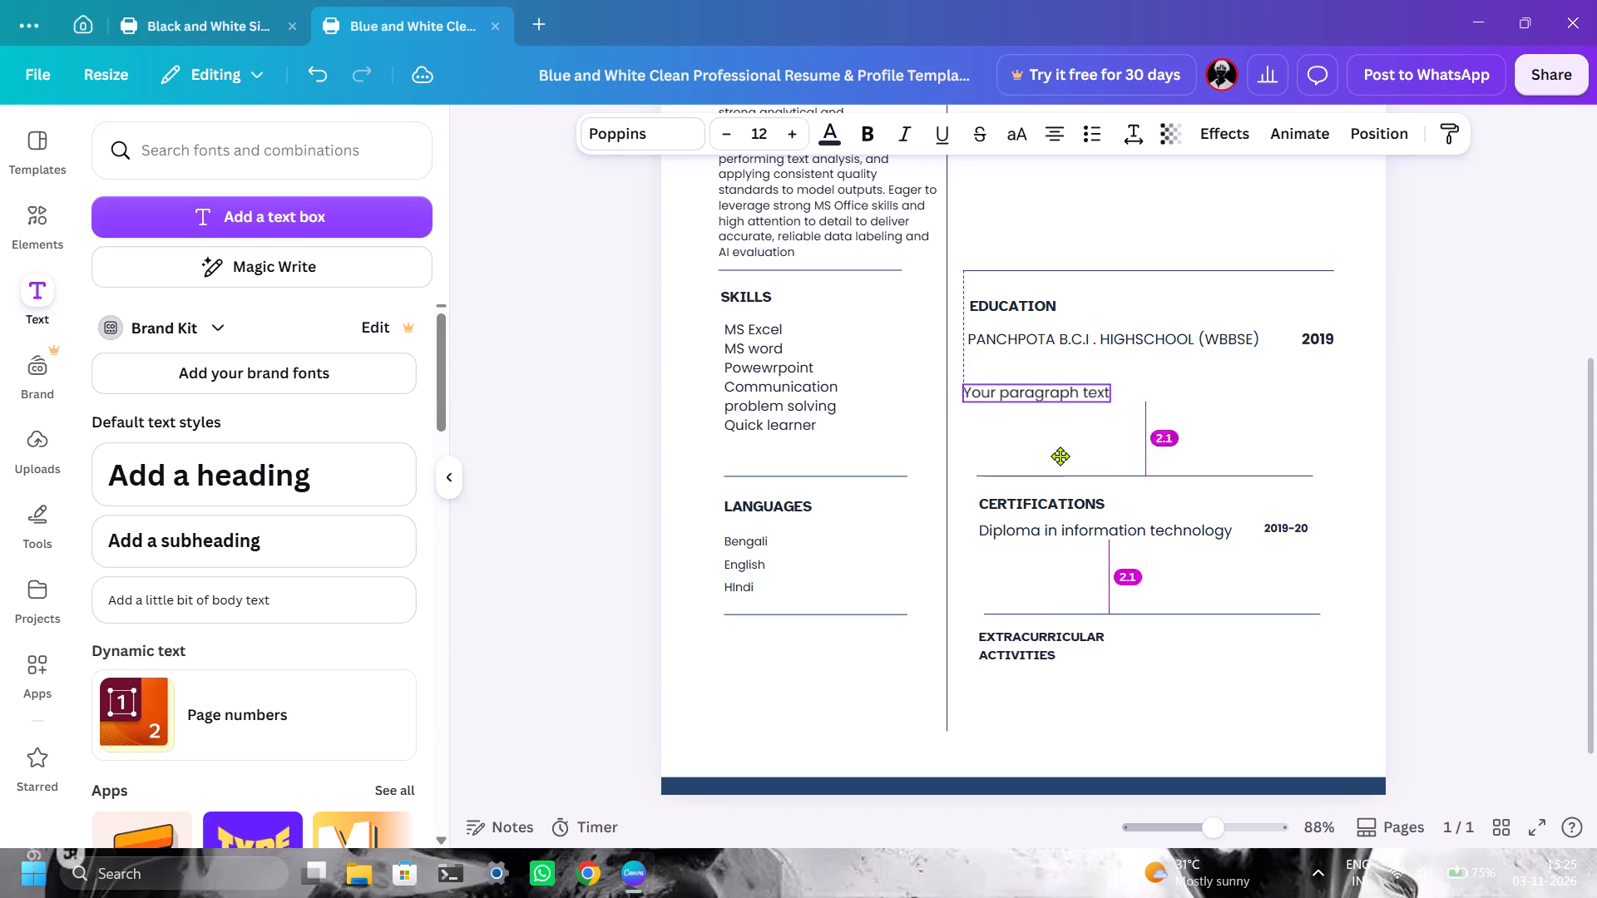
left_click_drag(1060, 456, 1064, 448)
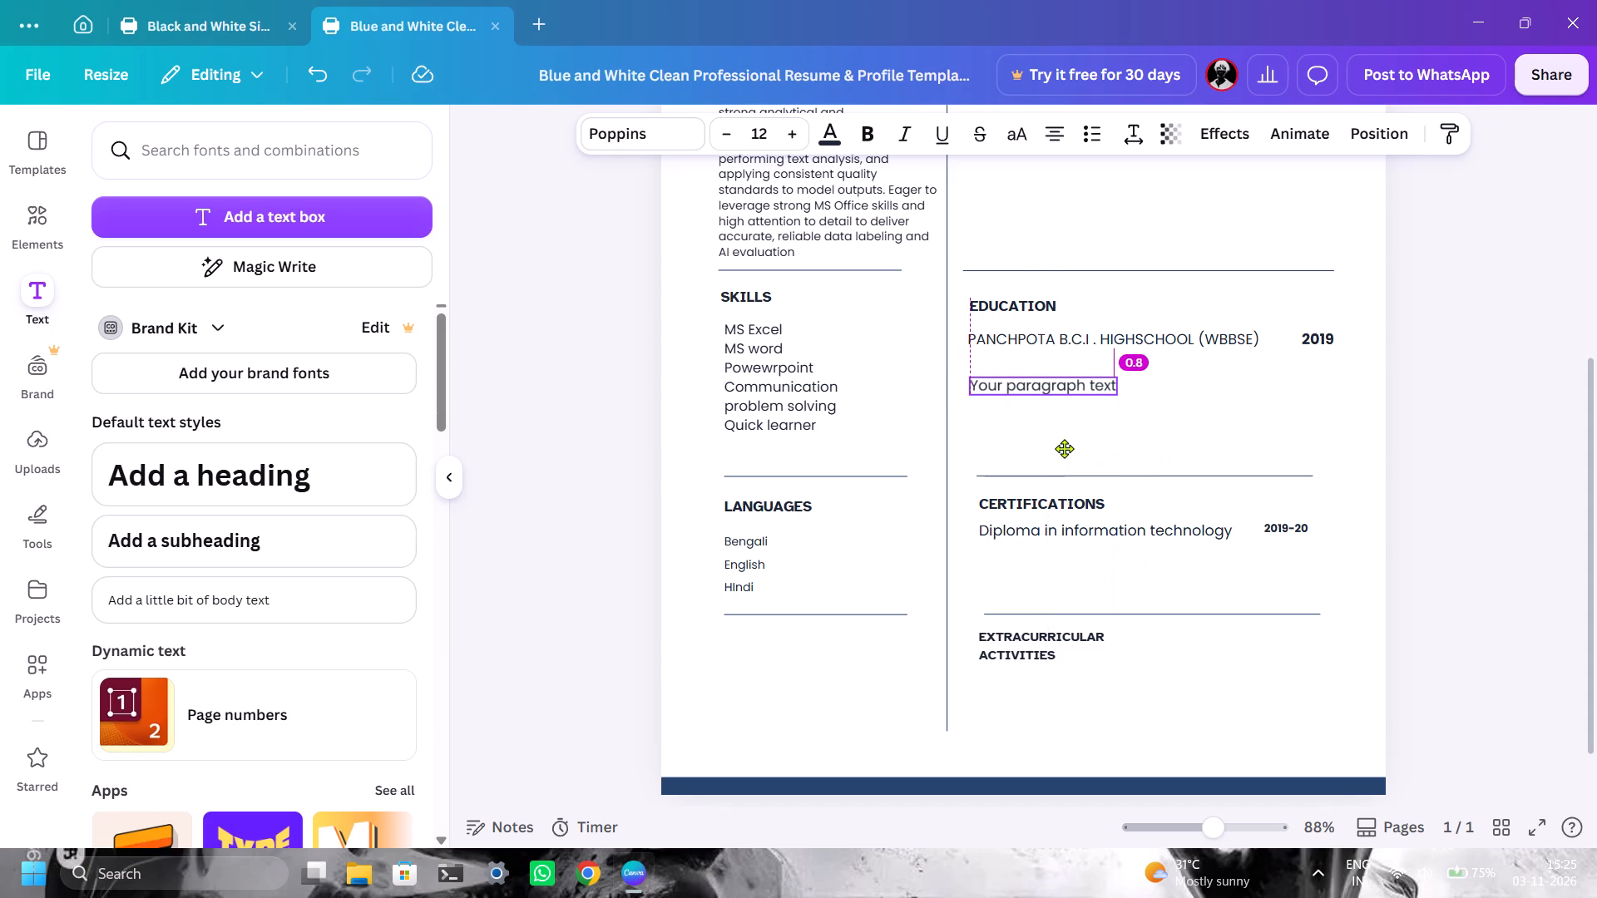
left_click_drag(1064, 448, 1065, 447)
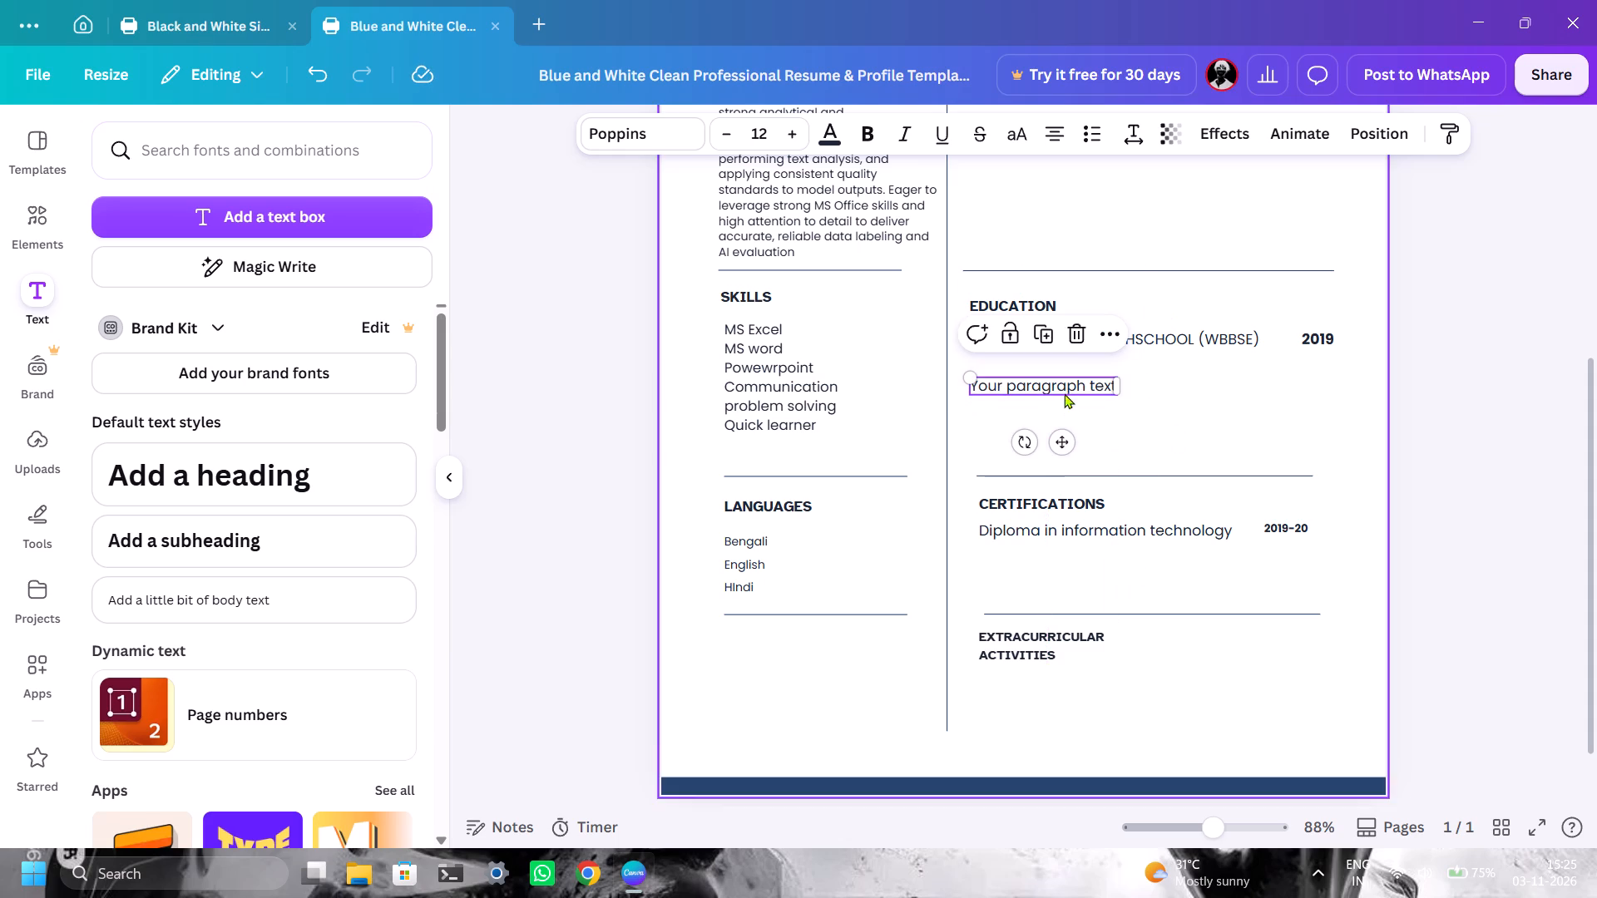
Replace the new box's placeholder with "GARIA BARADA PRASAD HIGH SCHOOL (WBCHSE)".
double_click(1061, 384)
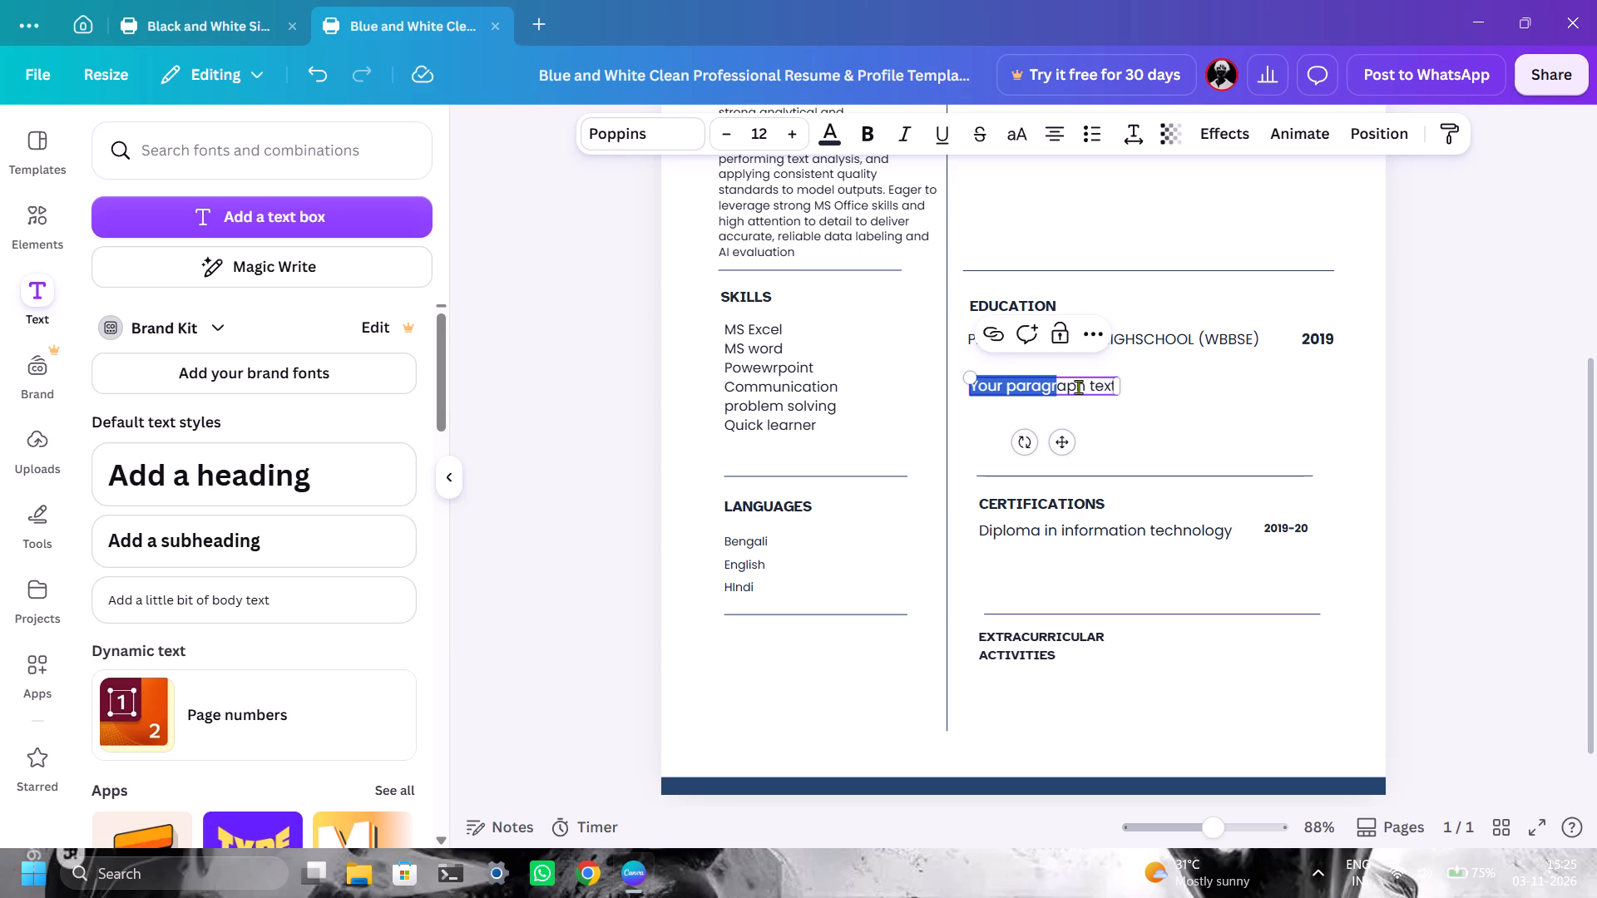
key("ctrl+a")
type("GARIA")
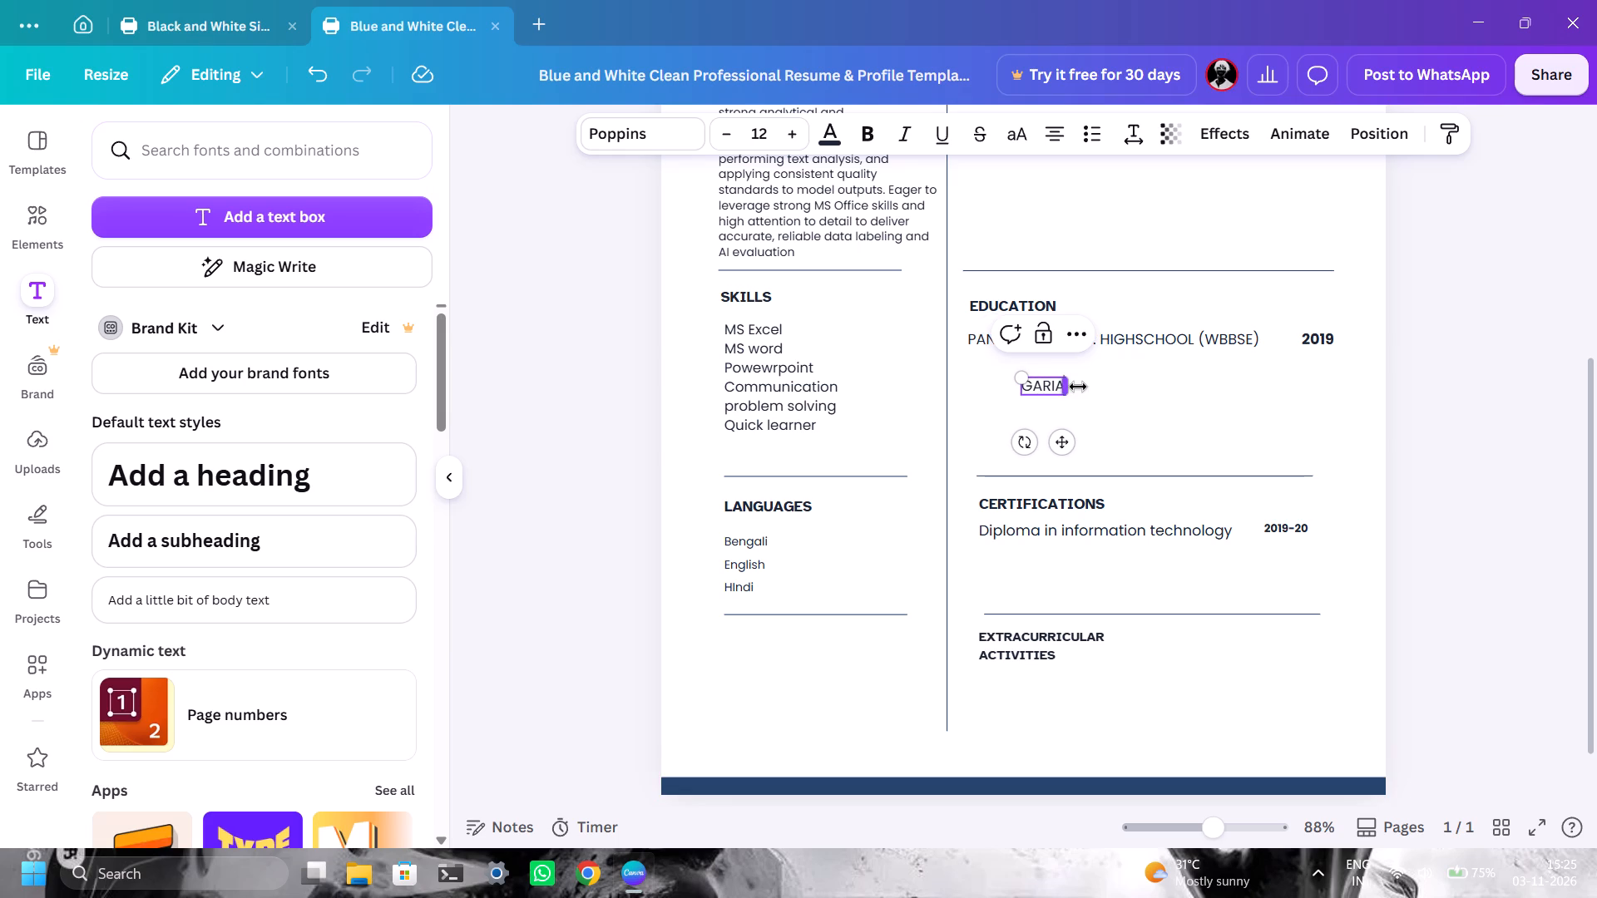
key("space")
type("BARADA")
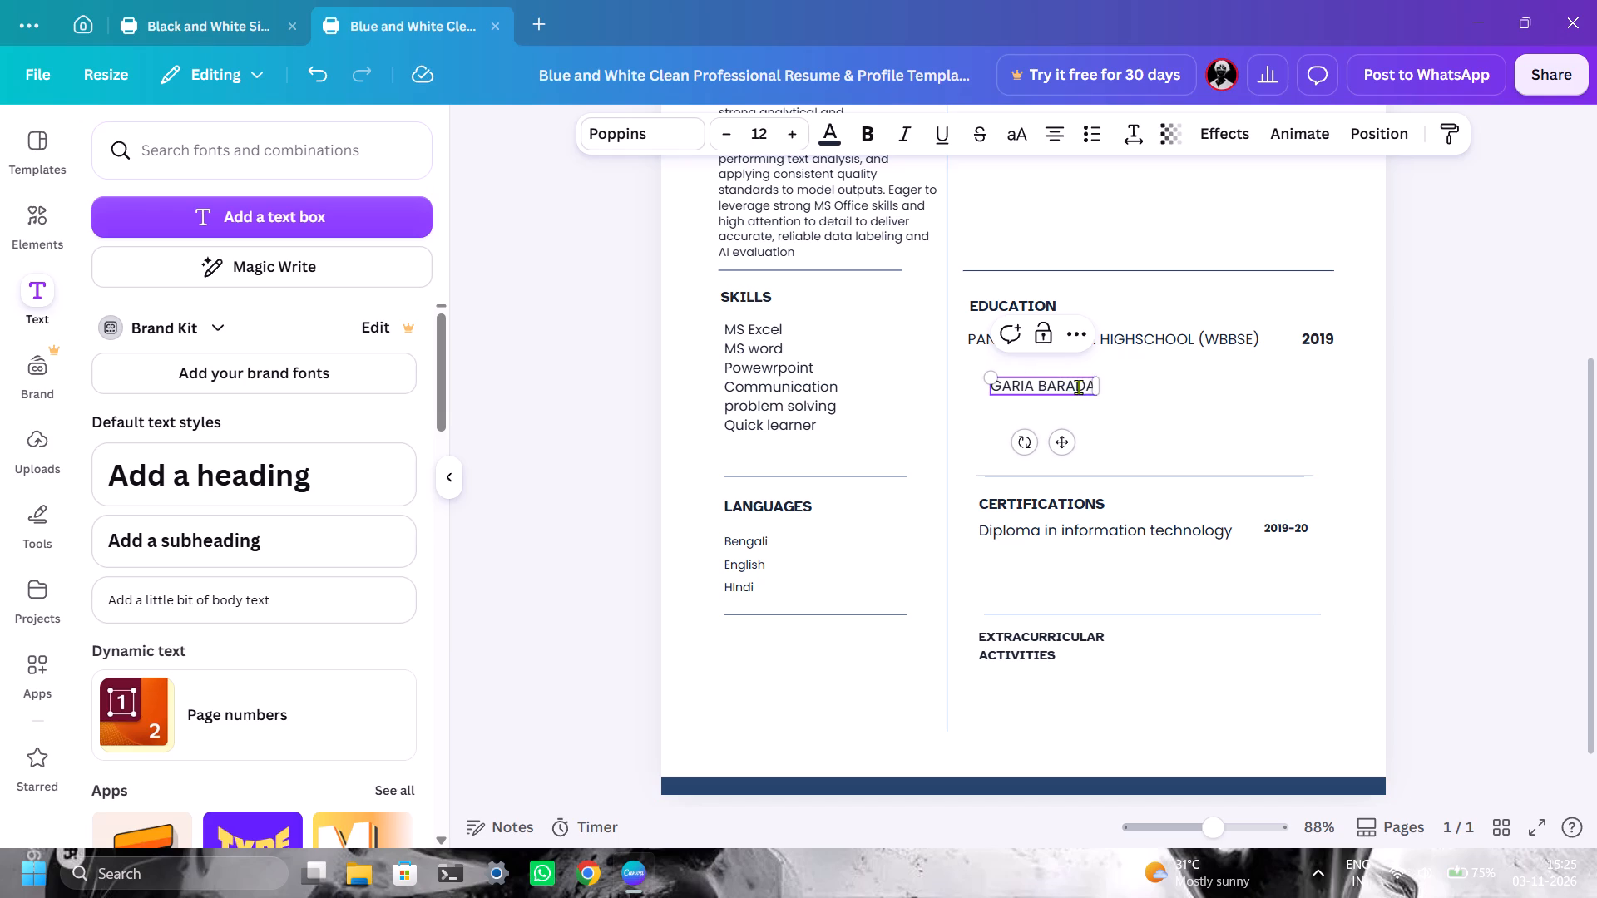
key("space")
type("P")
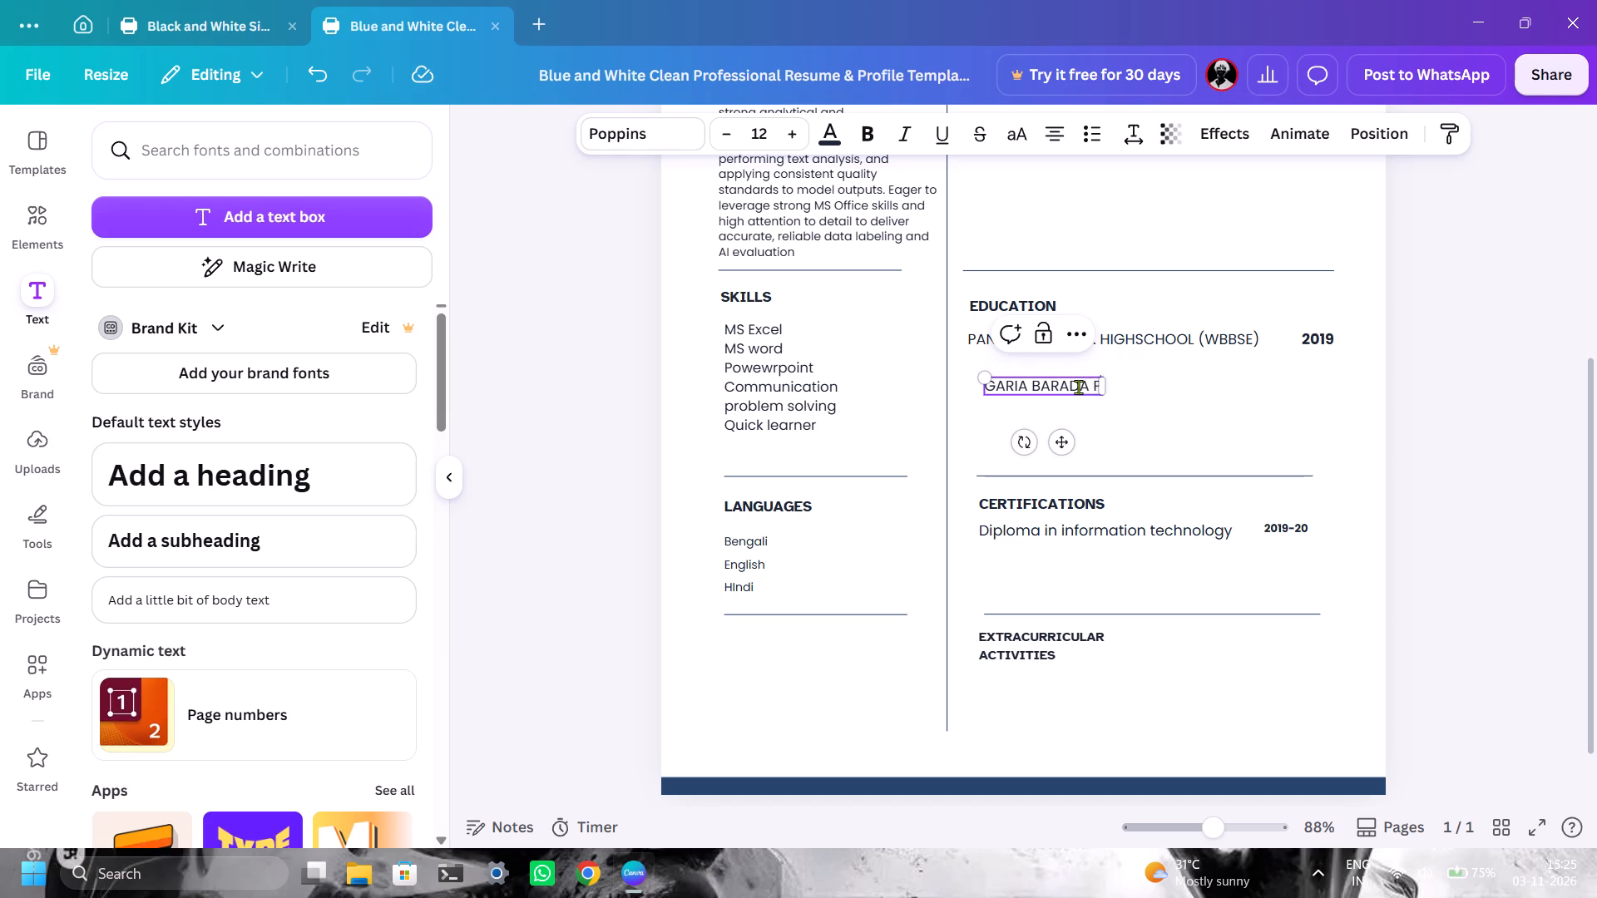
type("RASAD")
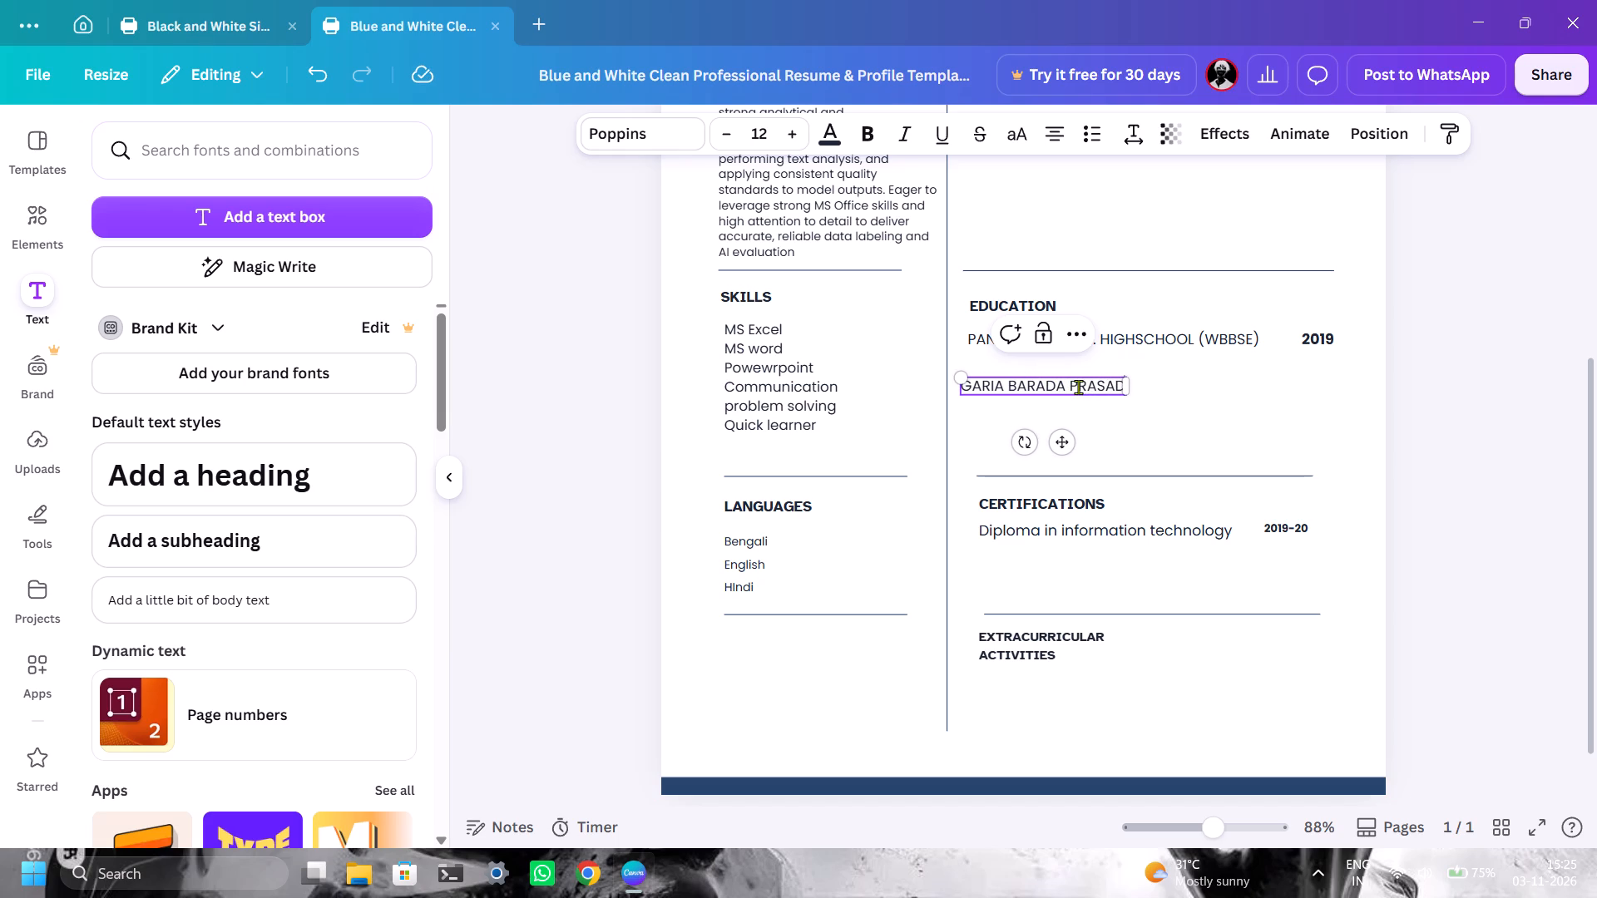
key("space")
type("HIGH SCHOOL")
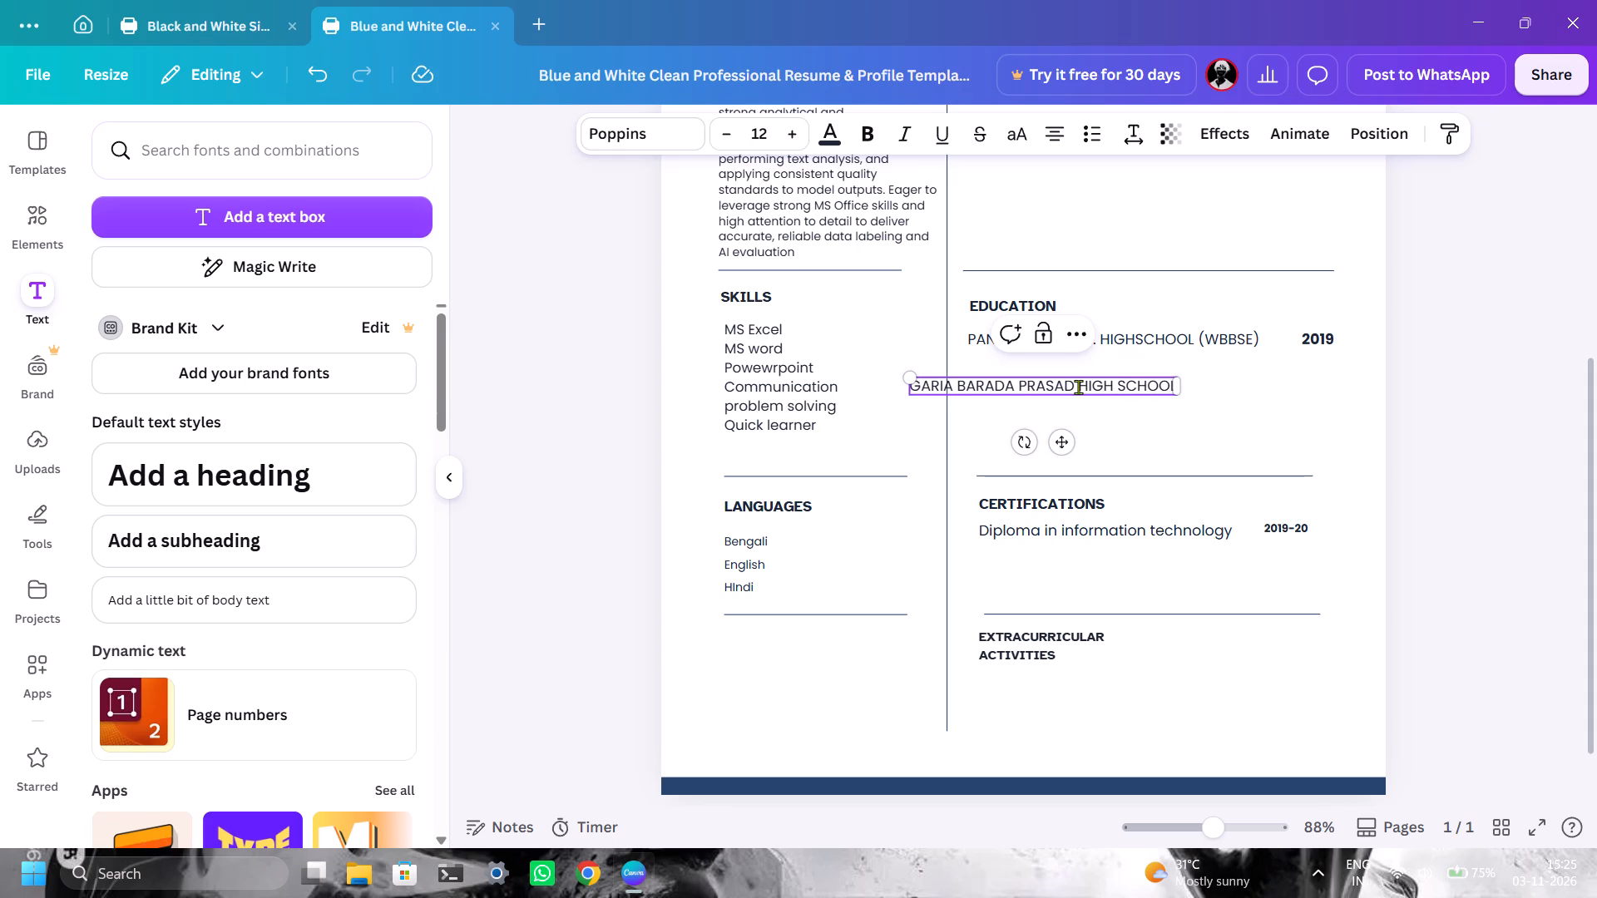
key("space")
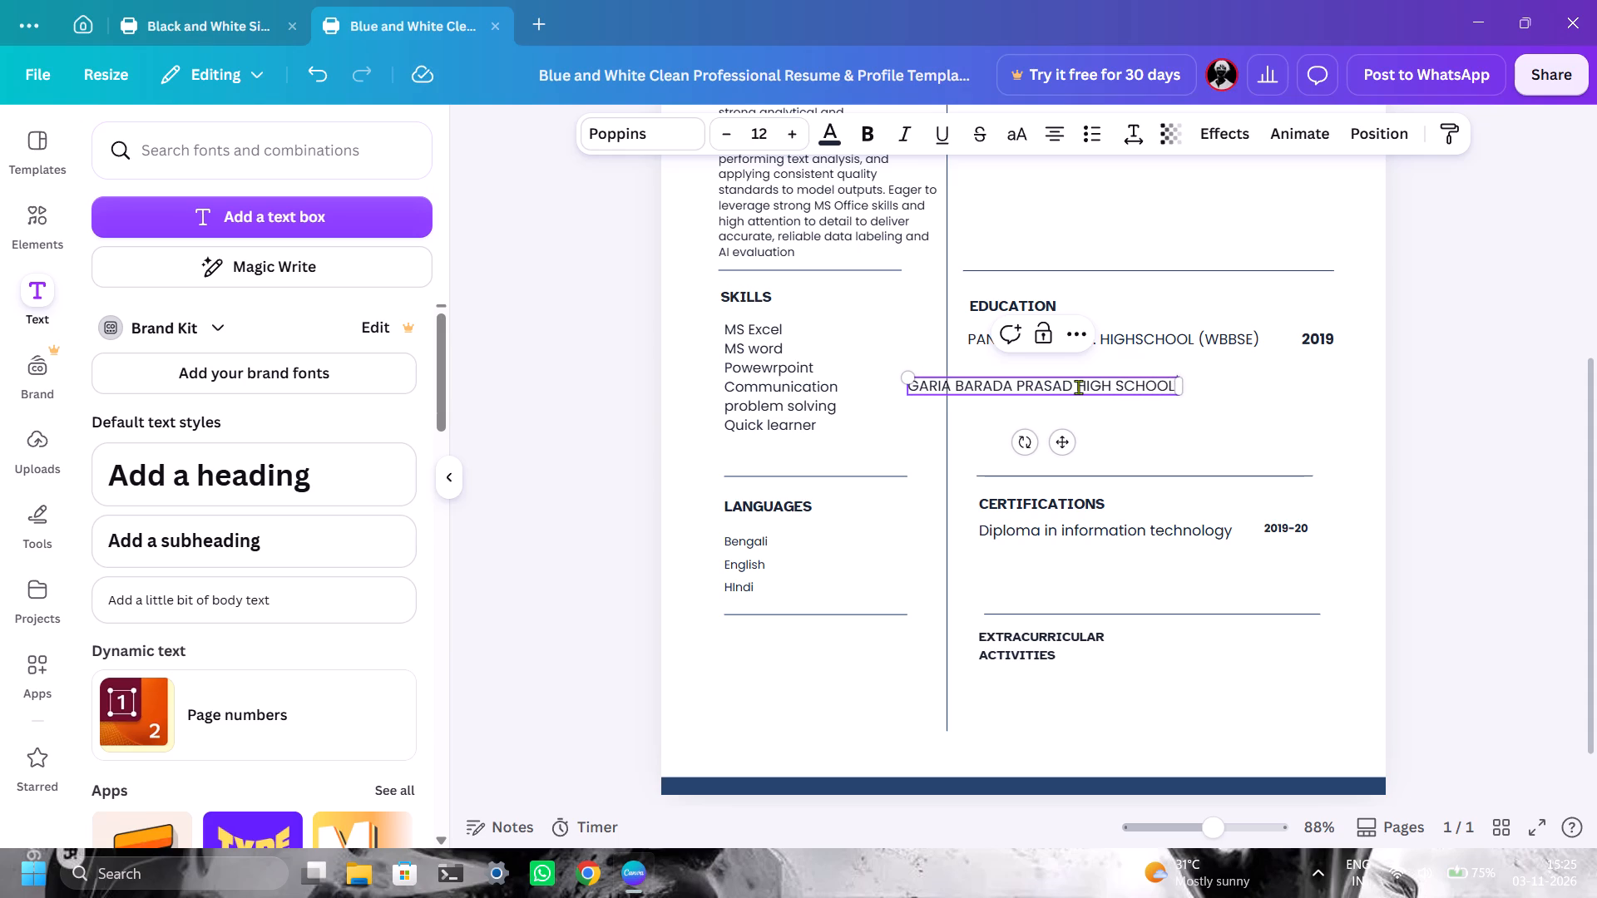
type("(")
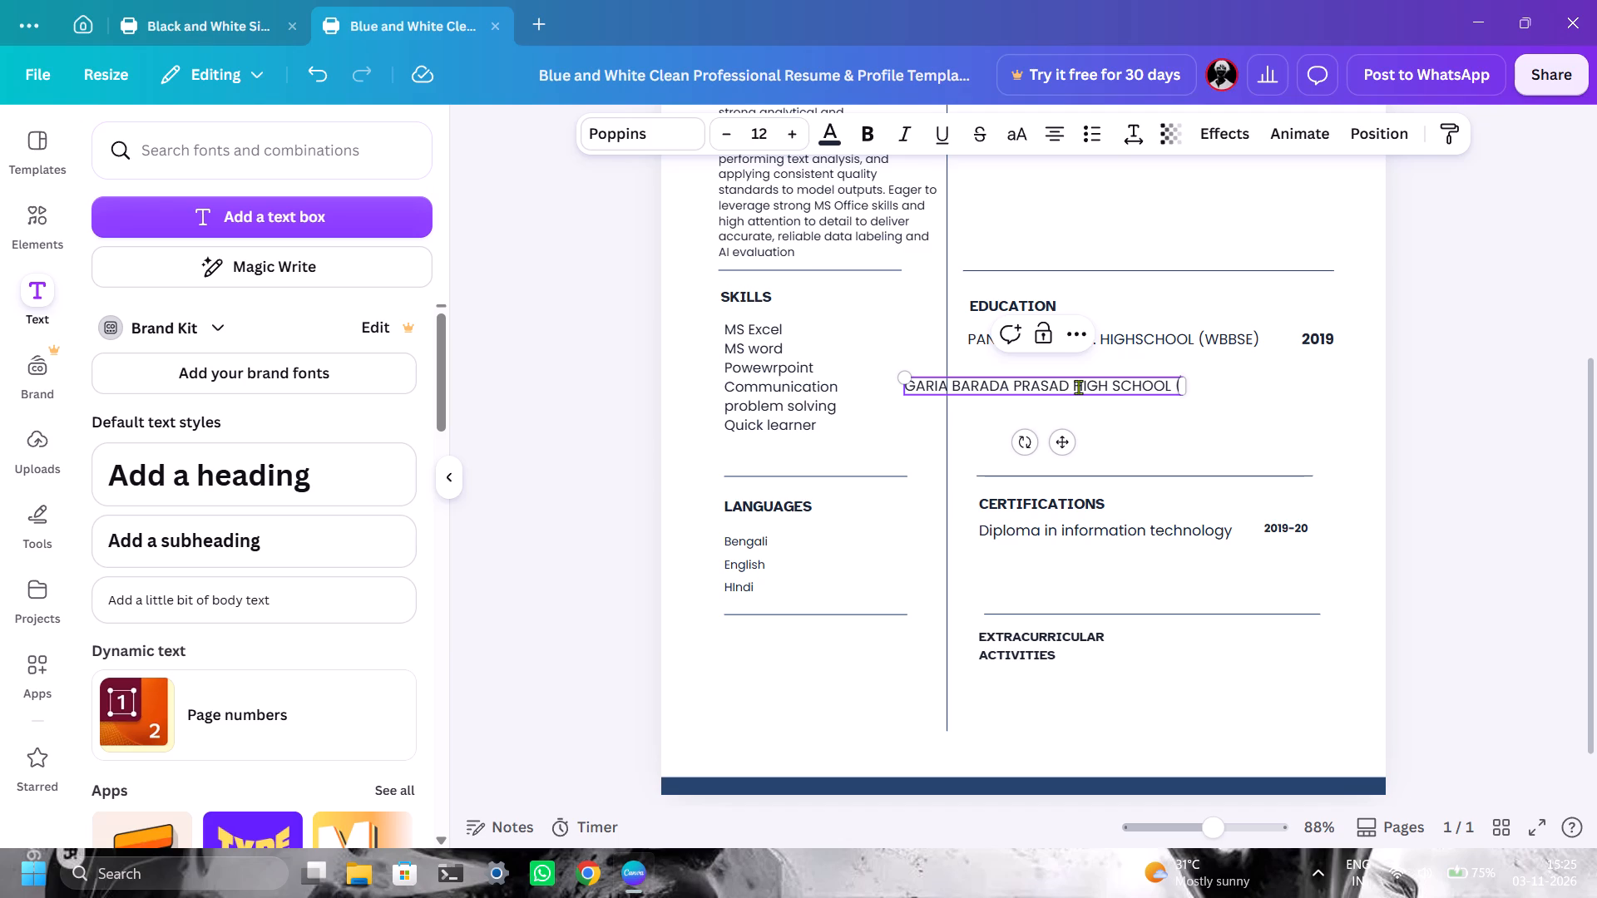
type("WB")
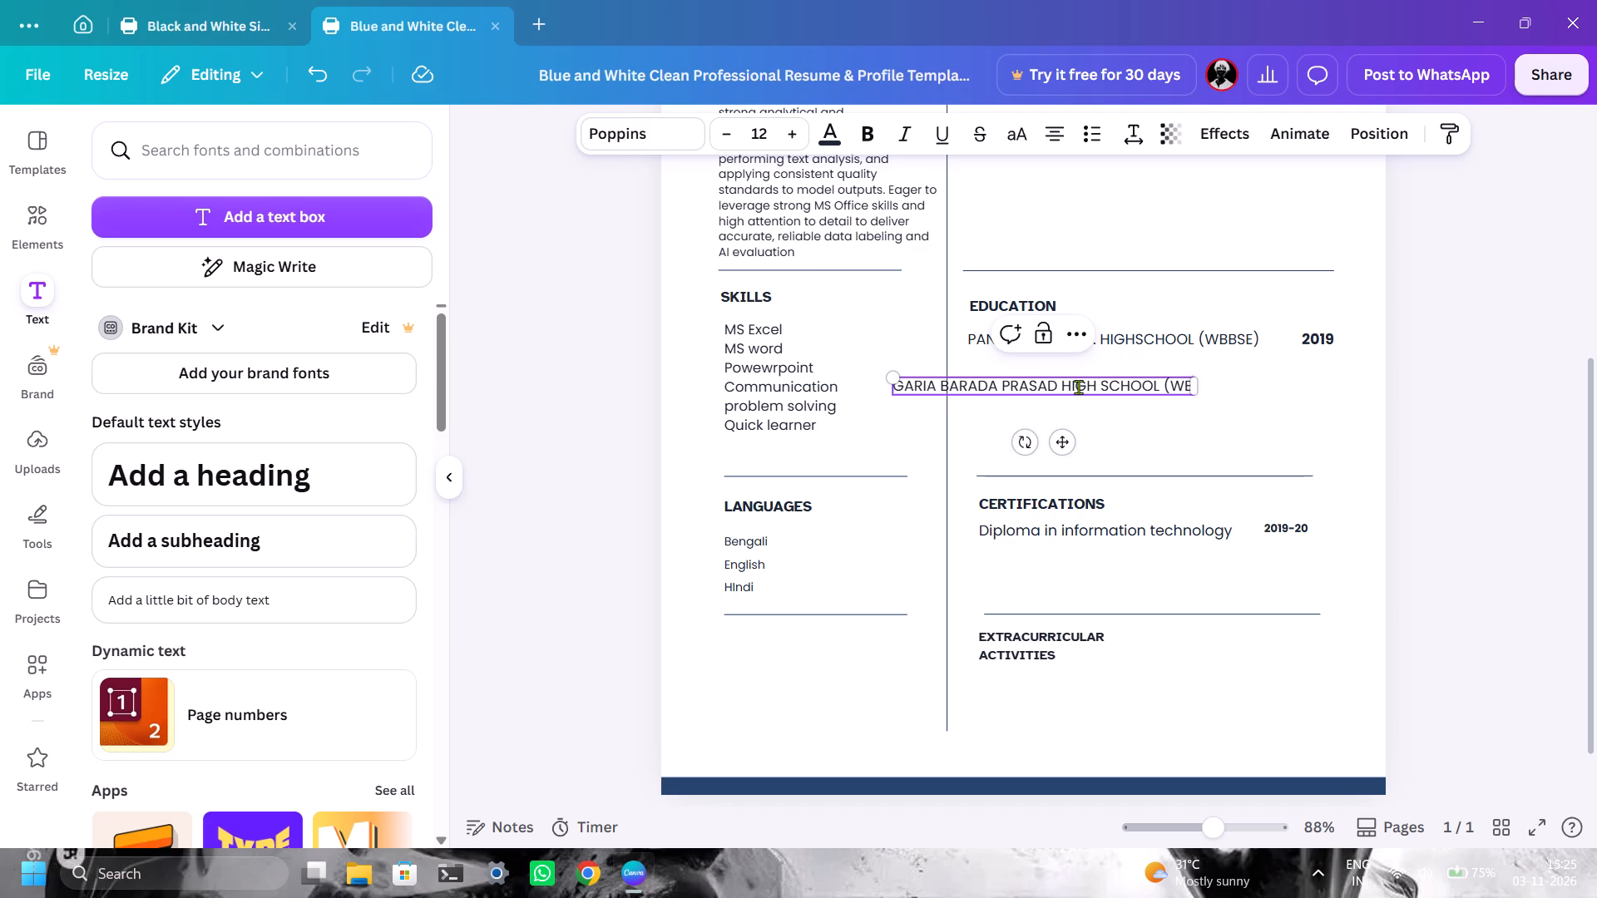
type("CHSE")
key("shift+parenright")
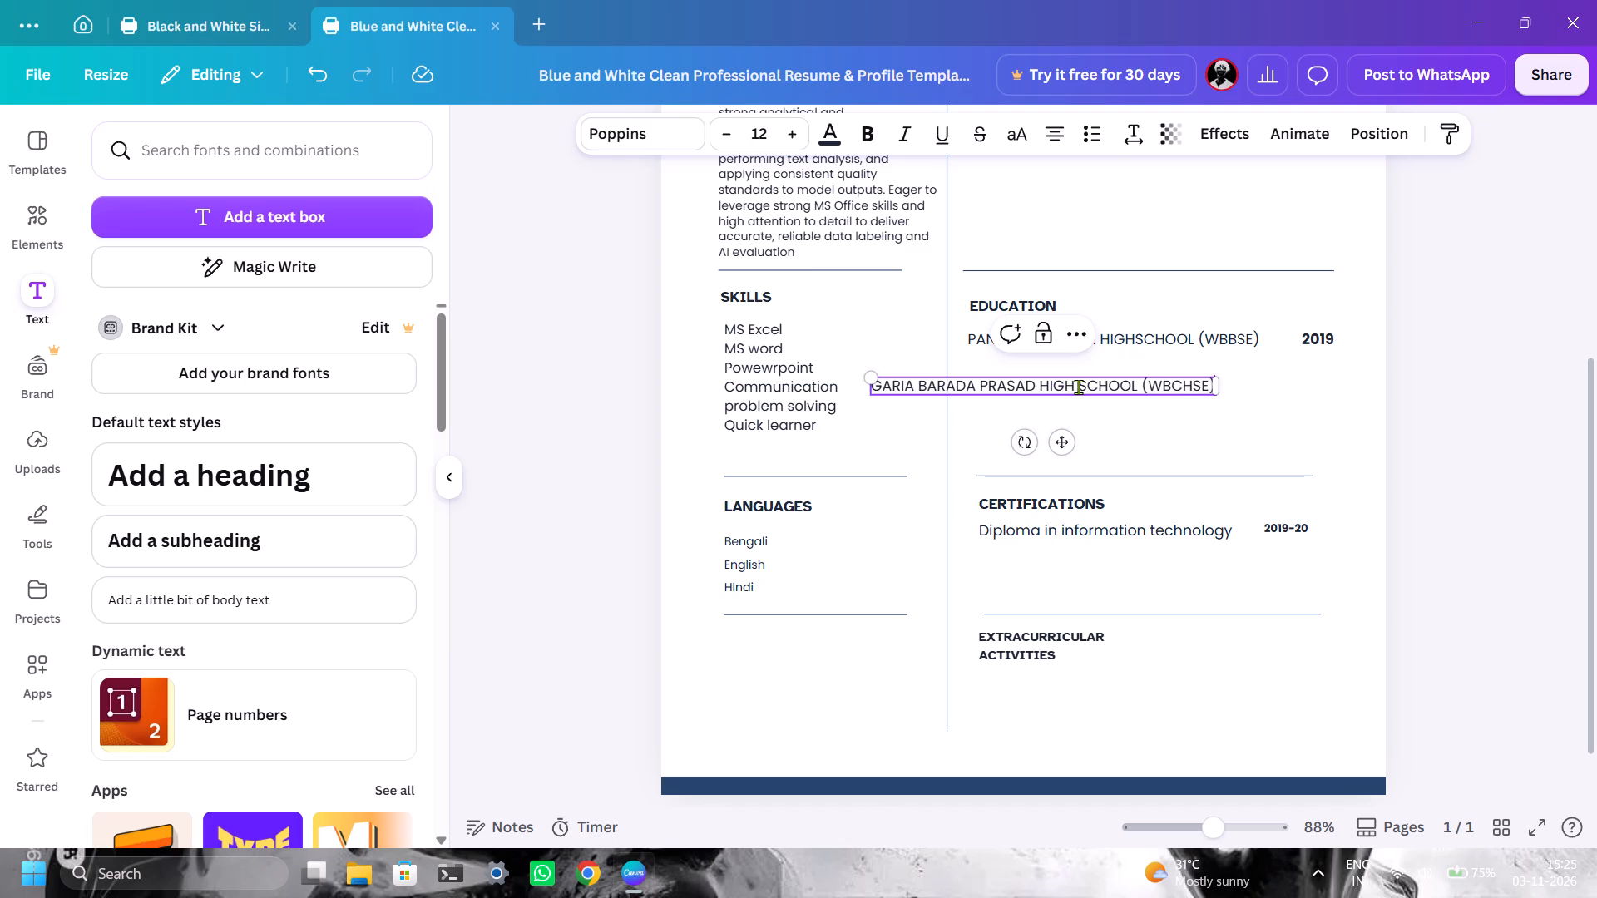
Move the Garia school entry clear of the vertical divider, beneath the Panchpota entry and aligned with the Education heading's left edge.
left_click_drag(1067, 449, 1135, 426)
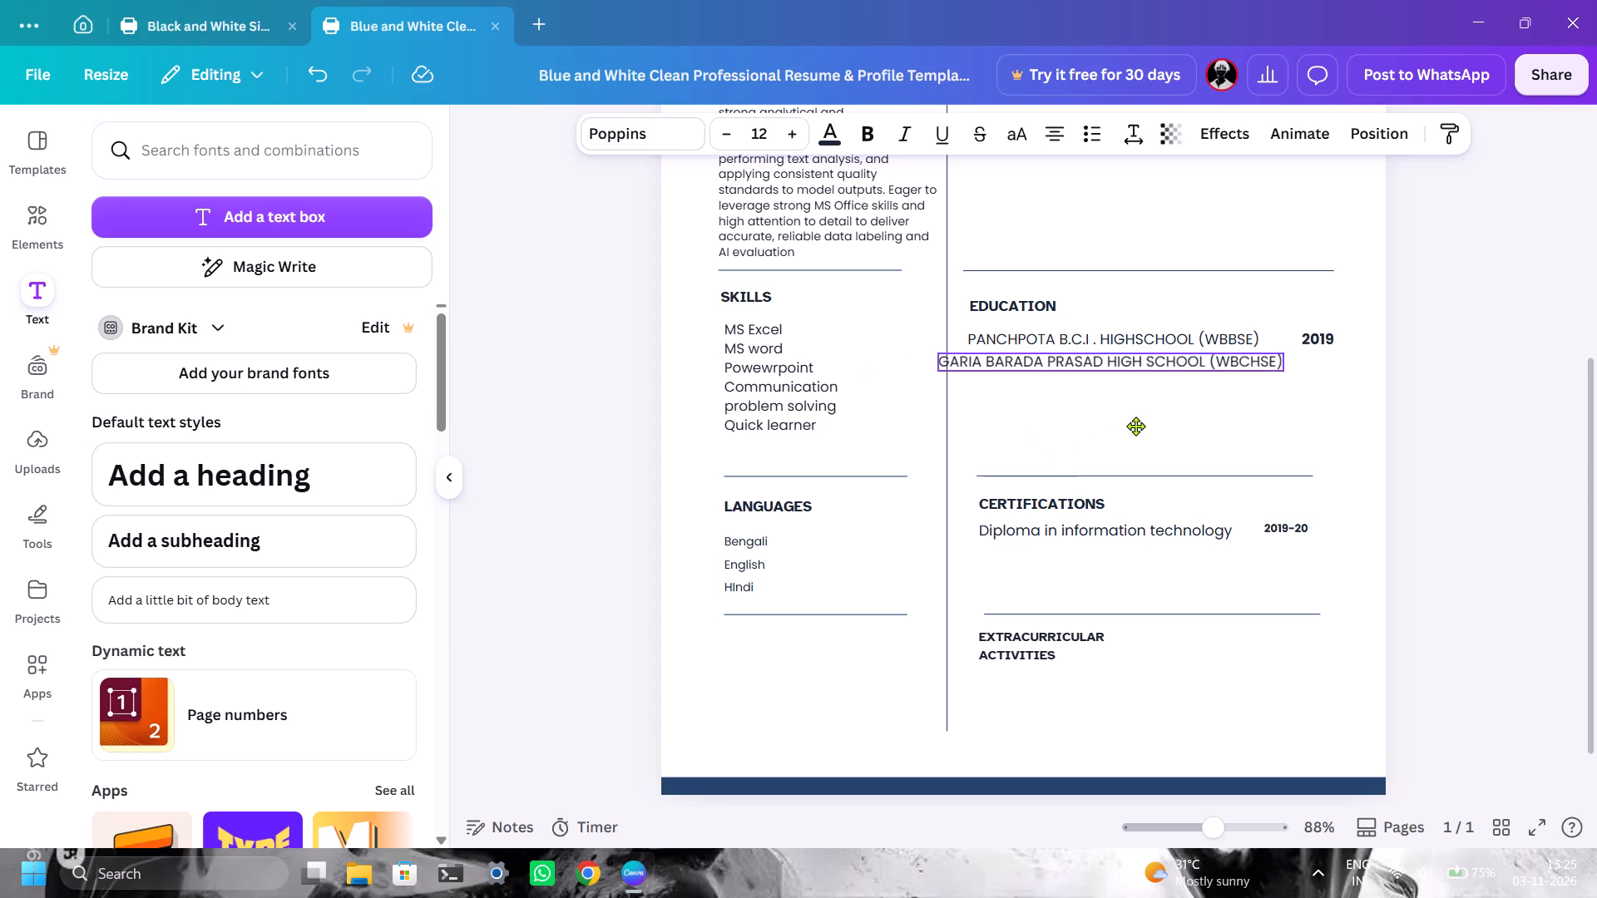
left_click_drag(1135, 426, 1167, 447)
left_click(1242, 447)
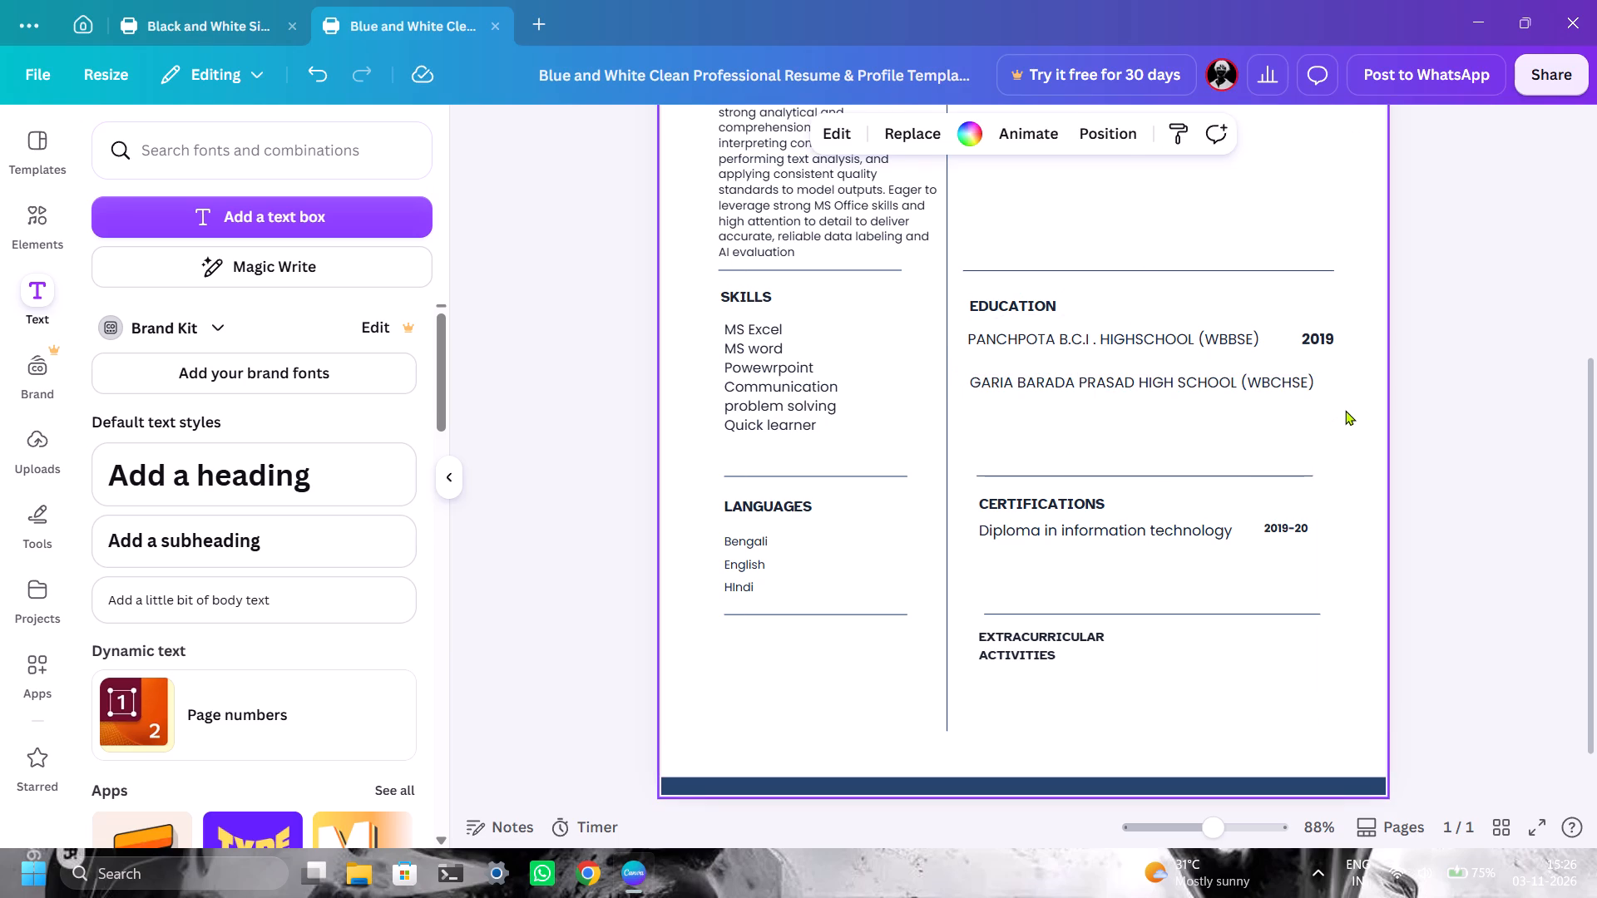
Shift both school entries down slightly to leave room for a line above each one.
left_click(1103, 345)
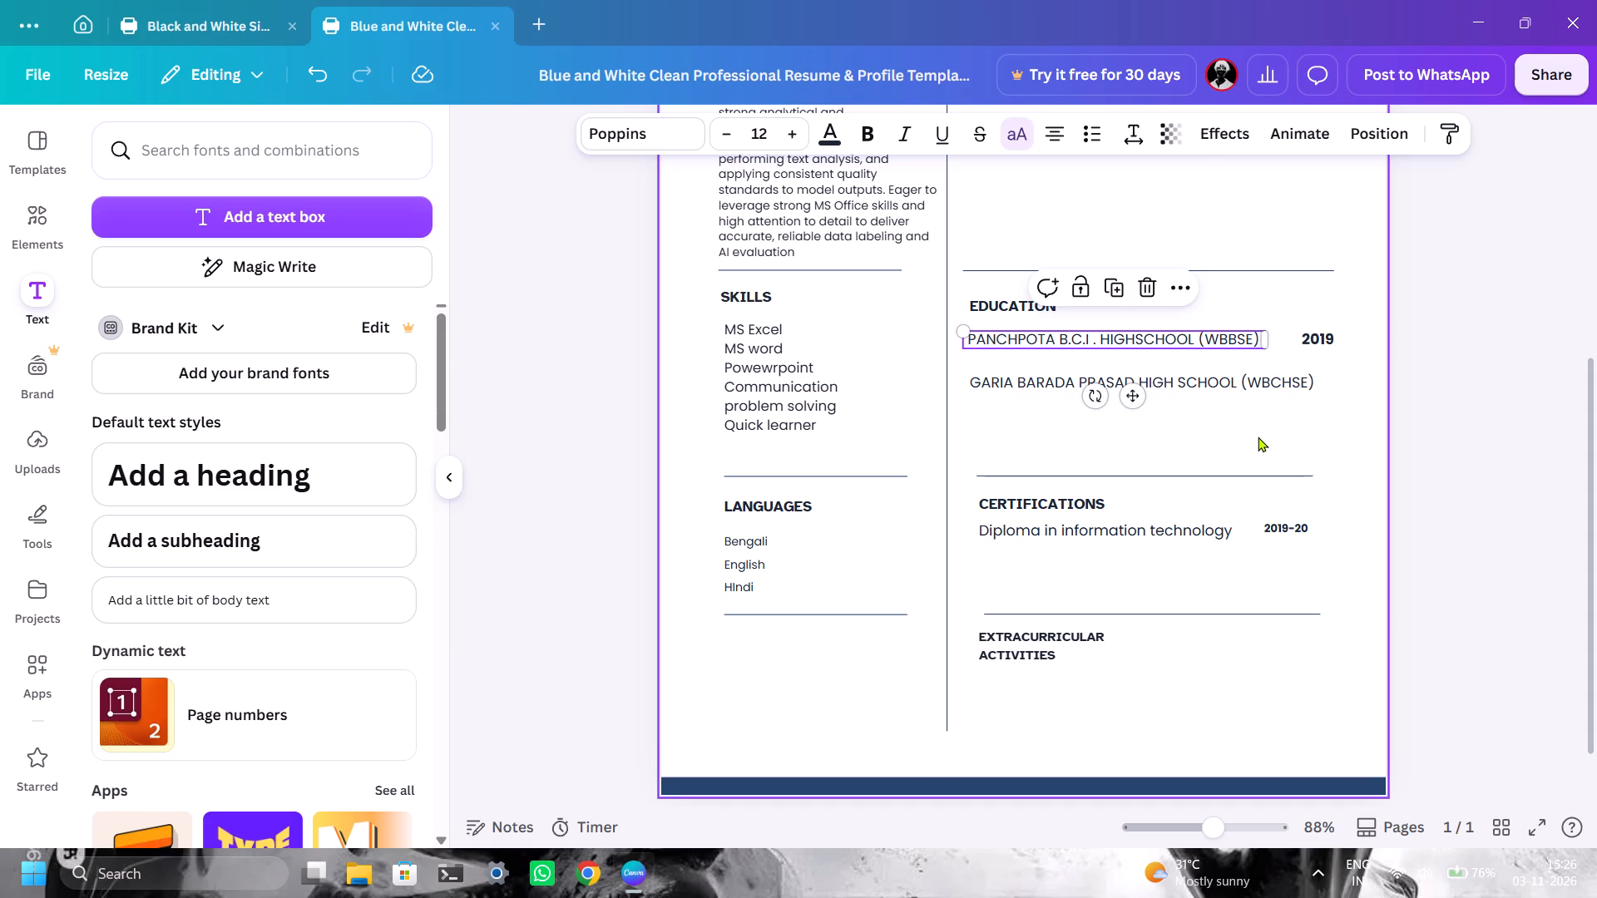
left_click_drag(1189, 389, 1189, 403)
left_click(1223, 446)
left_click_drag(1147, 345, 1145, 358)
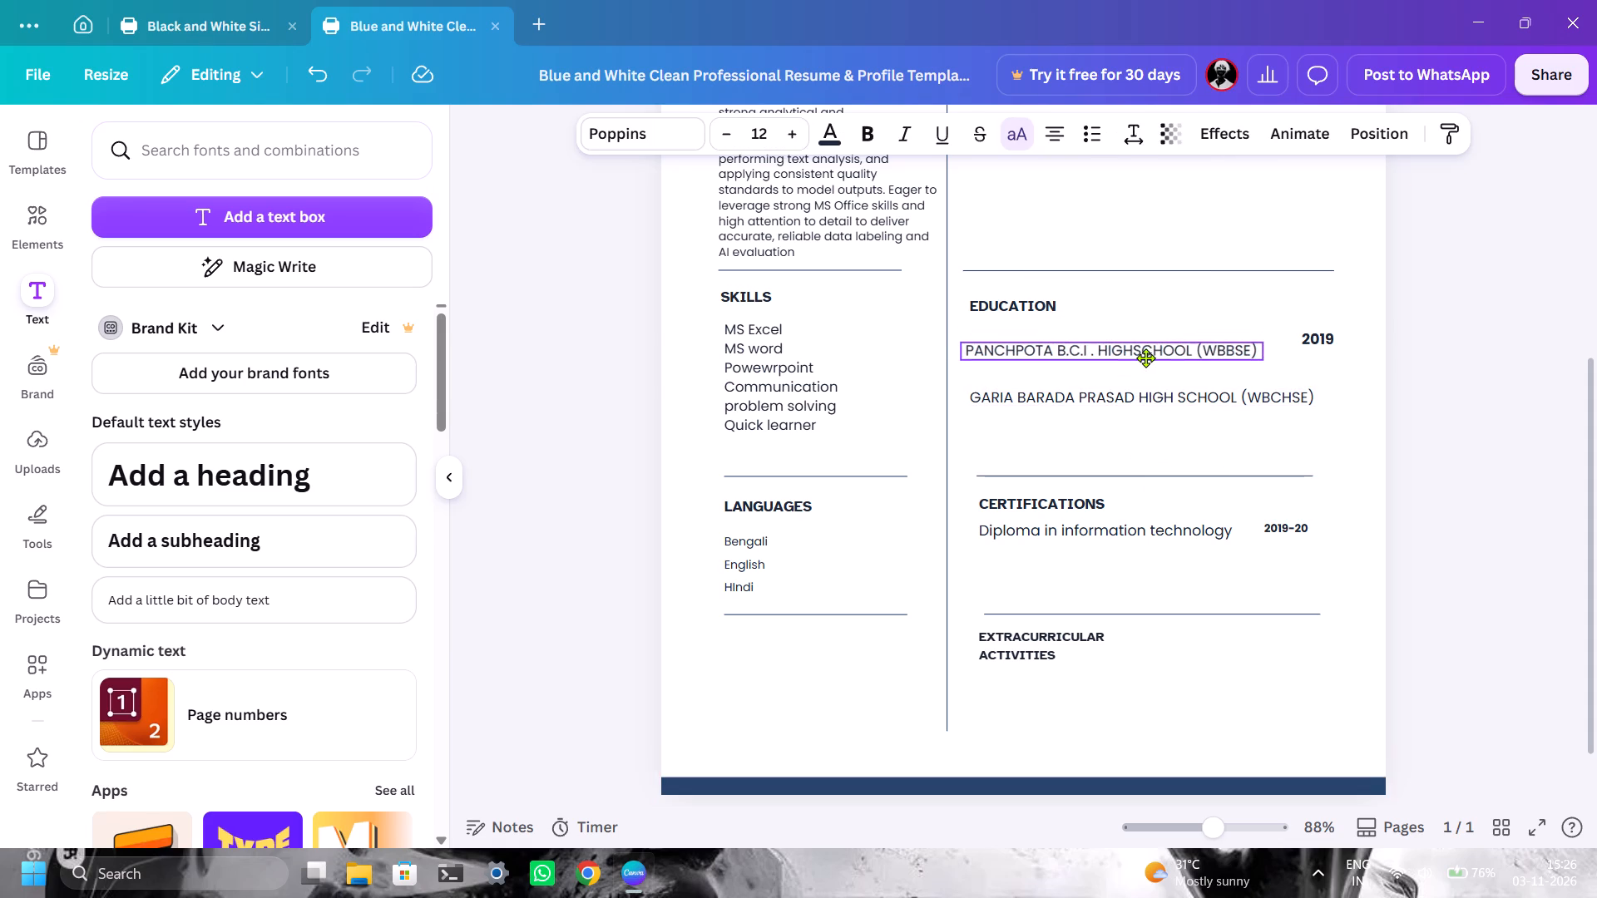
left_click_drag(1145, 358, 1147, 358)
Move the bold "2019" between the Education heading and the Panchpota entry, aligned with the school name's left edge.
left_click_drag(1310, 341, 1023, 343)
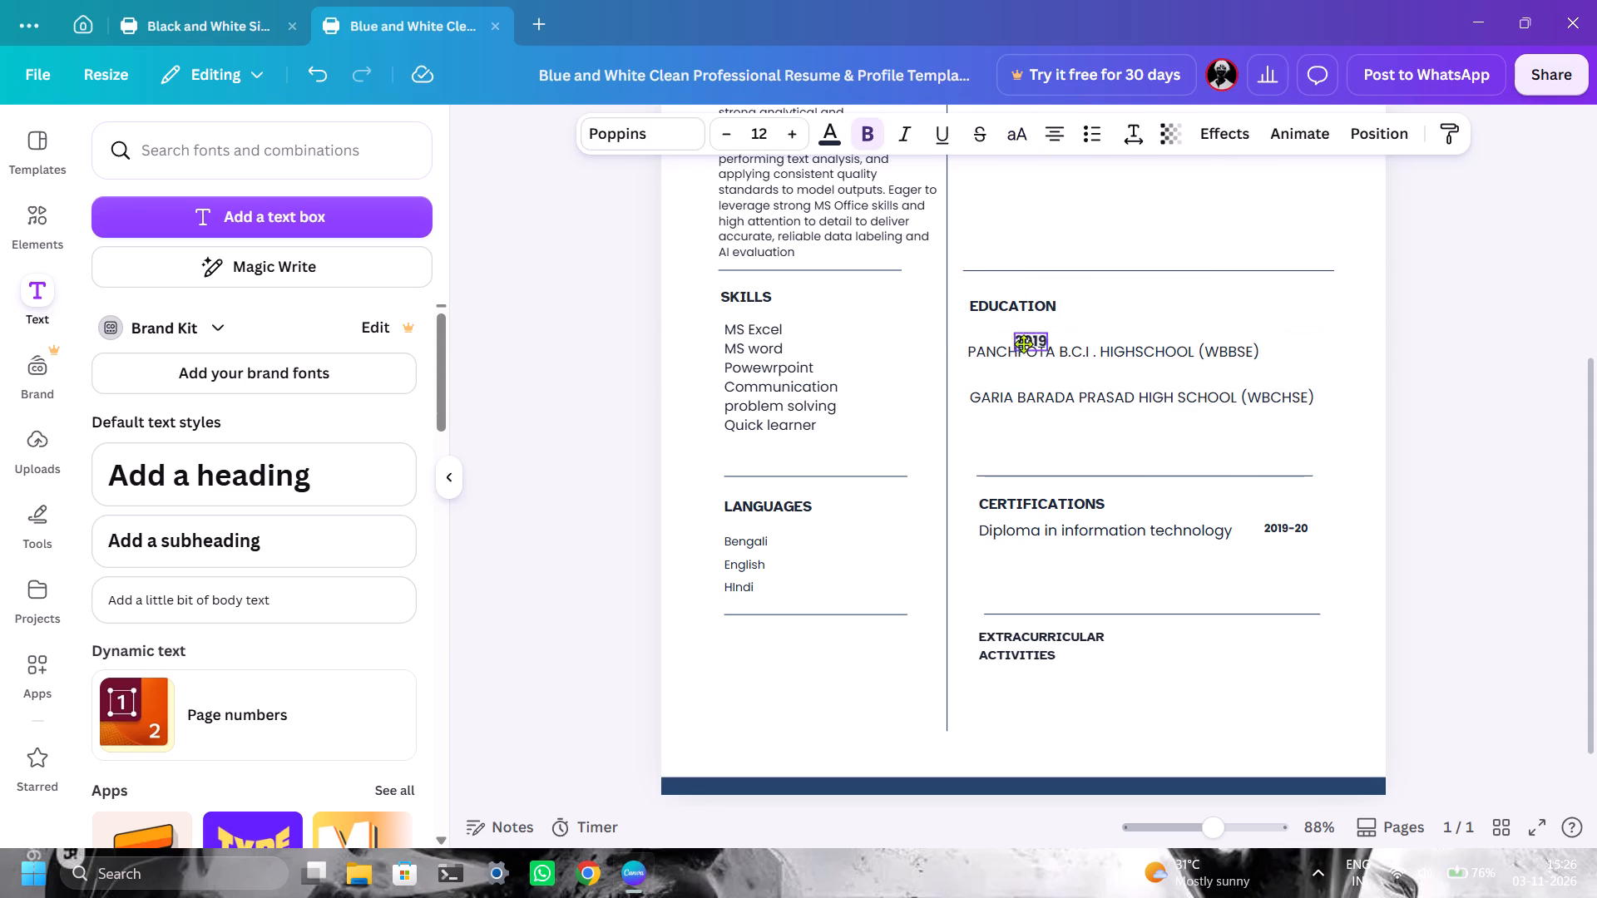
left_click_drag(1023, 343, 981, 333)
left_click(1183, 447)
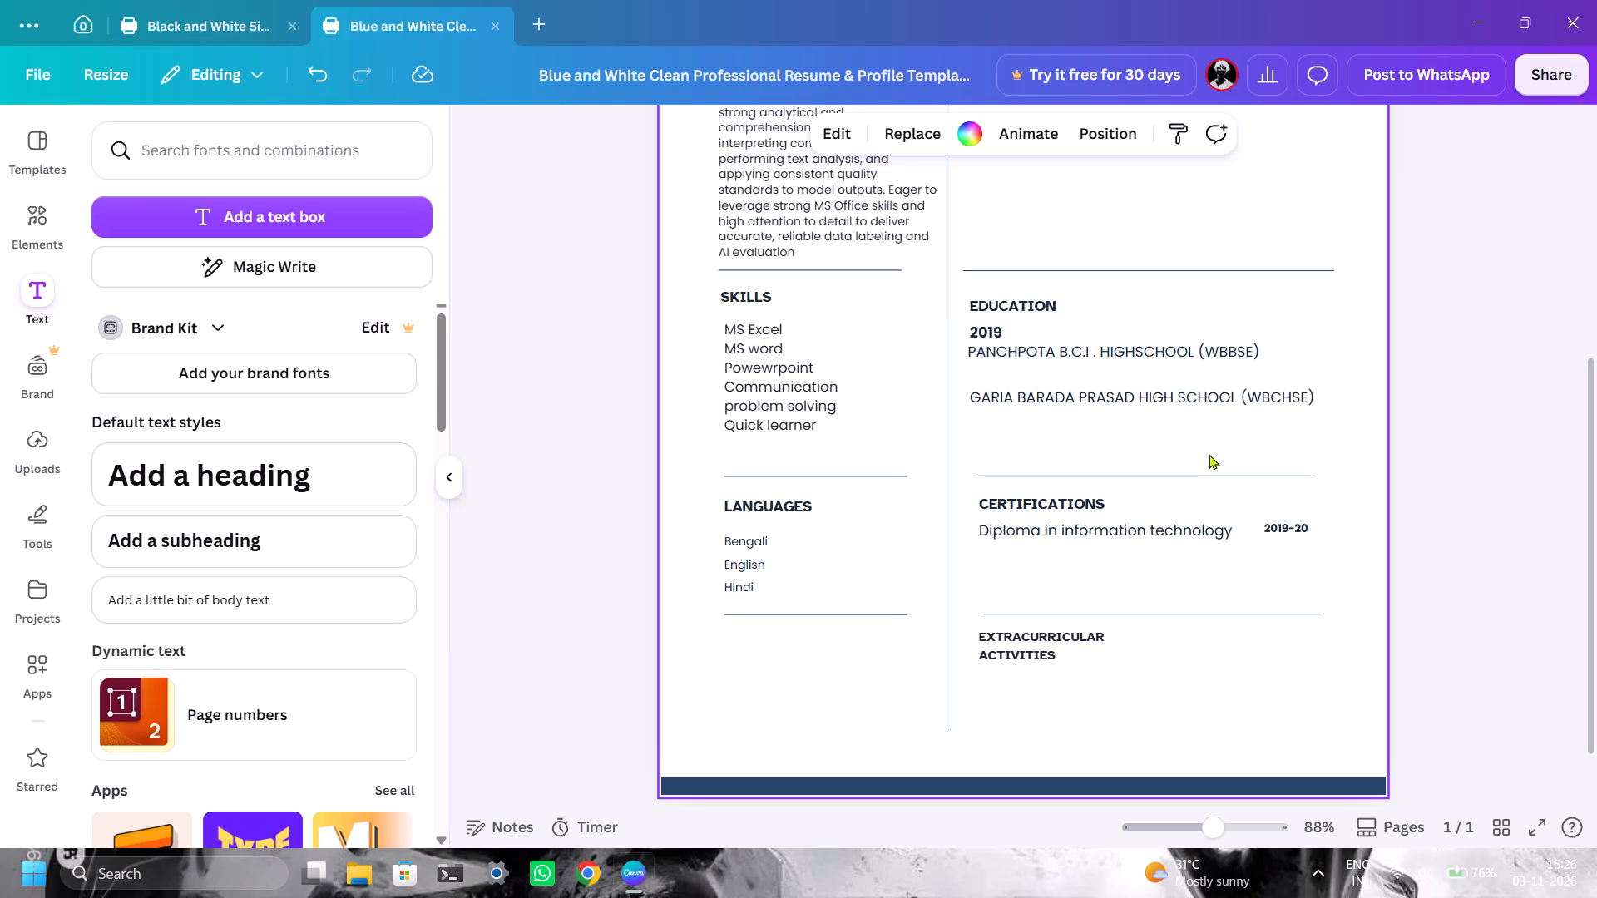
left_click(980, 338)
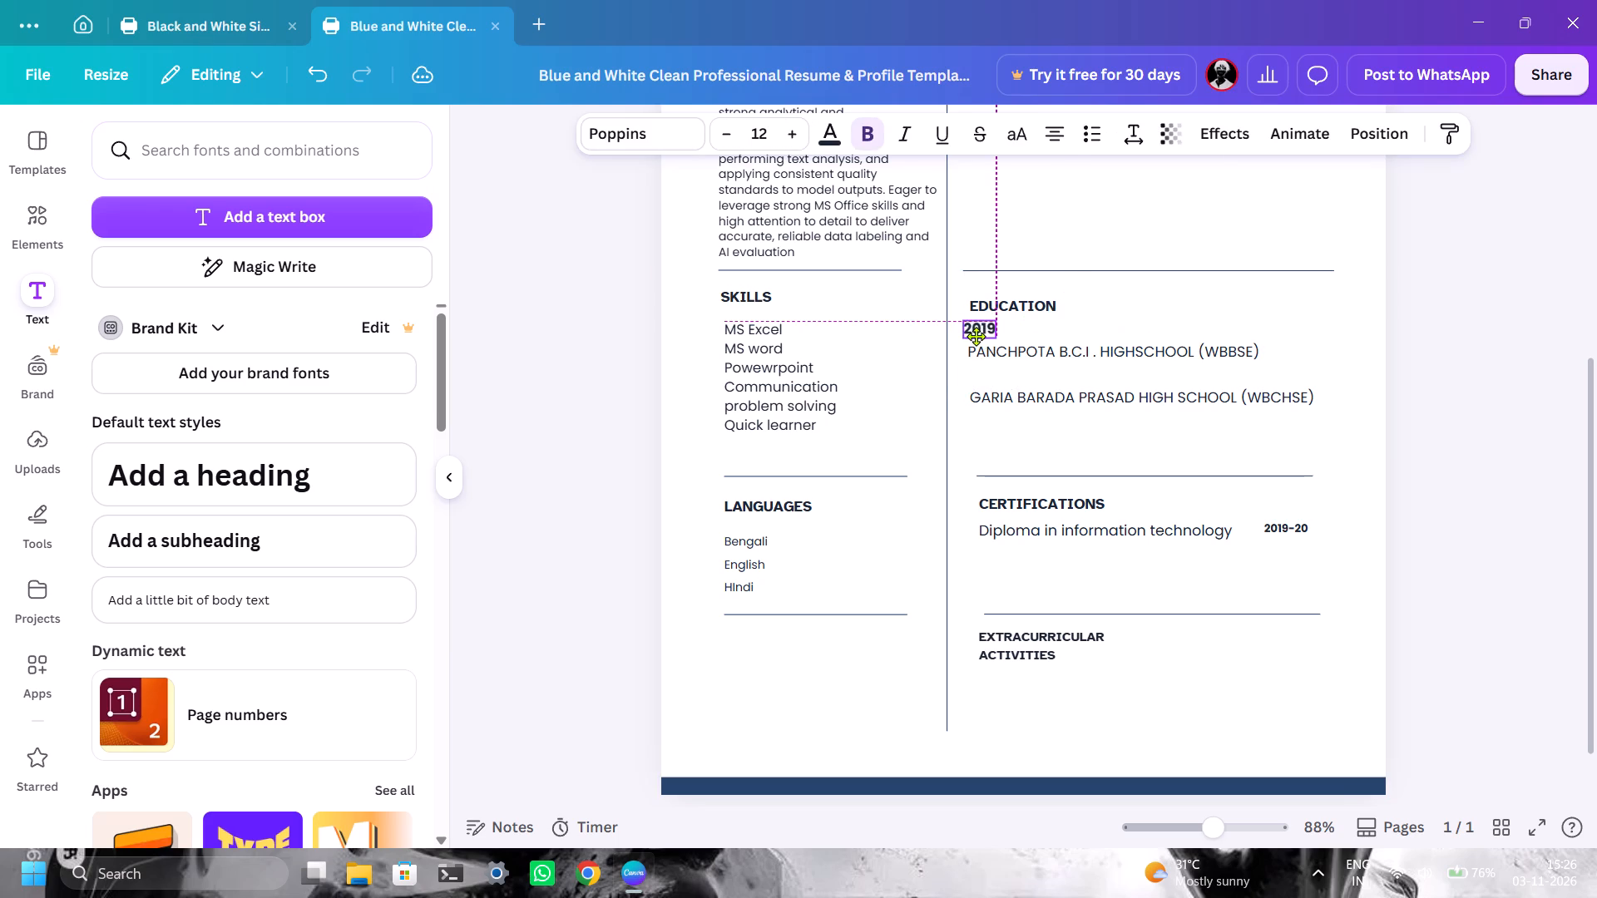
left_click(1139, 461)
left_click(986, 329)
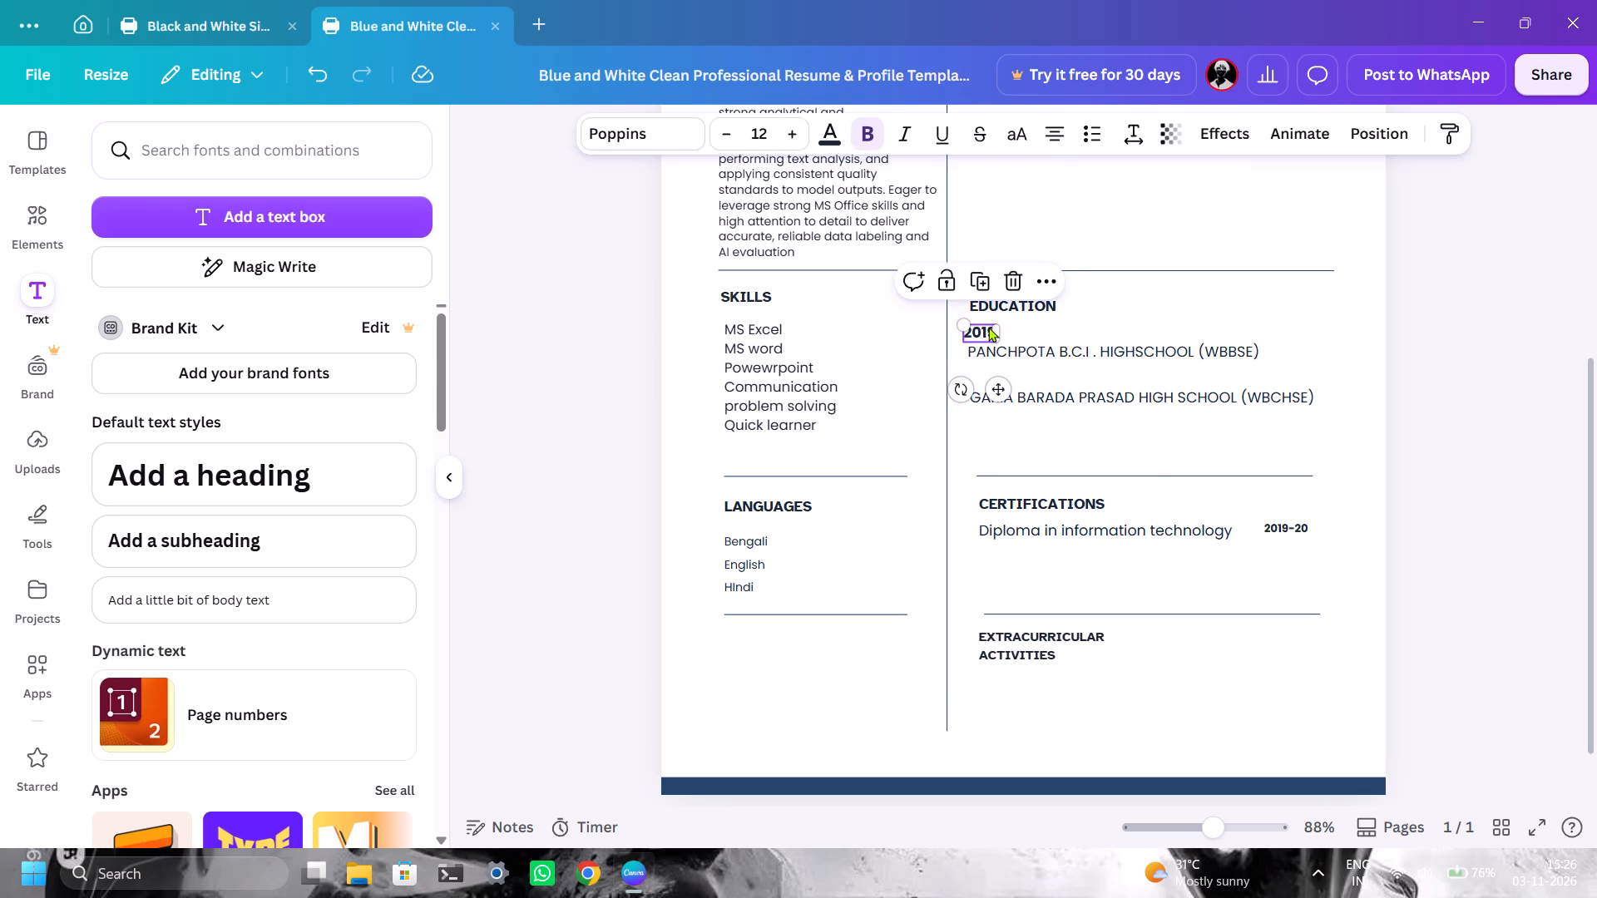
left_click(1160, 308)
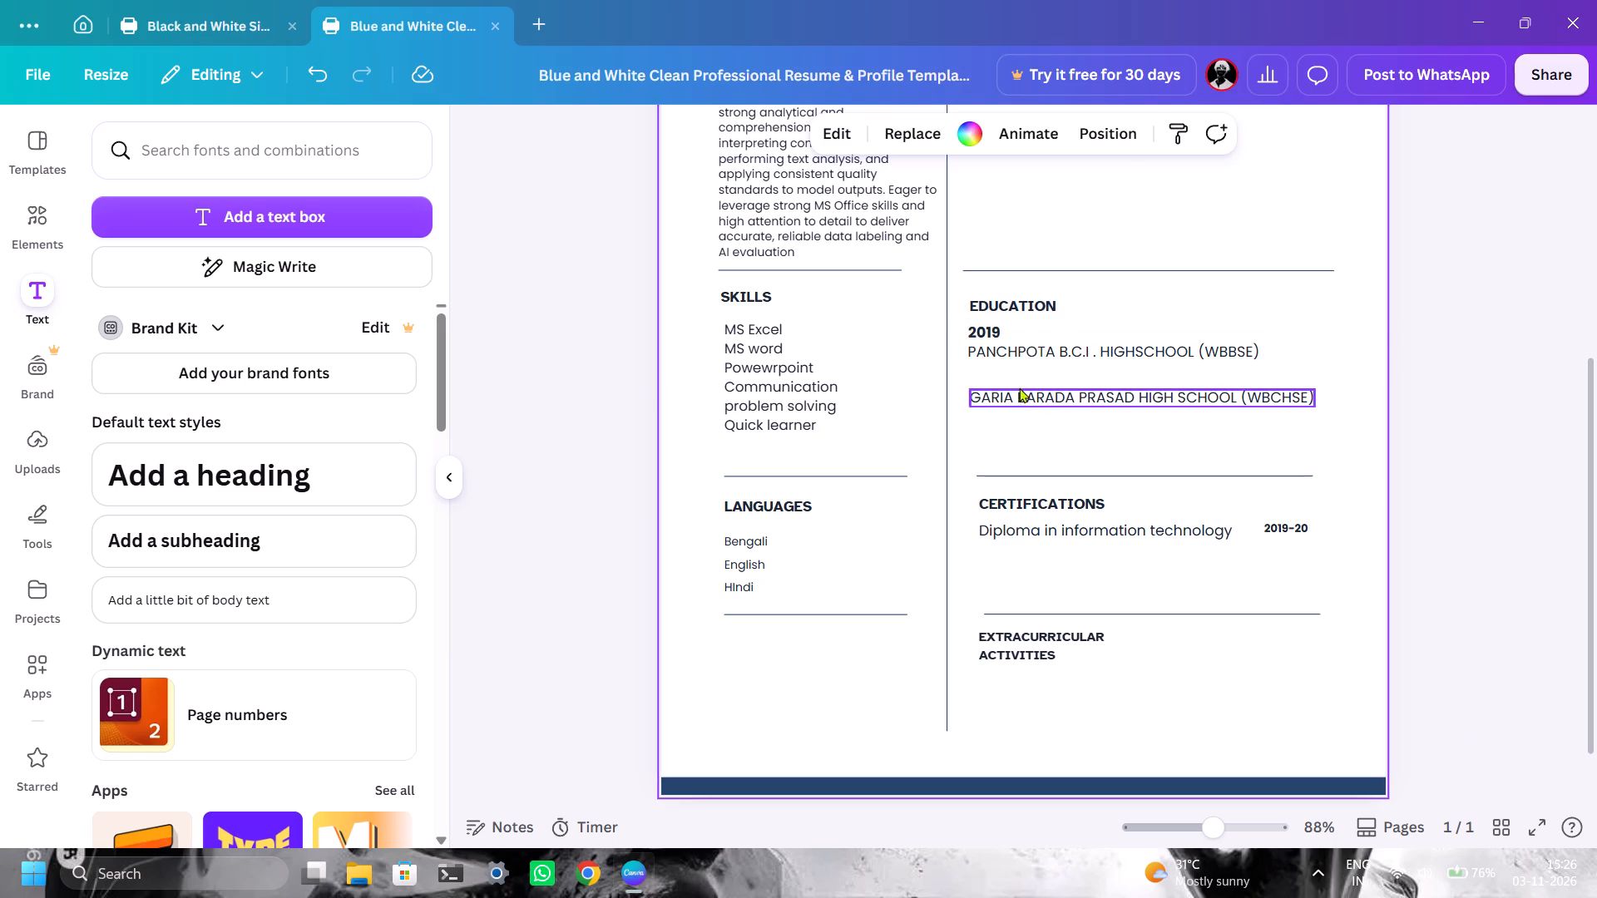
Duplicate the bold "2019" and place the copy directly above the Garia school entry, nudging that entry down slightly to fit.
left_click(977, 333)
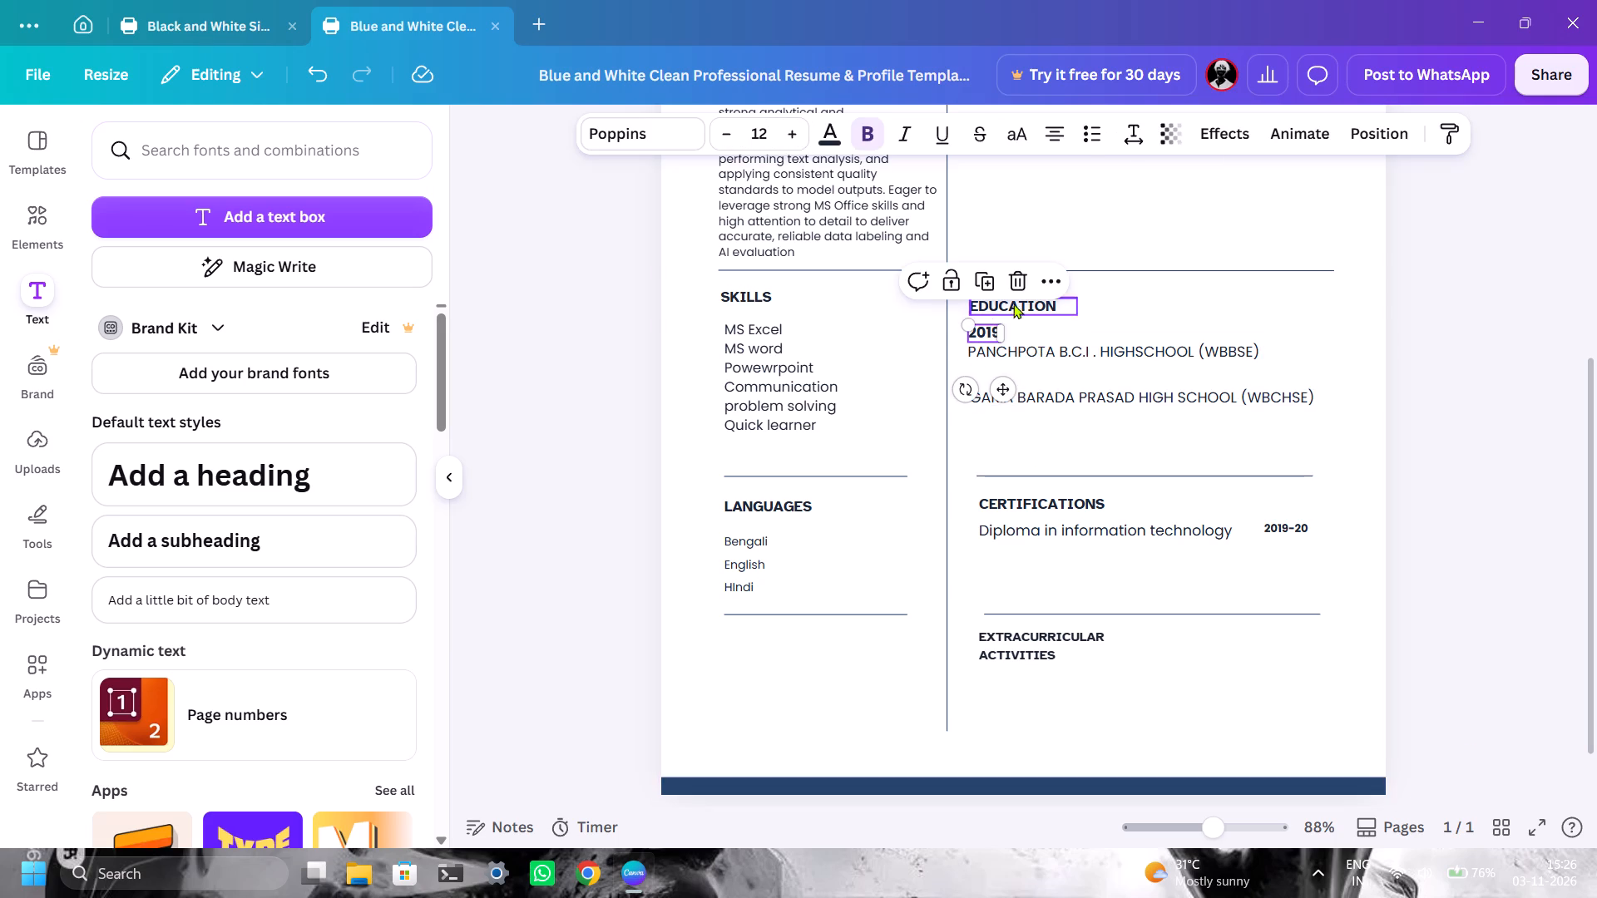
left_click(986, 283)
left_click_drag(1014, 402, 1014, 404)
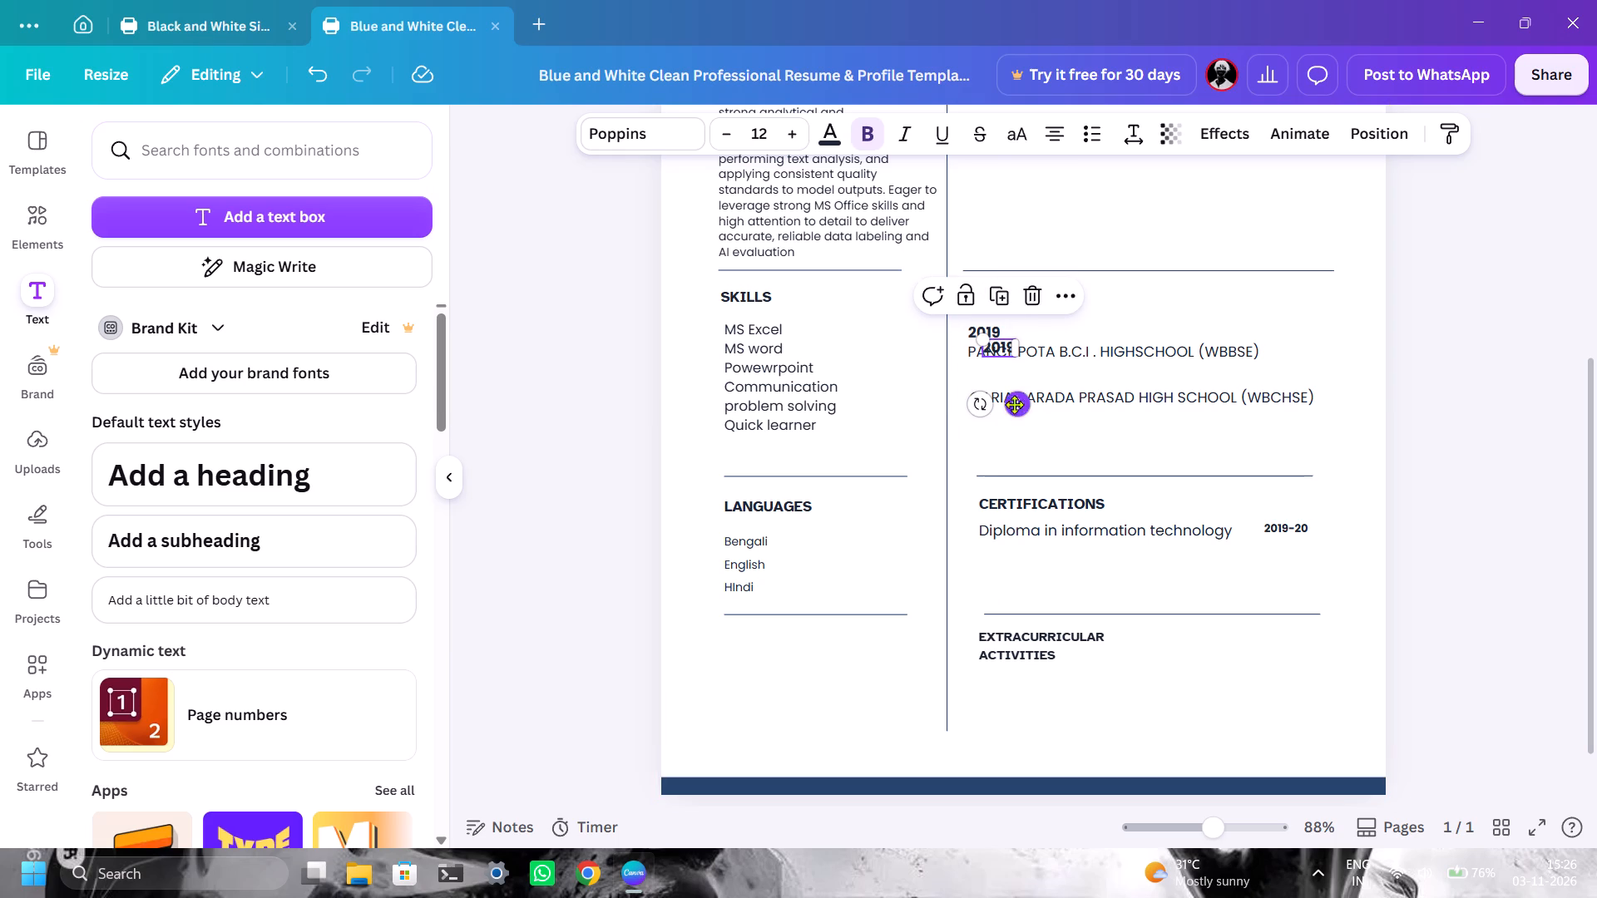
left_click_drag(1014, 404, 998, 437)
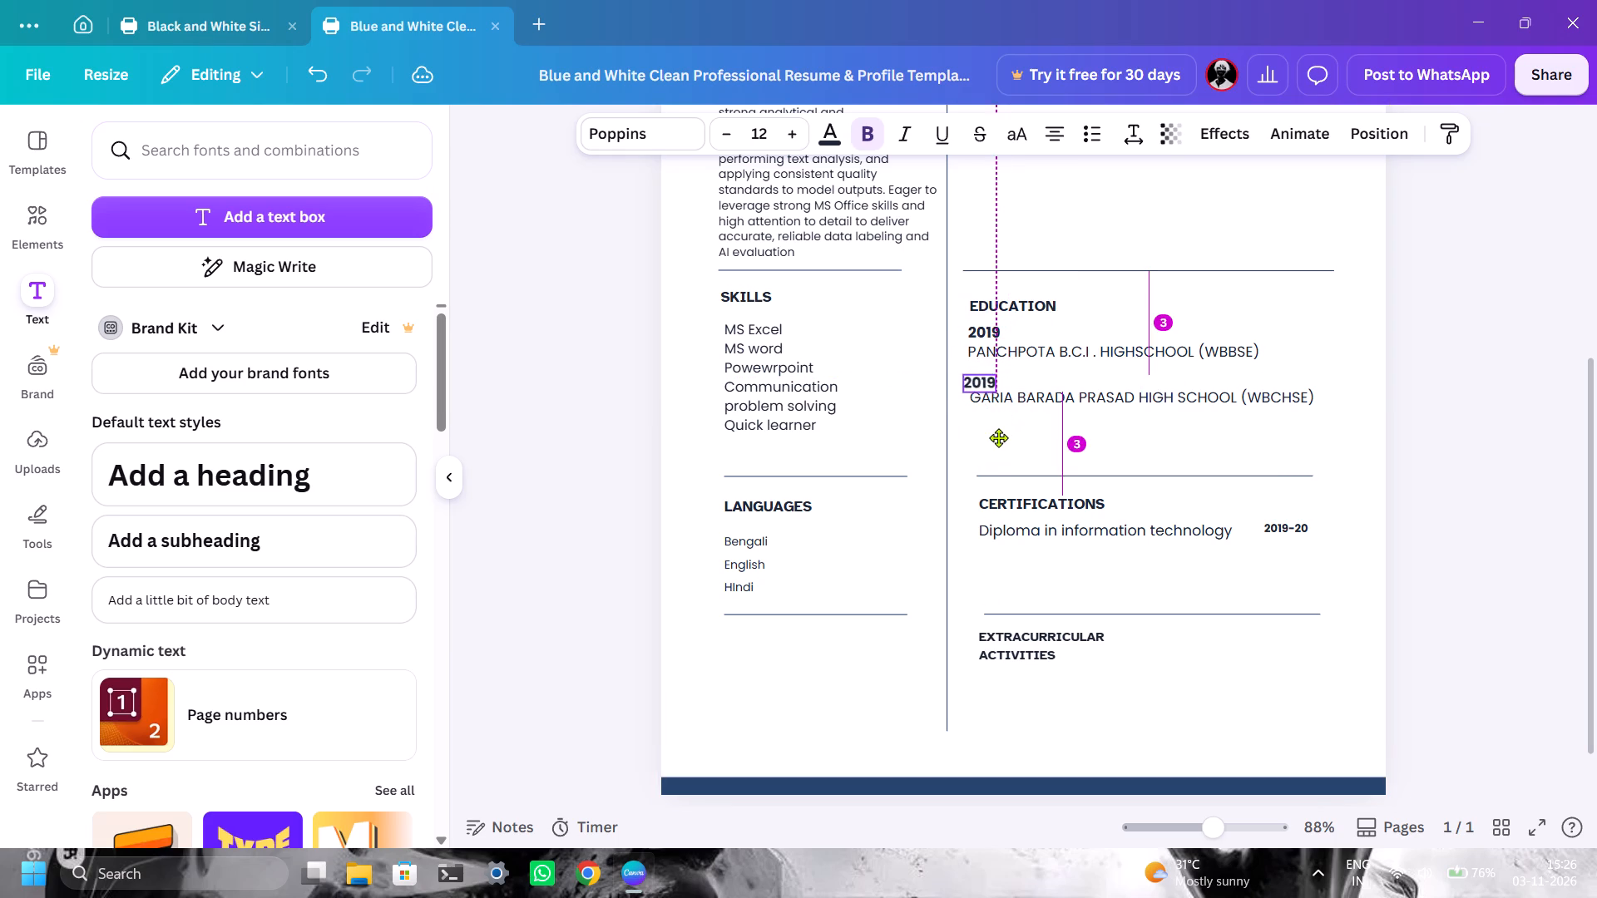
left_click_drag(998, 437, 1001, 437)
left_click(1061, 404)
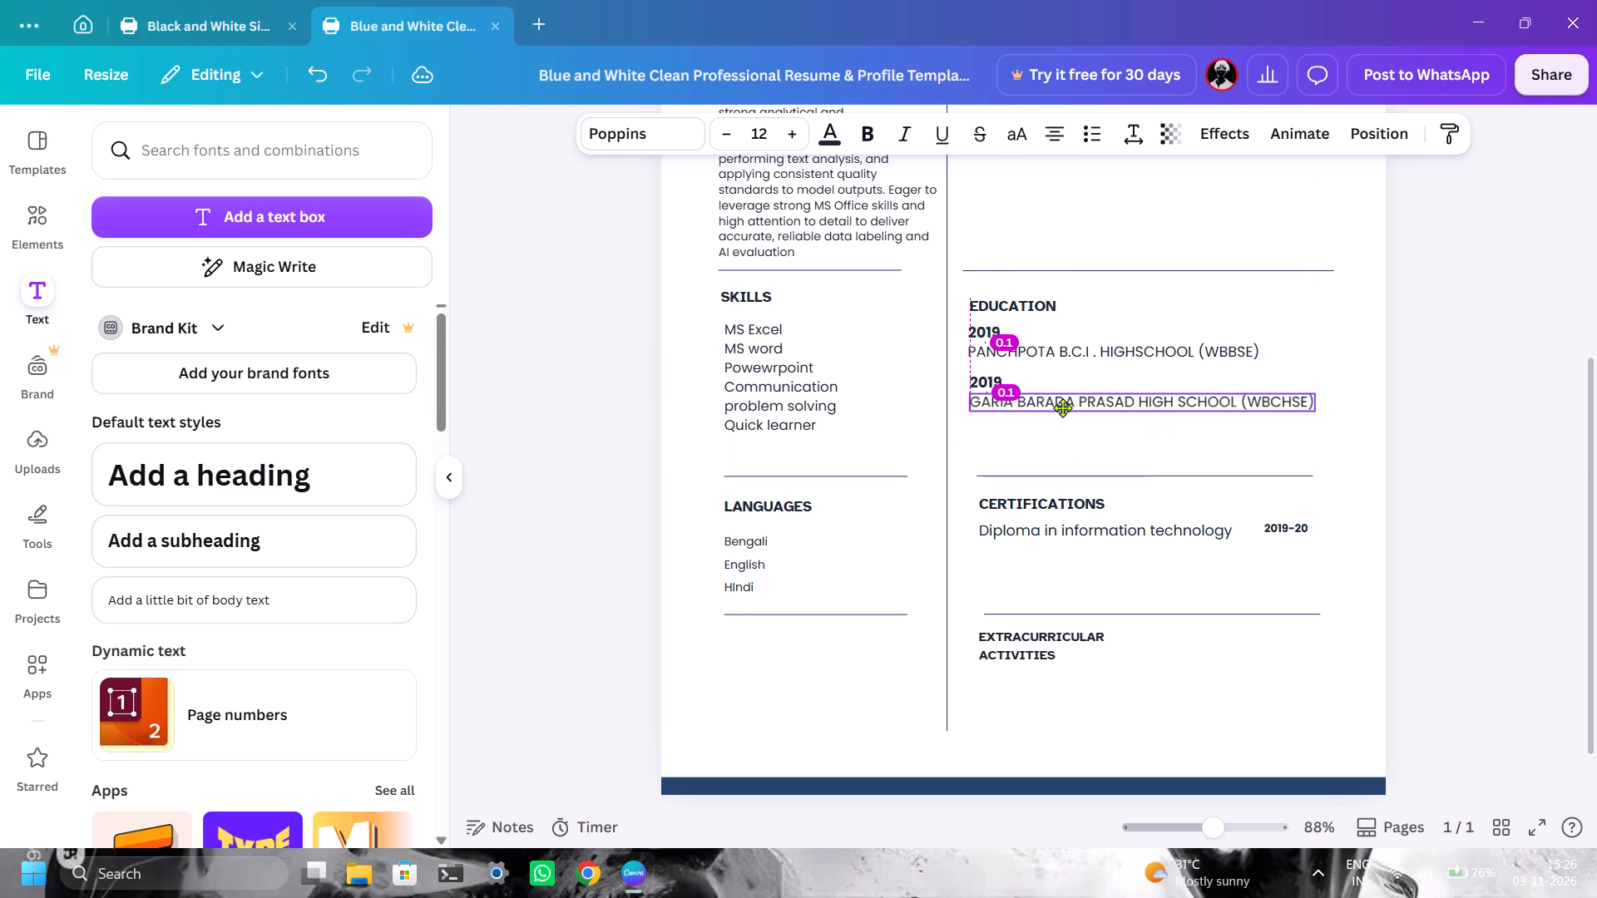
left_click(1038, 455)
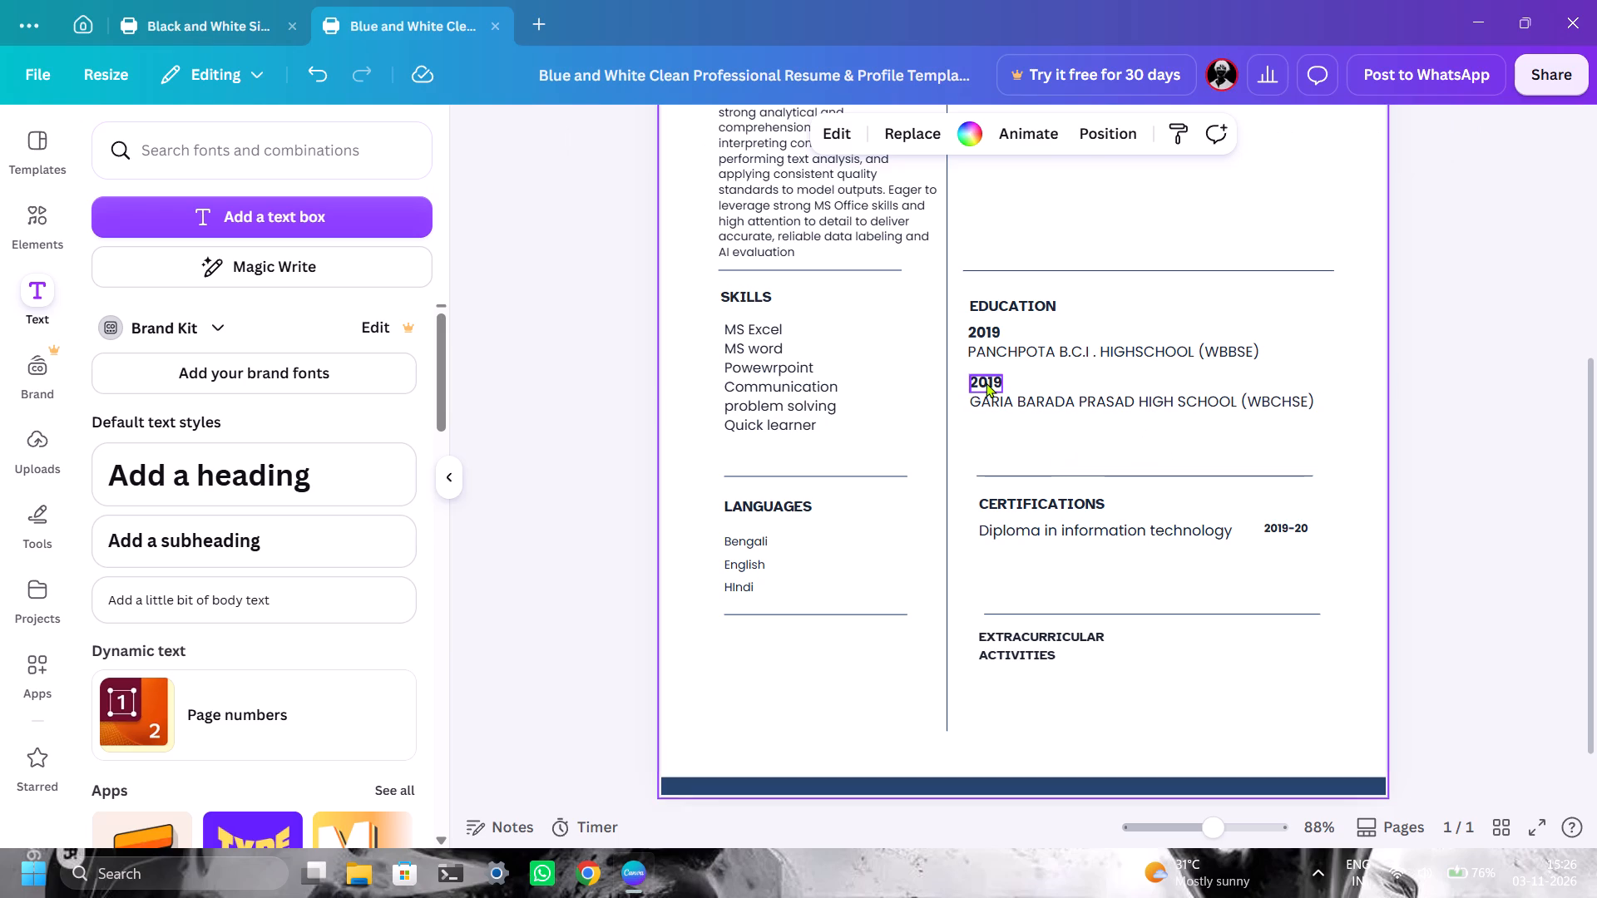
Change the year above the Garia school entry to "2021".
triple_click(986, 382)
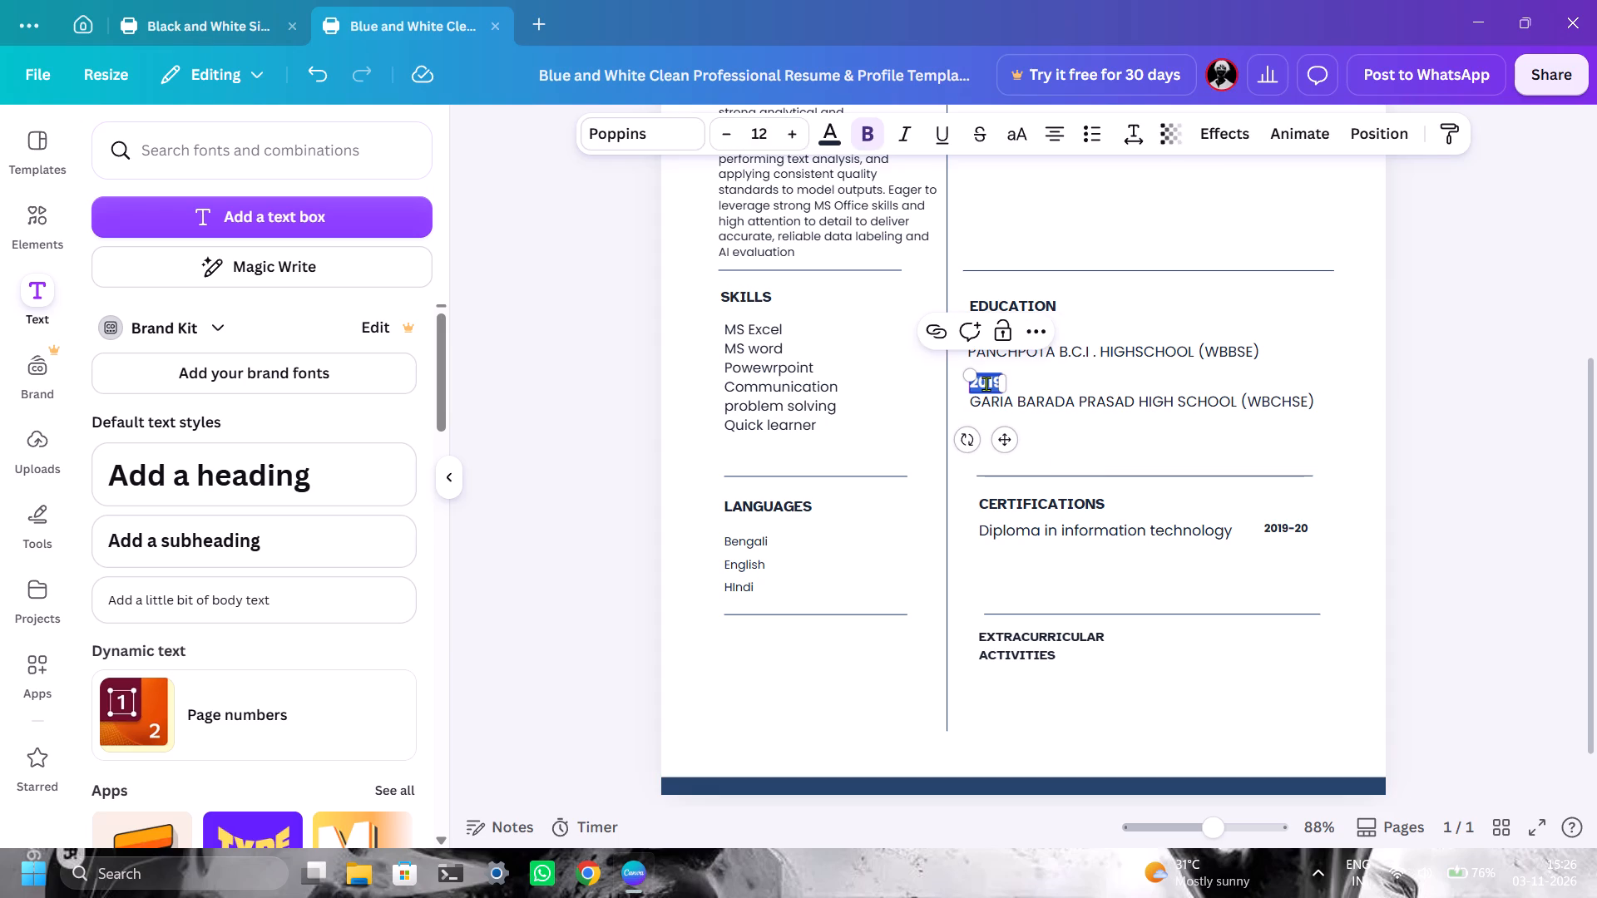
type("20")
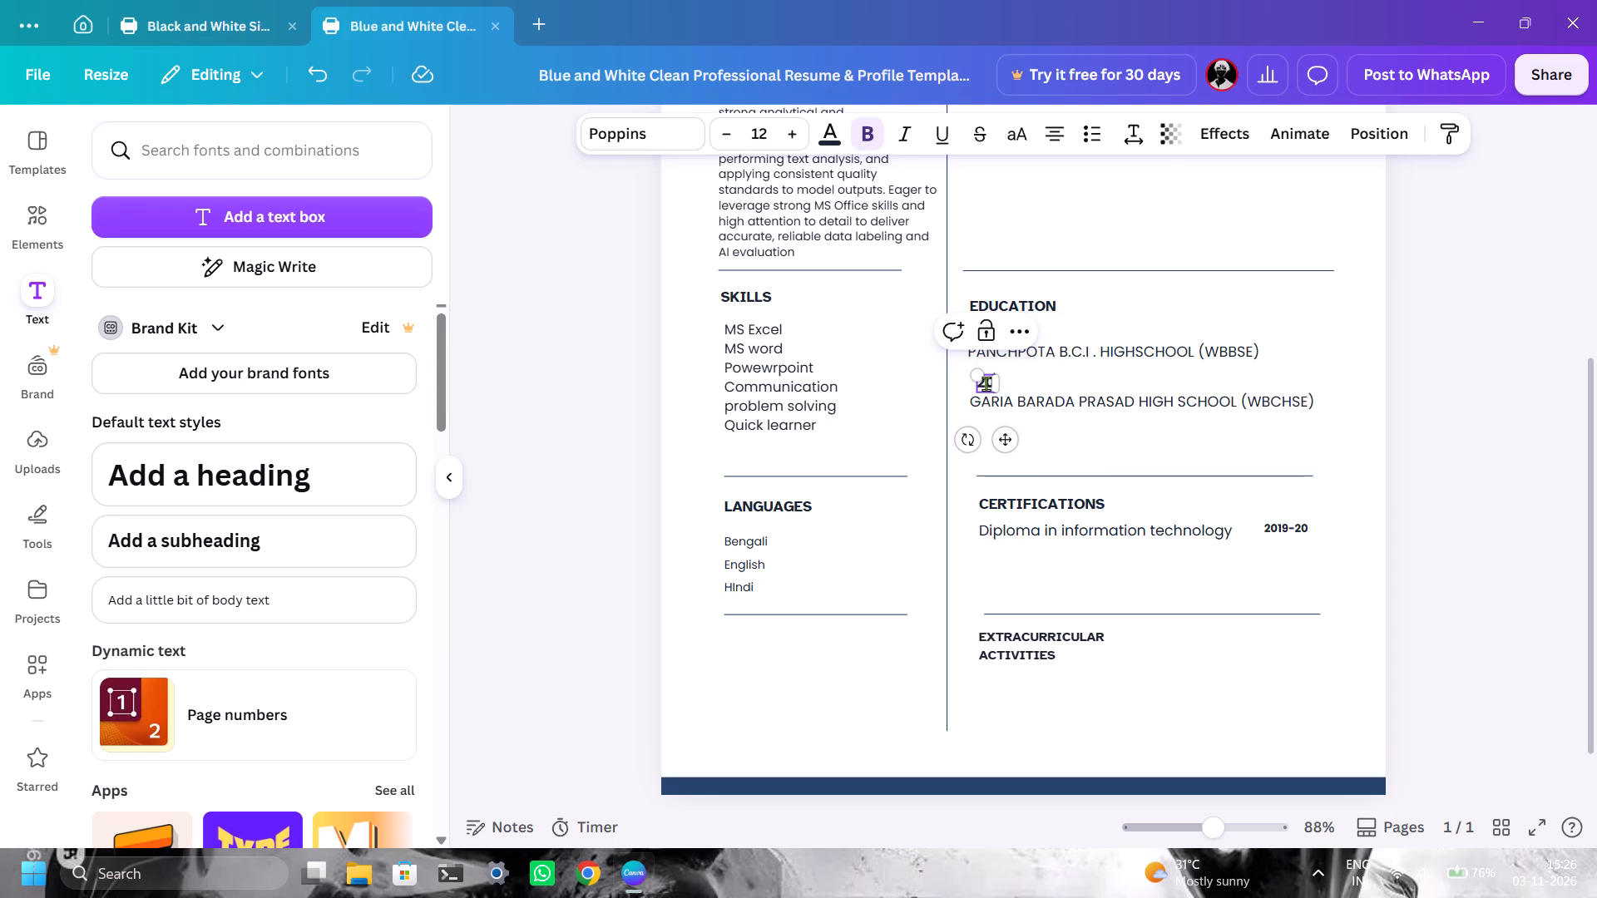
type("21")
left_click(1155, 432)
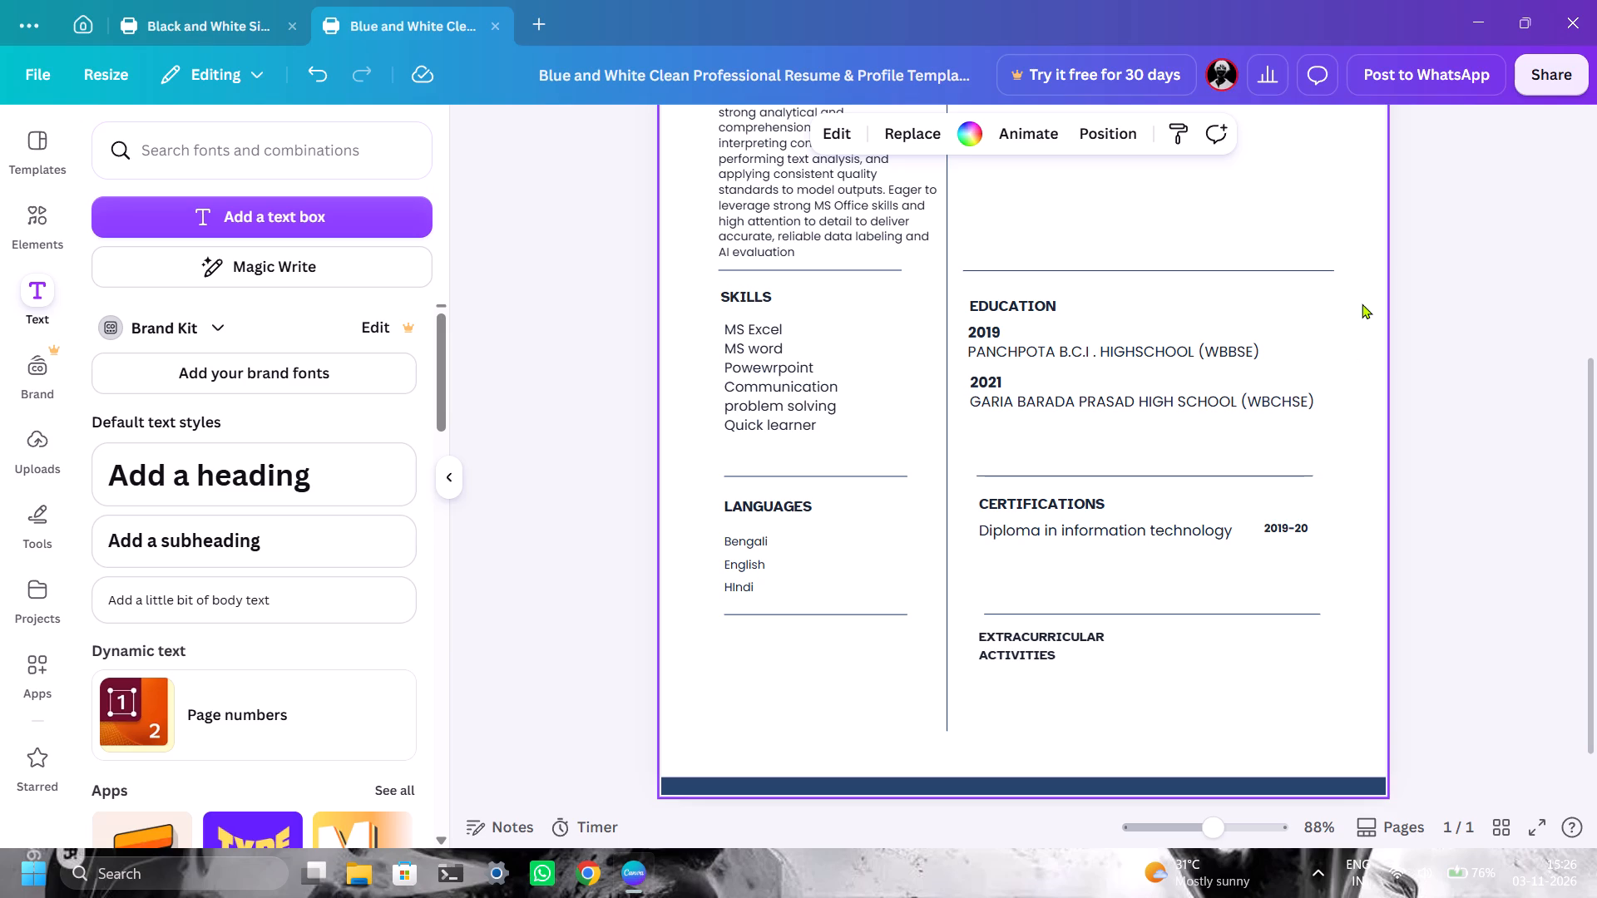
Move each bold year to the end of its school's line: "2019" after Panchpota and "2021" after Garia.
left_click(1331, 270)
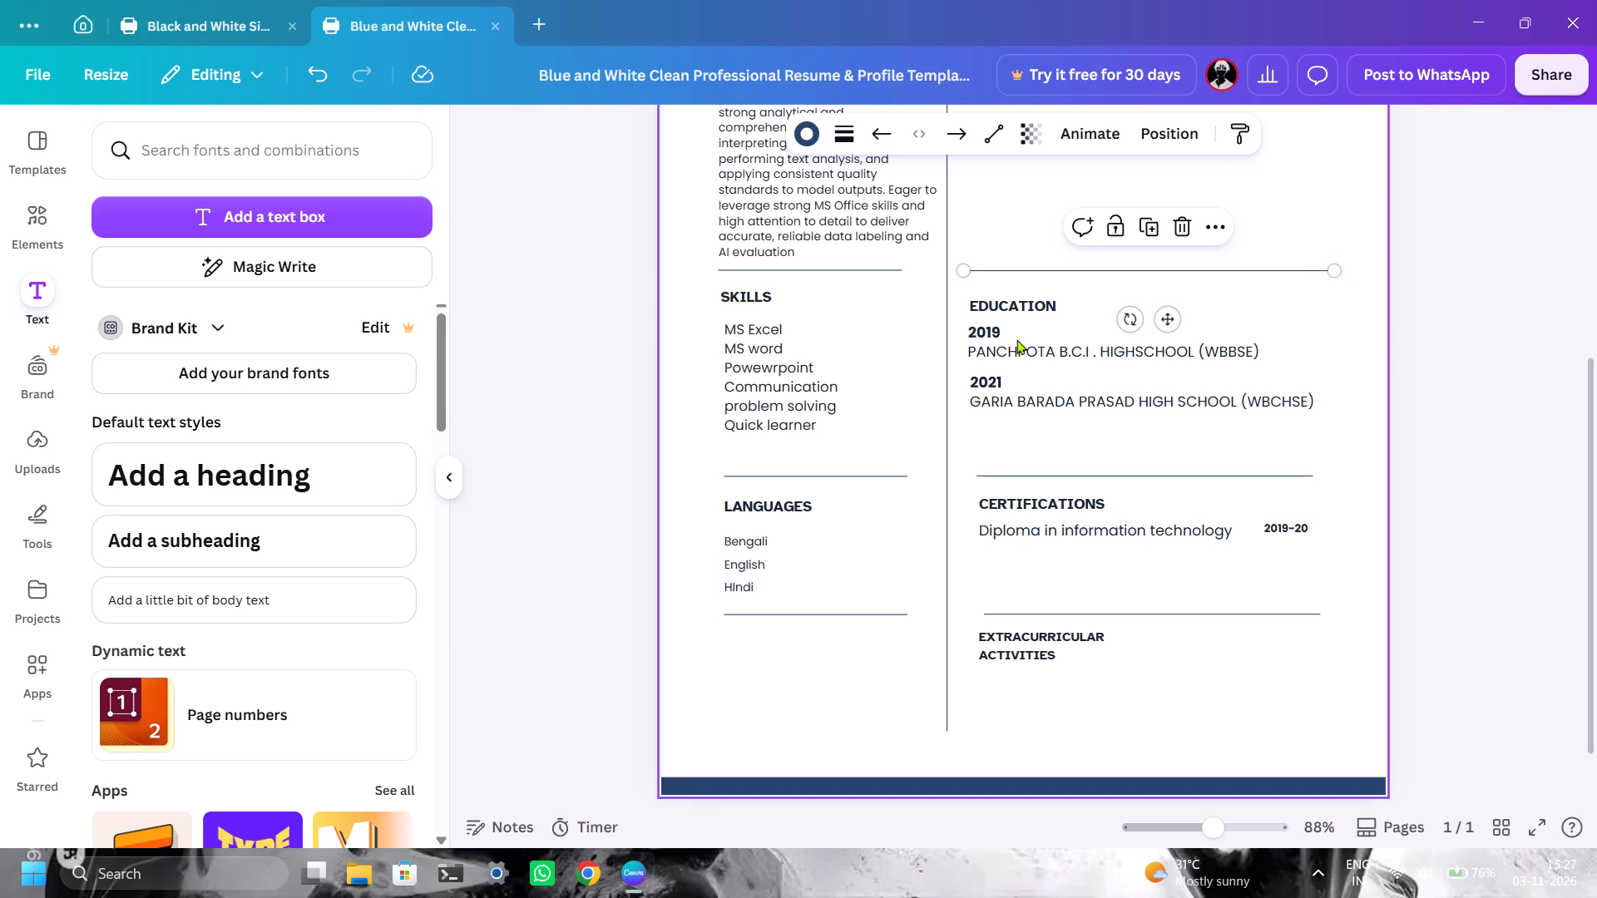
left_click_drag(993, 333, 1298, 352)
left_click(1313, 464)
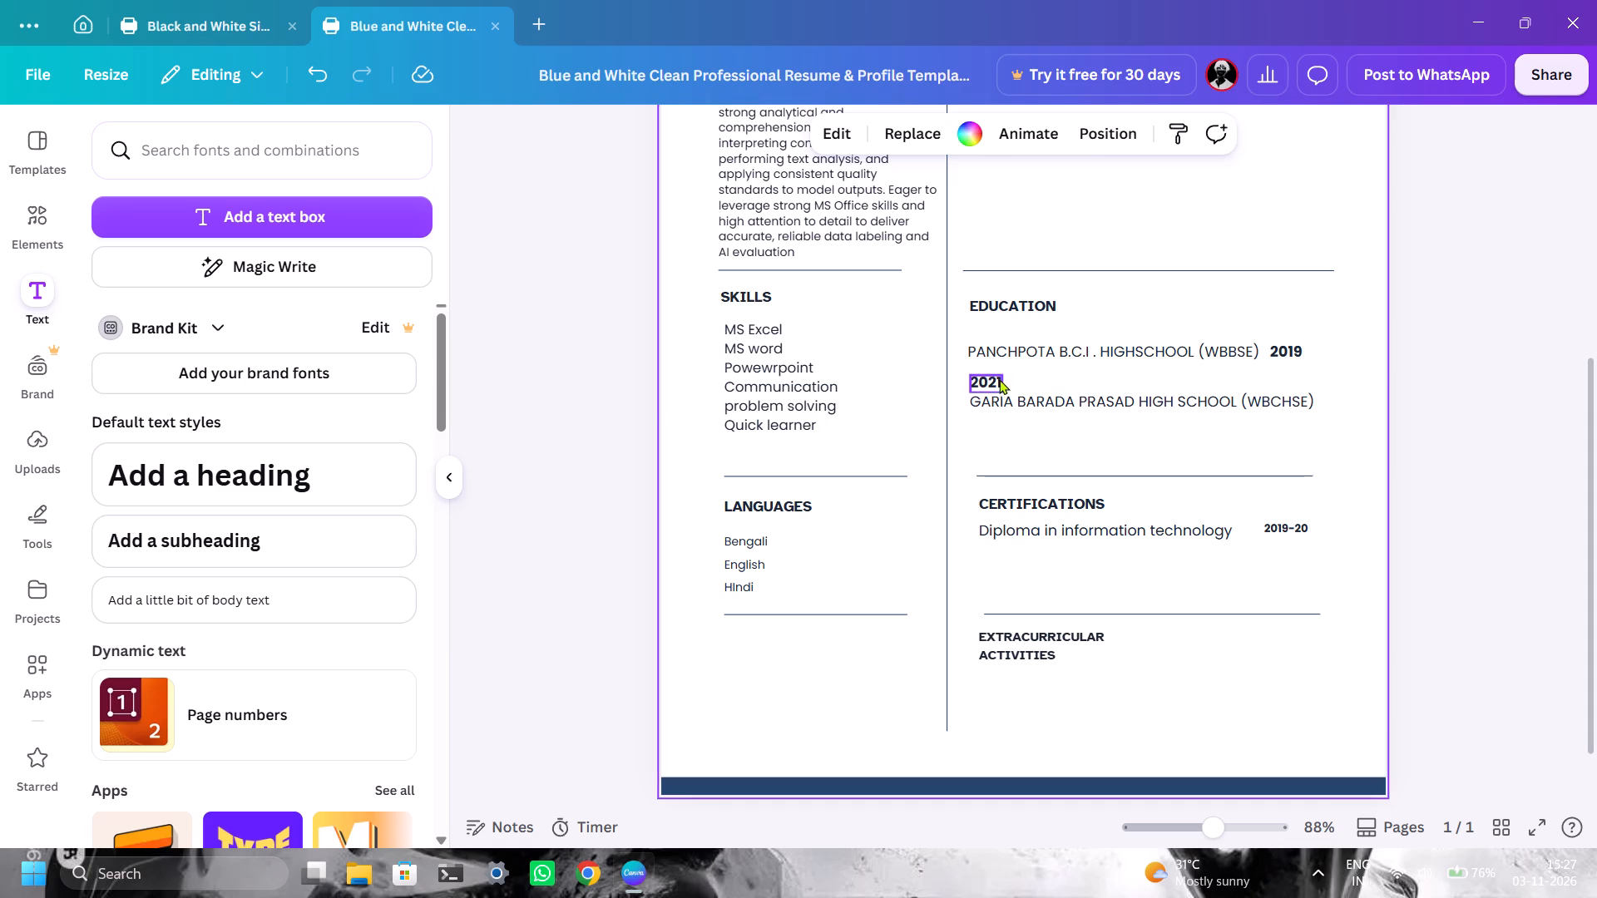
left_click_drag(997, 379, 1356, 395)
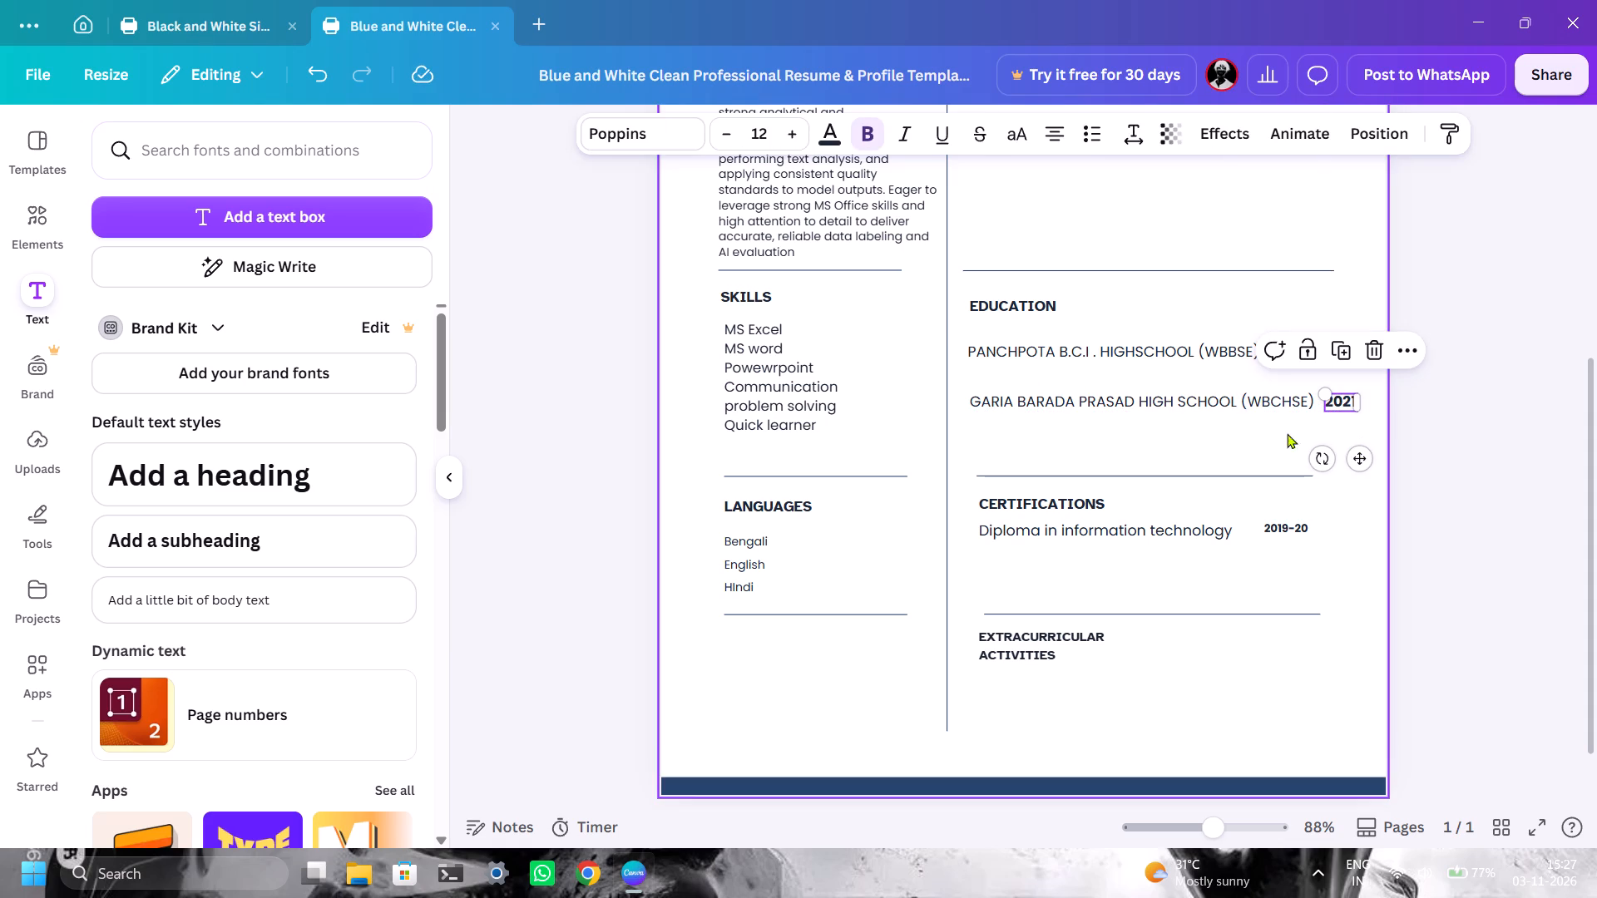
left_click(1262, 433)
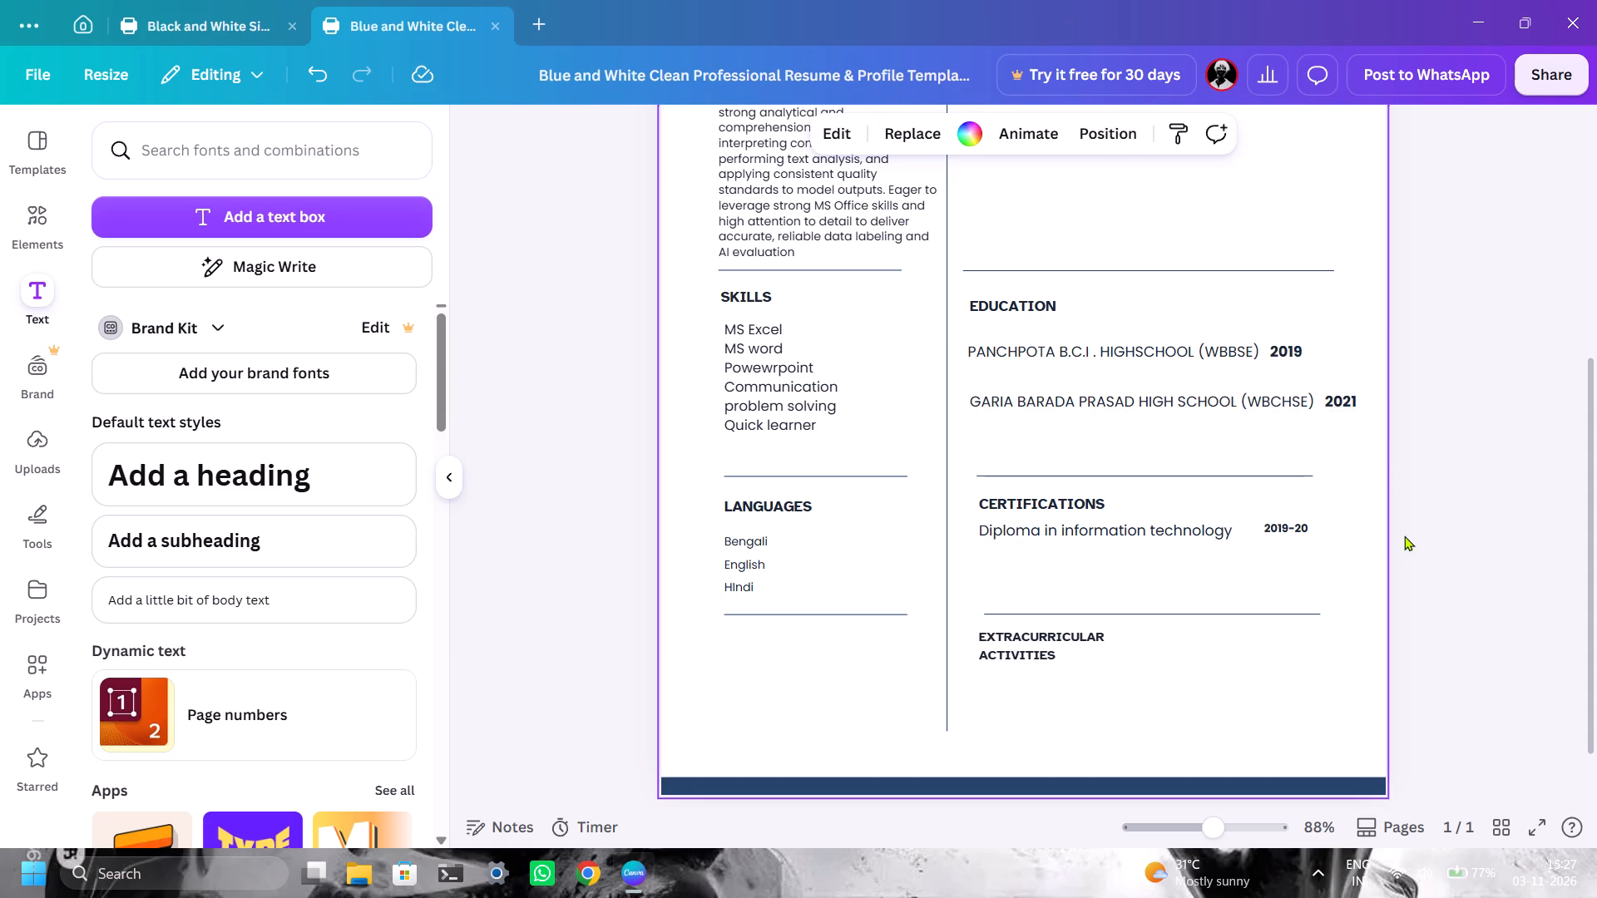
Set the "2019-20" date under Certifications to font size 12, matching the education years and entry text.
left_click(1288, 533)
left_click(1327, 402)
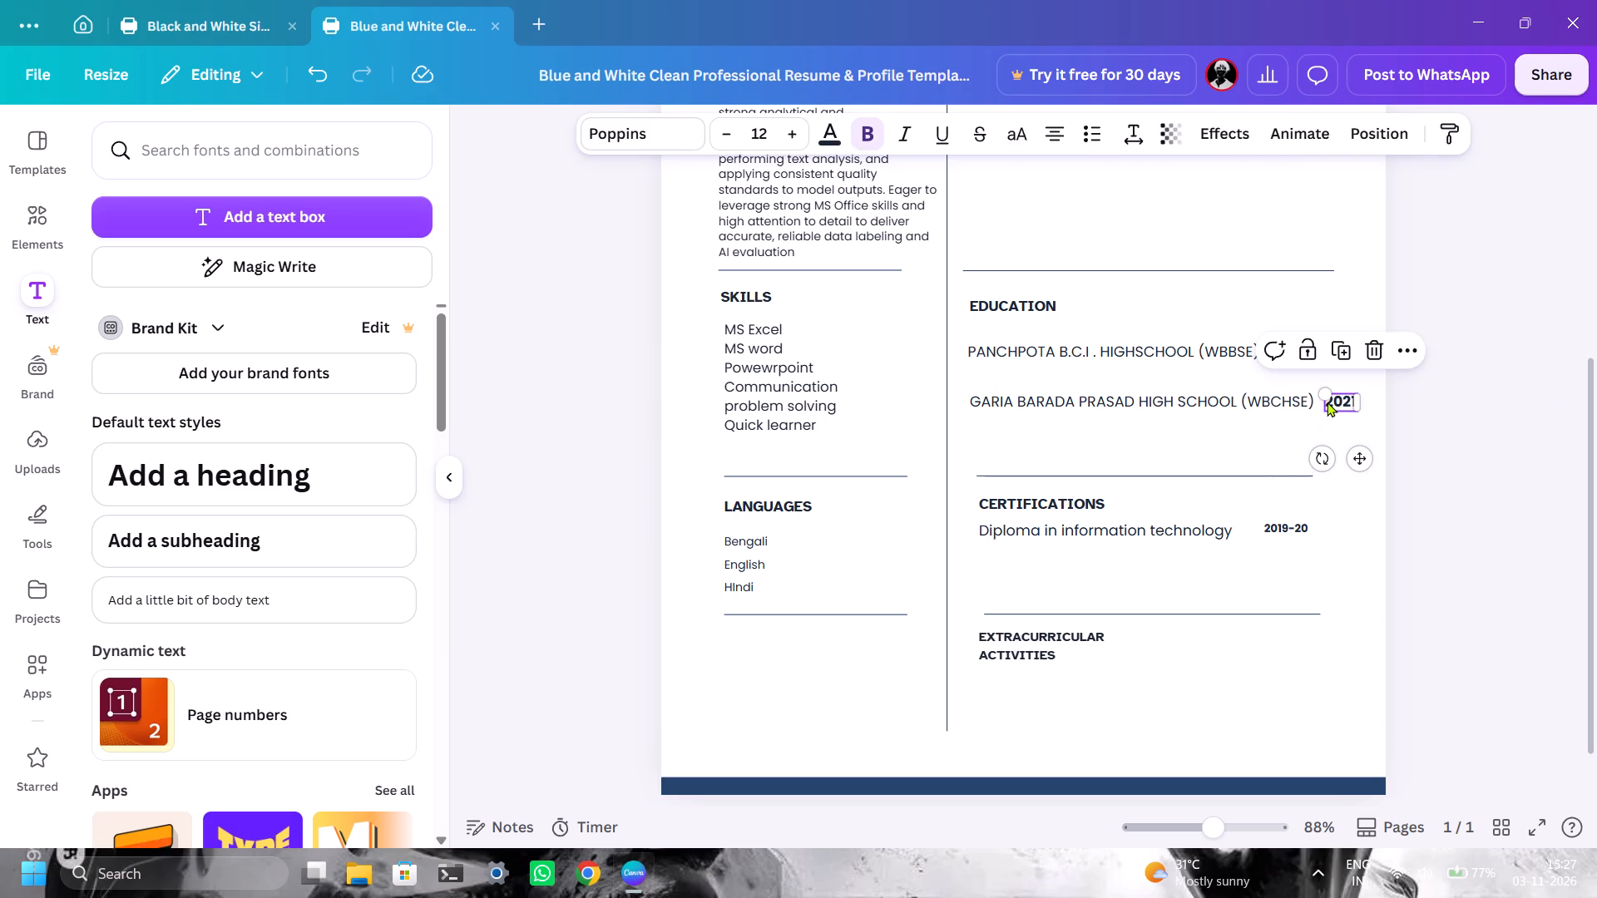
left_click(1285, 535)
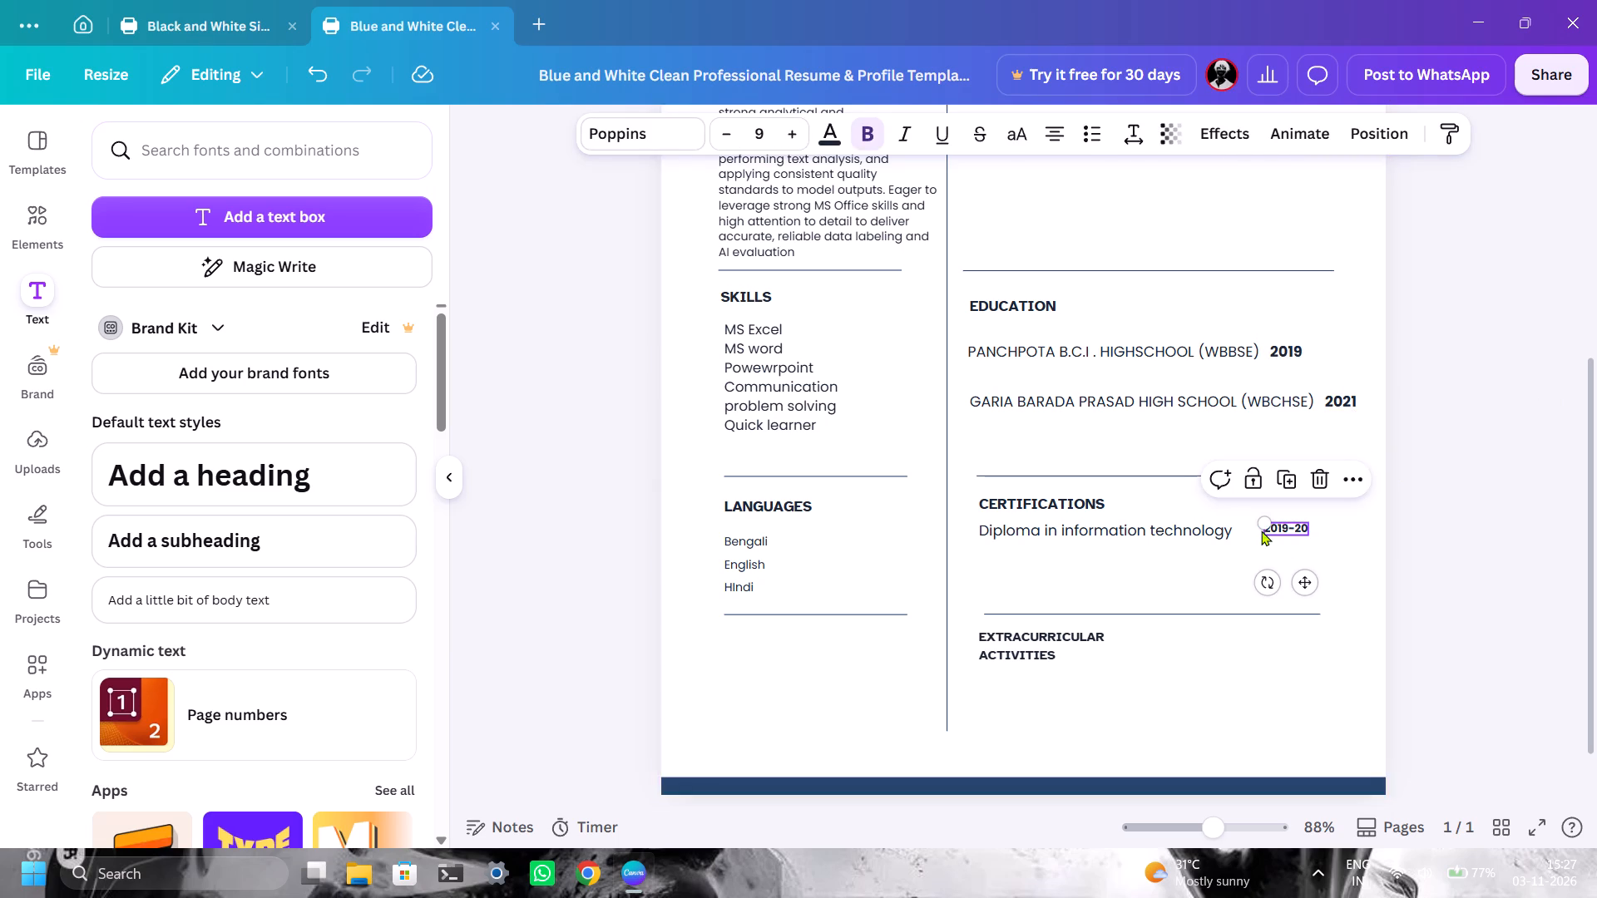
triple_click(794, 135)
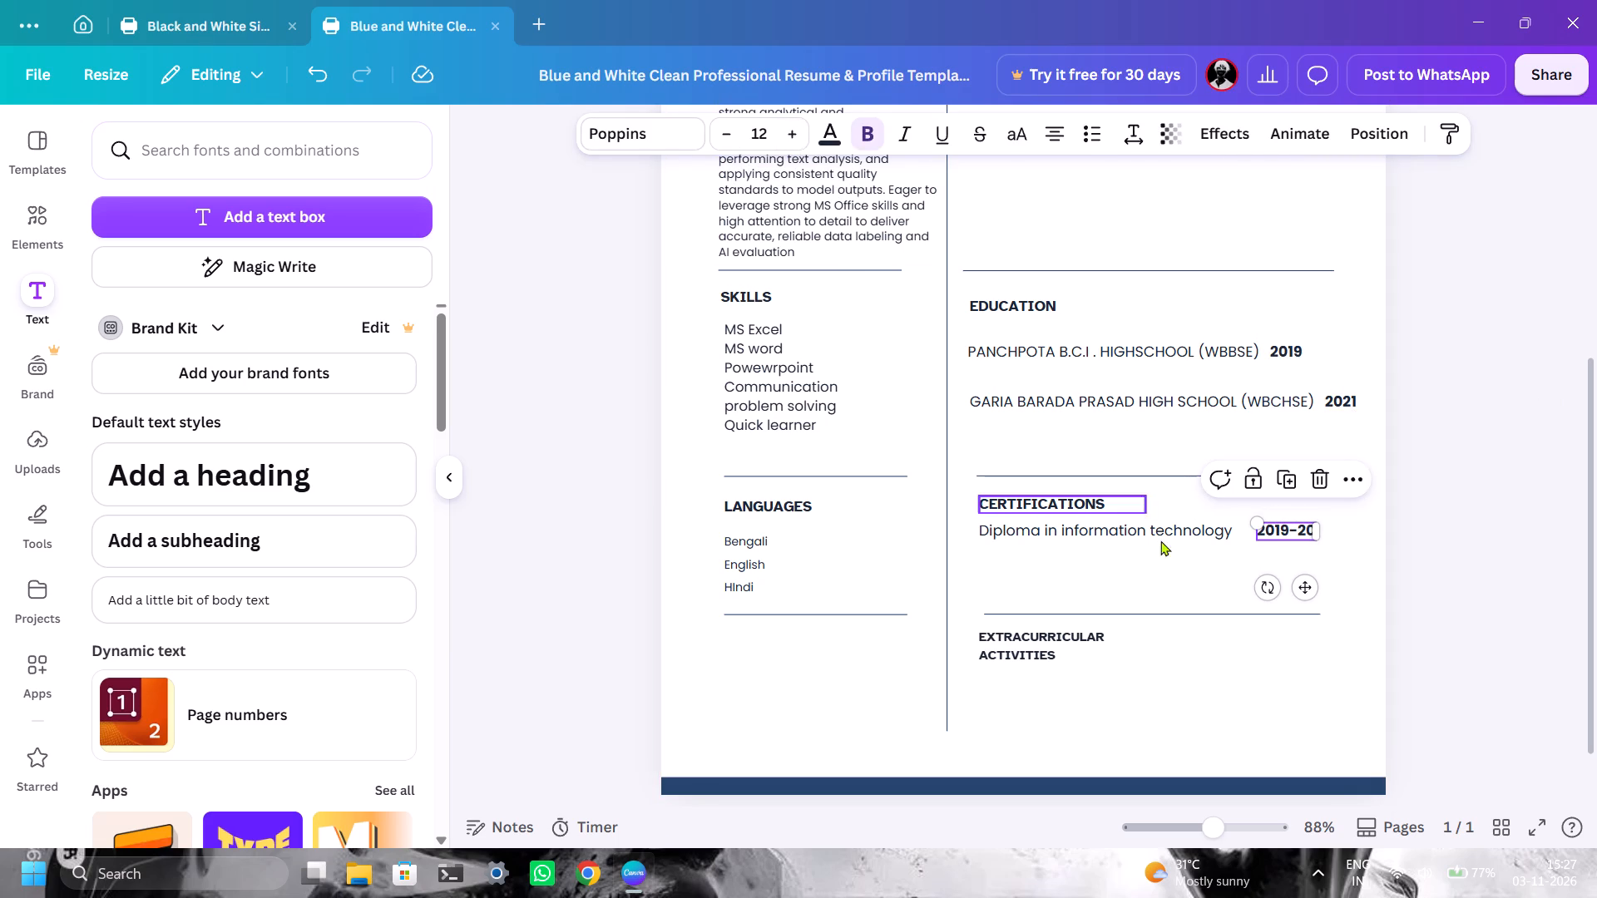
left_click(1181, 536)
left_click(1129, 396)
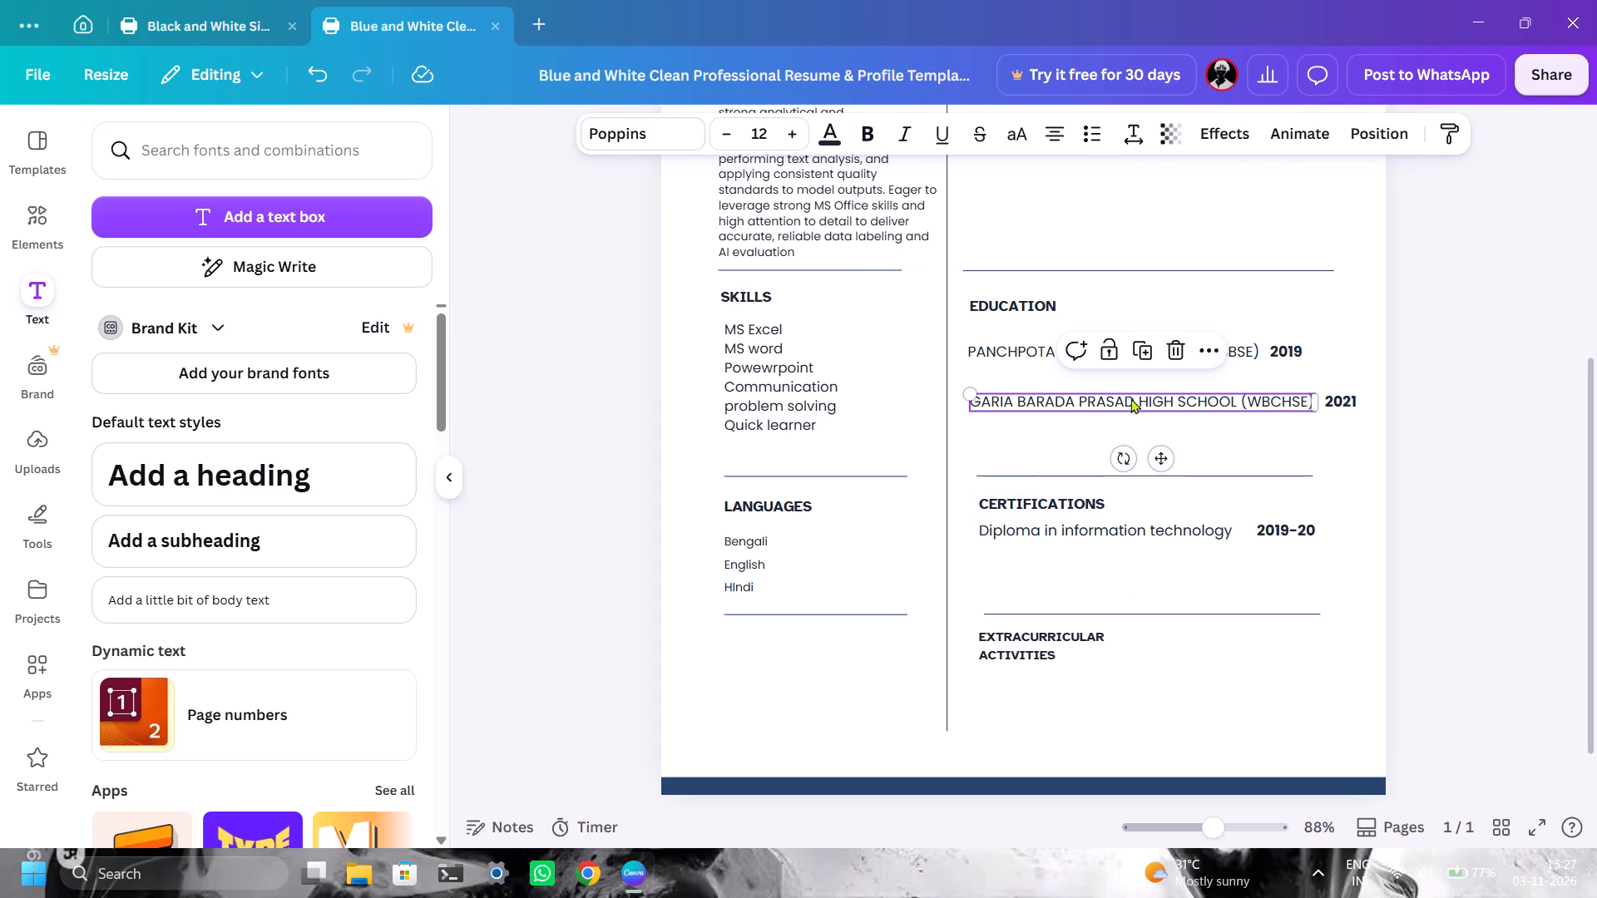
left_click(1112, 535)
left_click(1179, 589)
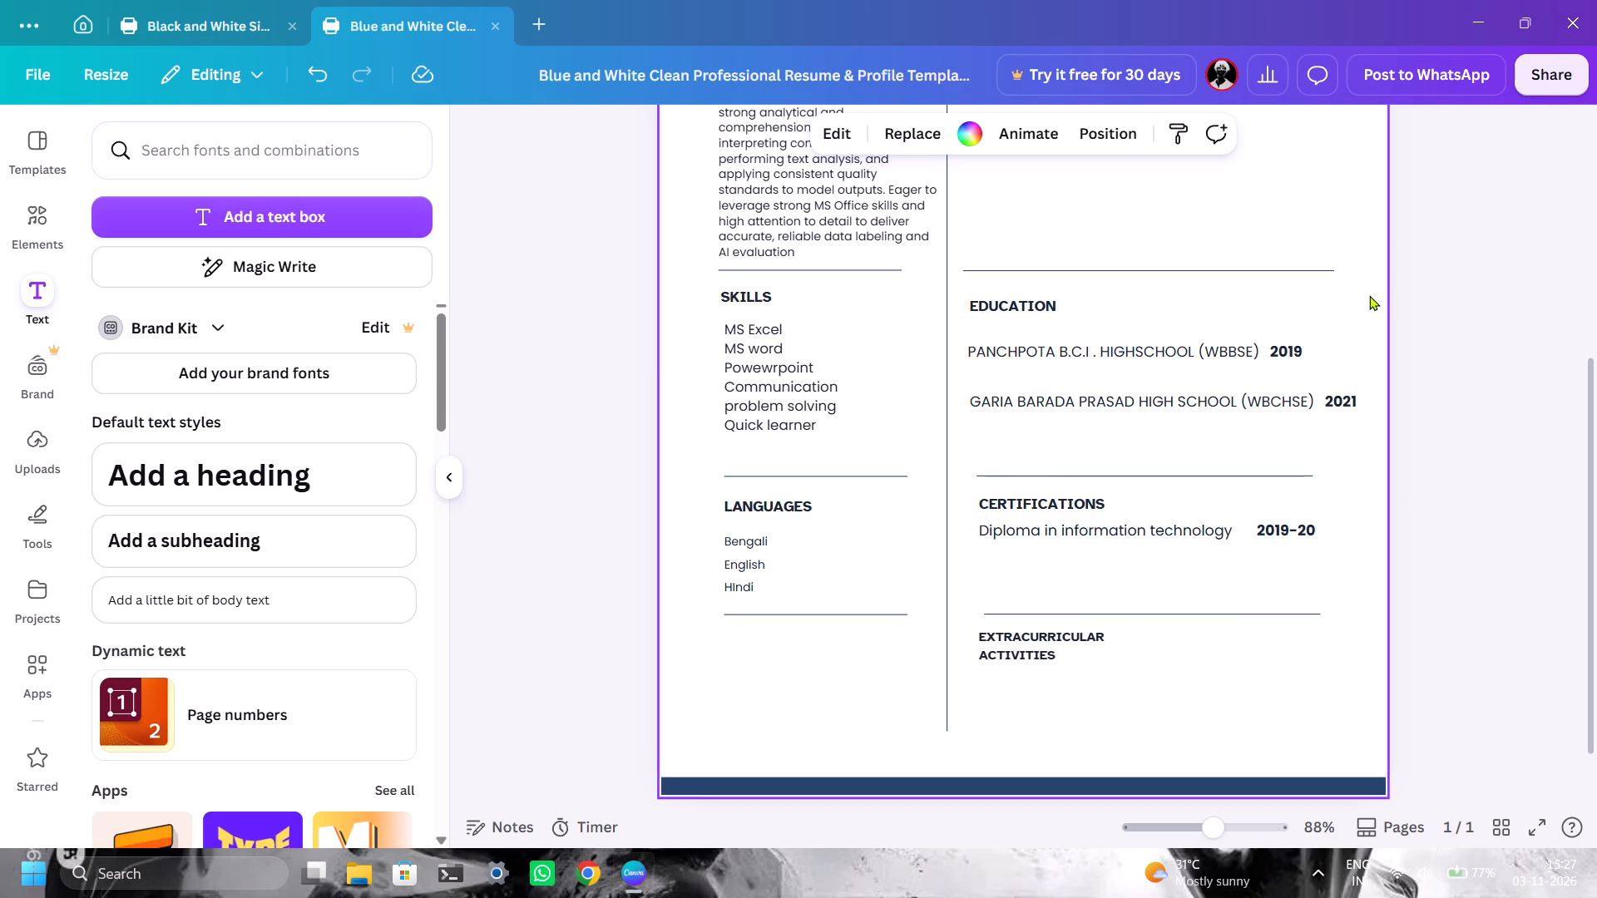
Add a new text box beneath the Garia school entry, aligned with that entry's left edge.
scroll(1363, 385, "down", 1)
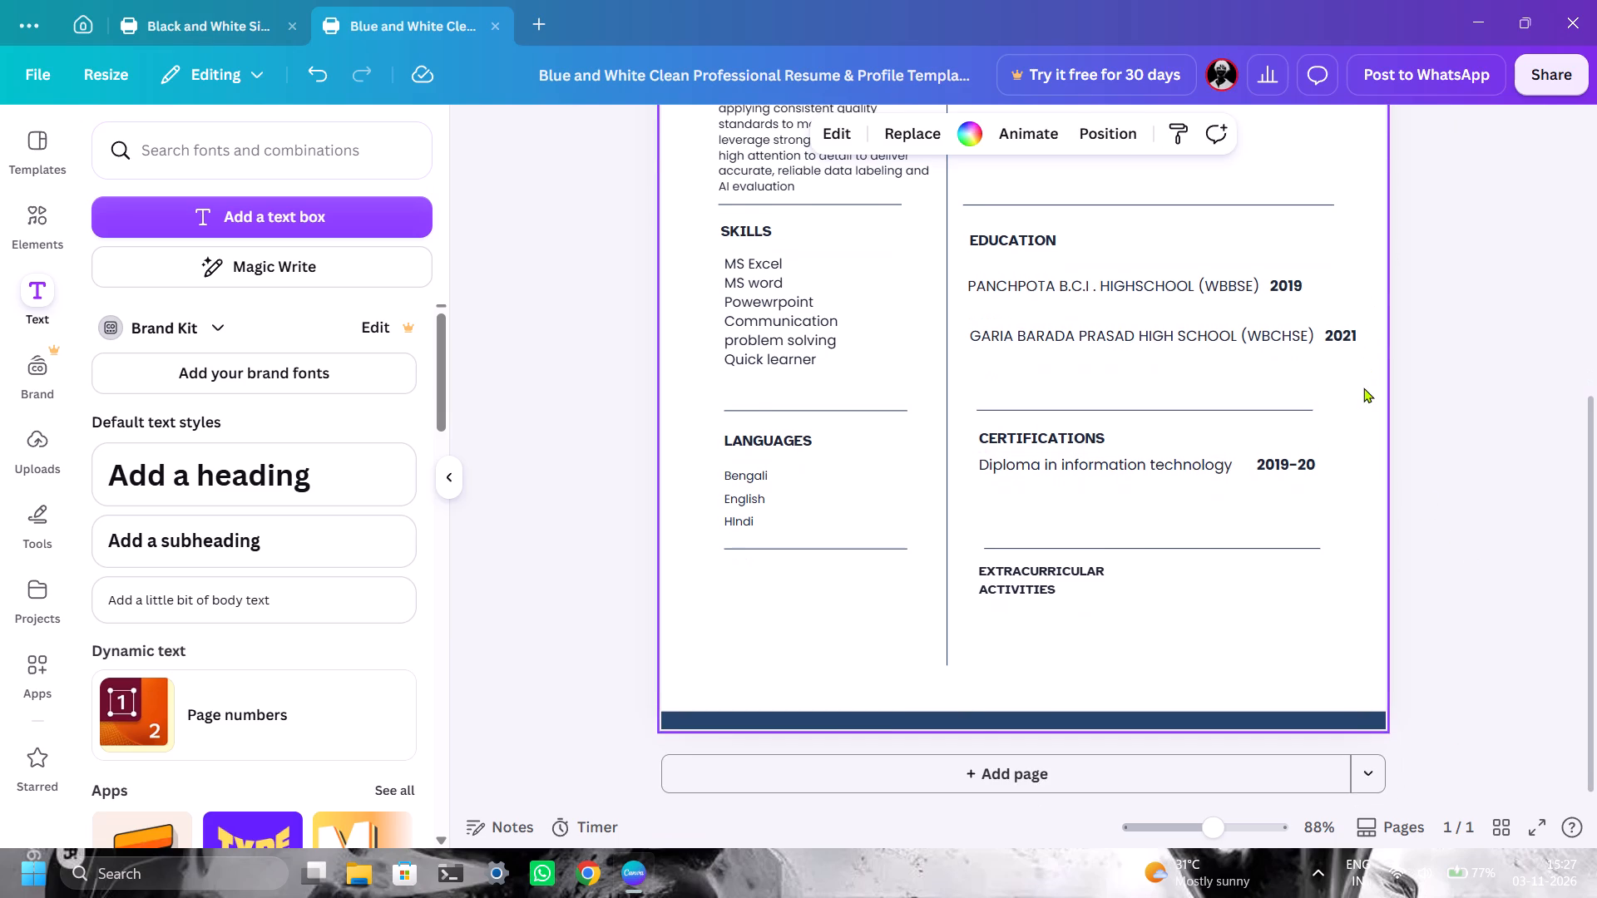
scroll(1363, 387, "up", 2)
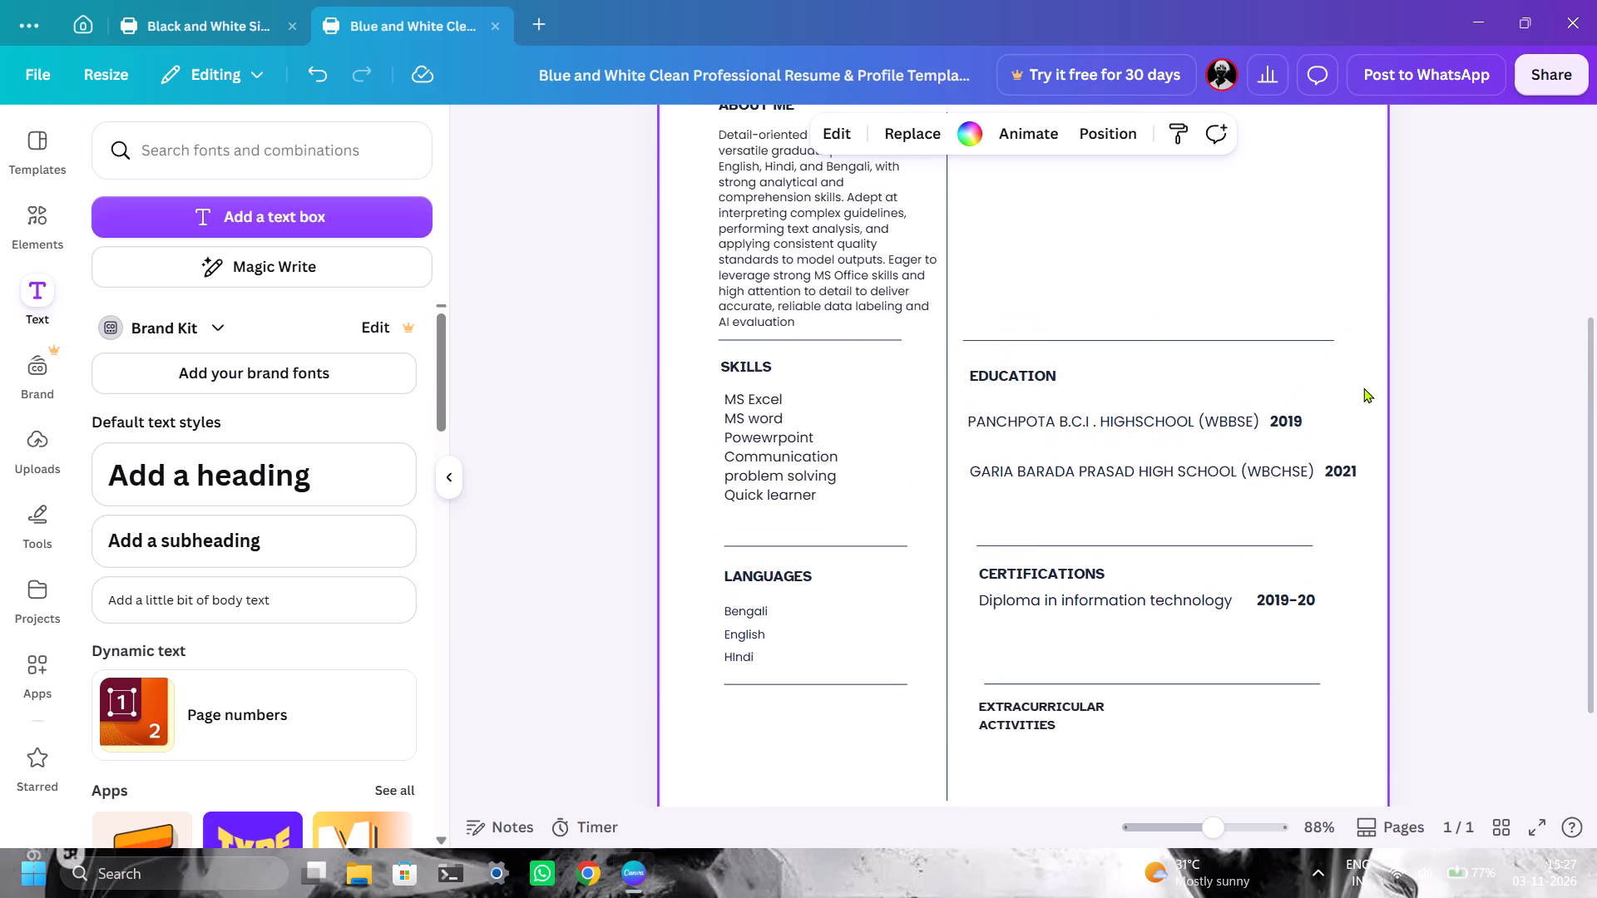
scroll(1338, 407, "down", 1)
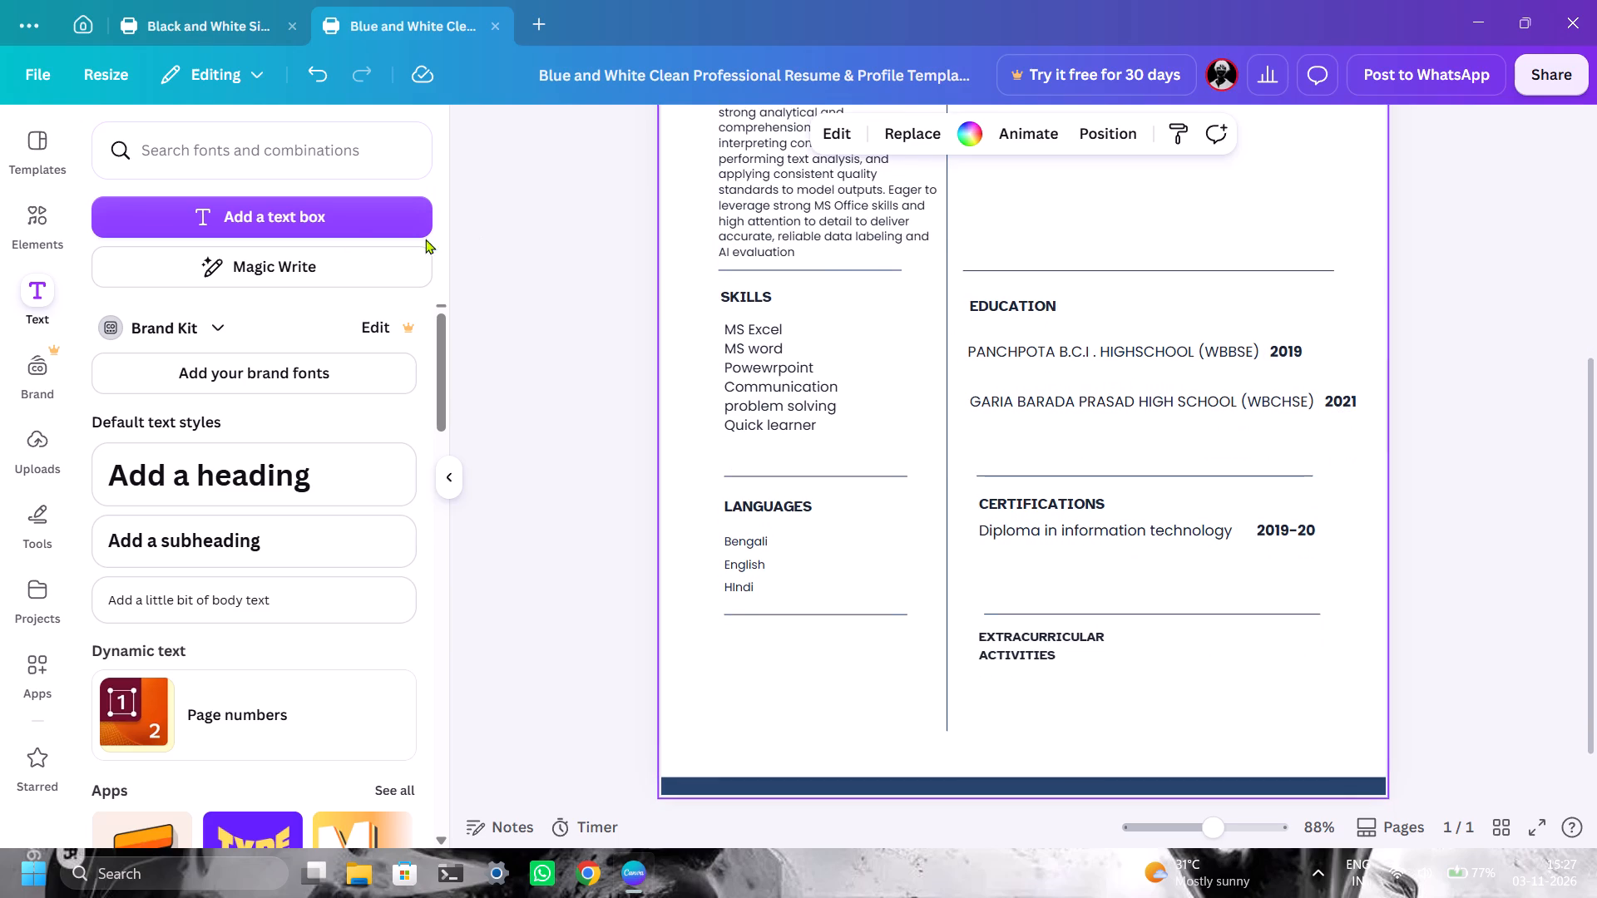
left_click(354, 230)
left_click_drag(1024, 453, 1054, 449)
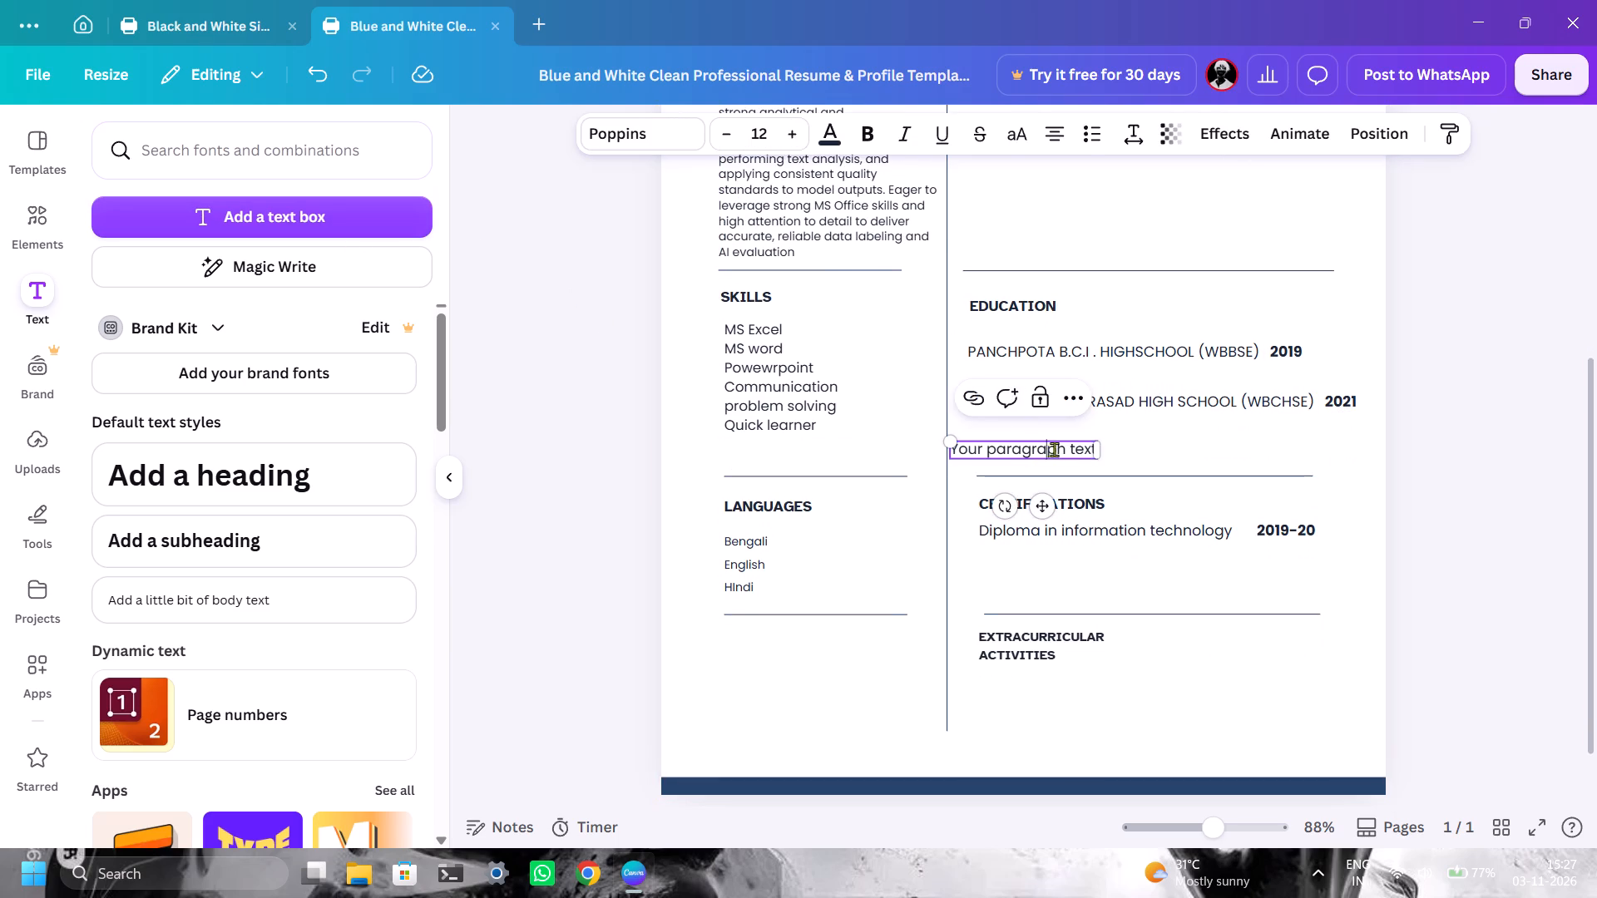
left_click_drag(1054, 449, 1064, 446)
left_click_drag(1046, 508, 1070, 504)
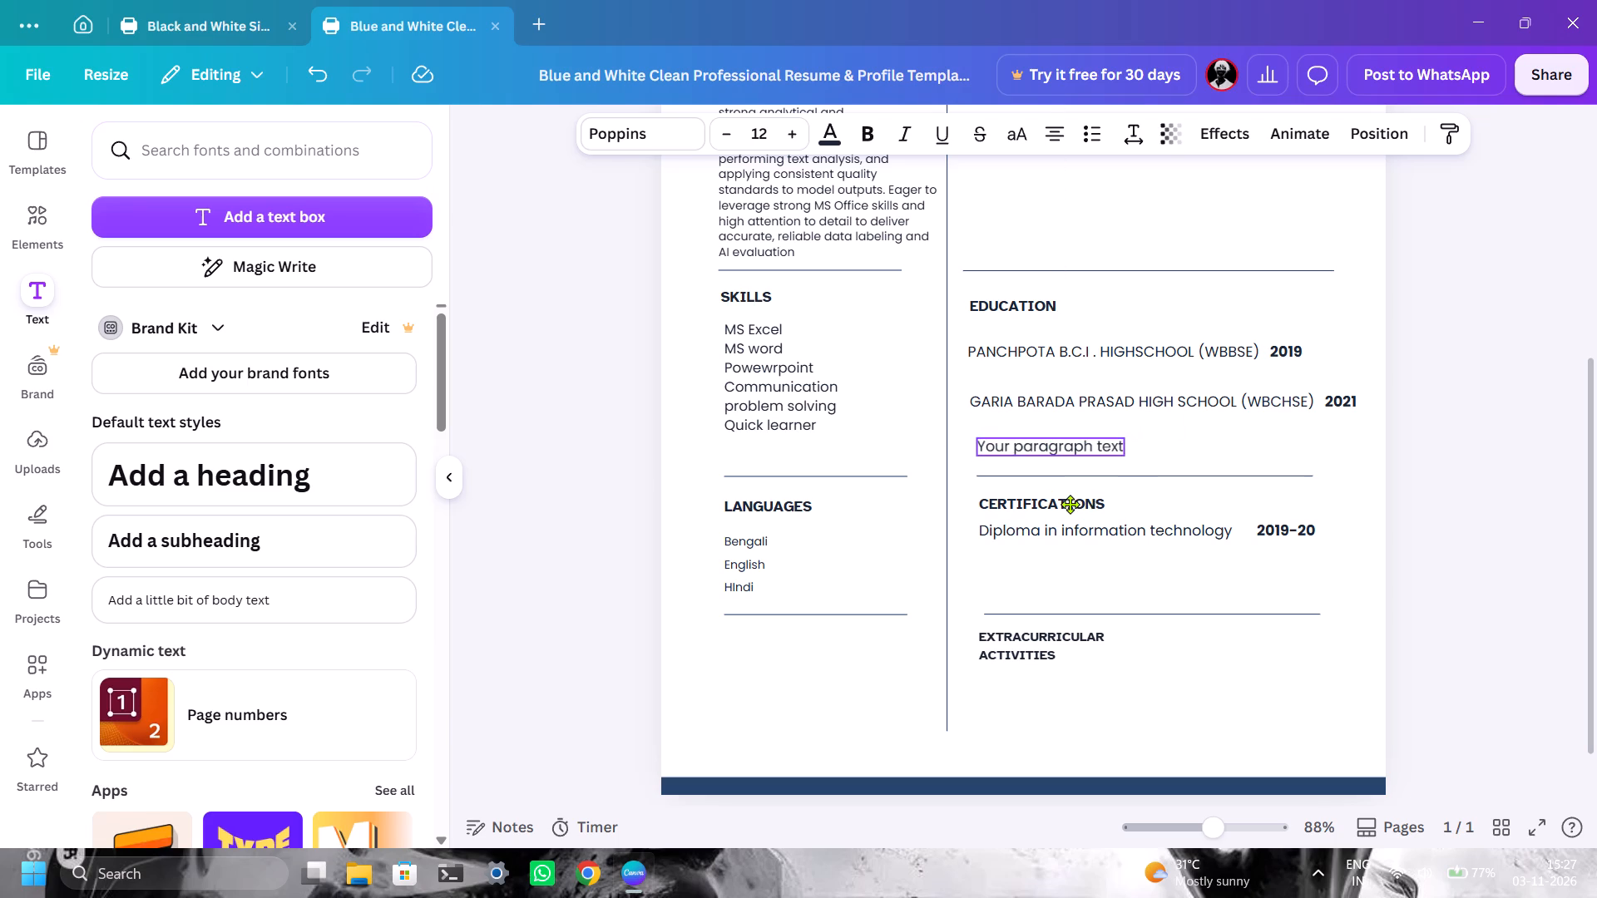
left_click_drag(1070, 504, 1064, 499)
left_click(1168, 435)
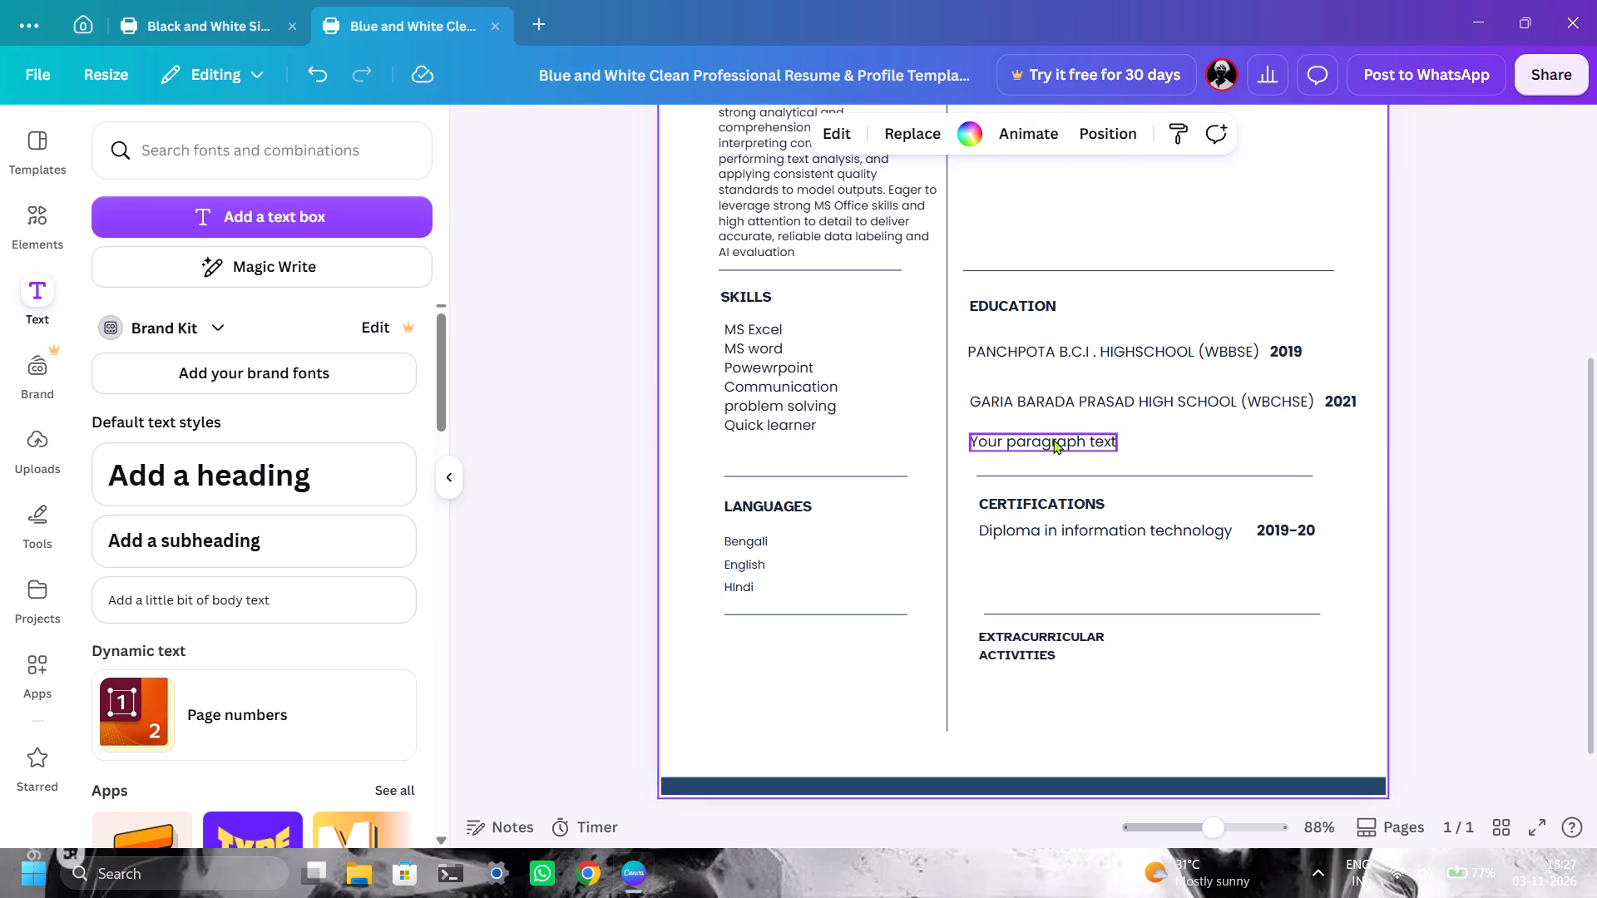
Replace the new text box's placeholder with "DINABANDHU ANDREWS COLLEGE".
double_click(1051, 437)
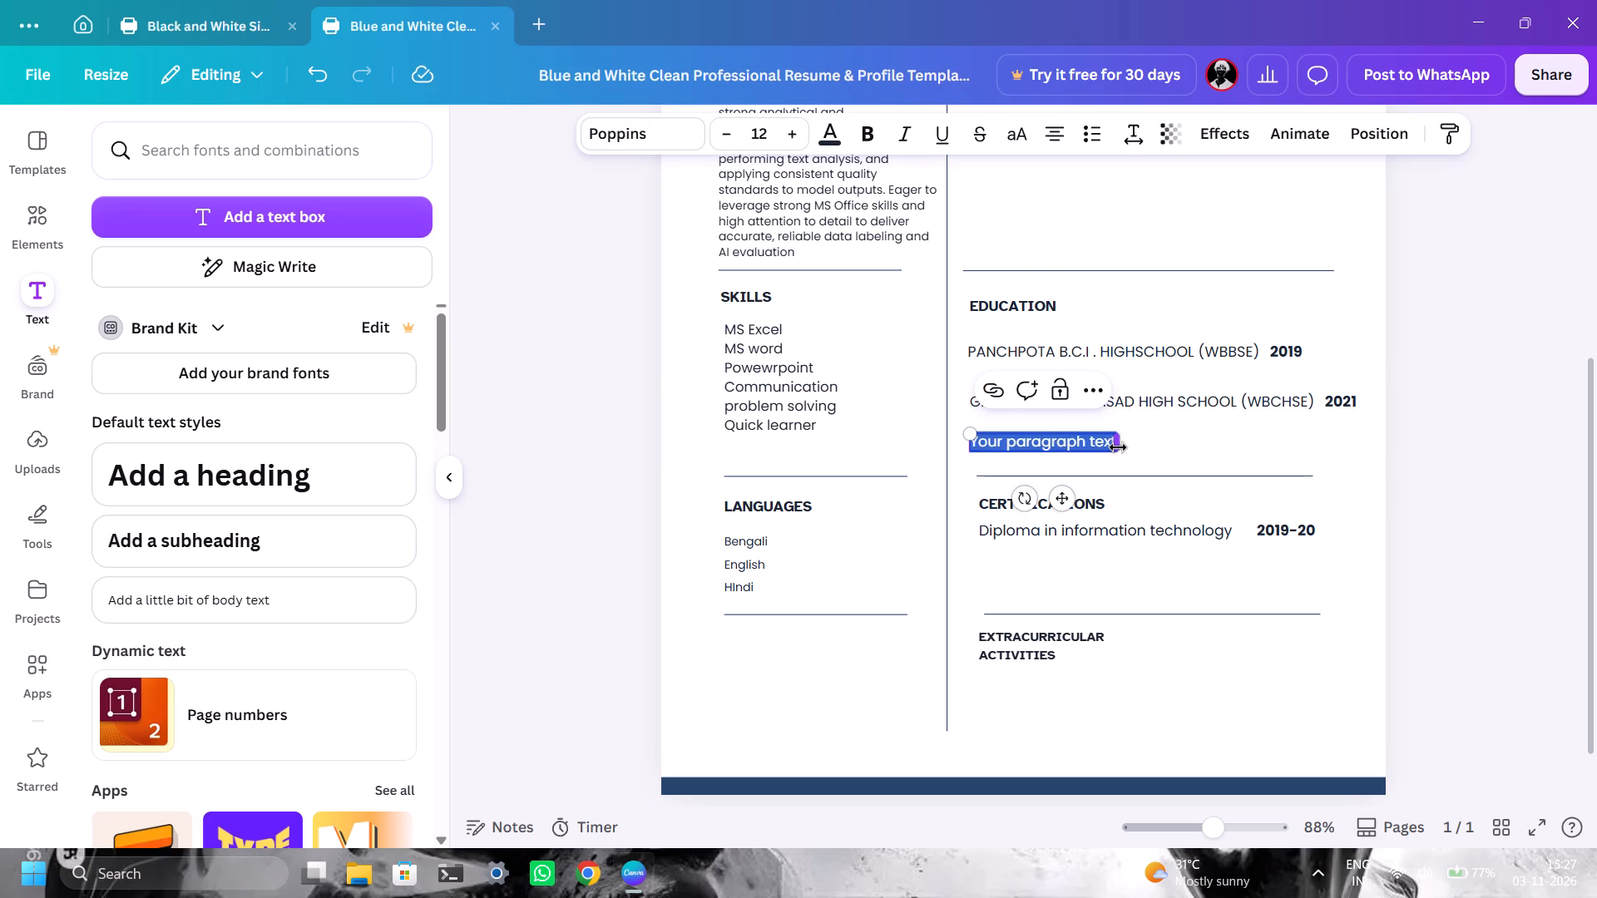
type("DINA")
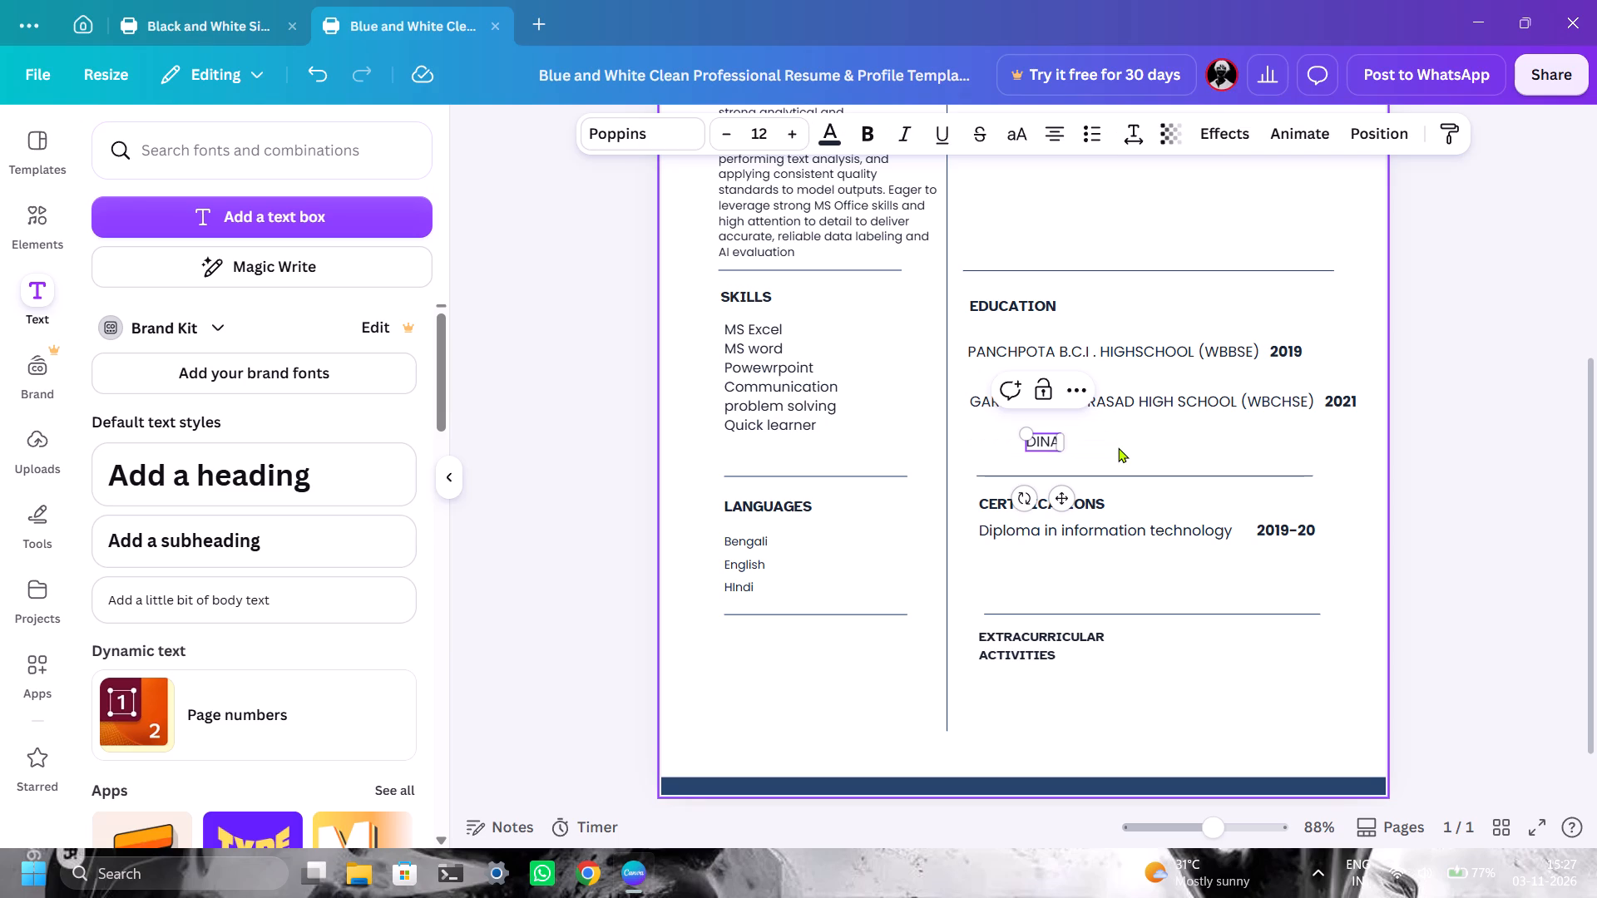
type("BANDHU")
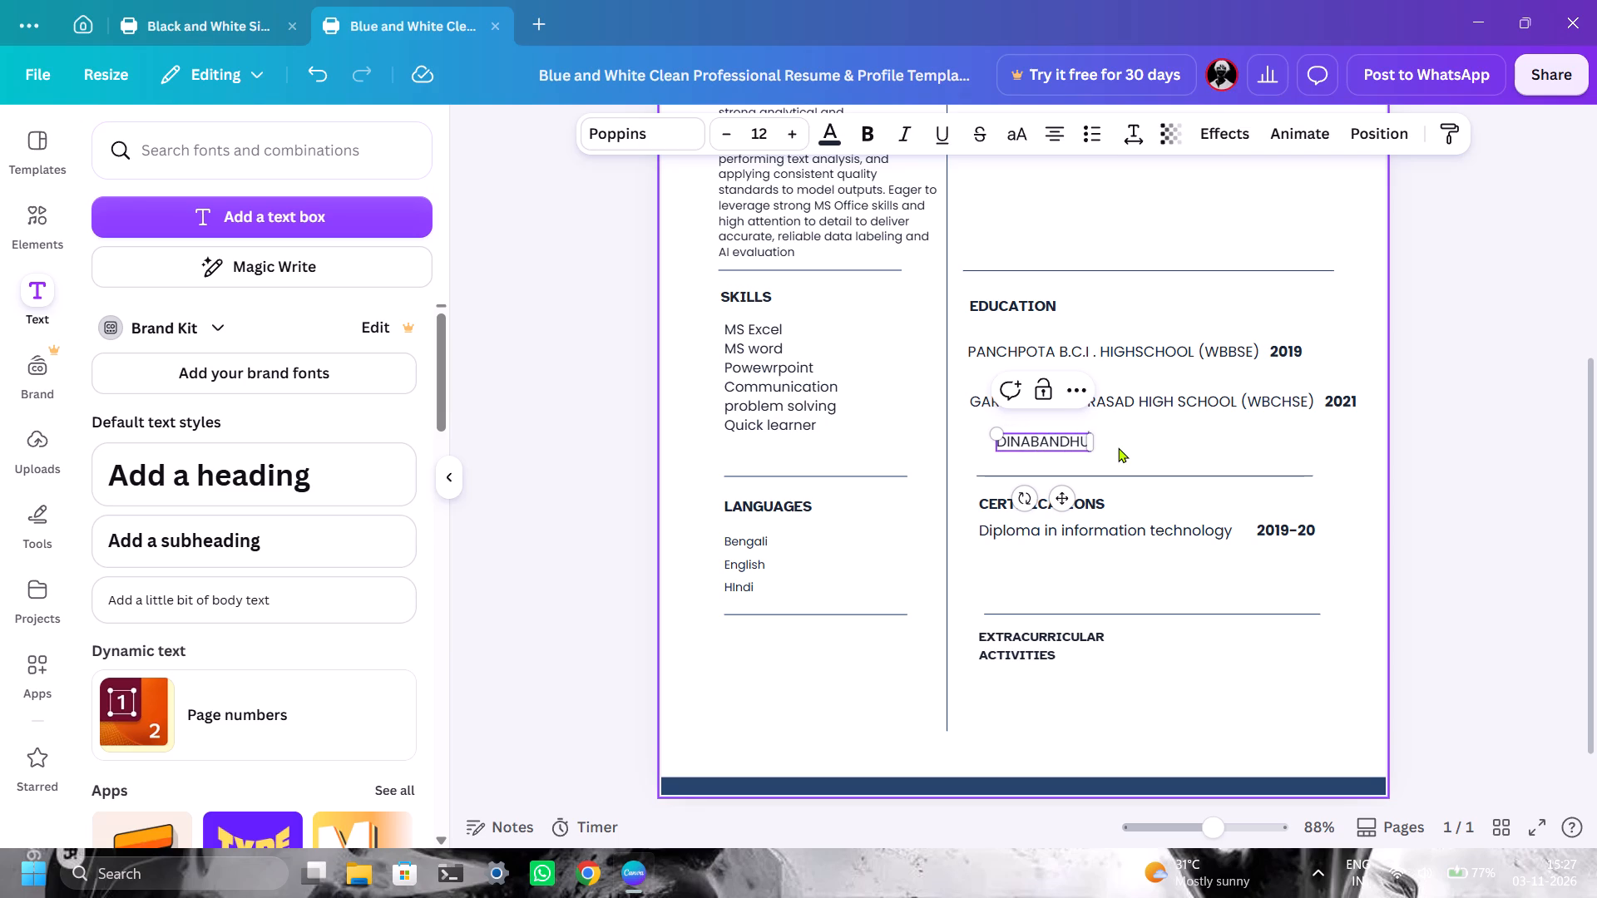
key("space")
type("ANDREW")
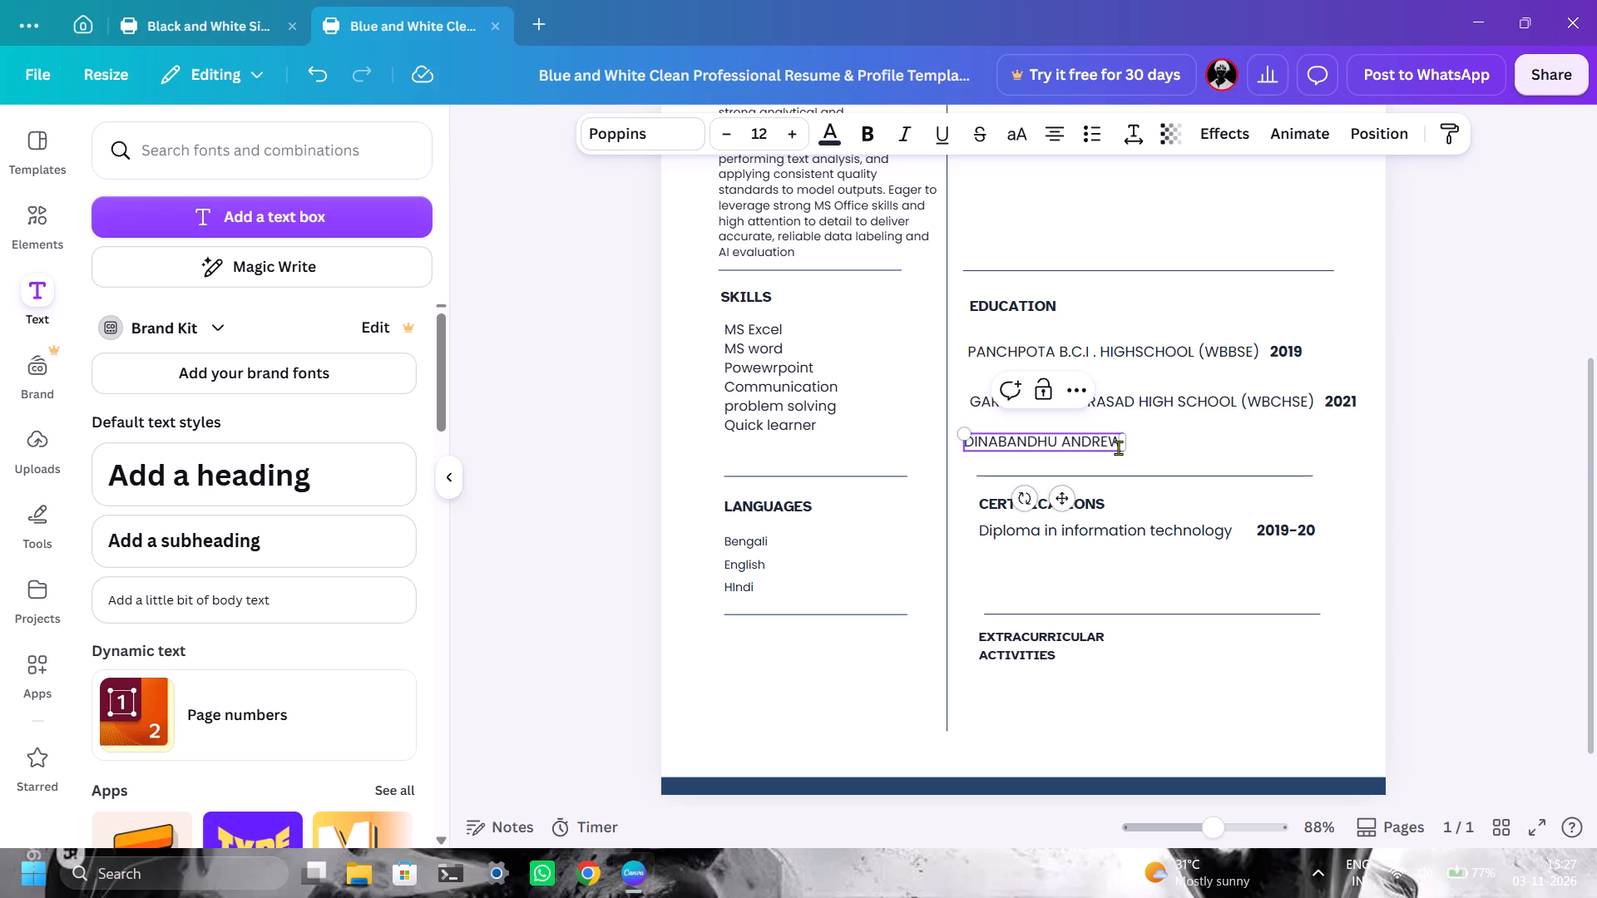
key("s")
key("space")
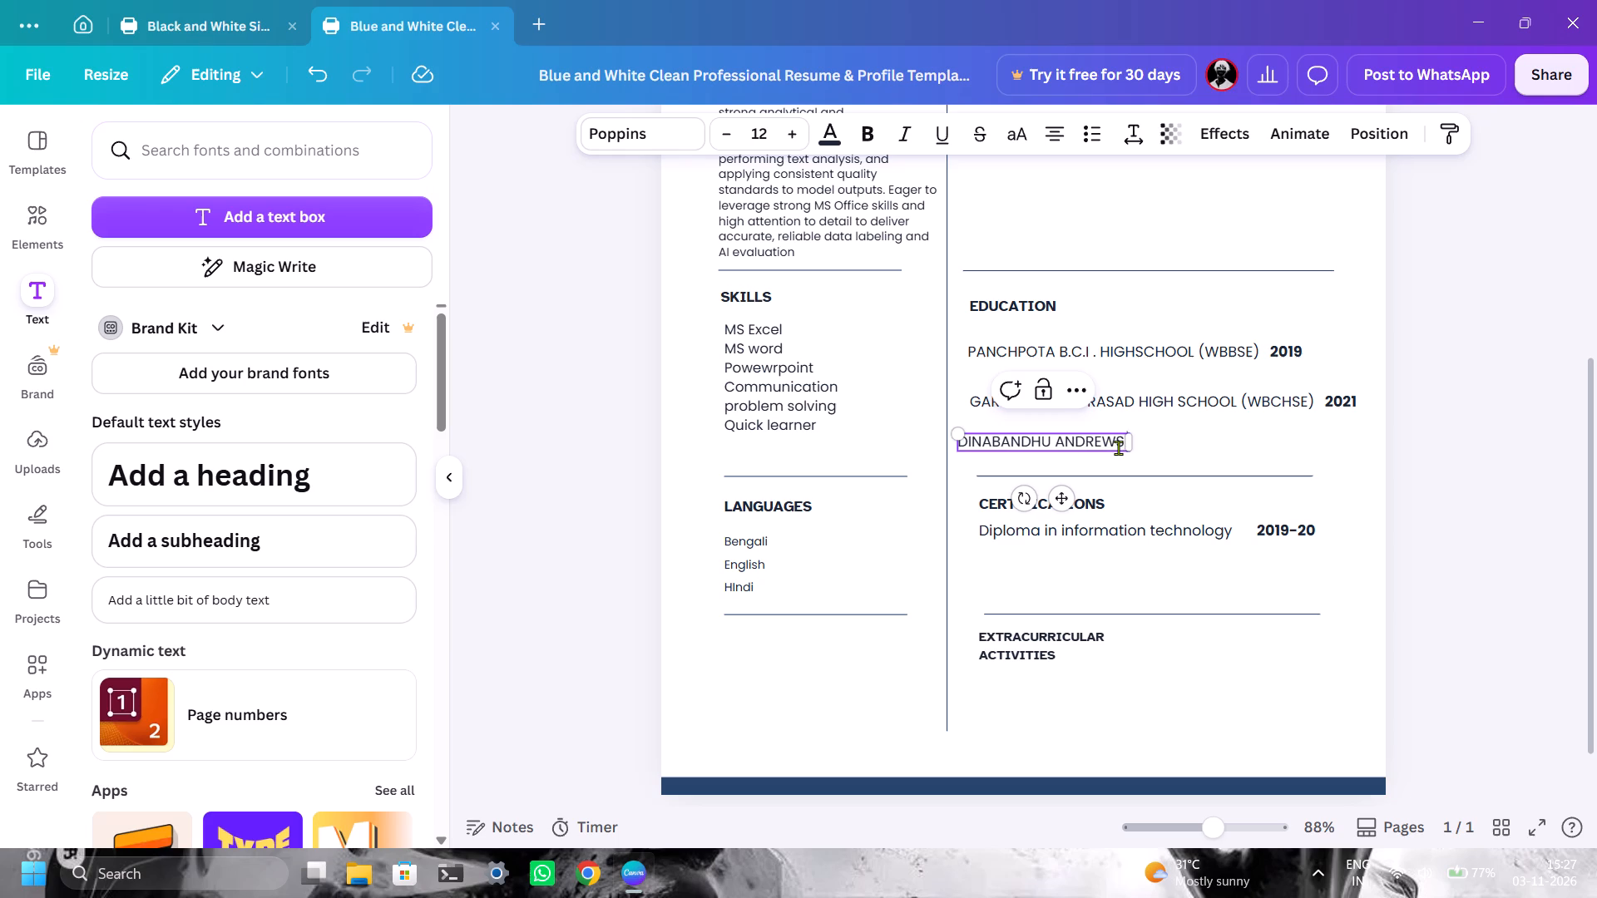
type("COLLEGE")
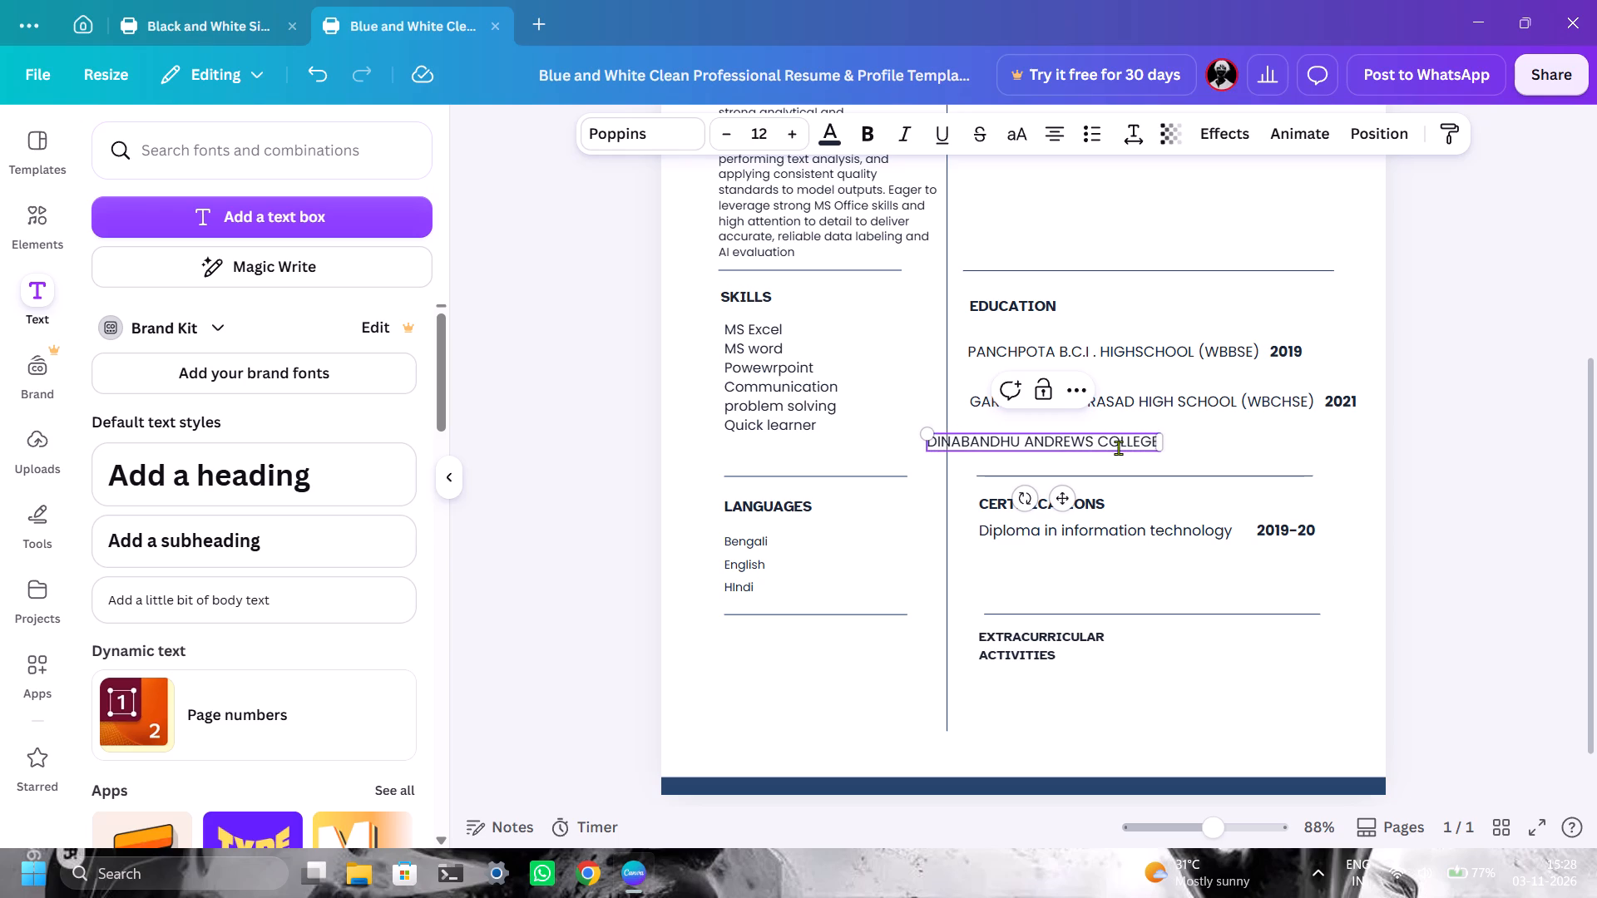
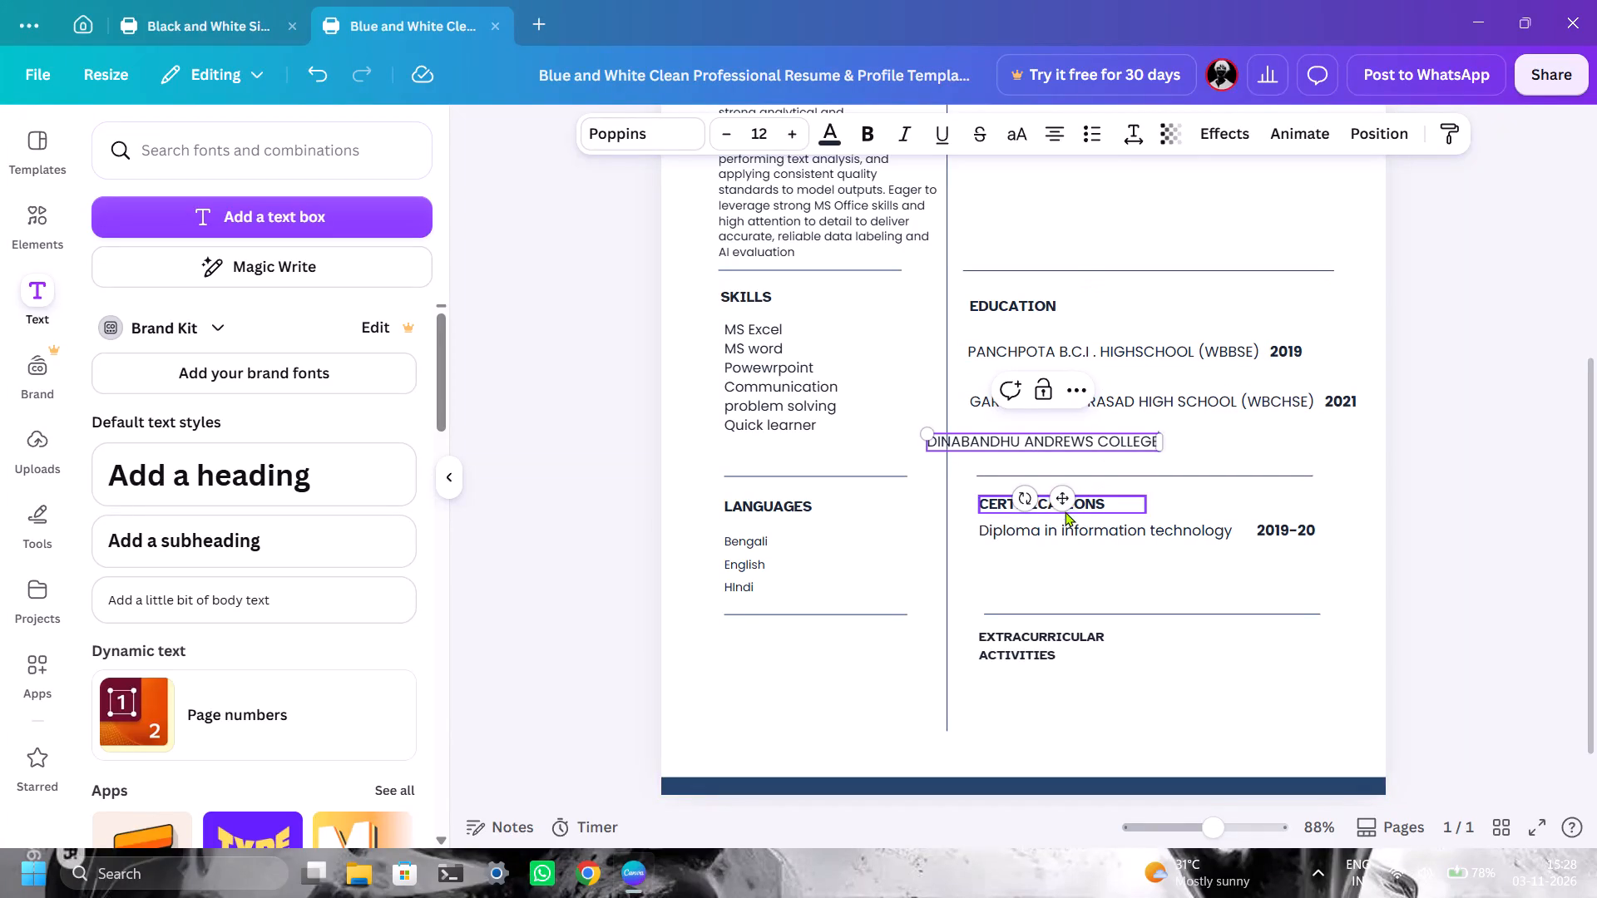
Move the Dinabandhu Andrews College entry beneath the Garia school entry, aligned with that entry's left edge.
left_click_drag(1065, 506, 1112, 507)
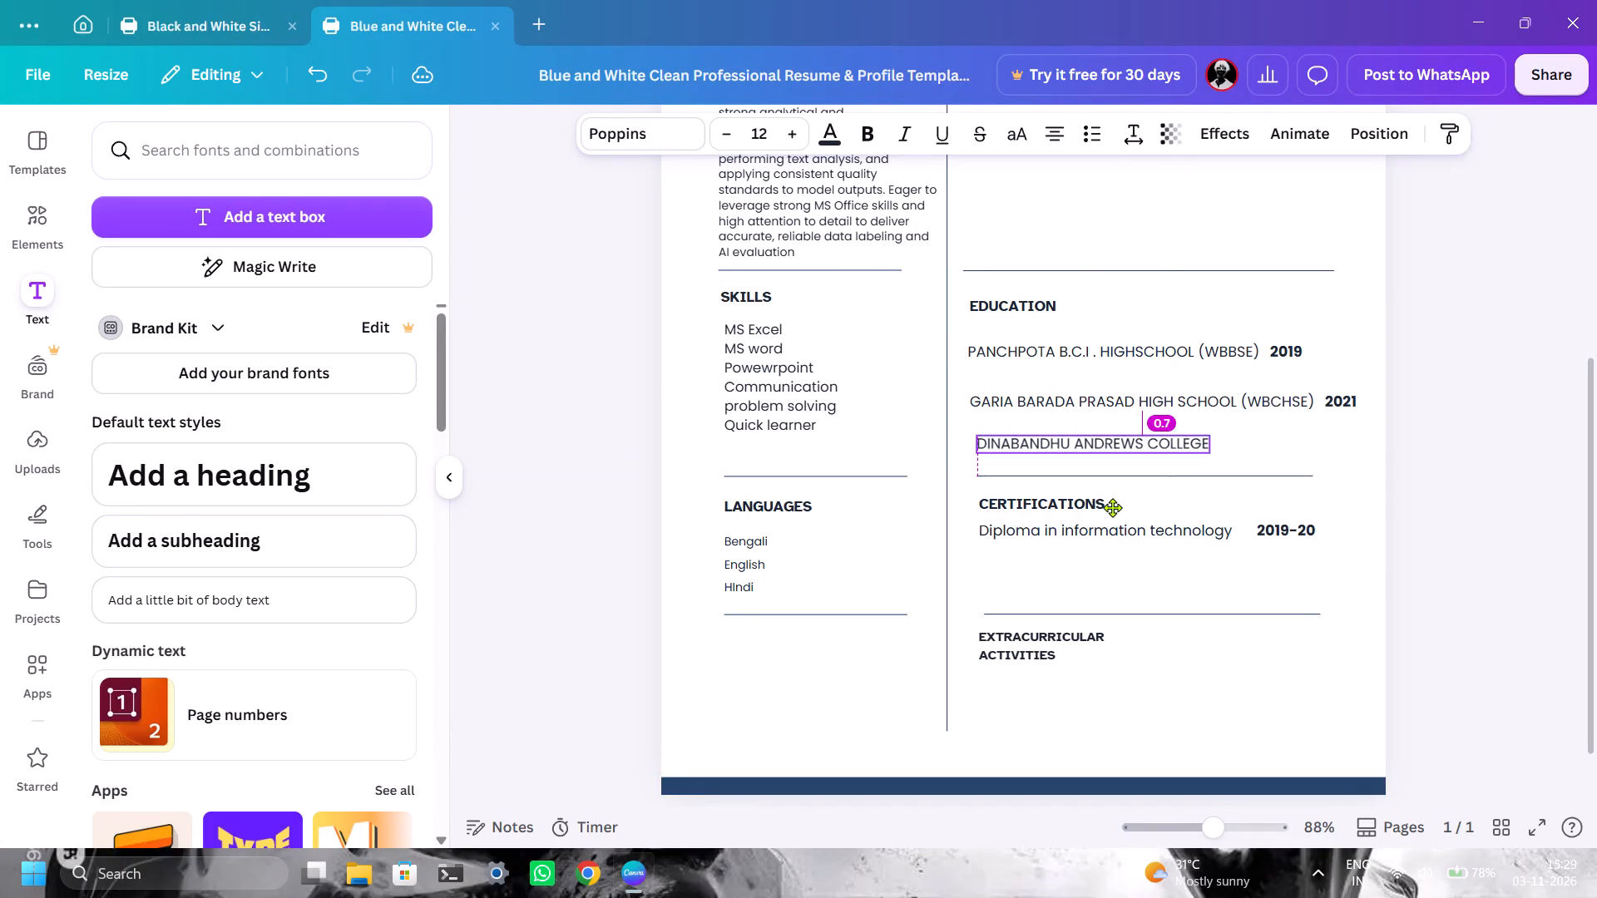
left_click_drag(1112, 507, 1111, 506)
left_click(1248, 445)
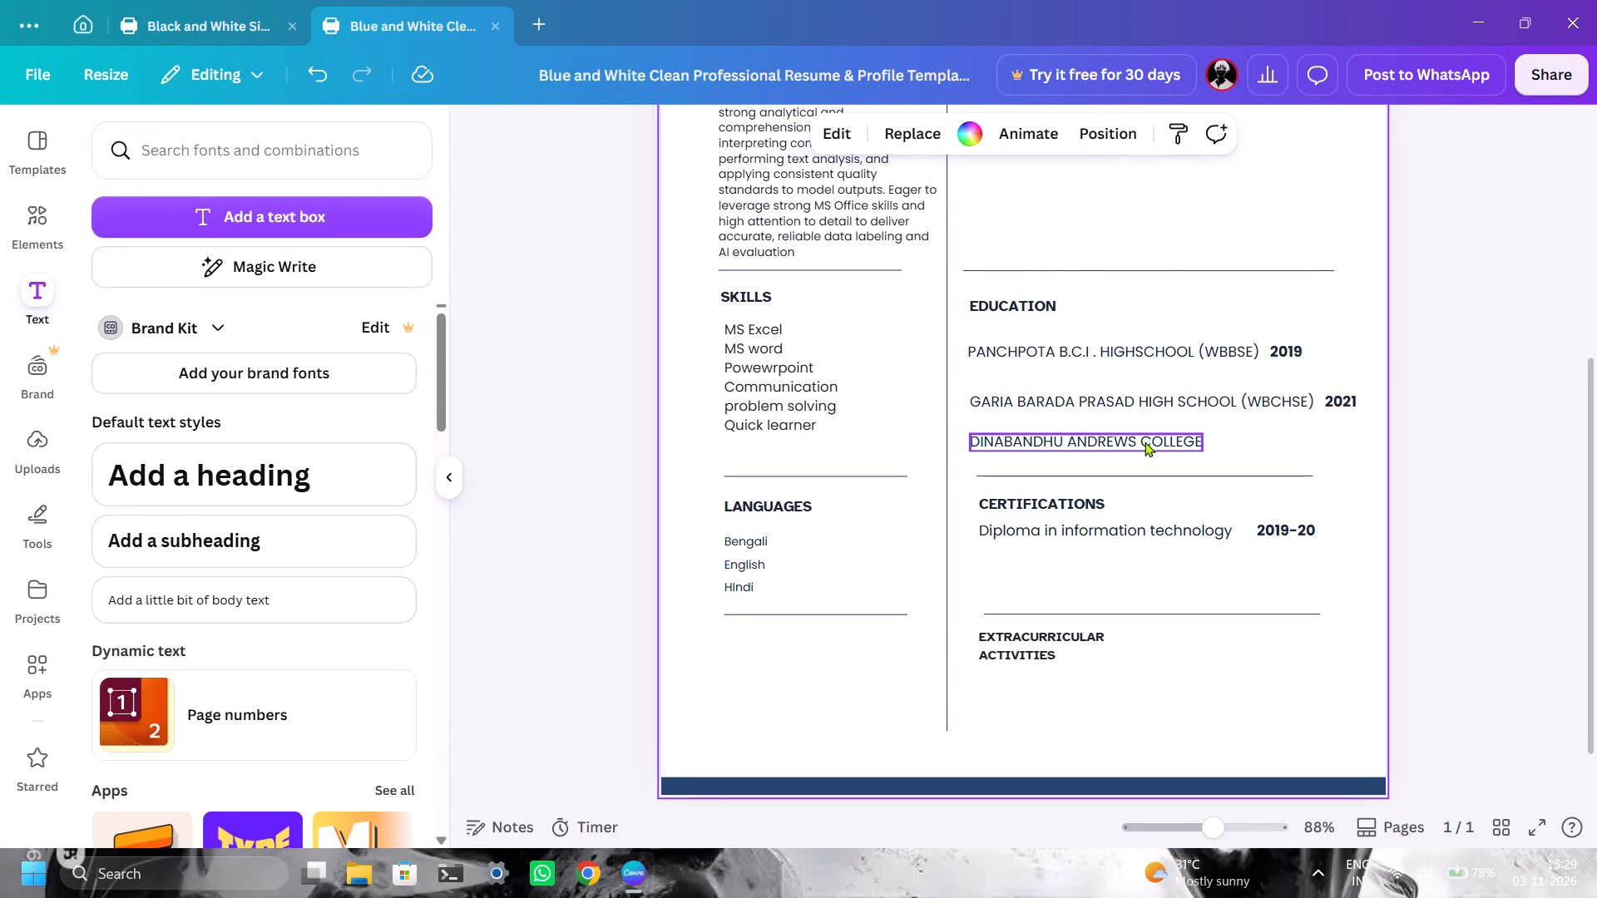
left_click(1145, 442)
left_click(1234, 450)
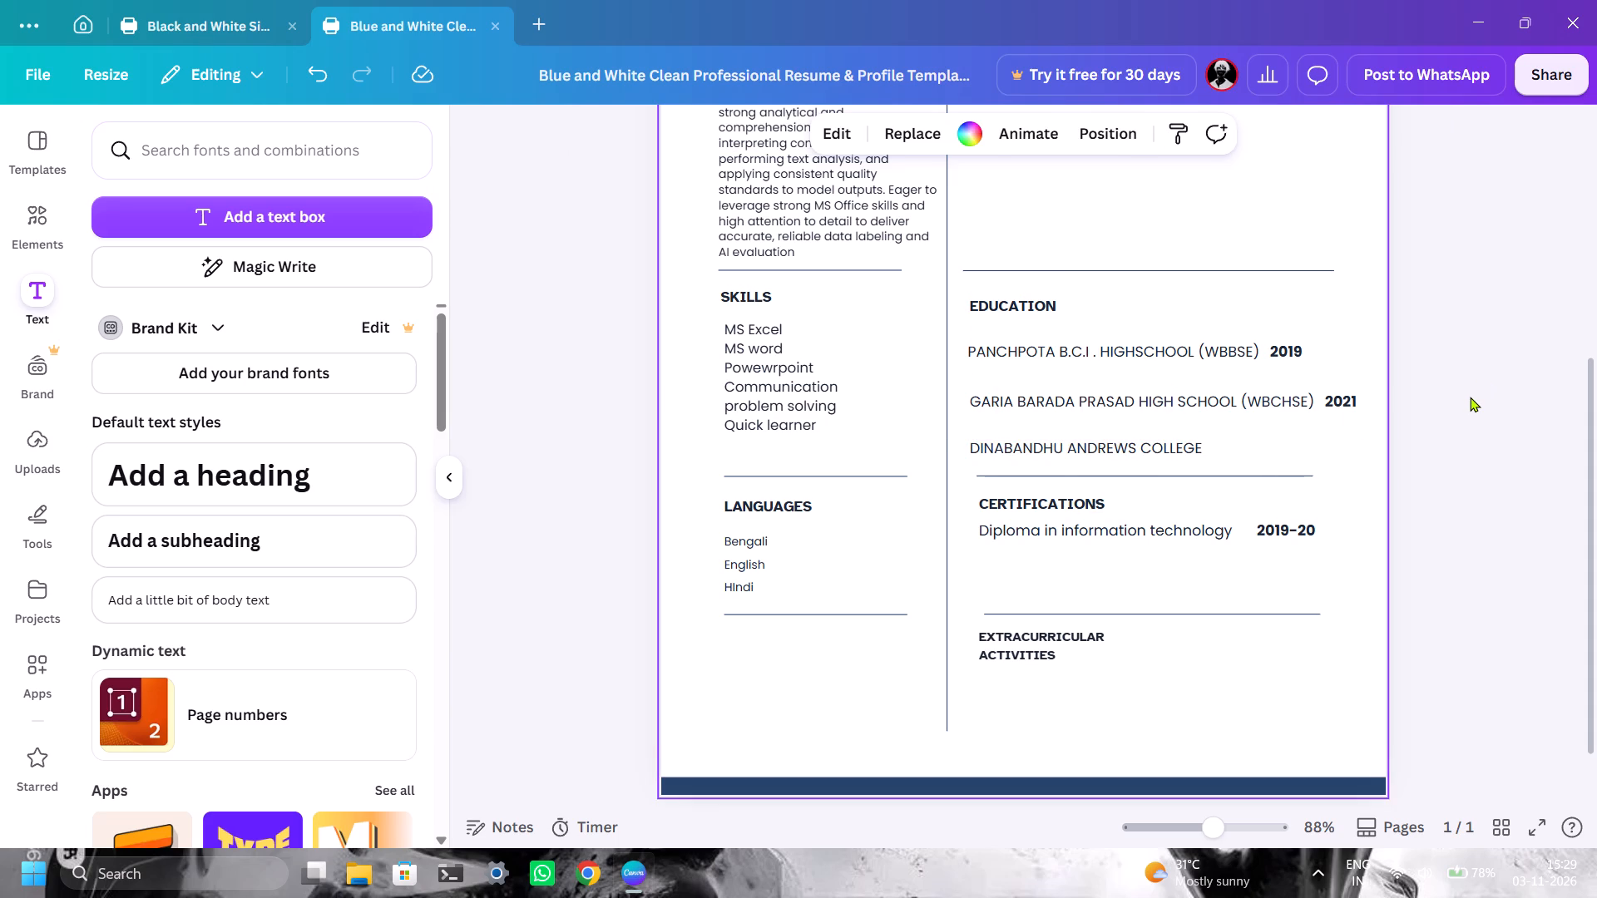
Append "(CU)" to the end of the Dinabandhu Andrews College entry.
left_click(1205, 447)
left_click(1190, 446)
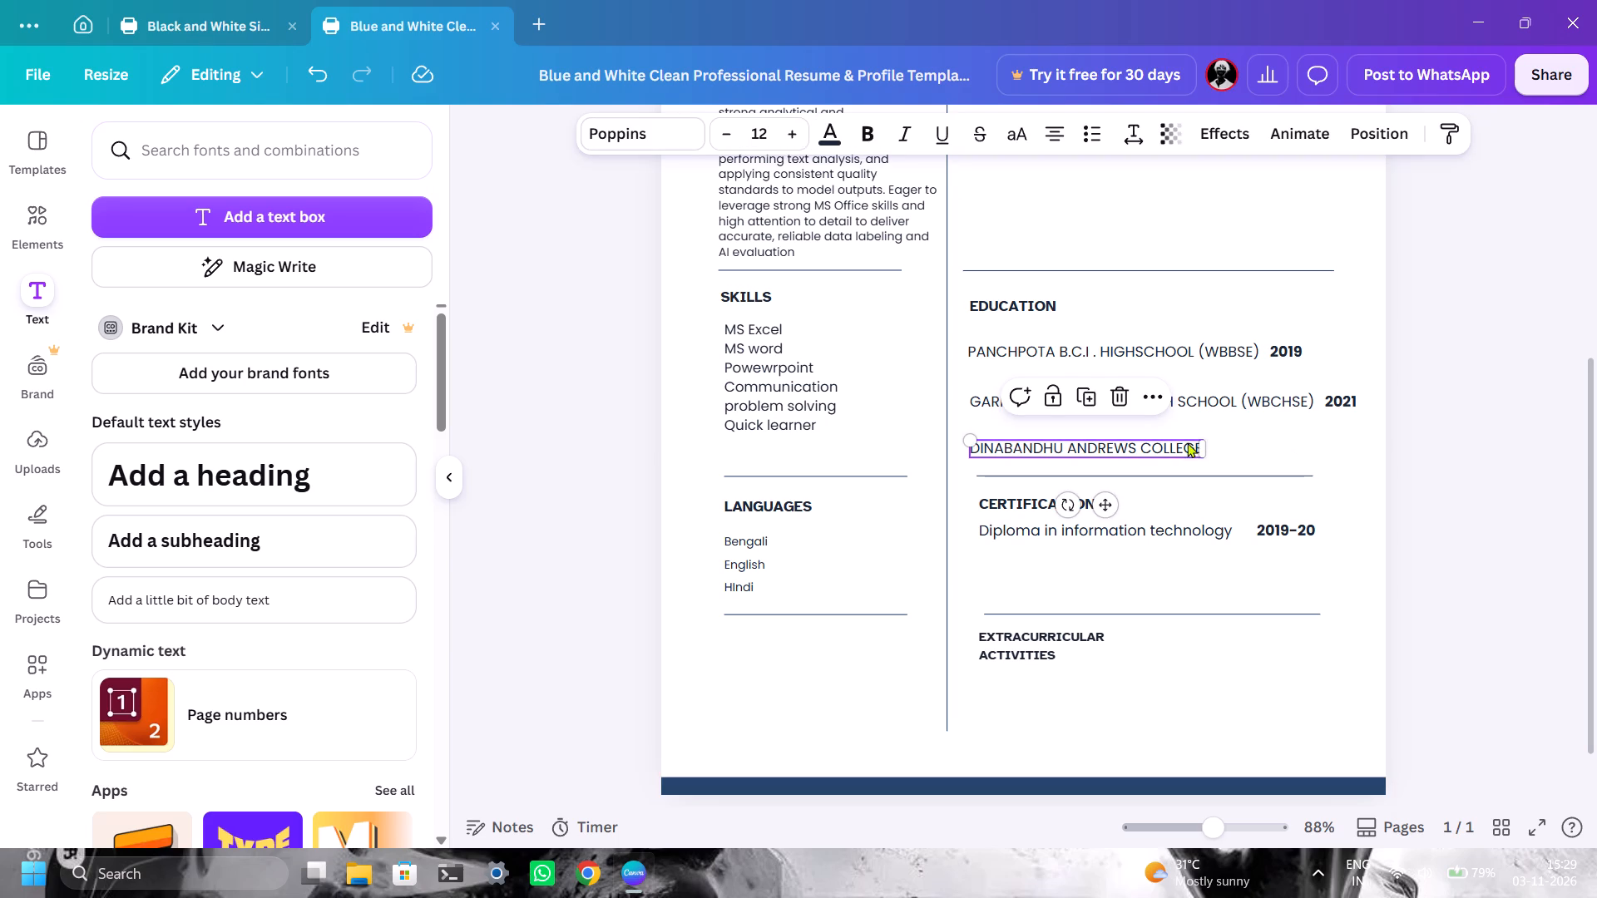
left_click(1188, 442)
key("Right")
key("Right")
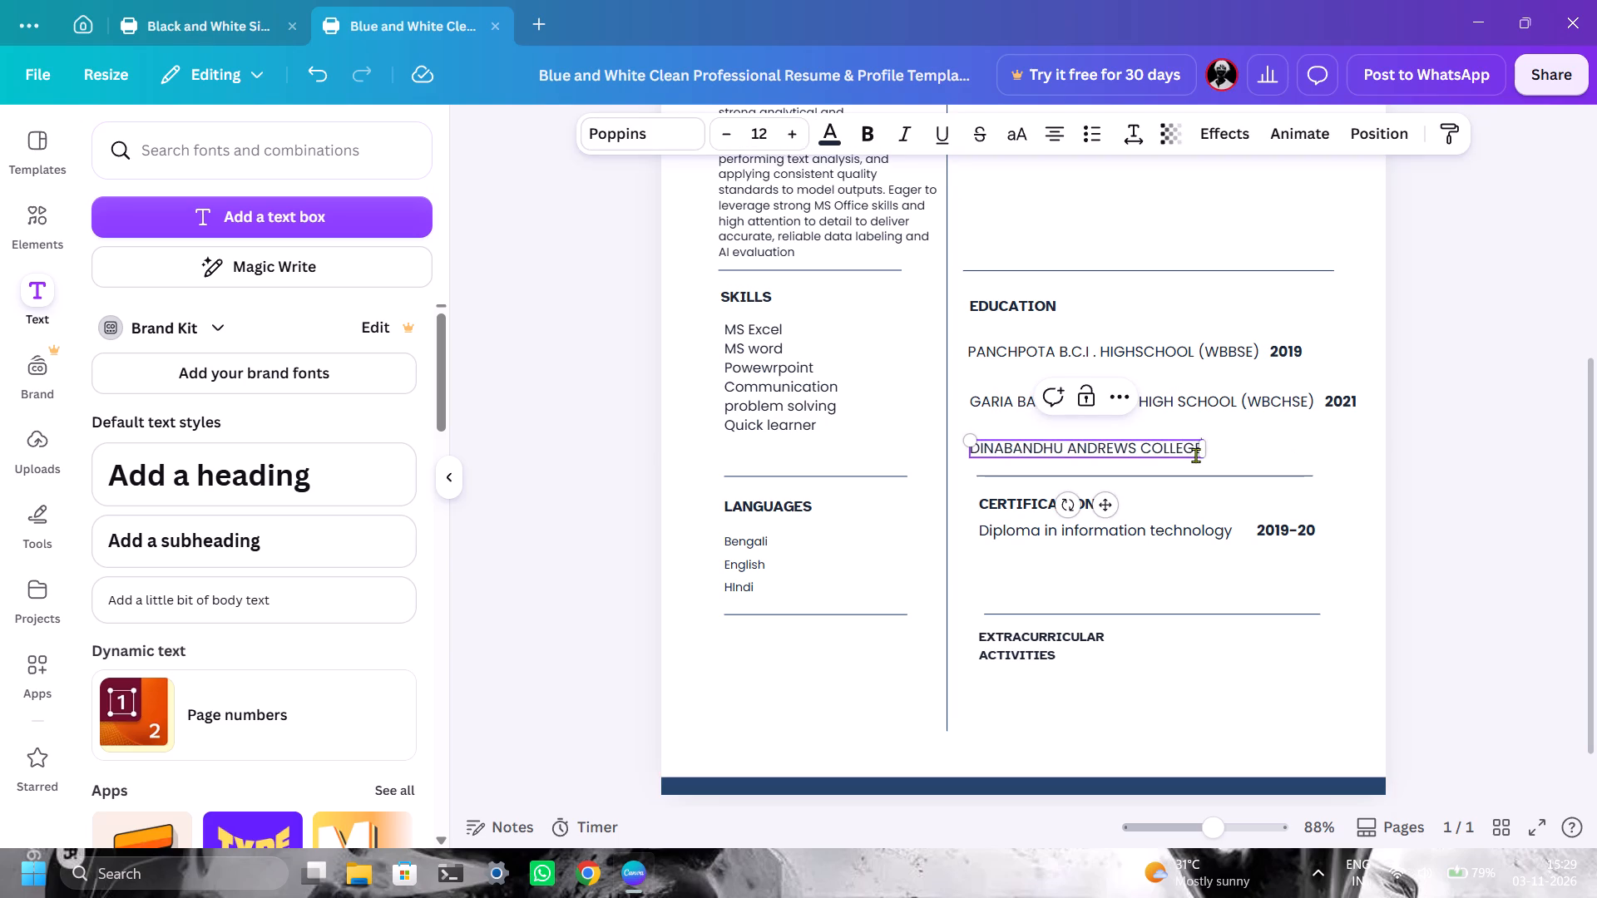
key("shift+parenleft")
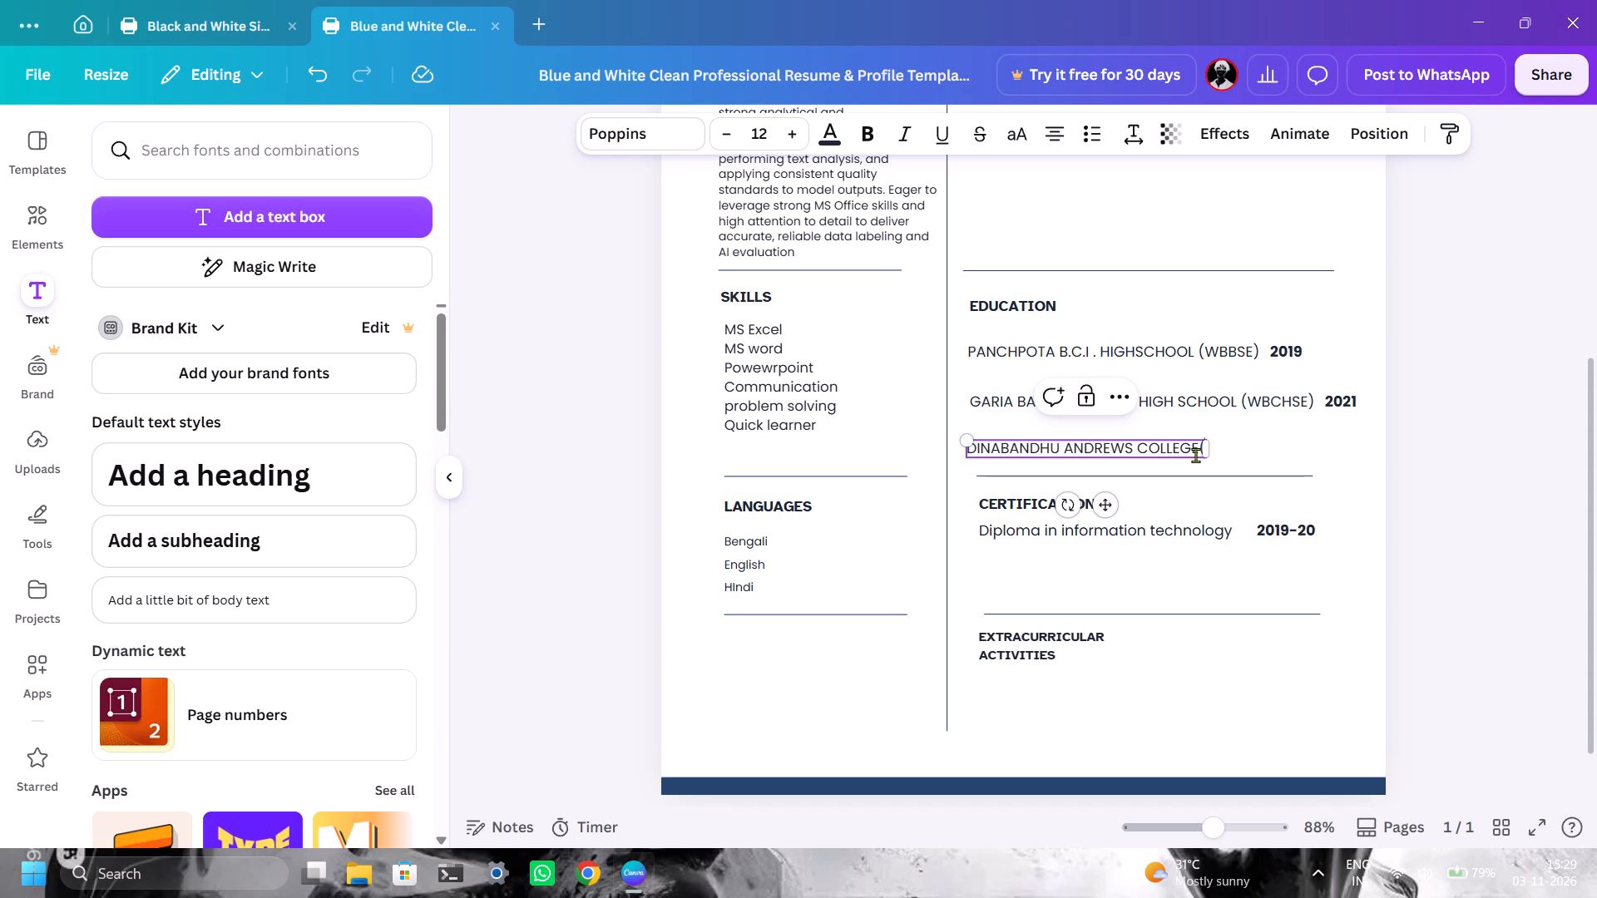
key("c")
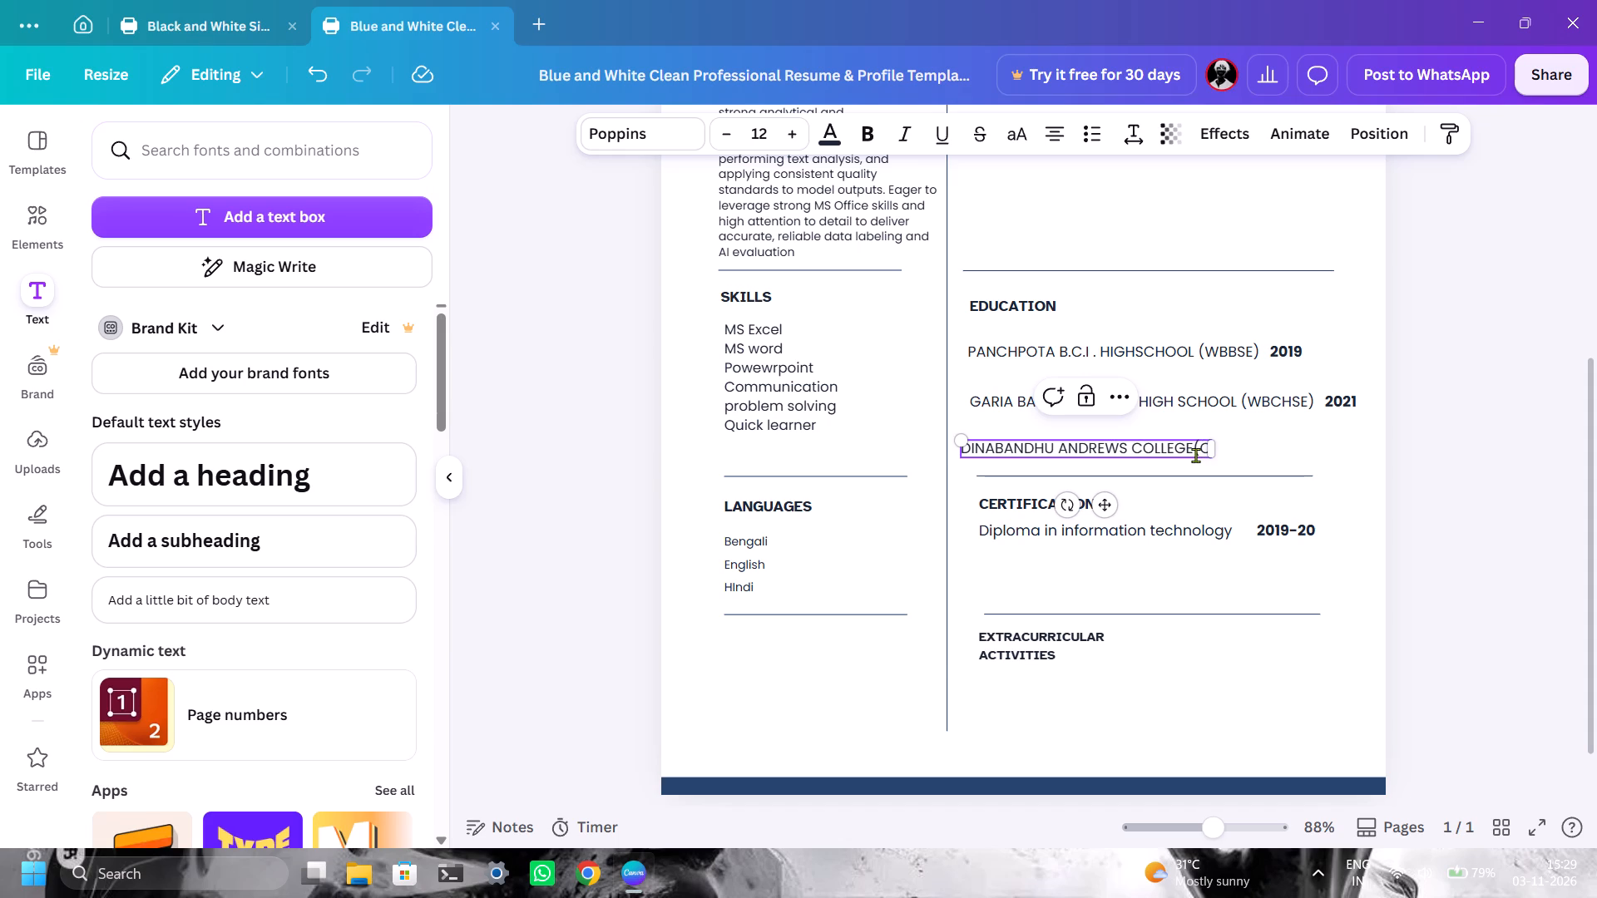
key("u")
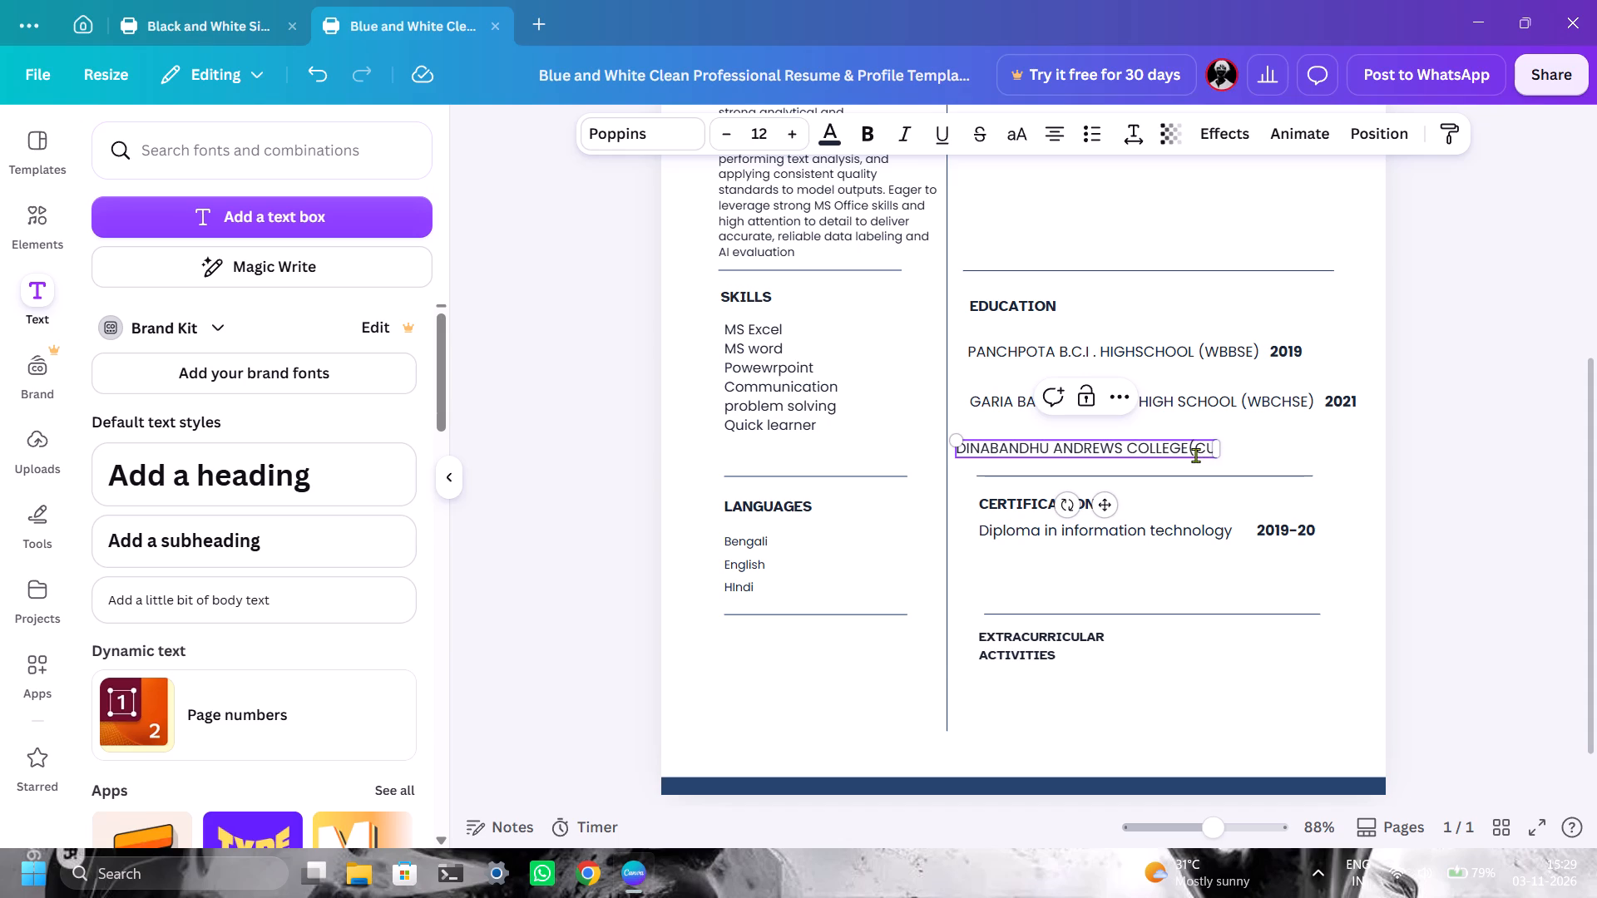
key("shift+parenright")
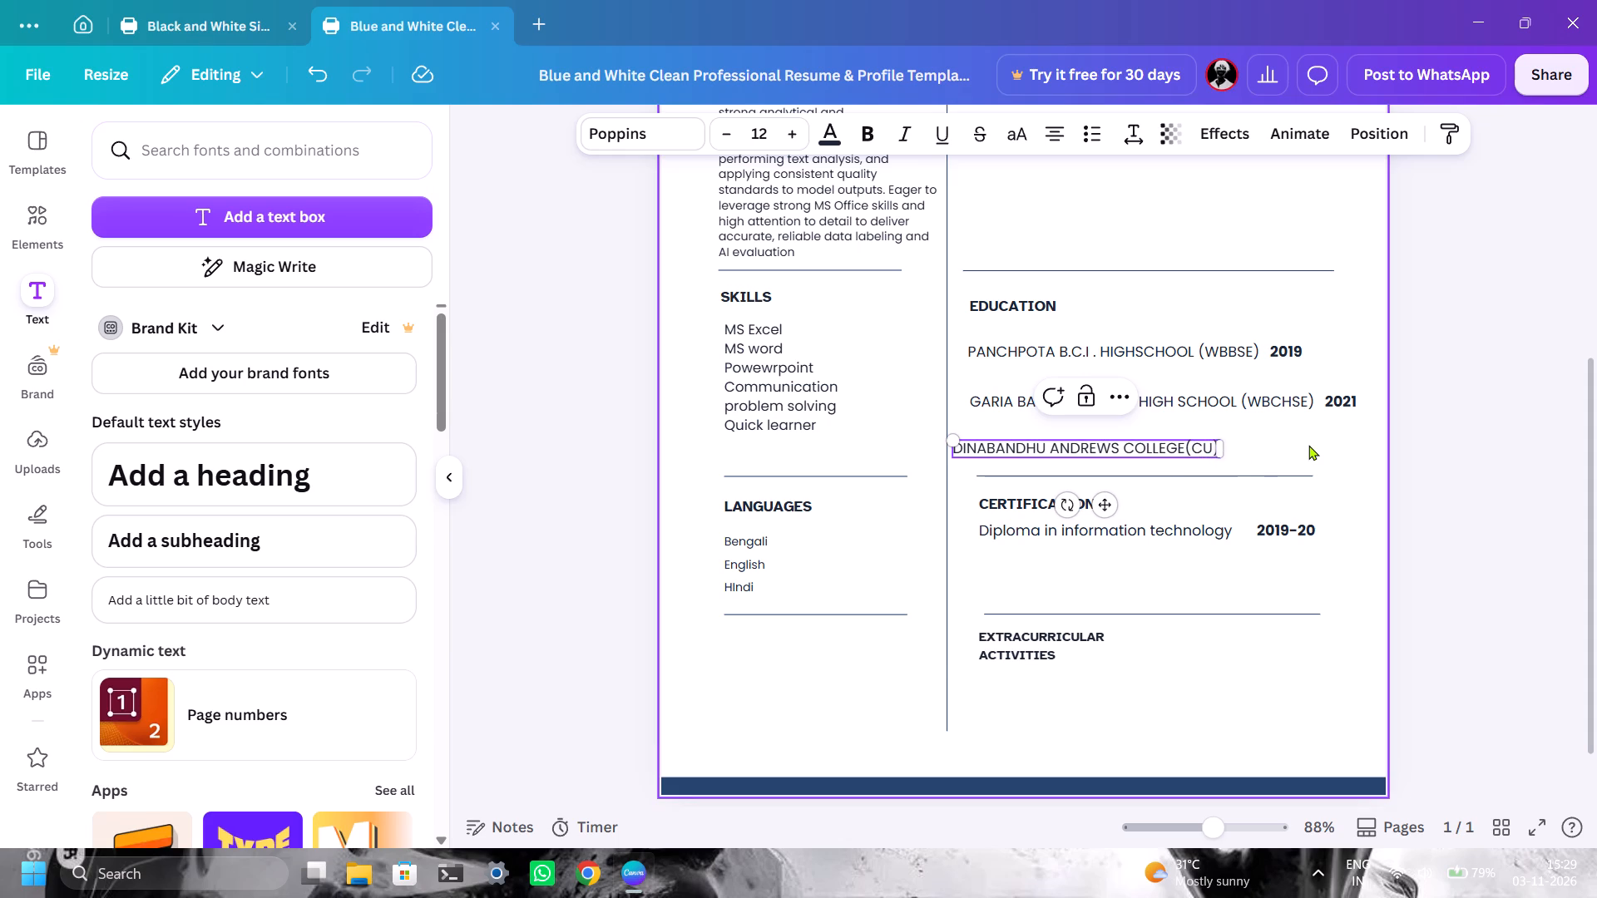
left_click(1308, 445)
Shift the extended college entry back inside the Education column, roughly in line with the school entries' left edges.
left_click_drag(1130, 453, 1152, 449)
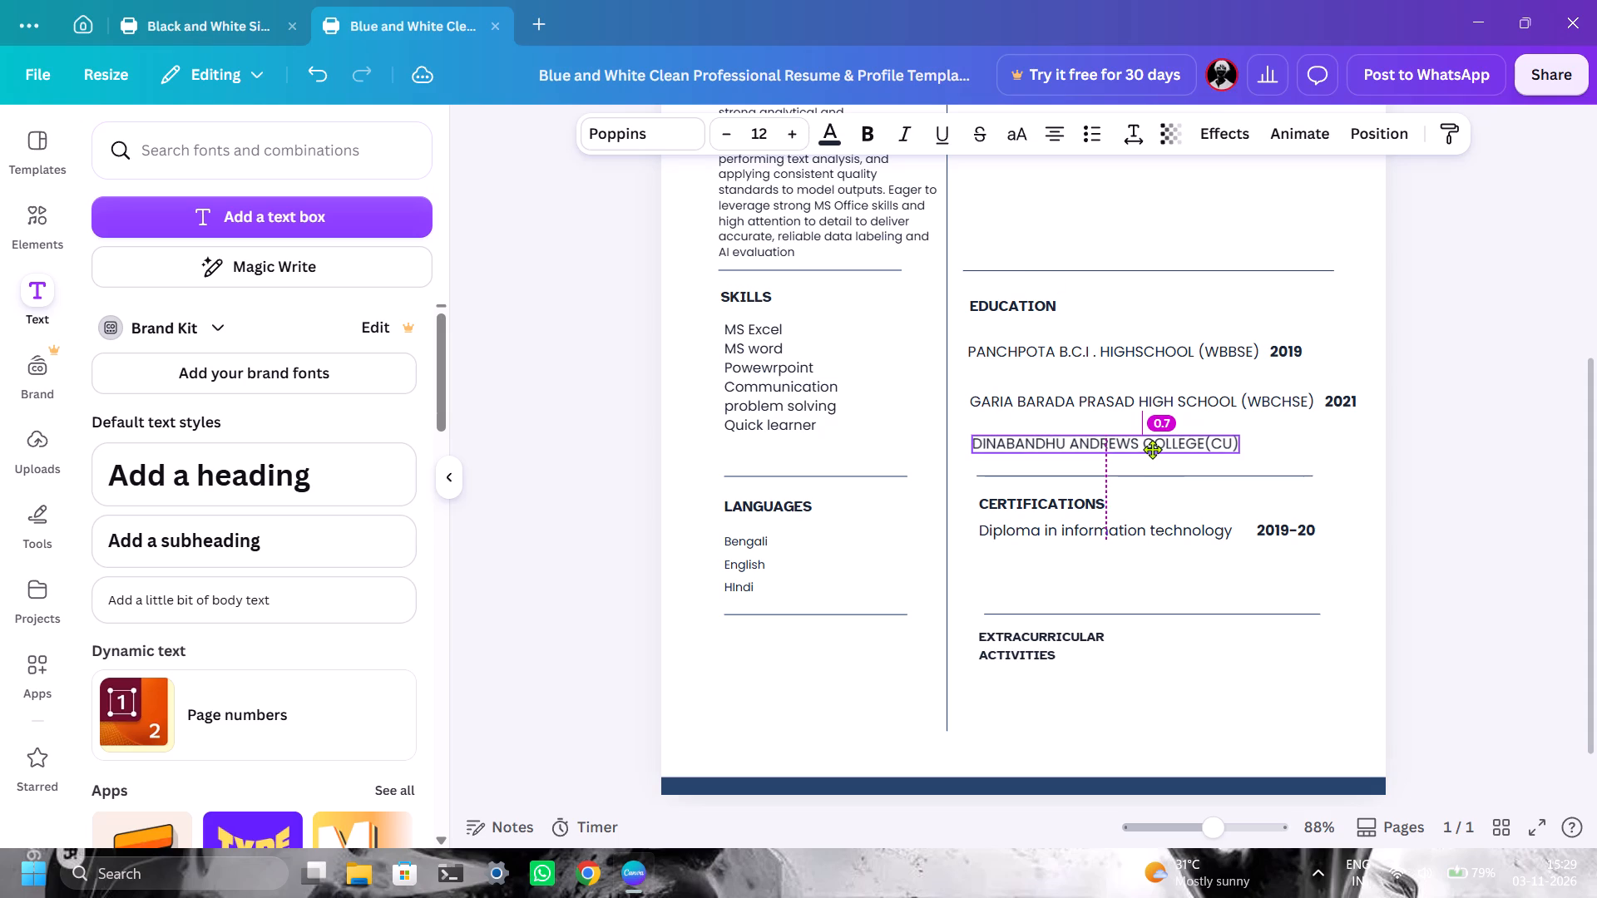
left_click_drag(1152, 449, 1152, 452)
left_click(1554, 406)
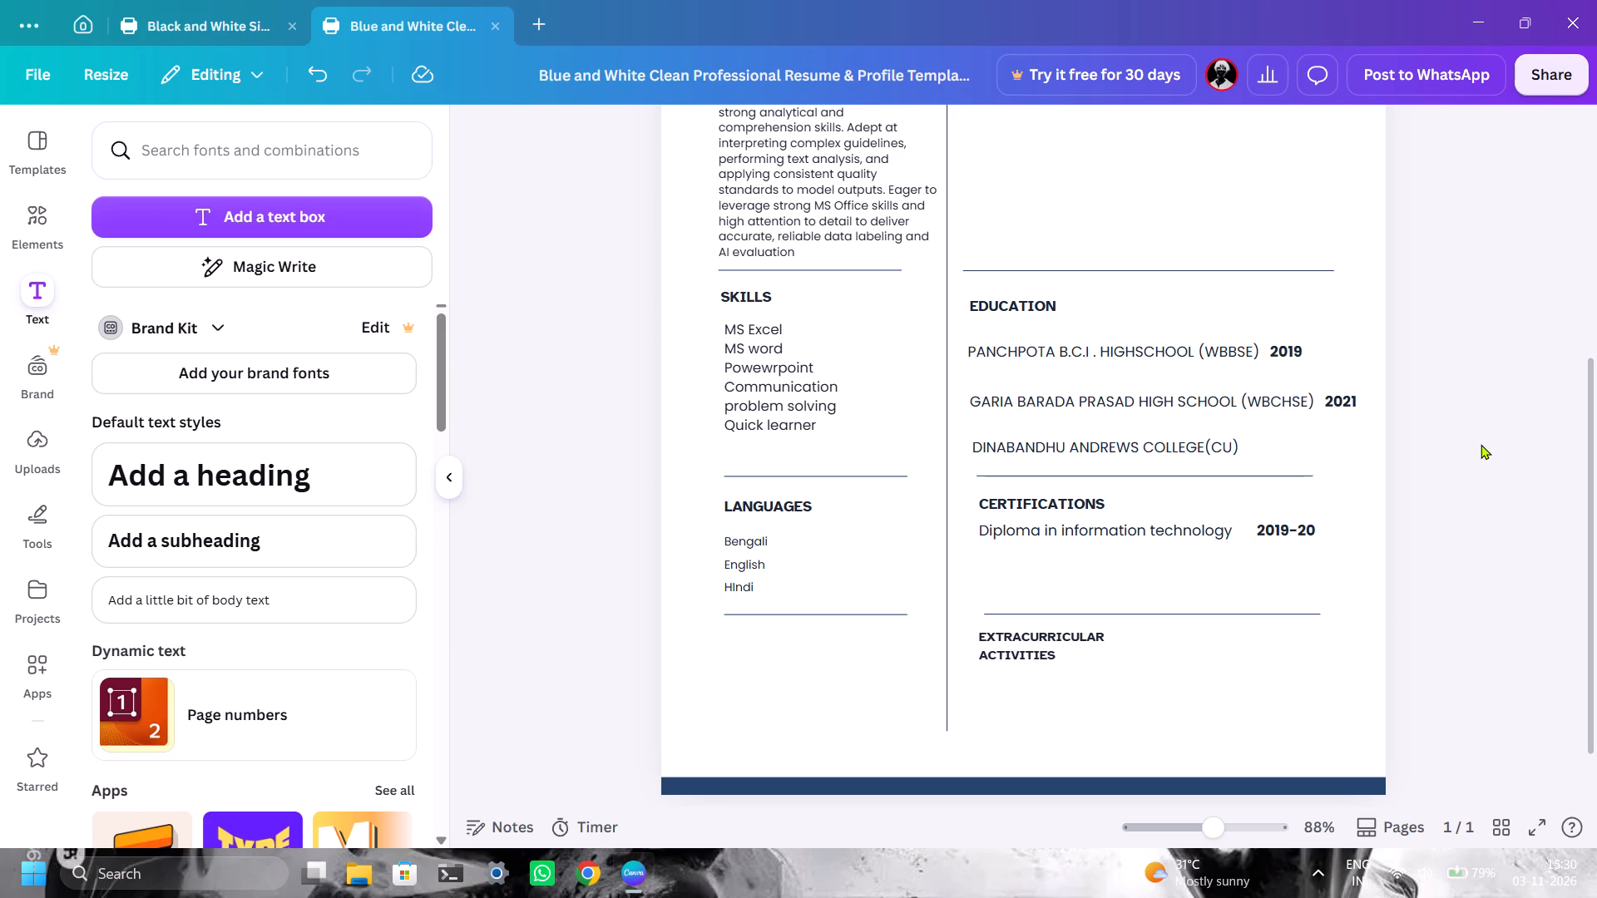
Add a text box reading "2021" and place it just after the college name on the same line.
left_click(1257, 446)
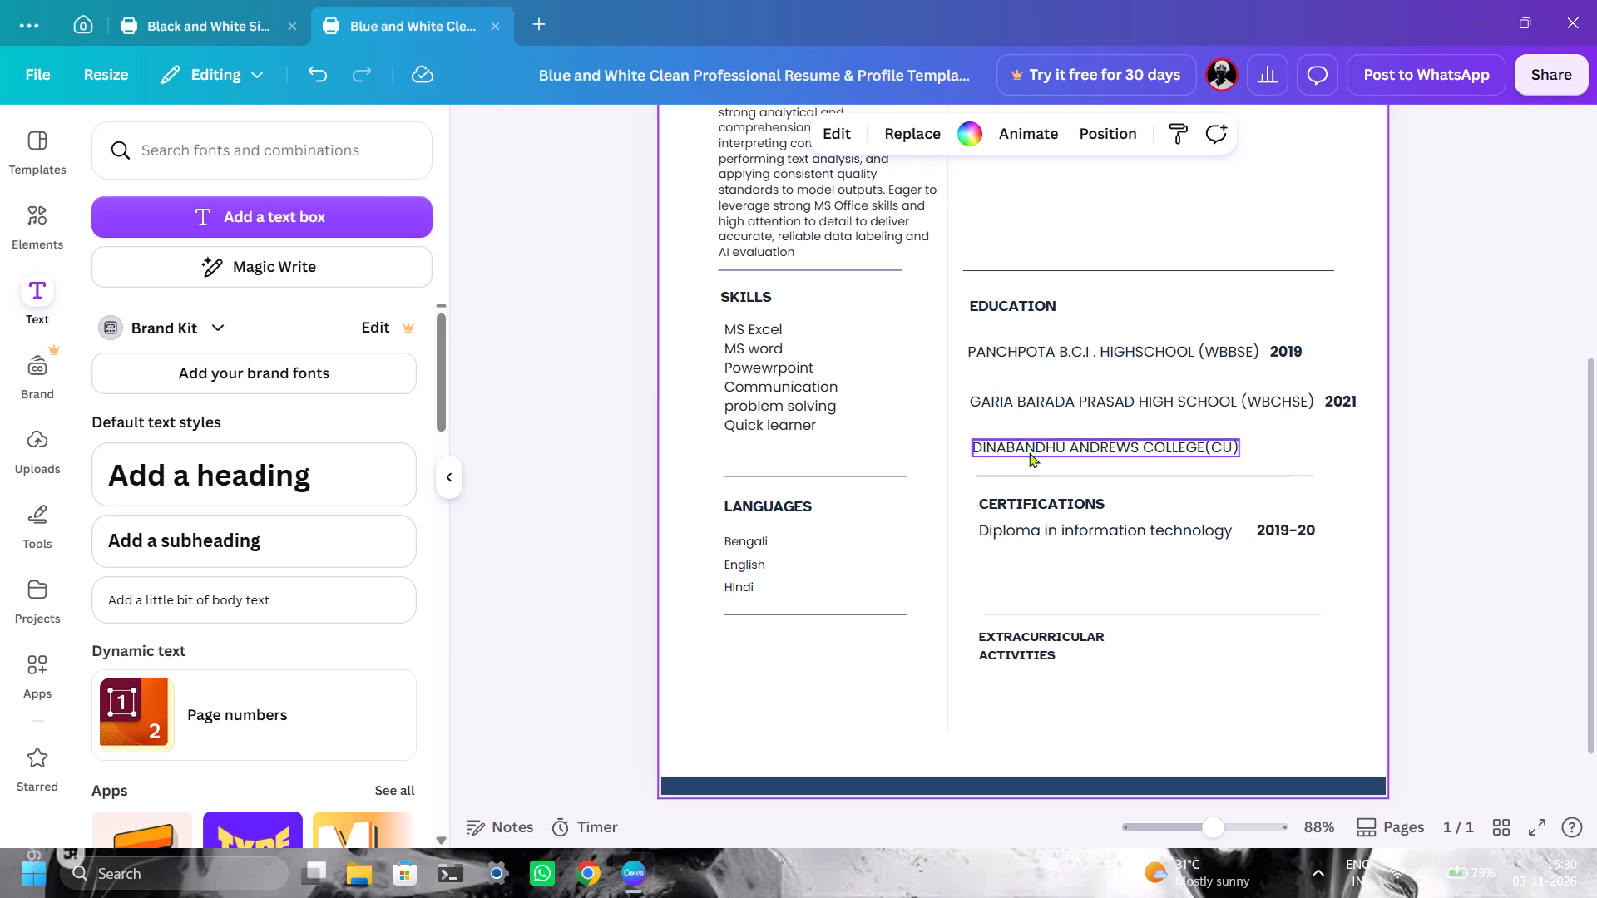
left_click(367, 210)
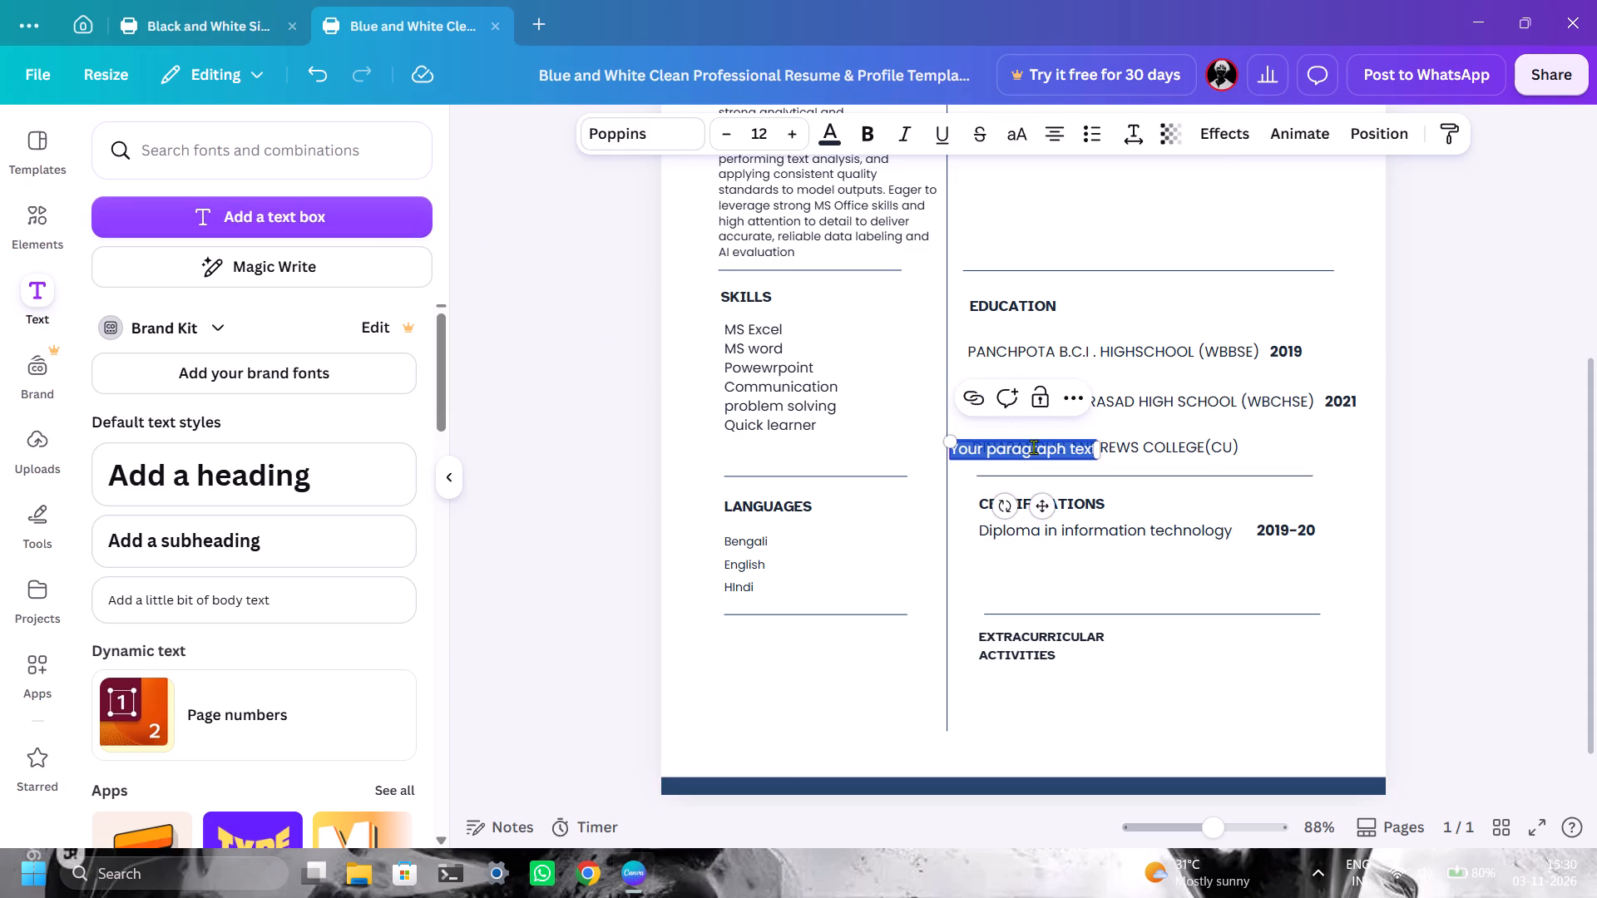
type("2021")
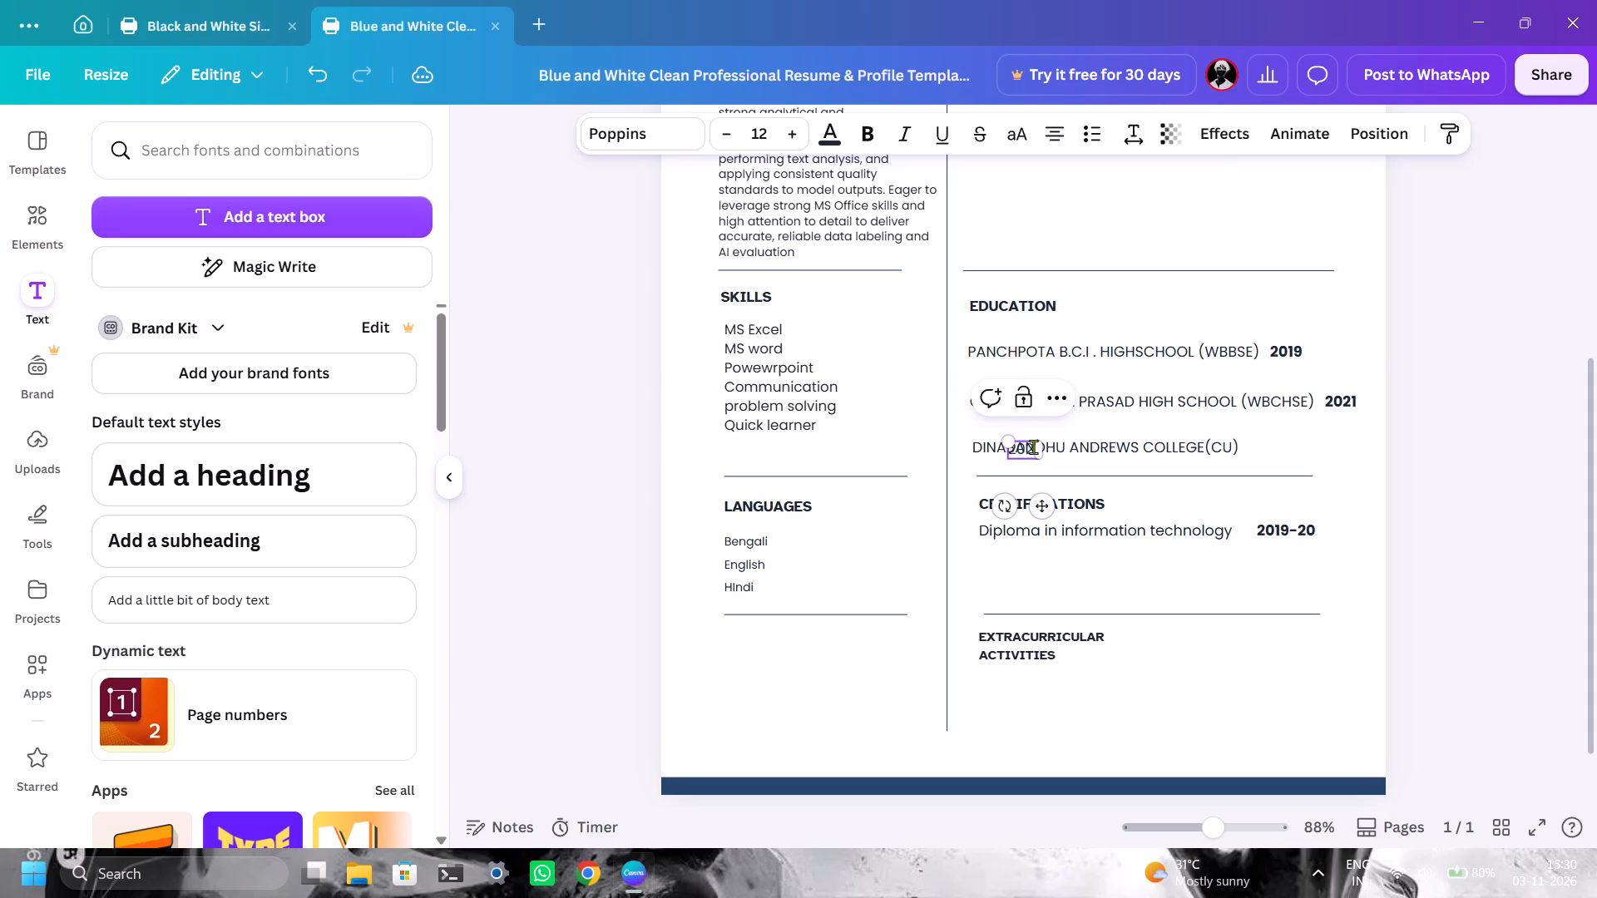
left_click_drag(1049, 513, 1295, 502)
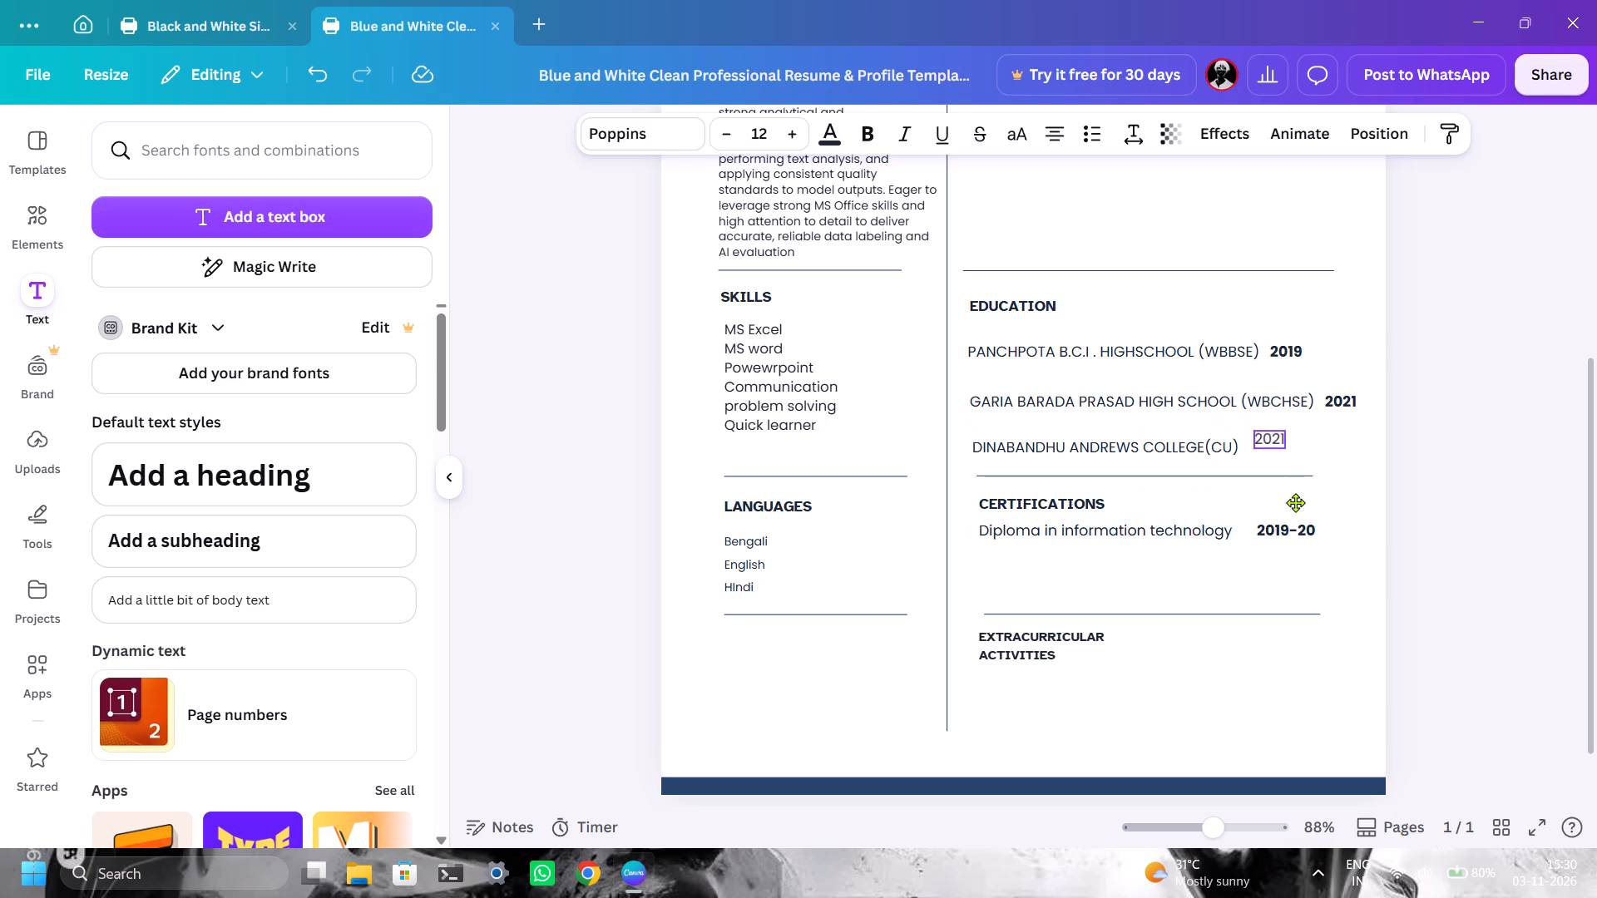
left_click_drag(1295, 502, 1301, 513)
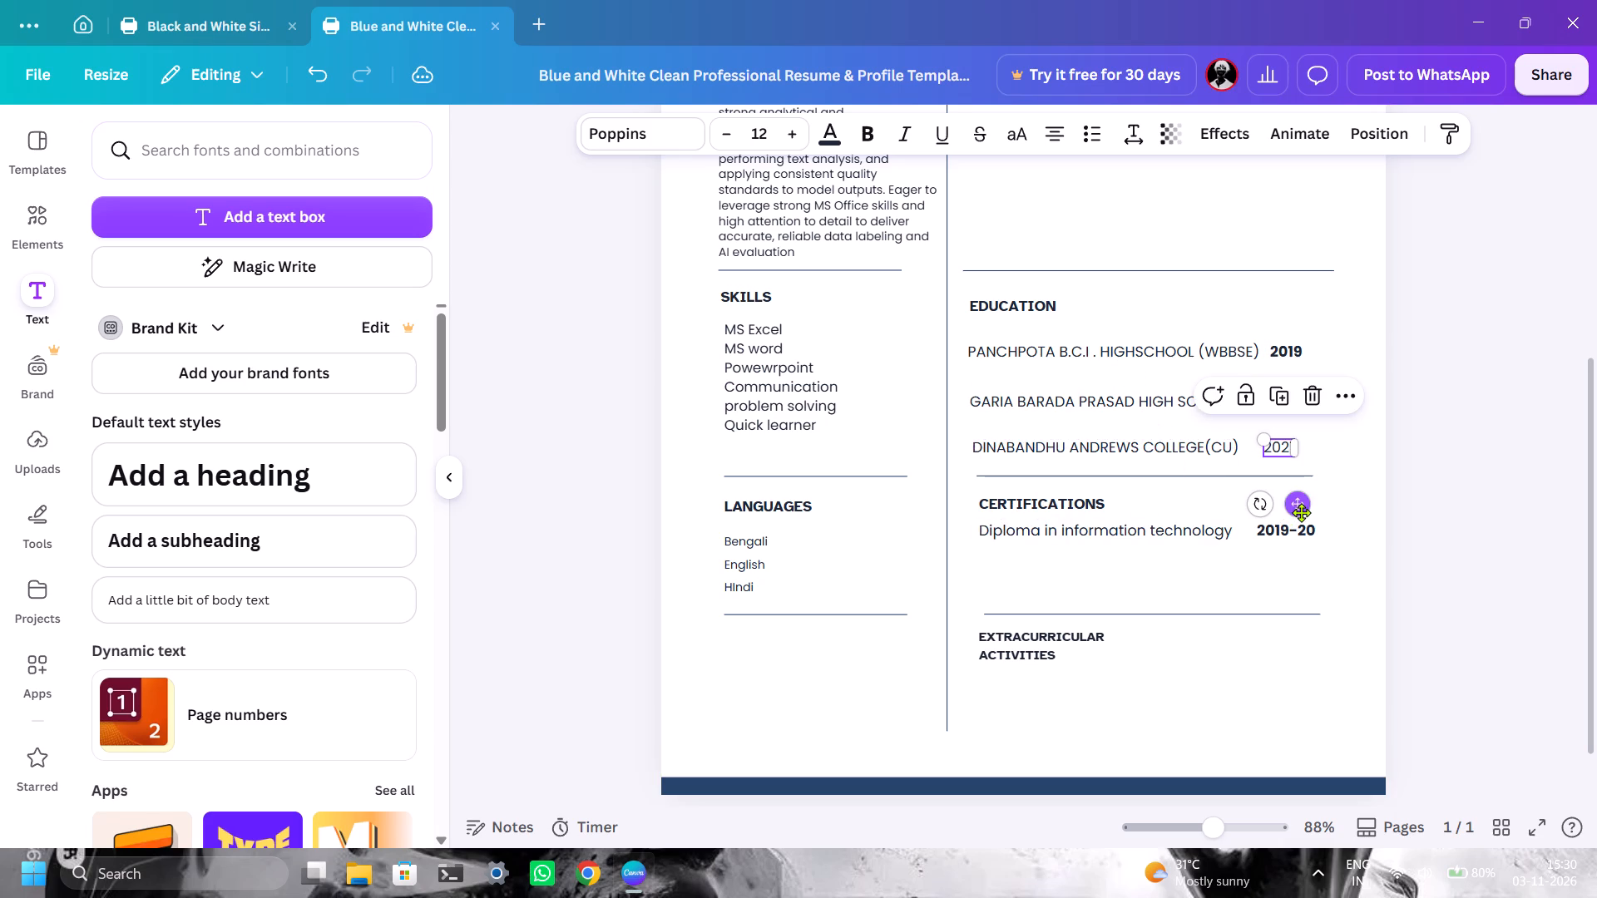
left_click(1296, 506)
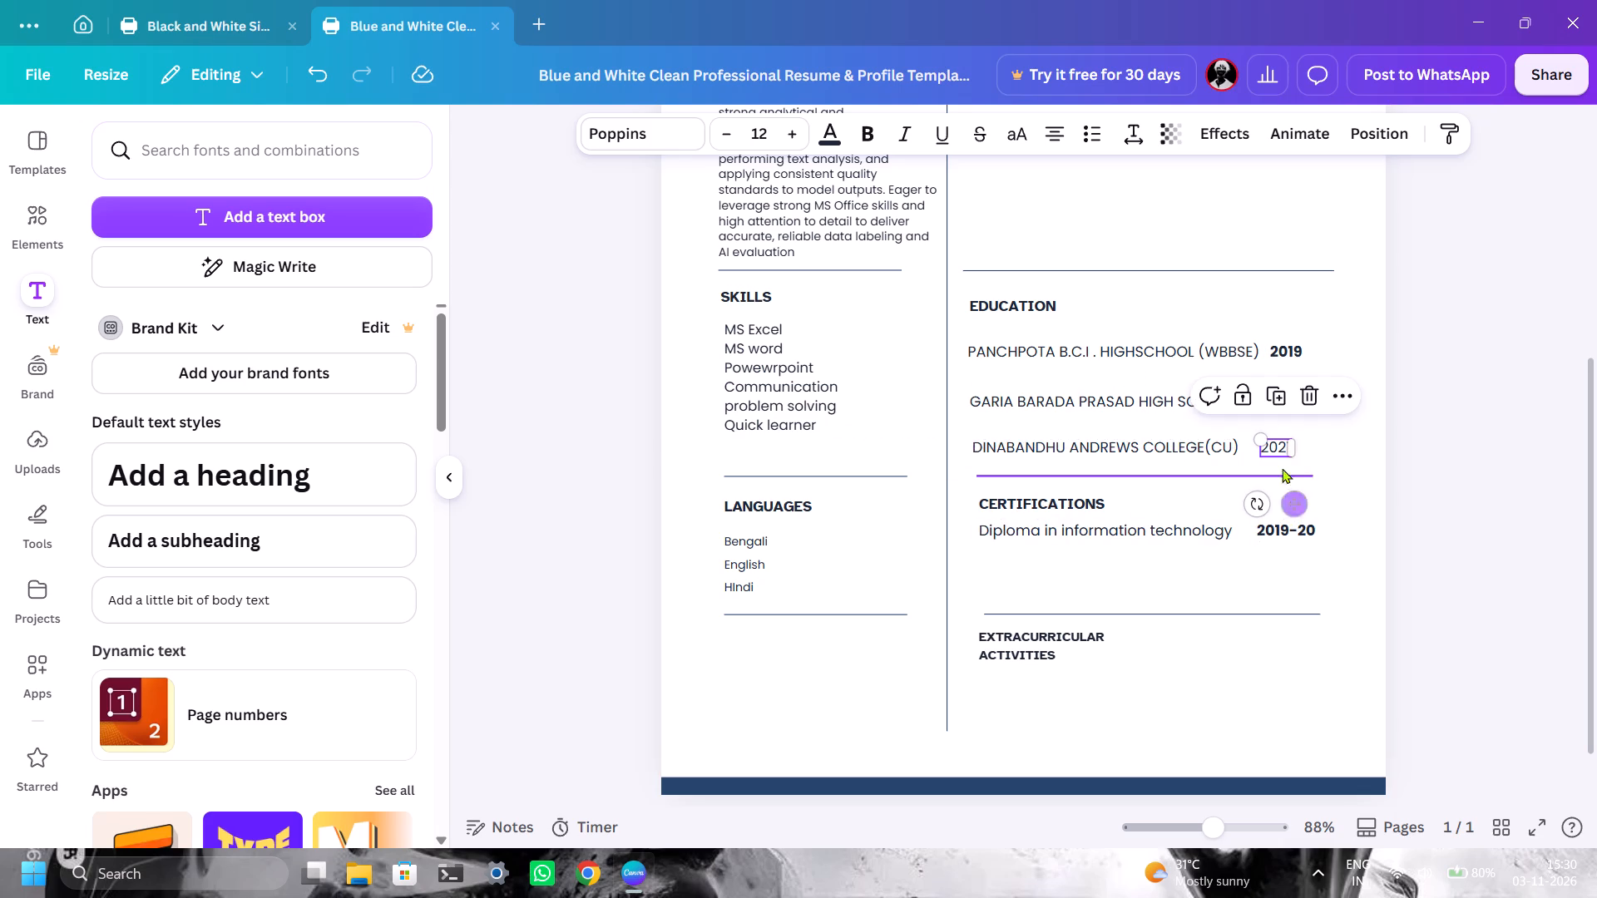
Change the college entry's year text to "2021-2024".
double_click(1281, 449)
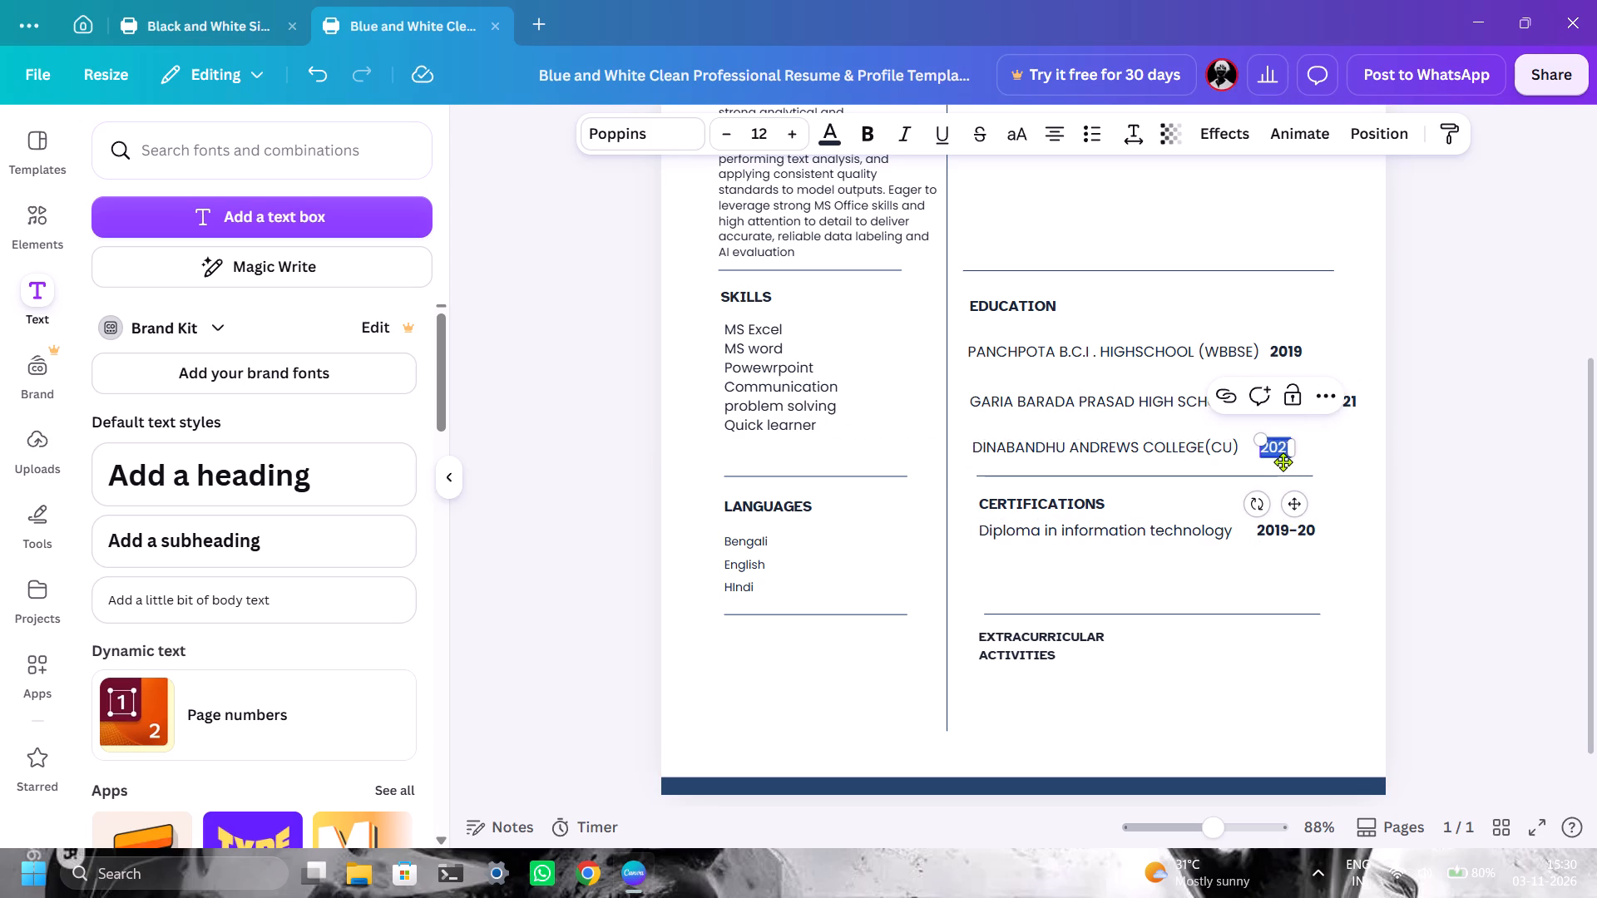
type("2121")
key("BackSpace")
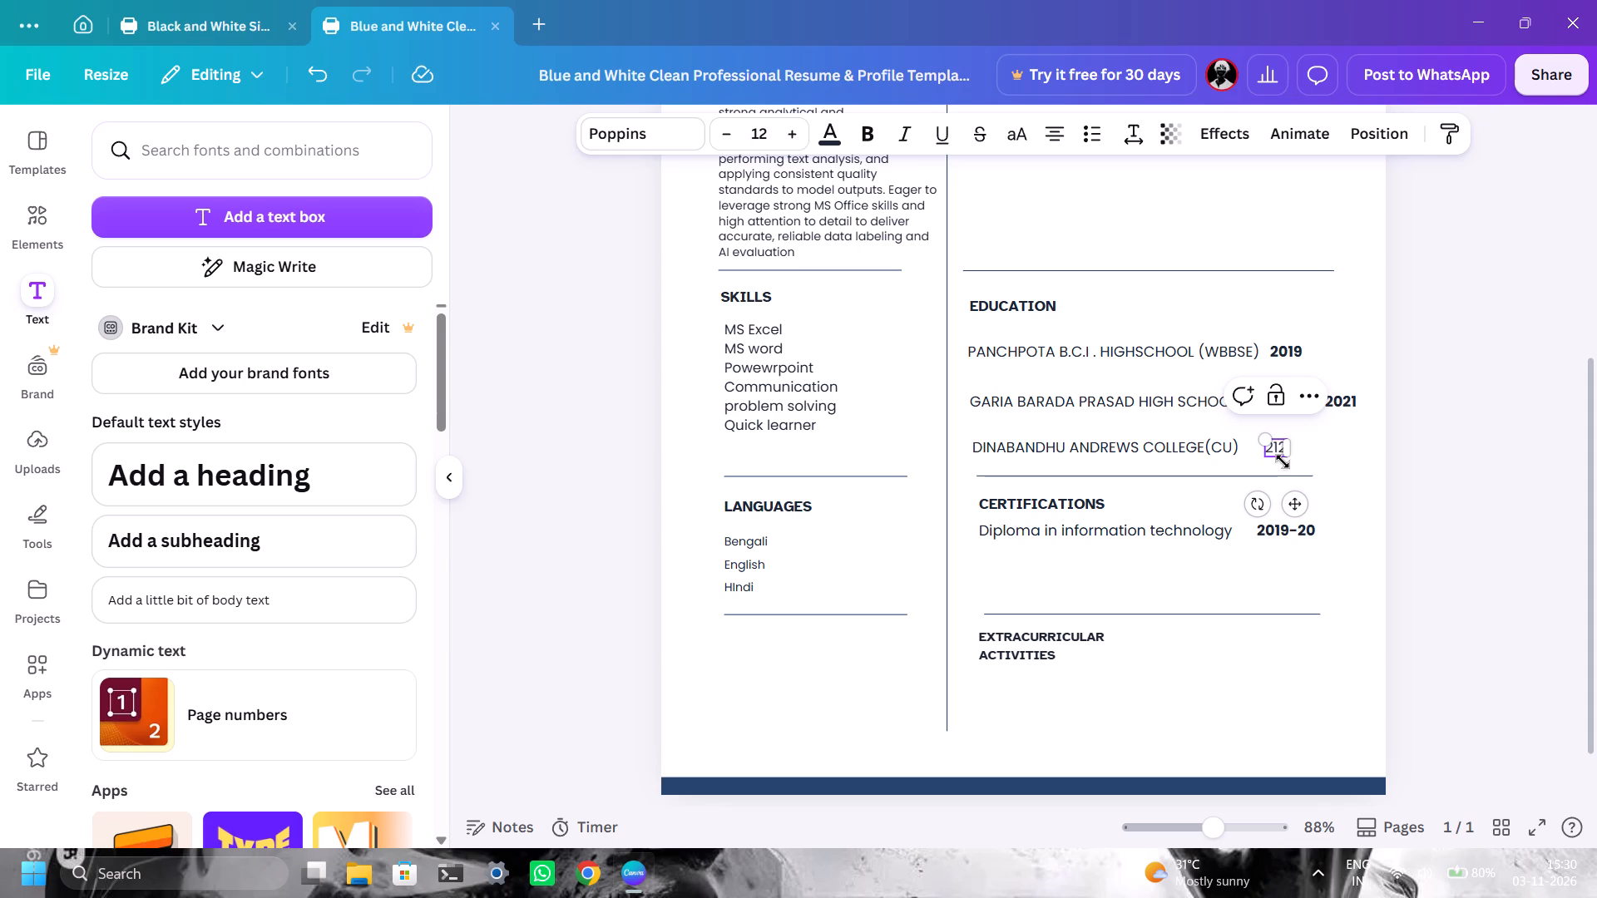
key("BackSpace")
key("BackSpace")
type("021")
key("equal")
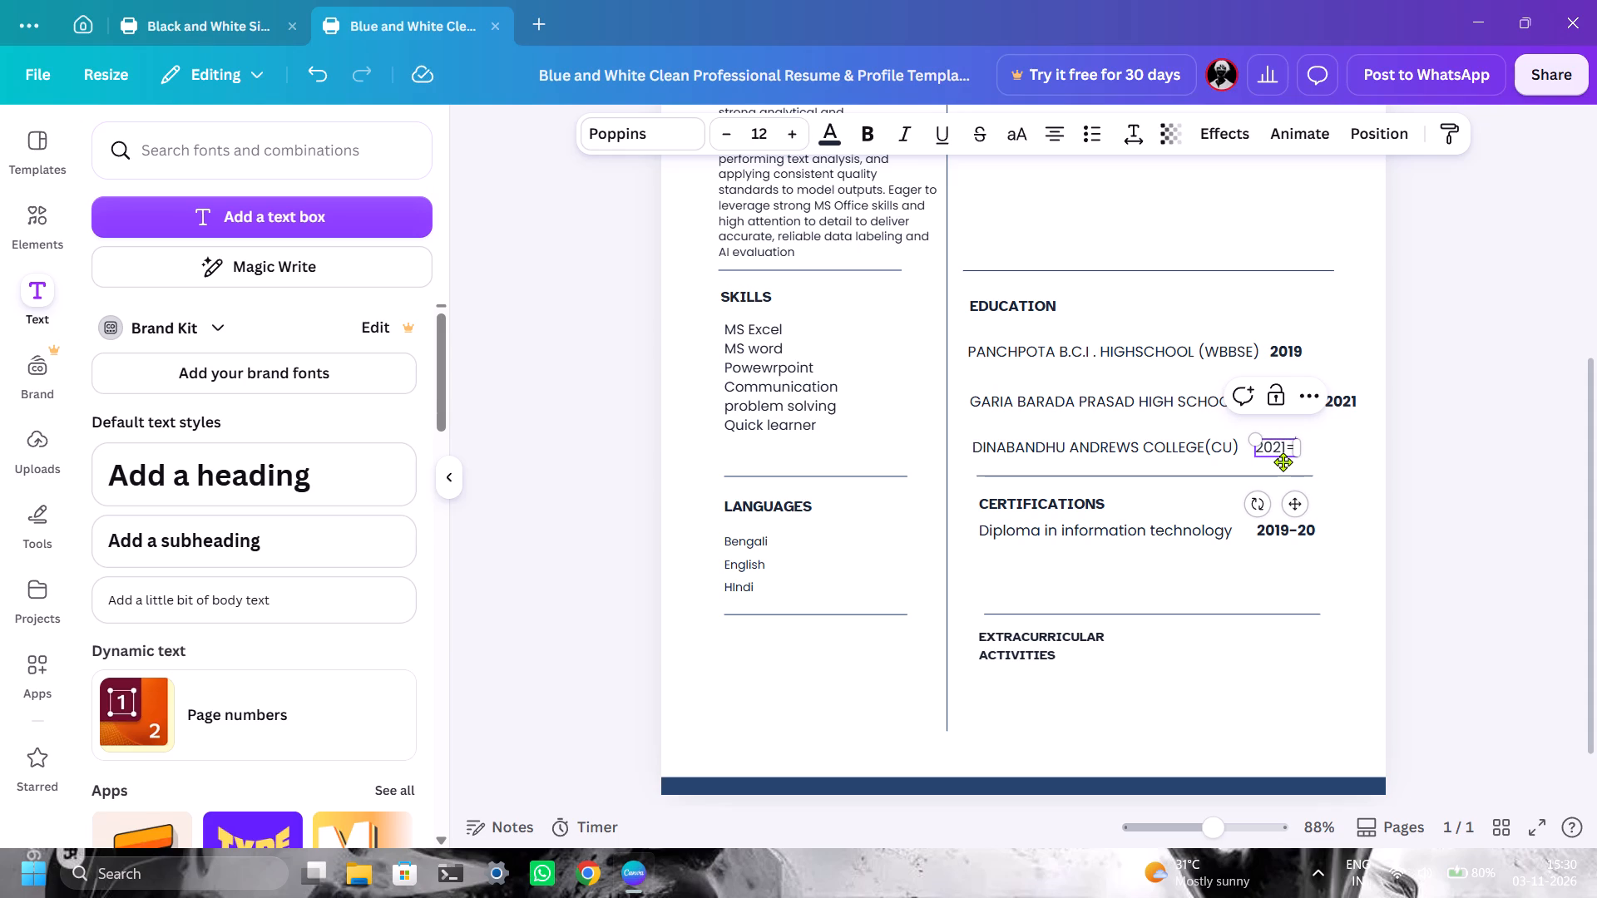
key("BackSpace")
key("minus")
type("2024")
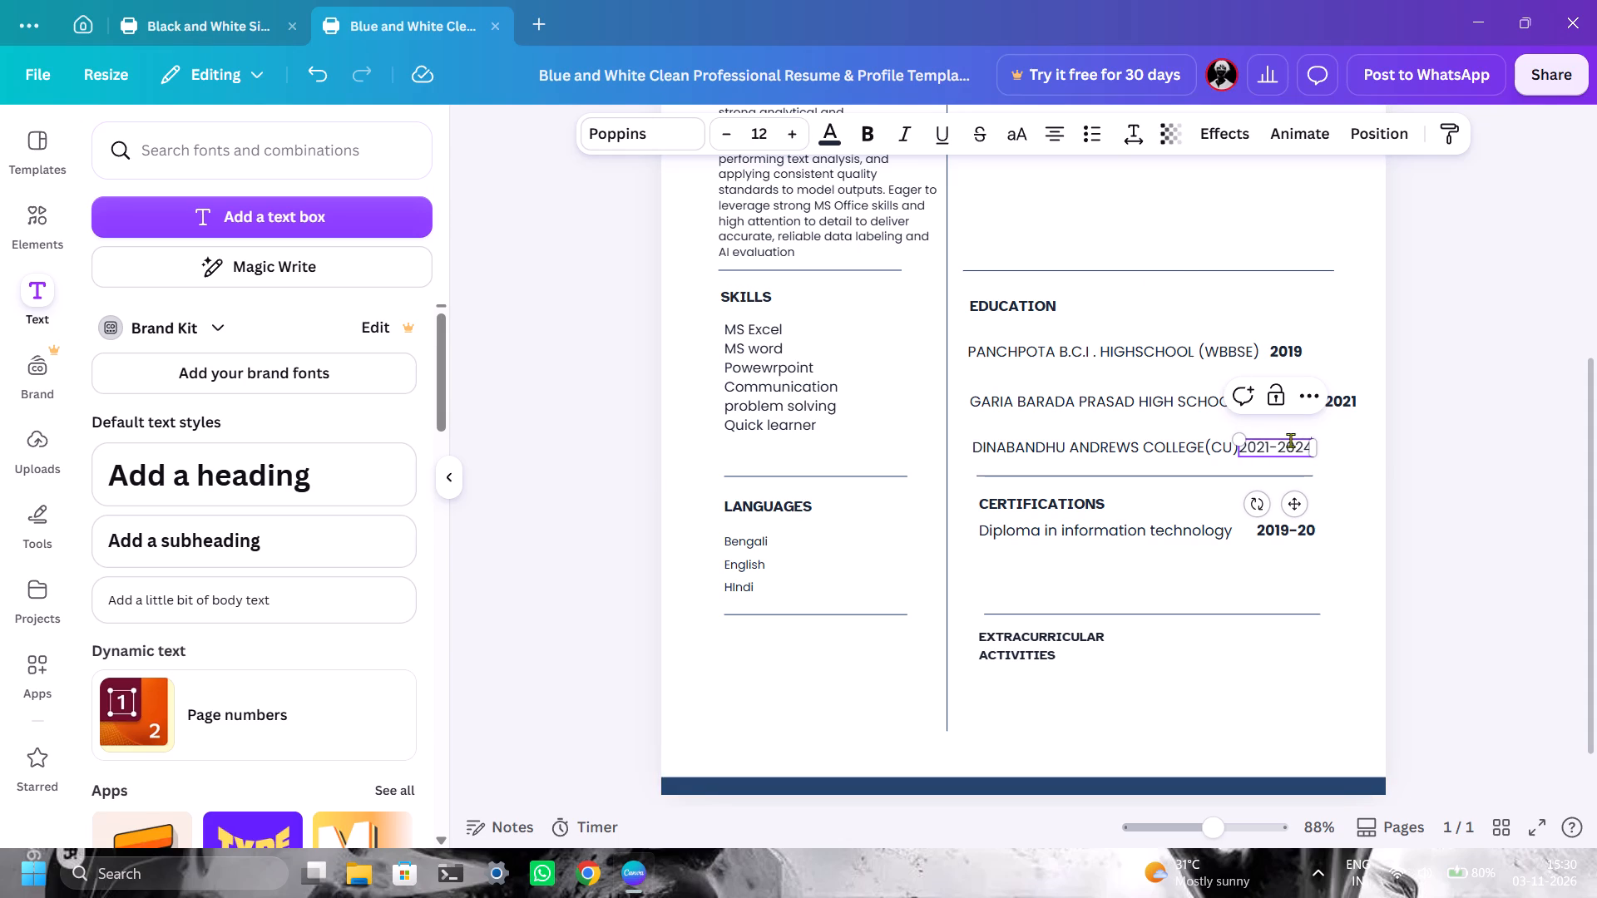
Make the whole "2021-2024" date bold.
double_click(1290, 446)
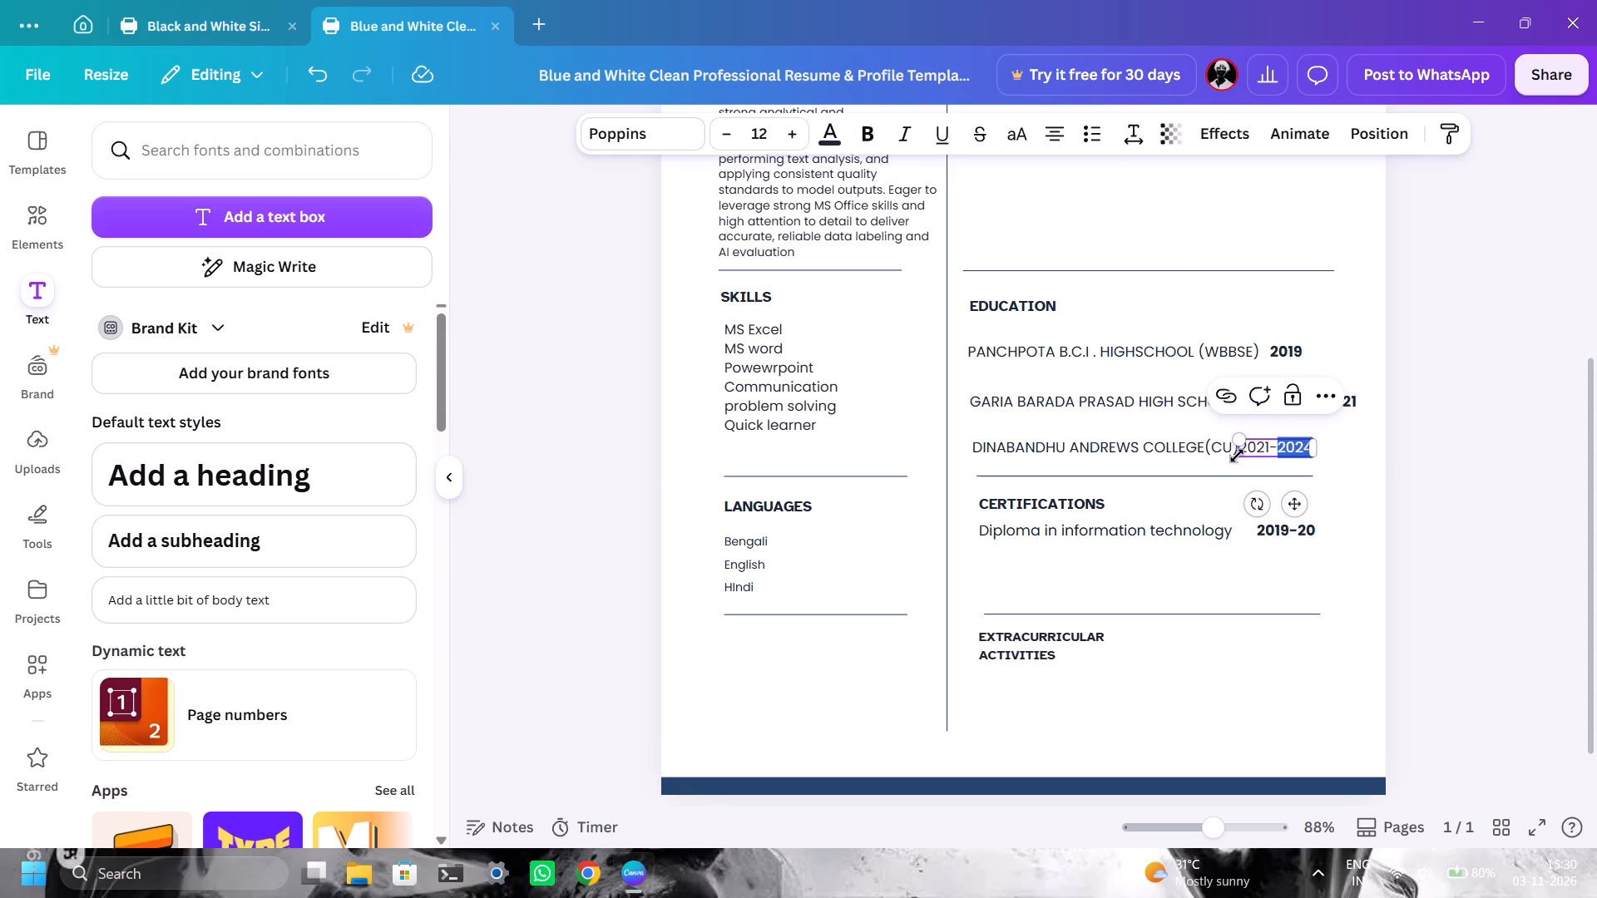
key("ctrl+a")
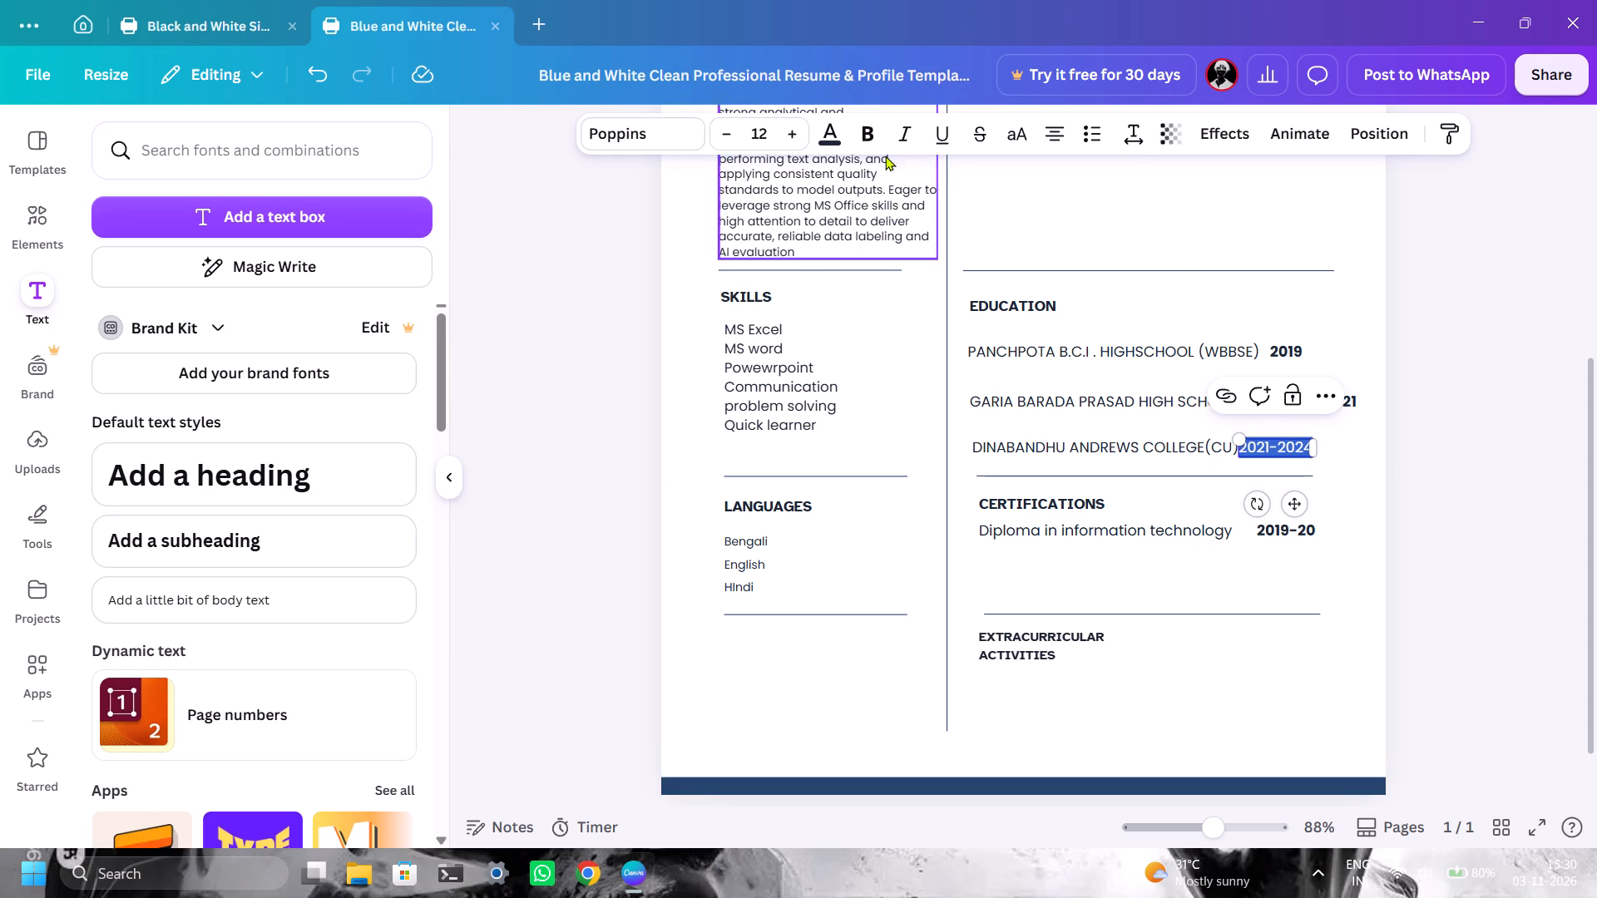
left_click(868, 135)
Move the "2021-2024" date to the end of the college line, with its right edge under the Garia school's year.
left_click_drag(1293, 509, 1325, 501)
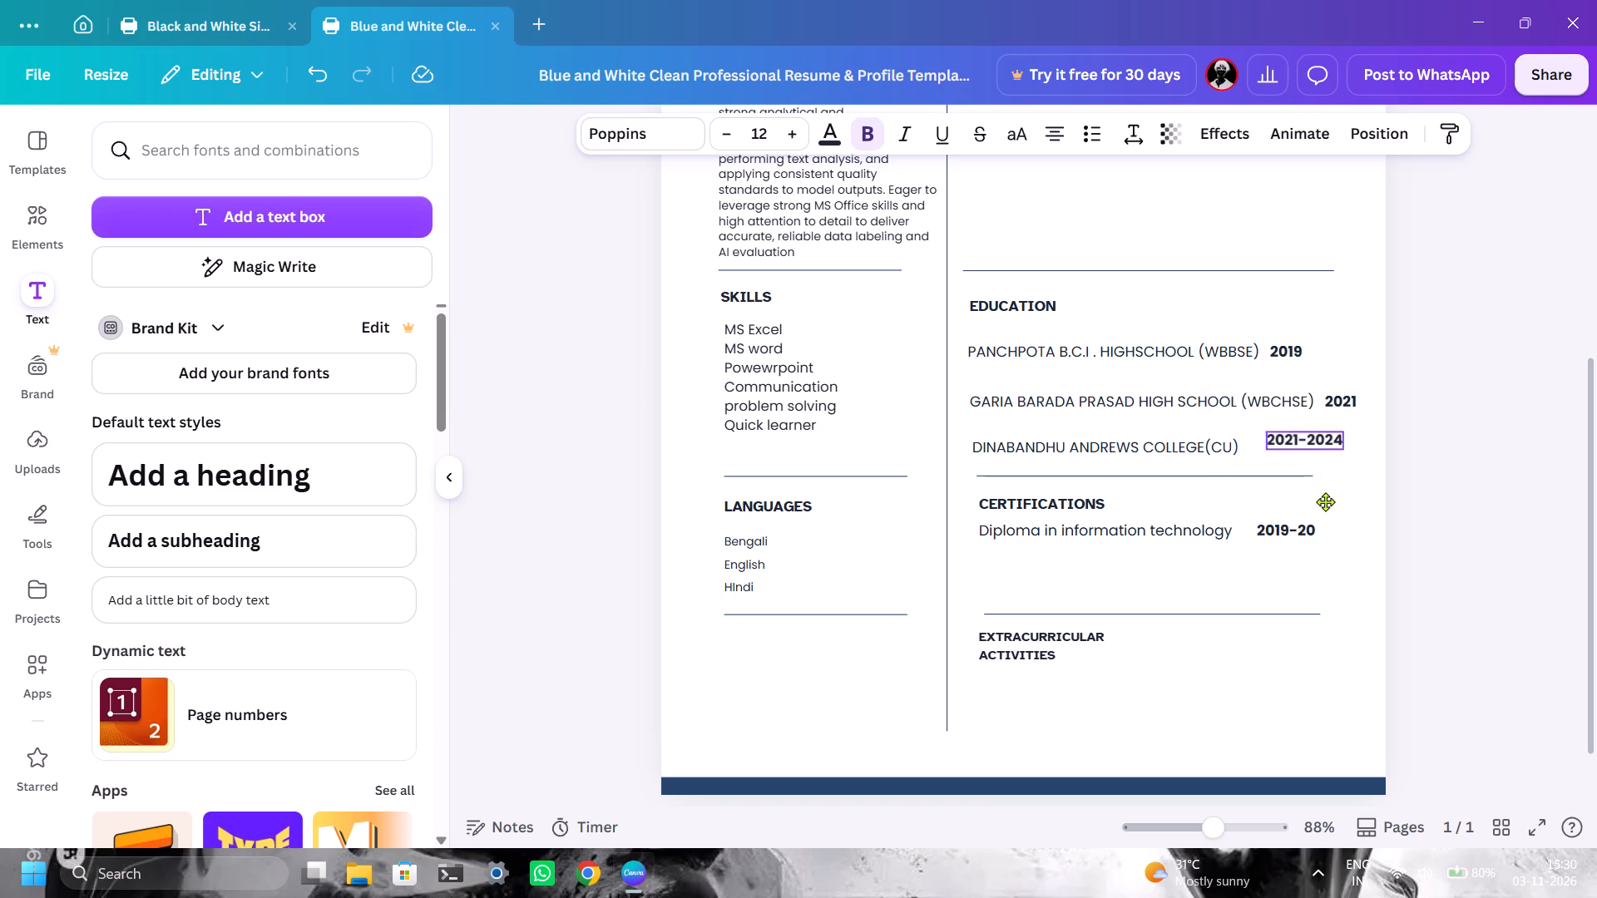
left_click_drag(1325, 501, 1334, 506)
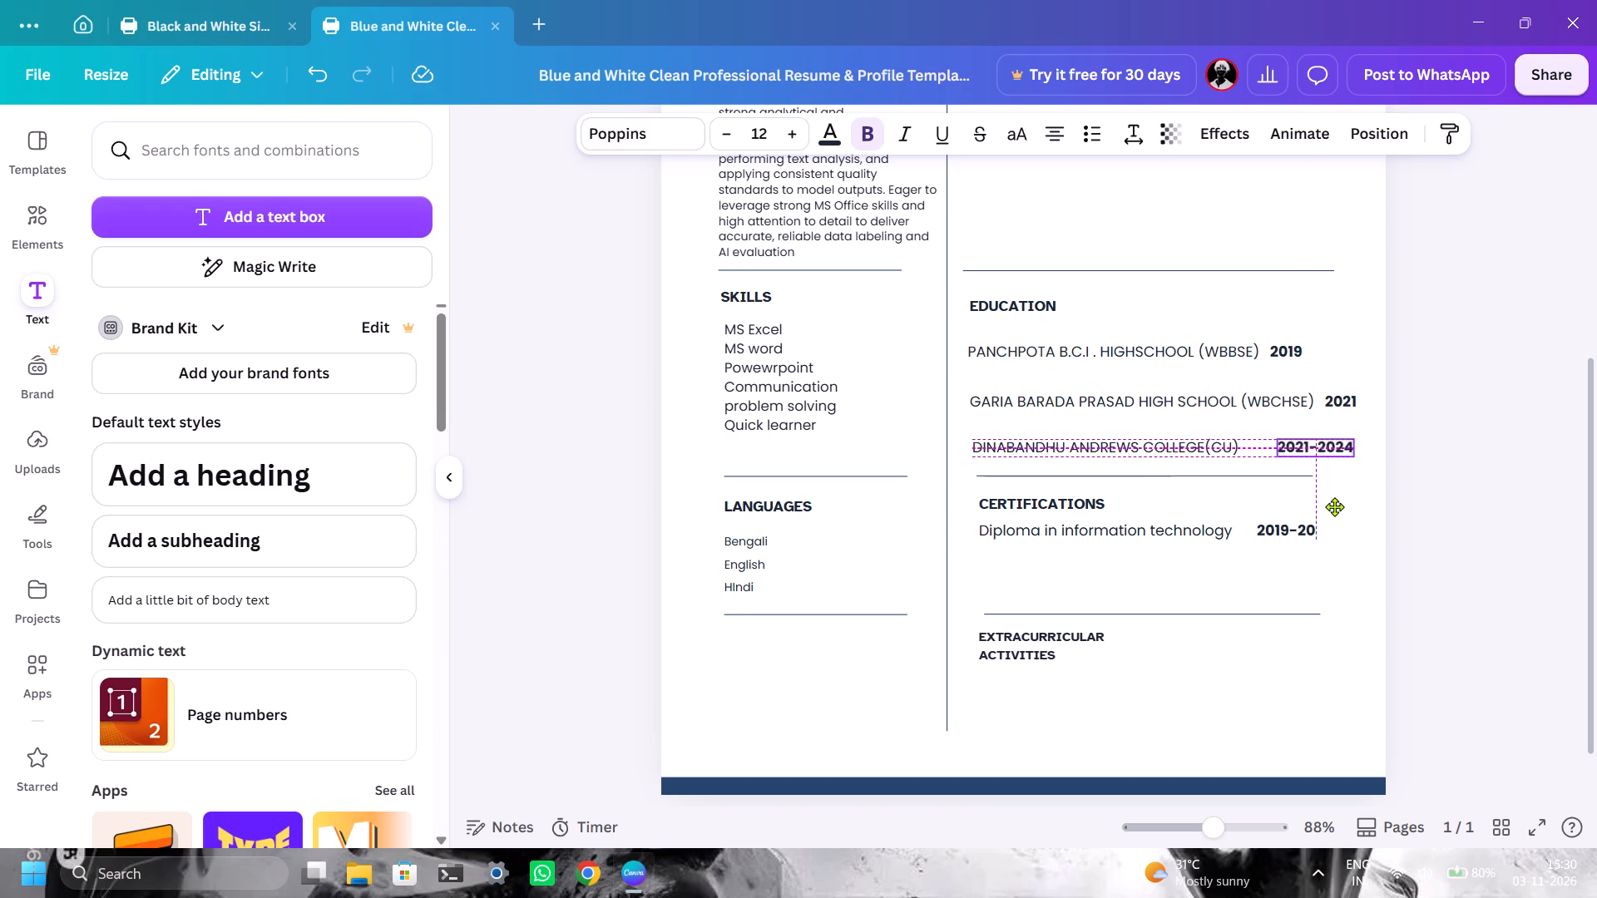
left_click_drag(1334, 506, 1337, 506)
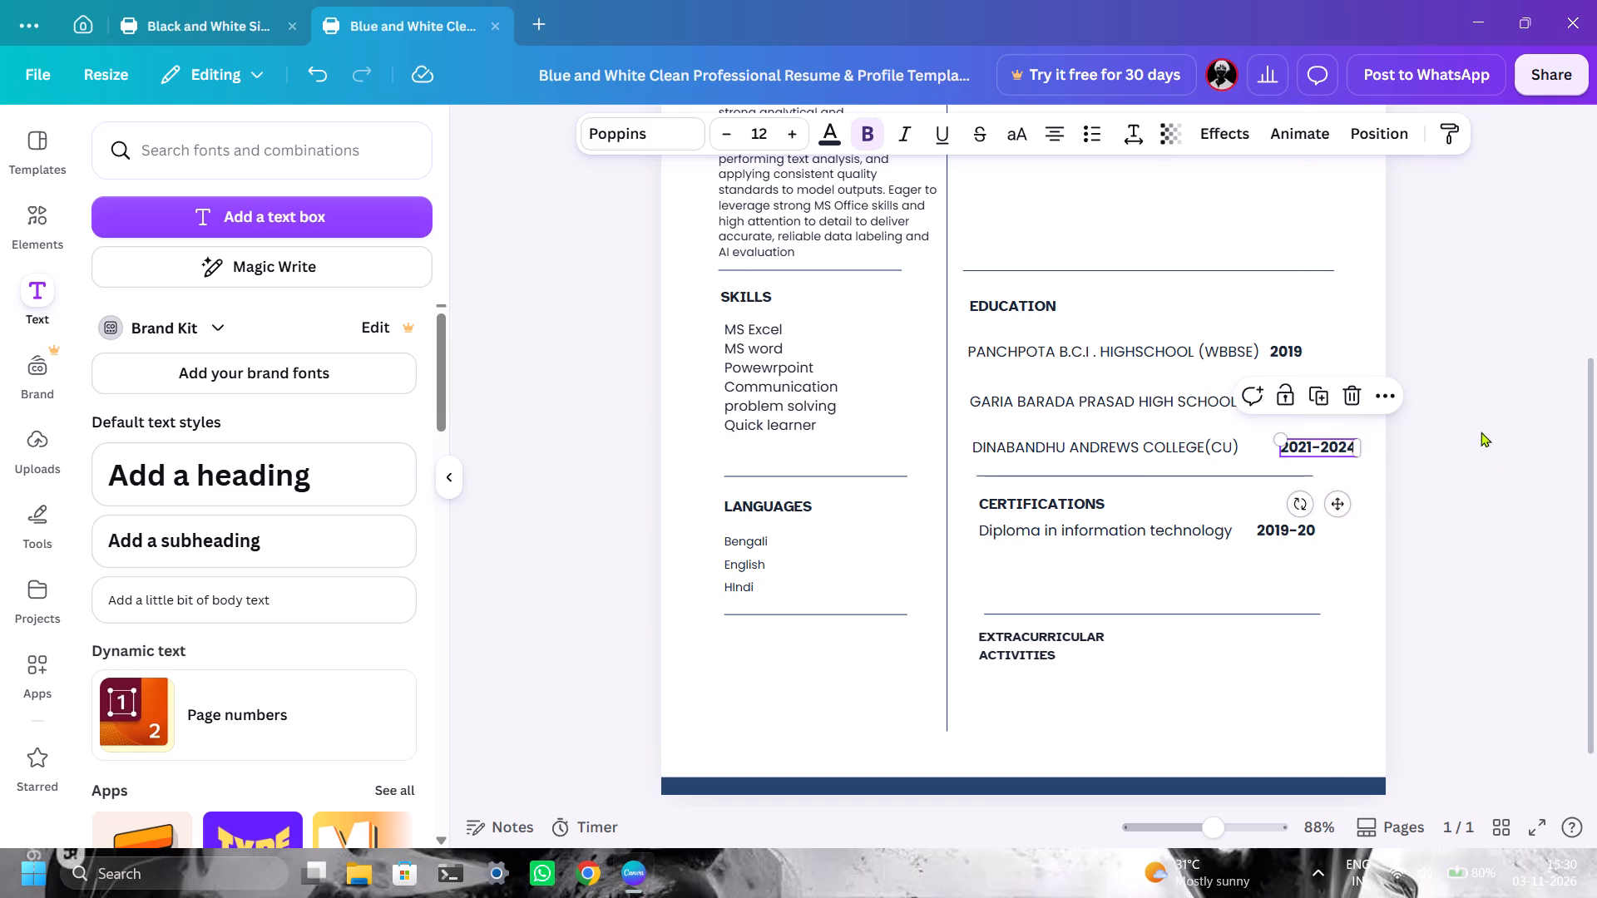
left_click(1478, 431)
Move the "2019" year along the Panchpota school's line until it sits directly above "2021".
left_click_drag(1279, 348, 1325, 349)
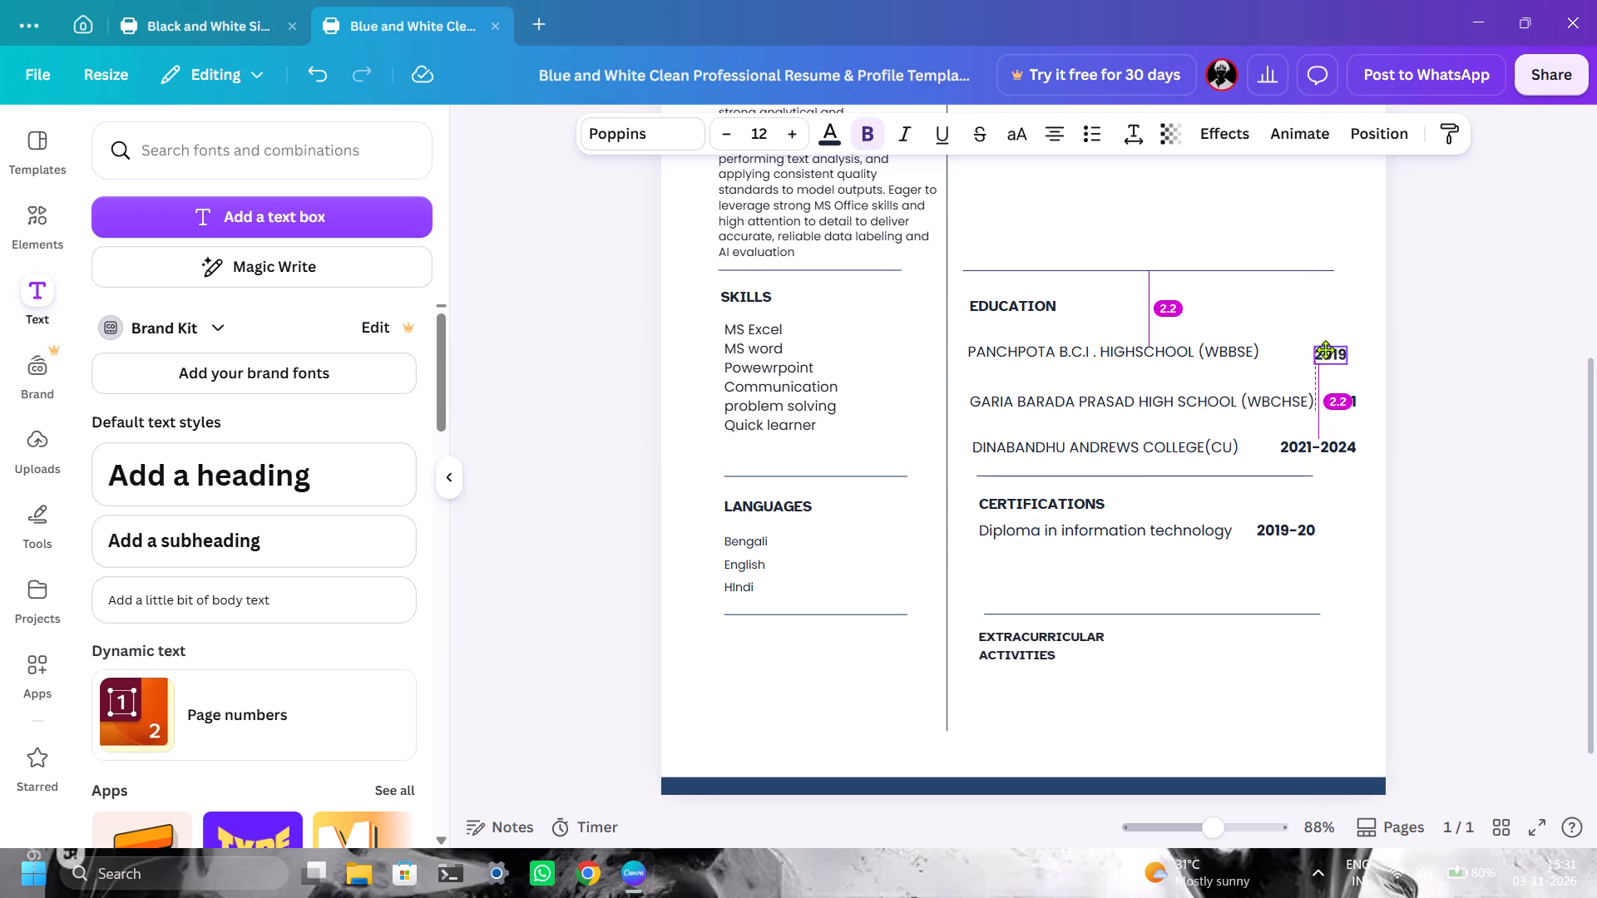
left_click_drag(1325, 349, 1332, 343)
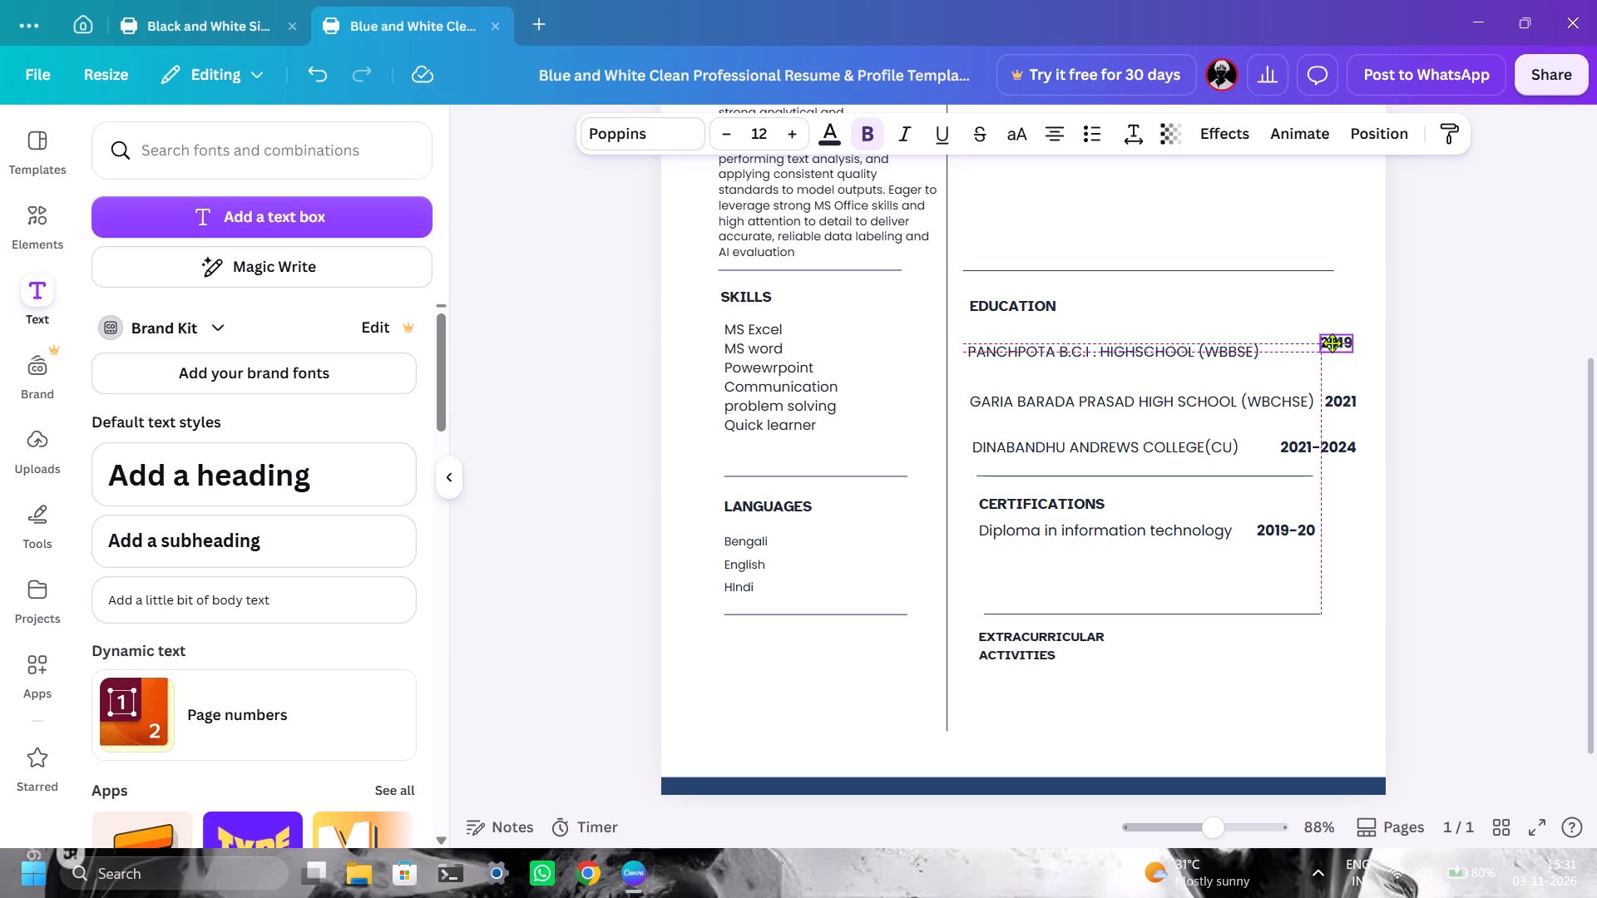
left_click_drag(1332, 343, 1332, 348)
left_click(1476, 341)
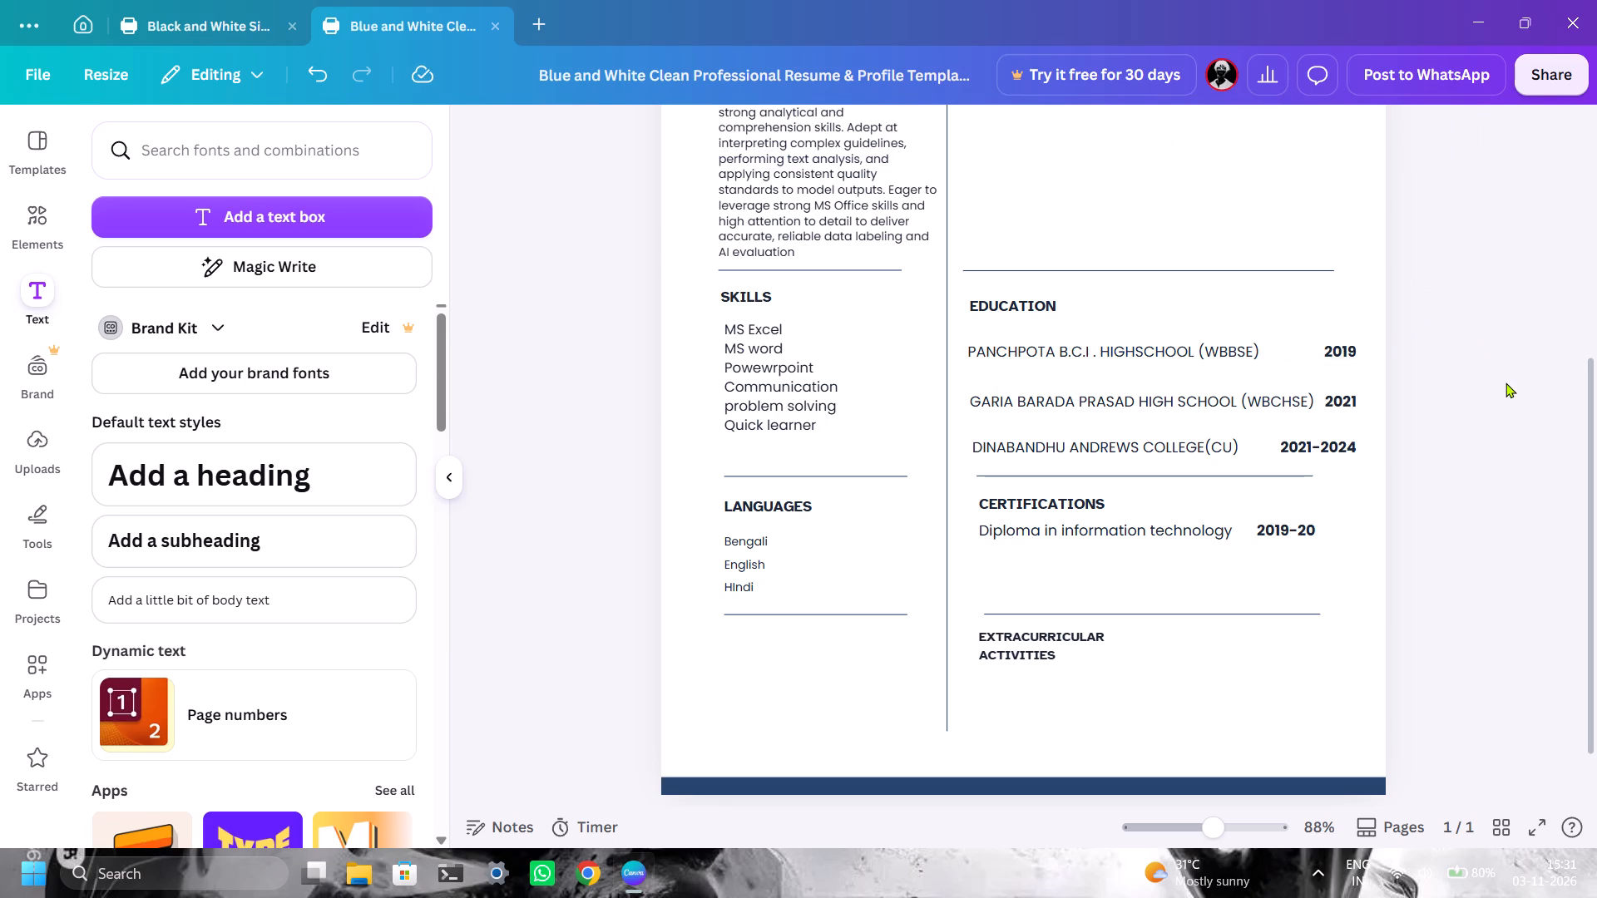
Move the Panchpota, Garia and Dinabandhu Andrews name lines slightly up beneath the Education heading to tighten their spacing.
scroll(1402, 380, "down", 1)
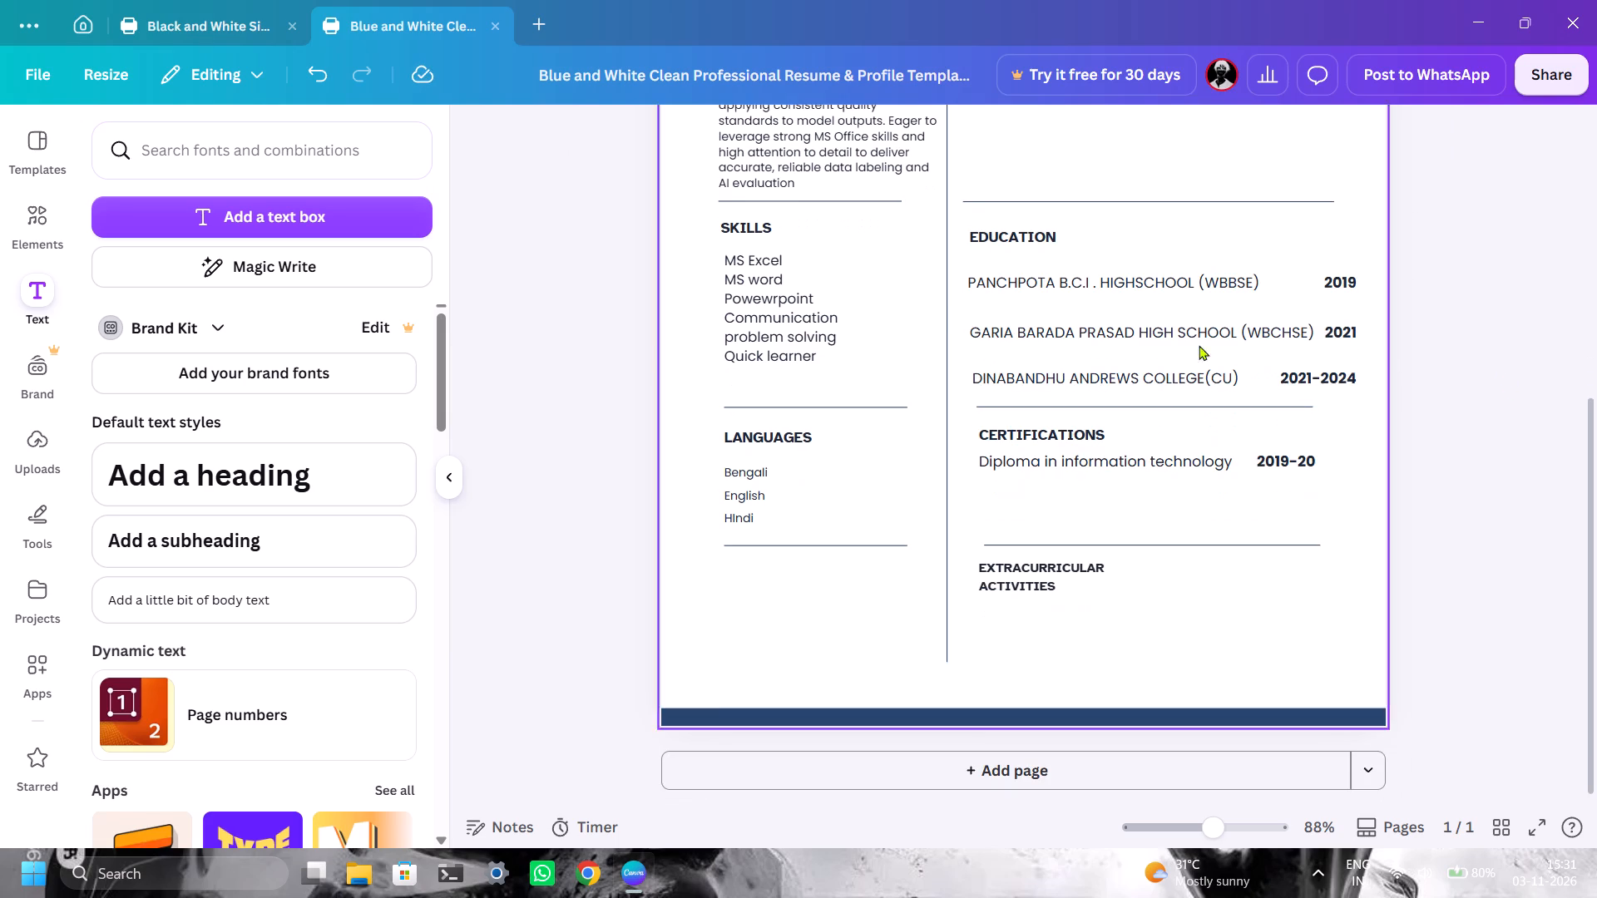
scroll(1142, 294, "up", 5)
scroll(1142, 294, "down", 3)
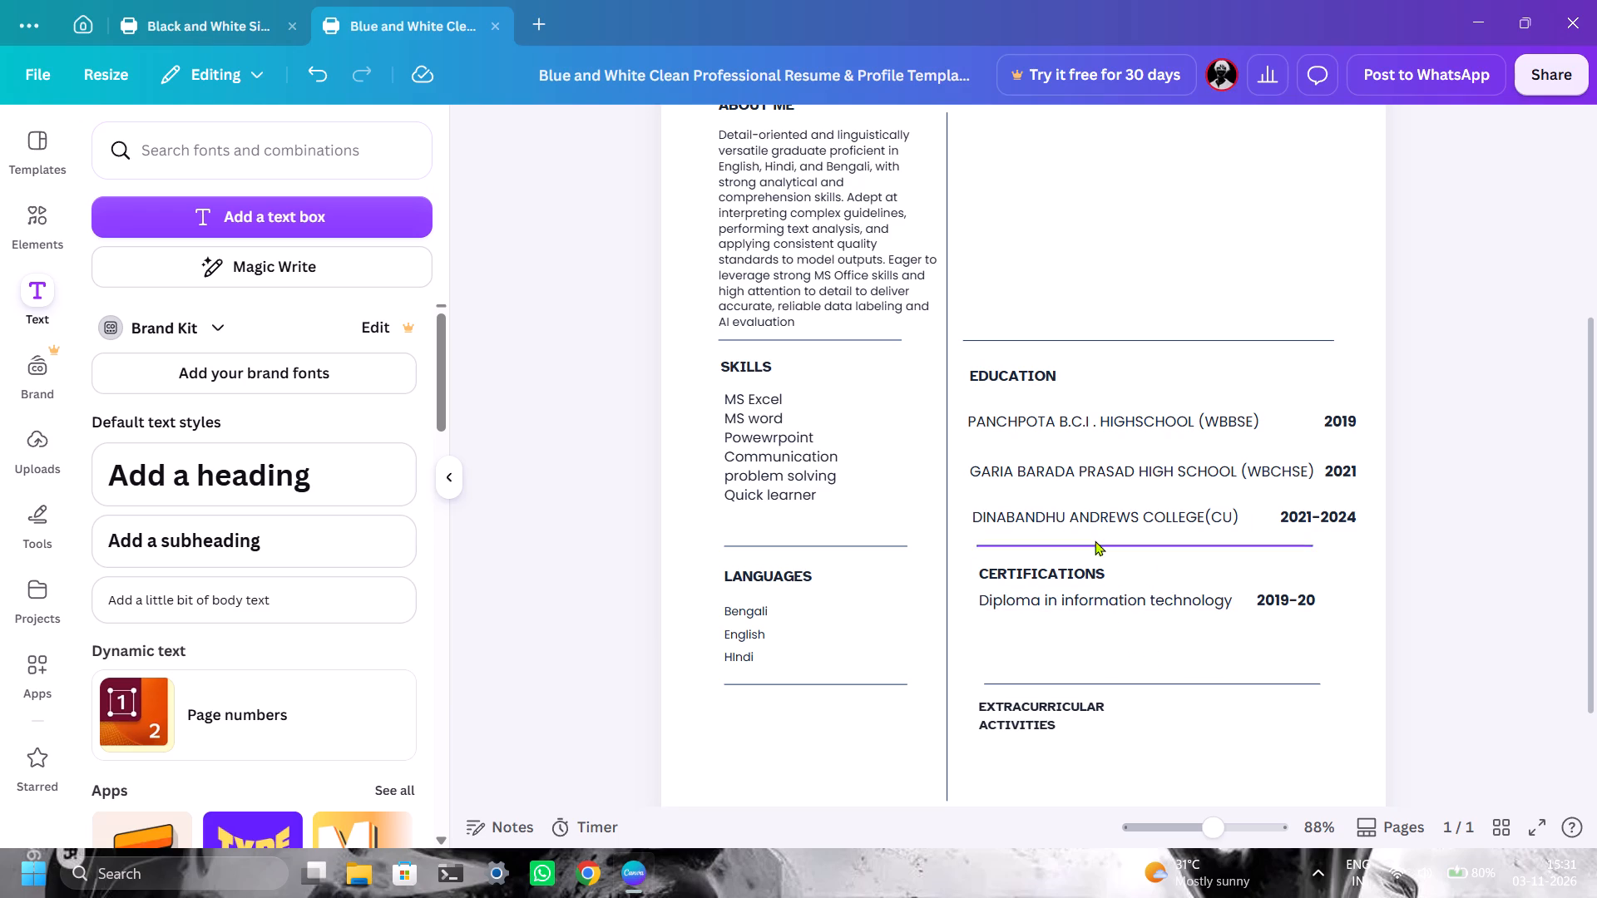
left_click(1065, 413)
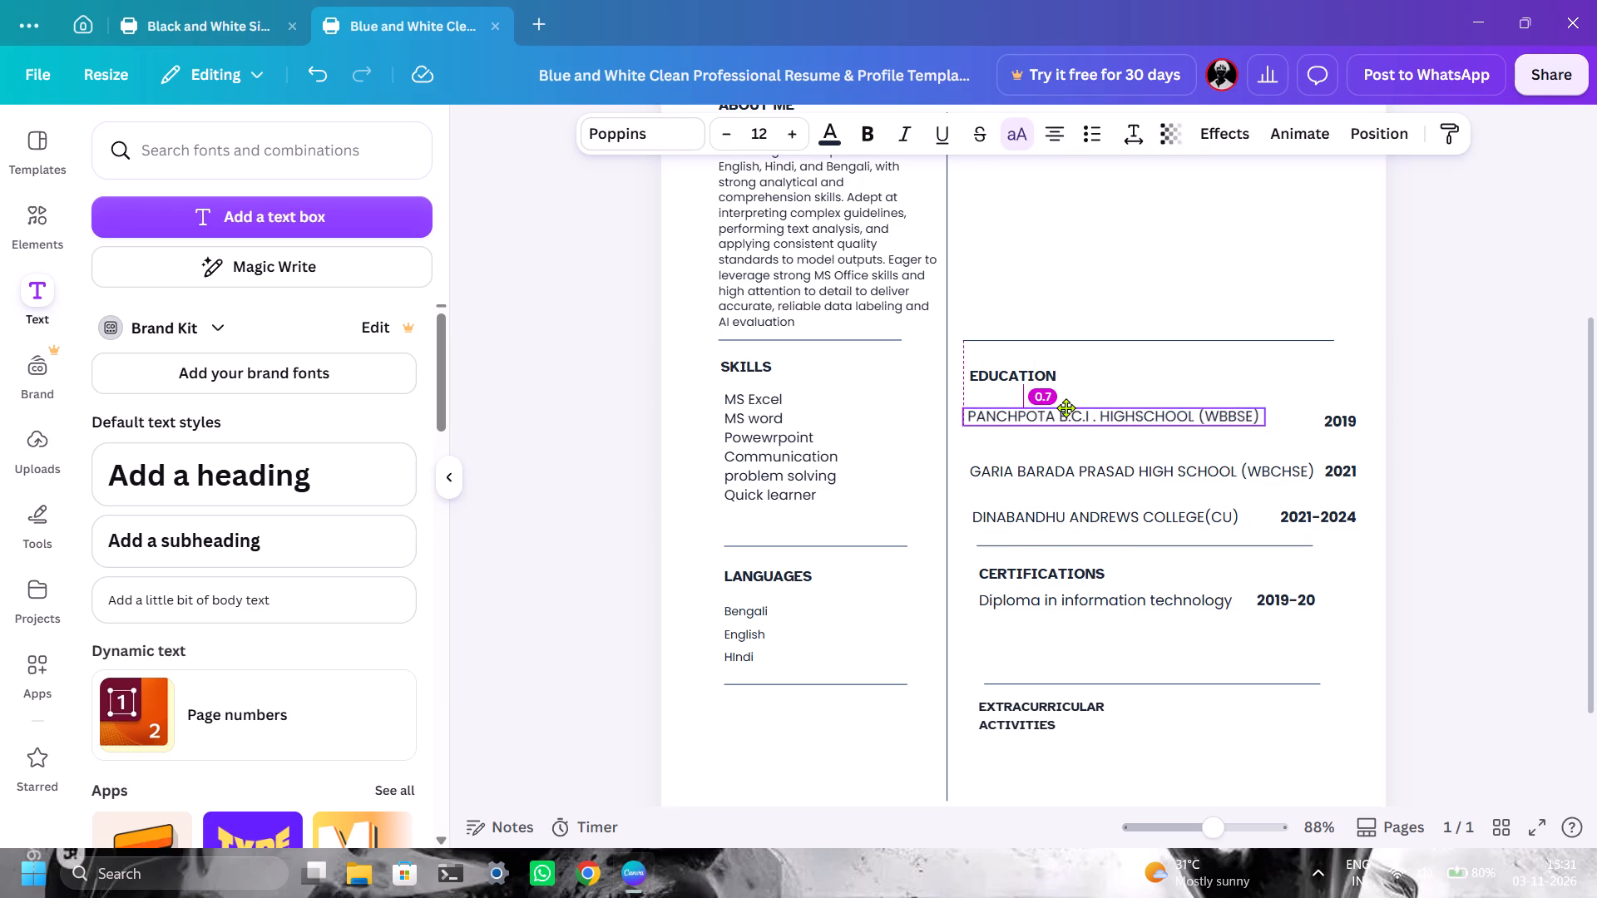
left_click_drag(1048, 470, 1046, 453)
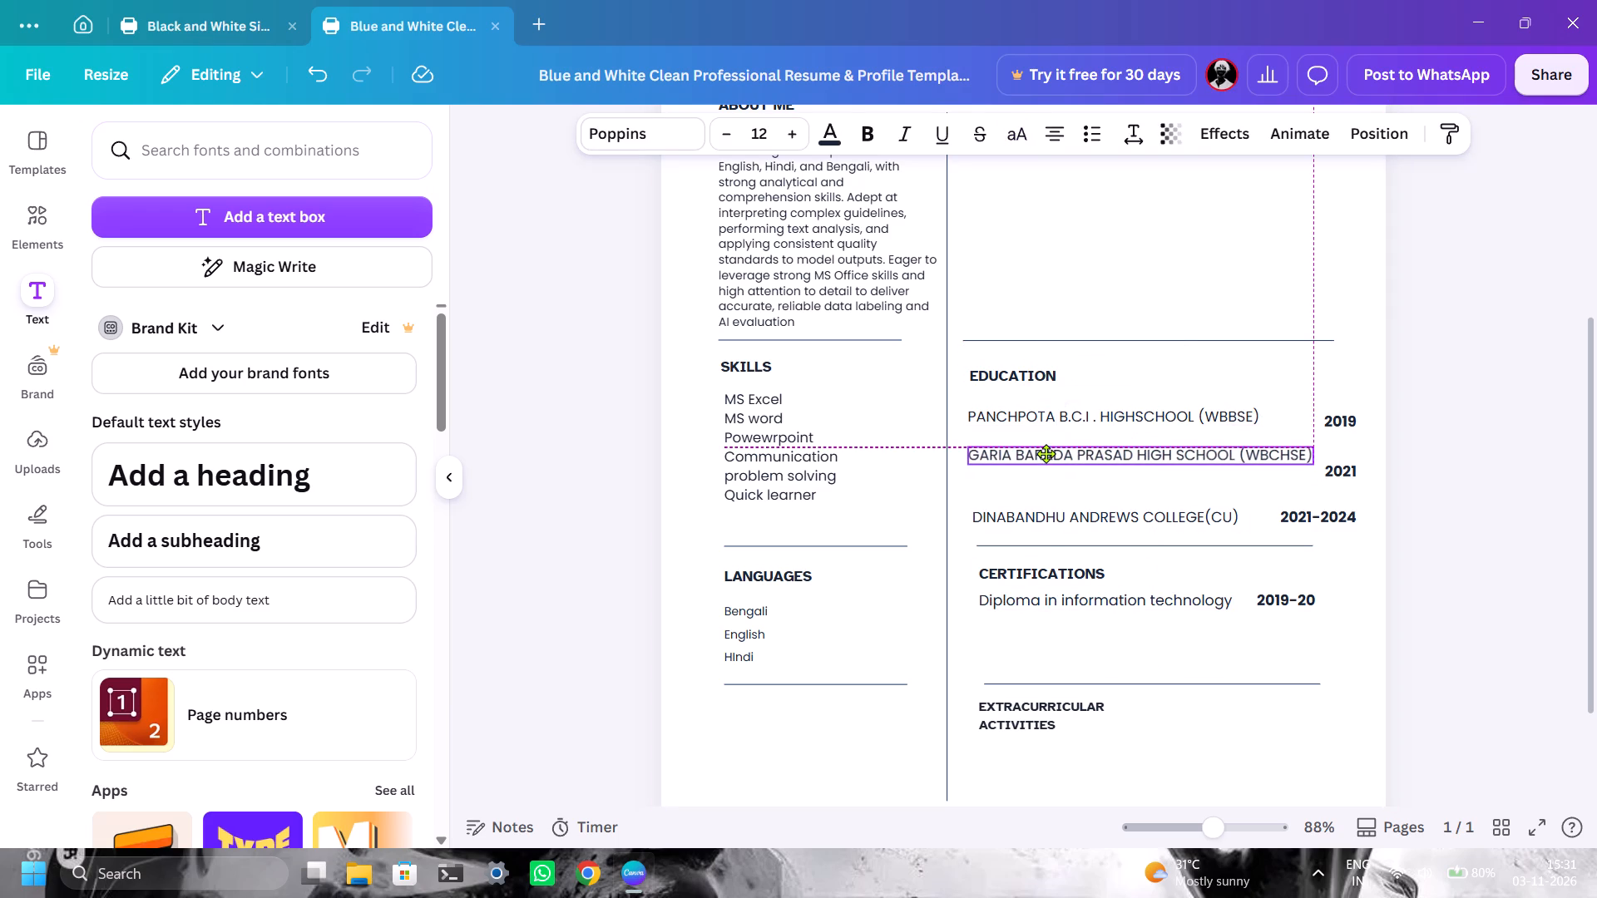
left_click_drag(1046, 453, 1046, 455)
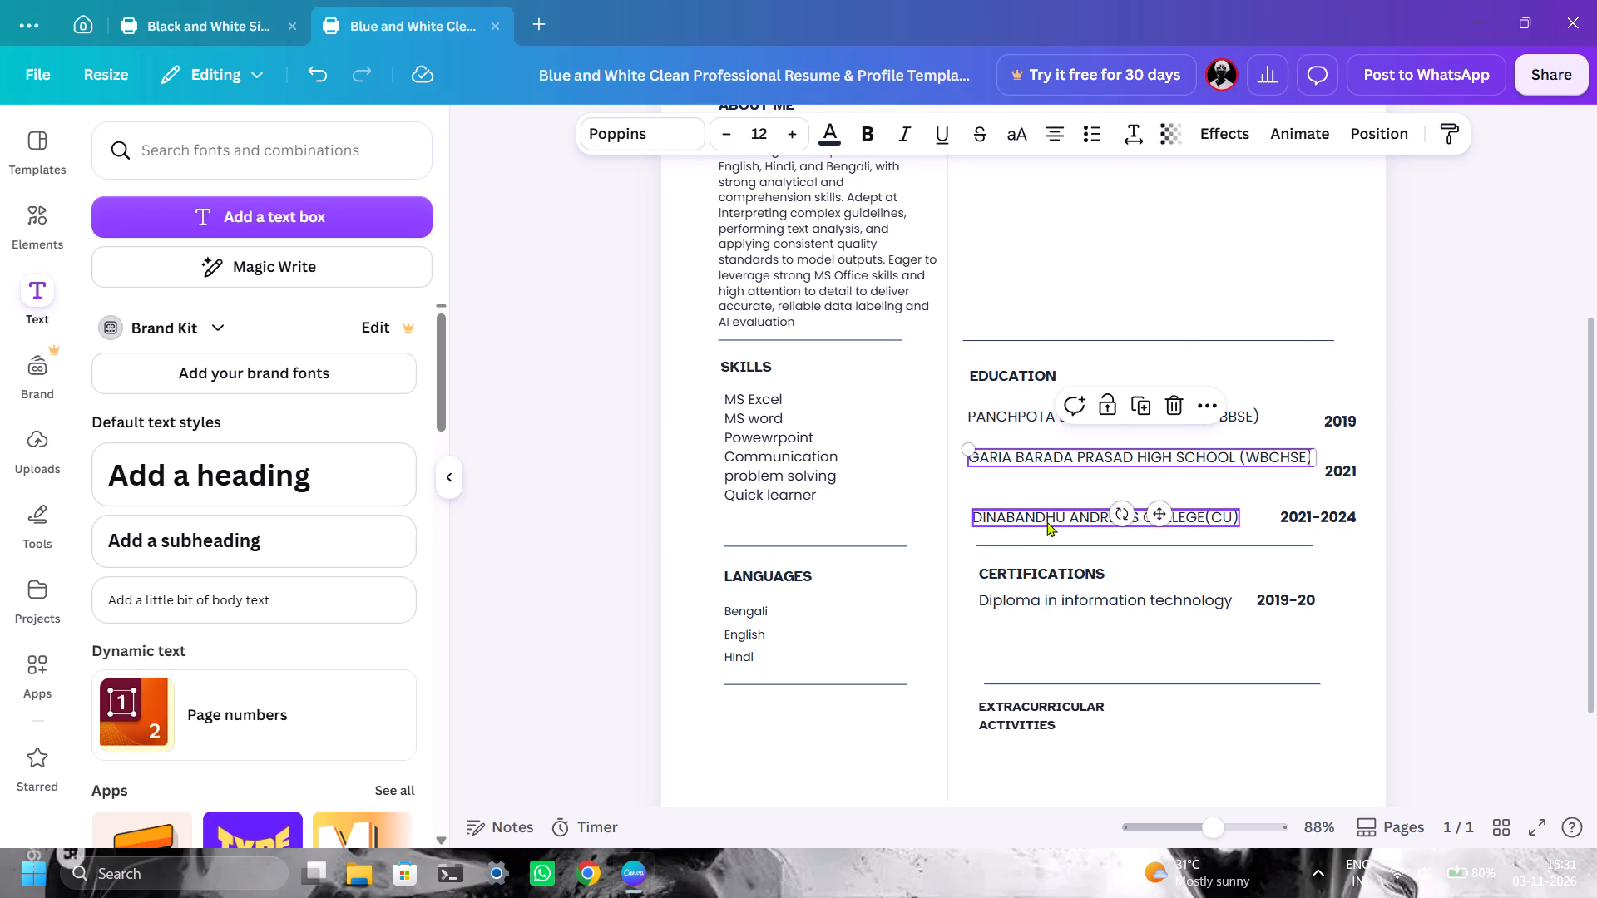
left_click_drag(1046, 515, 1043, 501)
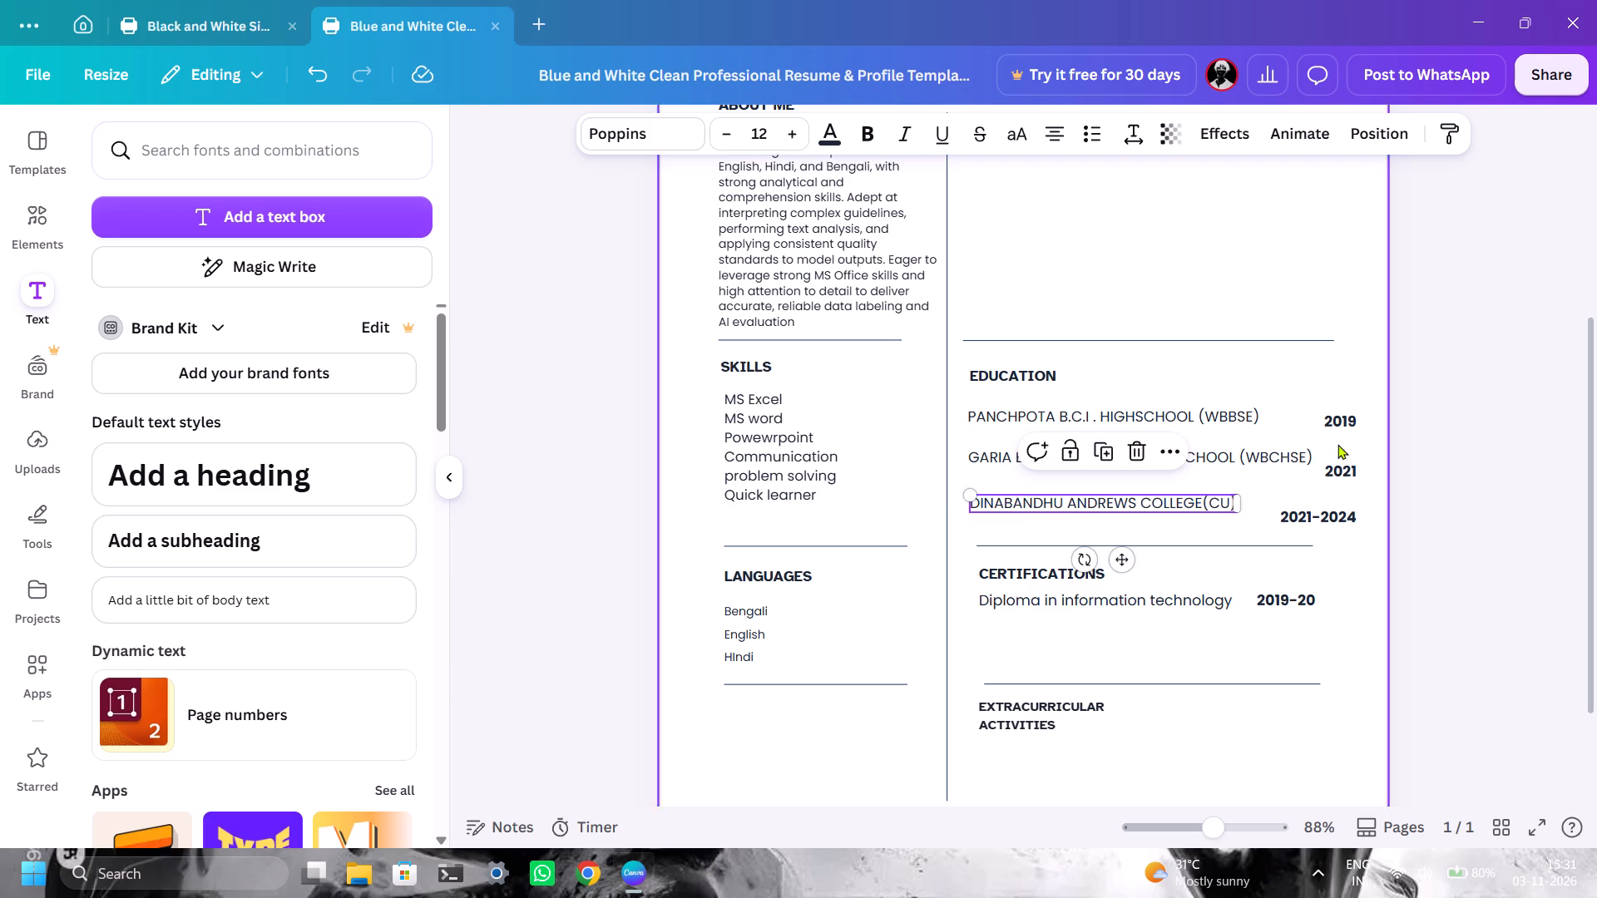
Move the 2019, 2021-2024 and 2021 dates up so each sits level with its school or college name.
left_click(1342, 419)
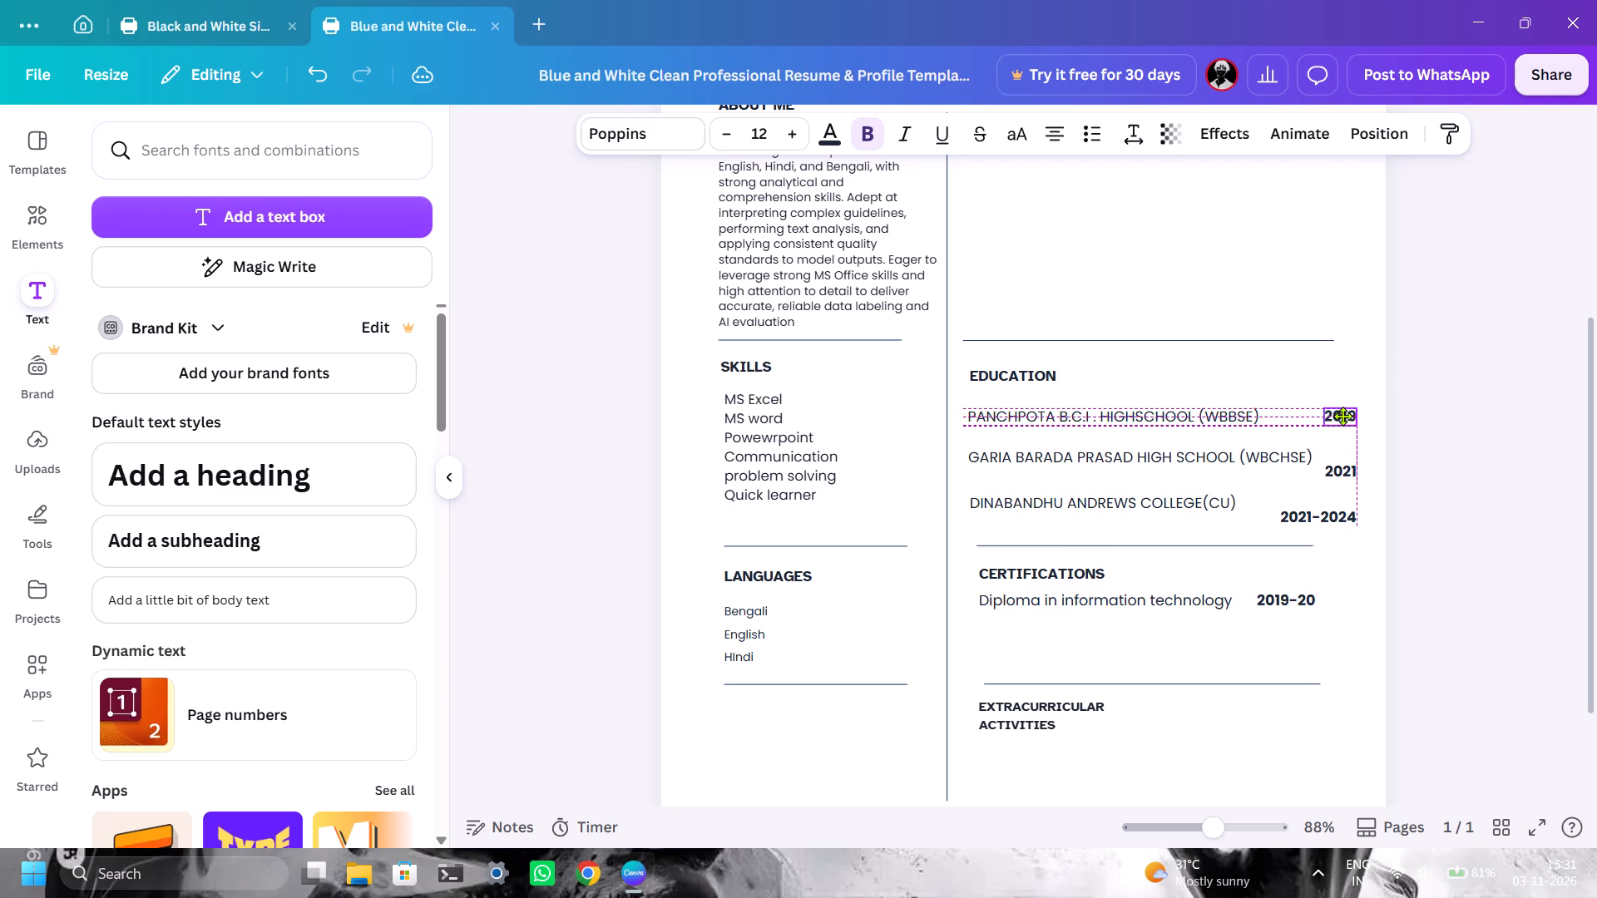
left_click(1455, 486)
left_click_drag(1328, 519, 1337, 505)
left_click(1435, 473)
left_click_drag(1338, 472, 1338, 469)
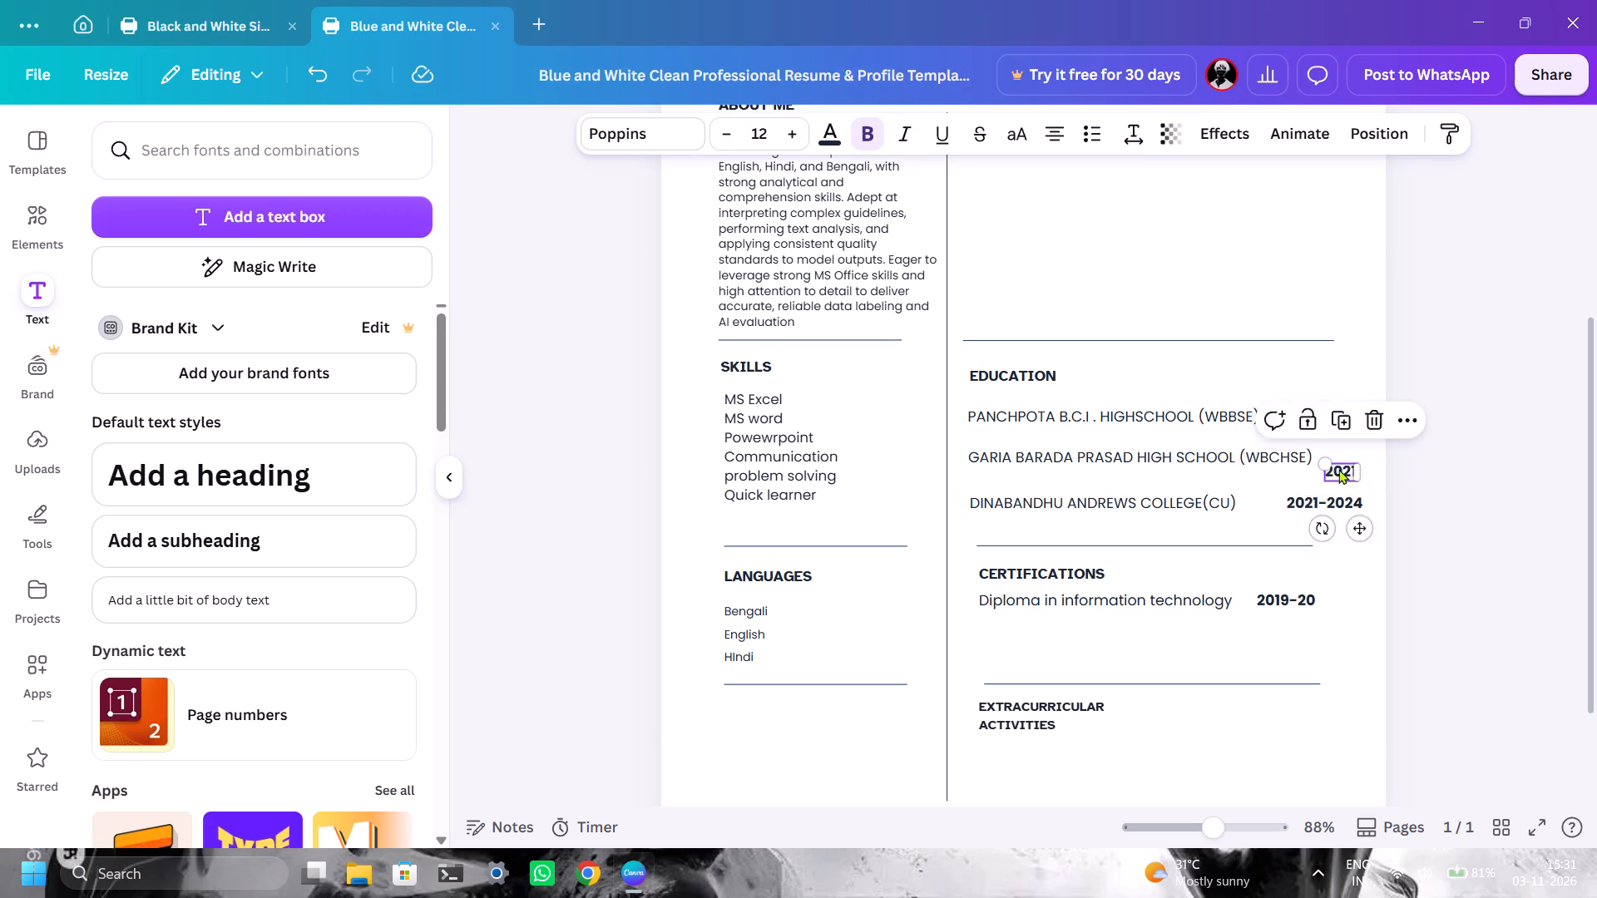
left_click_drag(1338, 469, 1339, 456)
left_click(1453, 456)
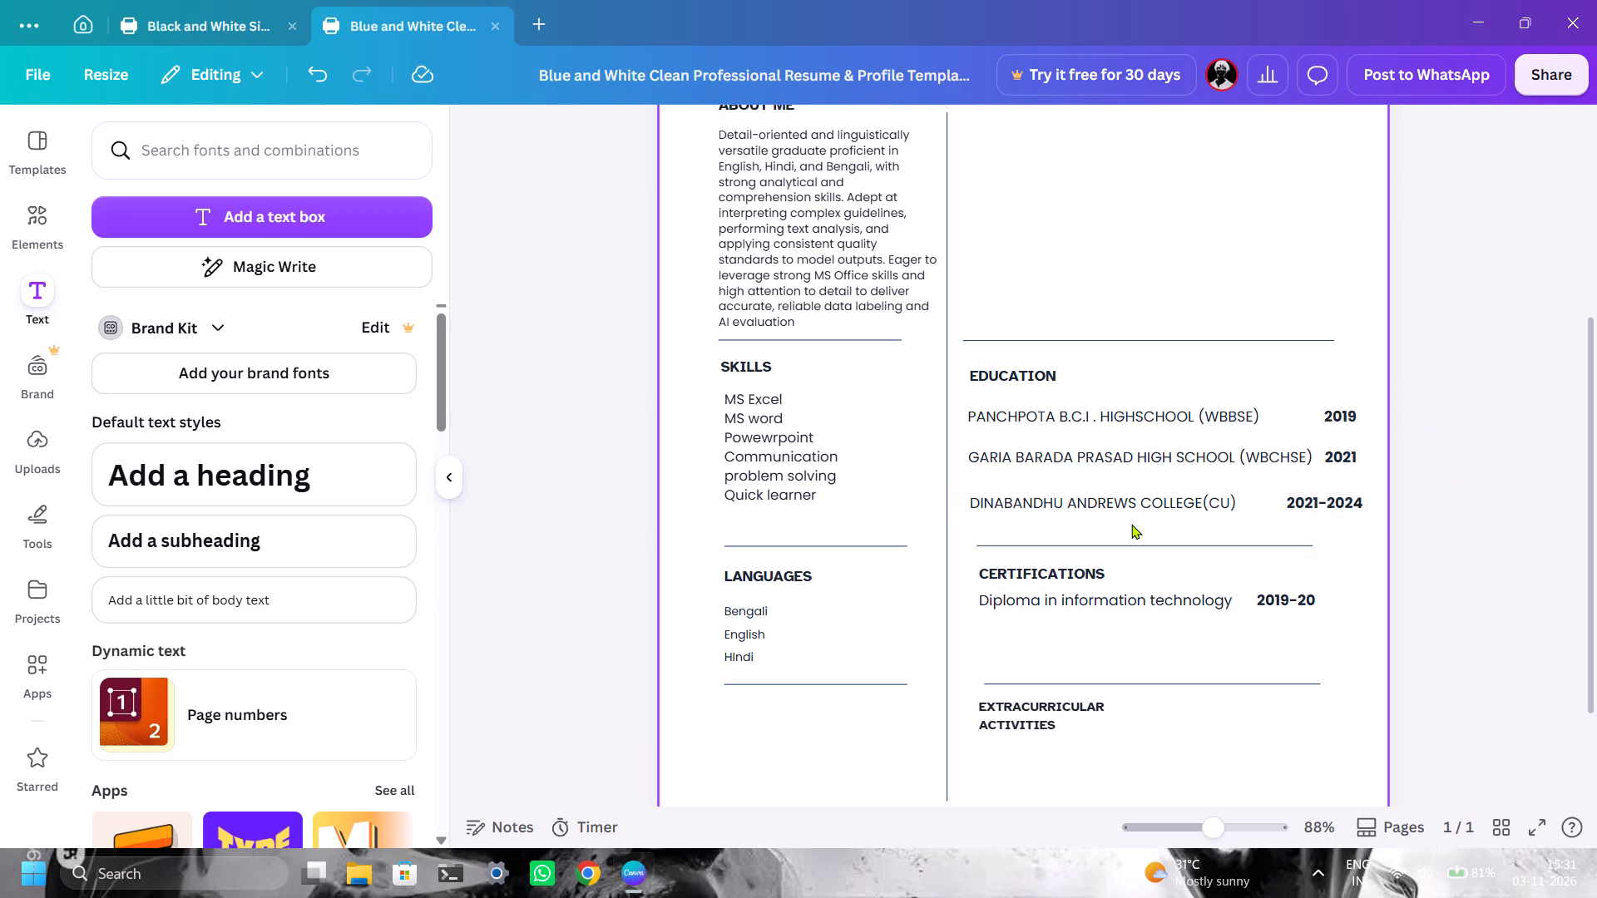
Add a text box and place it just below the college name, above the Certifications divider.
left_click(247, 224)
left_click_drag(1046, 522, 1075, 586)
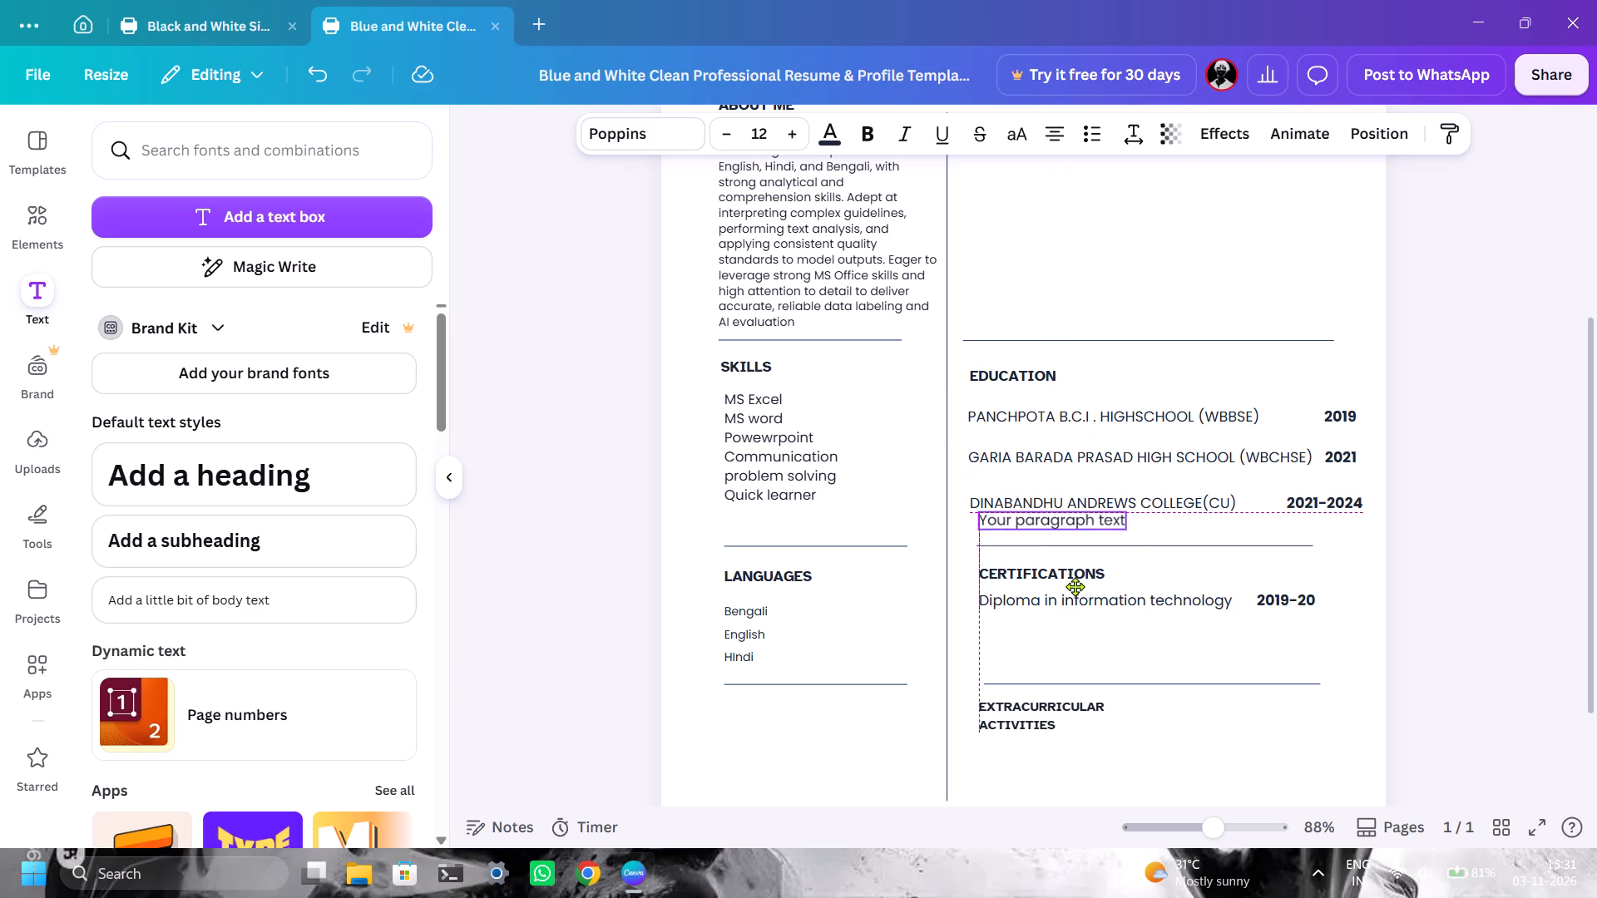
left_click_drag(1075, 586, 1070, 592)
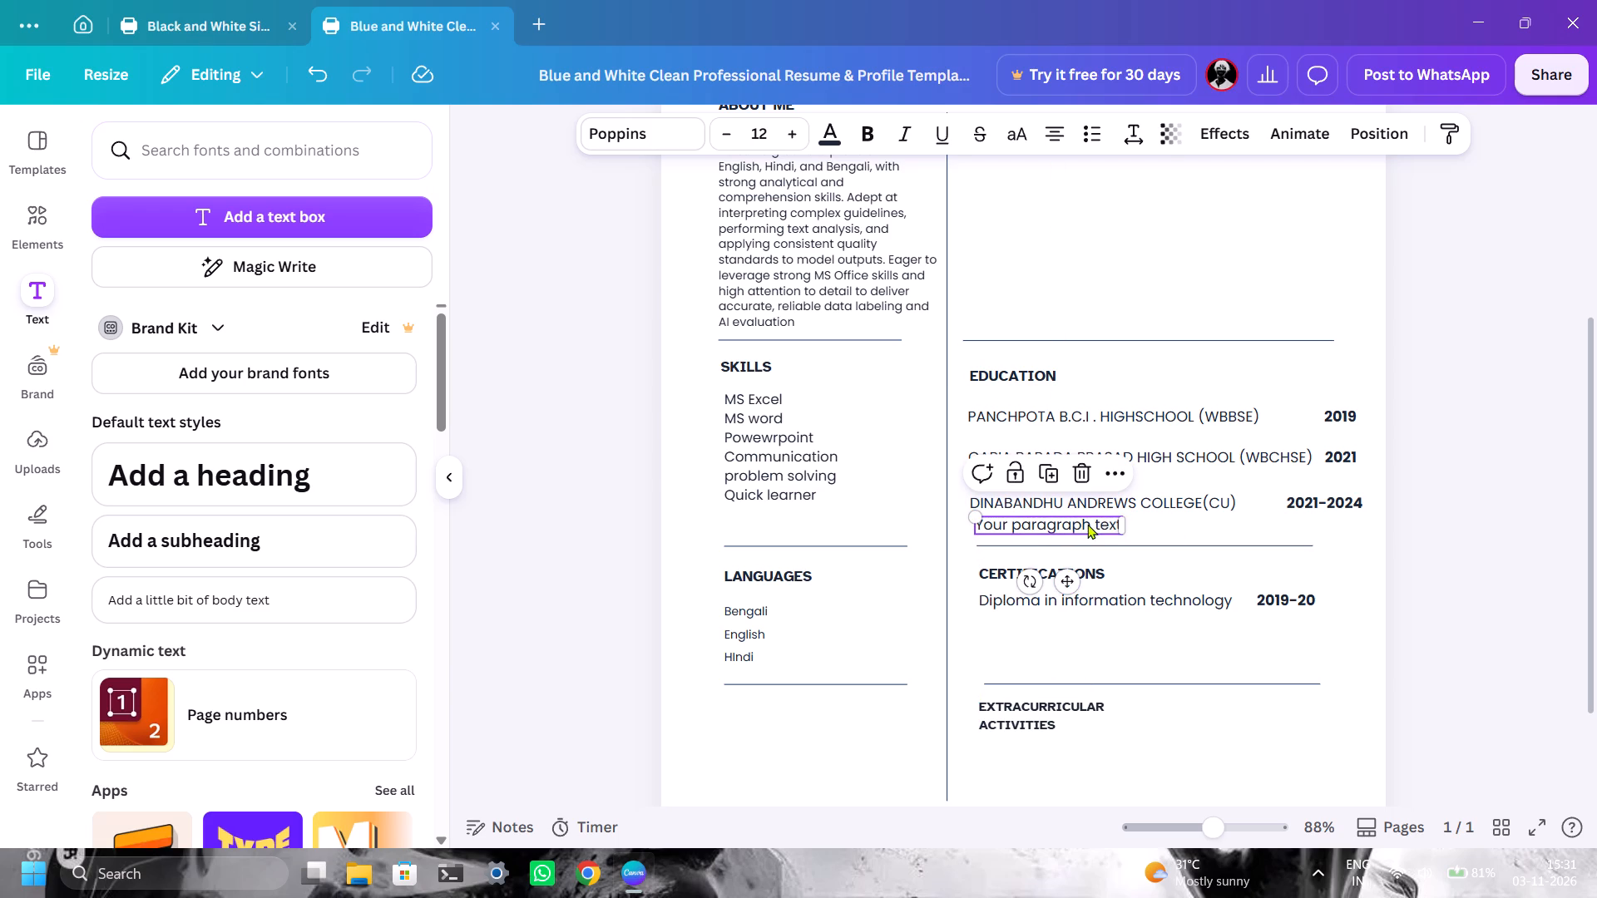
Replace the new text box's placeholder with "Bachelor of arts".
double_click(1088, 524)
double_click(1091, 525)
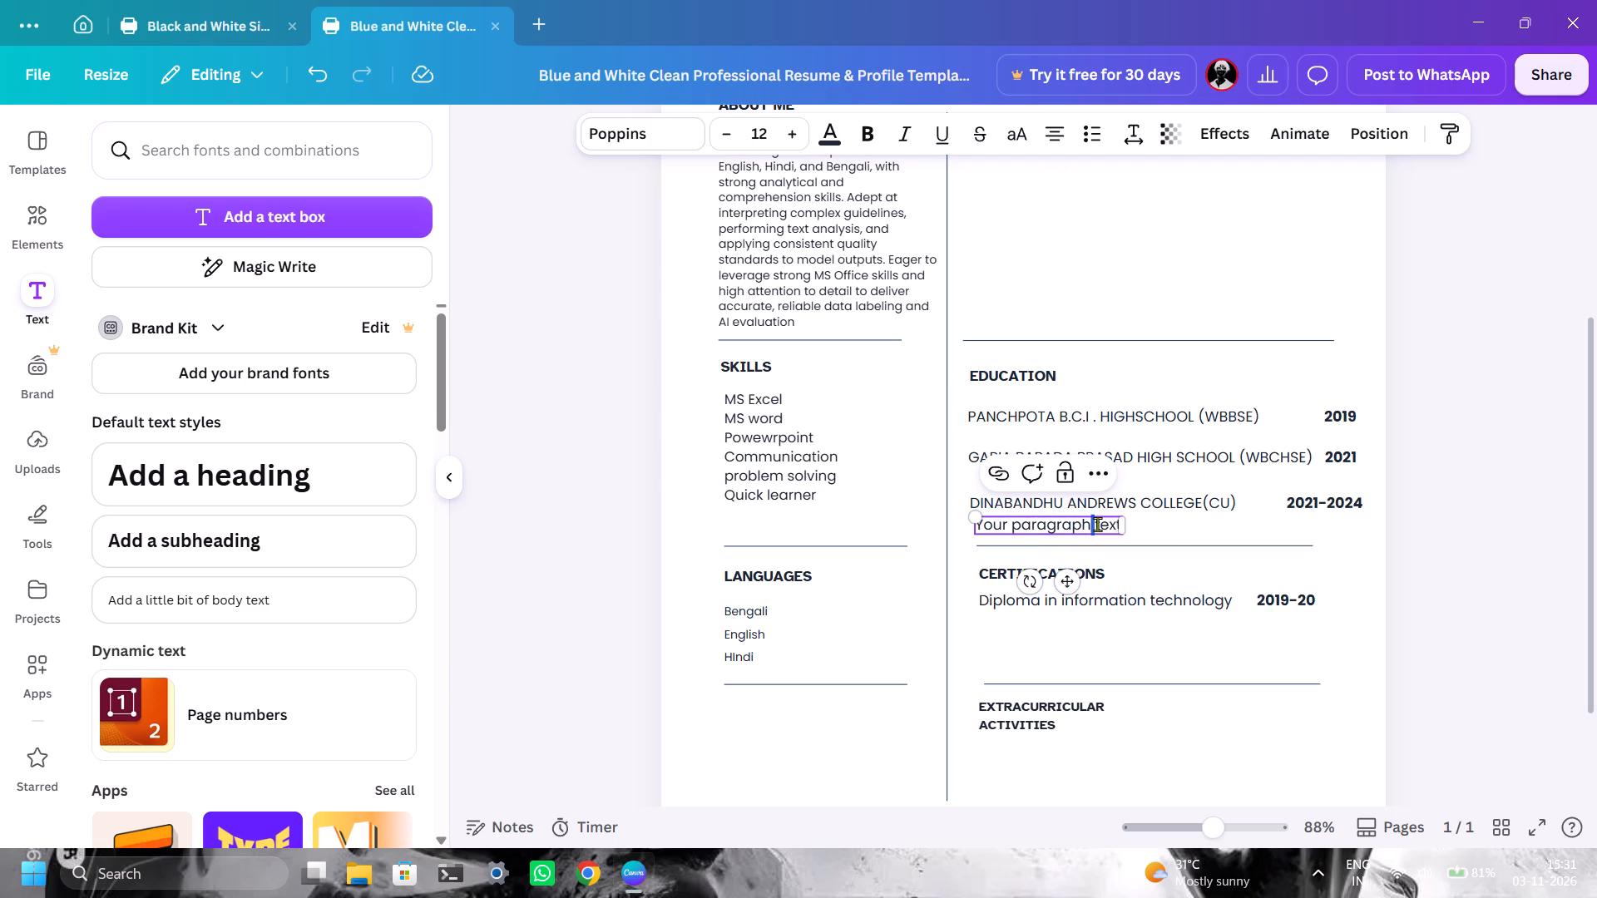
key("ctrl+a")
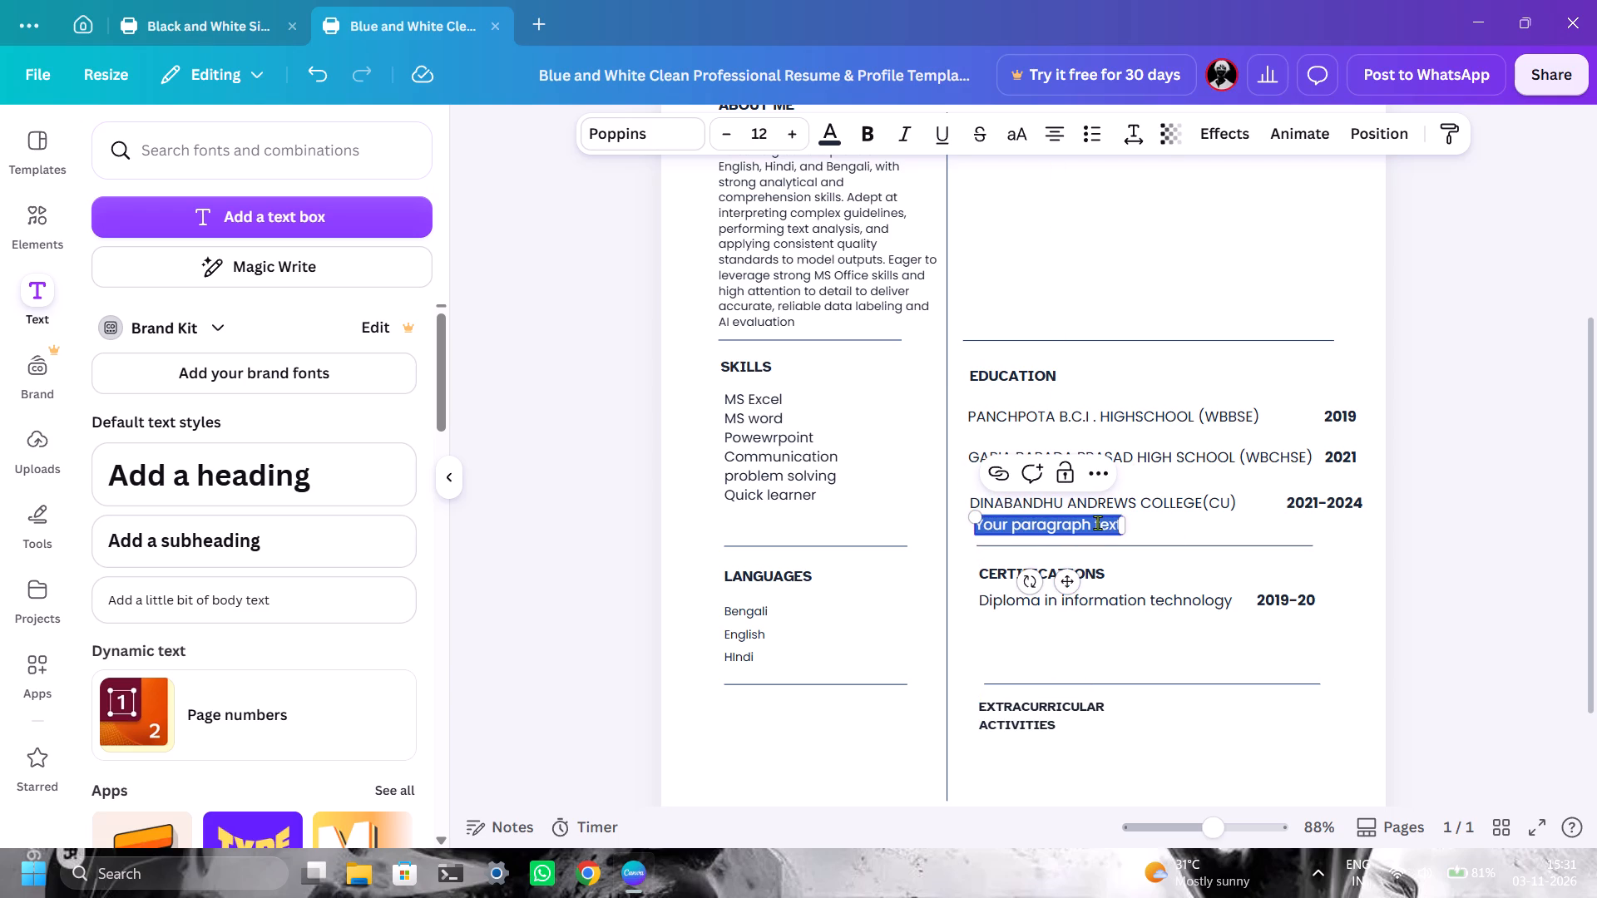
key("b")
type("achelors")
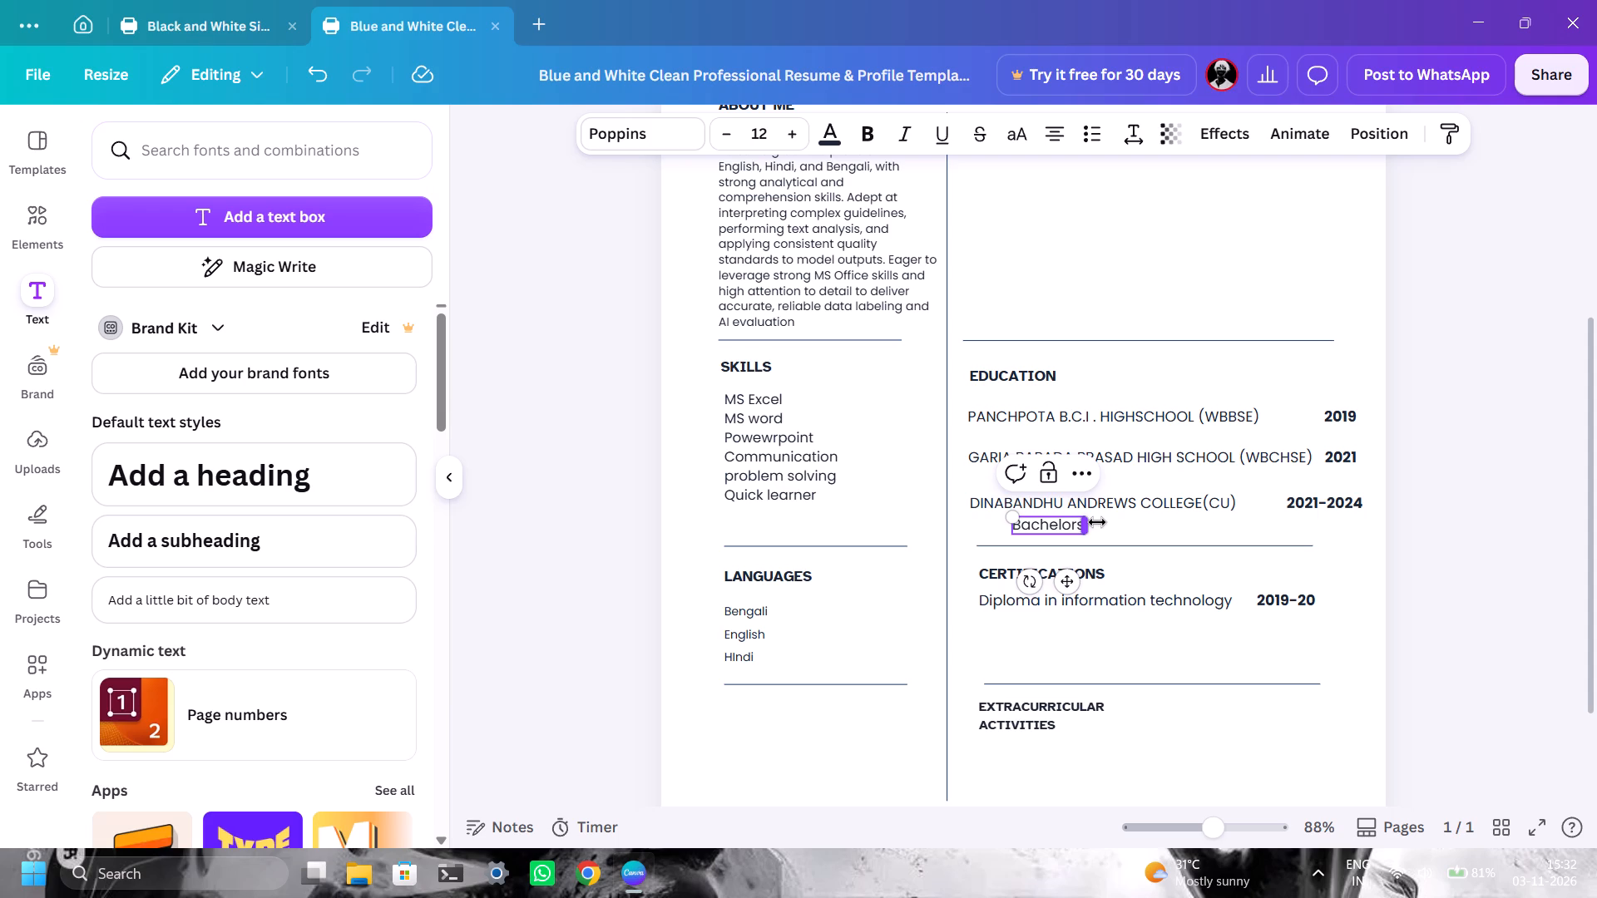
key("BackSpace")
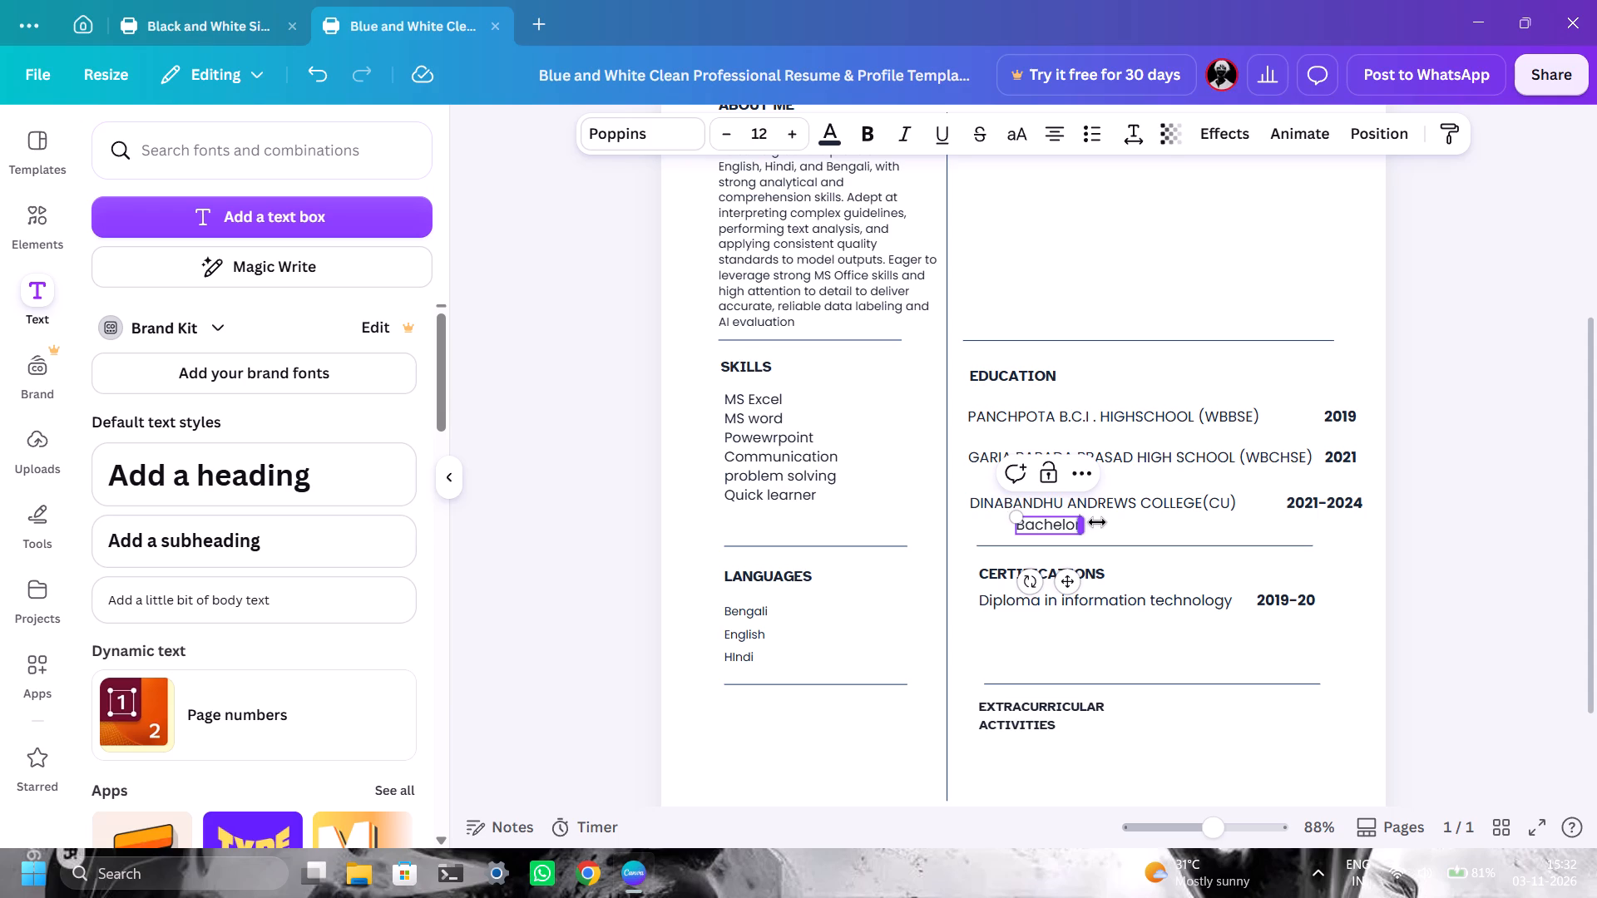
key("space")
type("of arts")
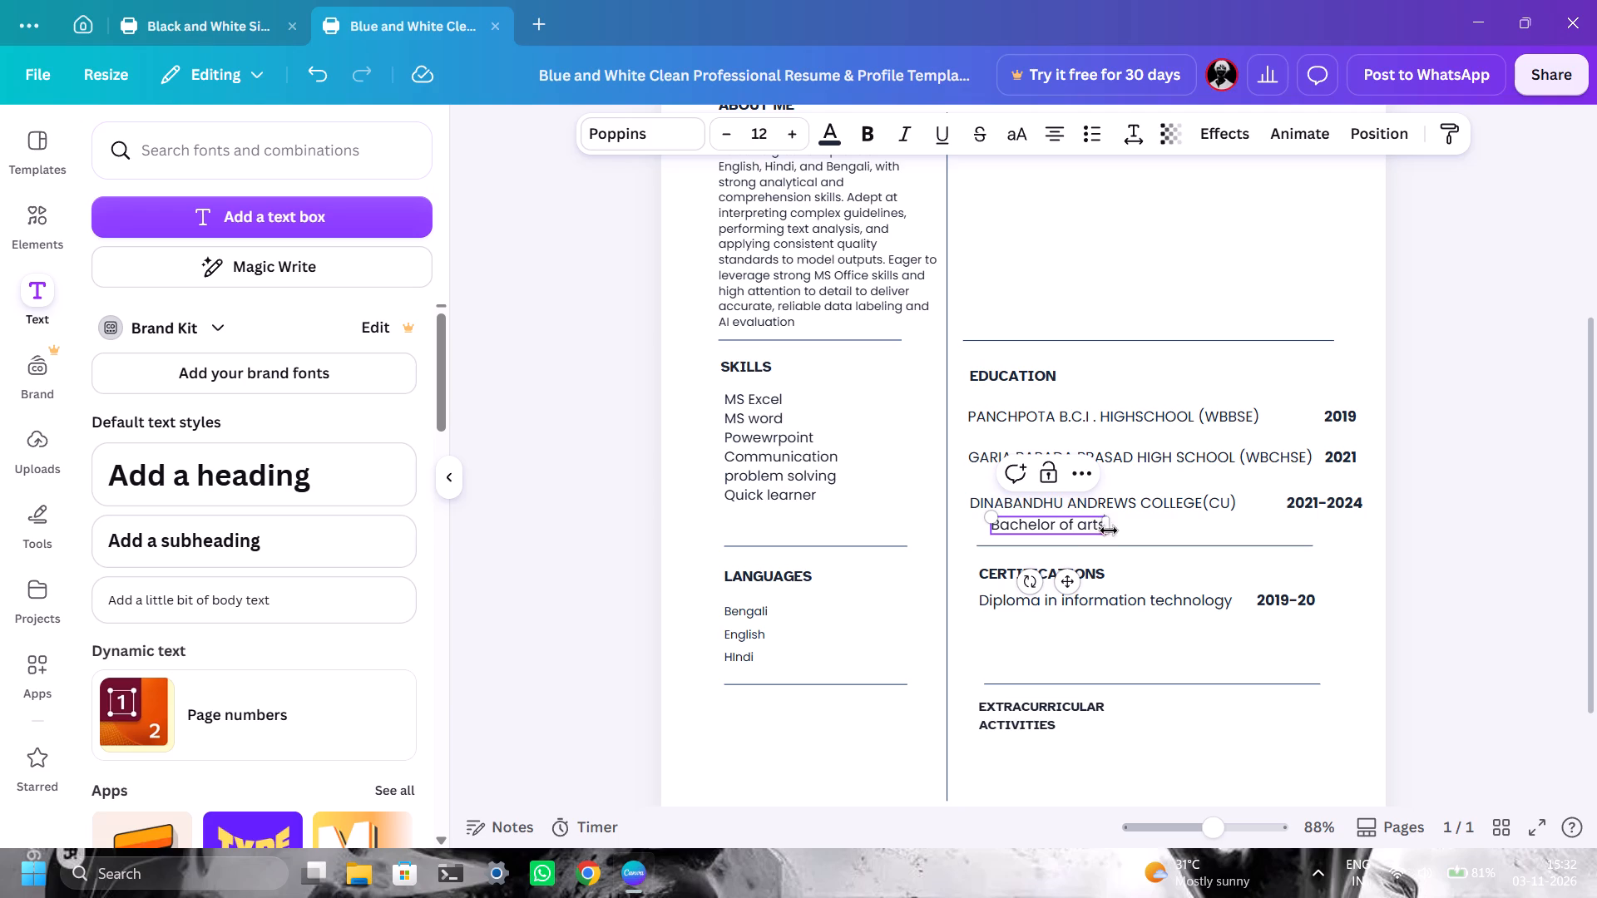
left_click(1179, 568)
Move "Bachelor of arts" so its left edge lines up under the start of the college name.
left_click_drag(1094, 522, 1091, 522)
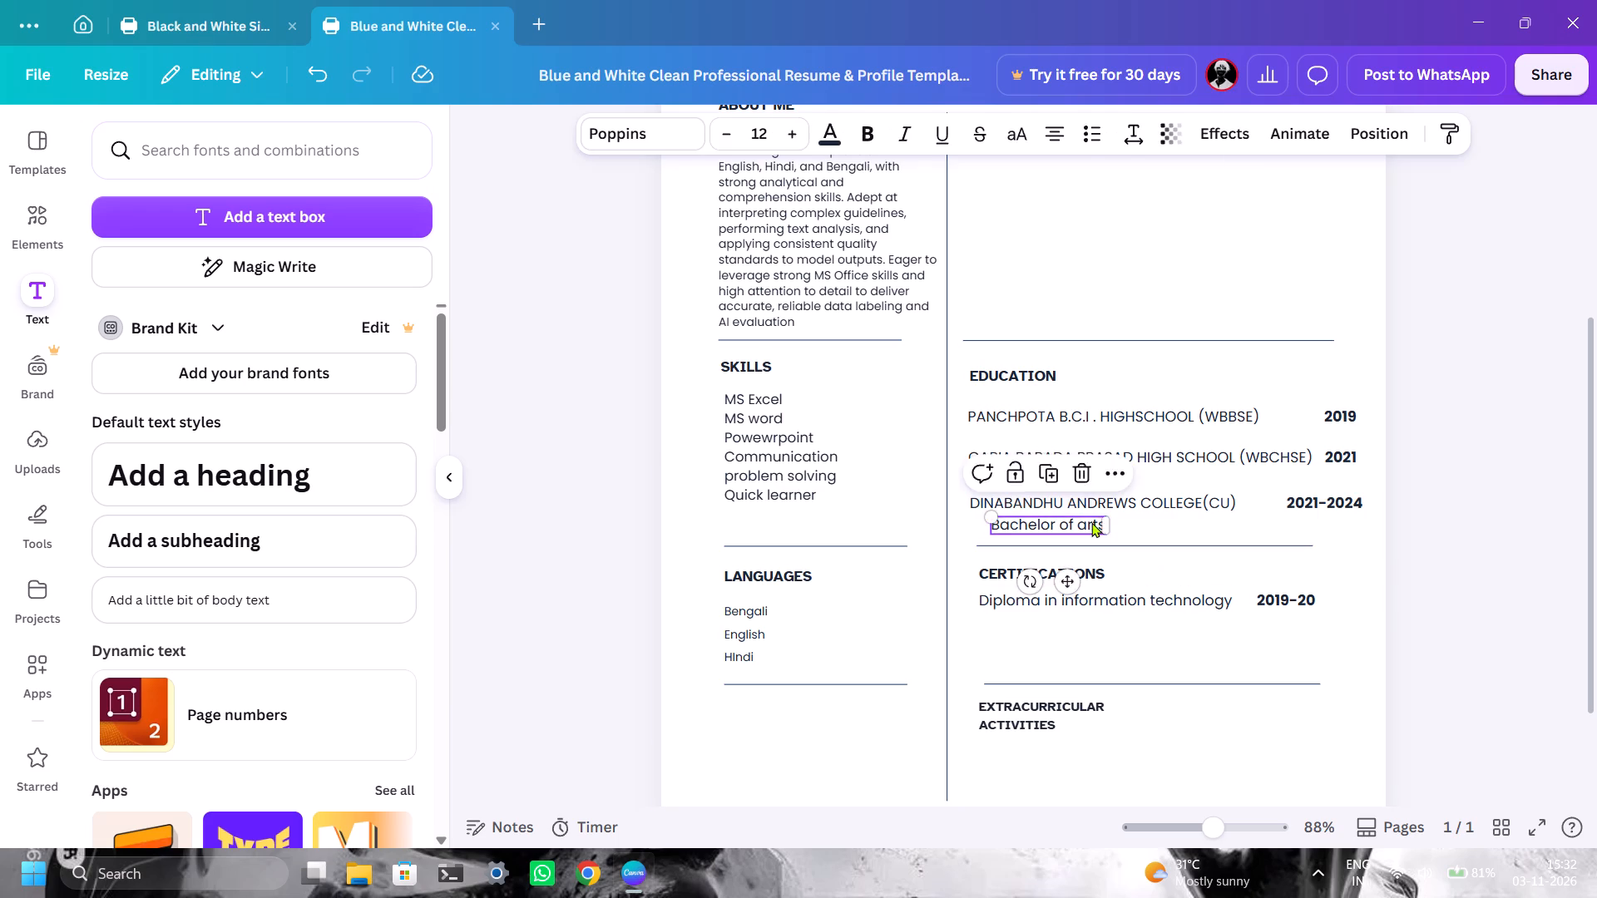
left_click_drag(1091, 522, 1075, 524)
left_click(1471, 497)
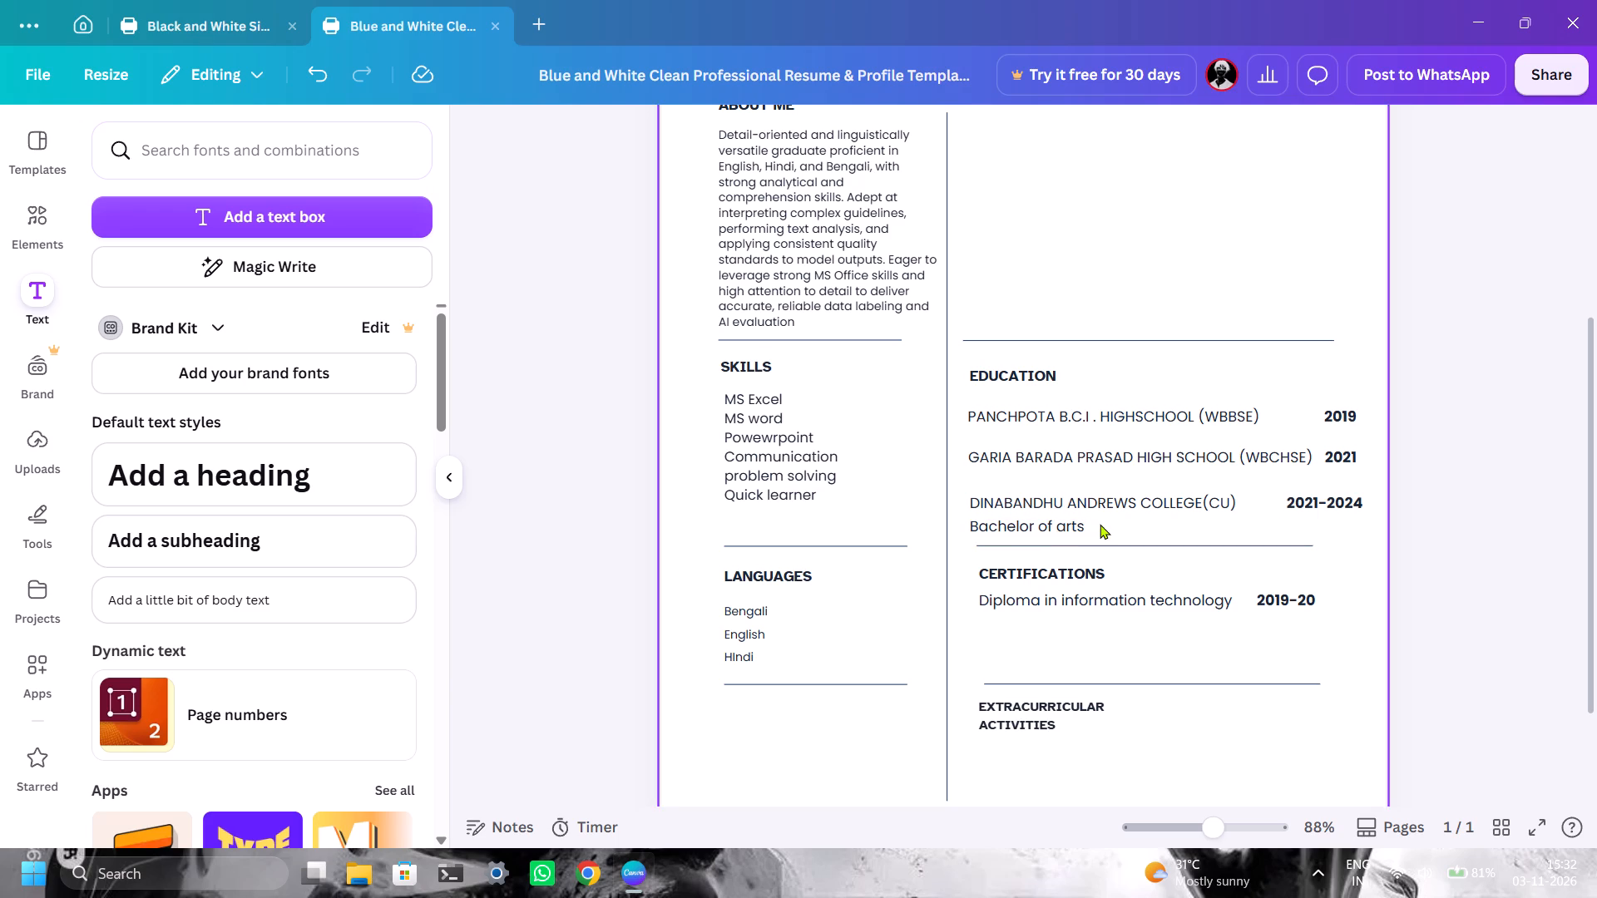
Reduce the "Bachelor of arts" font size by two steps.
left_click(1058, 529)
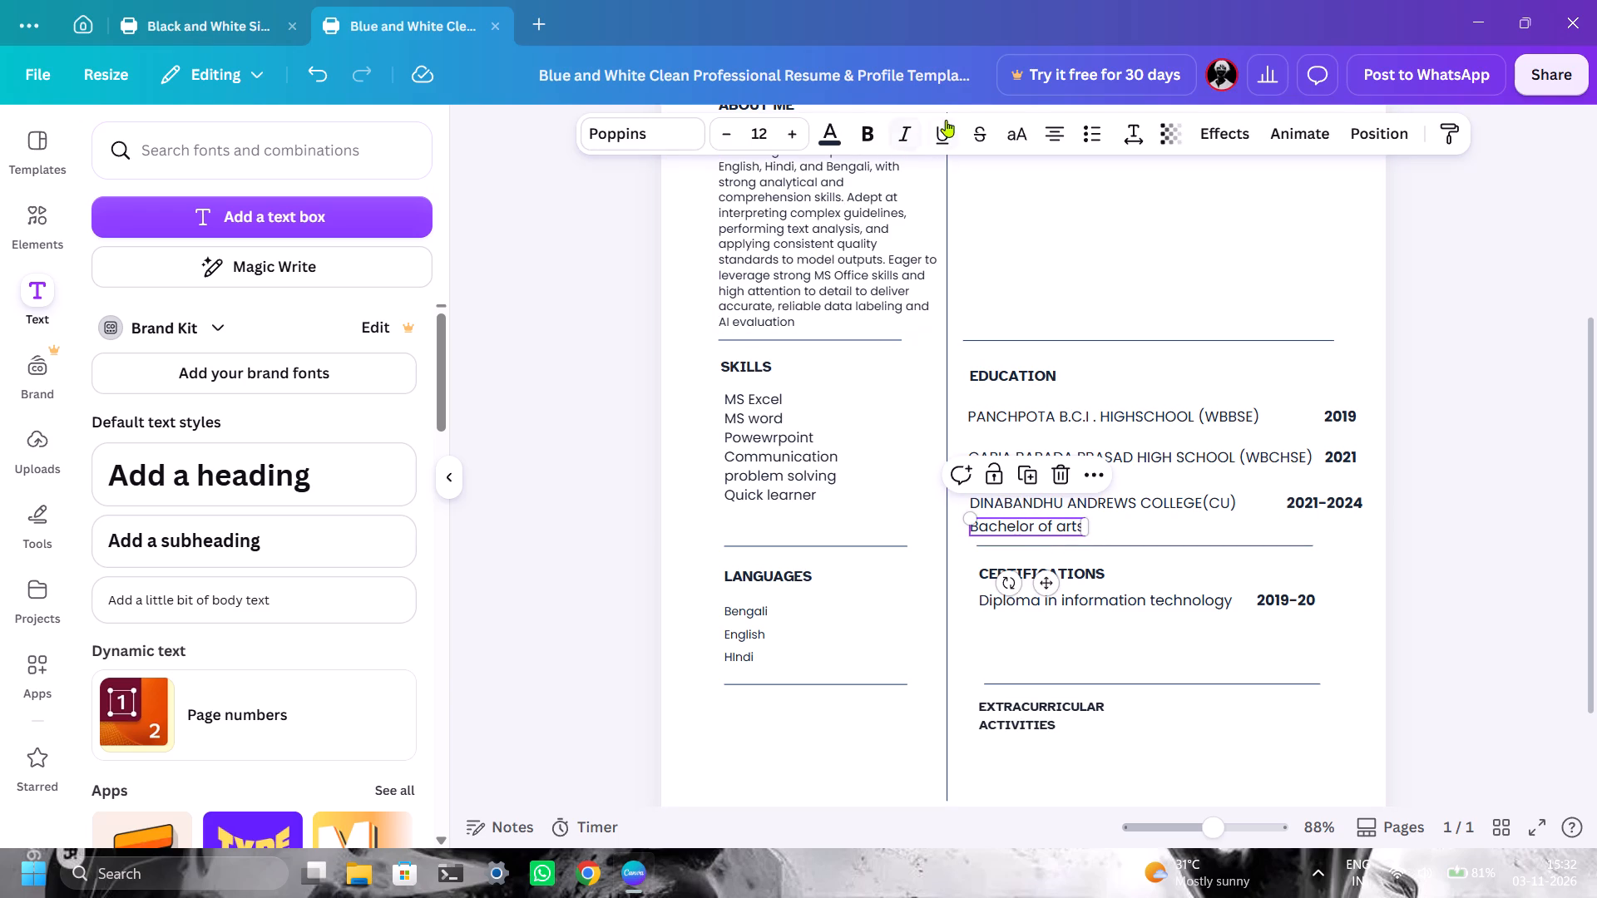
left_click(737, 140)
left_click(736, 142)
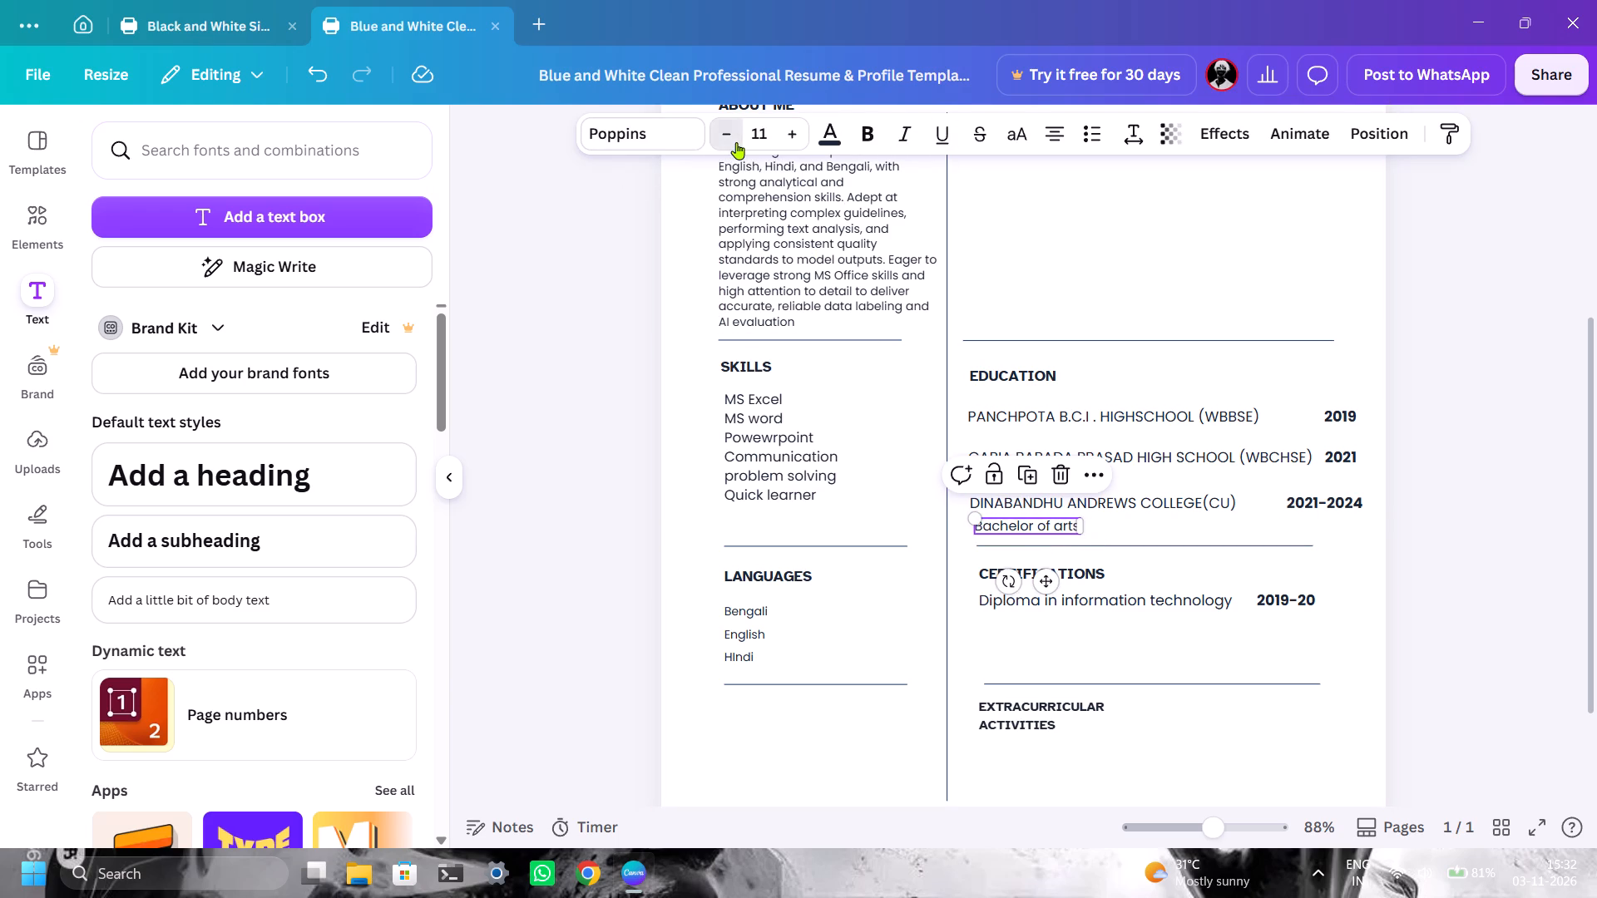
left_click(1534, 334)
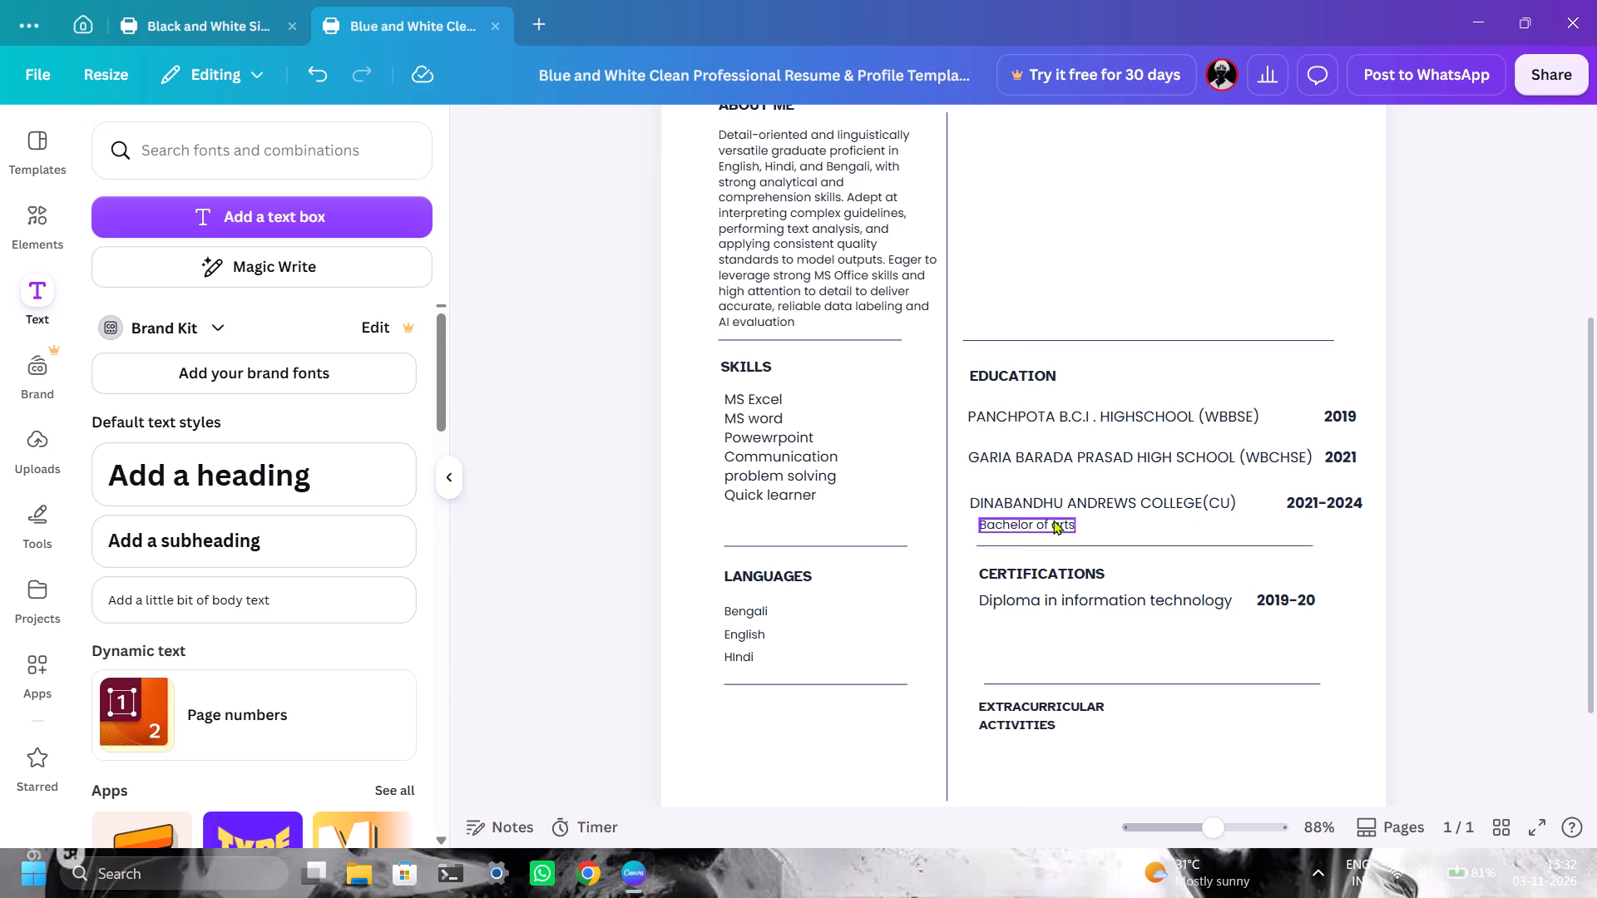
Move the smaller "Bachelor of arts" text closer beneath the college name and realign their left edges.
left_click_drag(1053, 520, 1044, 518)
left_click(1513, 440)
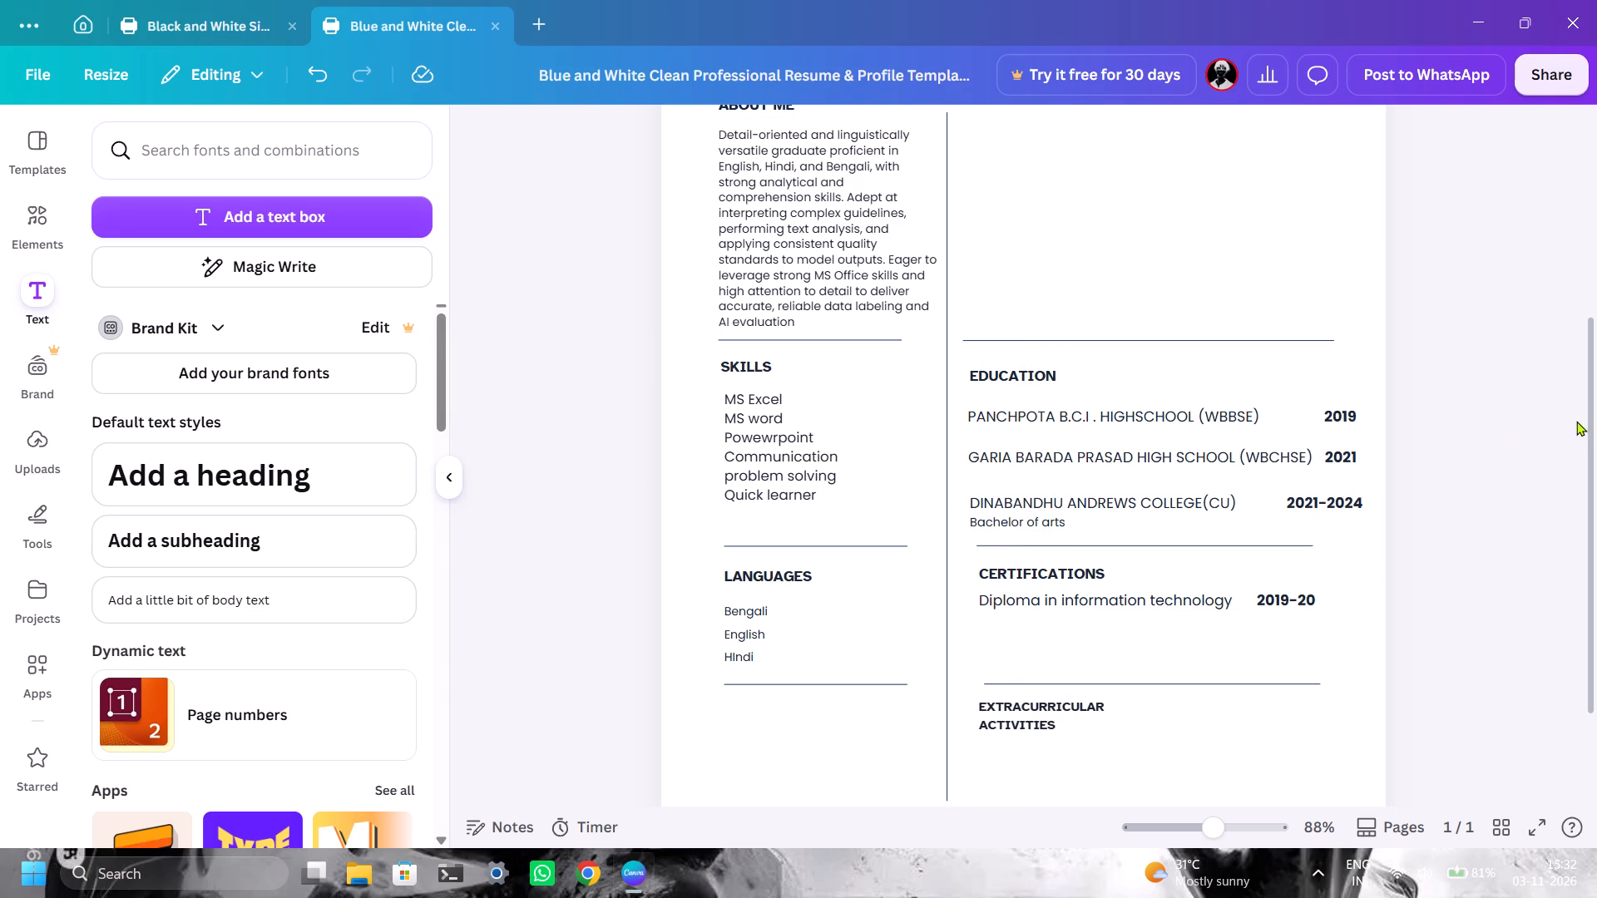
Move the "2019-20" diploma date along its line until its right edge sits under the end of "2021-2024".
scroll(1372, 524, "down", 2)
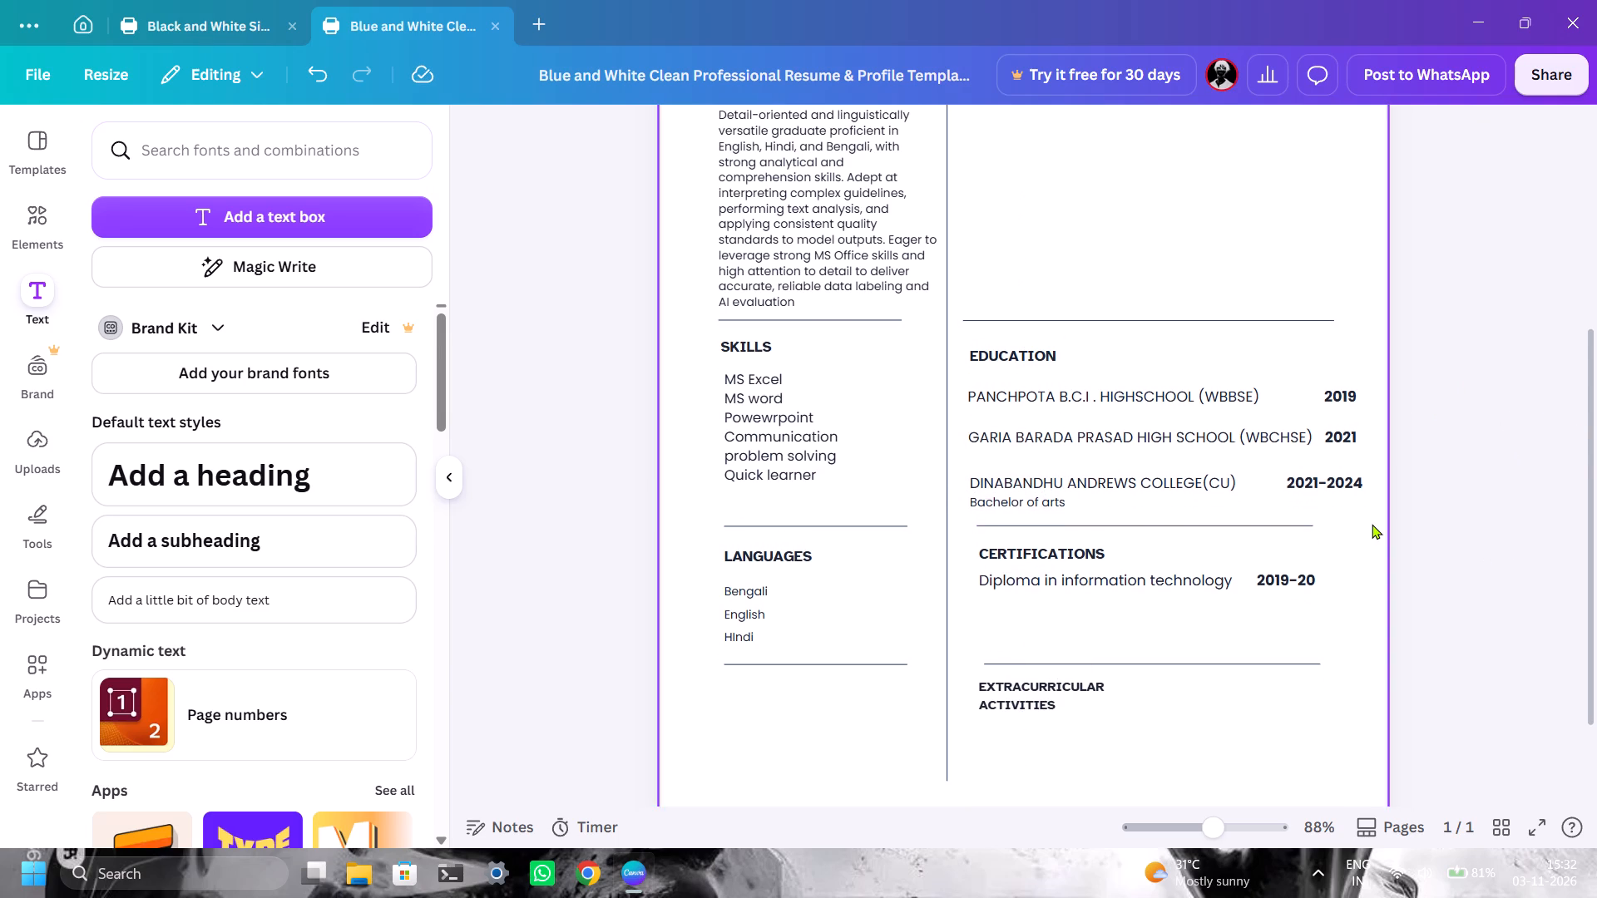
left_click_drag(1303, 461, 1332, 457)
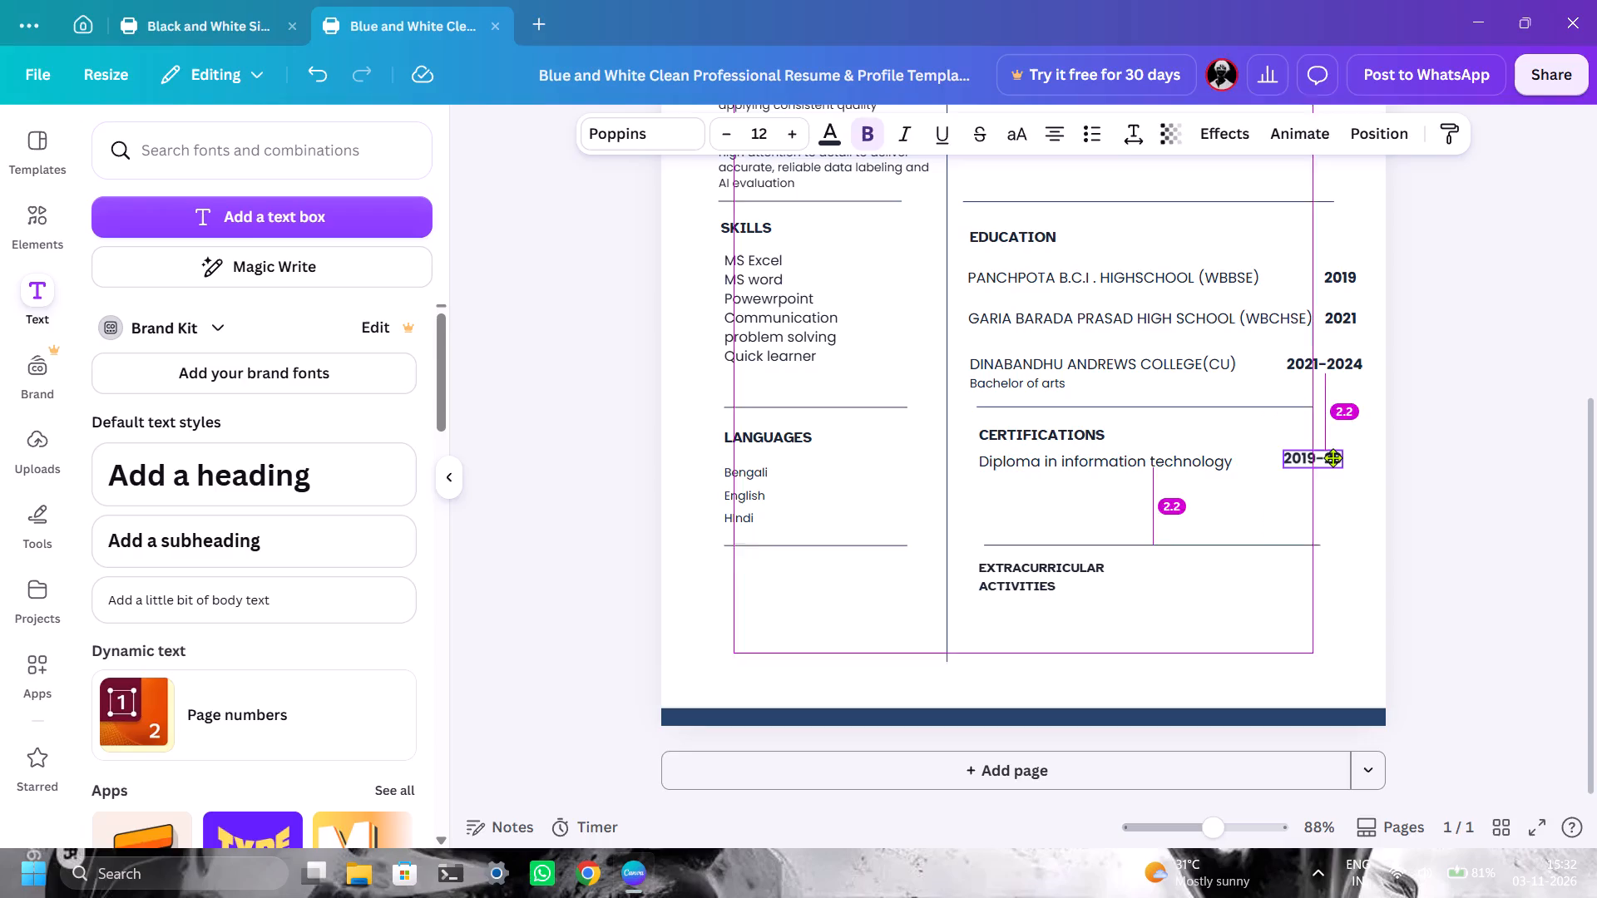
left_click_drag(1332, 457, 1347, 459)
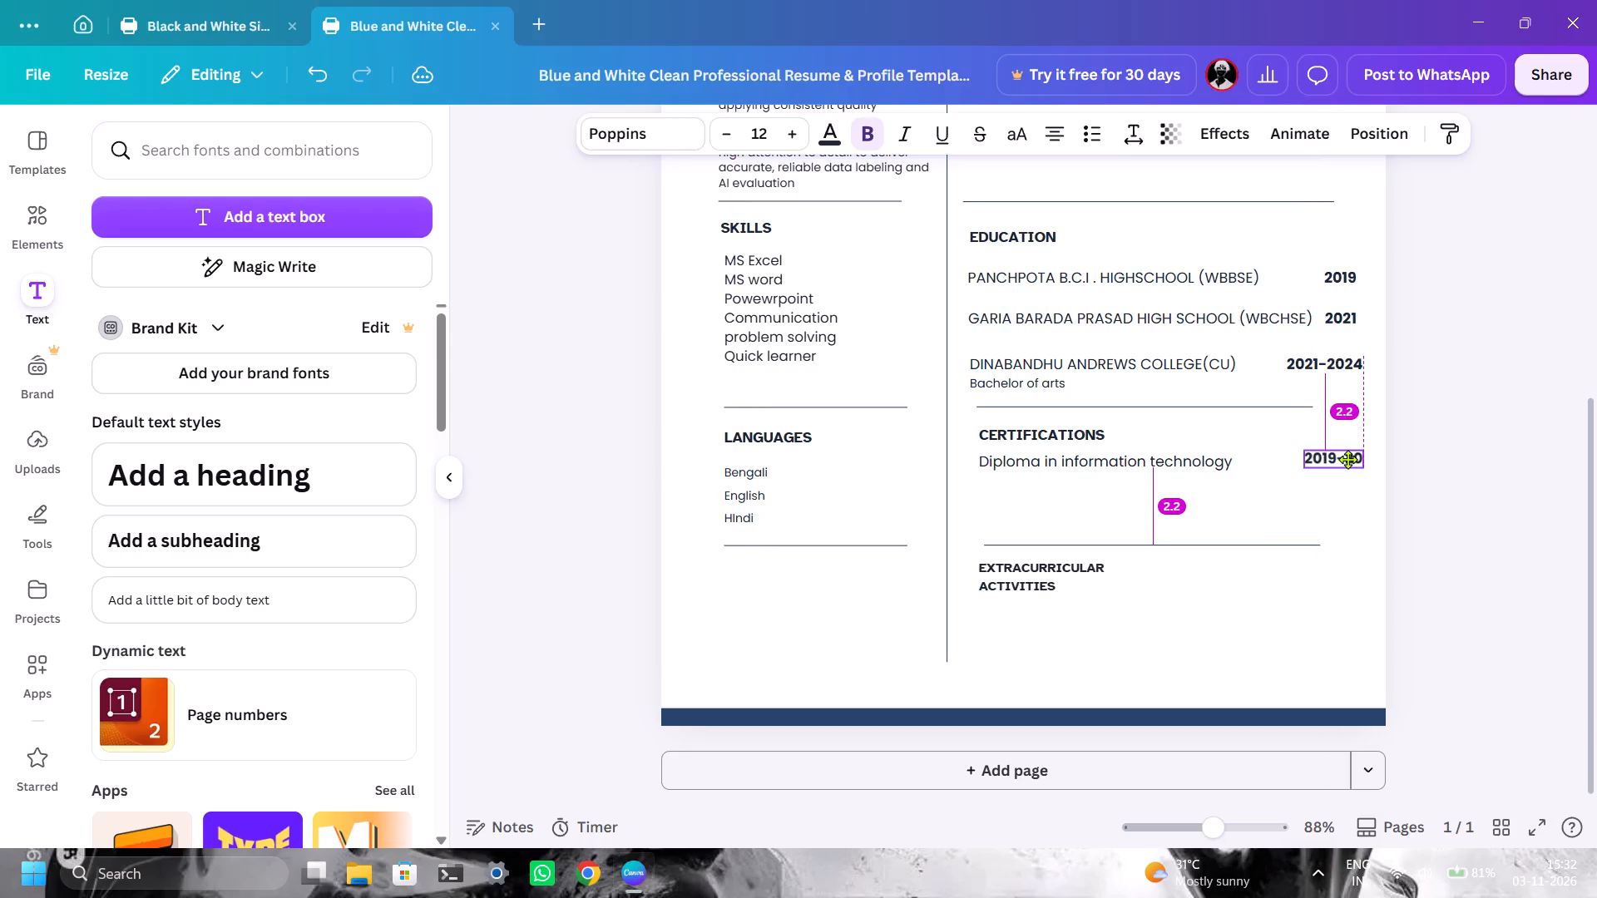
left_click_drag(1347, 459, 1347, 463)
left_click(1482, 430)
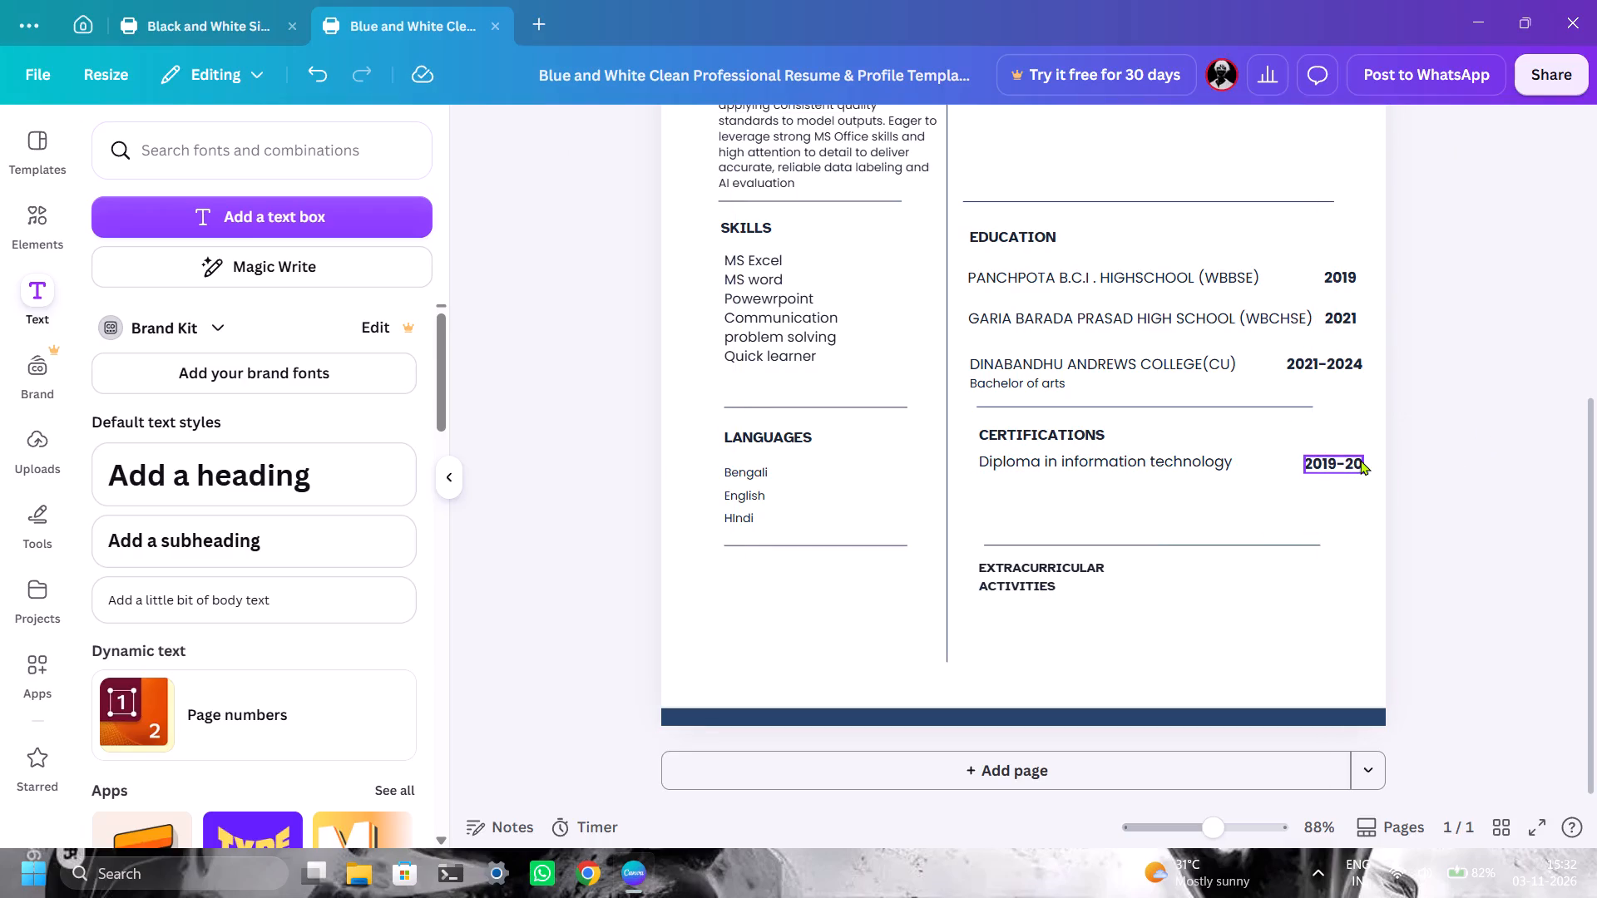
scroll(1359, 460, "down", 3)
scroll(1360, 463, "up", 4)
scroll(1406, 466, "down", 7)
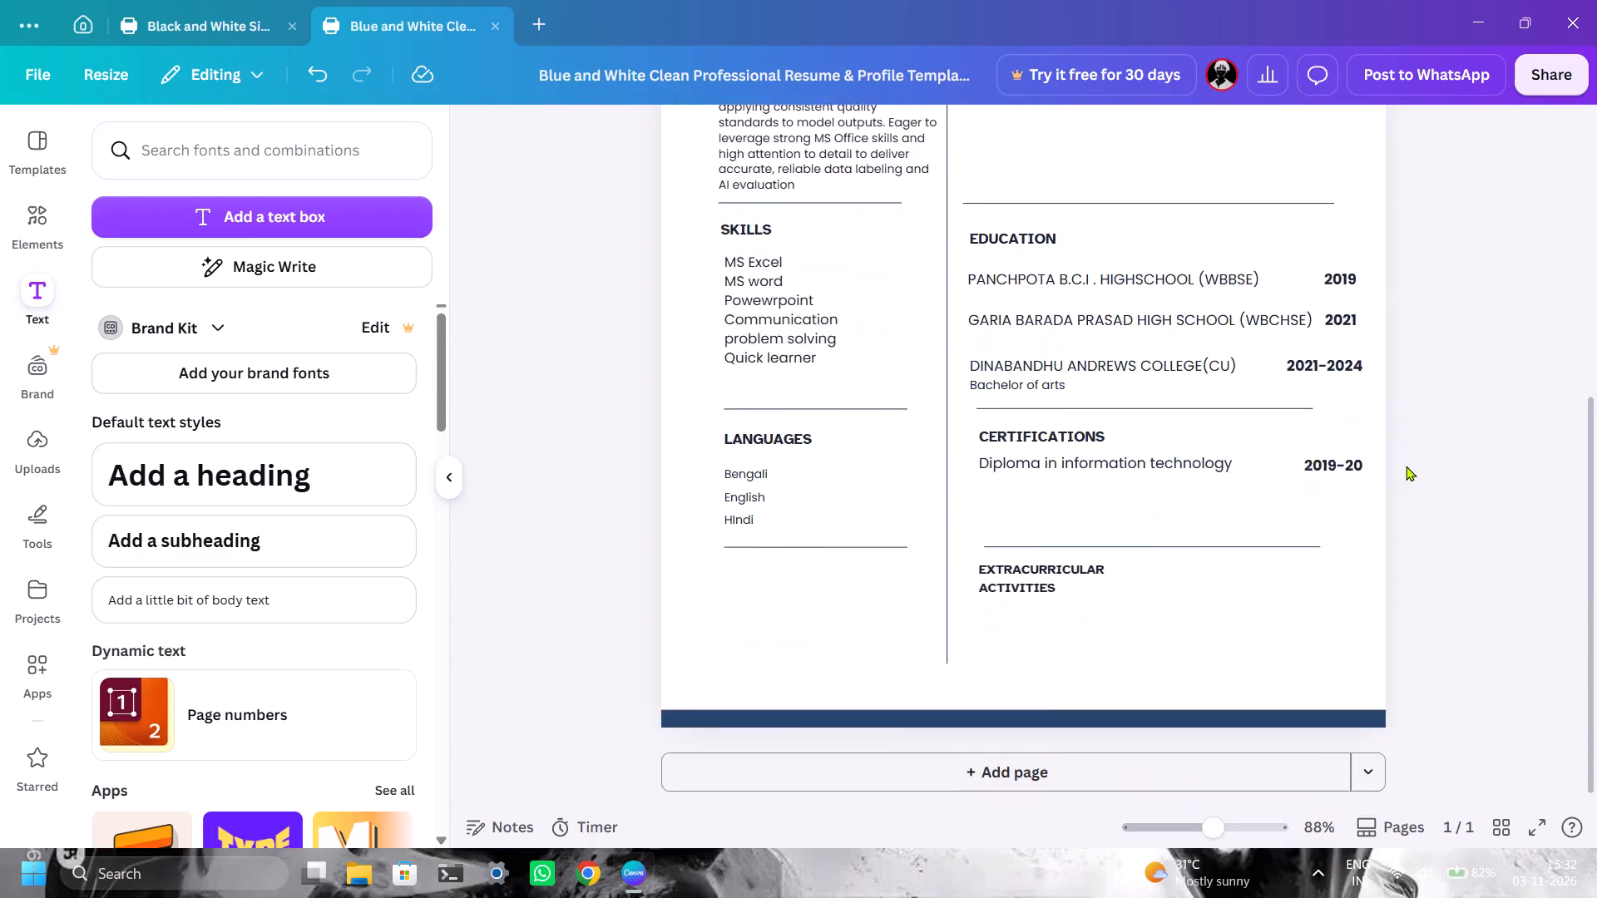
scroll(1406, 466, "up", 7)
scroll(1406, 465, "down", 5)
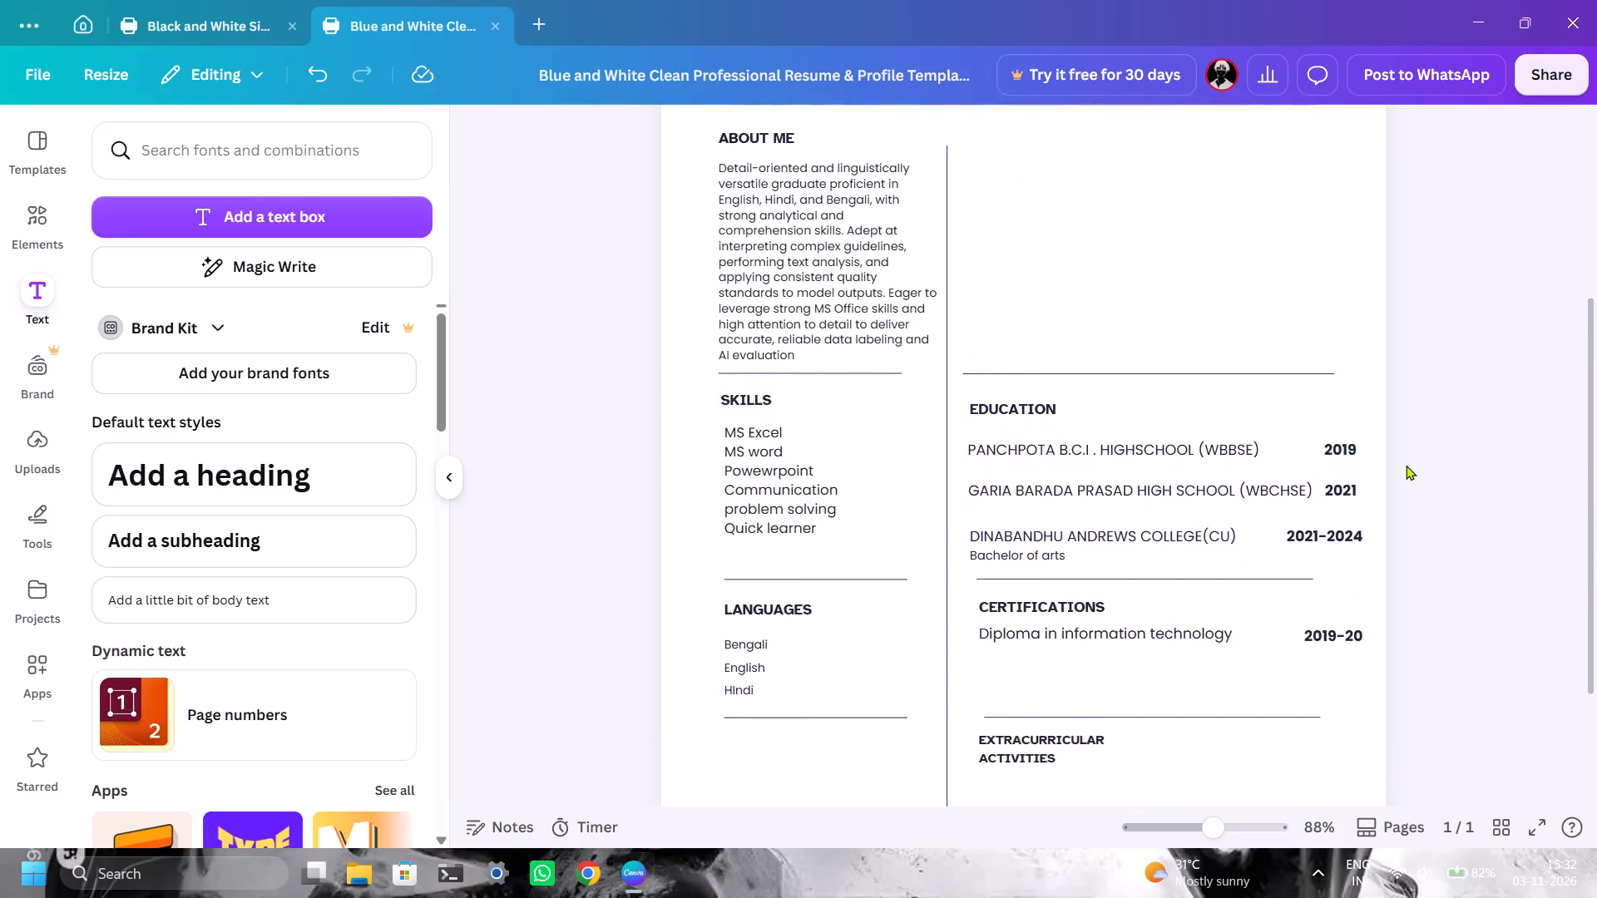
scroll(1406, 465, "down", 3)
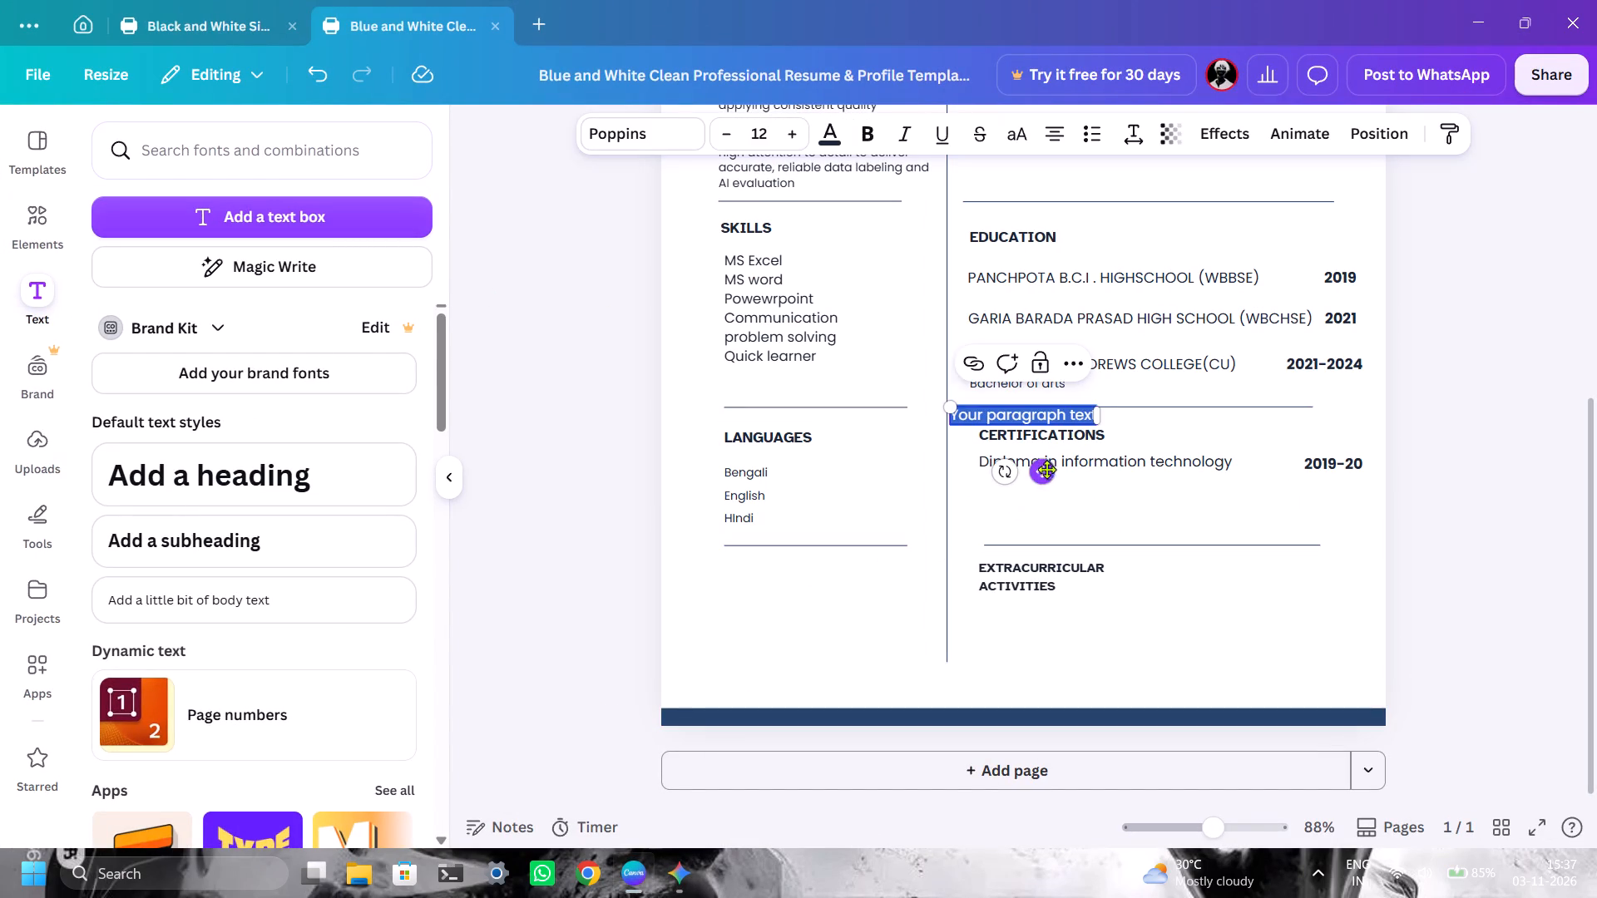
left_click_drag(1048, 469, 1080, 536)
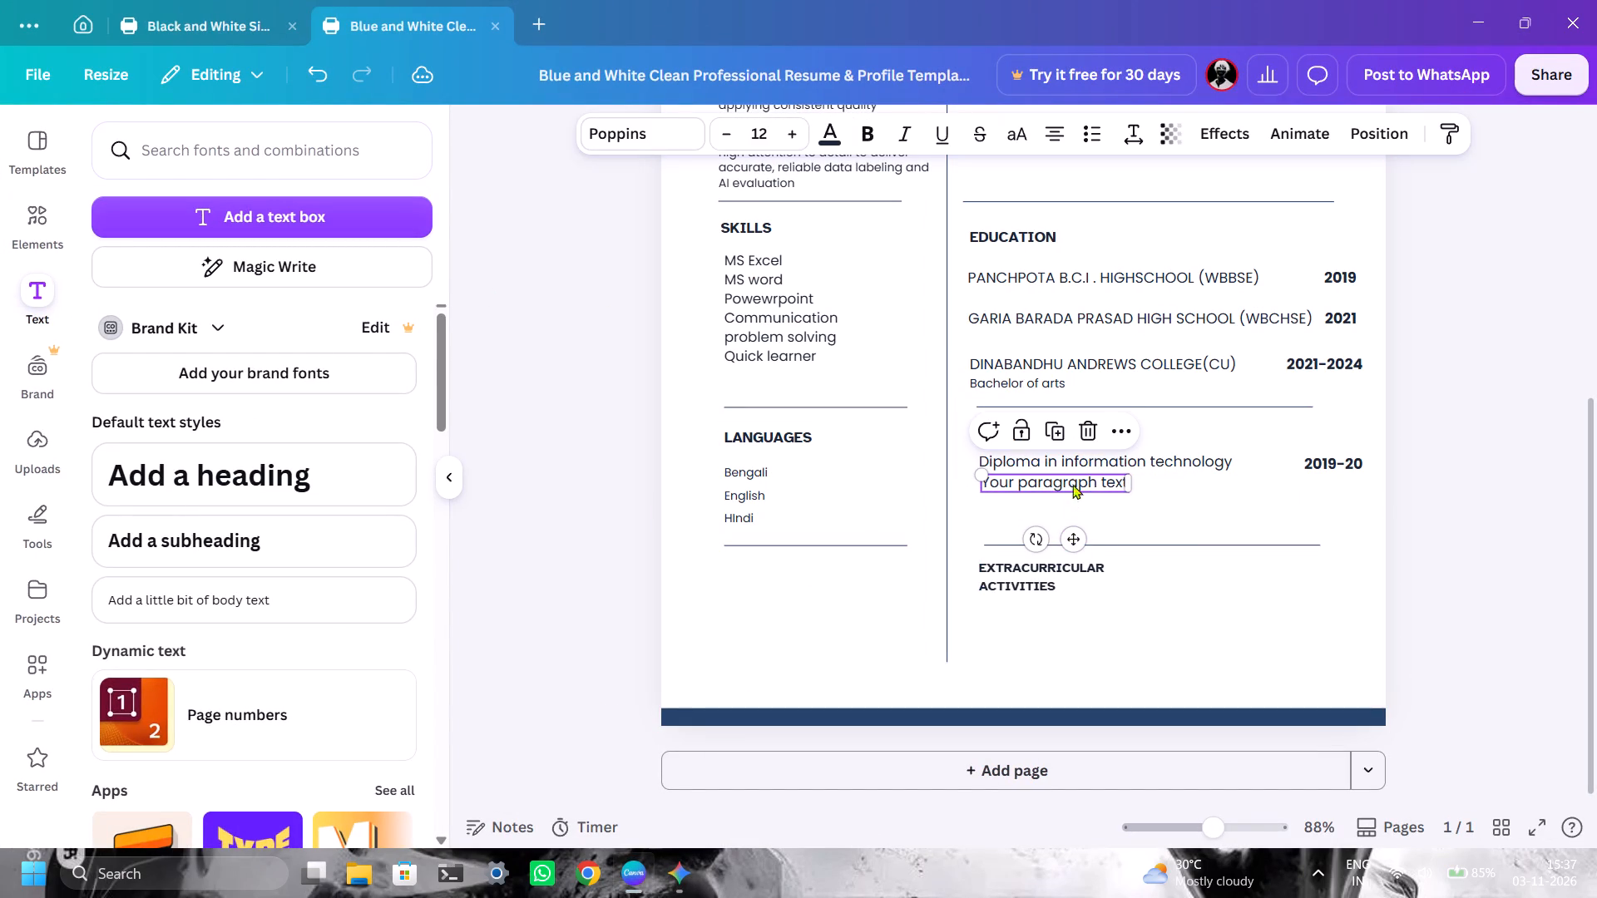
double_click(1073, 476)
key("ctrl+v")
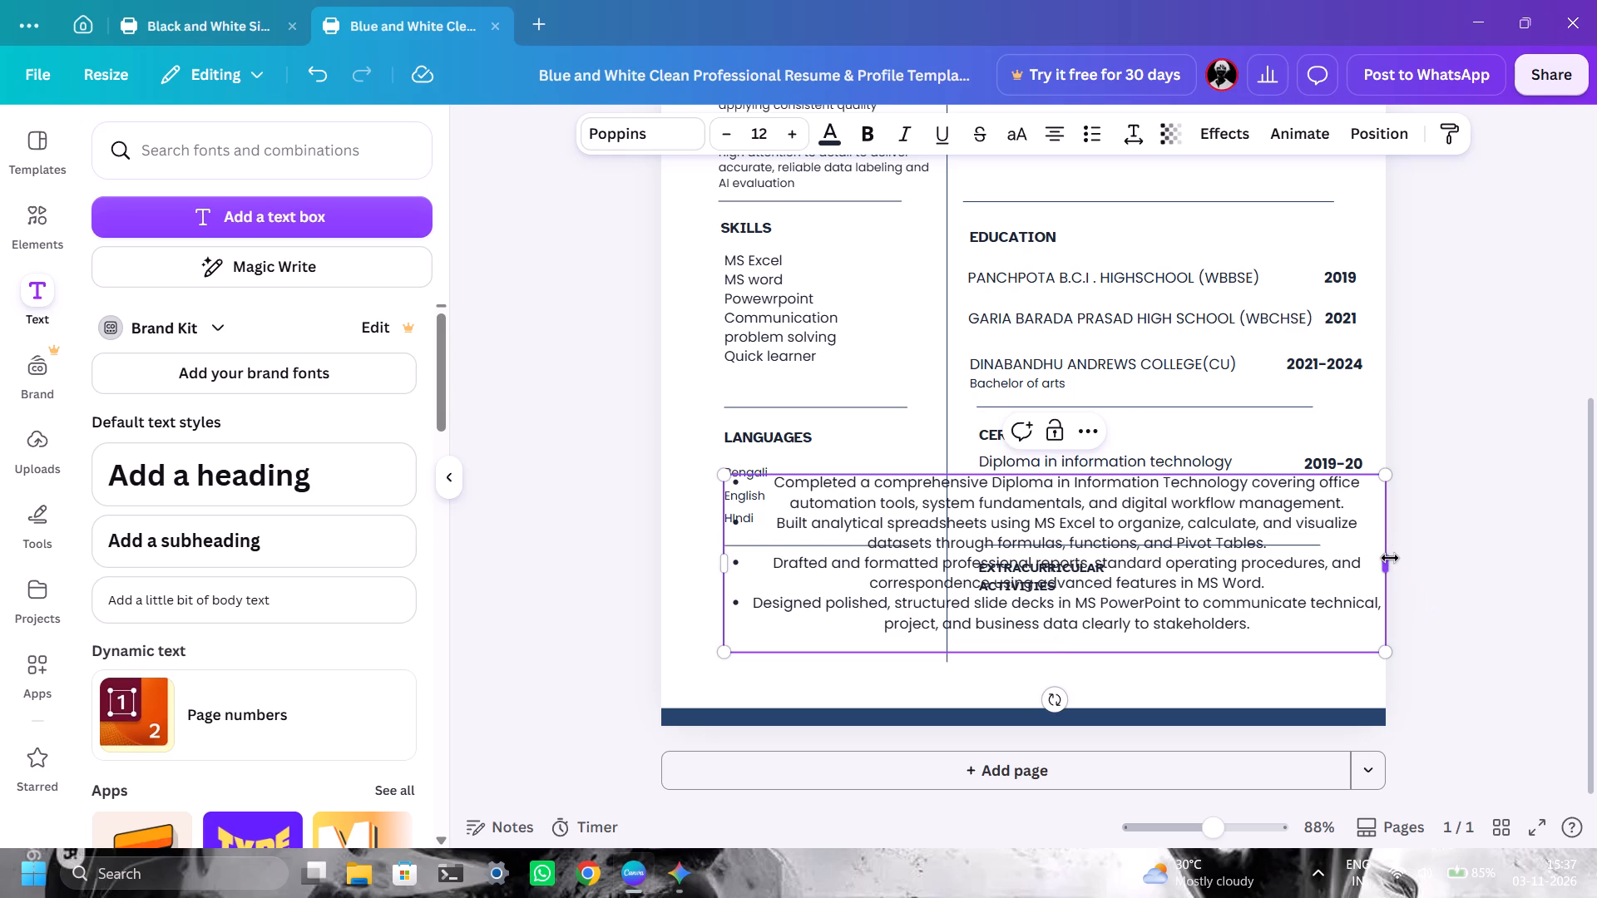
Widen the pasted bullet-point text box to a width of about 20.
left_click_drag(1384, 558, 1330, 540)
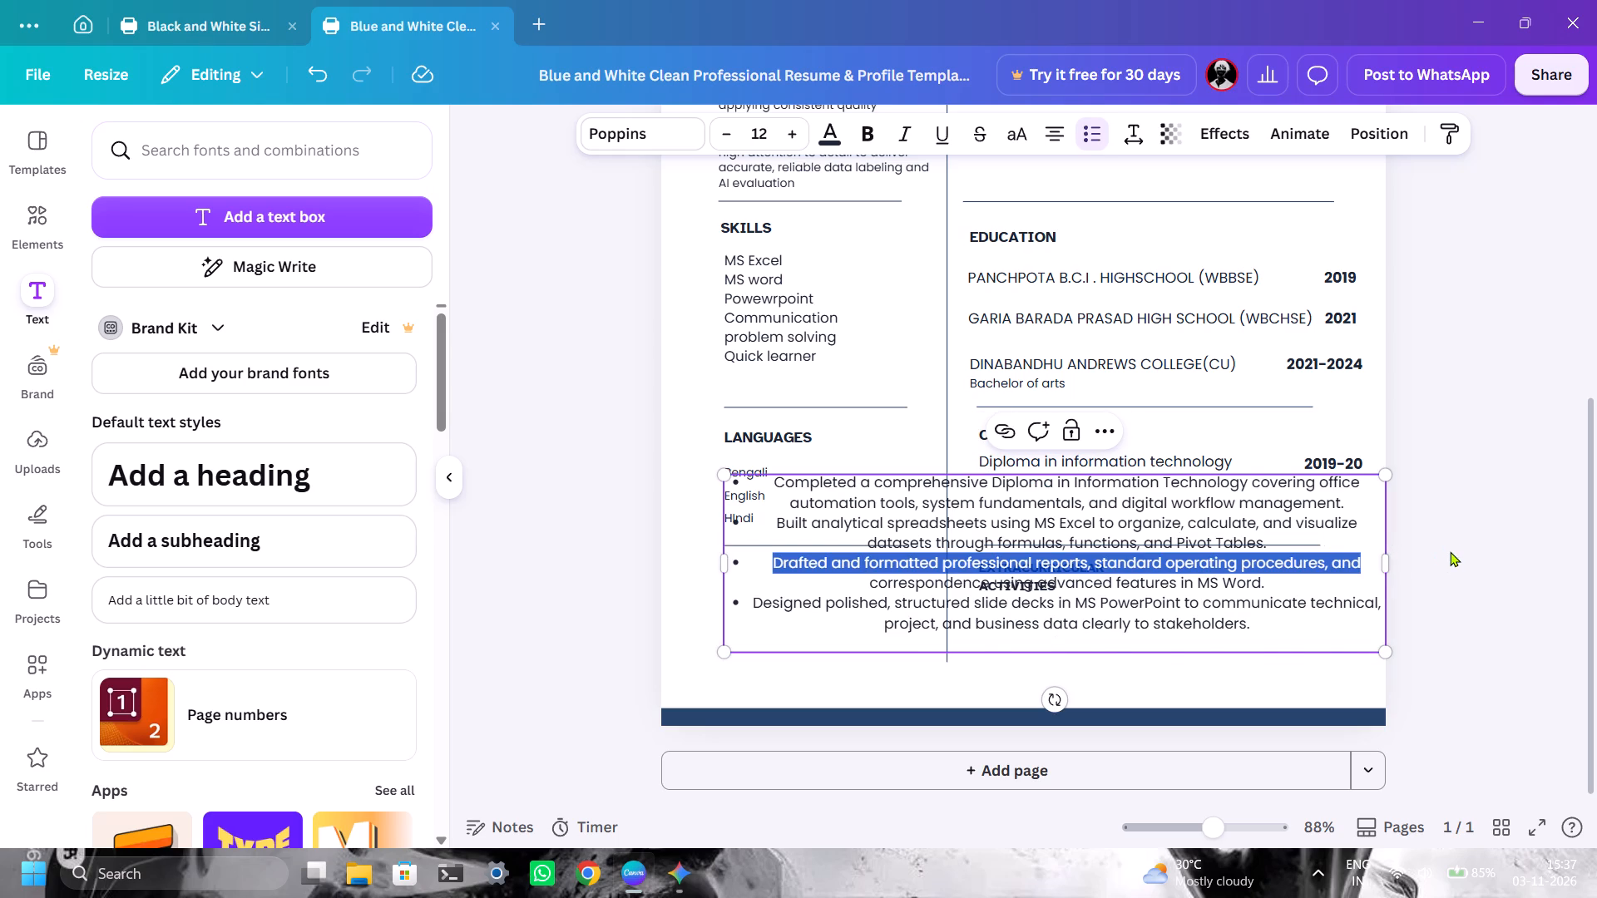
left_click(1450, 551)
left_click(1320, 615)
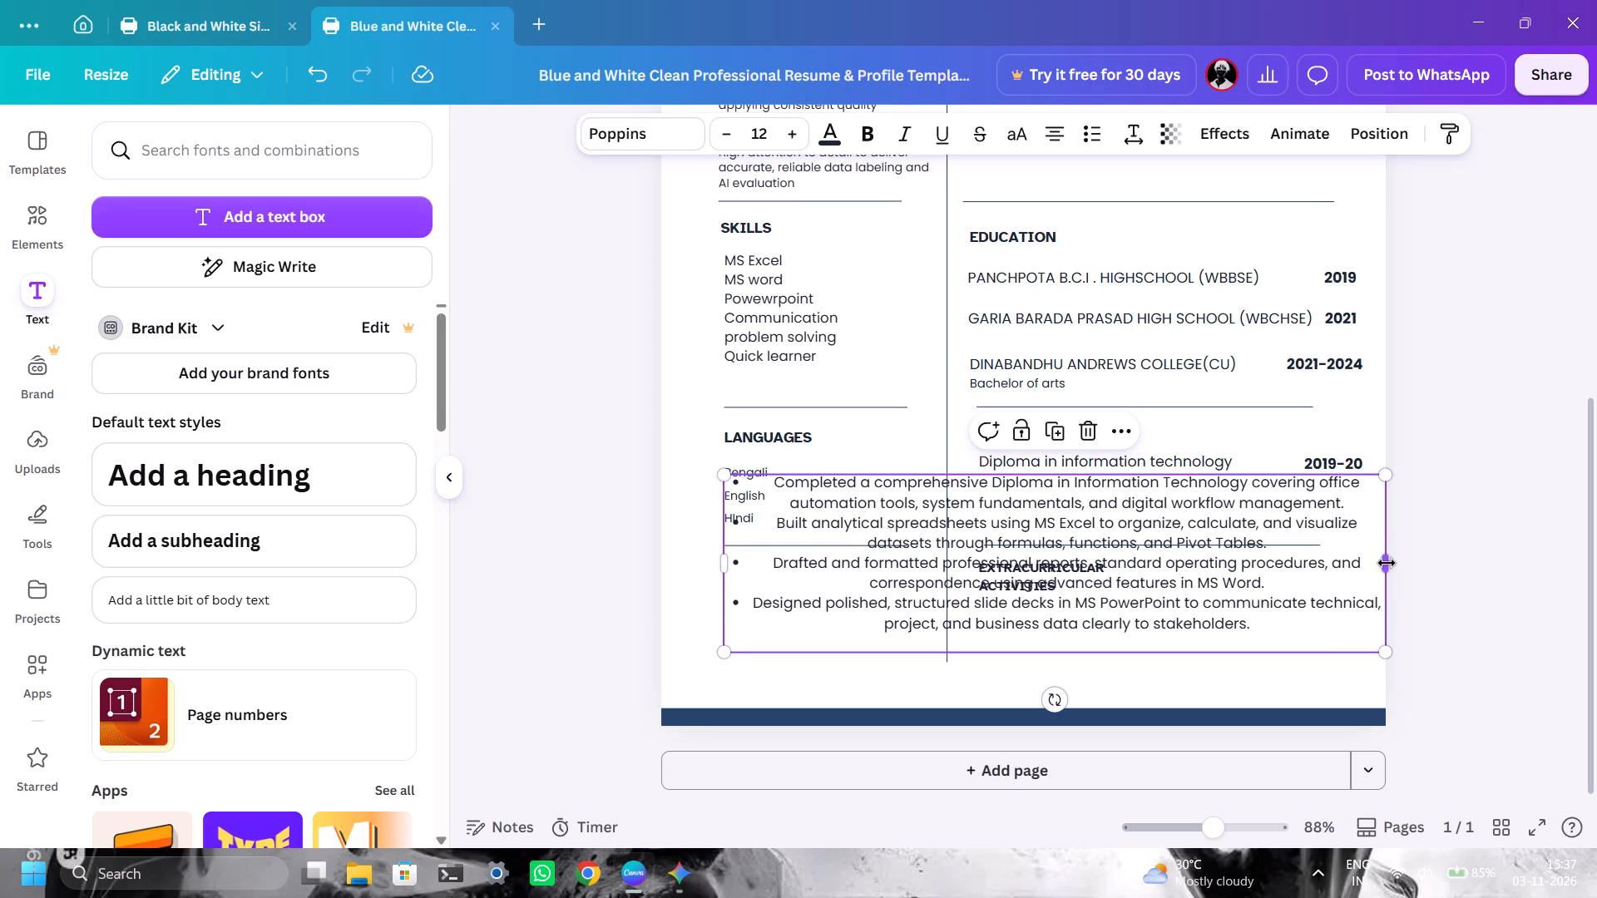
left_click_drag(1387, 561, 1378, 457)
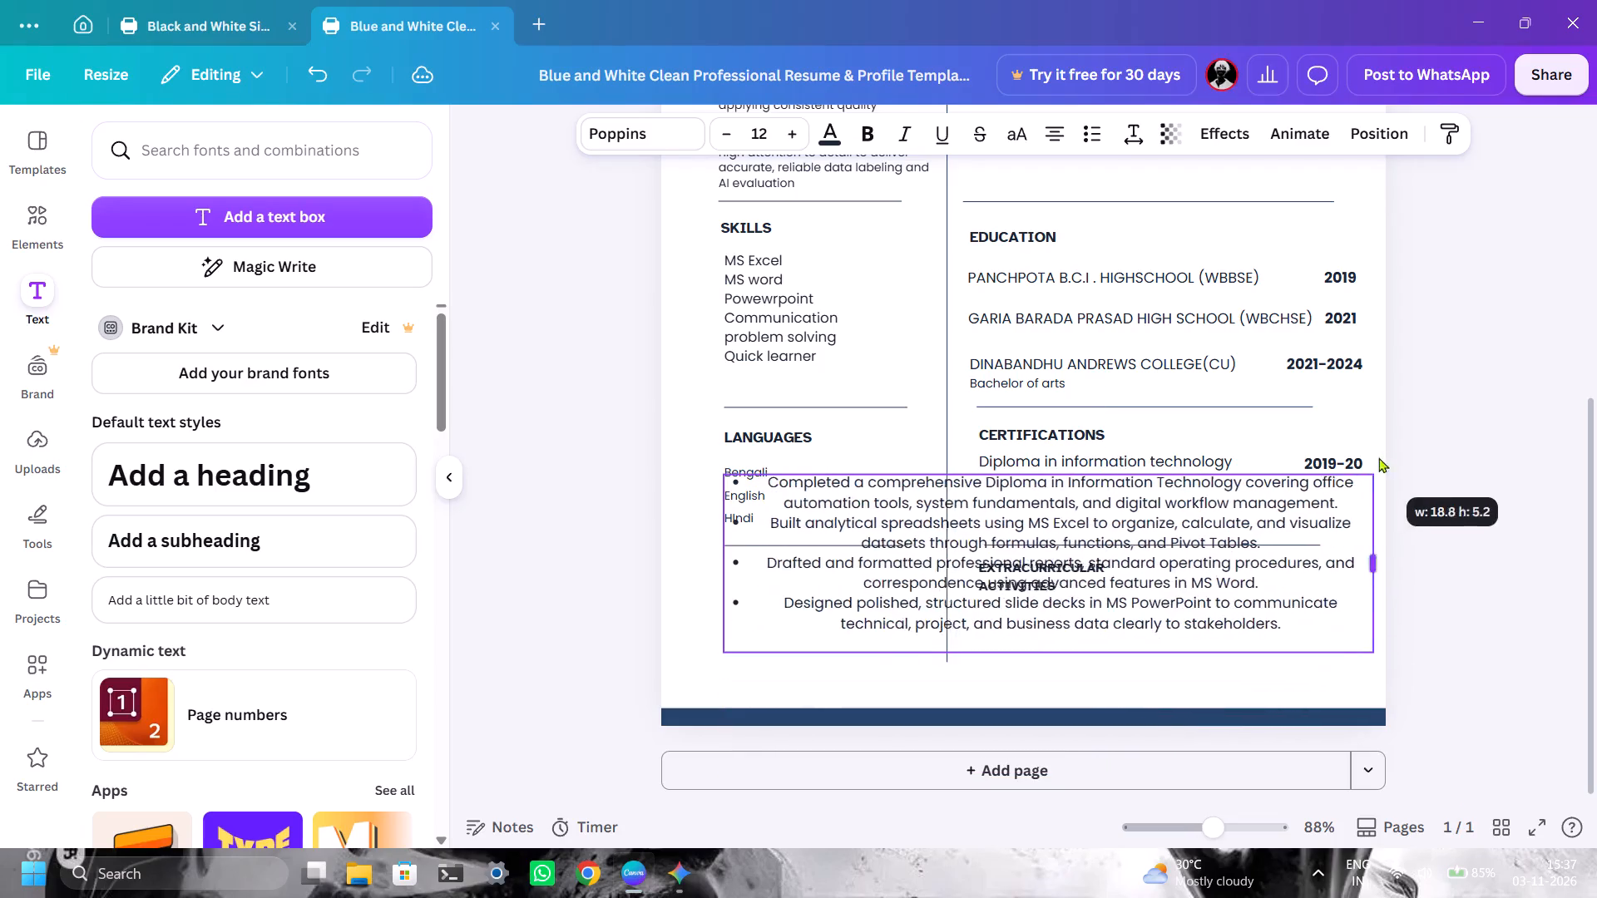
left_click_drag(1378, 457, 1413, 525)
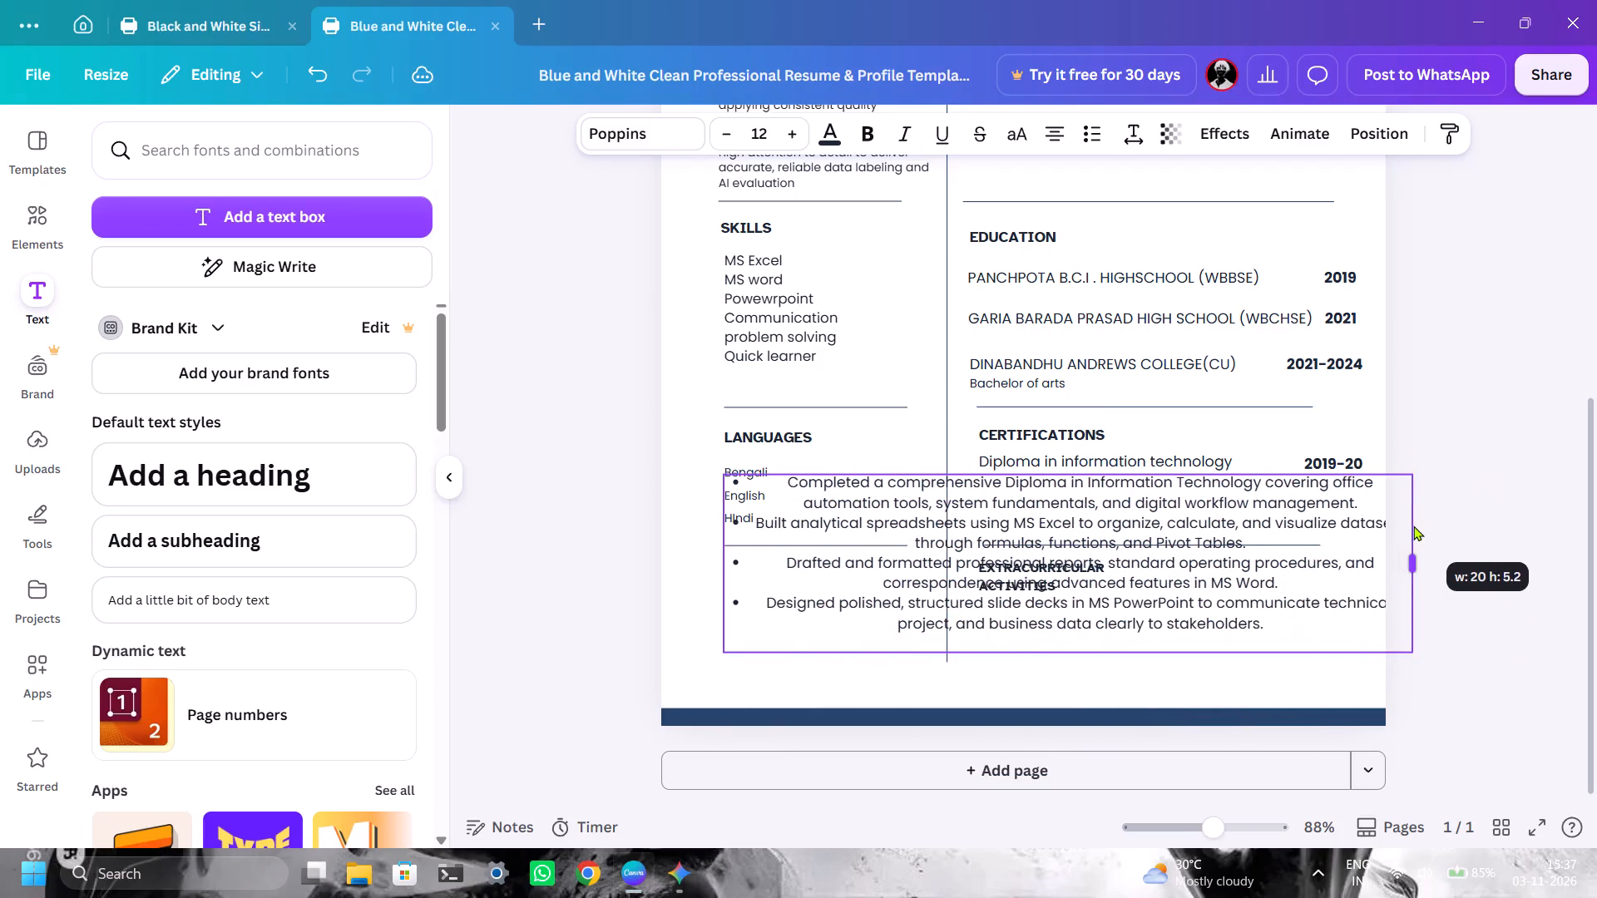
left_click_drag(1413, 525, 1410, 530)
left_click(1513, 537)
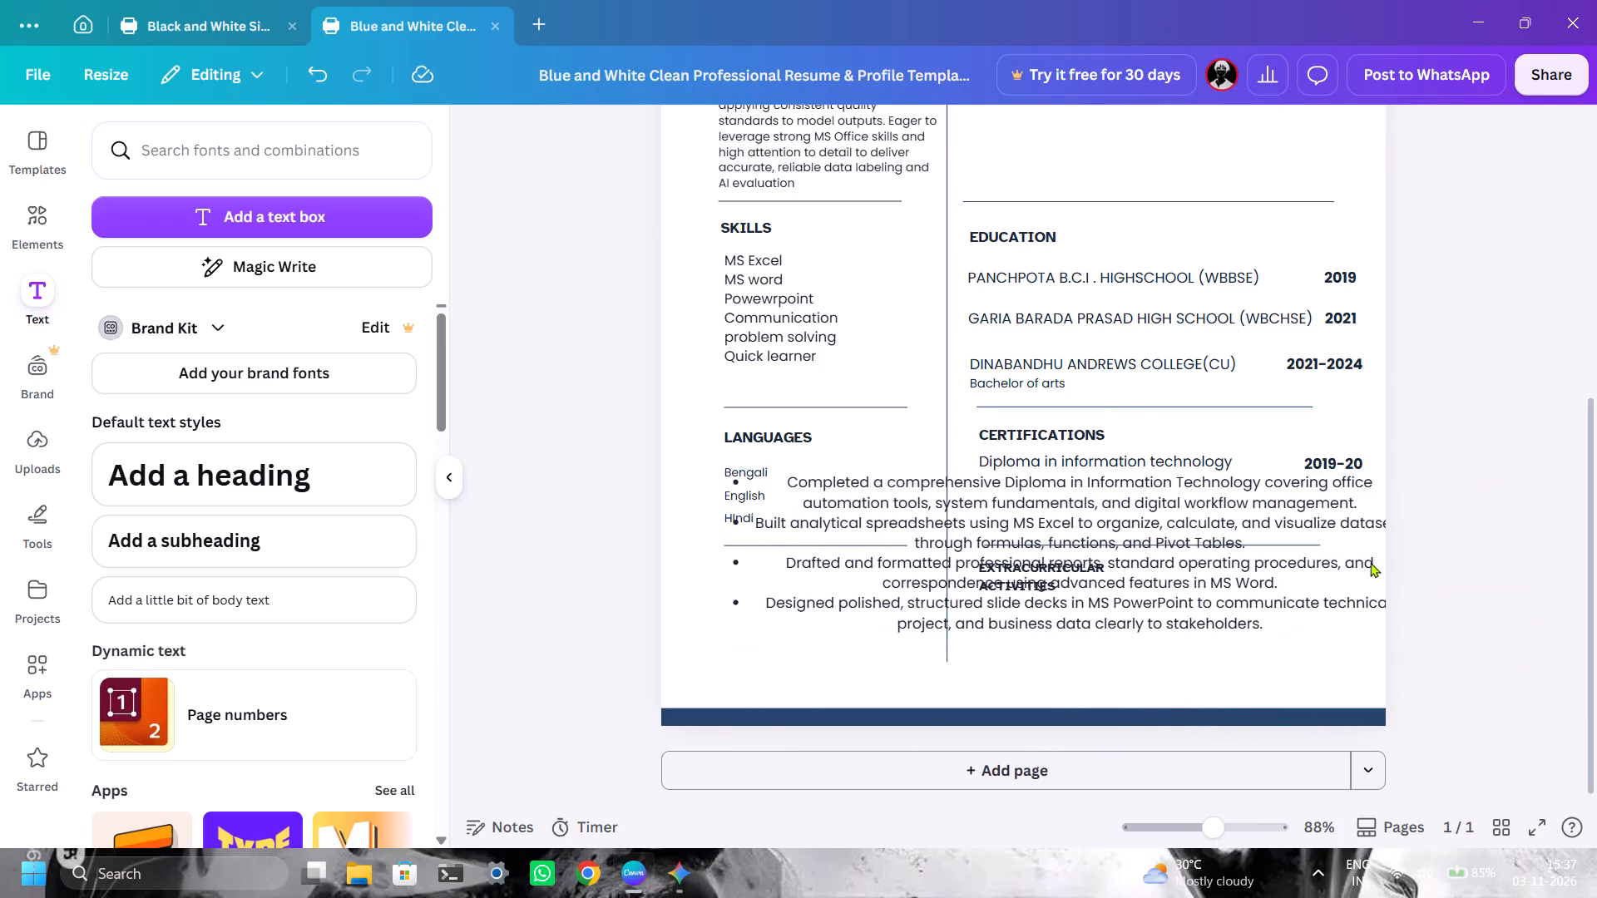
Scale the pasted bullet-point text box down to about 6.1 font size and place it directly below "Diploma in information technology".
left_click_drag(1174, 560, 1264, 566)
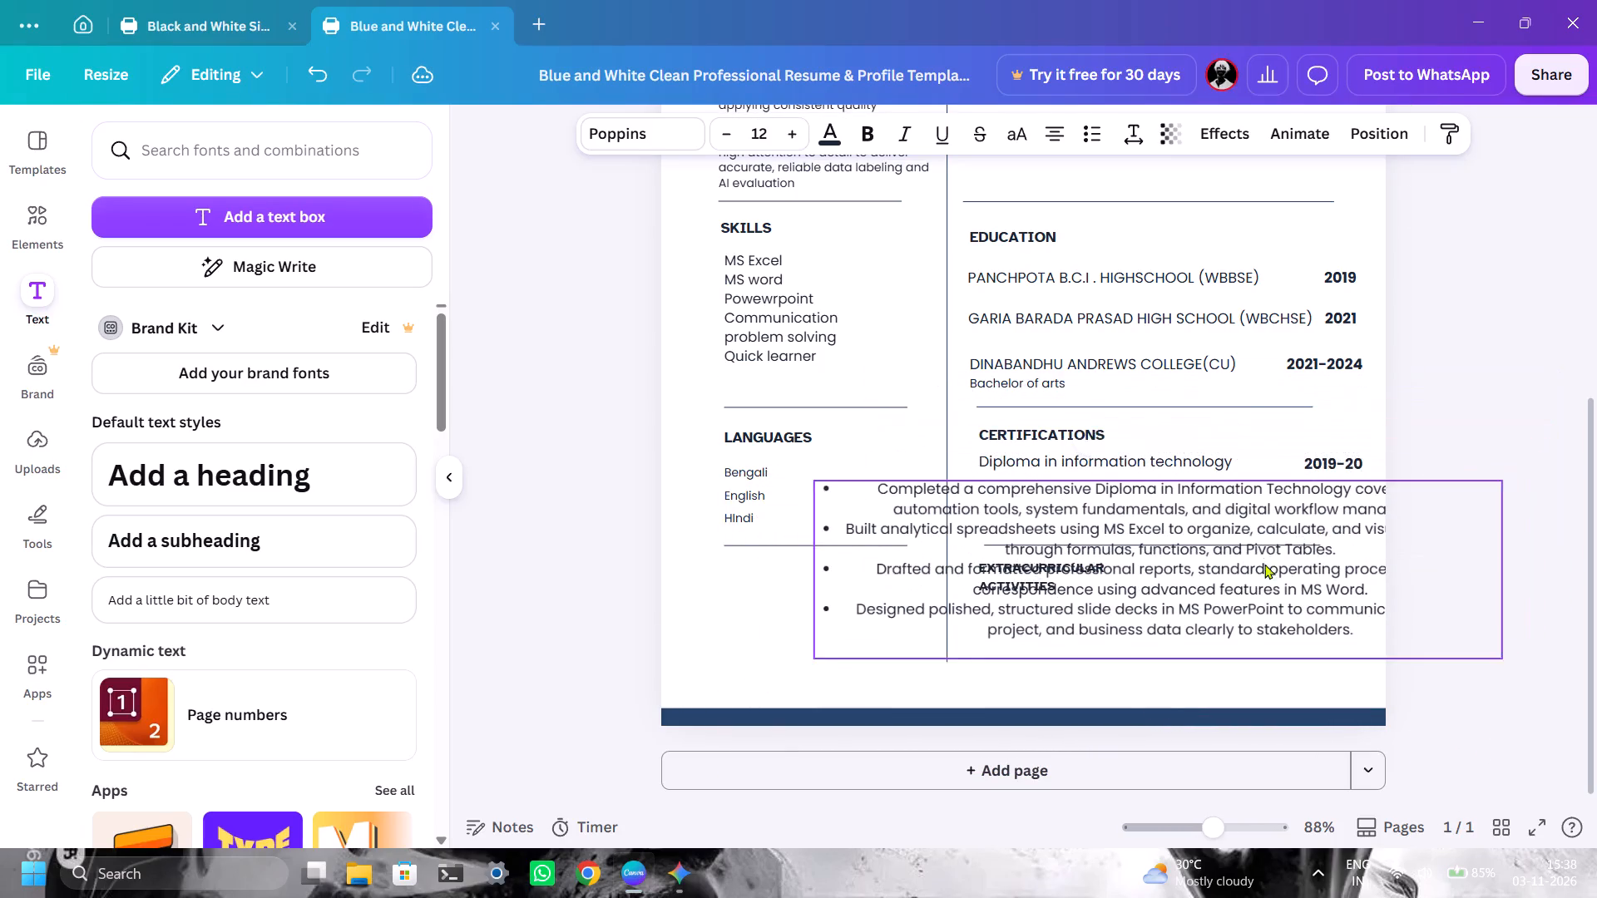
scroll(1457, 439, "up", 5)
scroll(1457, 439, "down", 4)
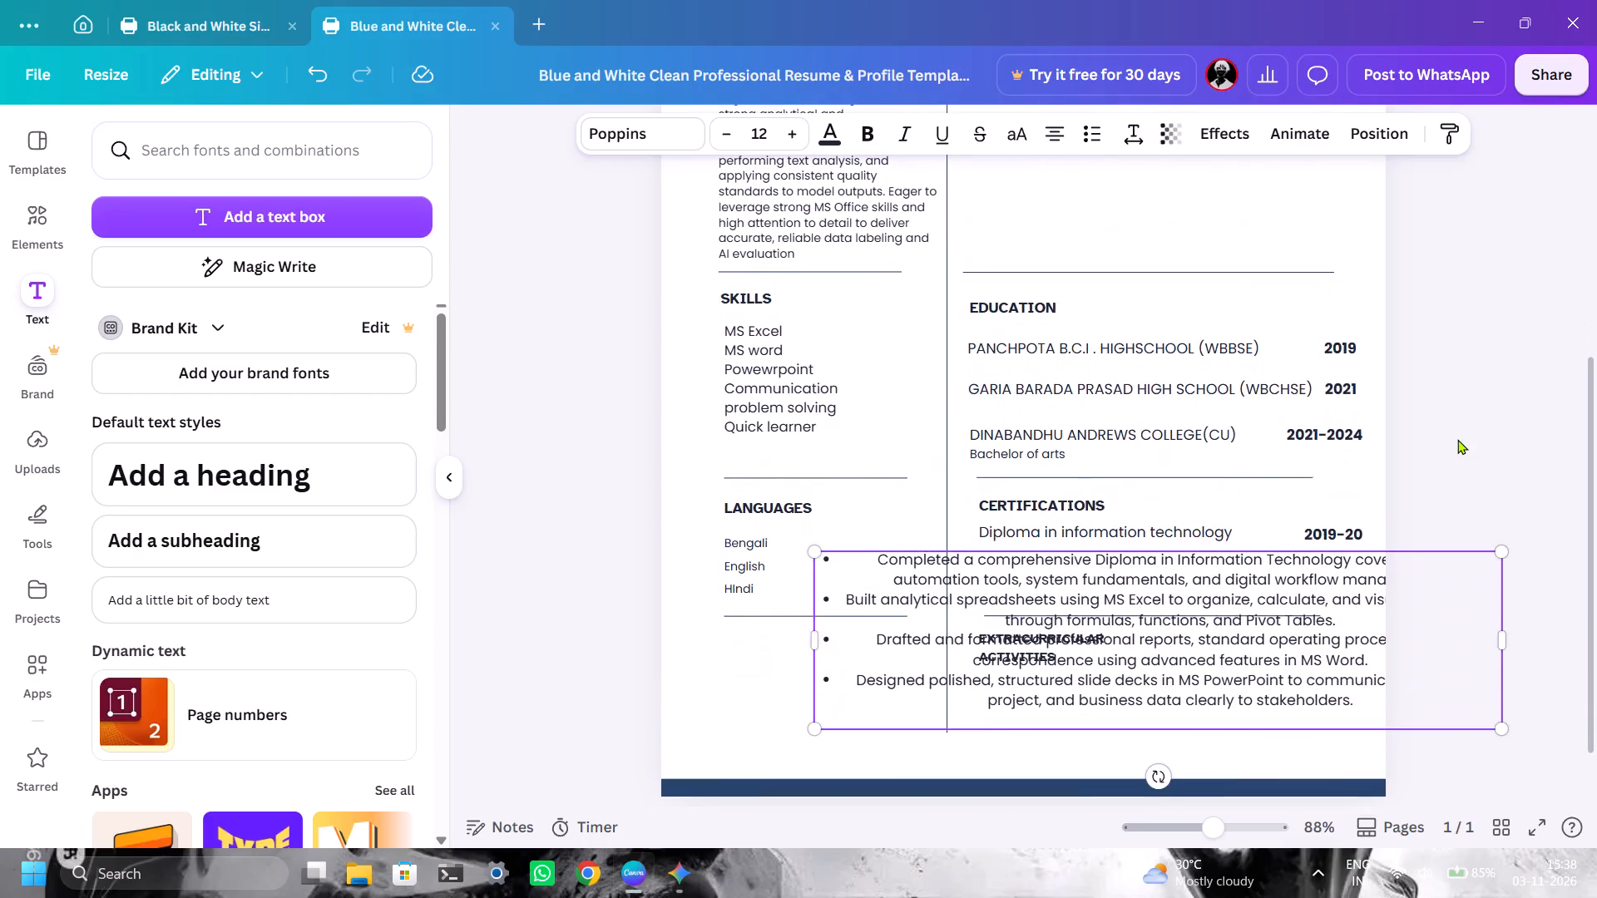
scroll(1457, 439, "down", 1)
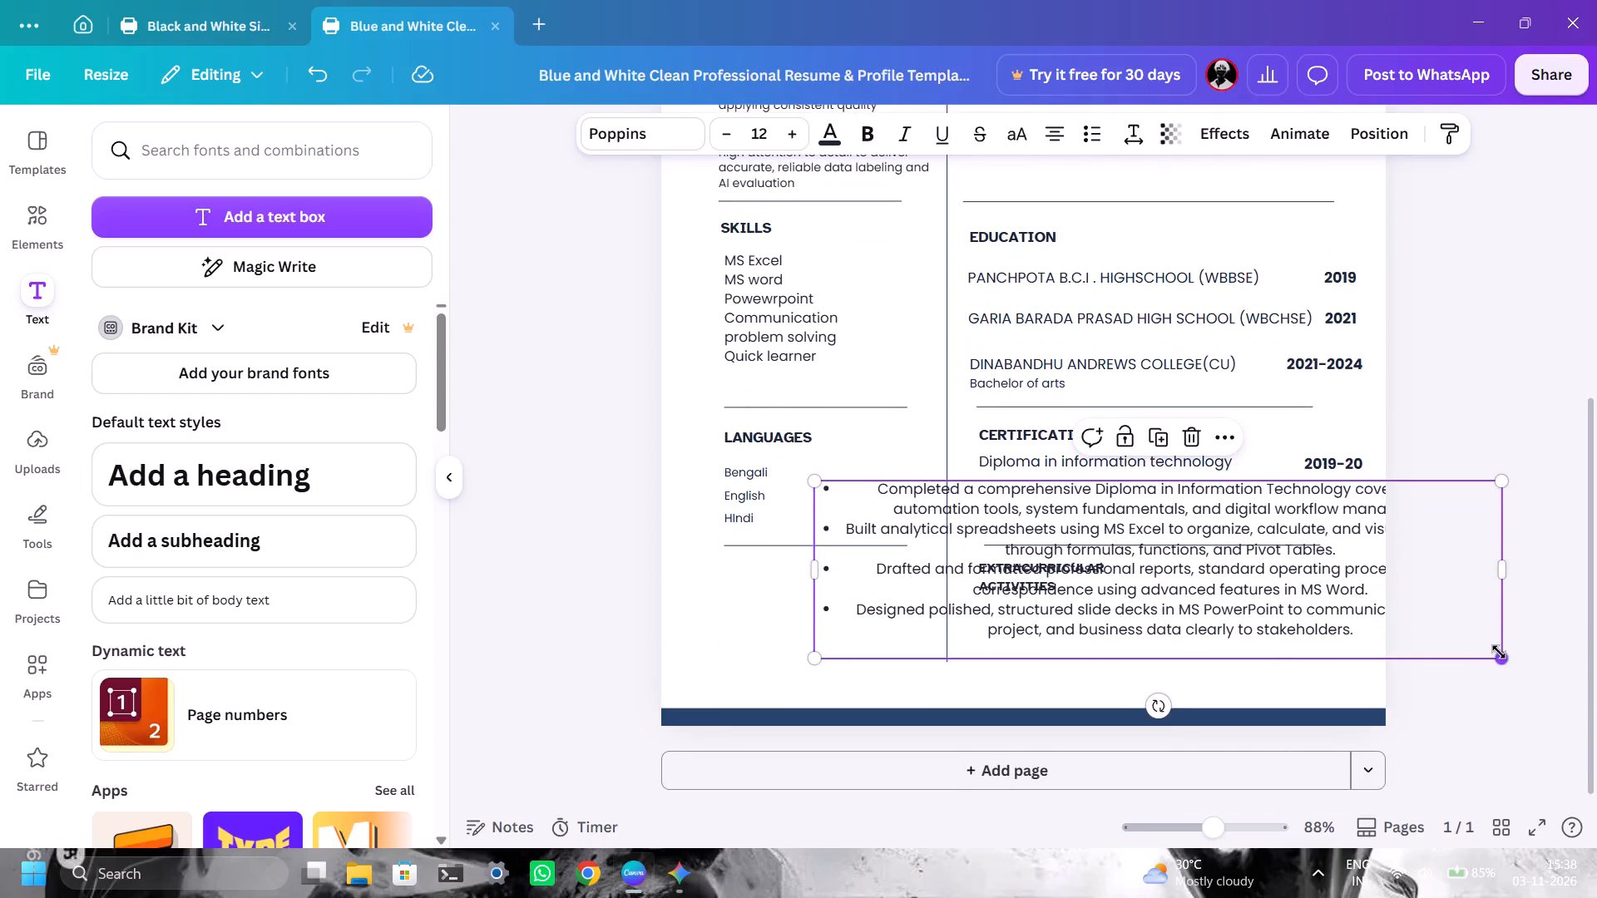
left_click_drag(1499, 652, 1158, 585)
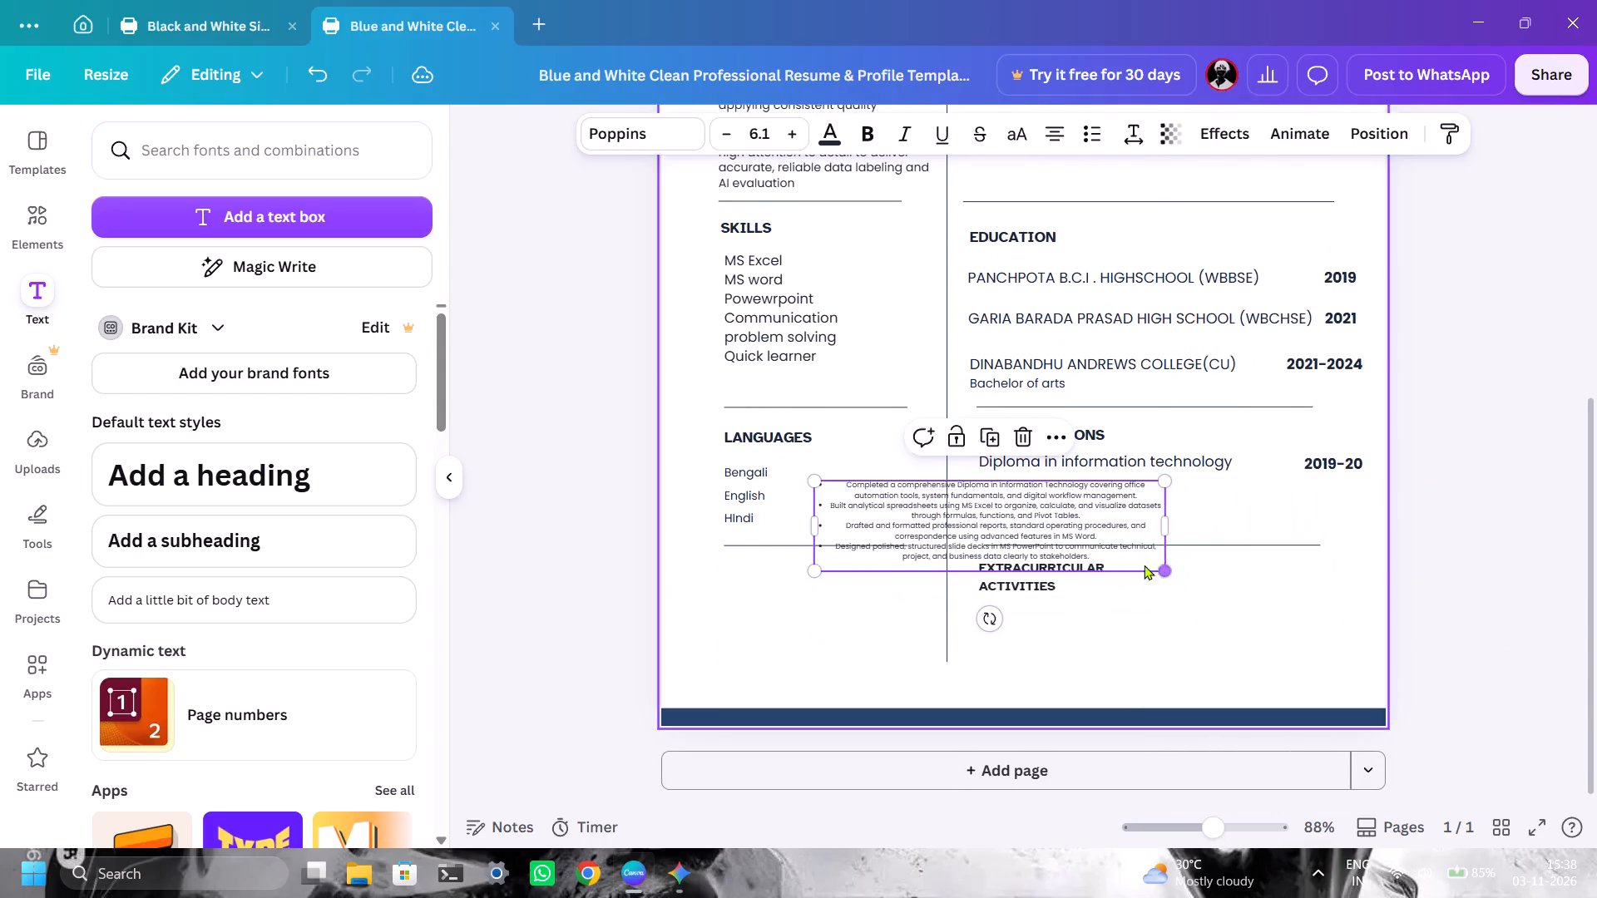
left_click_drag(1070, 506, 1204, 500)
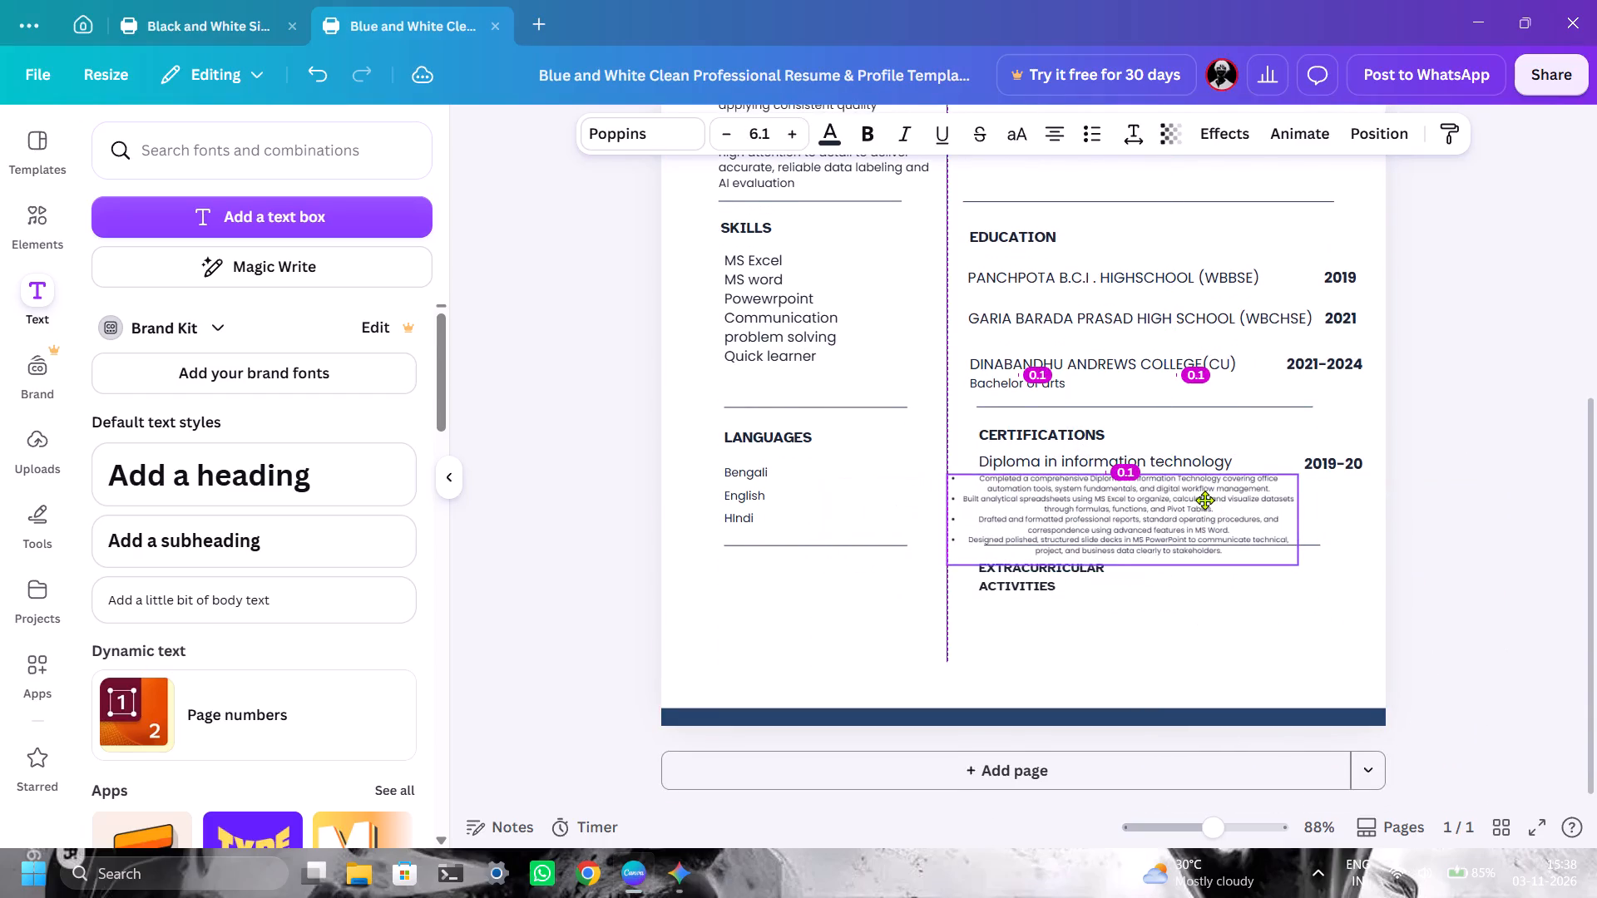
left_click_drag(1204, 500, 1240, 501)
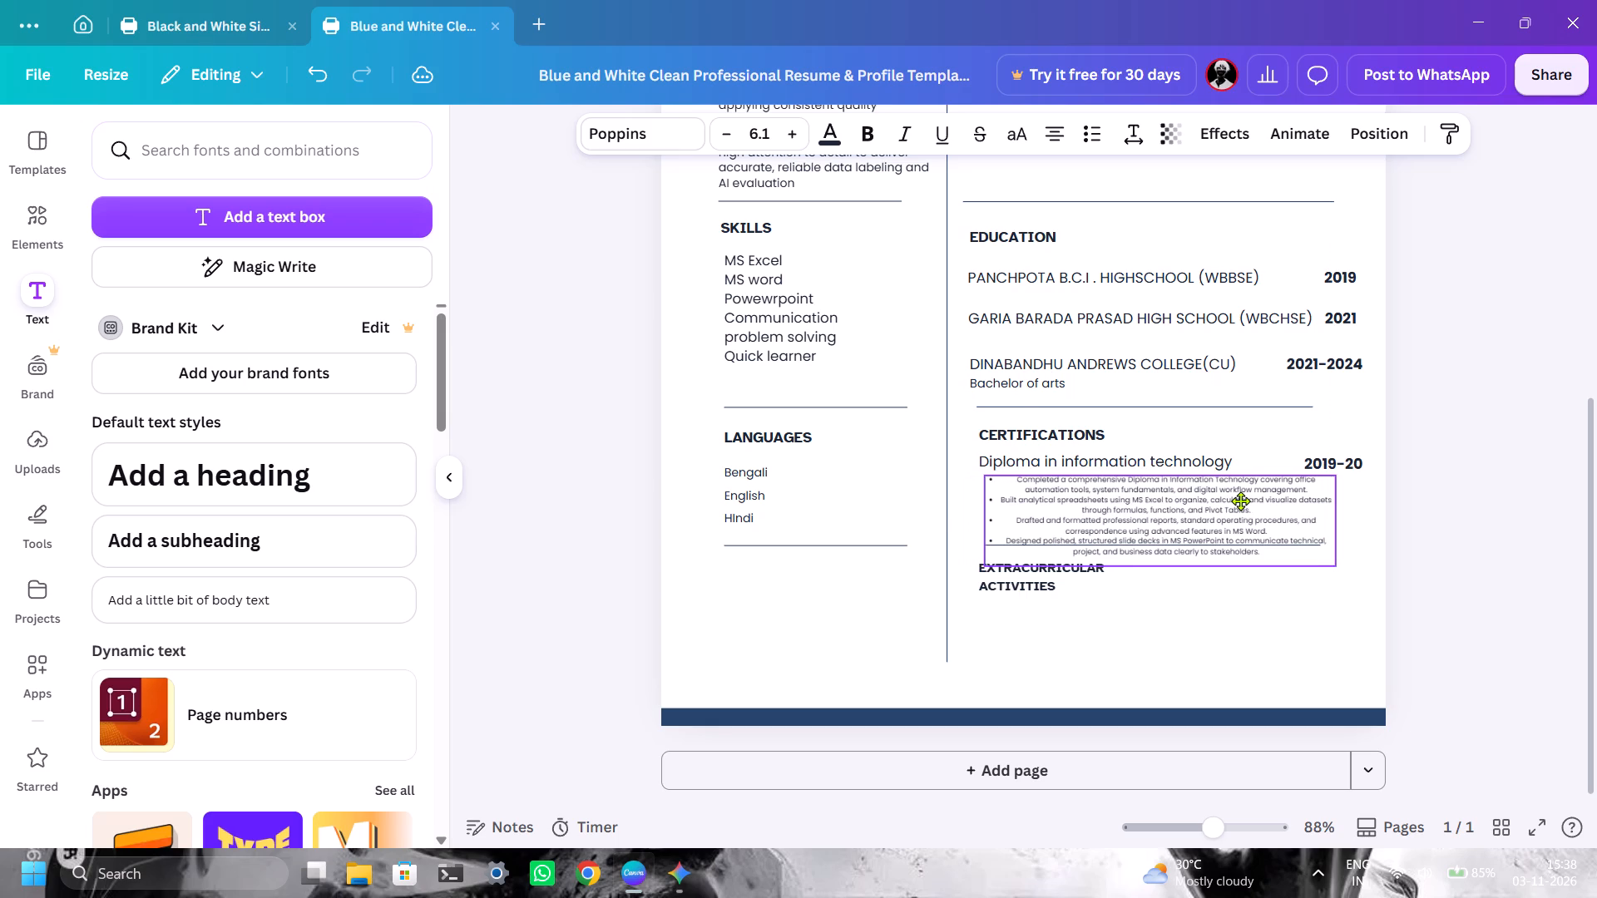
left_click_drag(1240, 501, 1234, 499)
left_click(1255, 628)
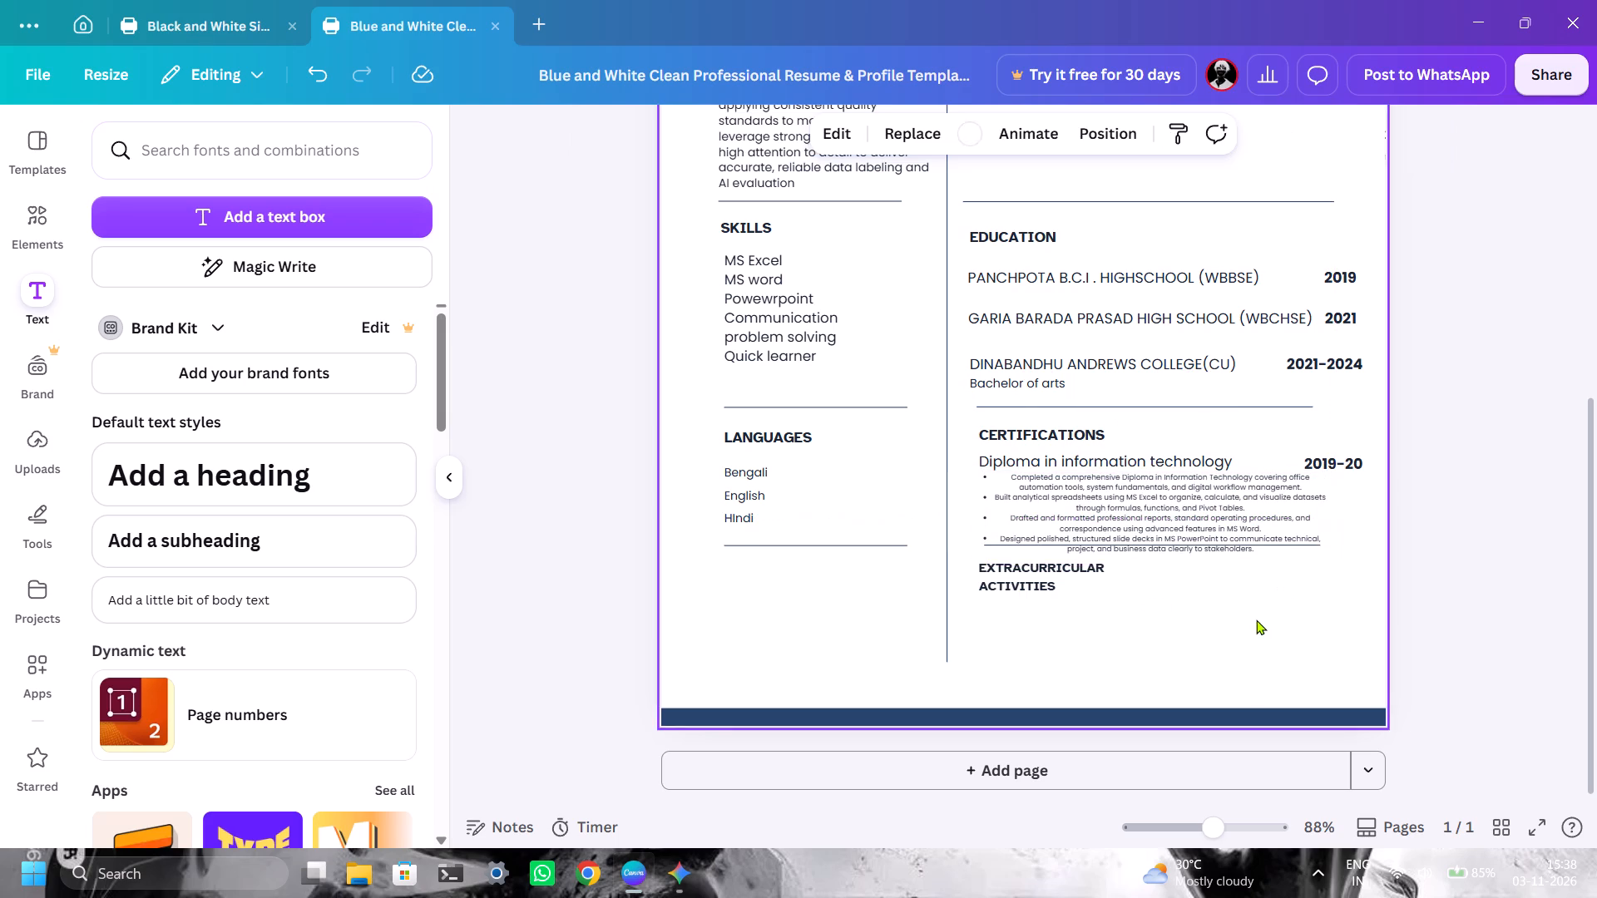
Move the divider line overlapping the bullet points down below the Extracurricular Activities heading, keeping the bullet text under the diploma entry.
left_click(1313, 545)
left_click(1313, 545)
left_click(1297, 591)
left_click_drag(1268, 511, 1262, 603)
left_click_drag(1278, 548, 1252, 667)
left_click_drag(1253, 613, 1249, 521)
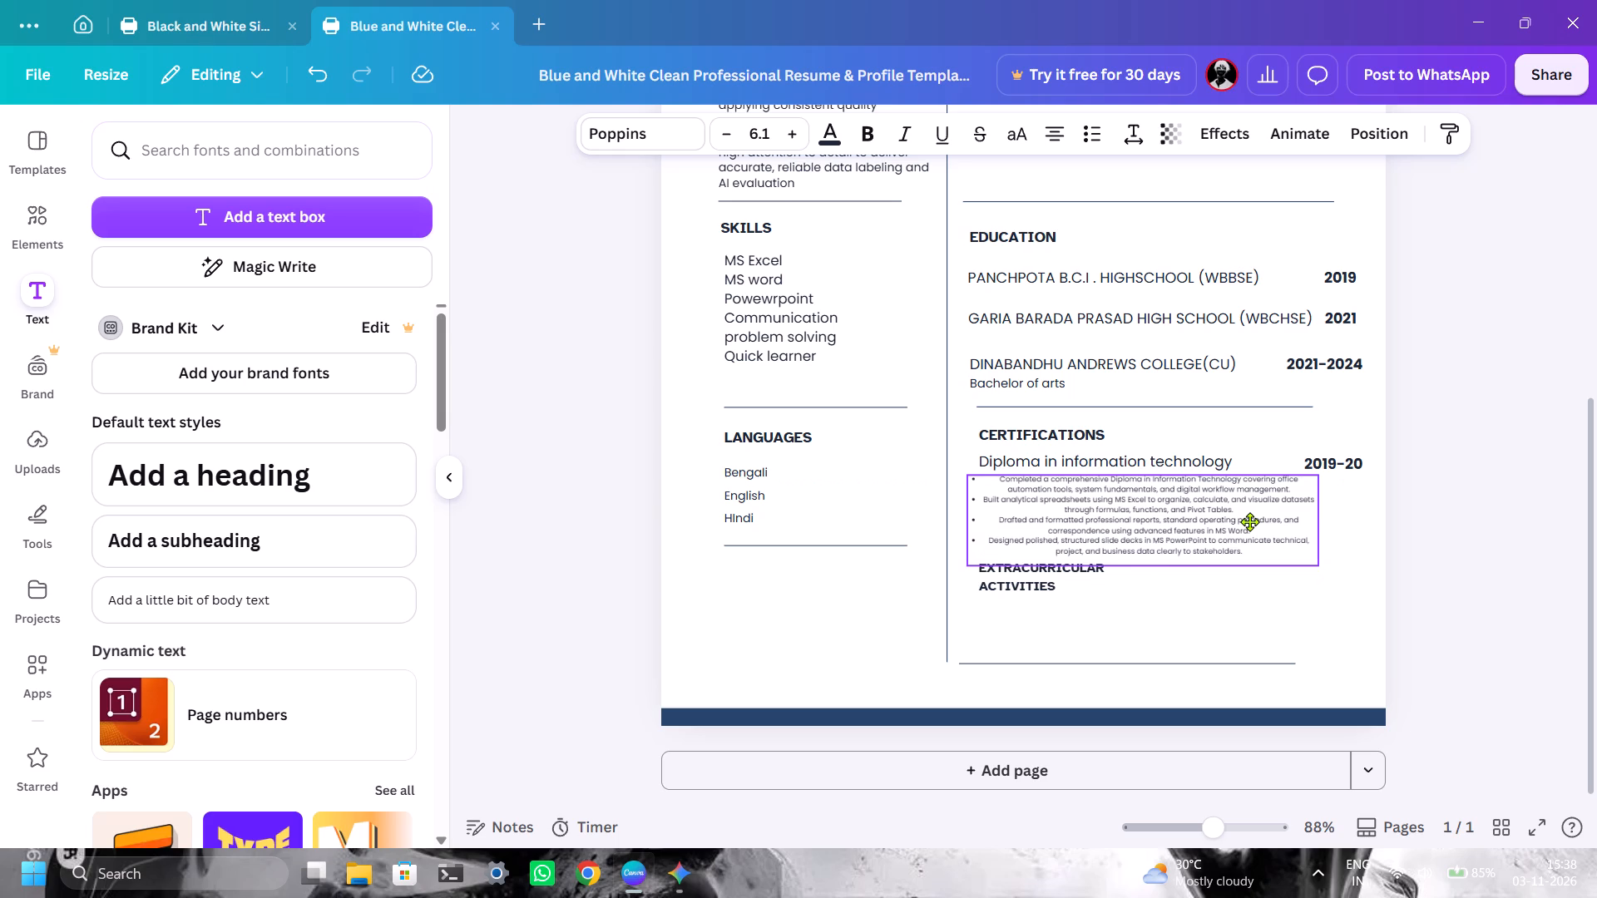
left_click_drag(1249, 521, 1258, 521)
Left-align all the bullet-point text under "Diploma in information technology".
left_click(1257, 526)
left_click(1280, 553)
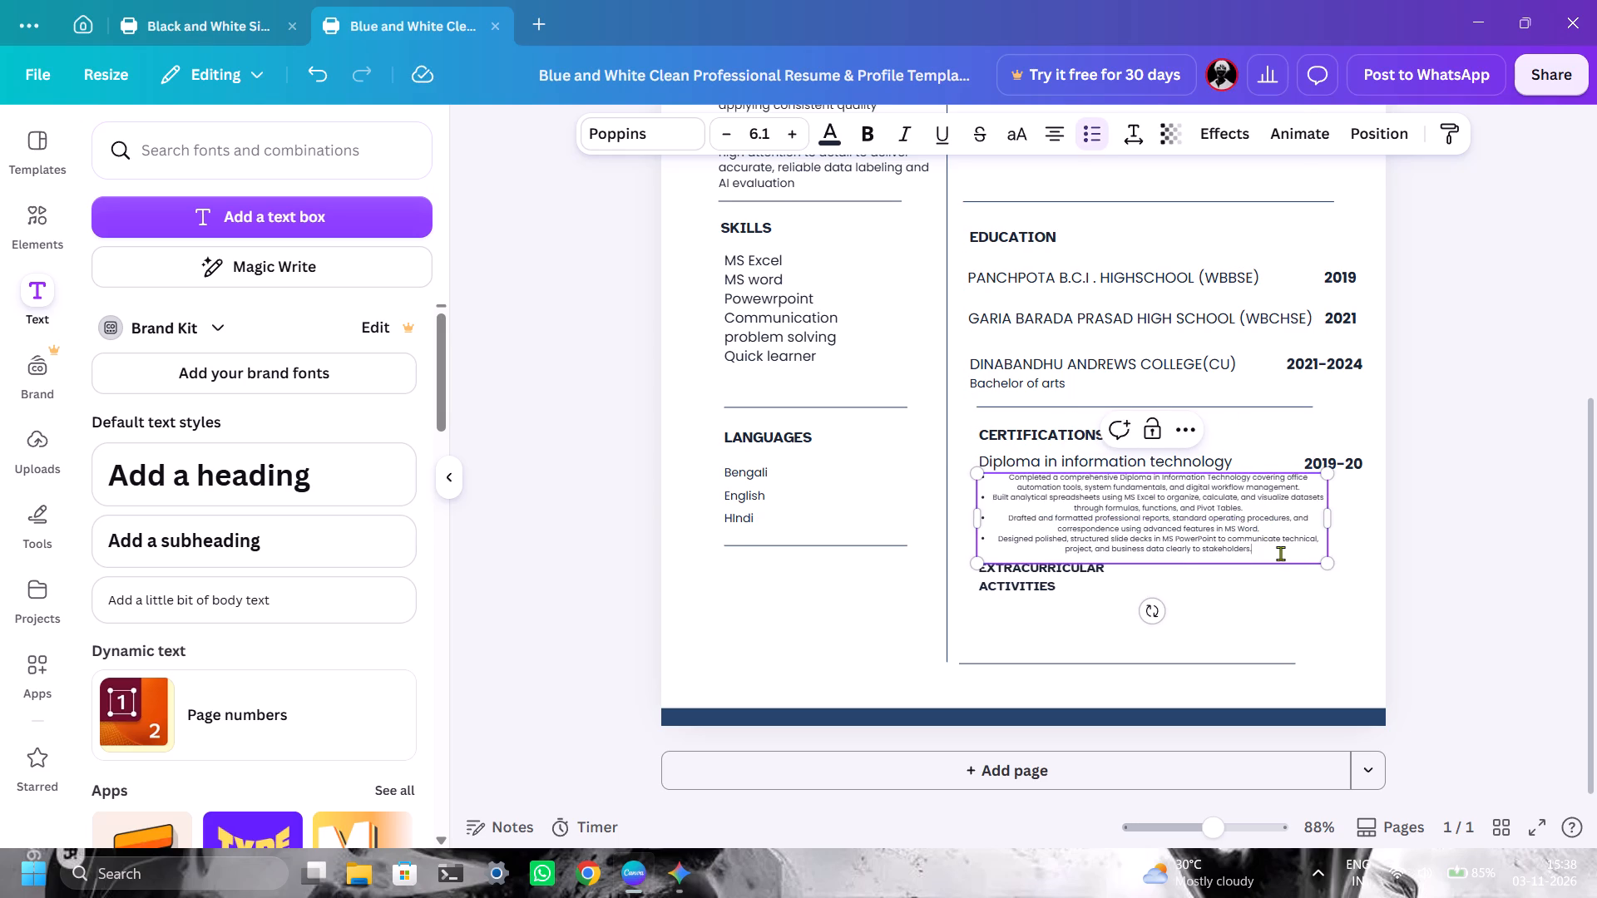
left_click(1278, 552)
key("ctrl+a")
left_click(1061, 139)
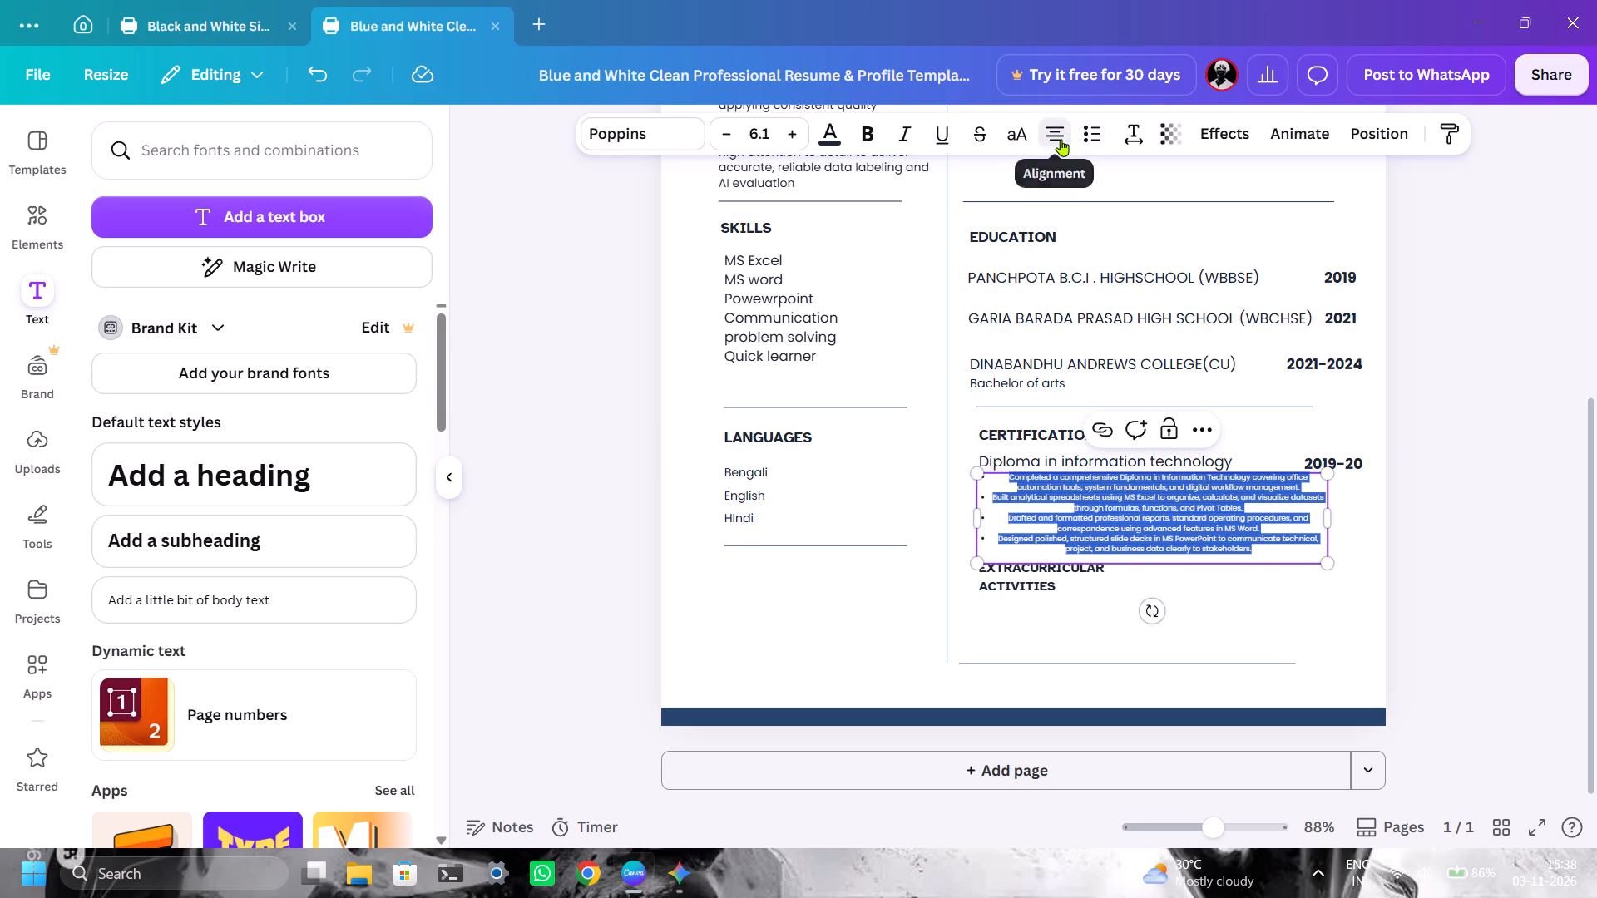
left_click(1484, 509)
left_click(1170, 518)
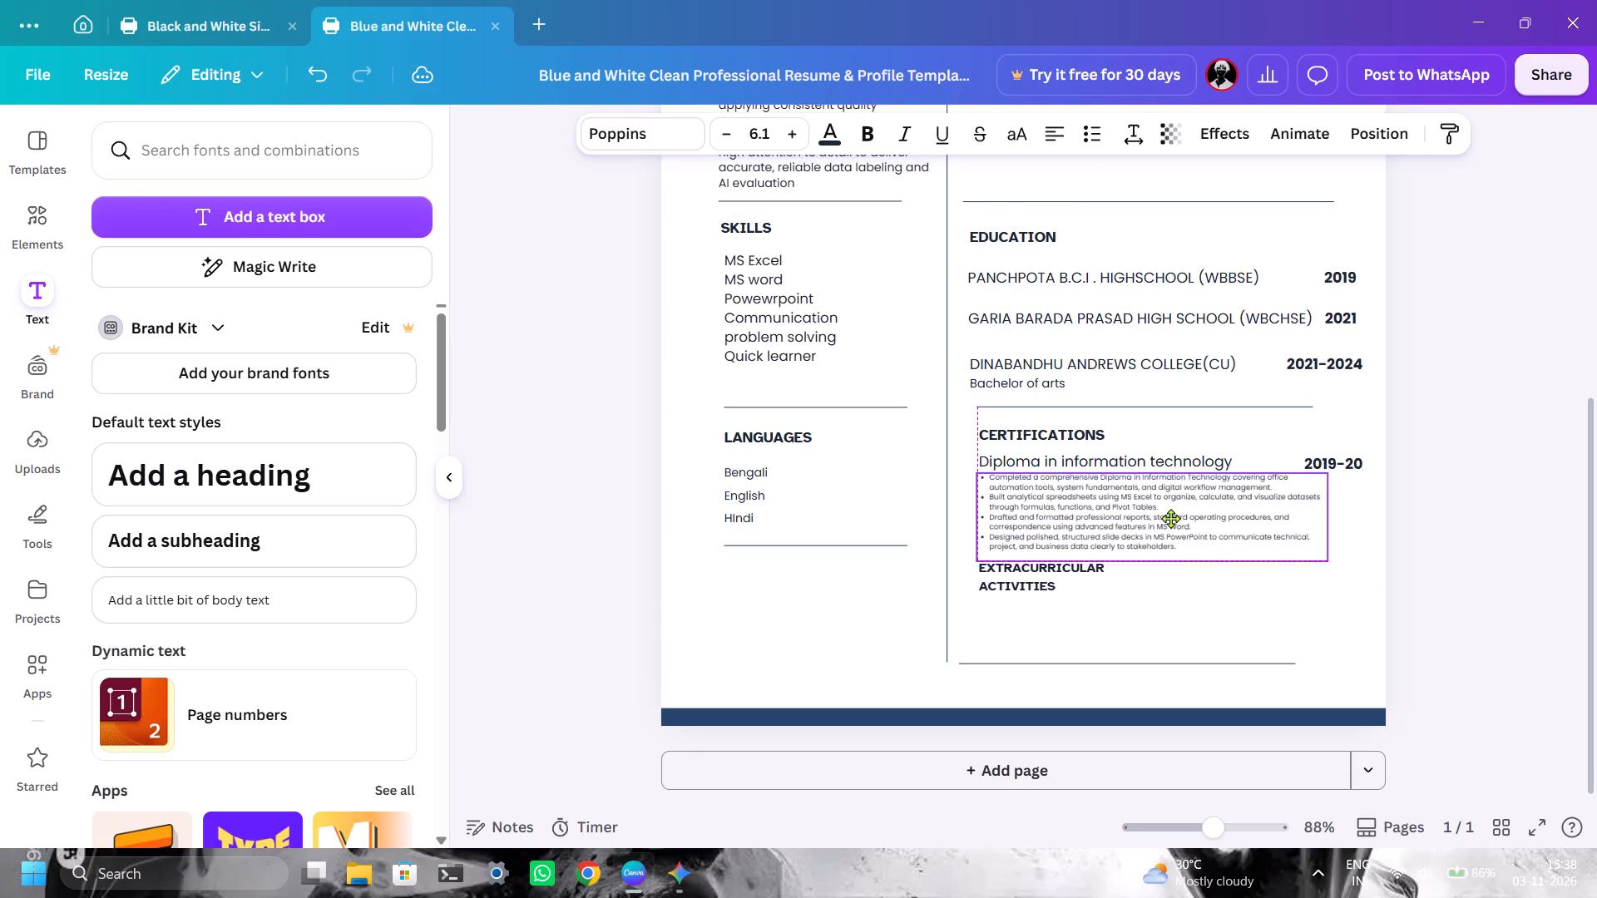
left_click(1443, 507)
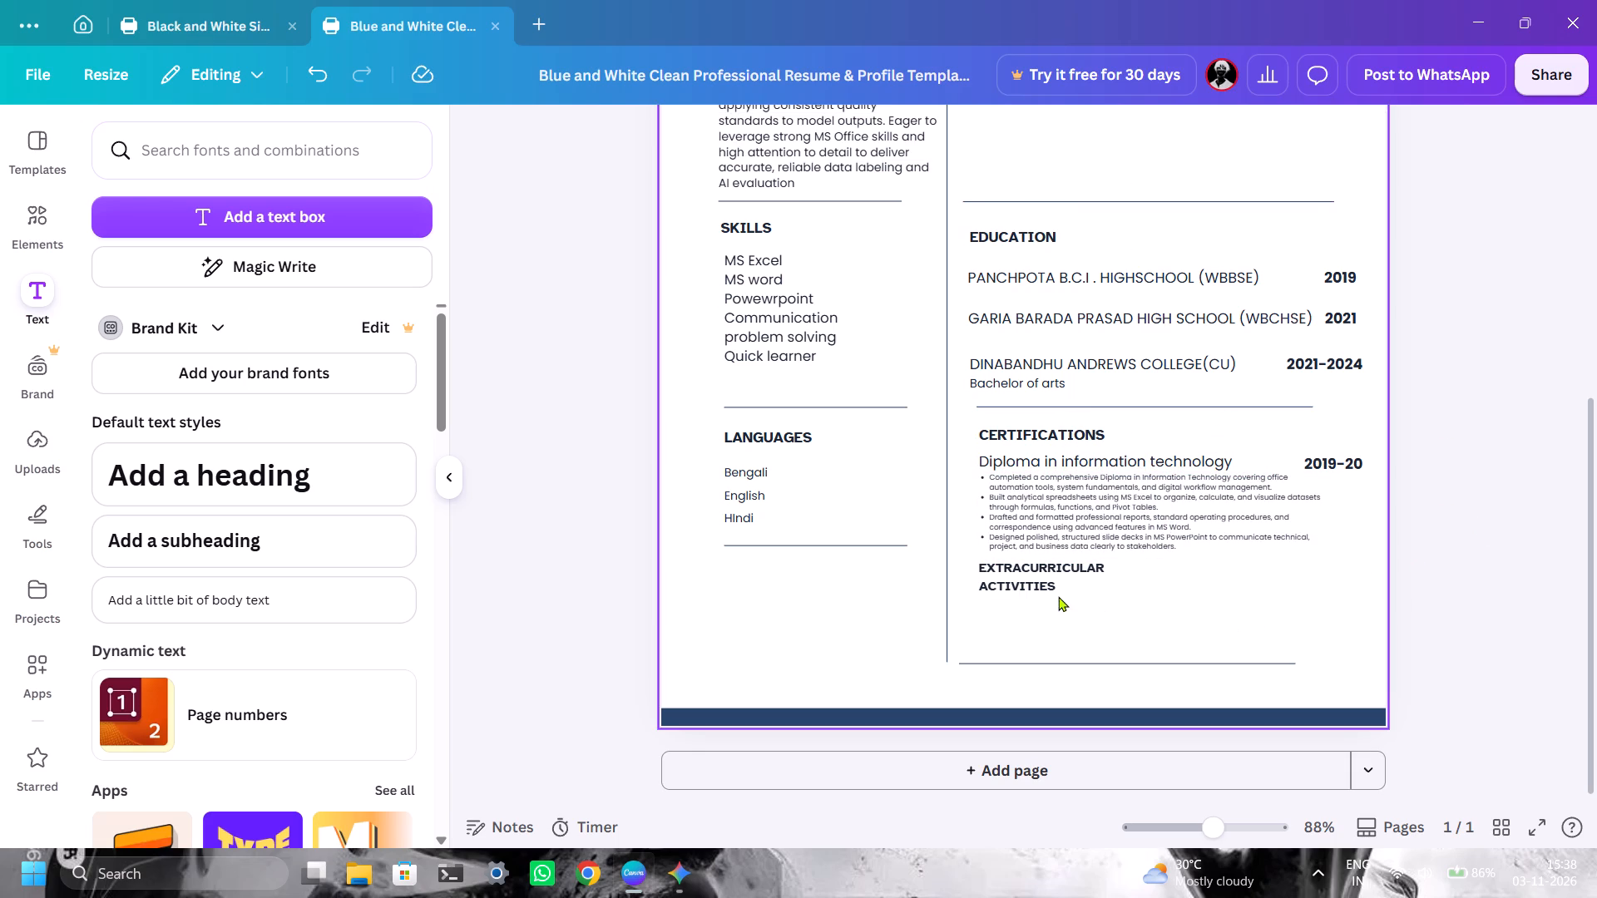
Move the "Extracurricular Activities" heading to the resume's left column, below the Languages section's divider and aligned with the Languages heading.
scroll(1281, 592, "up", 1)
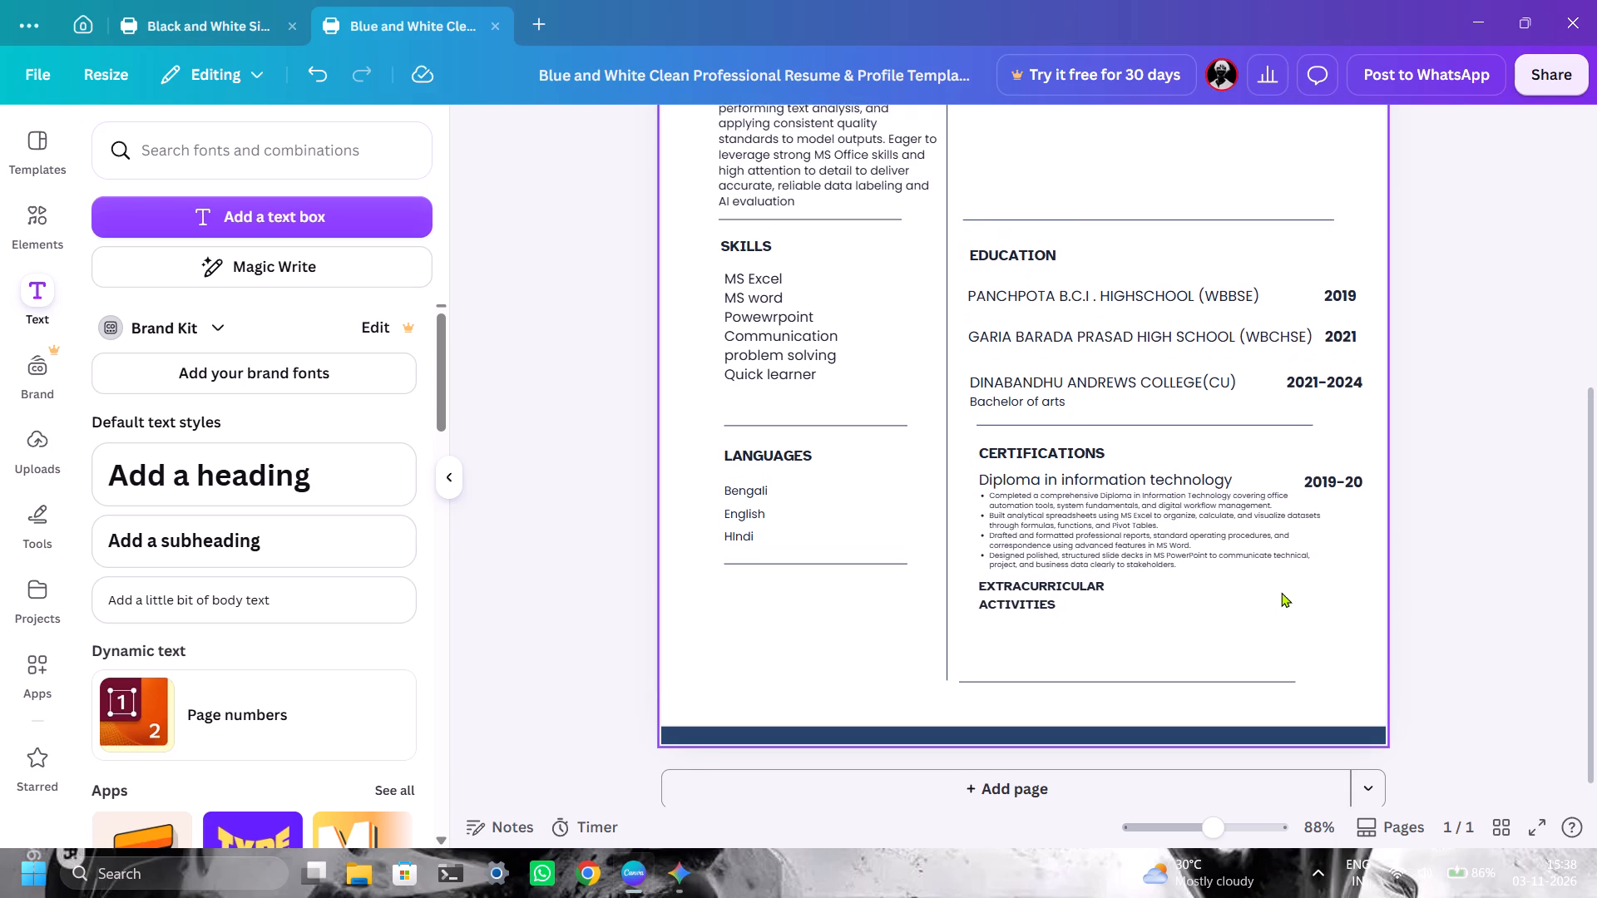
scroll(1281, 592, "up", 1)
scroll(1281, 592, "down", 1)
scroll(1281, 592, "up", 4)
scroll(1281, 592, "down", 5)
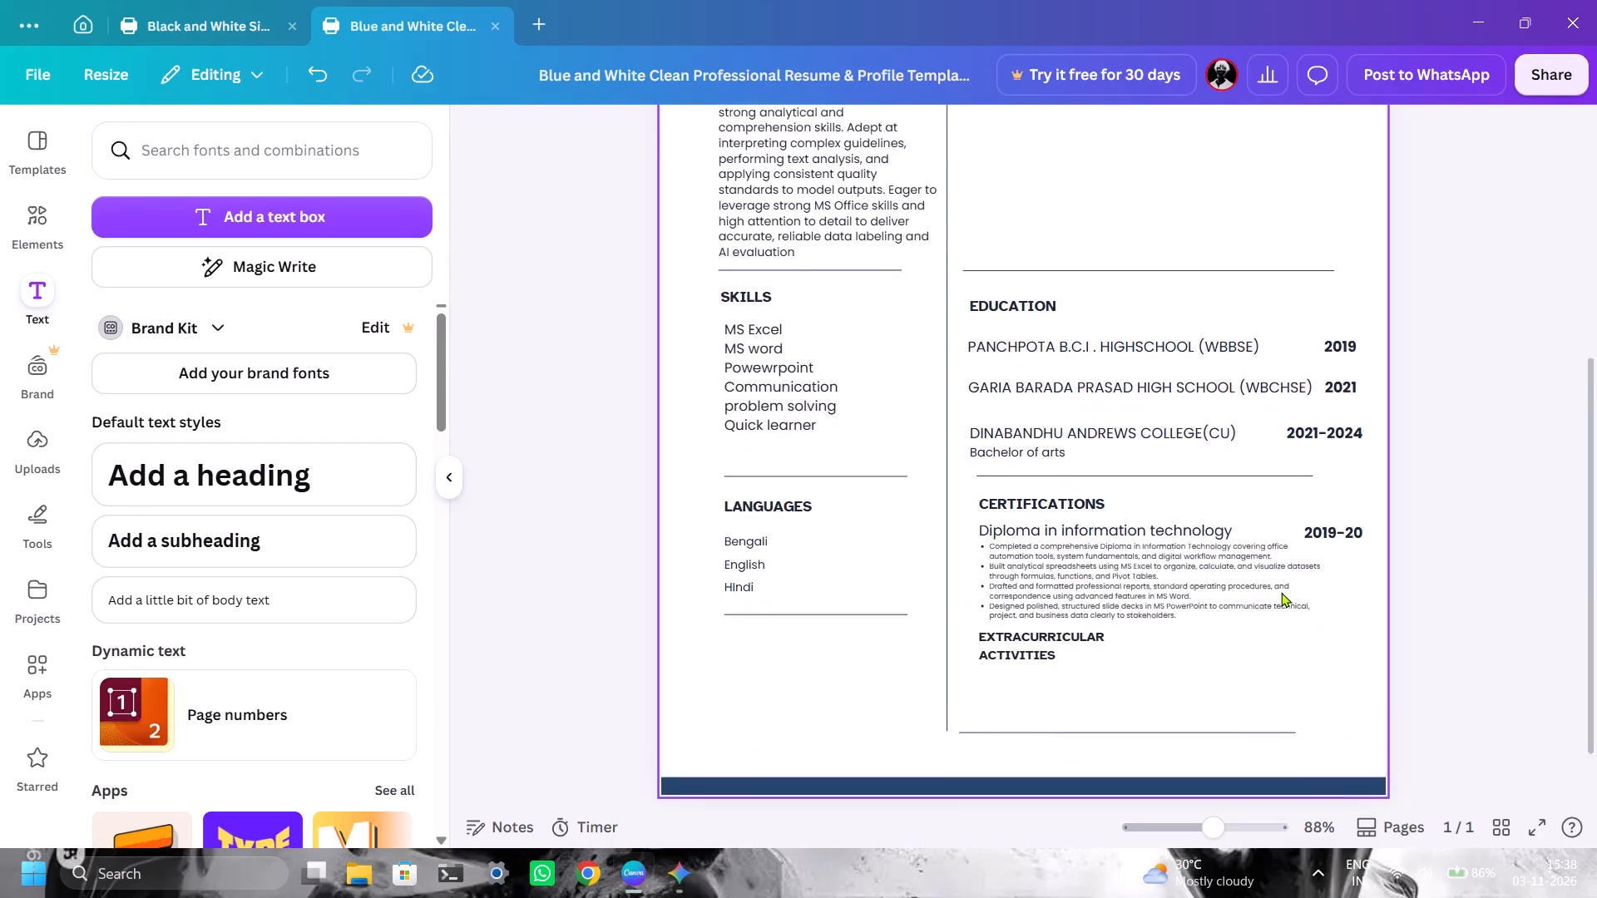
left_click_drag(1032, 577, 788, 571)
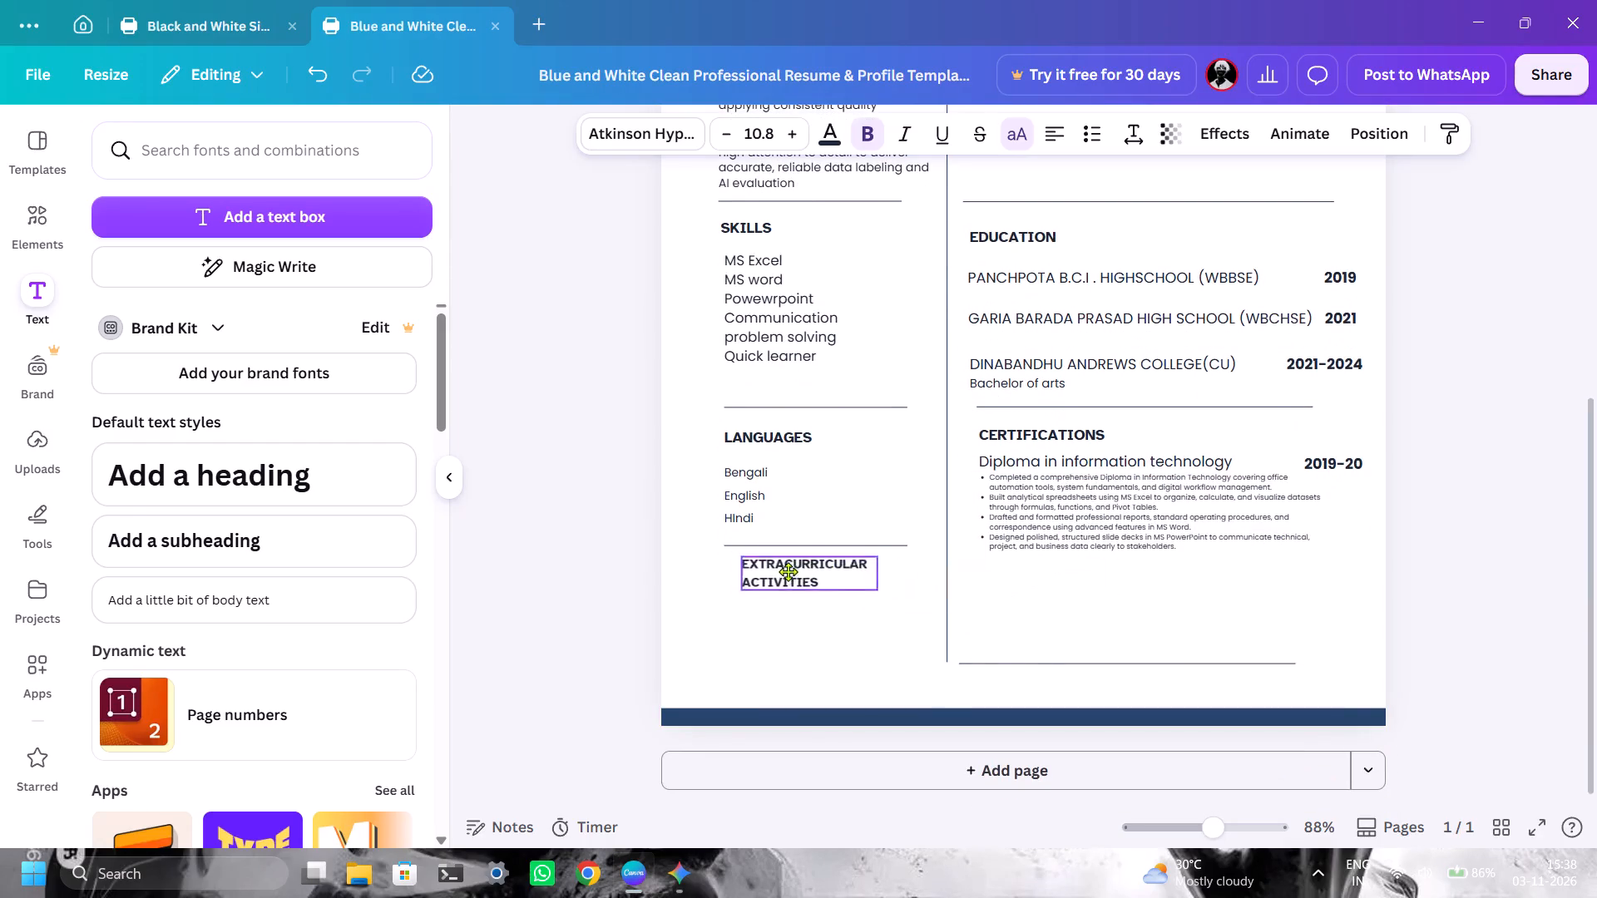
left_click_drag(788, 571, 782, 574)
left_click(1293, 596)
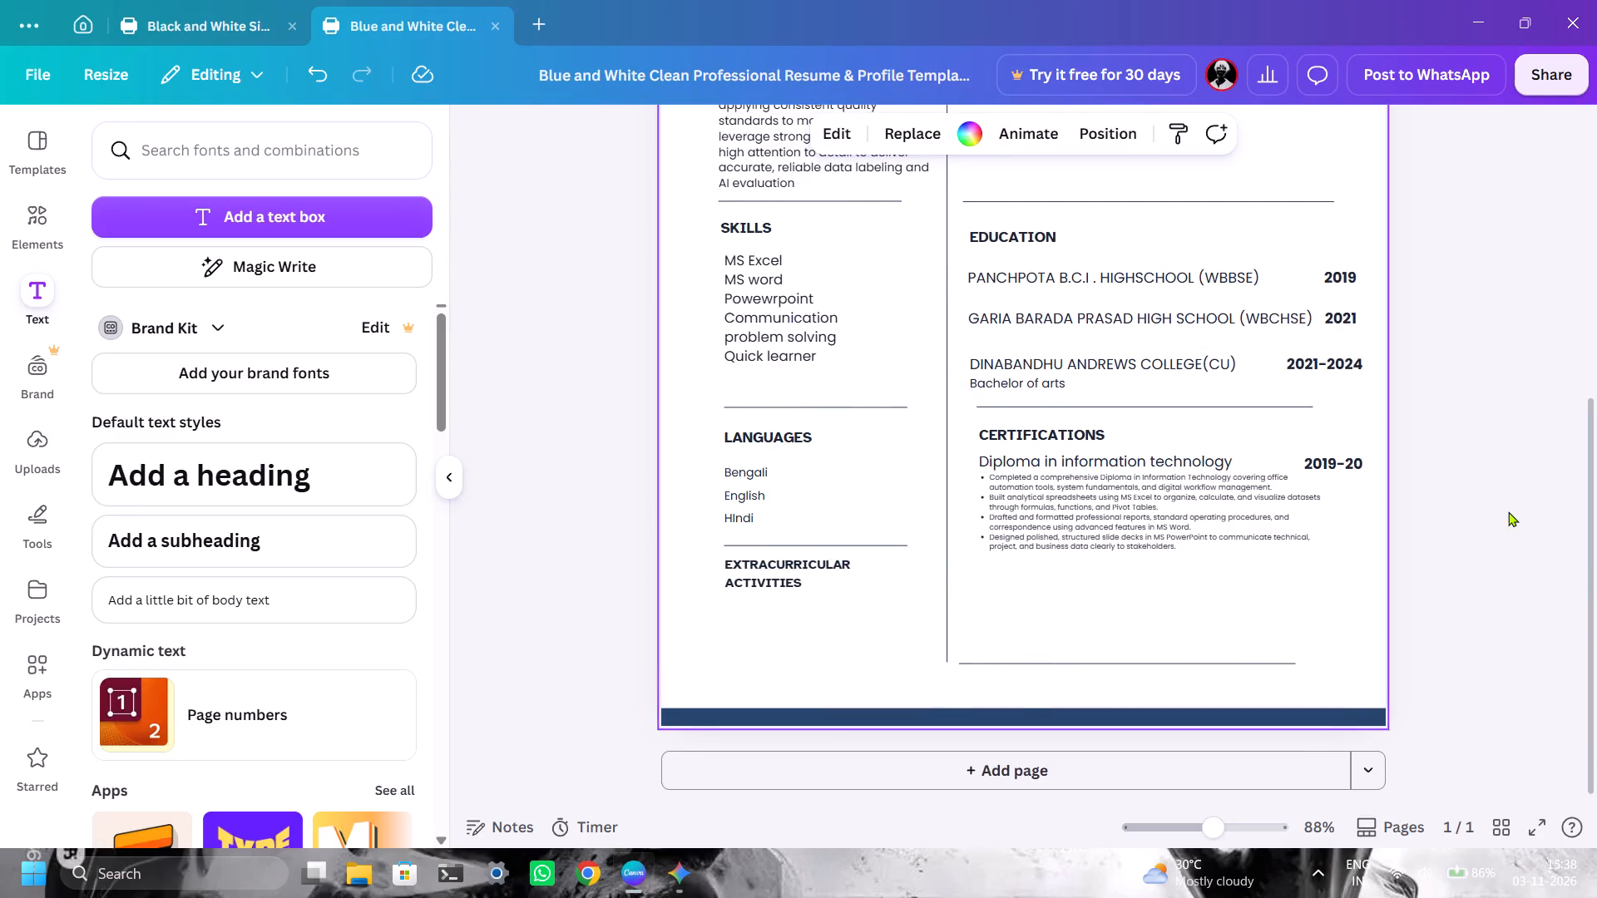
Enlarge the diploma bullet-point text to about 6.6 font size and shift it slightly down to leave a gap below the diploma title.
scroll(1481, 485, "up", 4)
scroll(1480, 485, "down", 2)
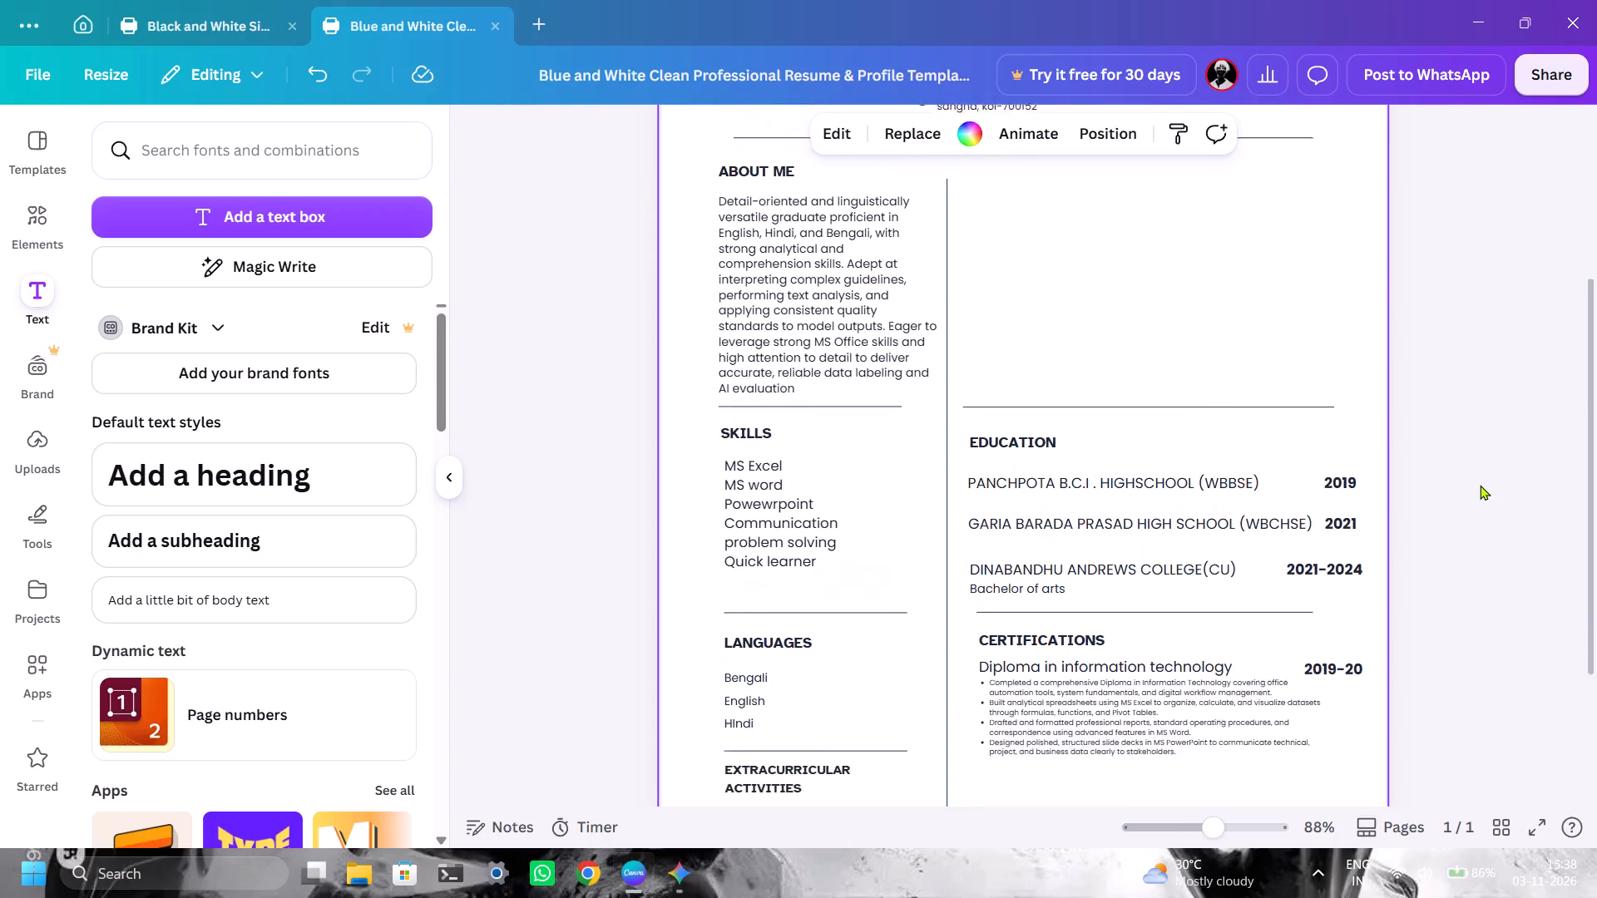
scroll(1480, 485, "down", 3)
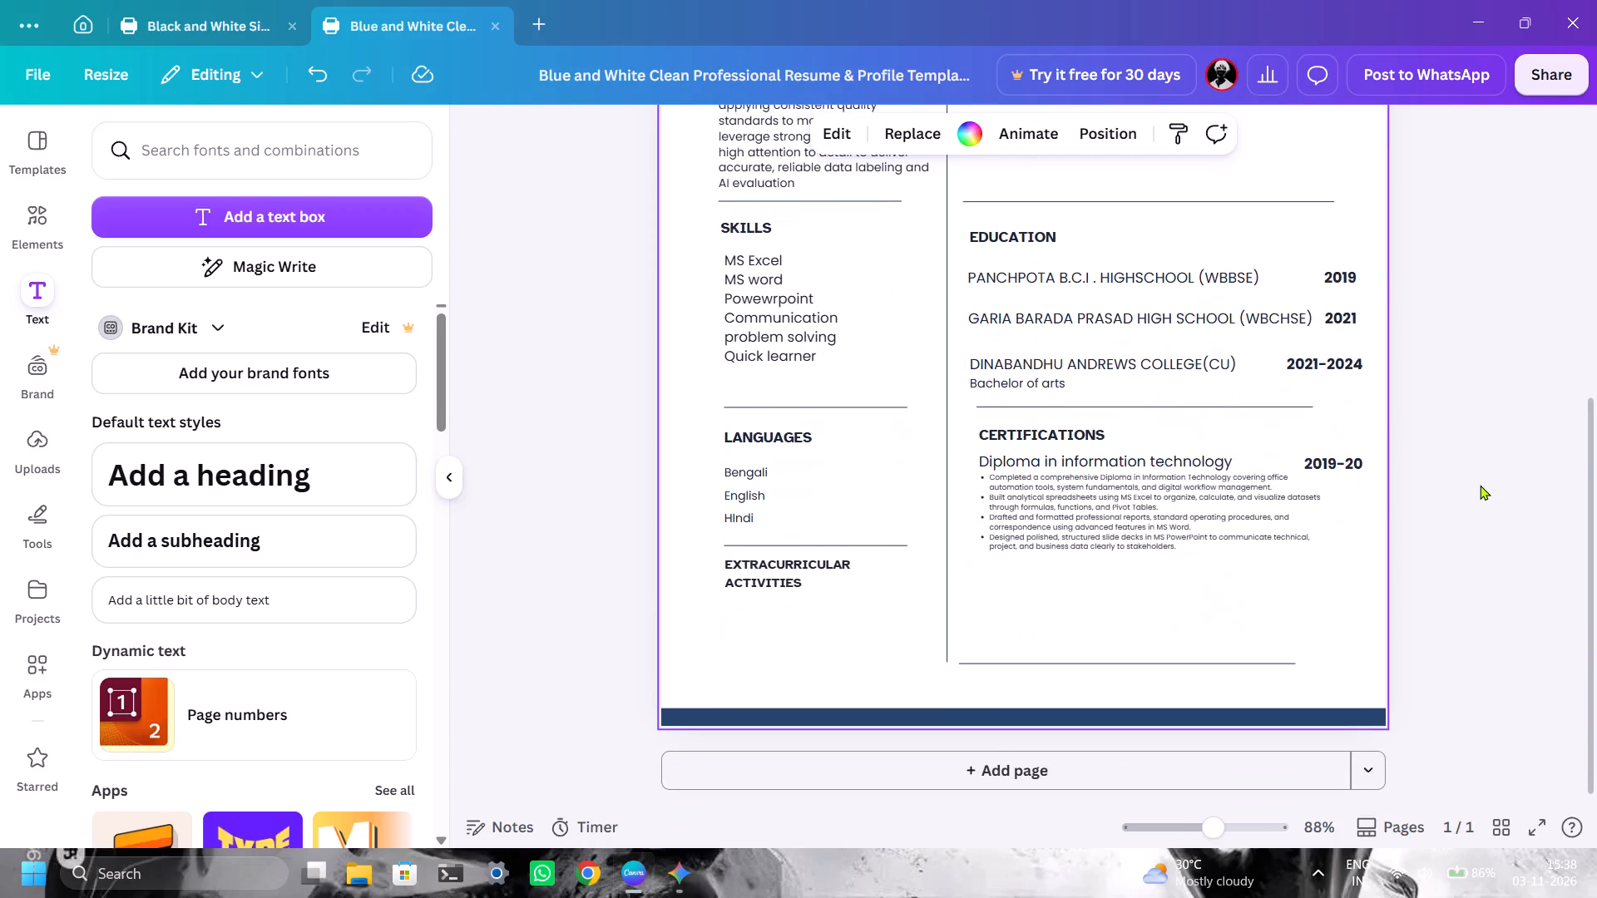
left_click(1057, 546)
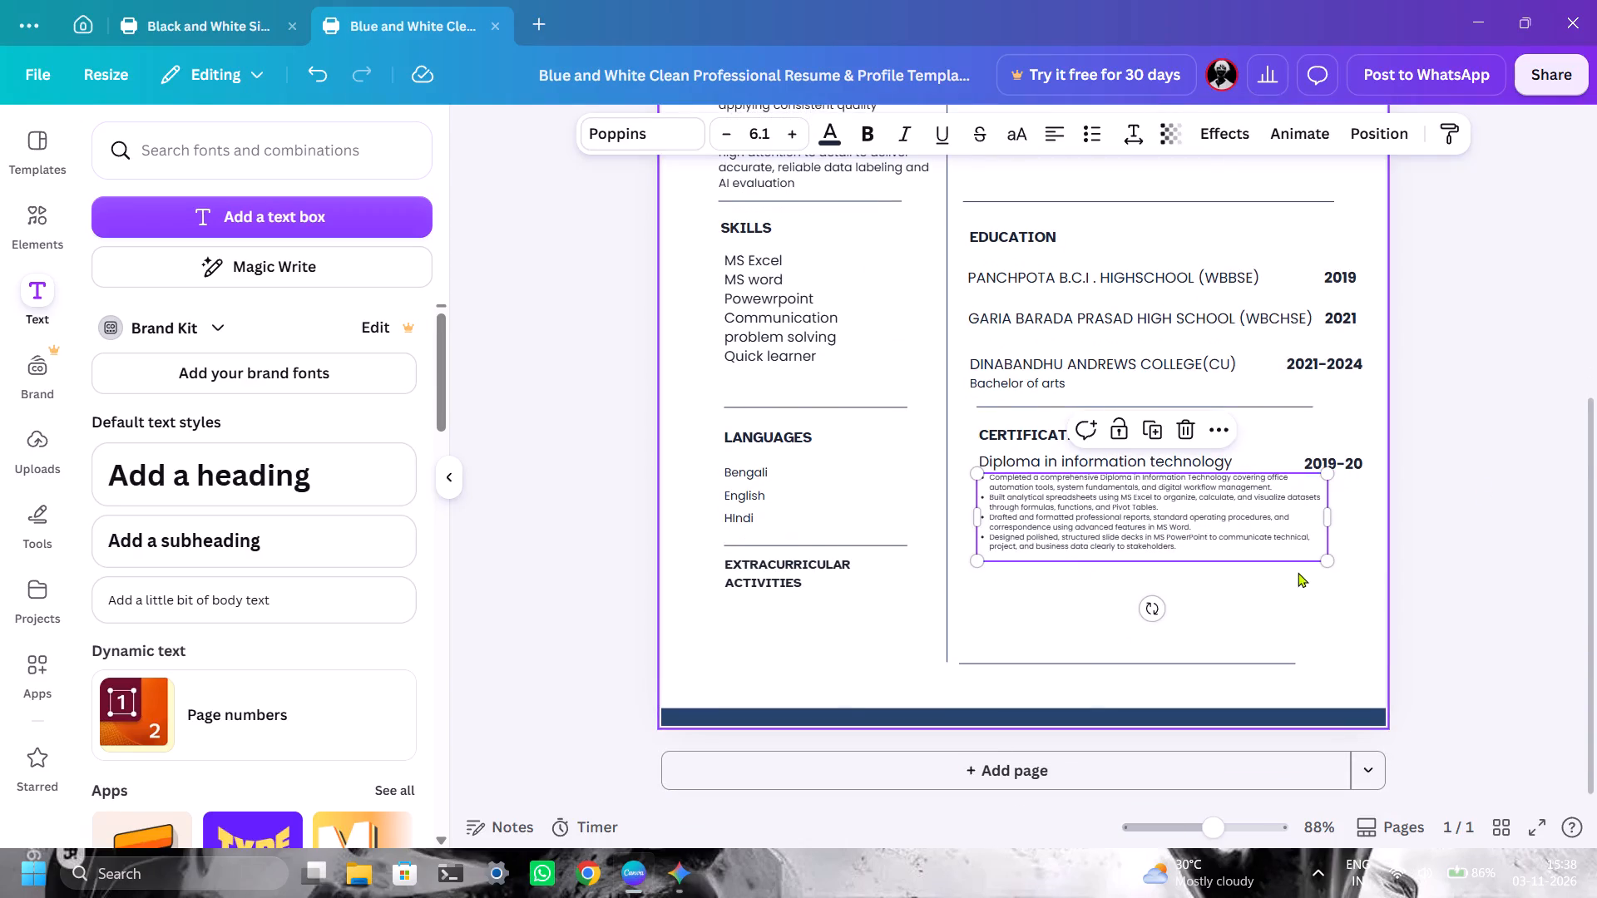
left_click_drag(1332, 565, 1353, 600)
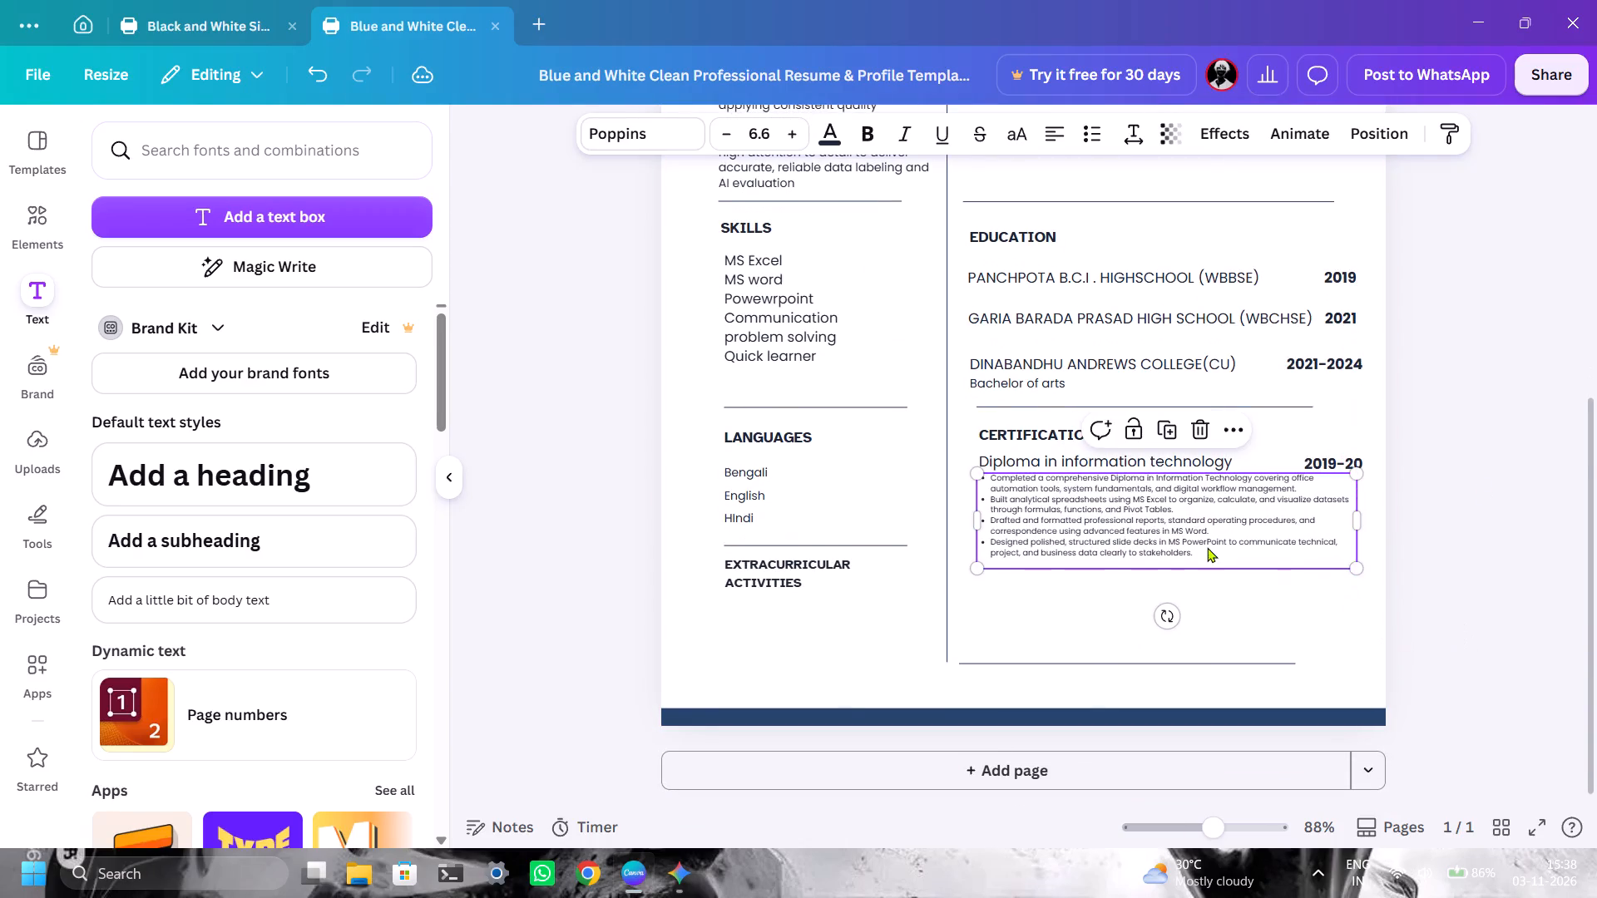
left_click_drag(1207, 546, 1206, 555)
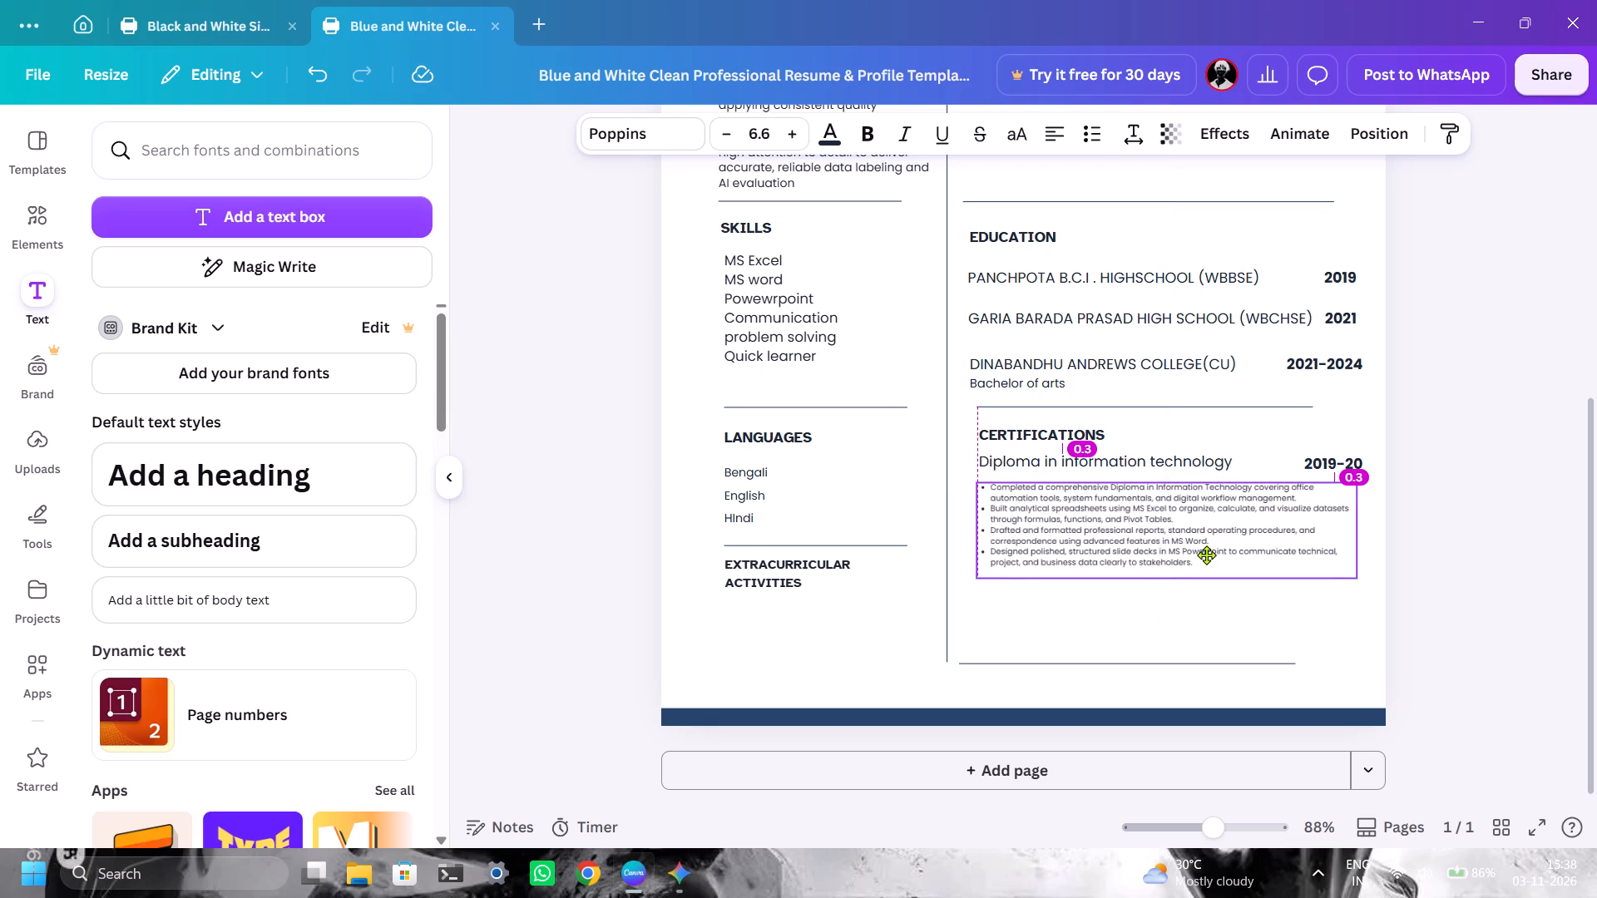
left_click_drag(1206, 555, 1206, 555)
left_click(1515, 474)
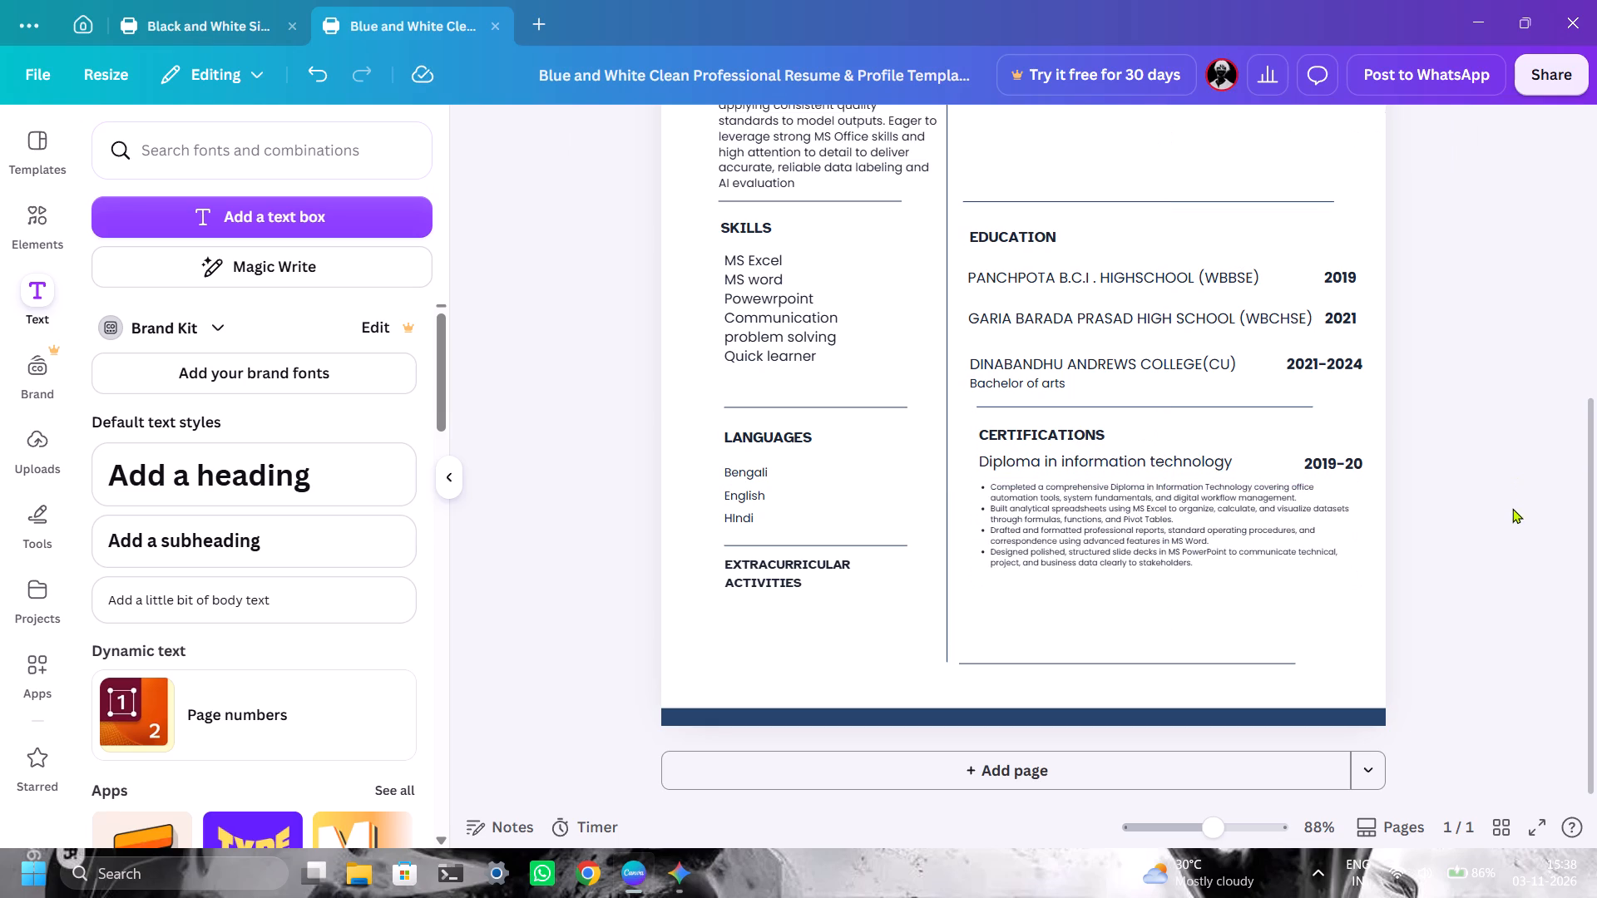
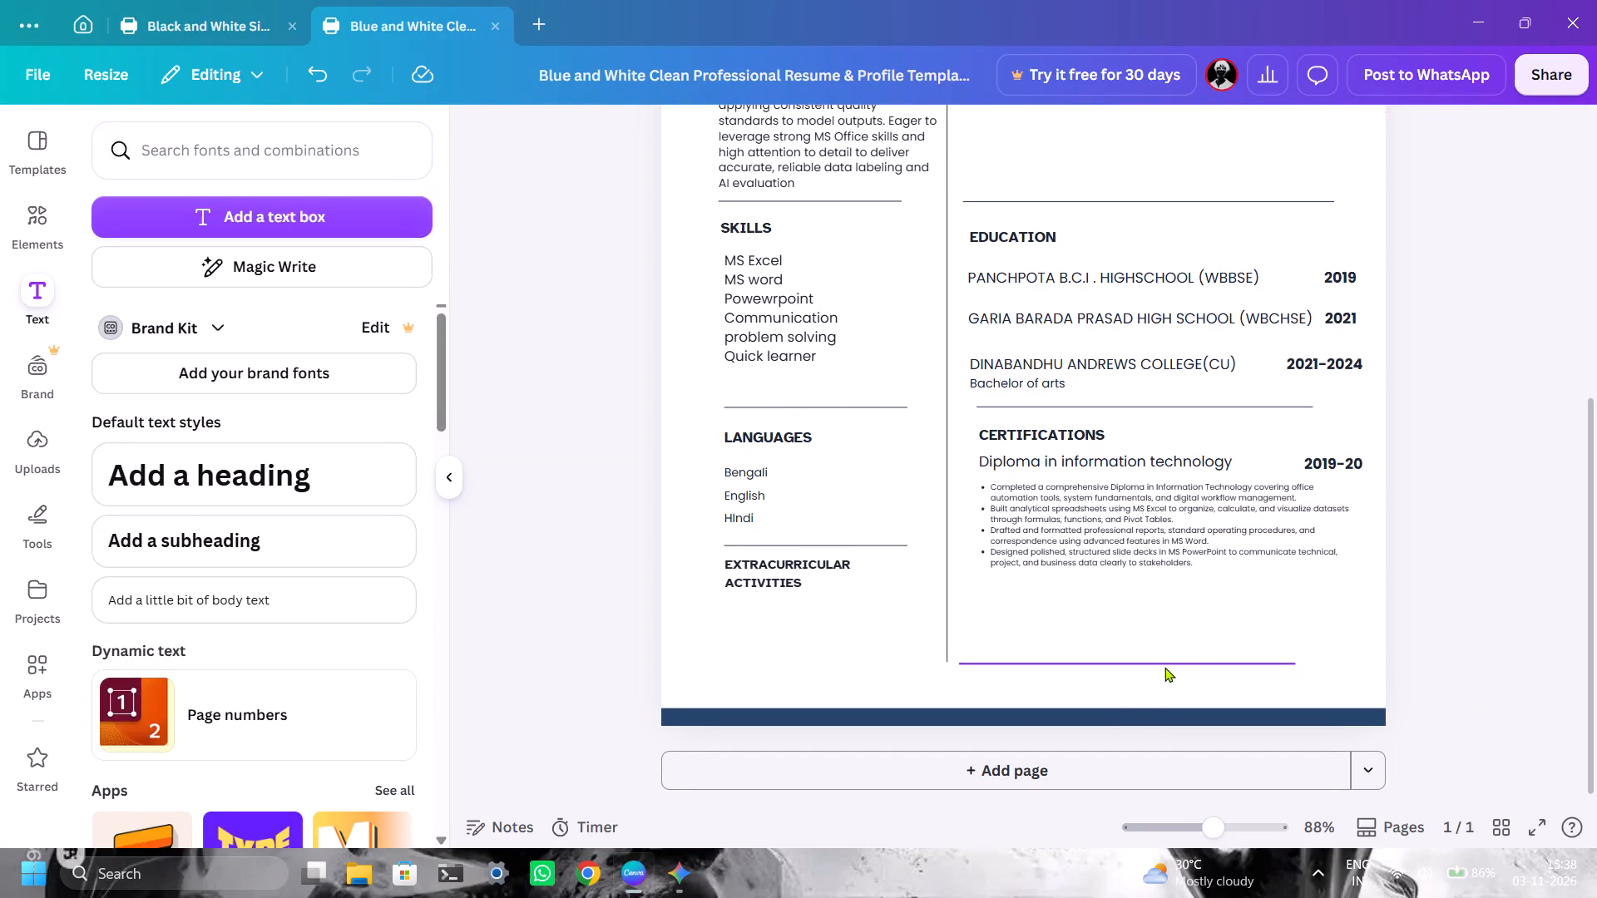
Move the bottom divider up to just below the diploma bullet points and align the divider above Certifications with it.
left_click_drag(1163, 659, 1168, 580)
left_click_drag(1166, 403, 1165, 403)
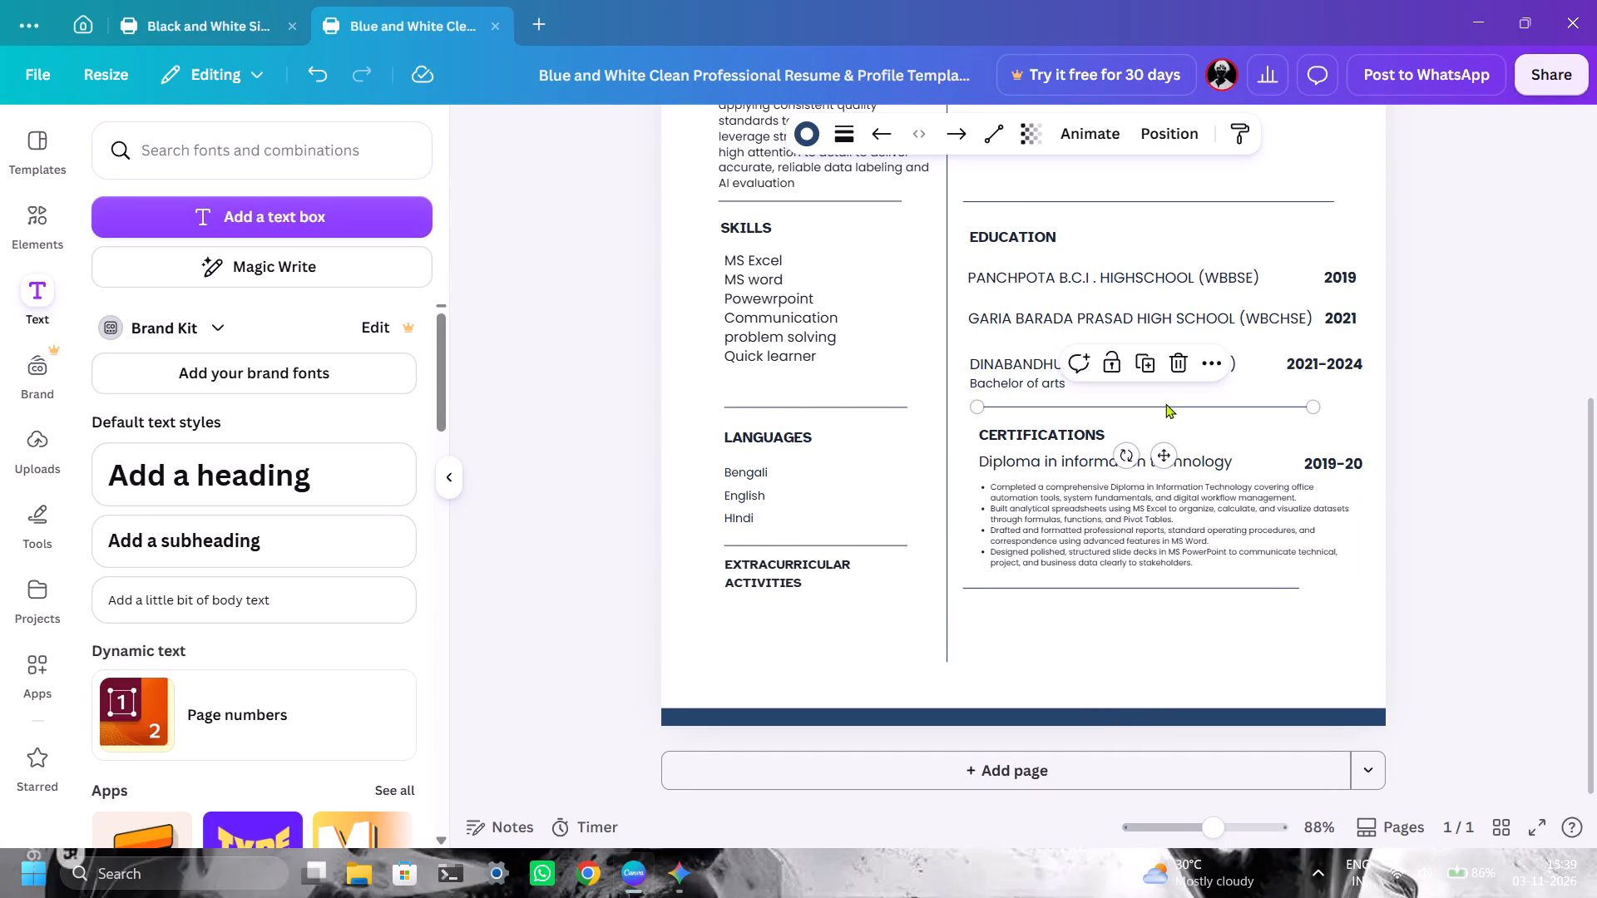
left_click_drag(1165, 403, 1151, 406)
left_click(1426, 397)
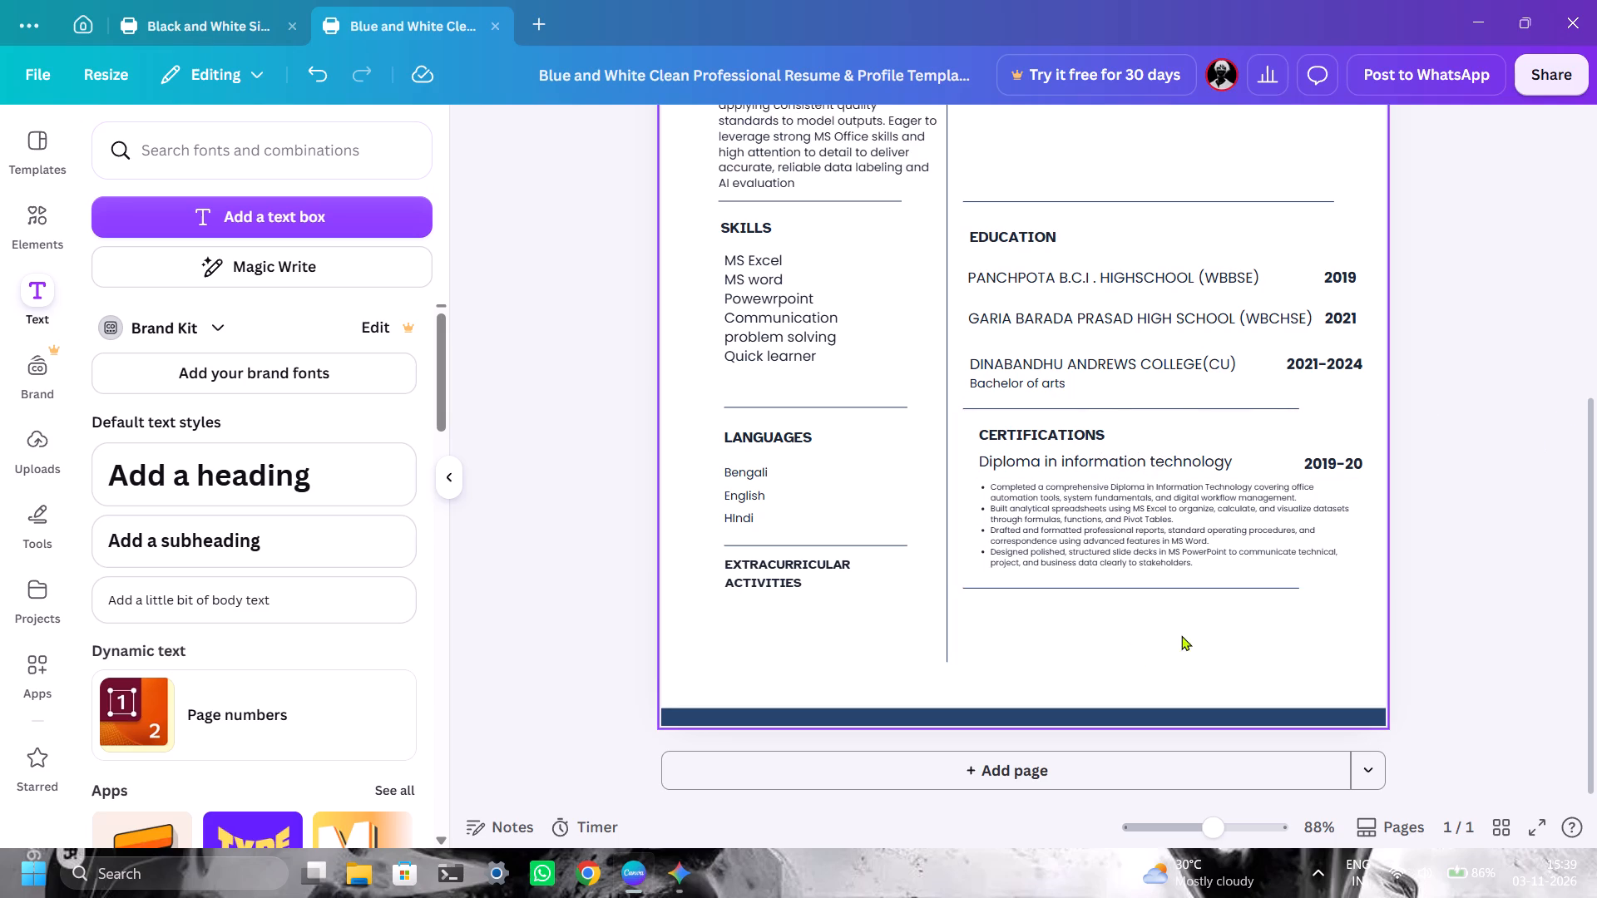
left_click(1537, 492)
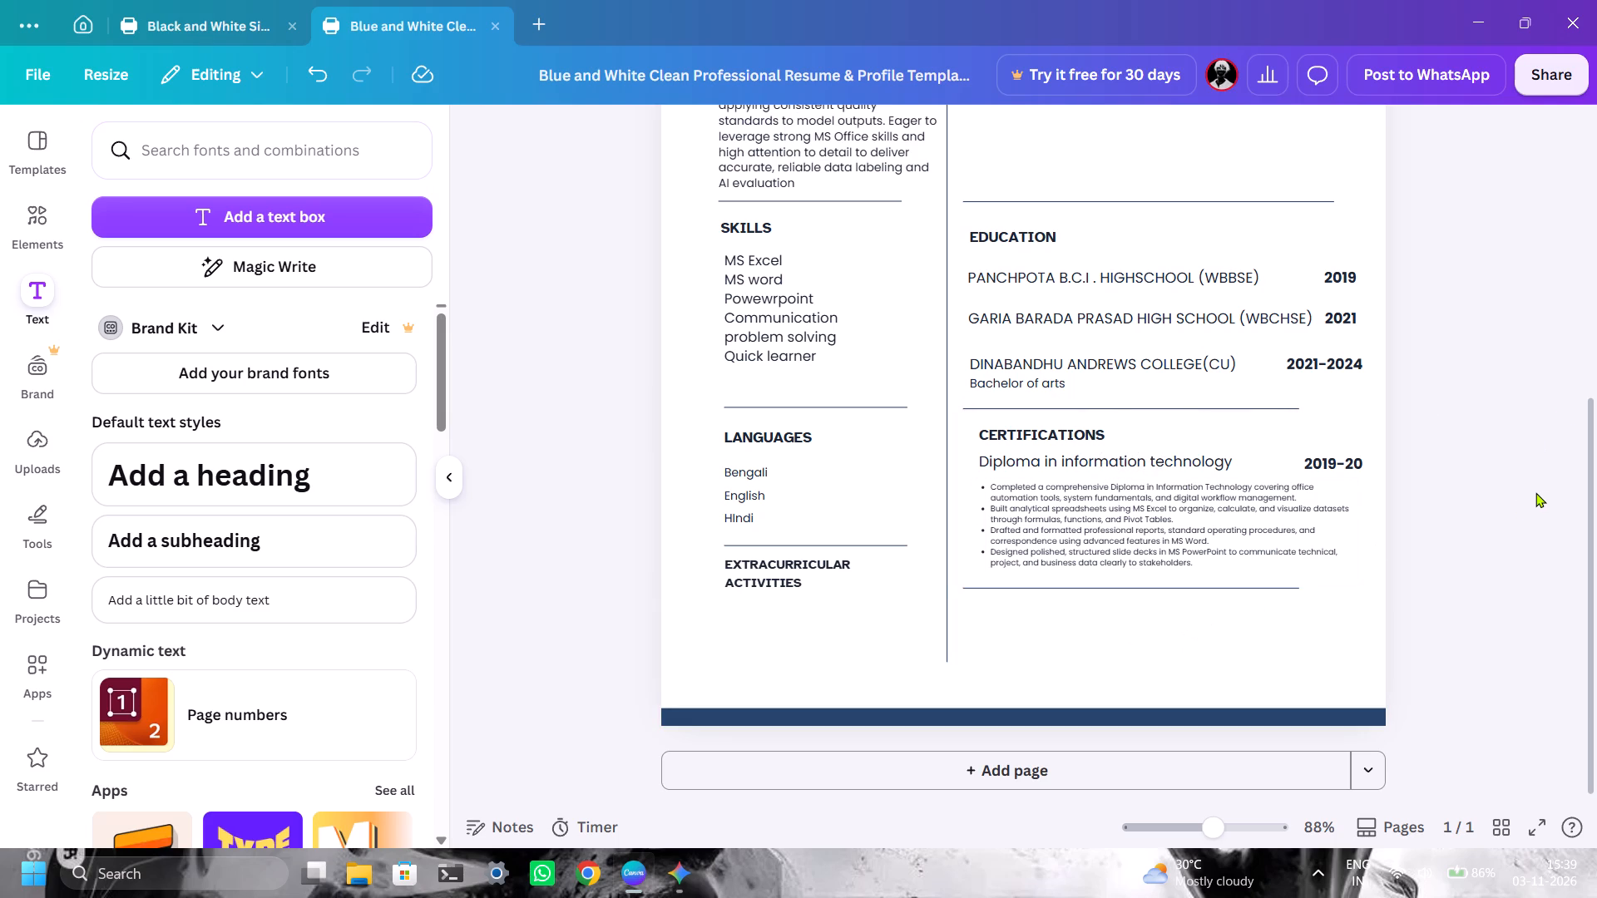
Lower the divider under the Languages list until it is level with the divider below the diploma bullet points.
scroll(1476, 511, "up", 3)
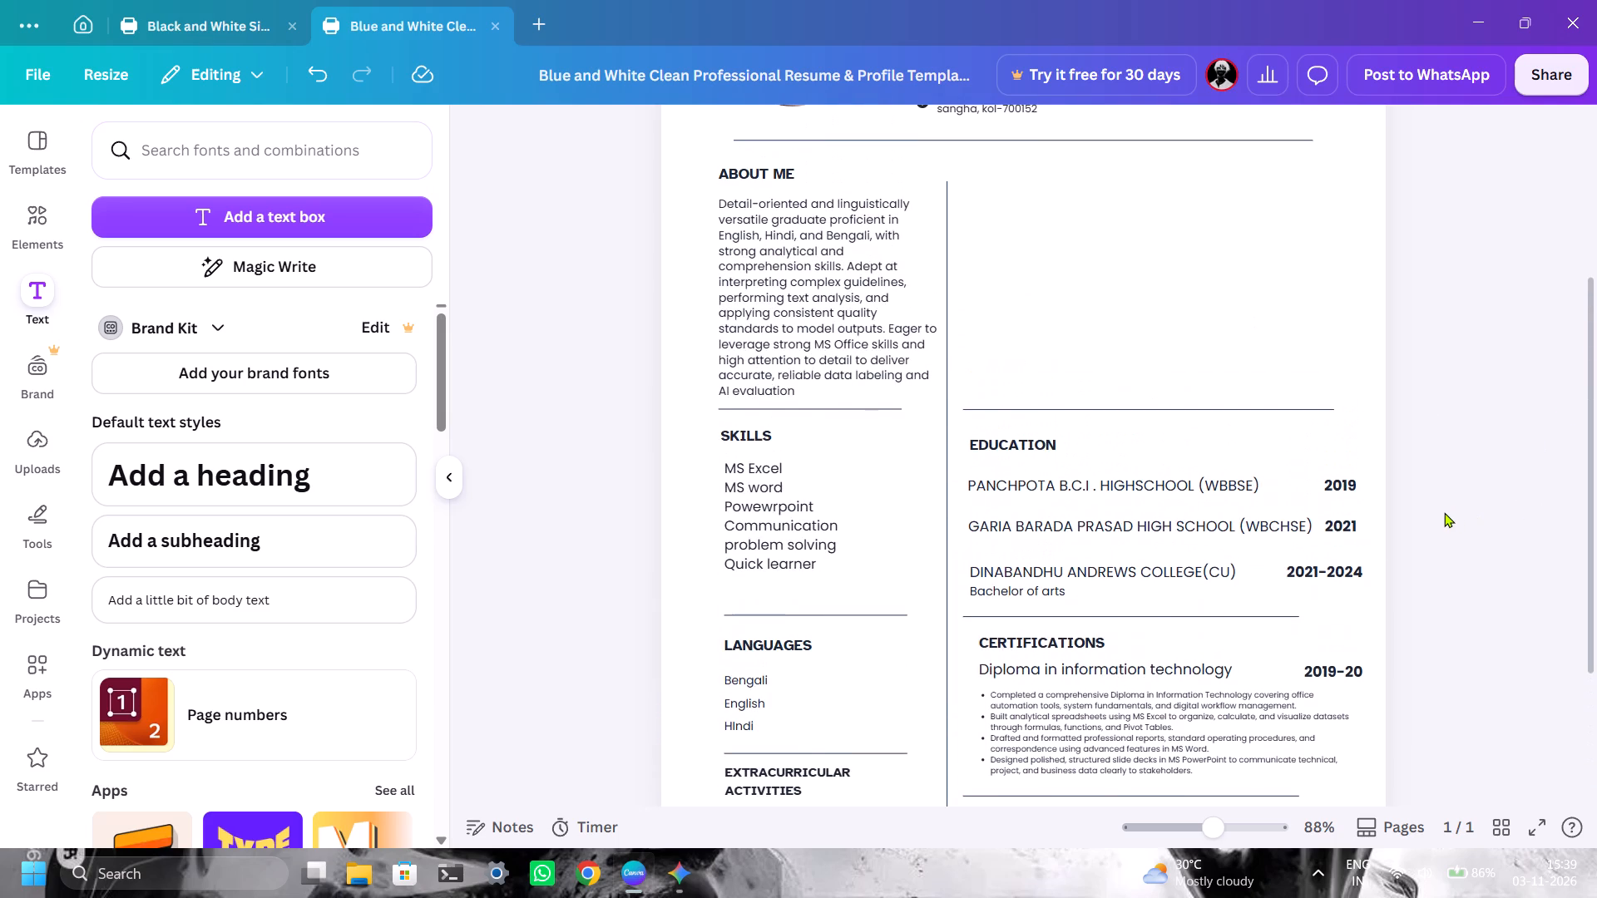
scroll(1444, 512, "down", 1)
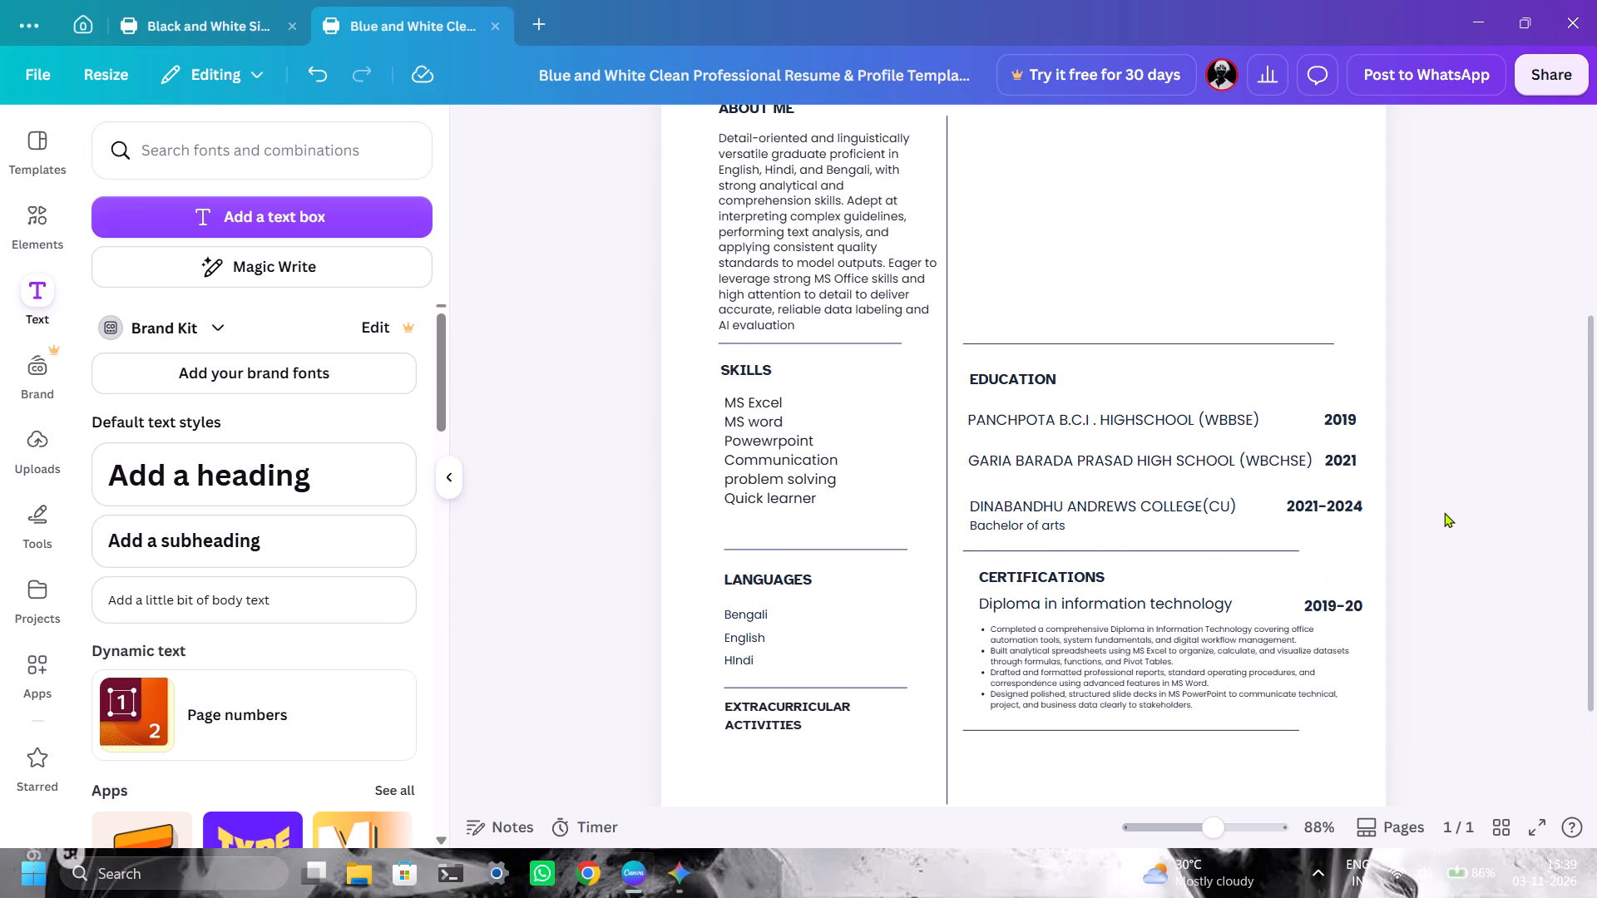
scroll(1444, 512, "down", 1)
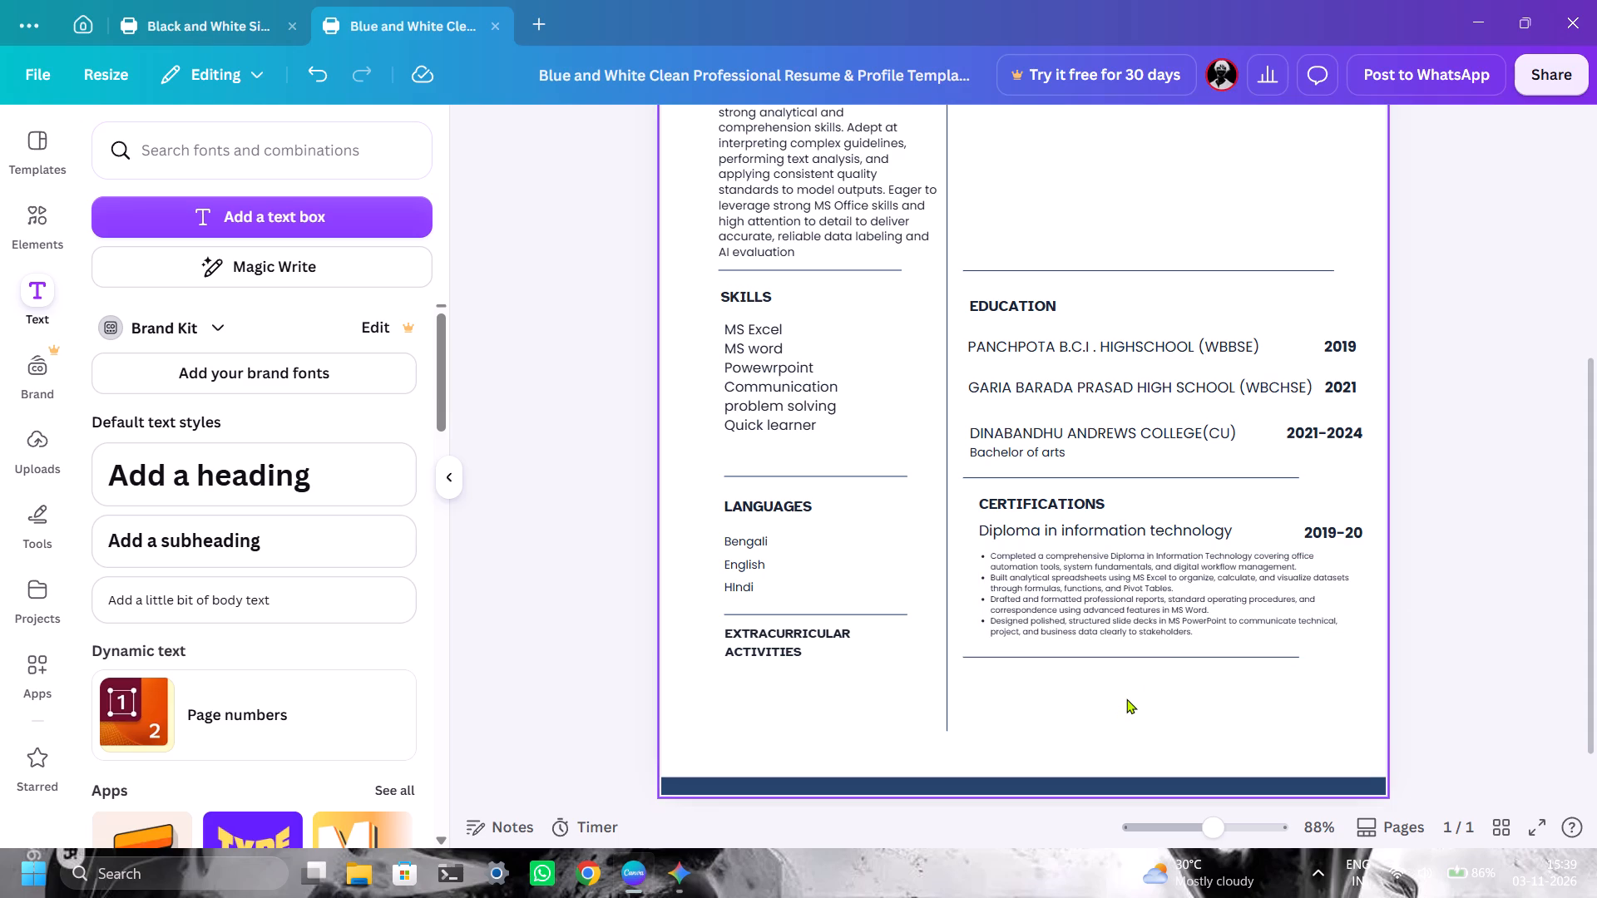
scroll(1135, 693, "down", 1)
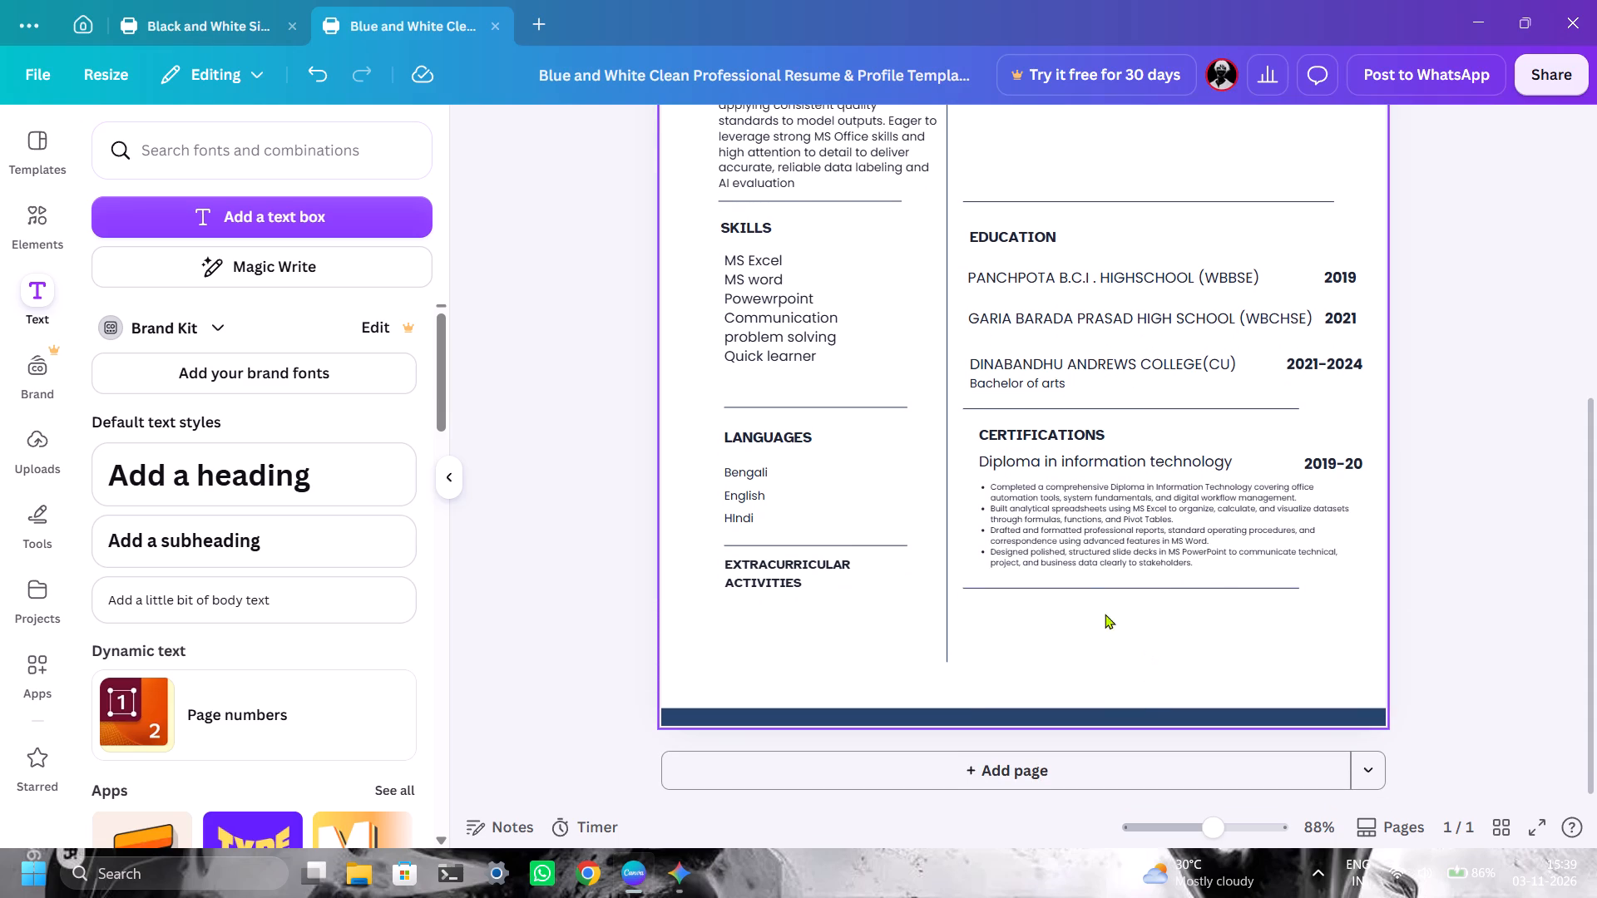
left_click(947, 657)
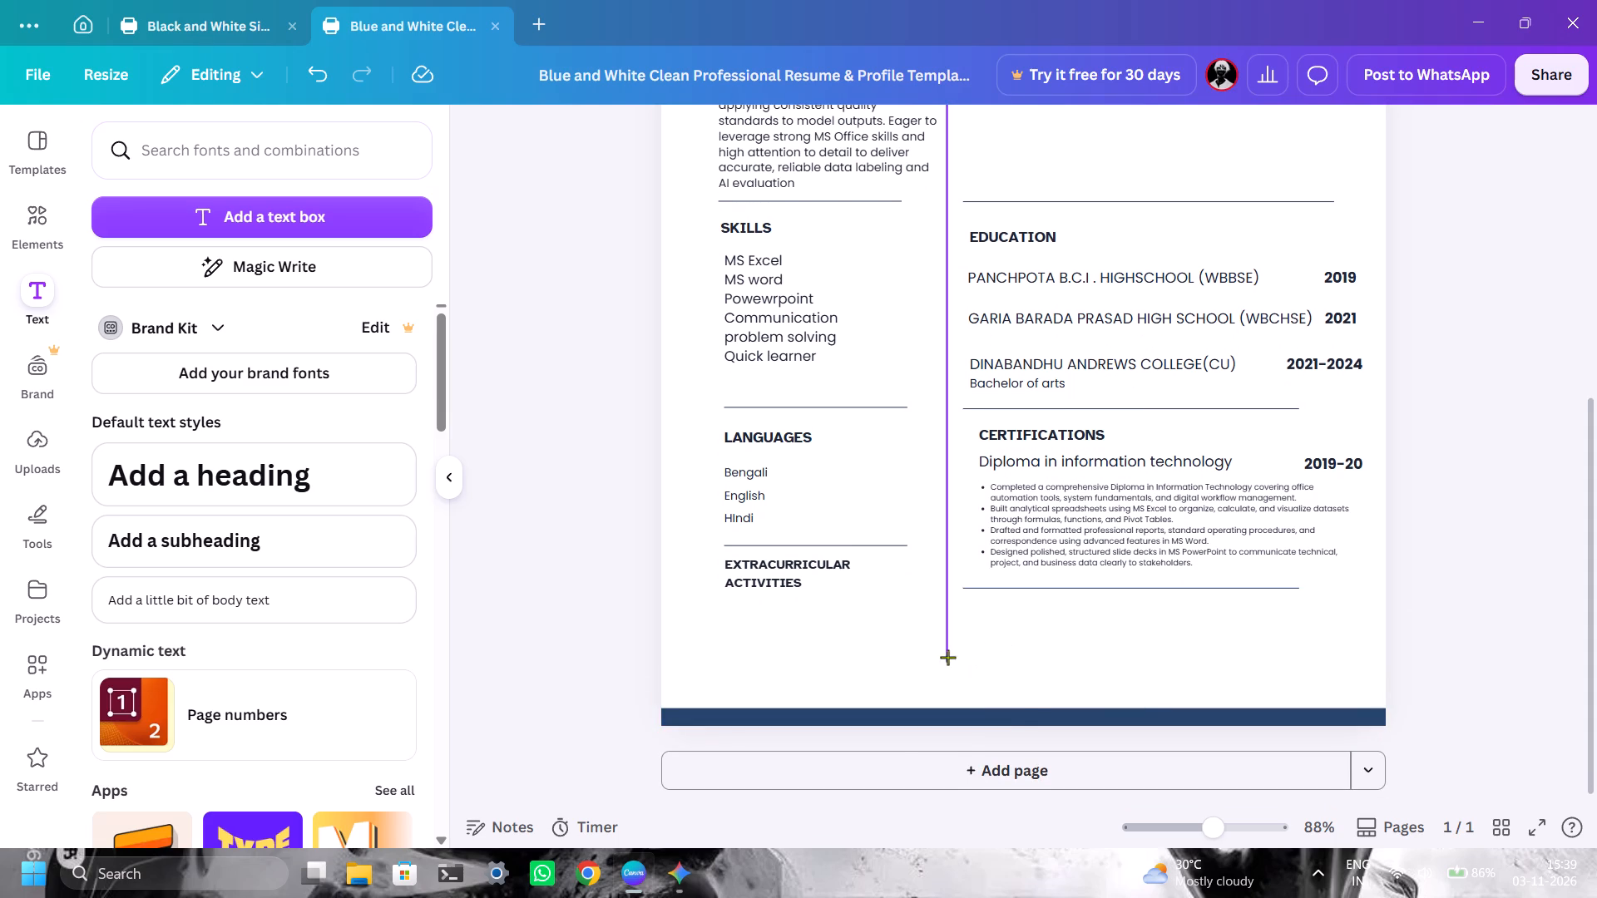
left_click_drag(876, 543, 876, 566)
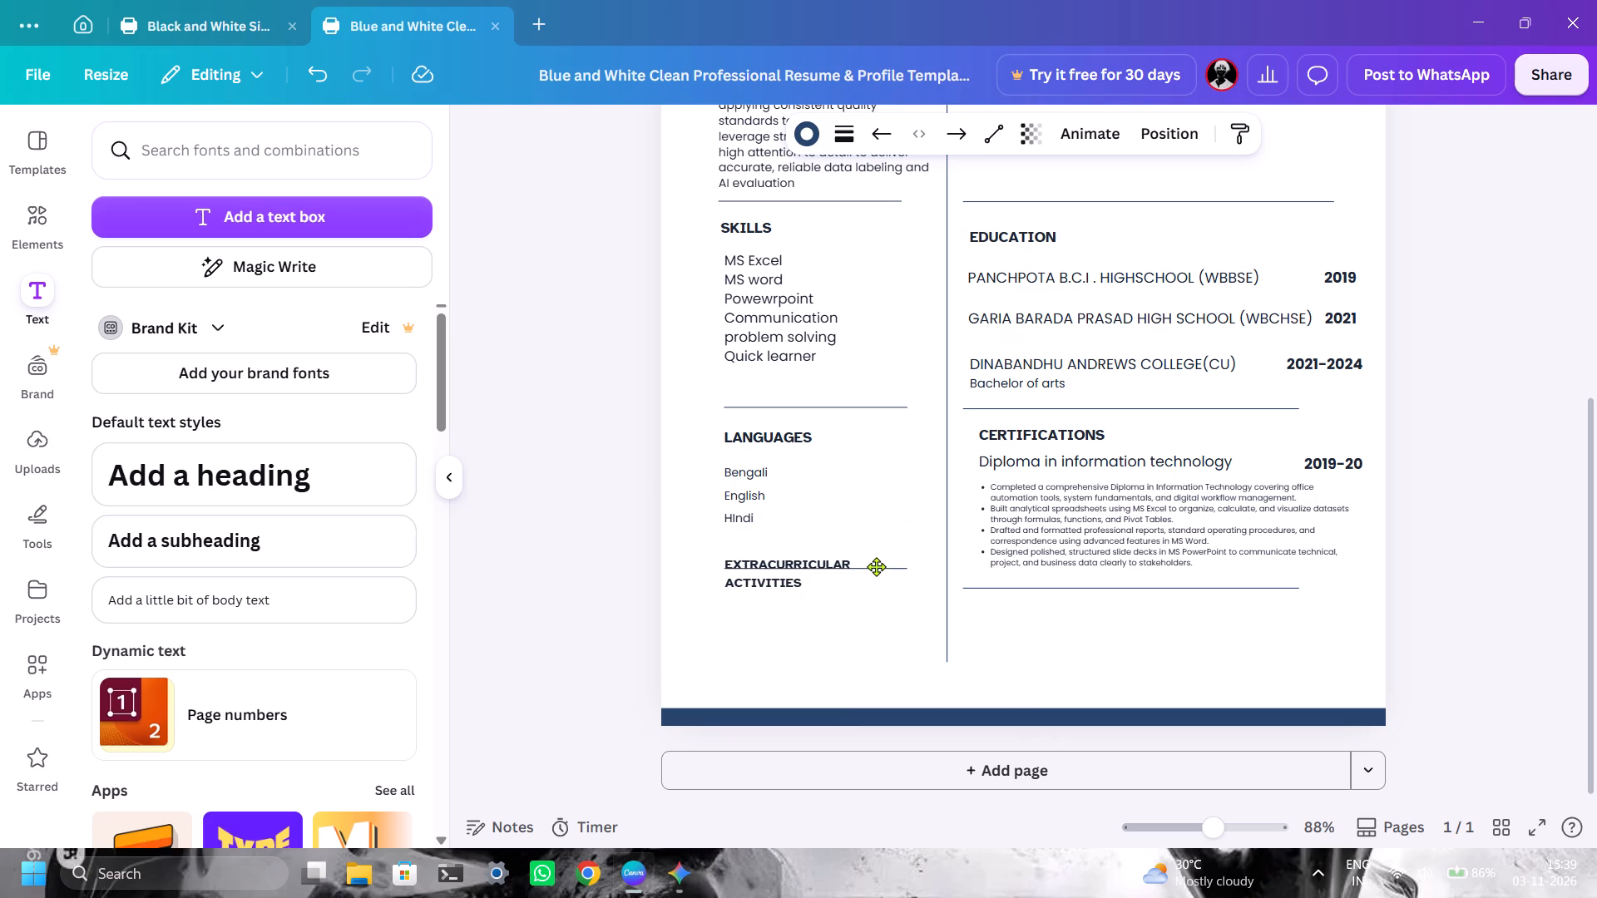
left_click_drag(876, 566, 877, 589)
left_click_drag(877, 589, 877, 586)
left_click(1014, 632)
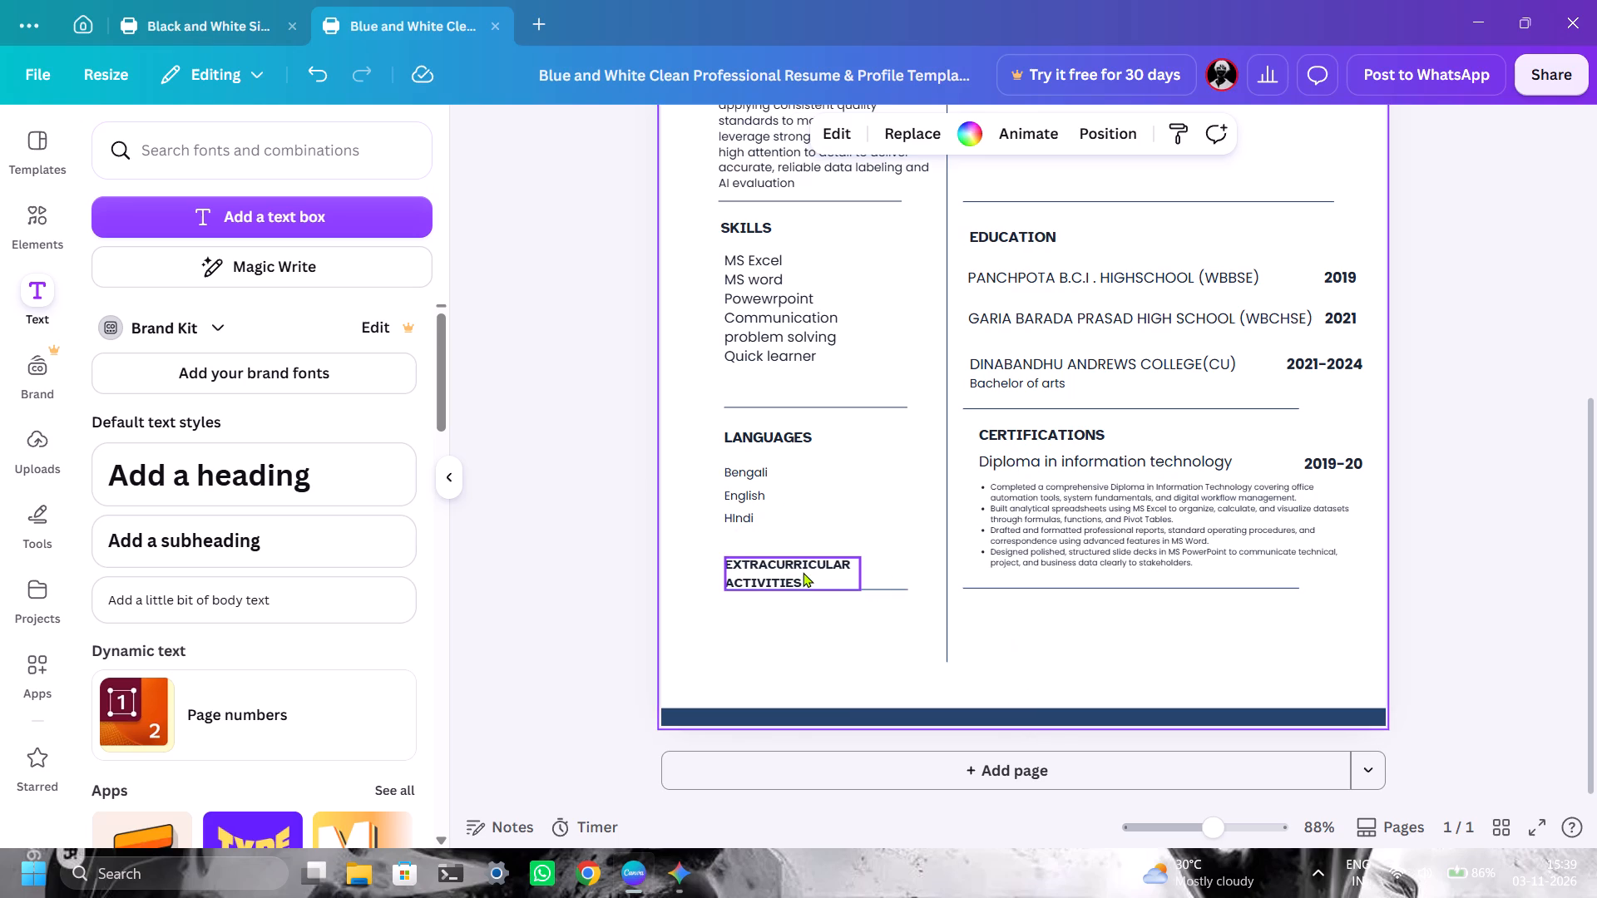
Move the "Extracurricular Activities" heading down to just below the lowered Languages divider, keeping its left alignment.
left_click_drag(803, 572, 805, 617)
left_click(1036, 629)
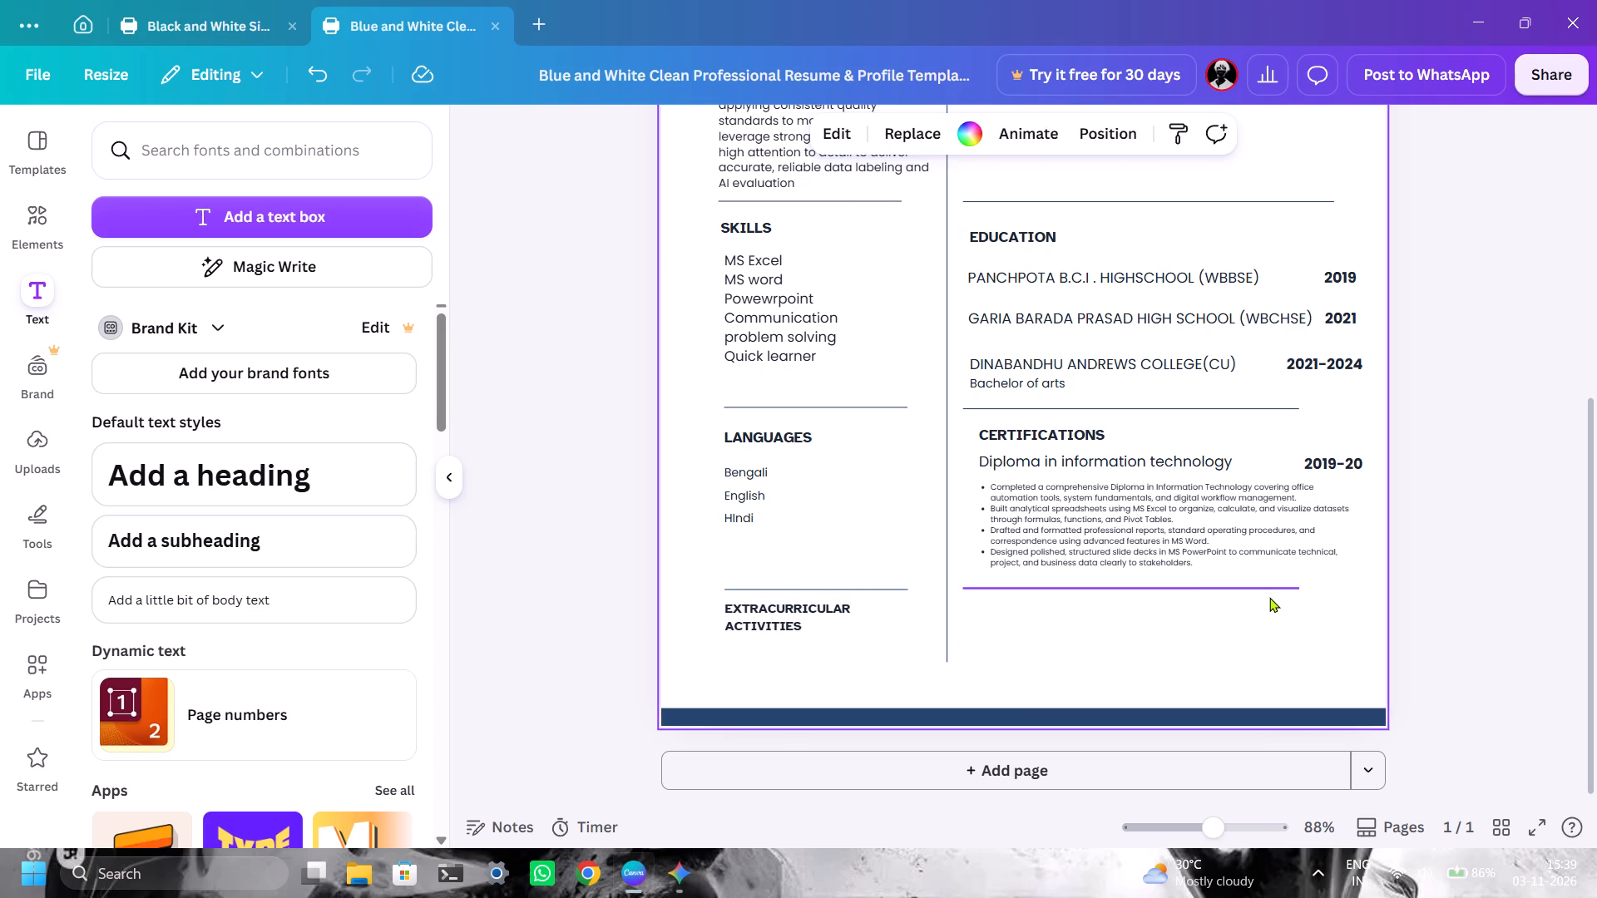
left_click(783, 621)
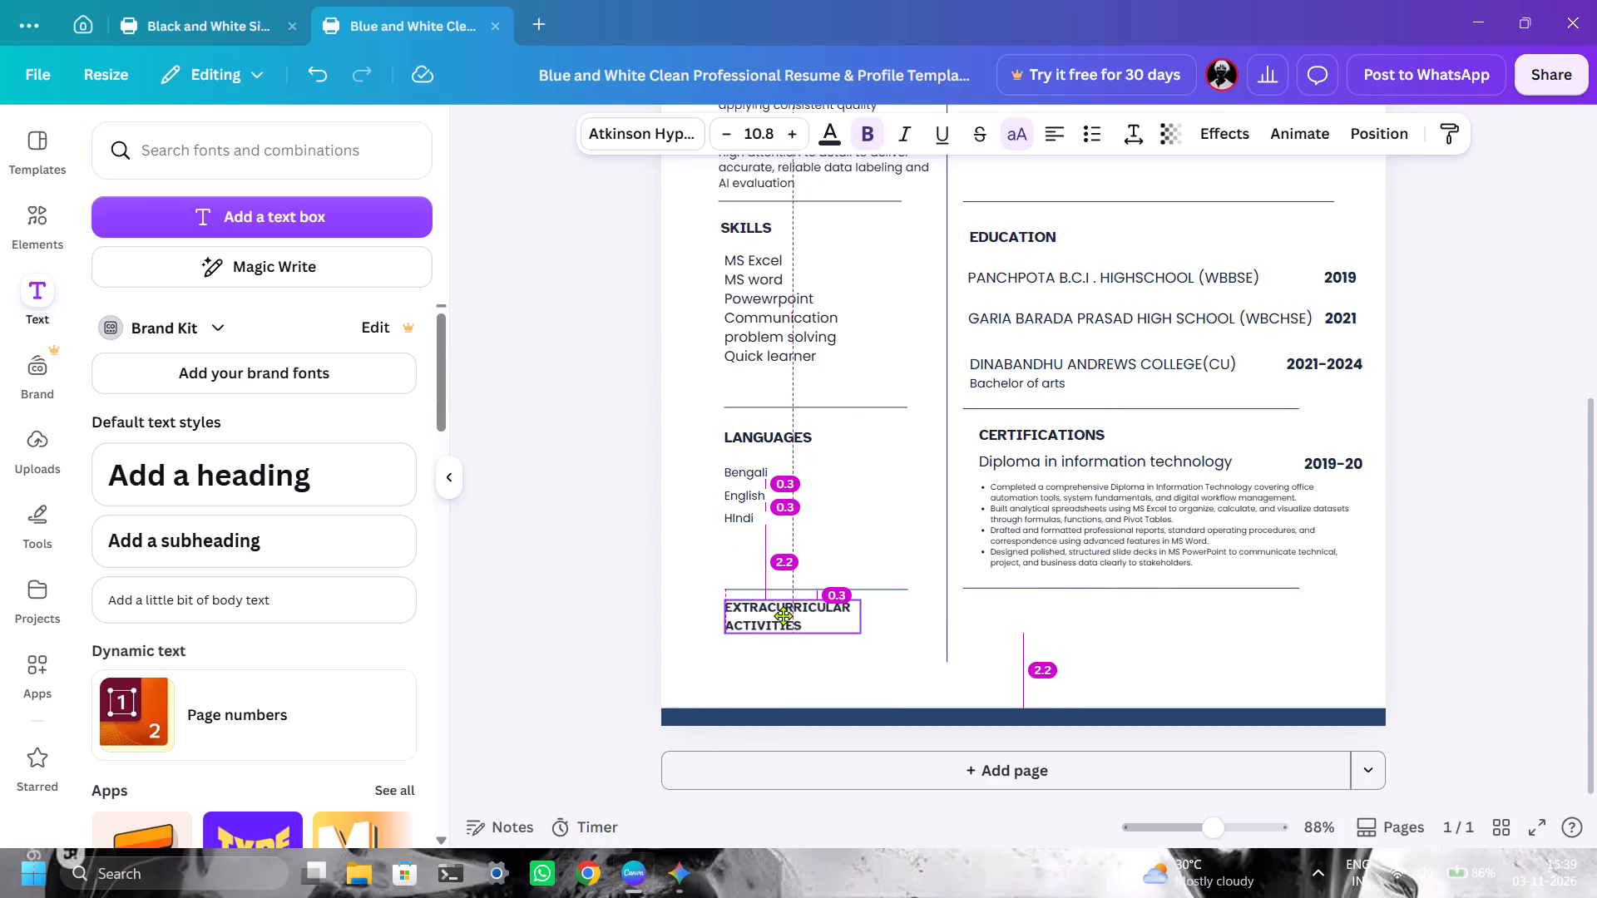
left_click(897, 507)
Turn the Skills list into a bulleted list, align it under the Skills heading and widen its box so each skill fits one line.
scroll(1573, 427, "up", 4)
scroll(1573, 427, "down", 2)
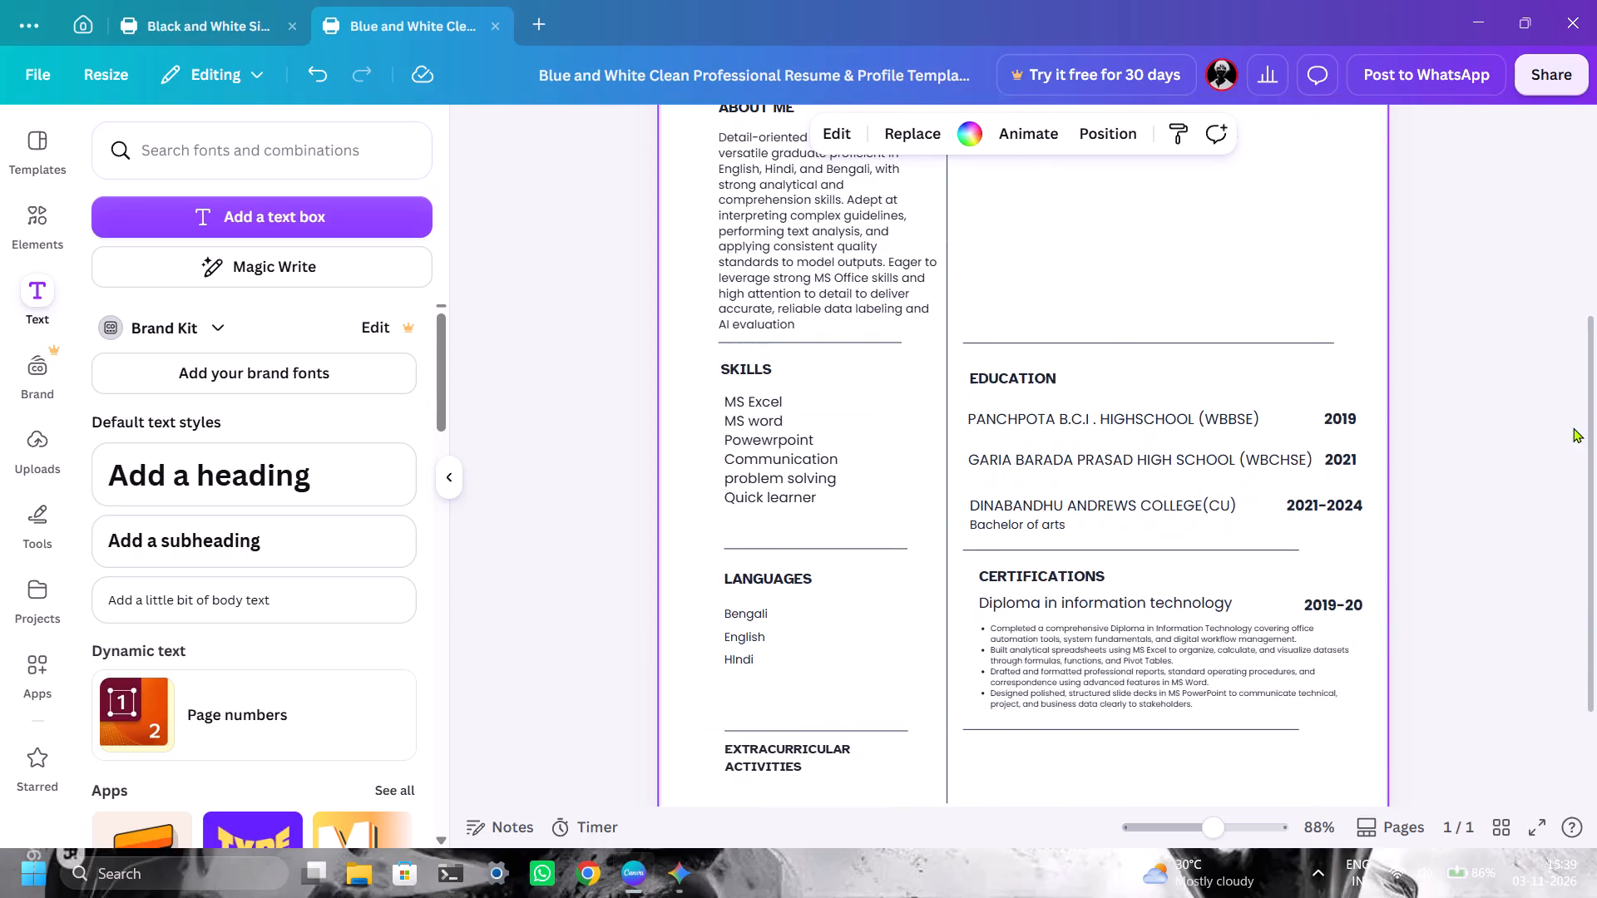
scroll(1573, 427, "up", 3)
scroll(1573, 427, "down", 2)
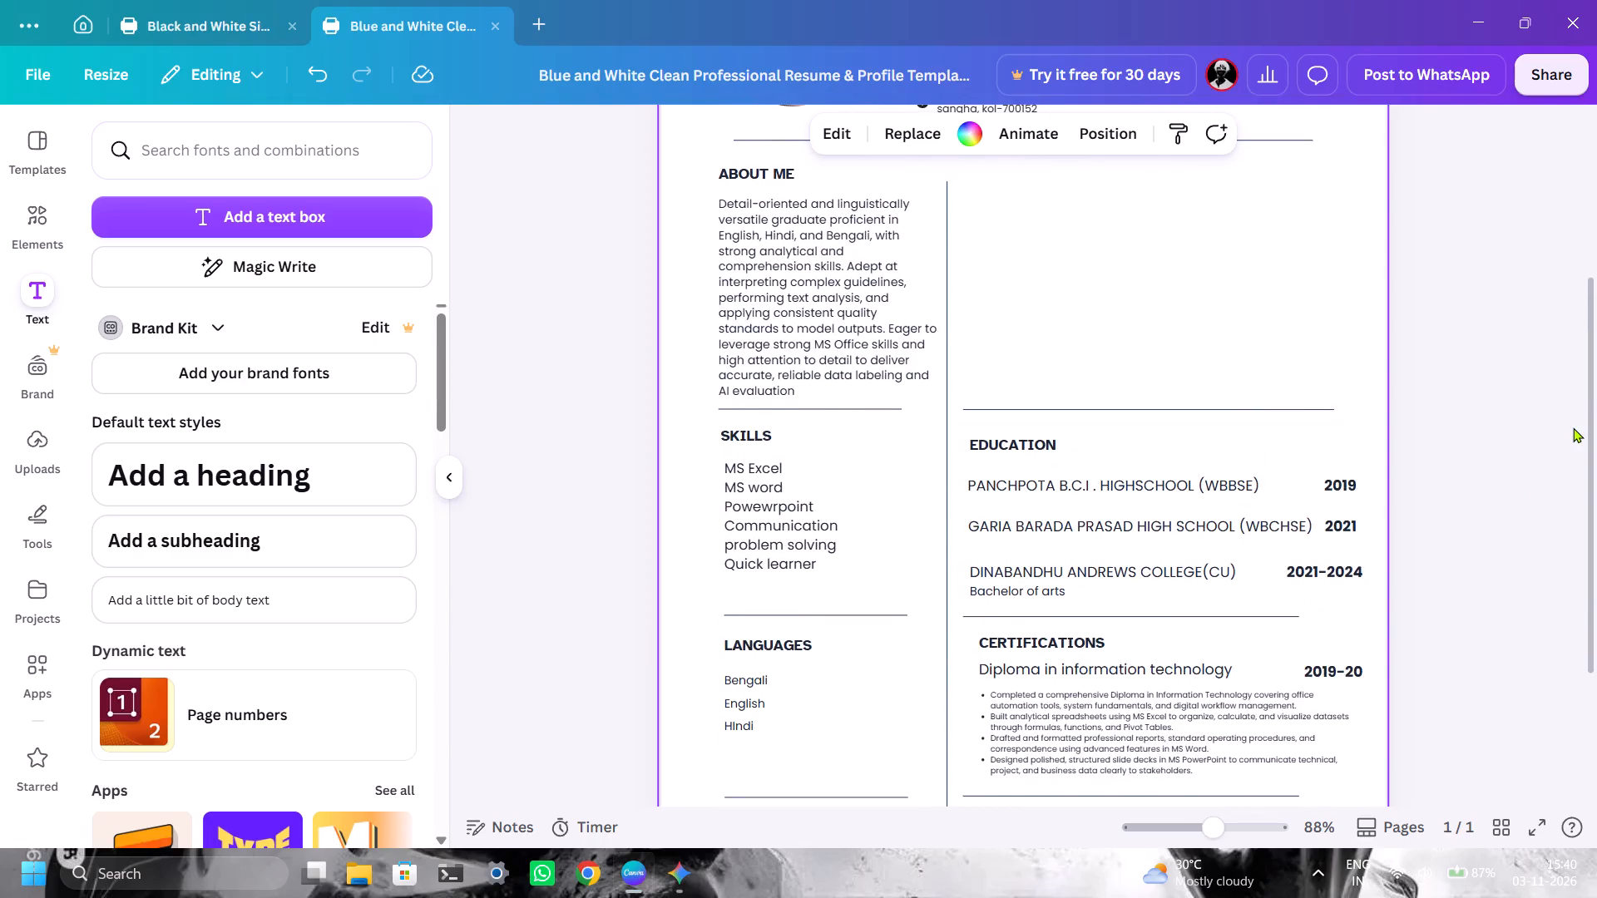
left_click(790, 531)
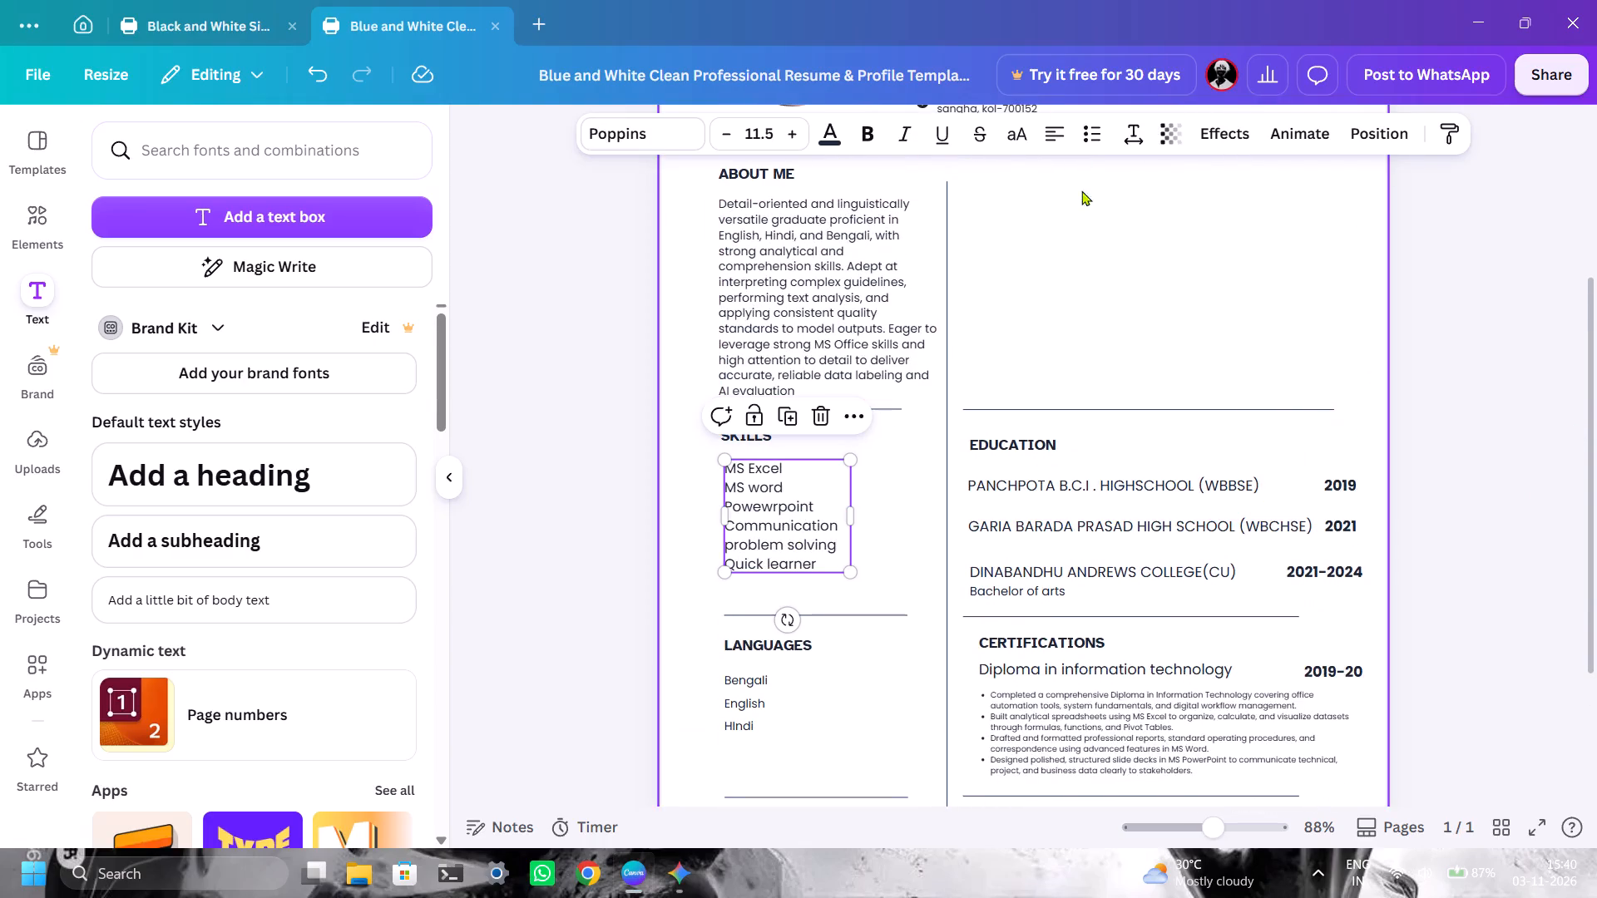
left_click(1088, 135)
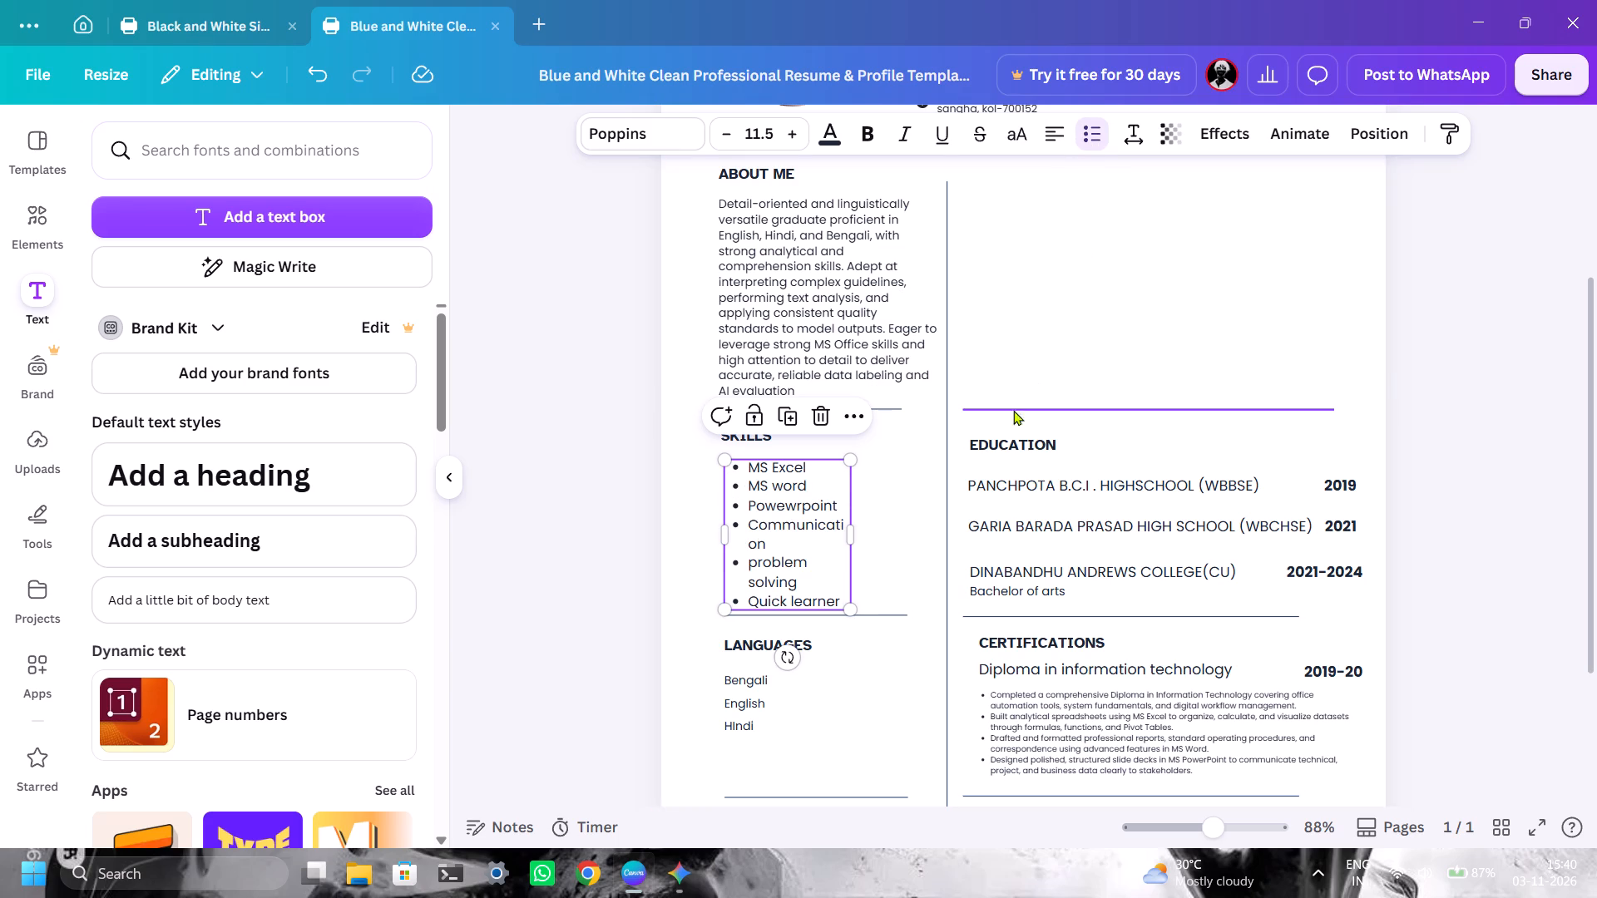
left_click(869, 532)
left_click(803, 549)
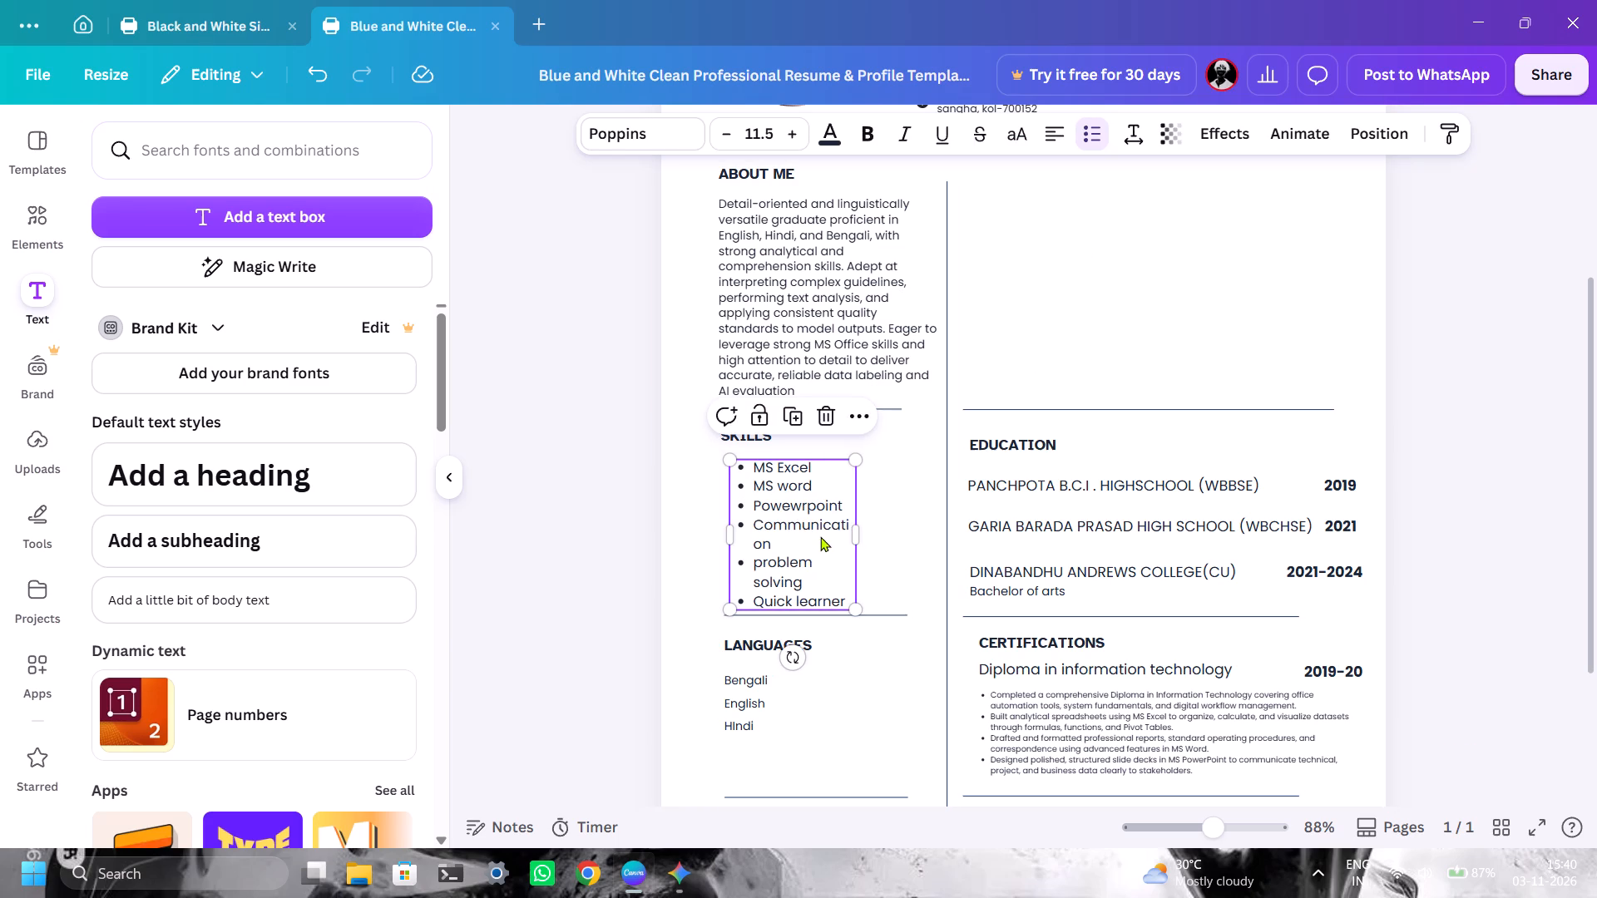
left_click_drag(820, 536, 813, 536)
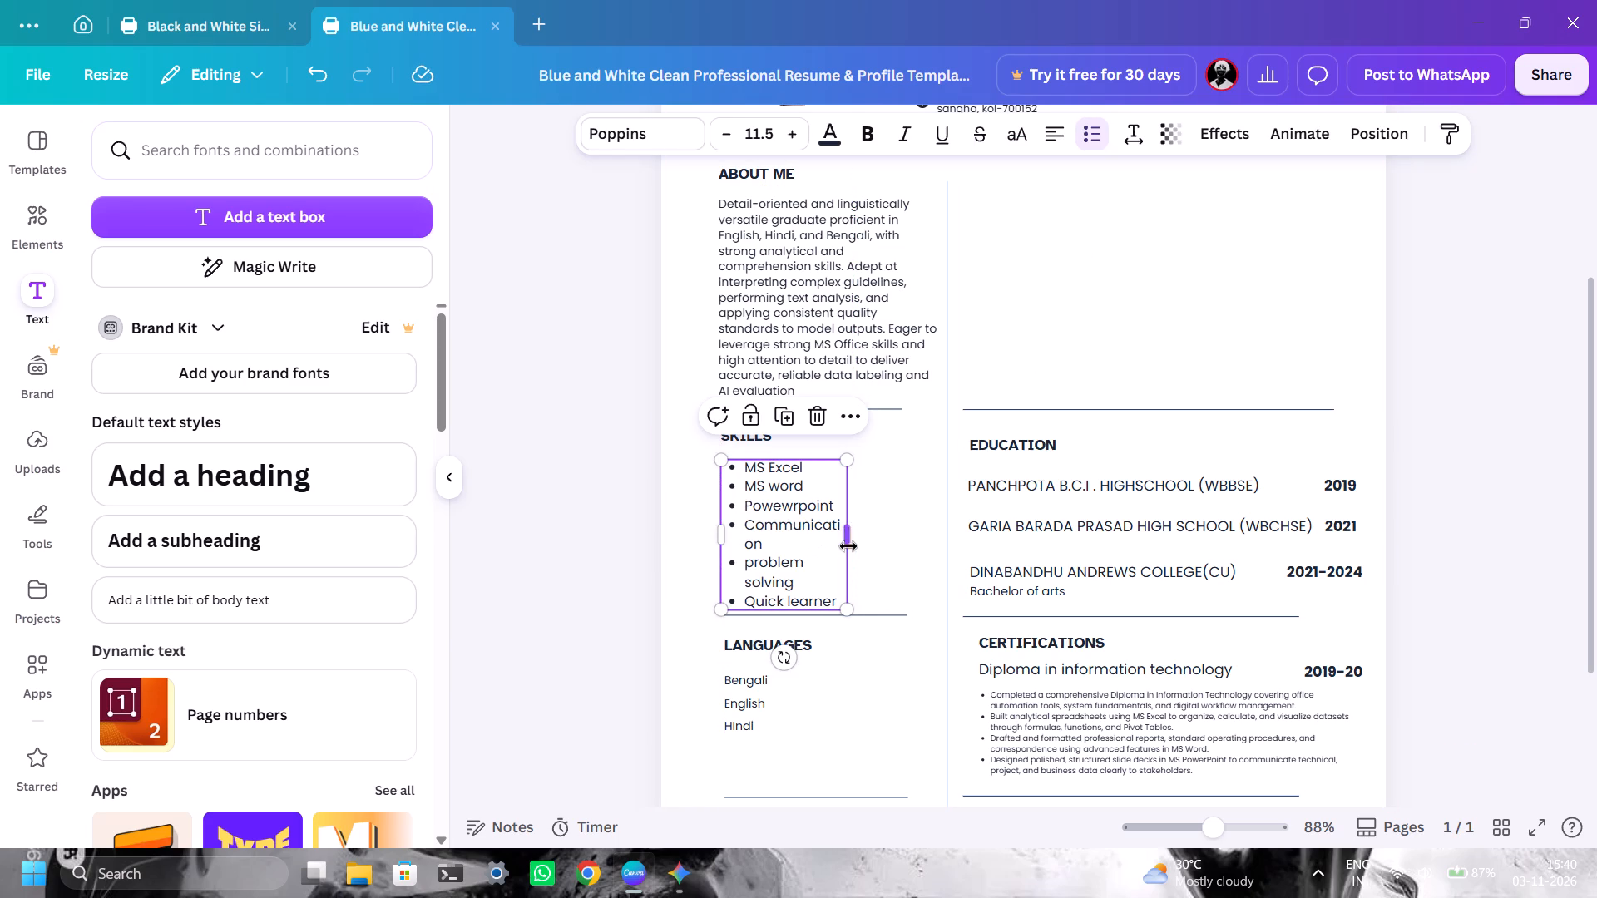
left_click_drag(851, 535, 882, 540)
left_click(1094, 308)
left_click(805, 611)
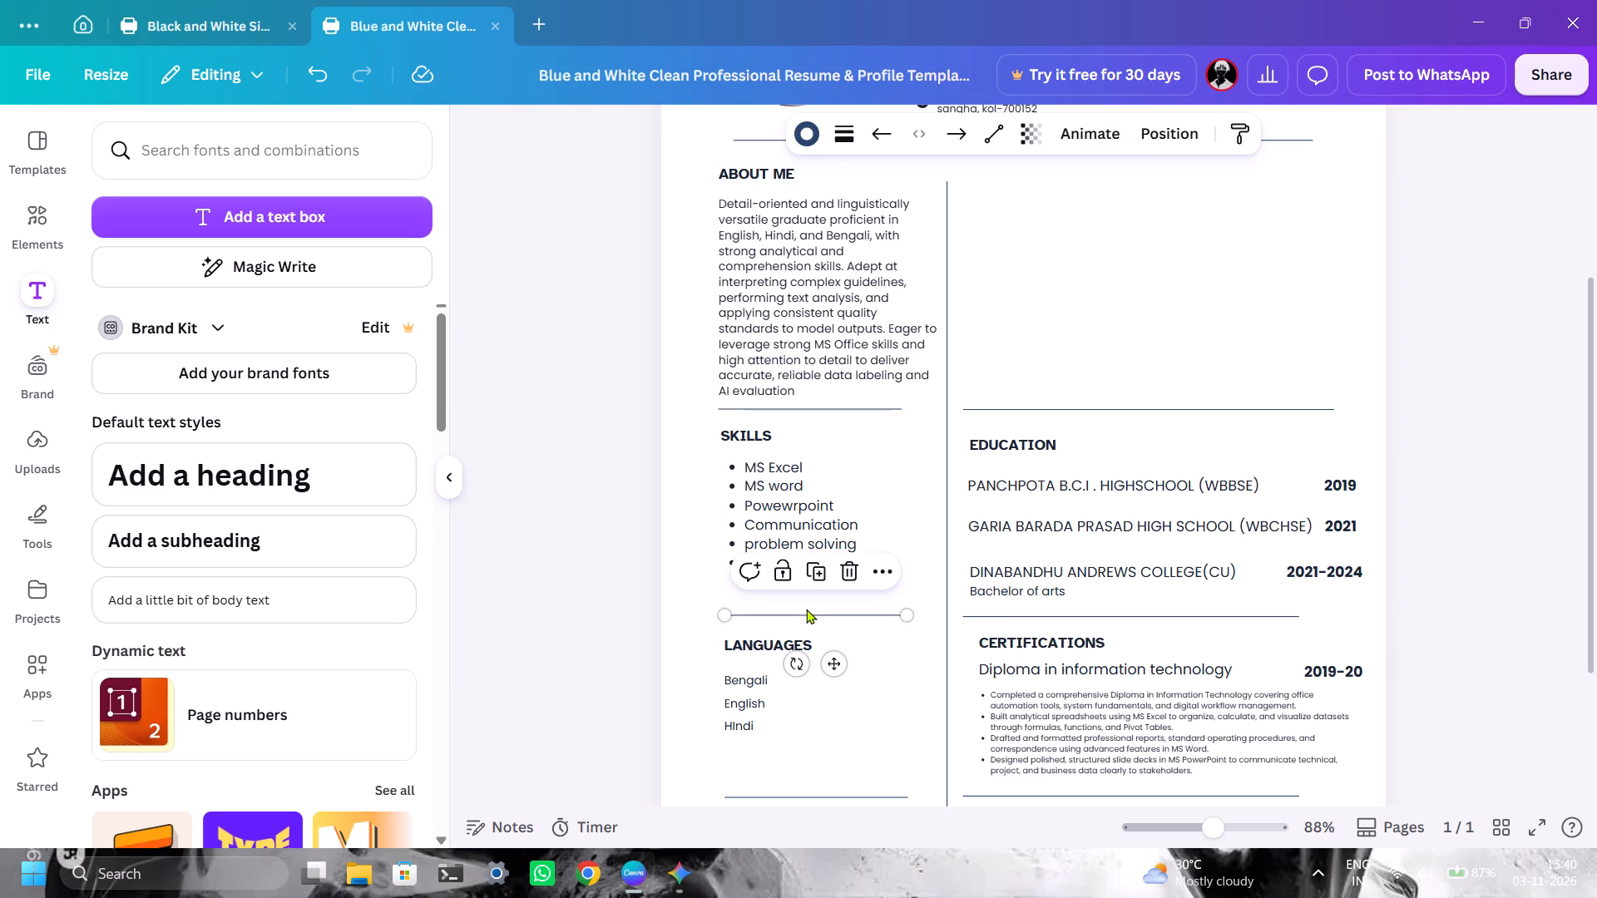
left_click(1124, 332)
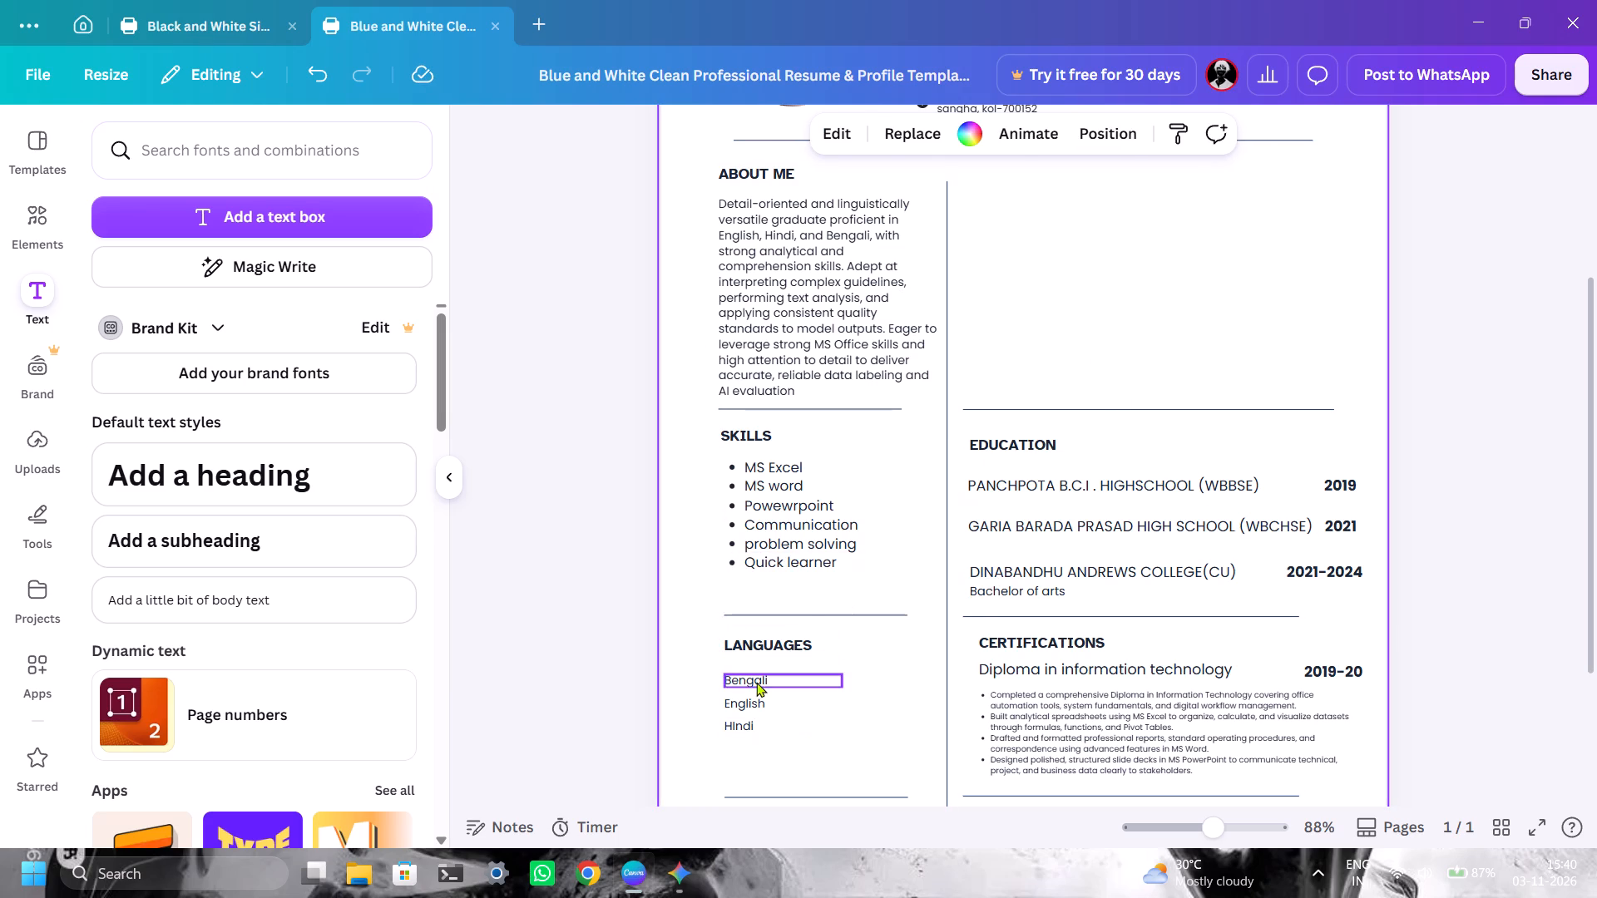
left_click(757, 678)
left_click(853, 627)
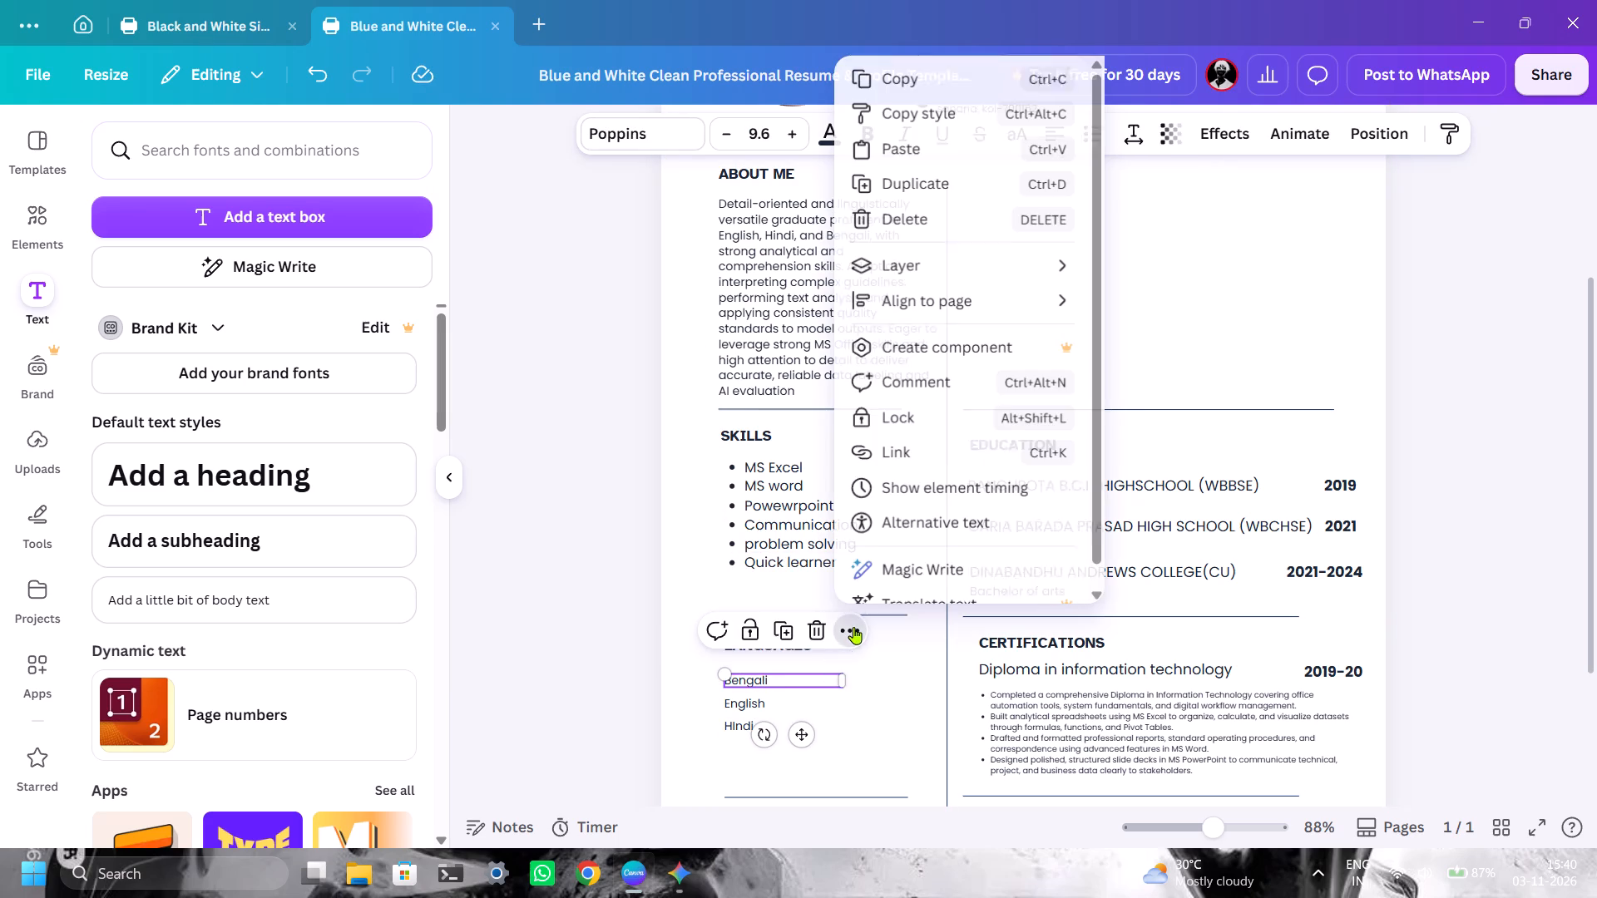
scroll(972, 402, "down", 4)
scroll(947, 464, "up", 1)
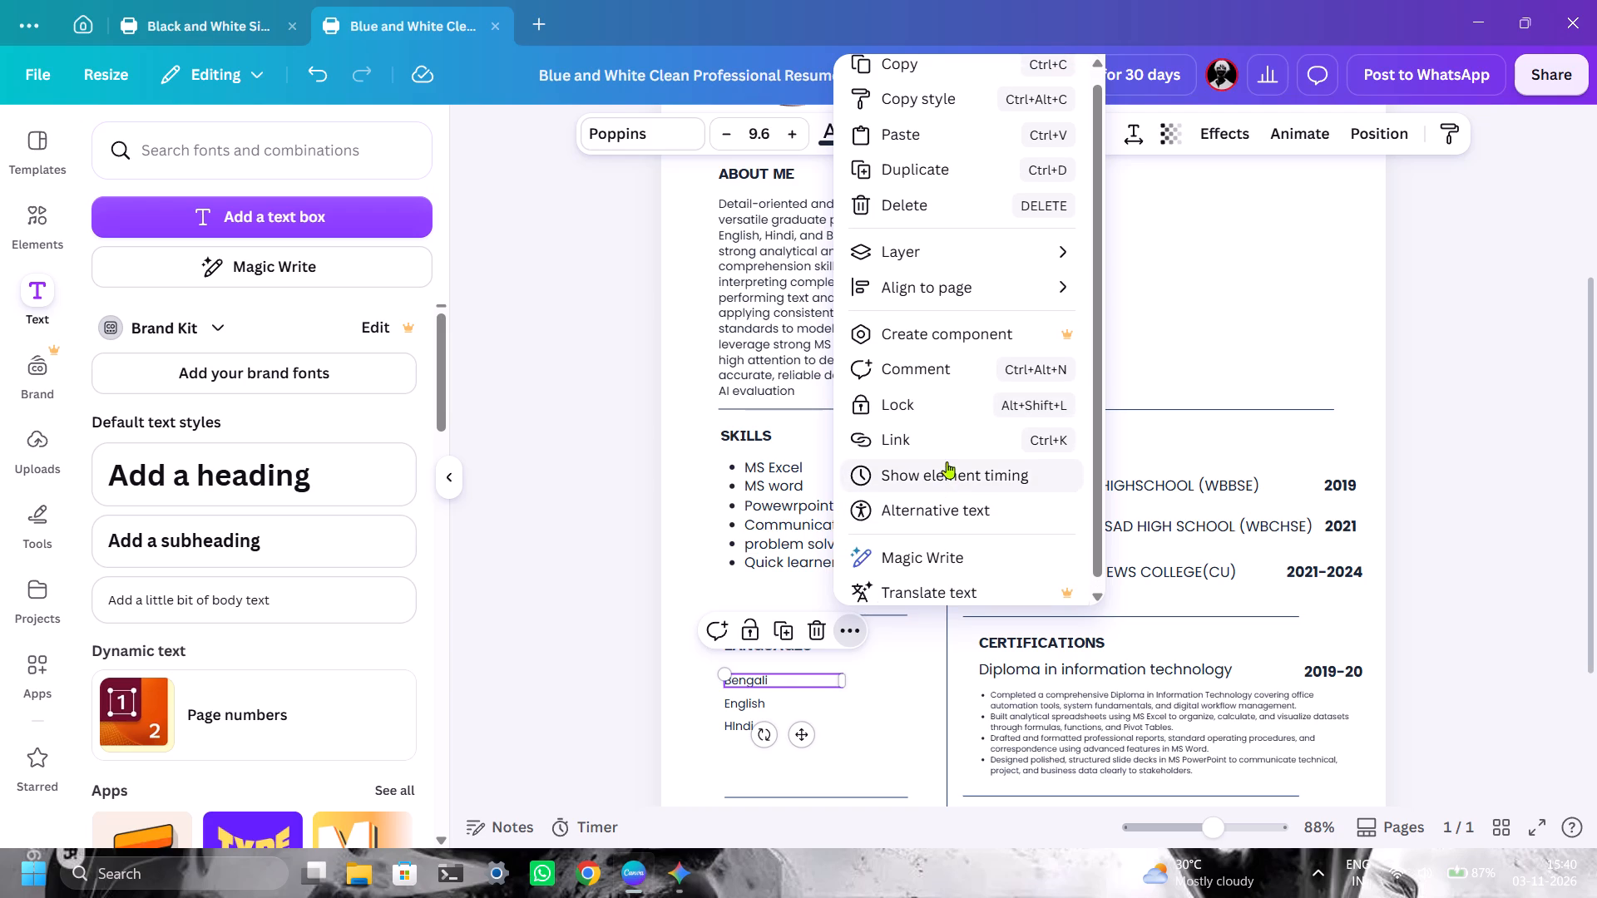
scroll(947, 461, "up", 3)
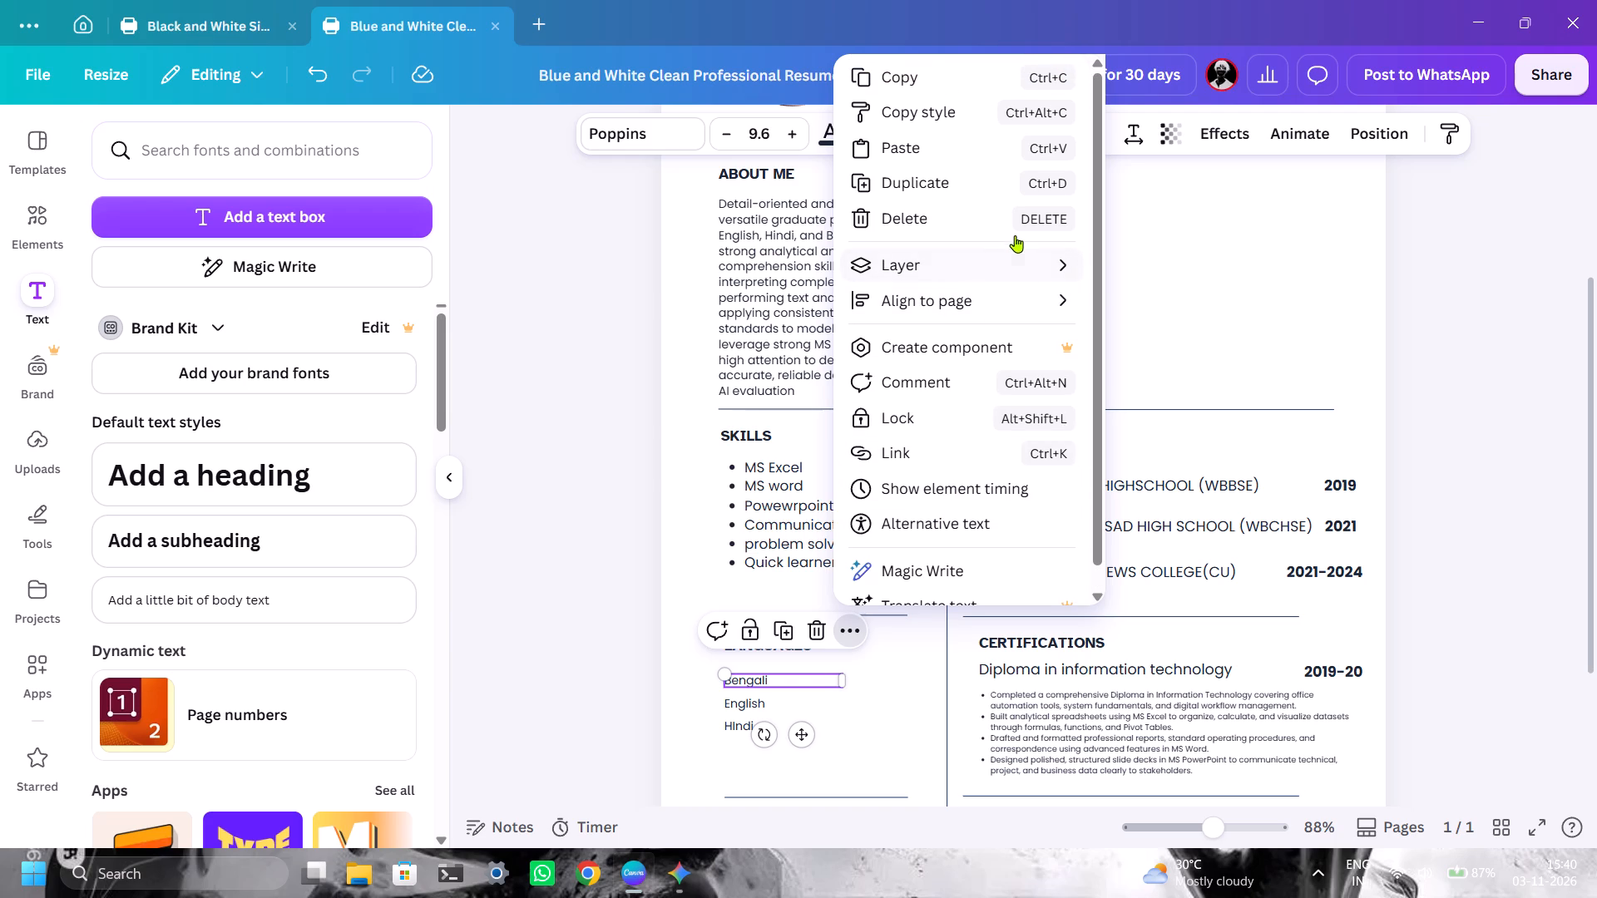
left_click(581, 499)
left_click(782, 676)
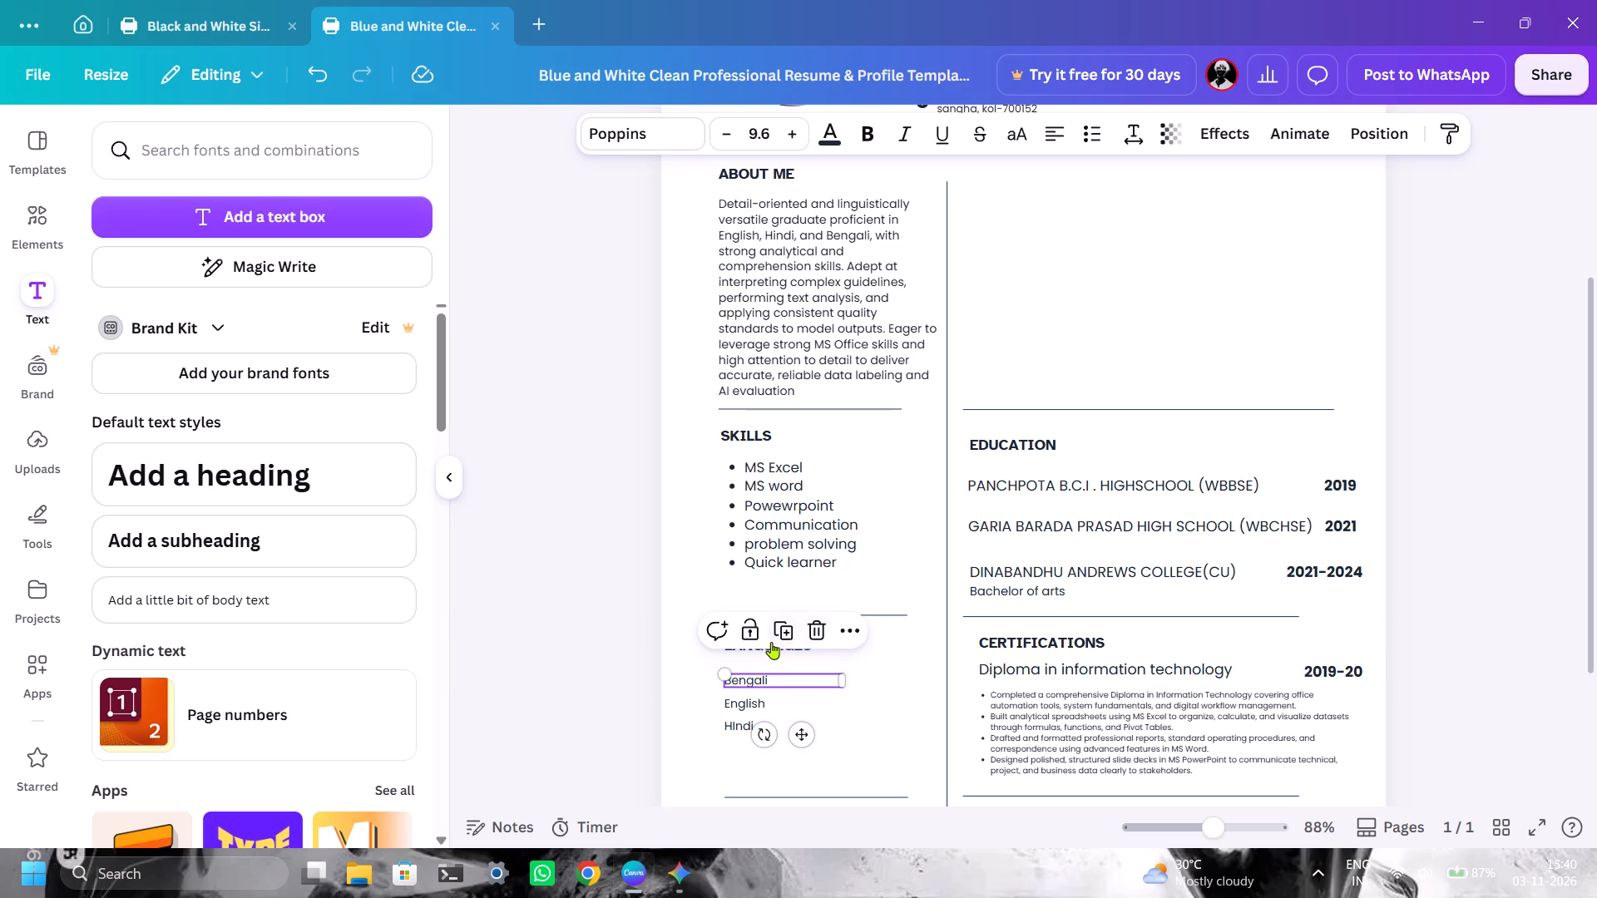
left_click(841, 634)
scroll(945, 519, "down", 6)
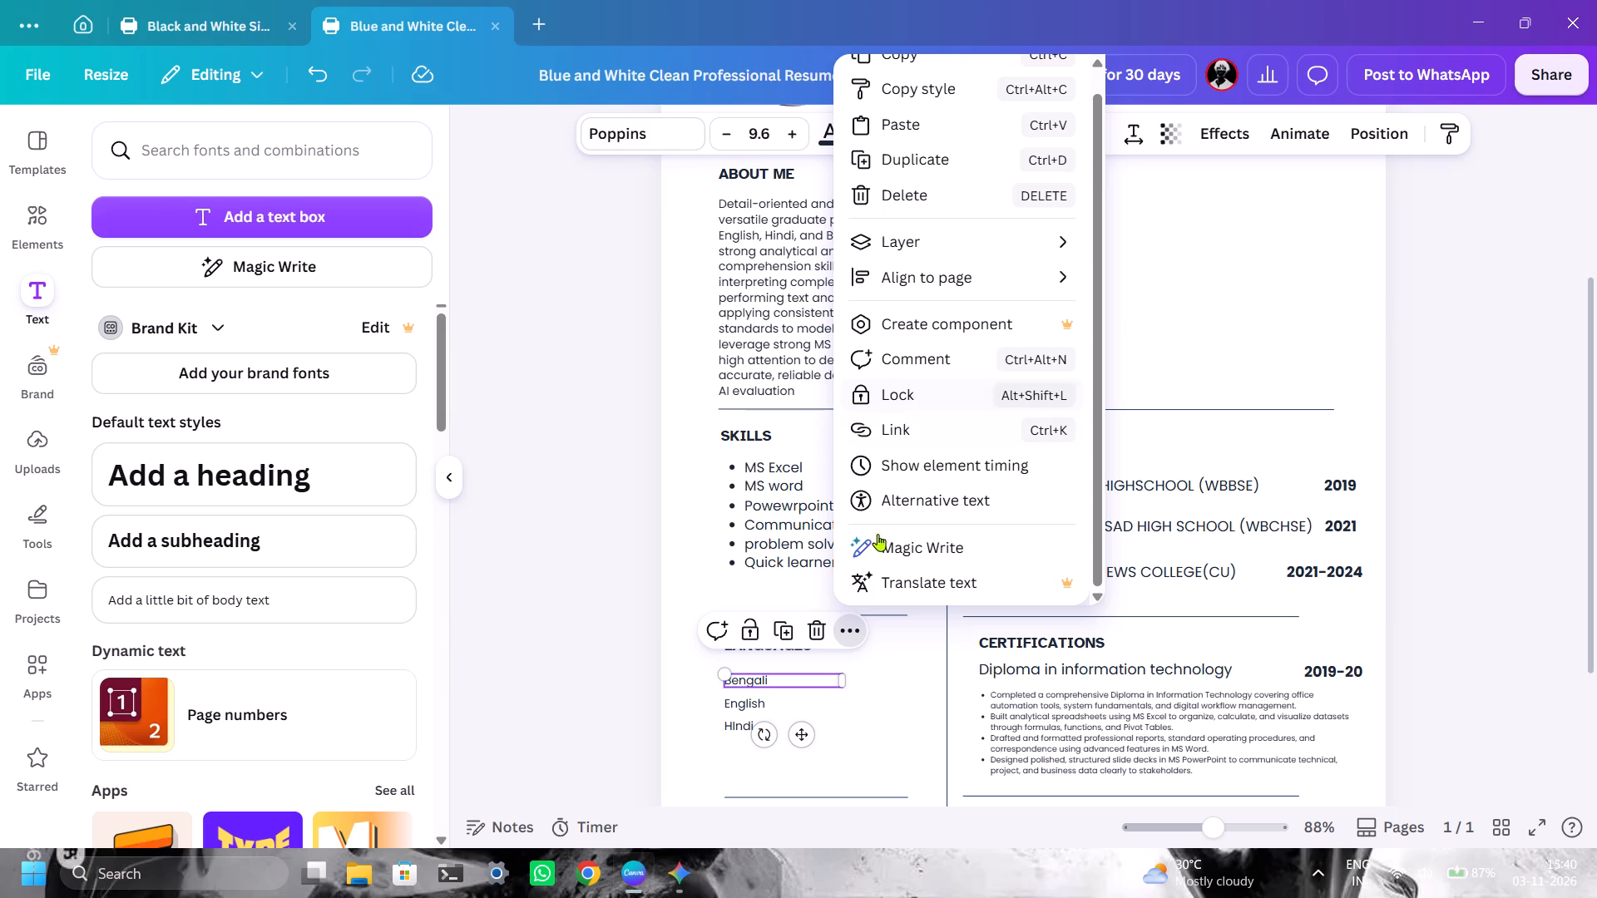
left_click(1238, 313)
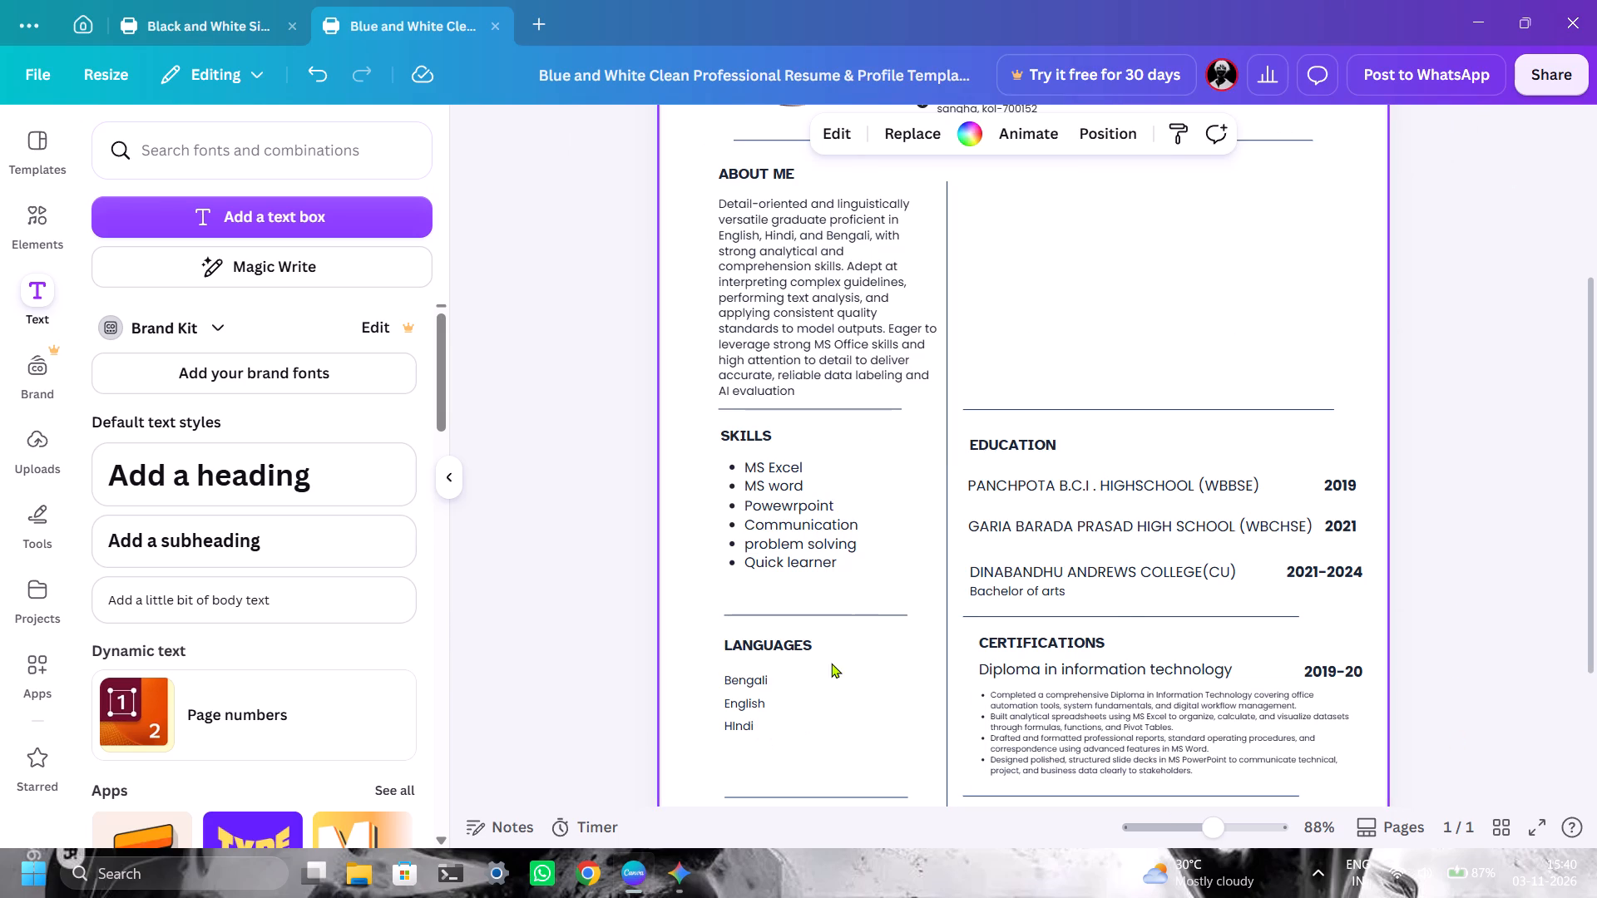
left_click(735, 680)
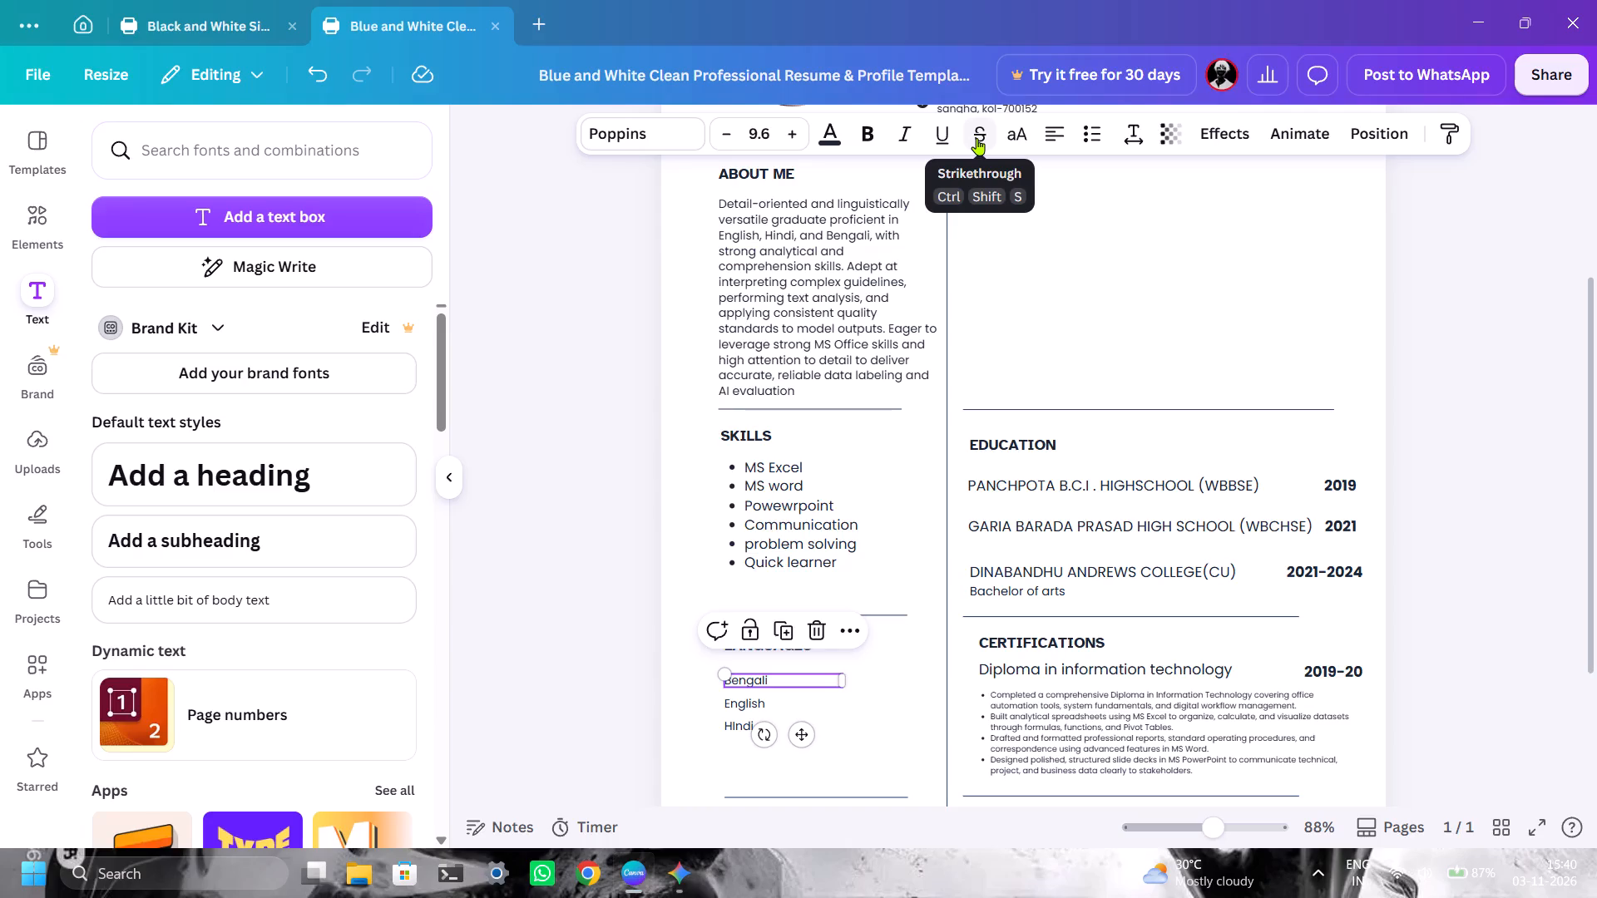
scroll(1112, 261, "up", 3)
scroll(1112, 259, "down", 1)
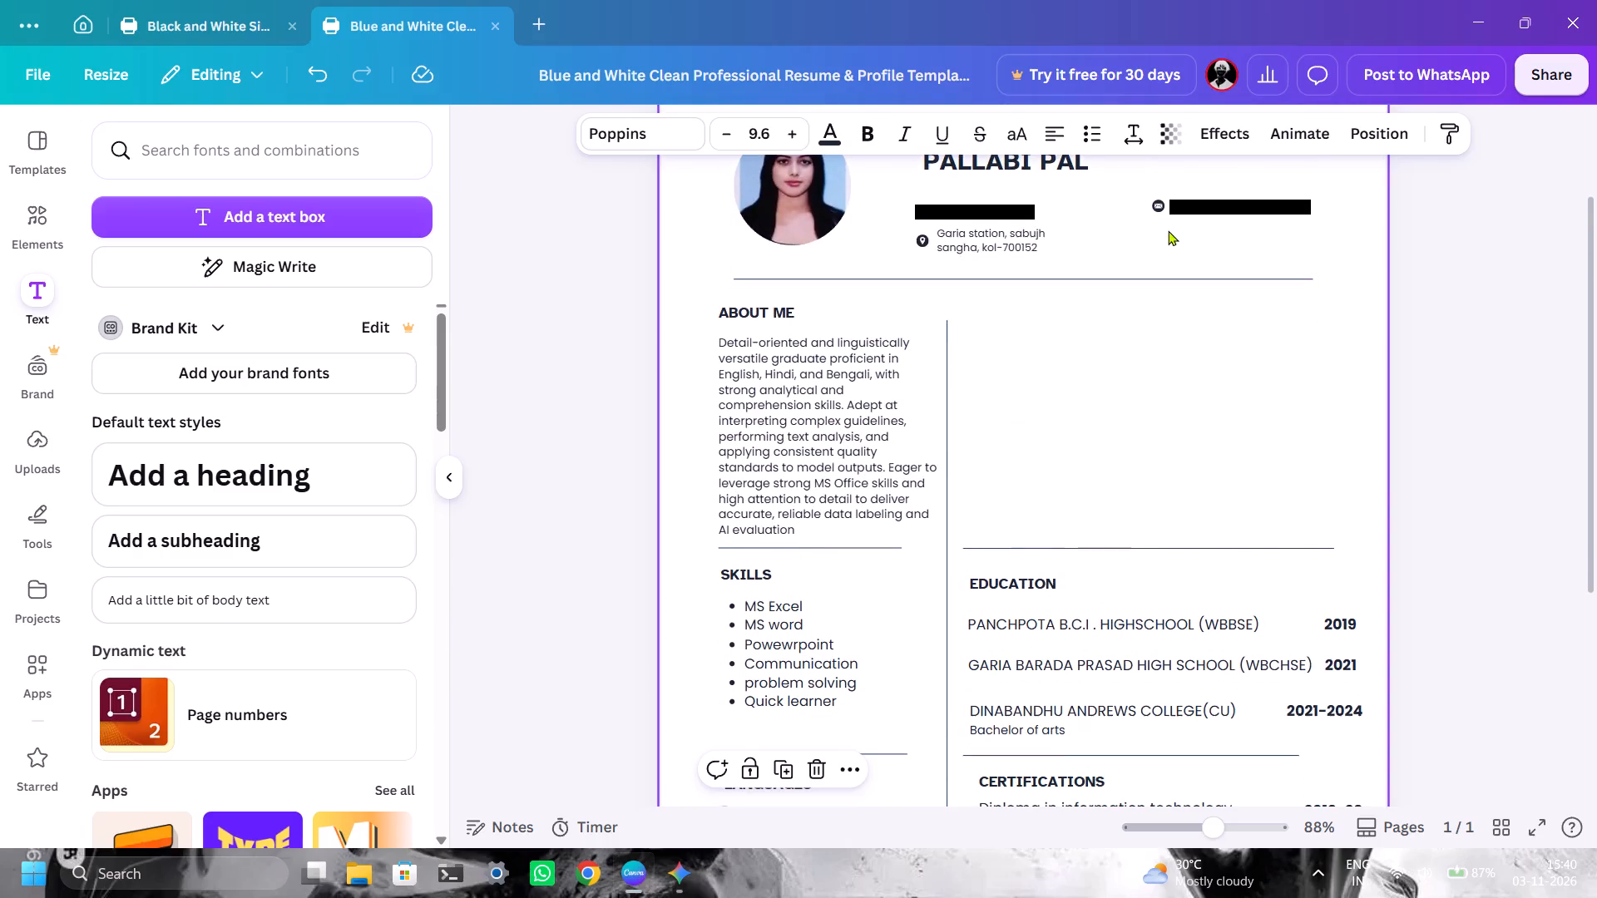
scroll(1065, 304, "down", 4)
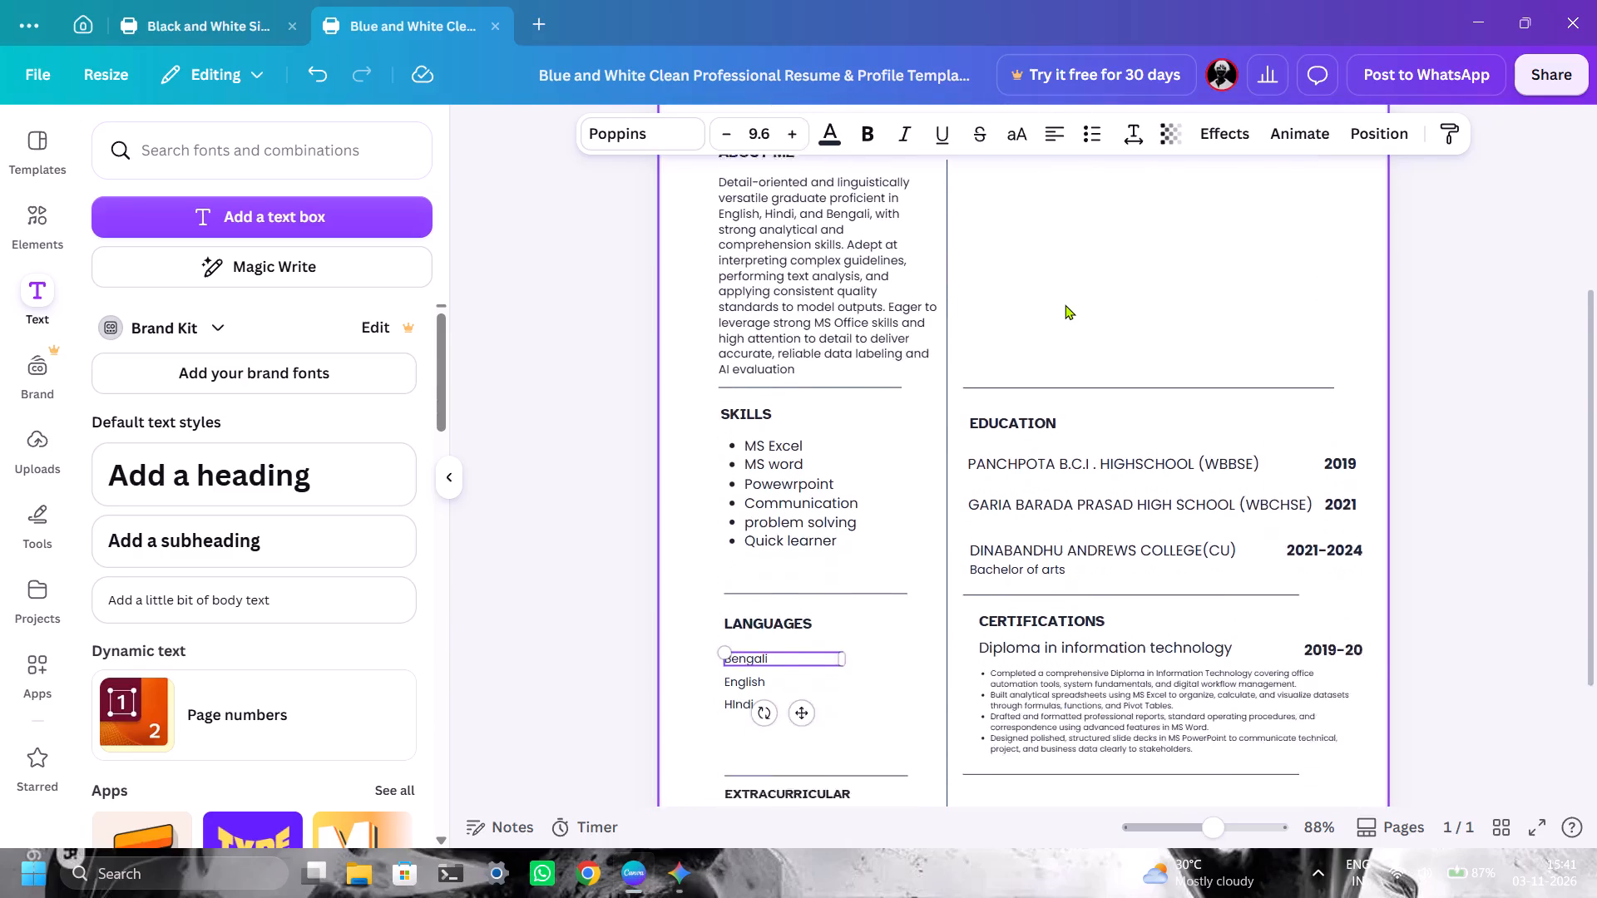
Widen the "Extracurricular Activities" heading's text box so the heading fits on a single line.
scroll(1065, 304, "down", 2)
left_click(877, 650)
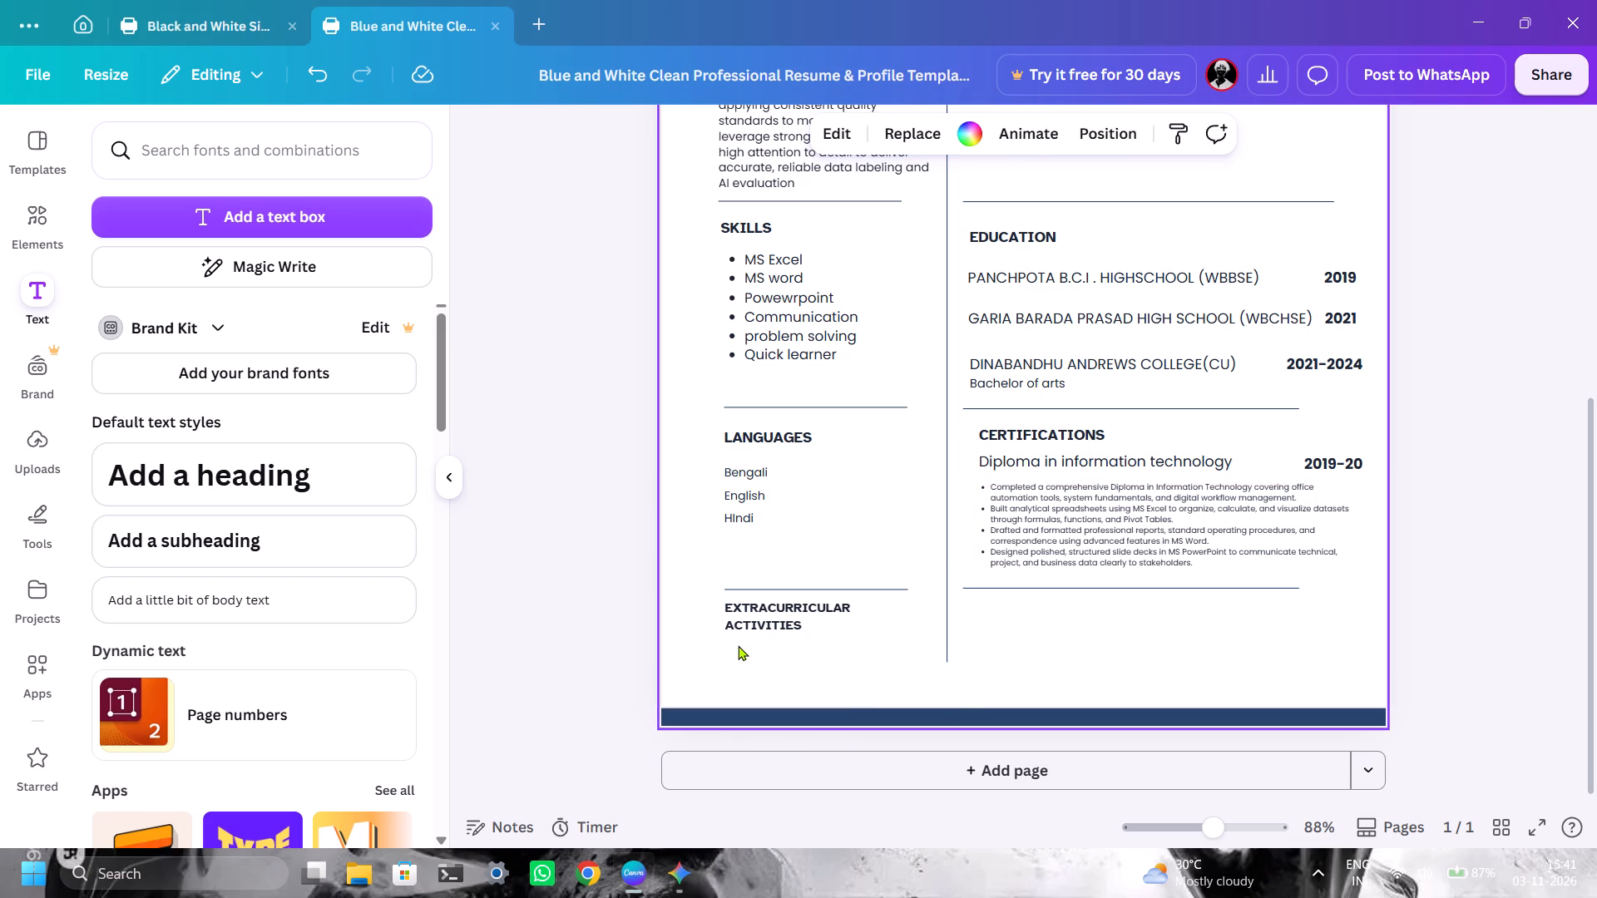
left_click(804, 623)
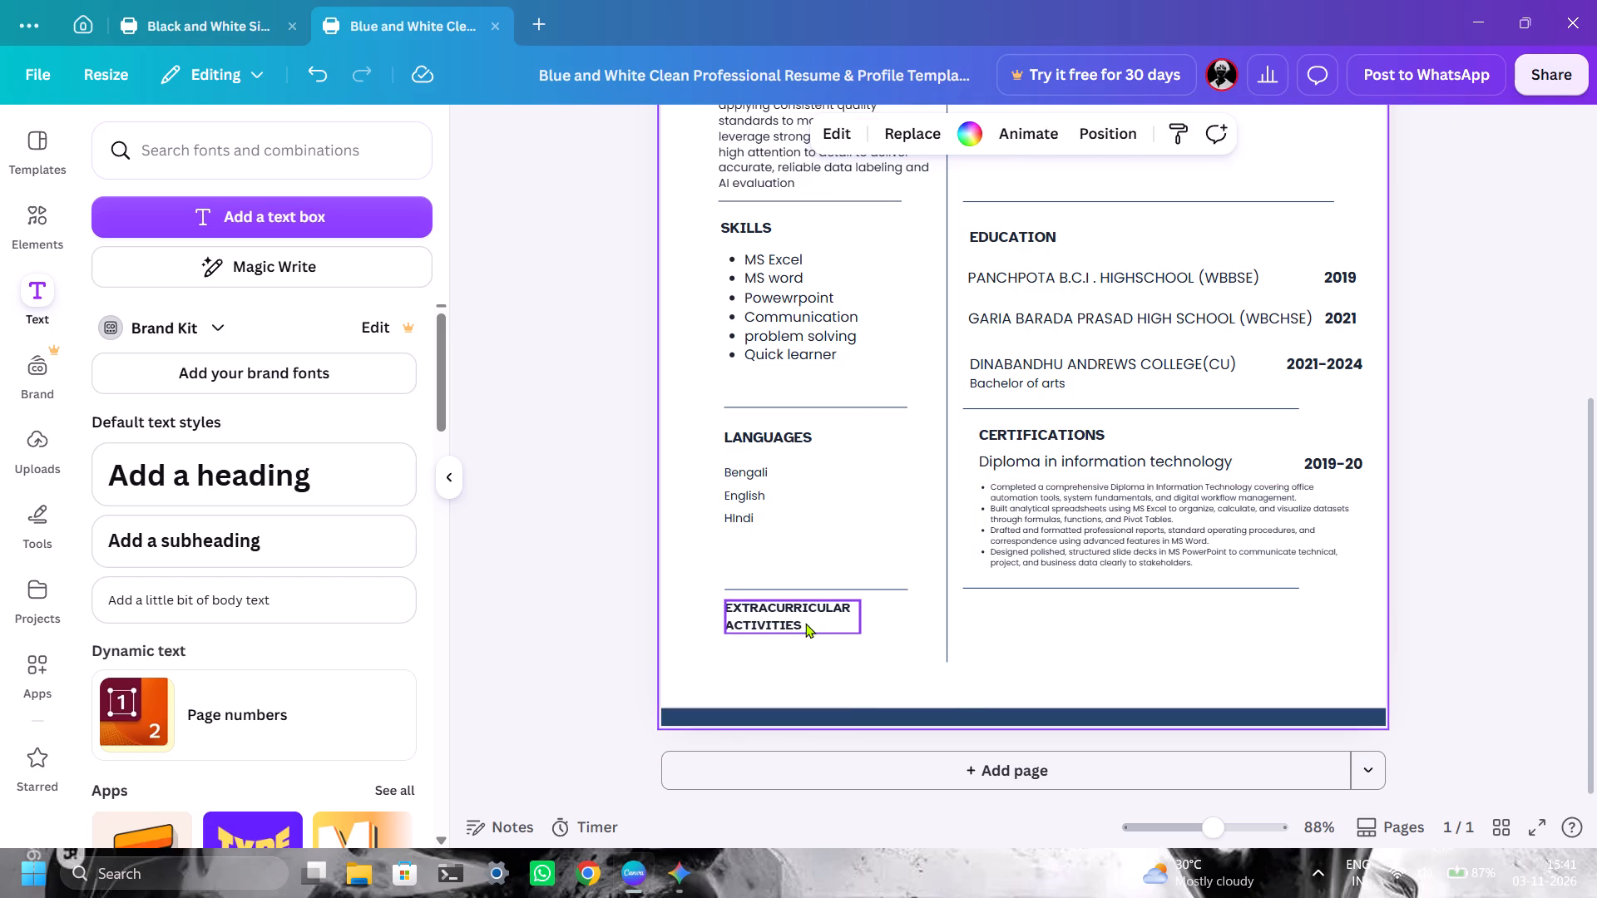
left_click_drag(871, 617, 944, 621)
left_click(1006, 620)
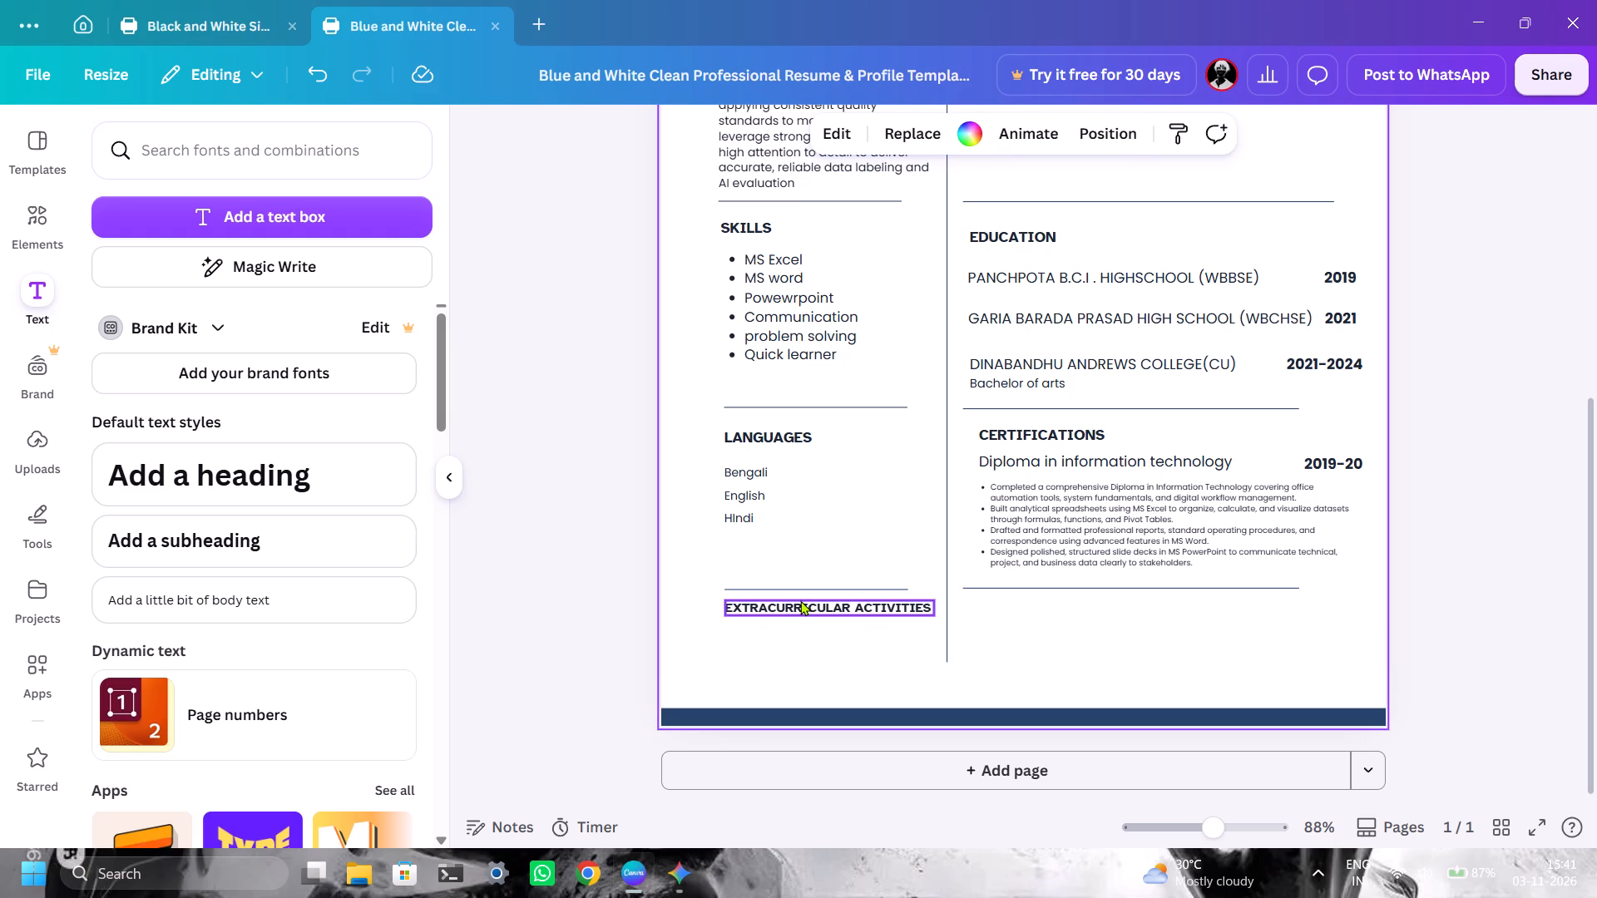
left_click(1045, 625)
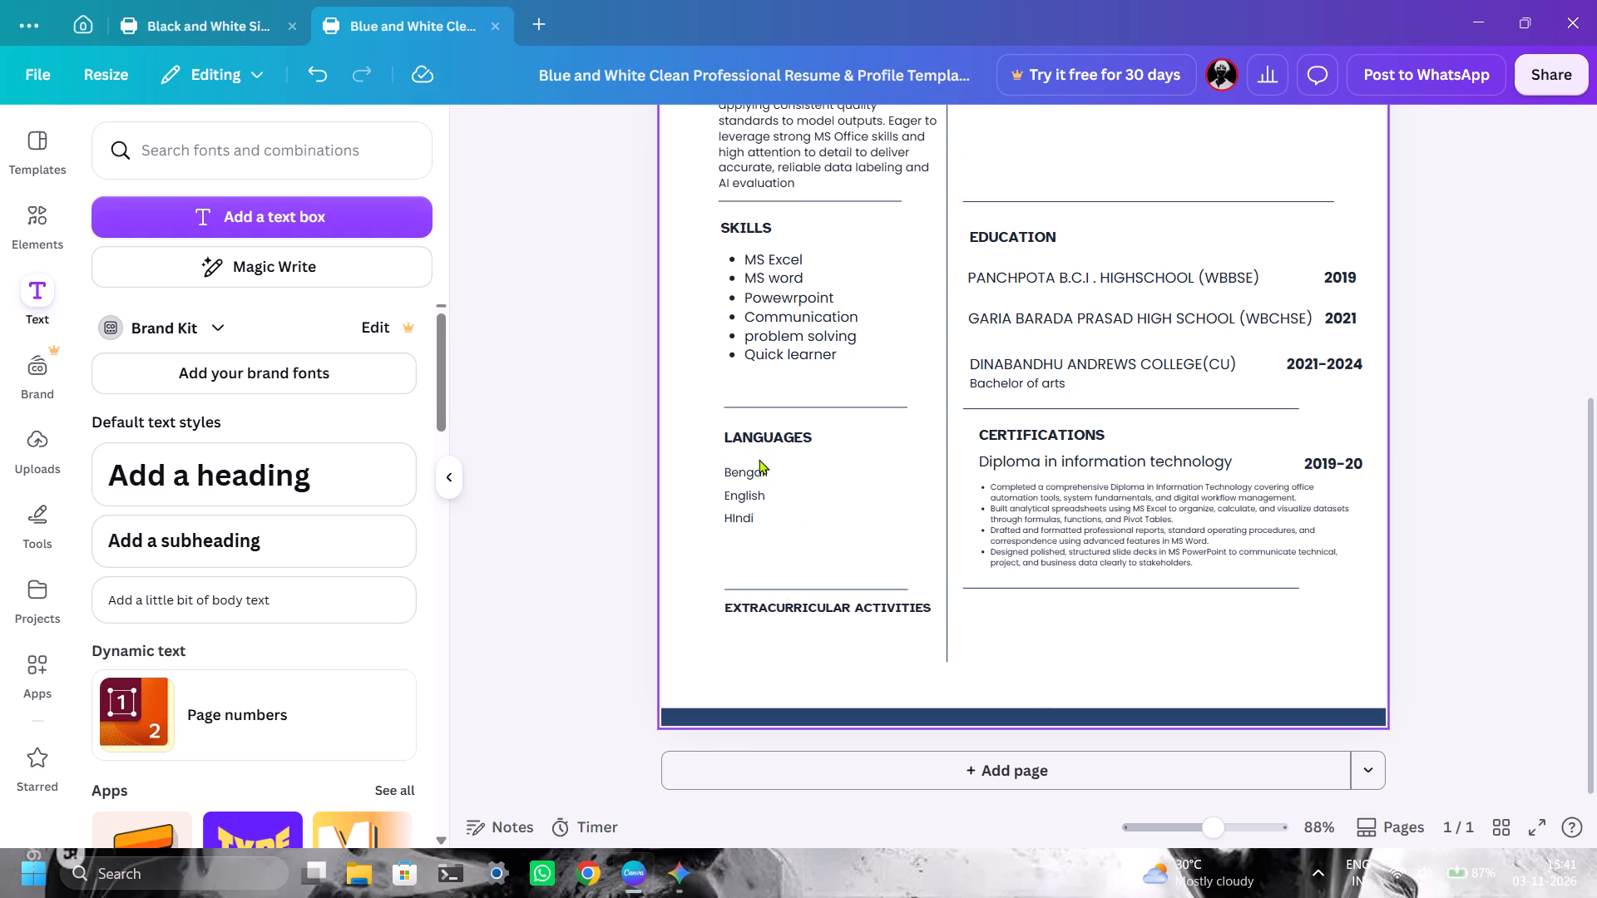
Delete the three separate language entries, Bengali, English and Hindi, from under the Languages heading.
left_click(750, 480)
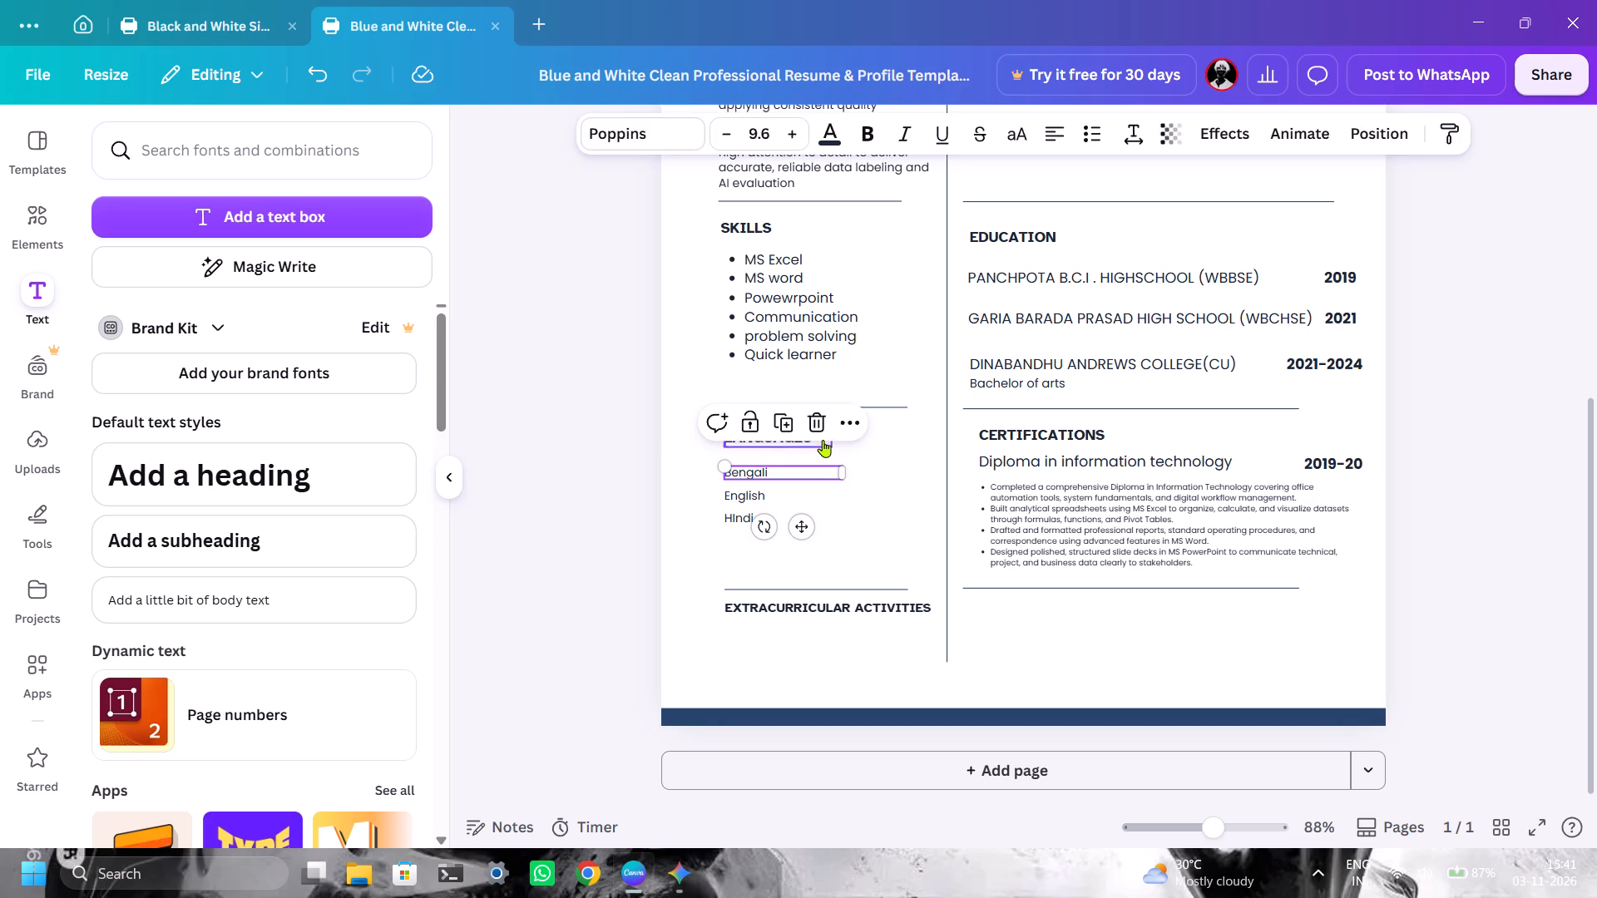
left_click(823, 433)
left_click(765, 495)
left_click(802, 443)
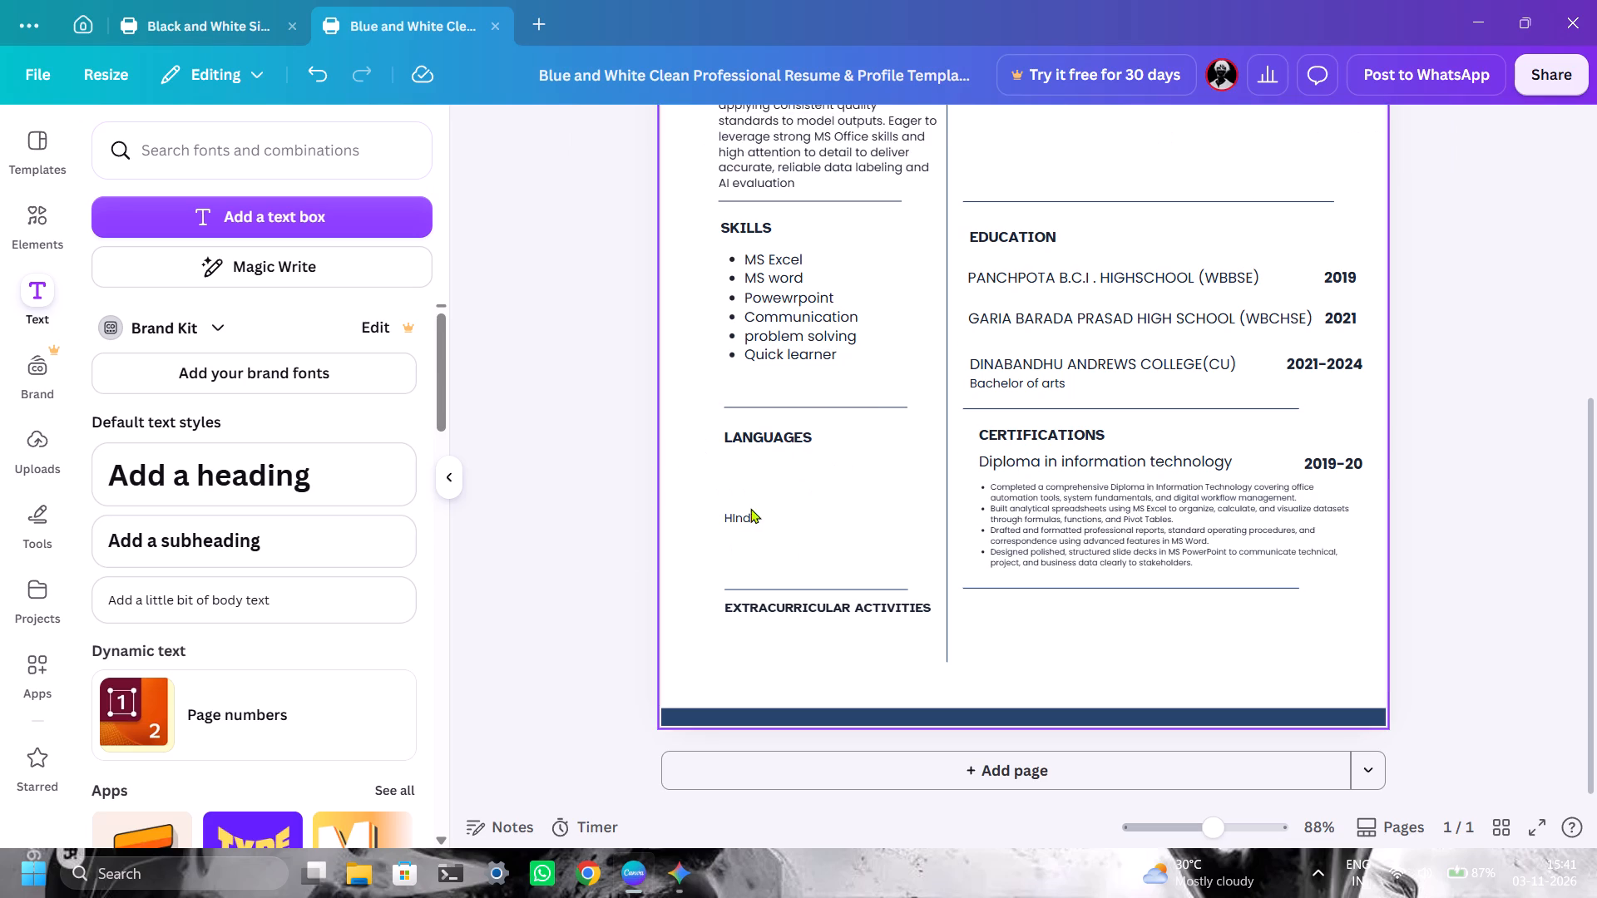
left_click(749, 524)
left_click(805, 475)
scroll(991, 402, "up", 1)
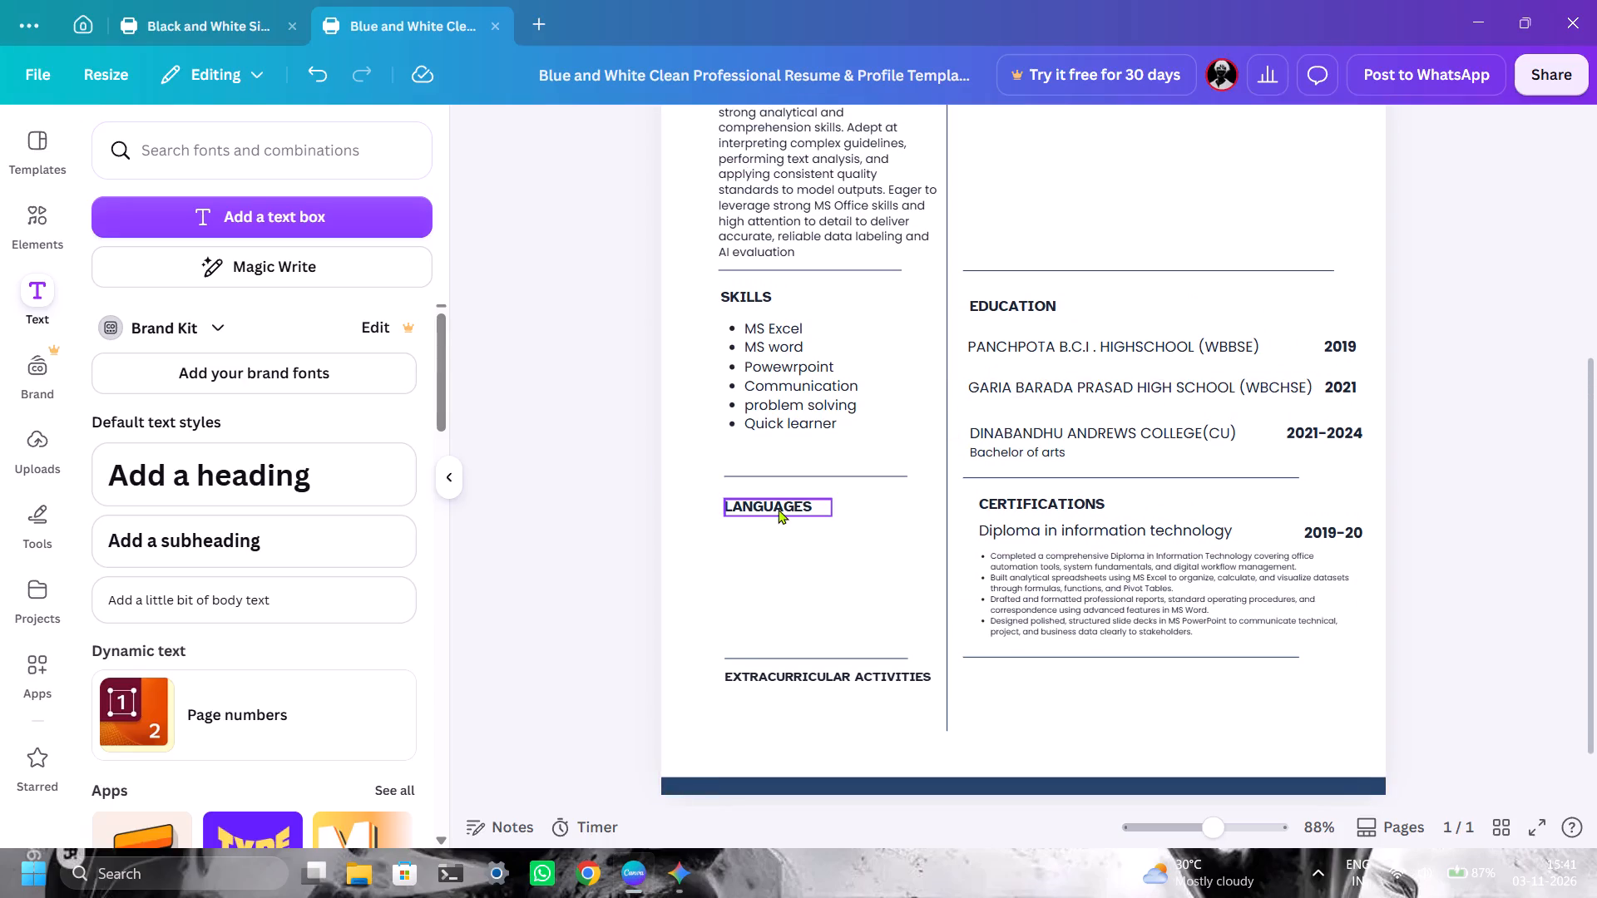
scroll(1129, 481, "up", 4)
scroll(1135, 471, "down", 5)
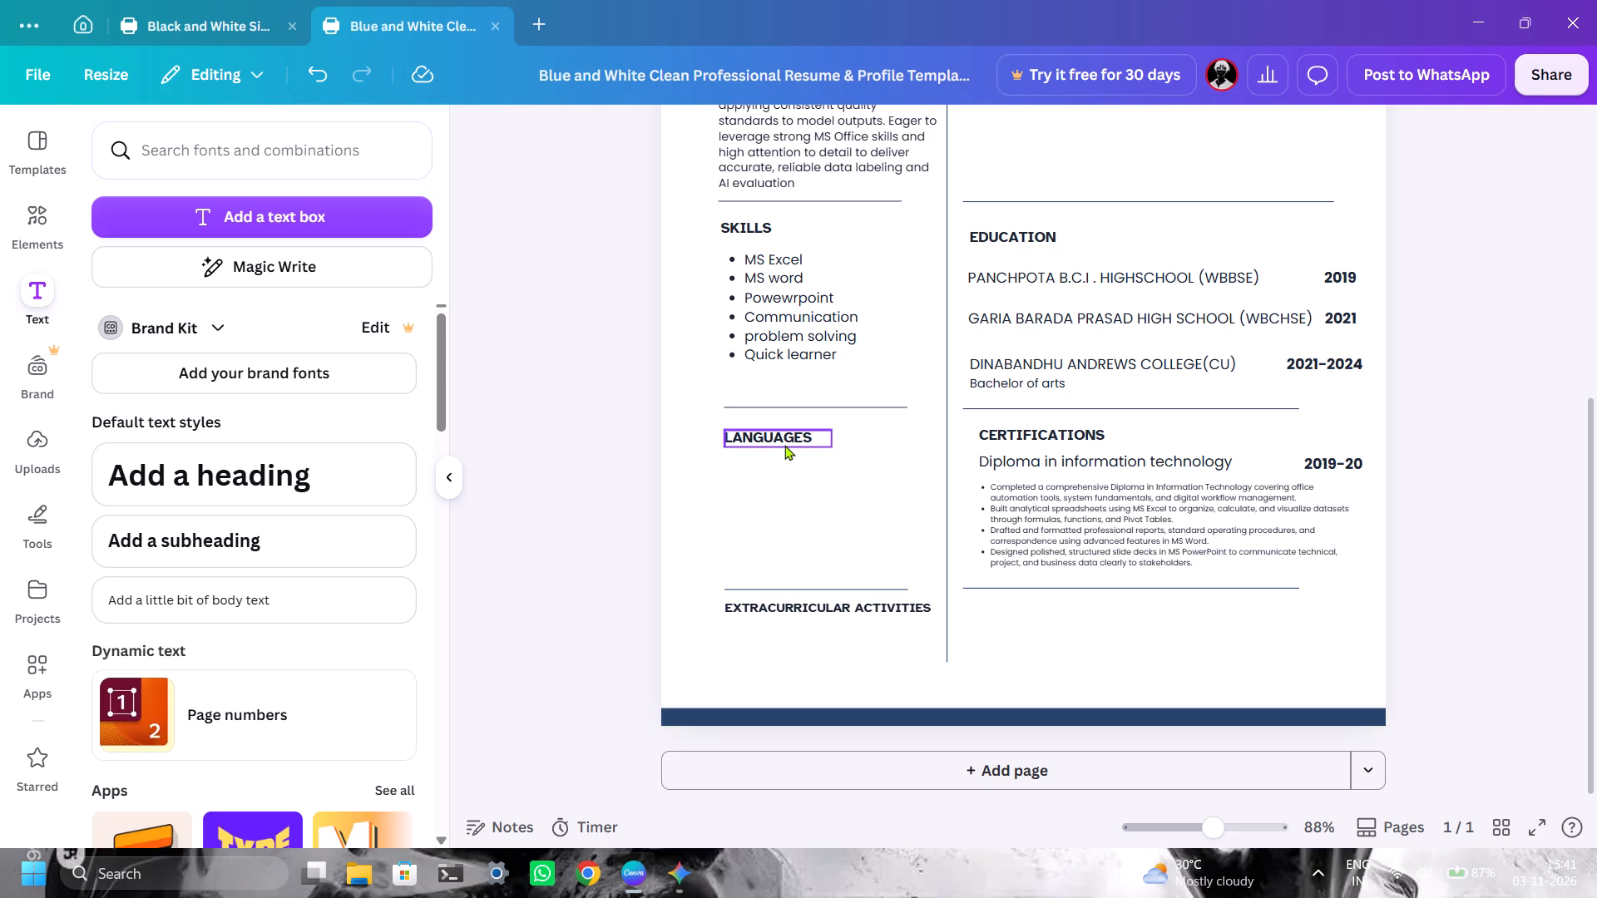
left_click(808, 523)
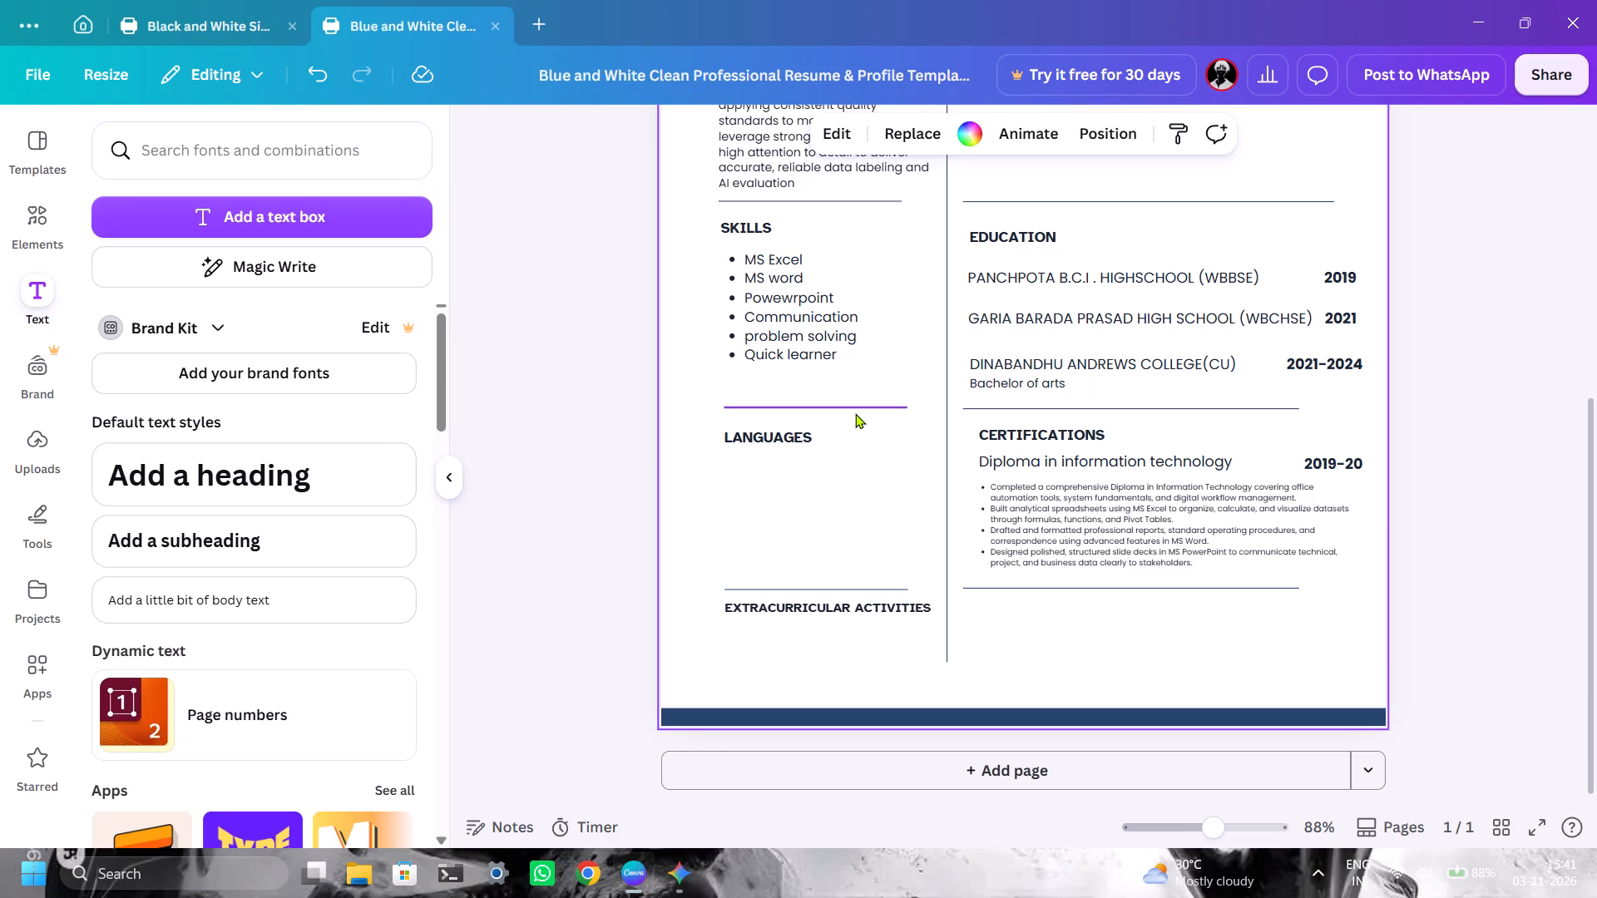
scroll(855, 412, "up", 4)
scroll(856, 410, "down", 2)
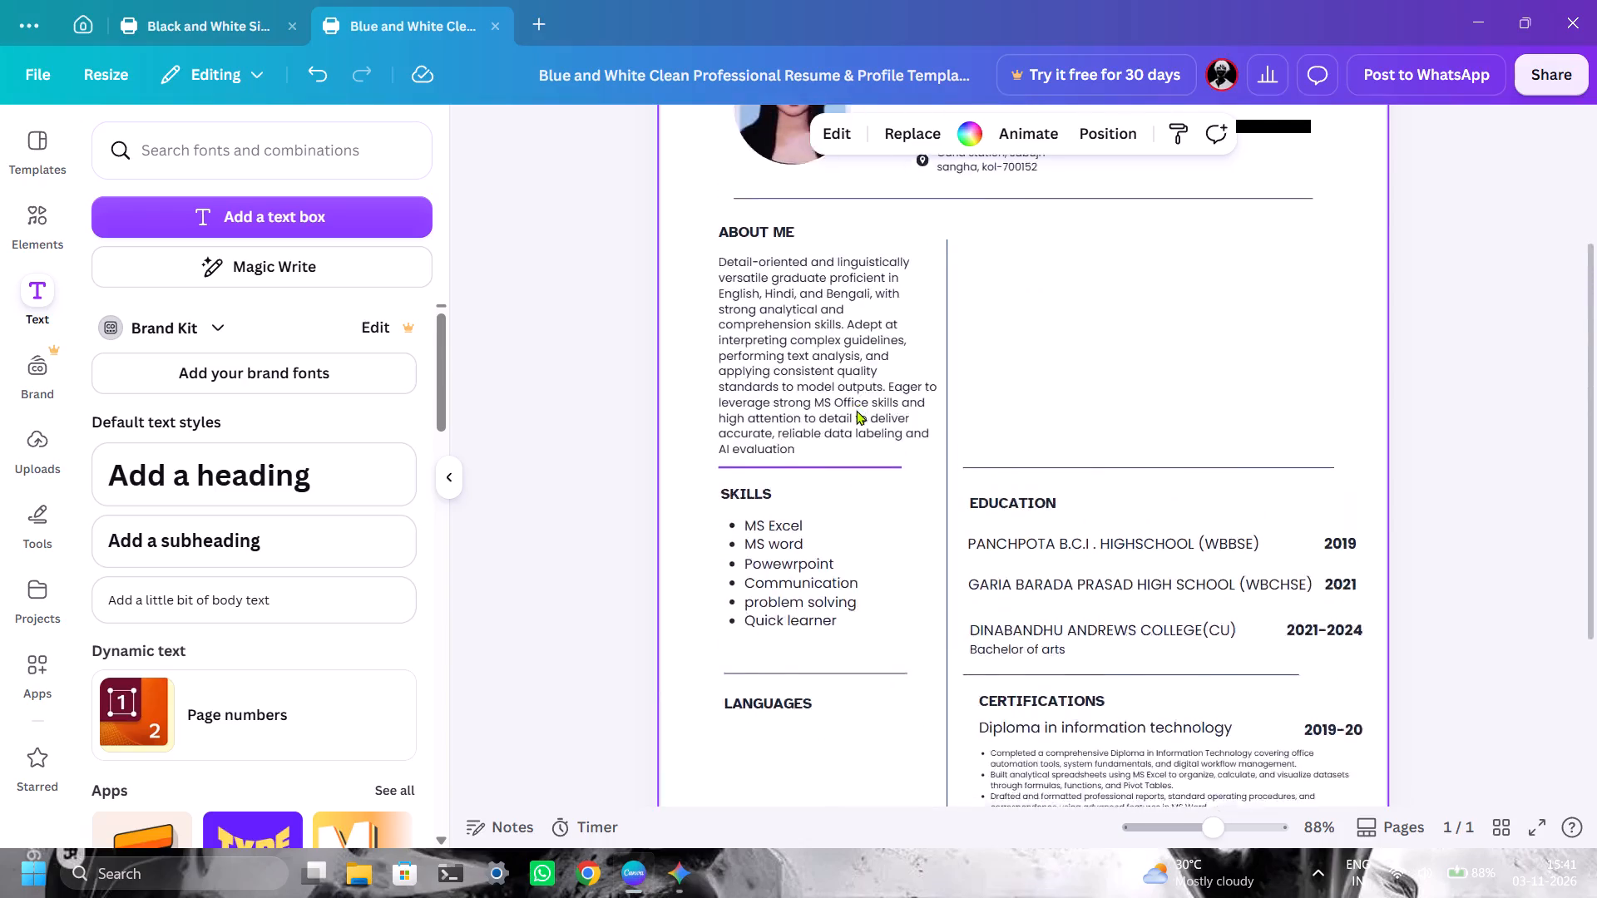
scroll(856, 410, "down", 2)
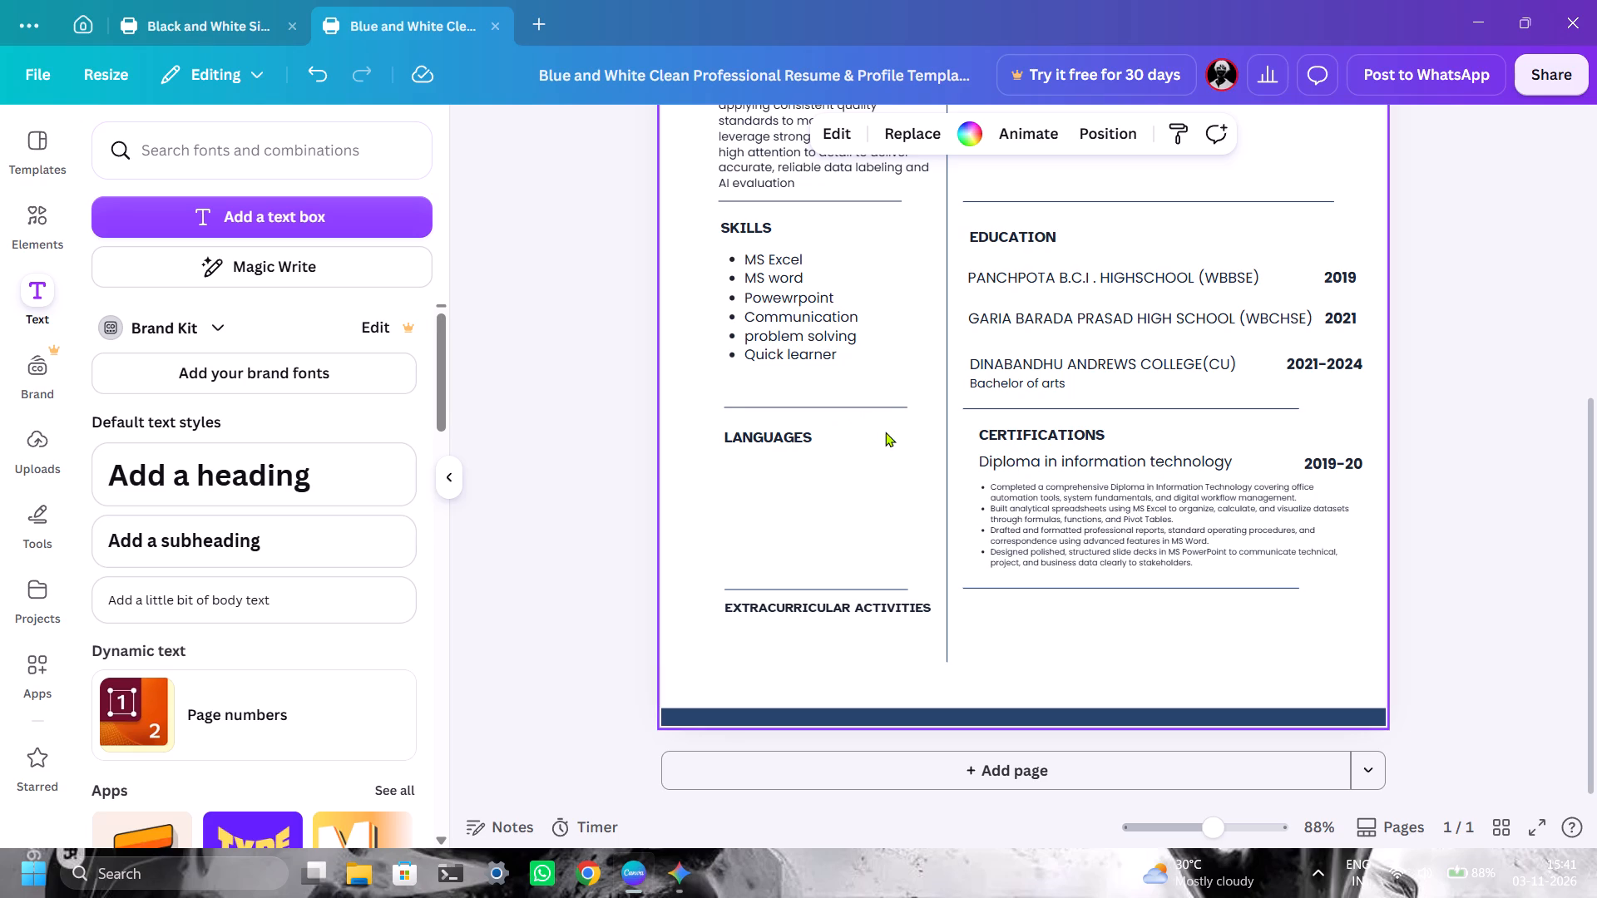
Nudge the divider above the Languages heading until it is level with the divider above Certifications.
left_click(878, 411)
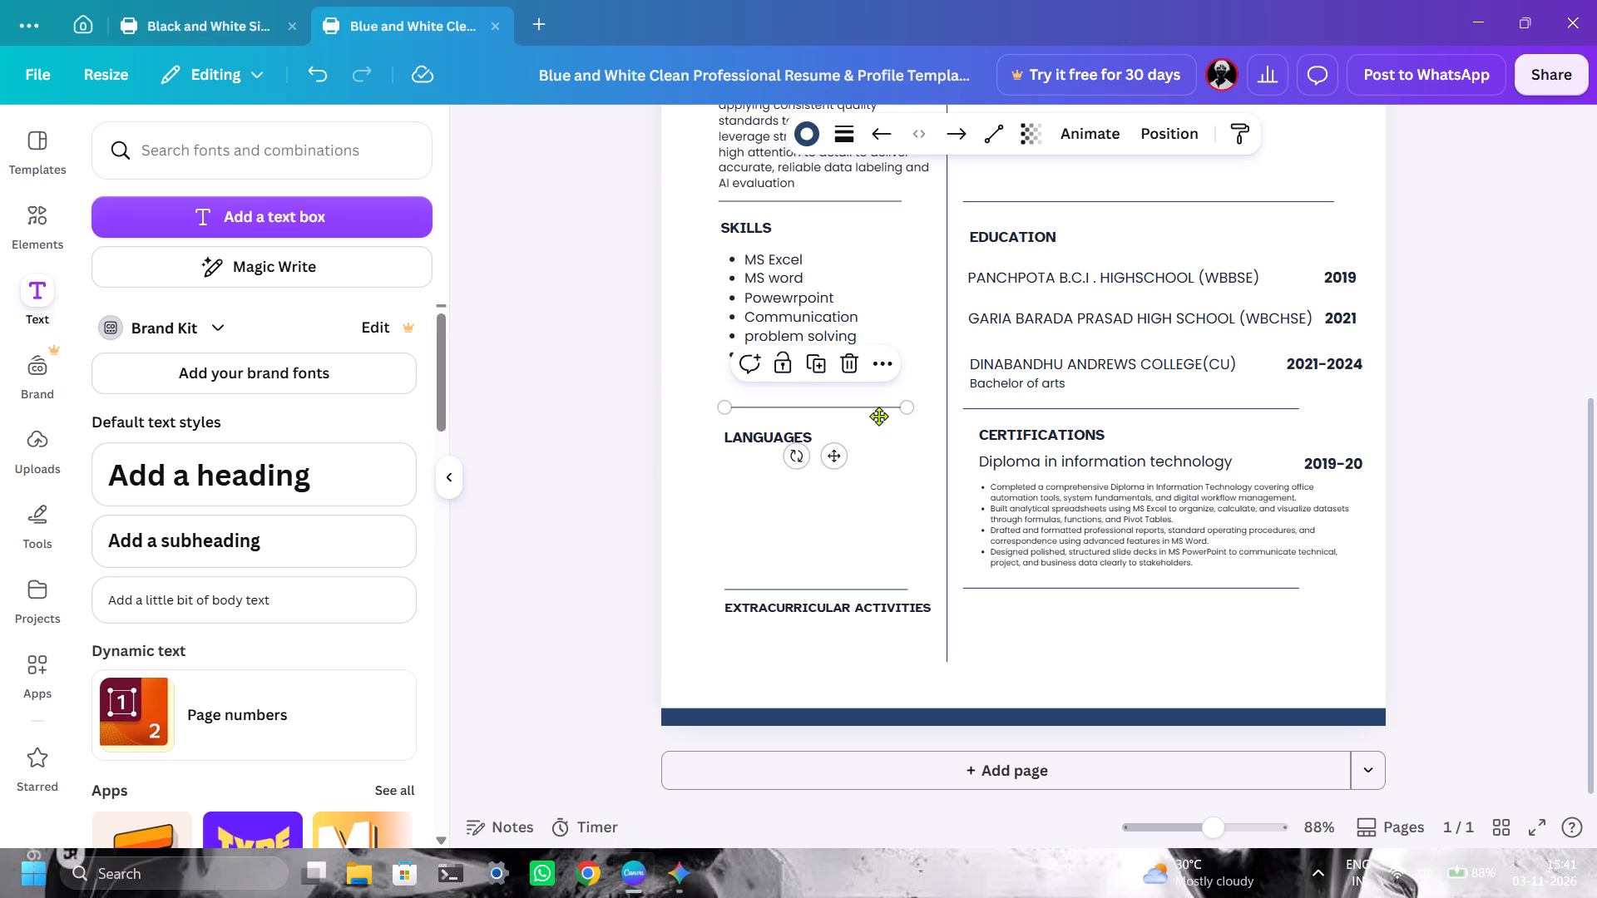
left_click(886, 458)
left_click(867, 410)
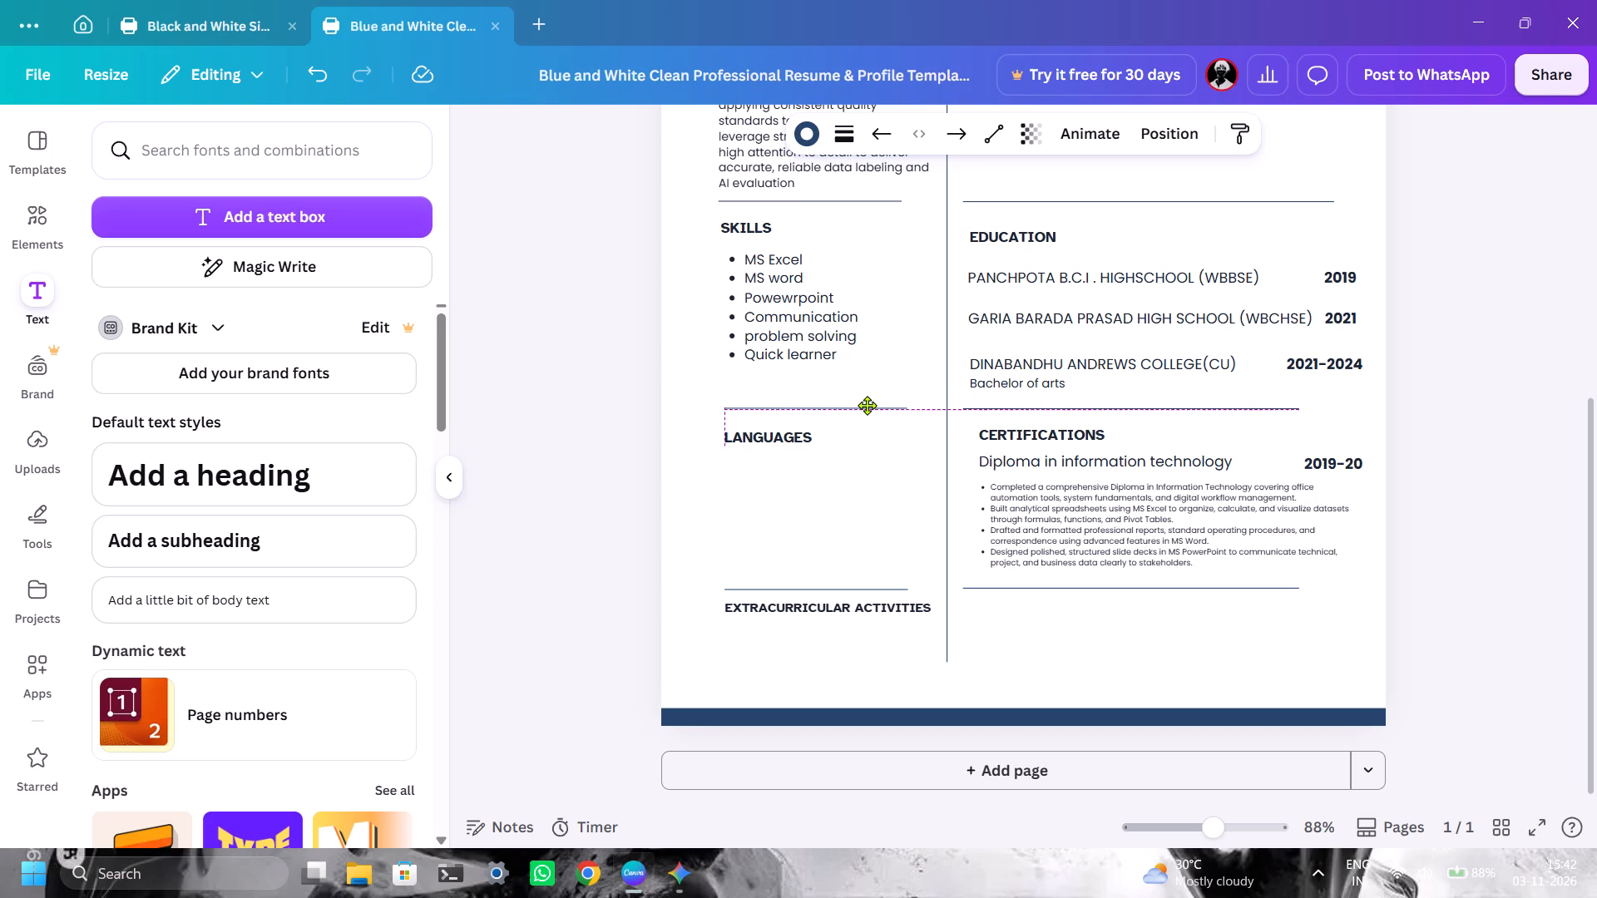
left_click(875, 474)
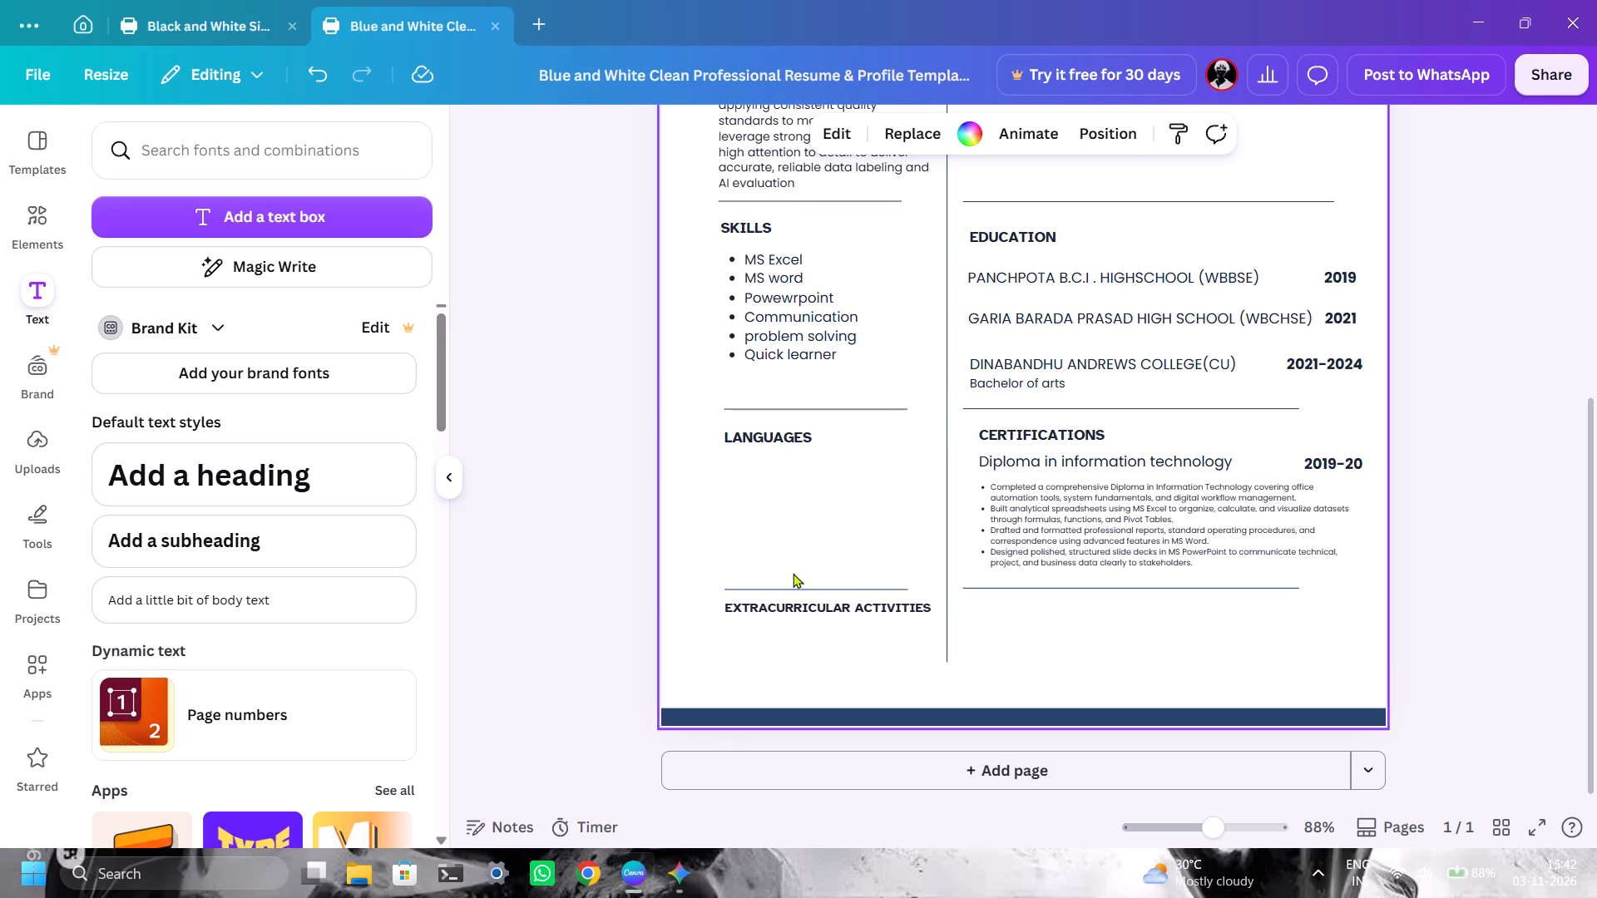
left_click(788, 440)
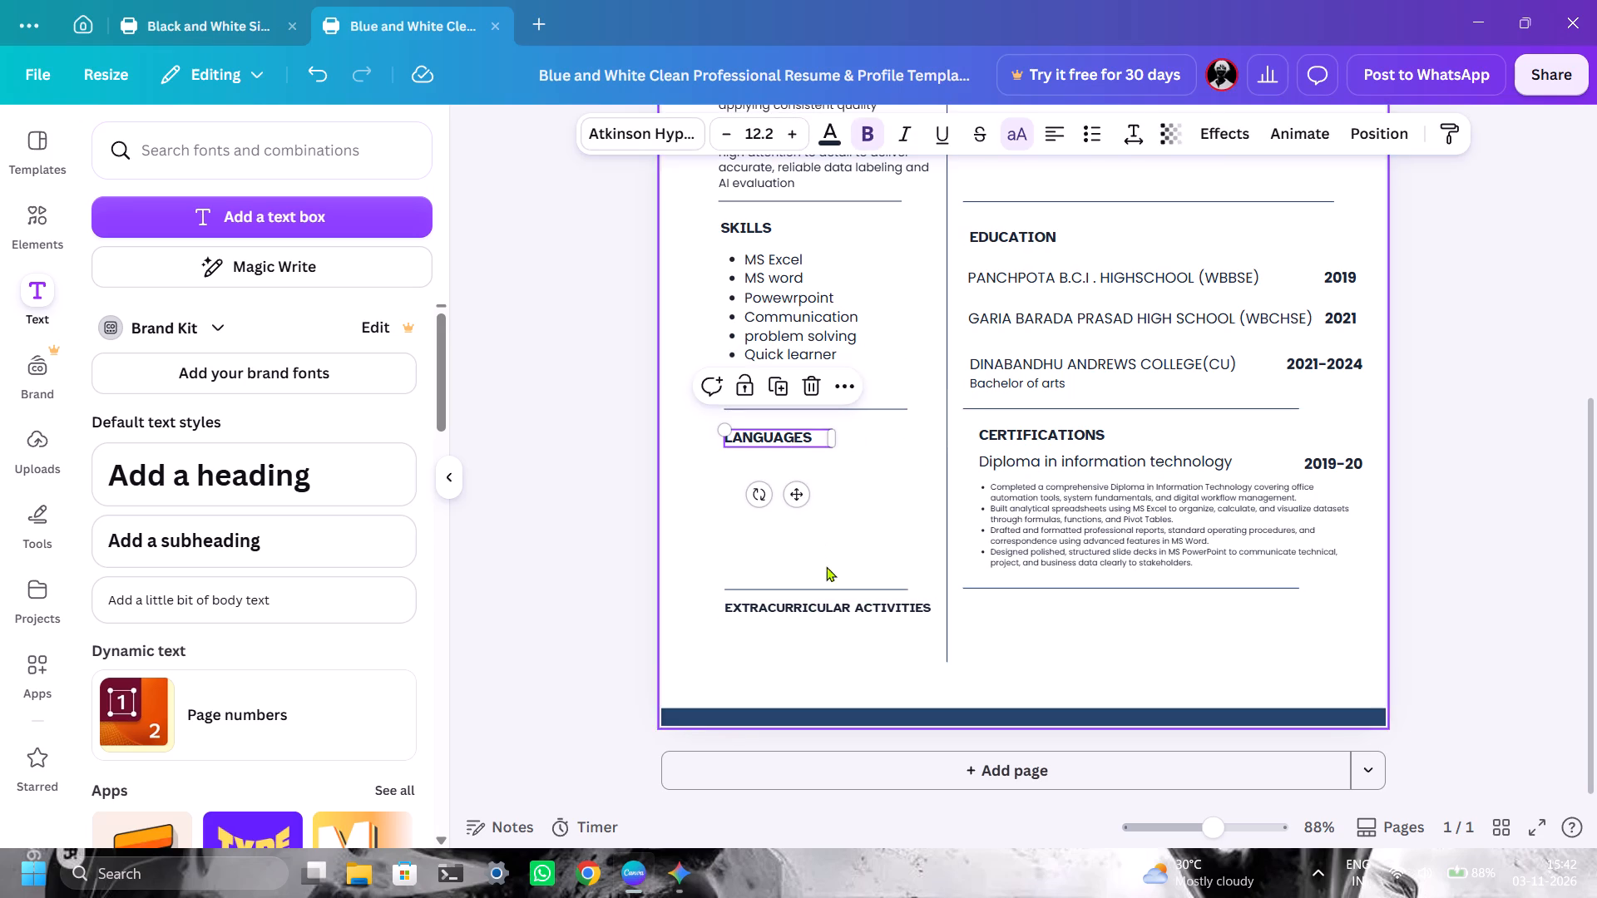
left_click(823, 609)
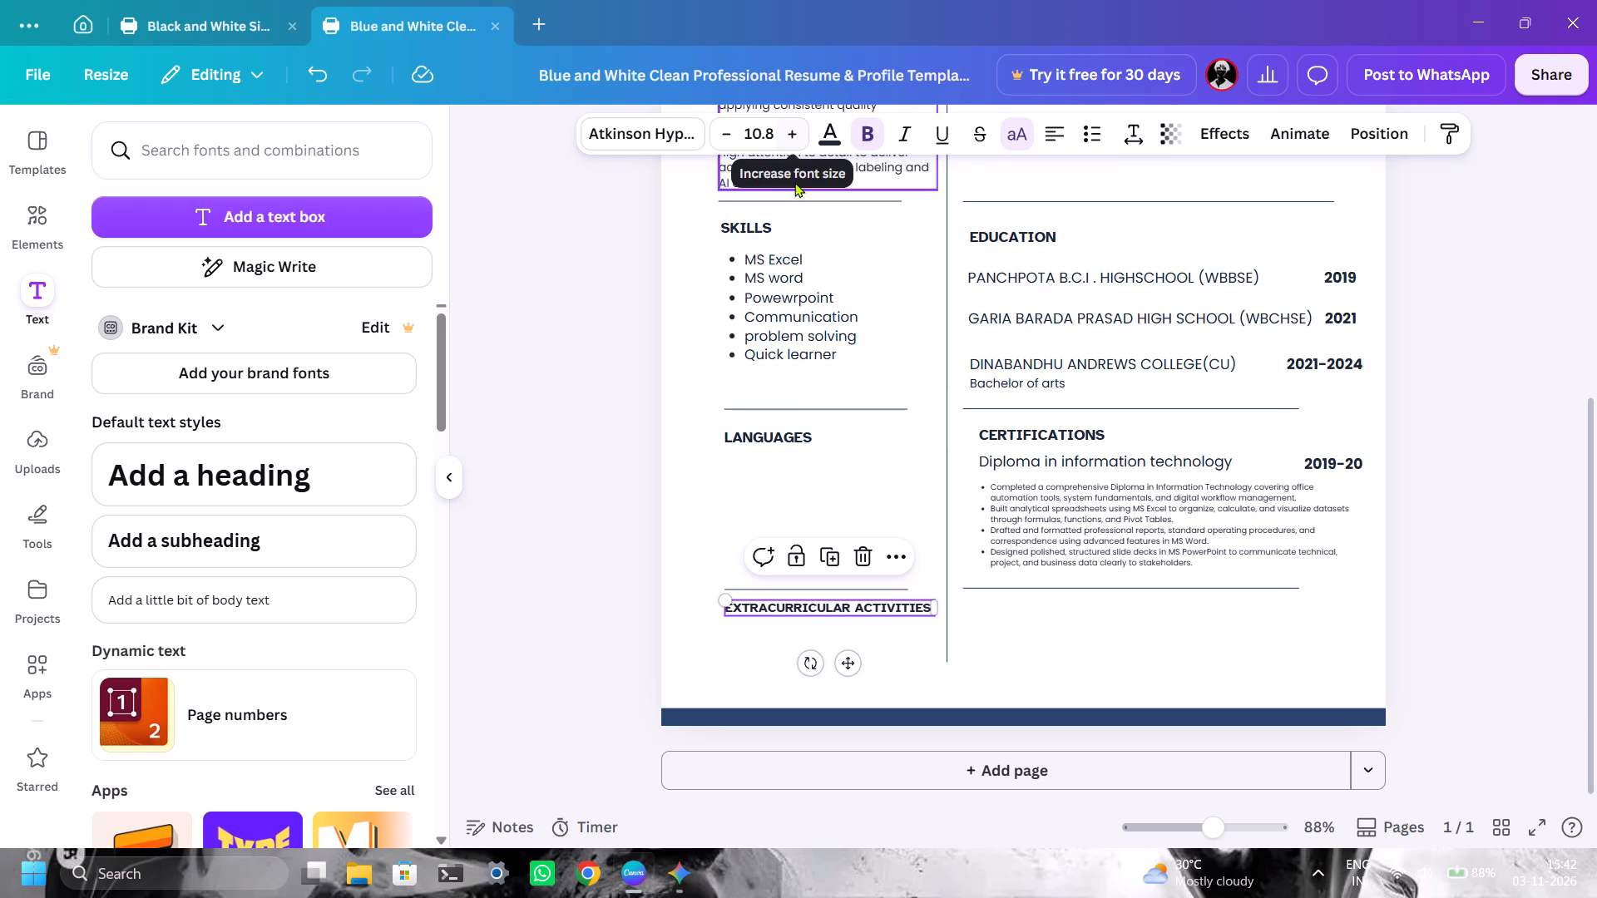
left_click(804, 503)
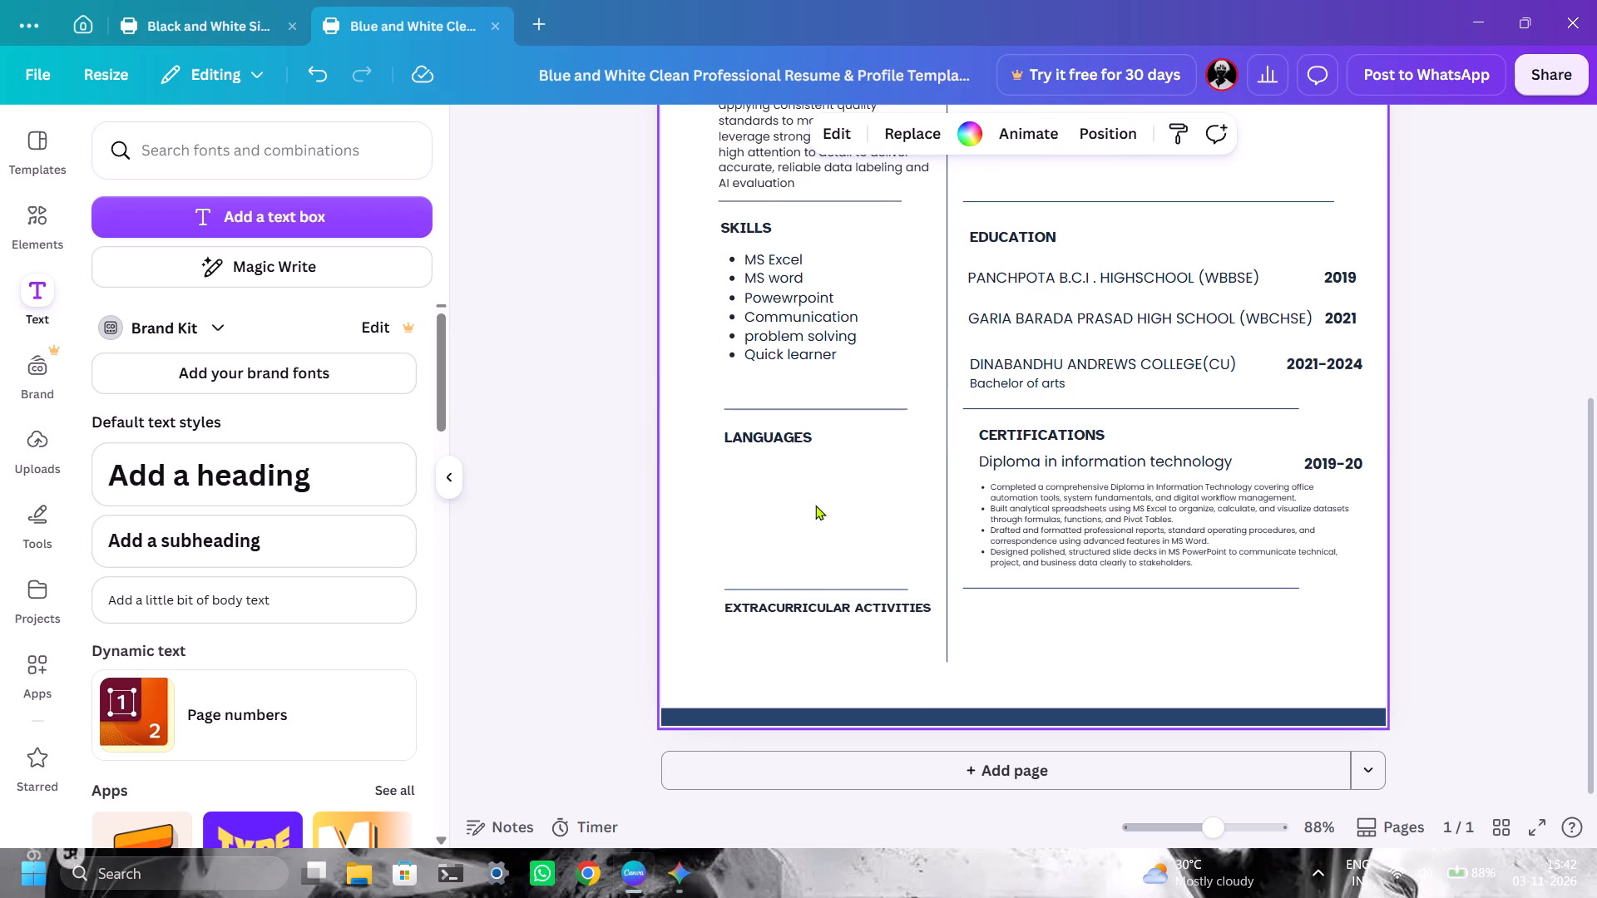
Delete the divider below the diploma bullet points in the Certifications section.
left_click(1016, 592)
left_click(1159, 550)
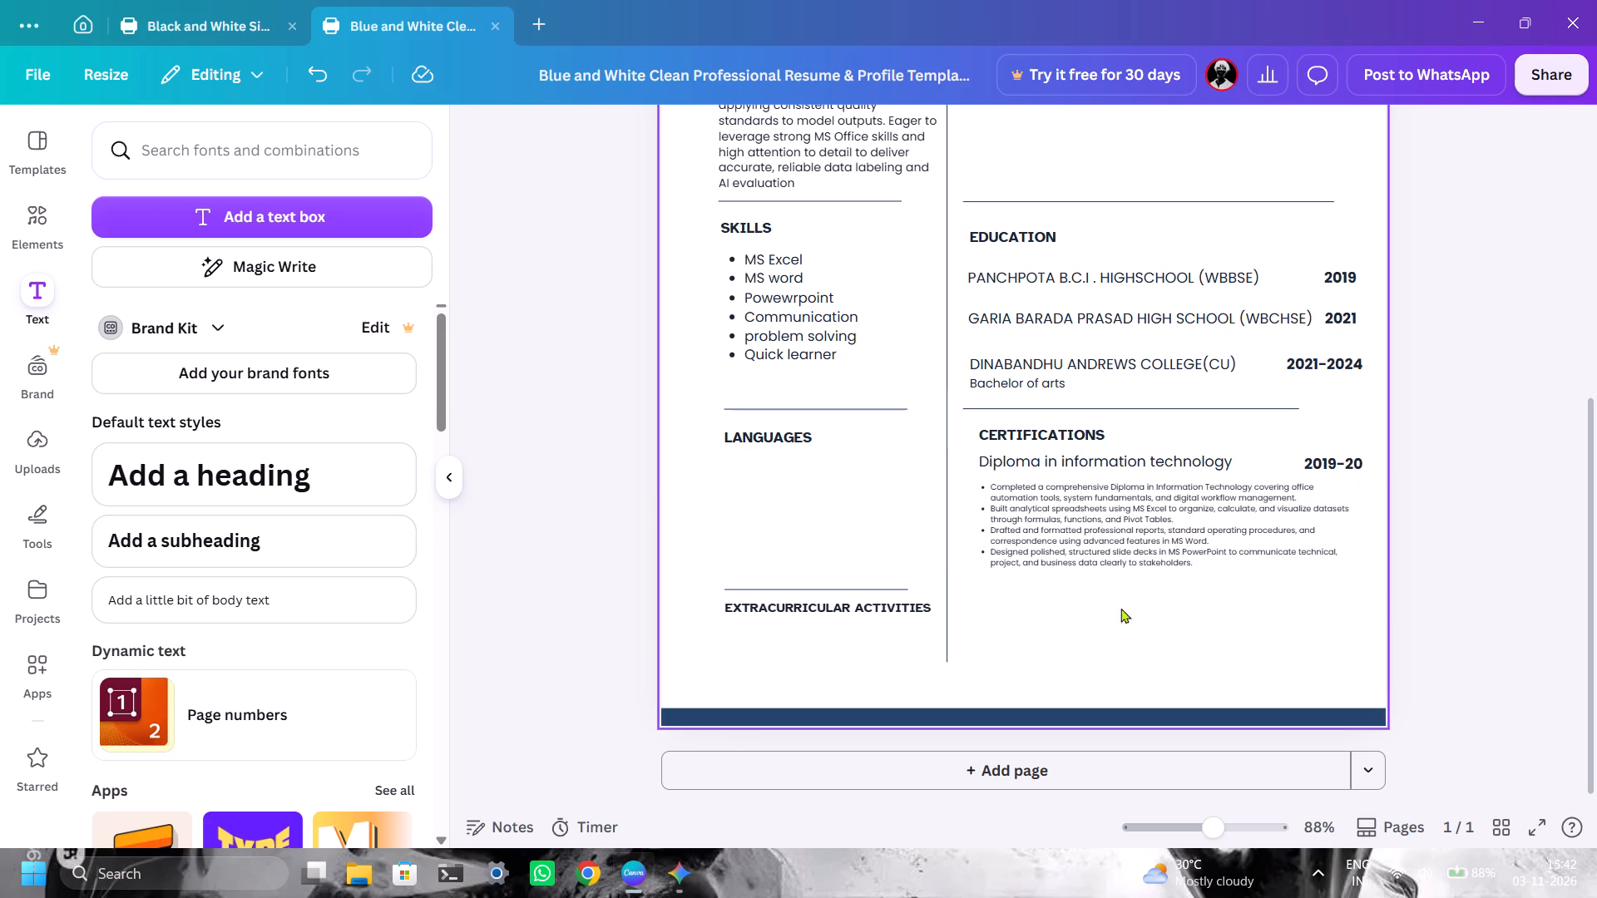
Move the divider above the "Extracurricular Activities" heading up, closer to the Languages heading.
left_click_drag(779, 582, 790, 497)
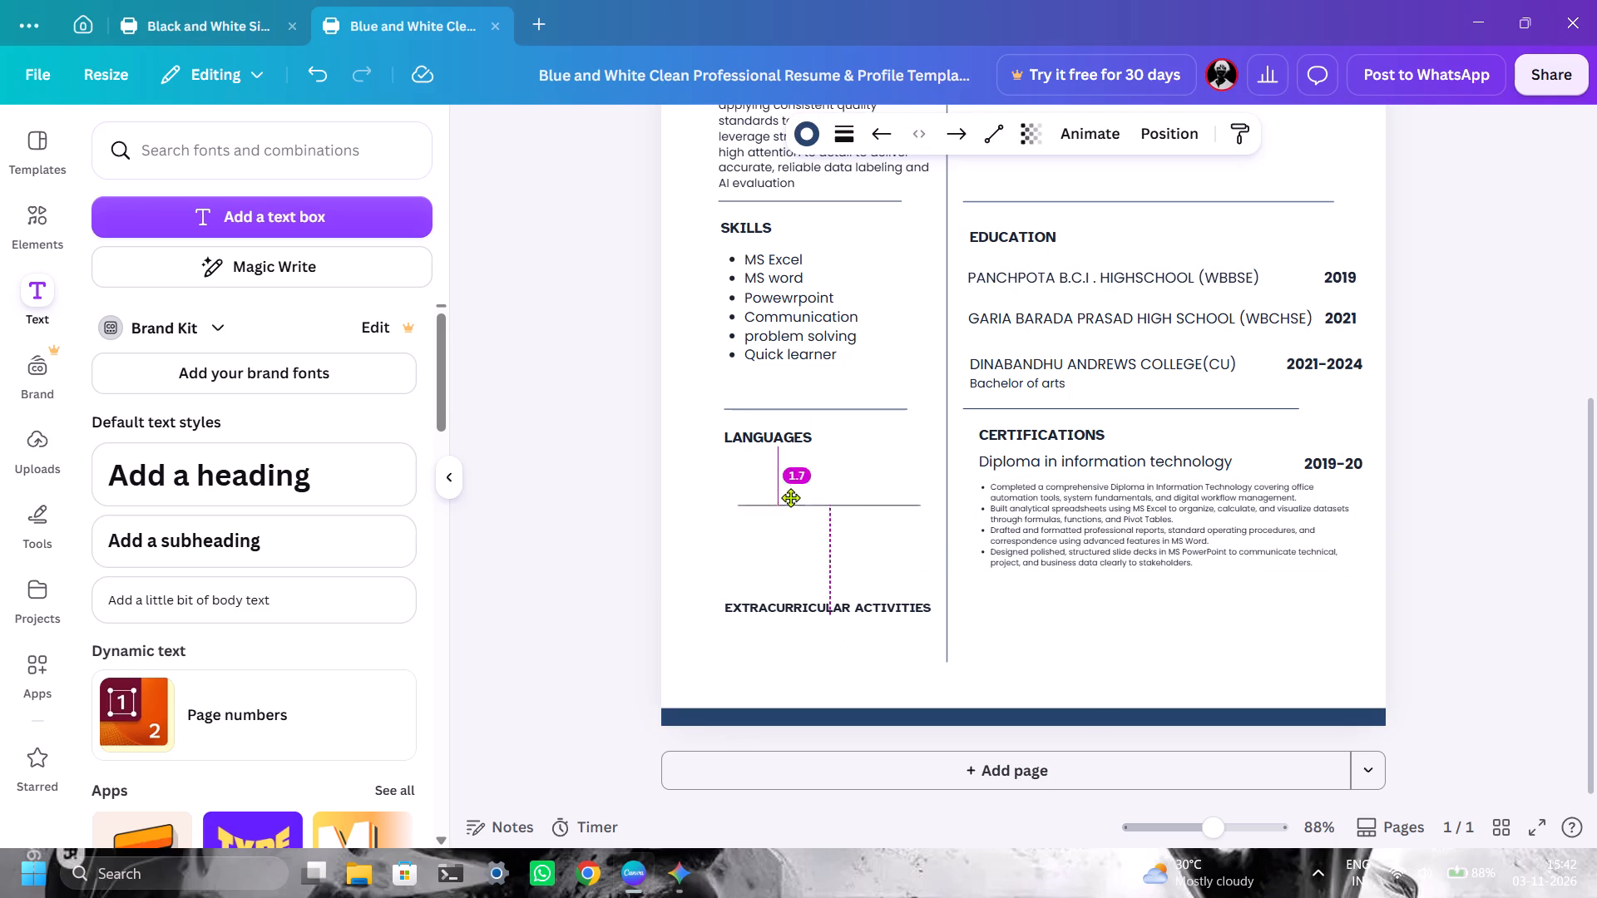
left_click_drag(790, 497, 785, 511)
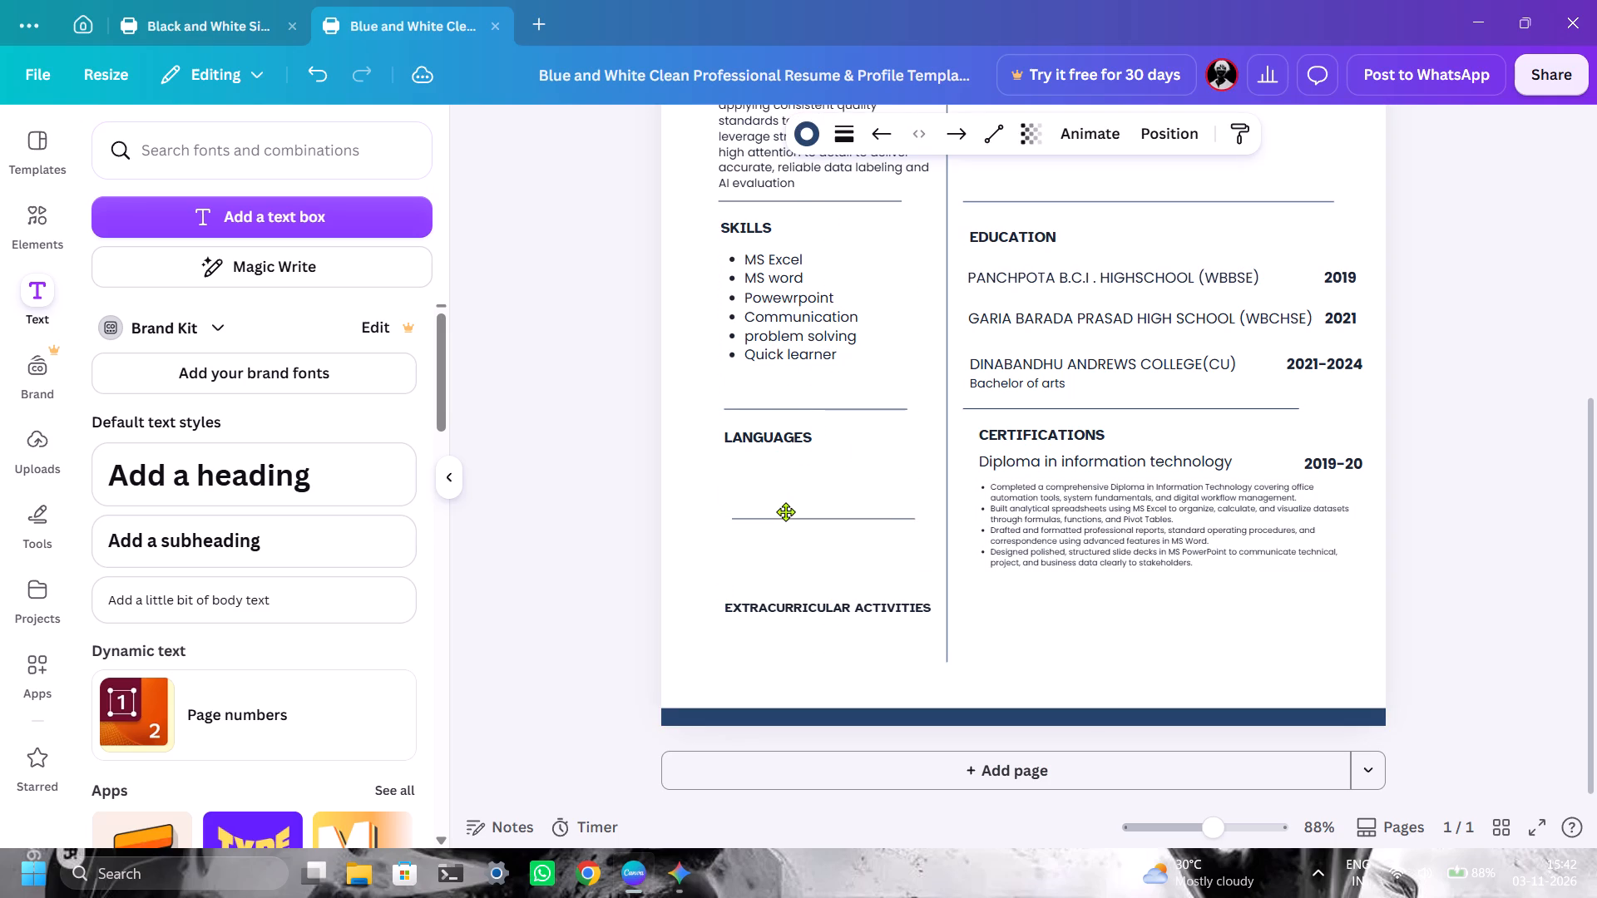
left_click_drag(785, 511, 784, 510)
Move the "Extracurricular Activities" heading up to just below the raised divider, left-aligned with the Languages heading.
left_click_drag(816, 604, 822, 581)
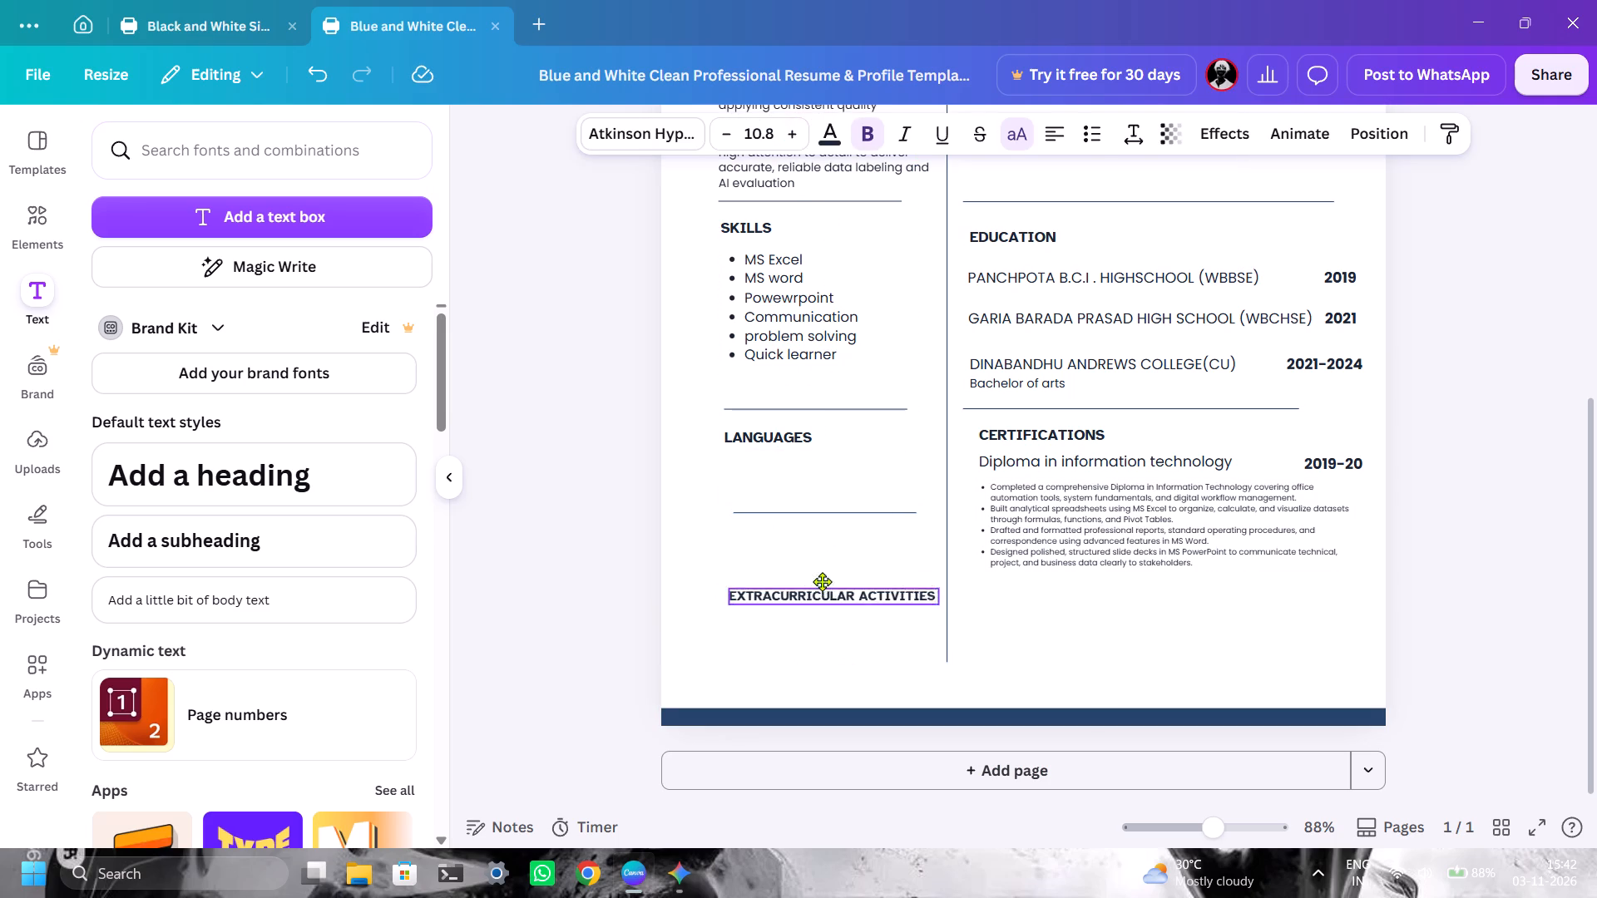
left_click_drag(822, 581, 818, 534)
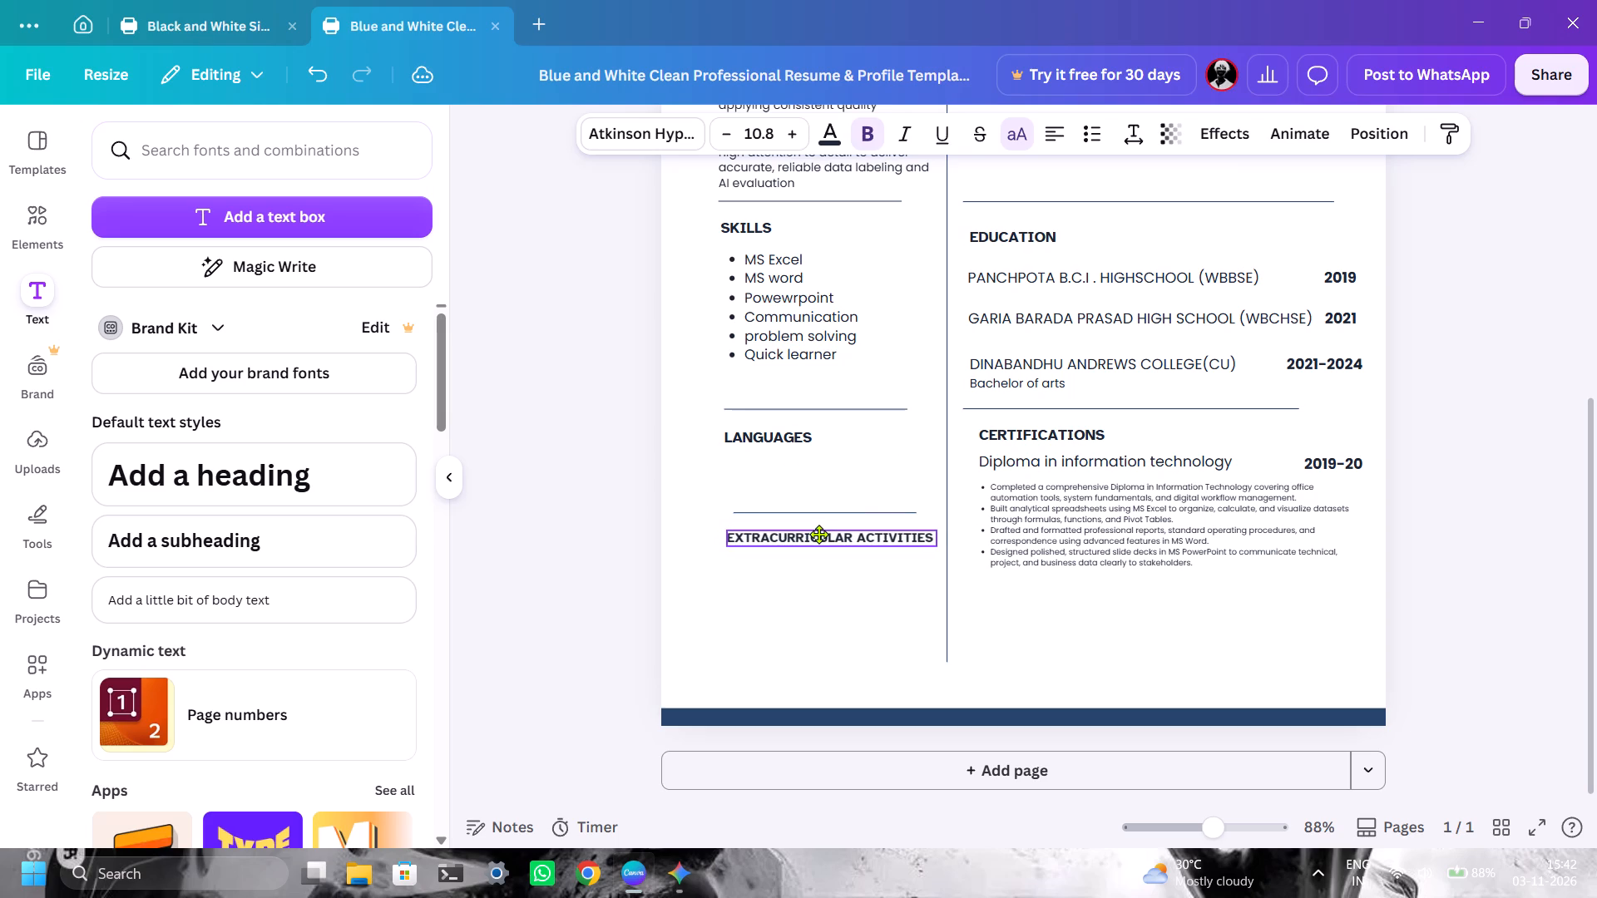
left_click_drag(818, 534, 815, 534)
Shift the raised divider sideways so its left end lines up with the Languages and "Extracurricular Activities" headings.
left_click(811, 512)
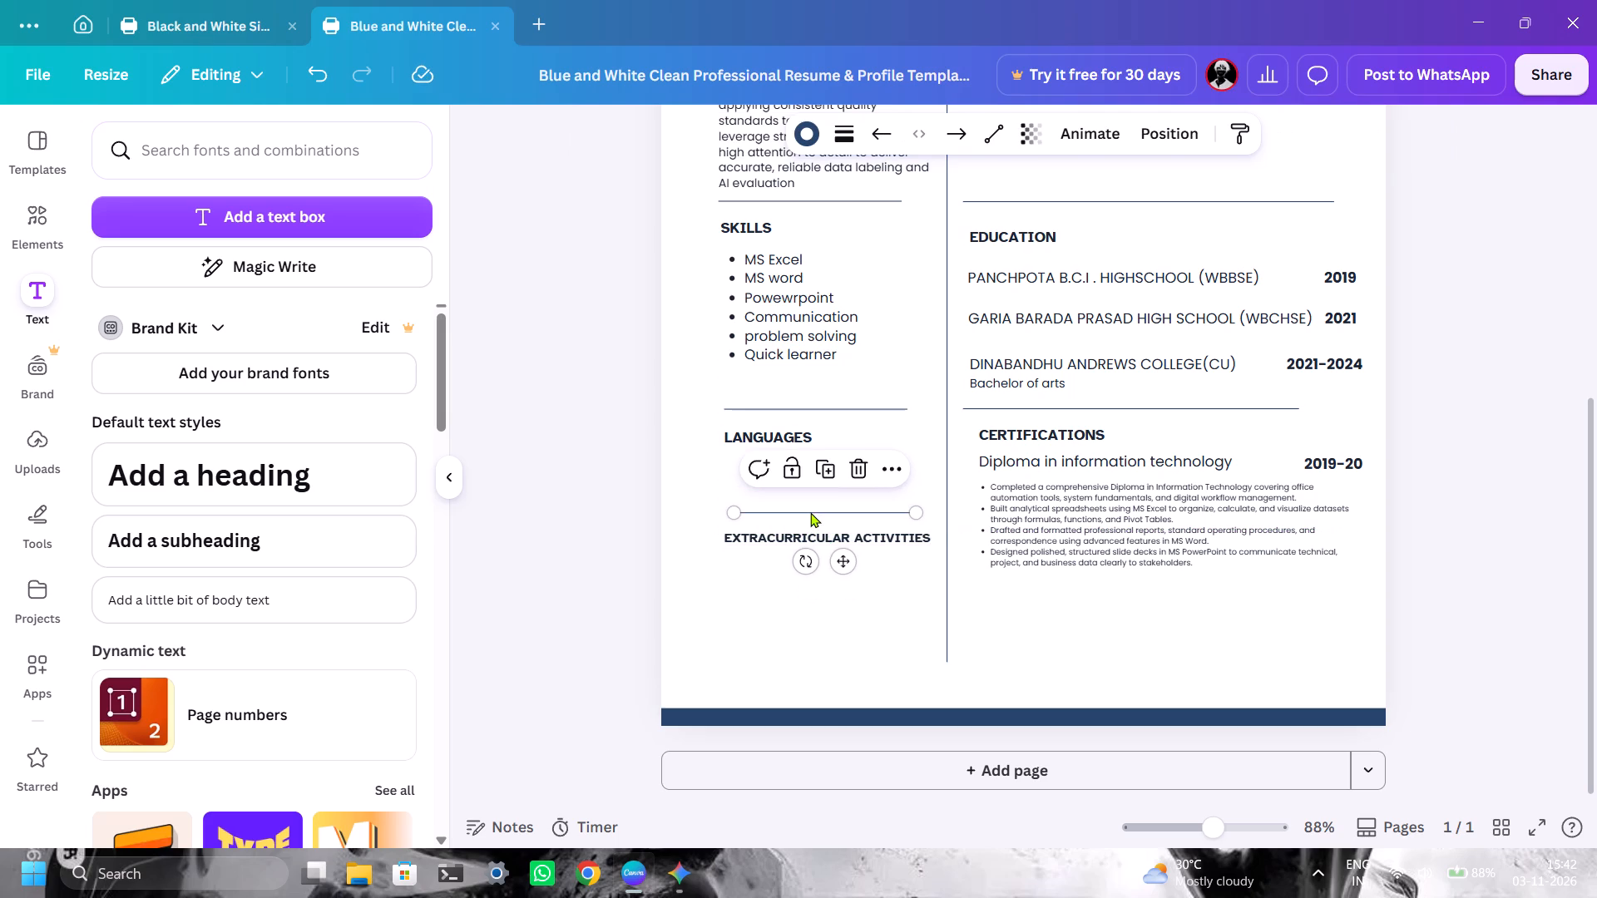
left_click(739, 613)
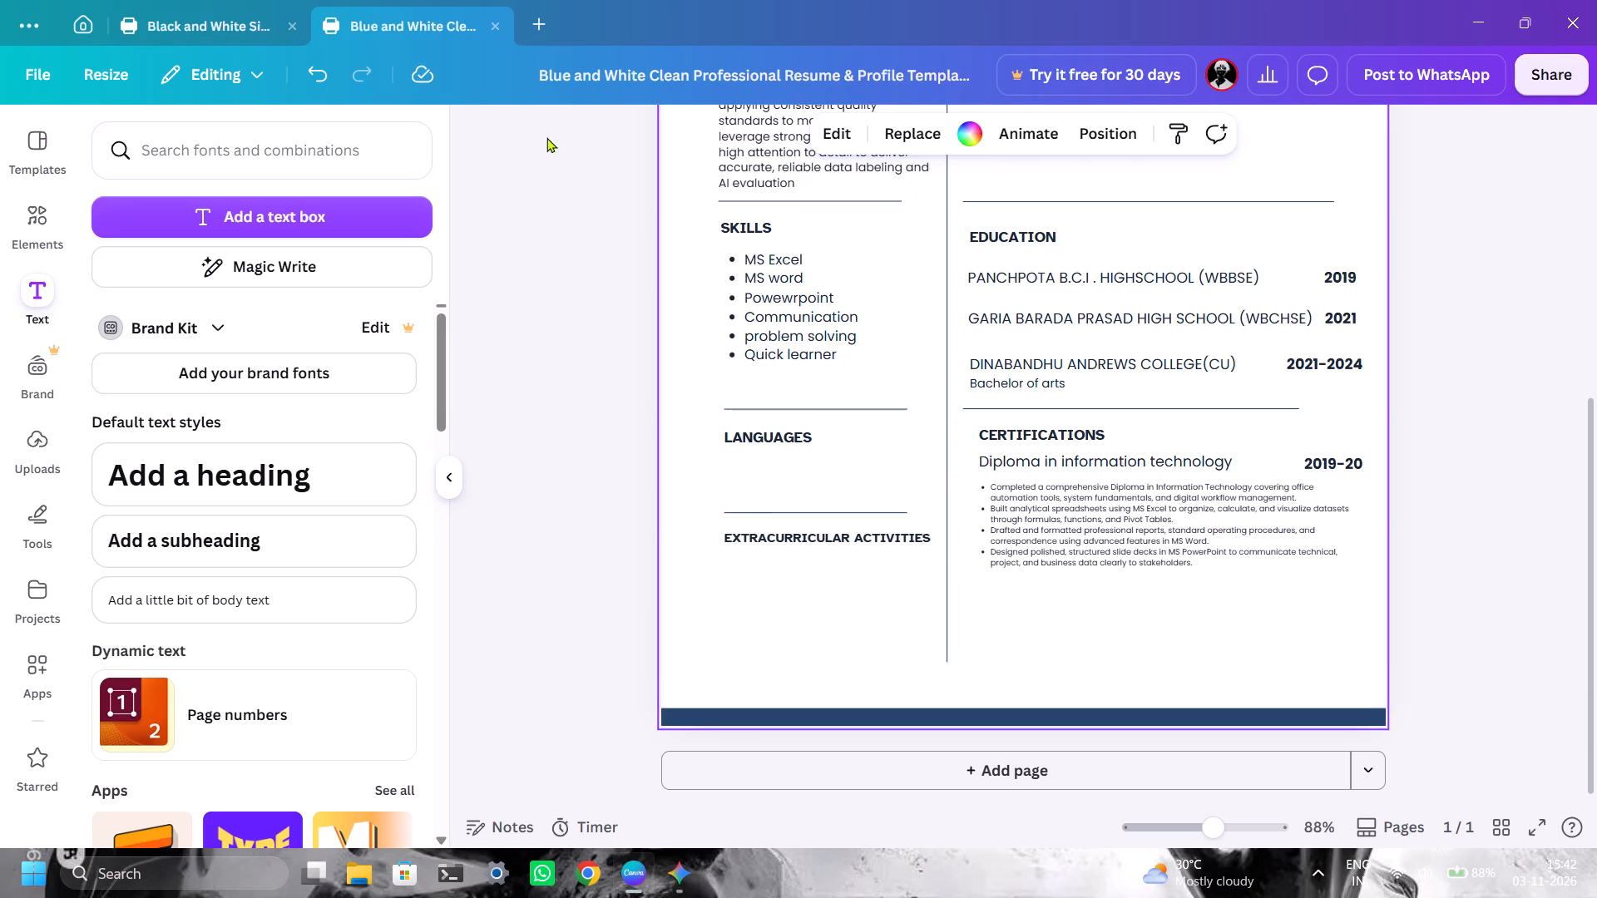
Add a new text box and place it directly below the Languages heading.
left_click(378, 225)
left_click_drag(1039, 477, 1012, 487)
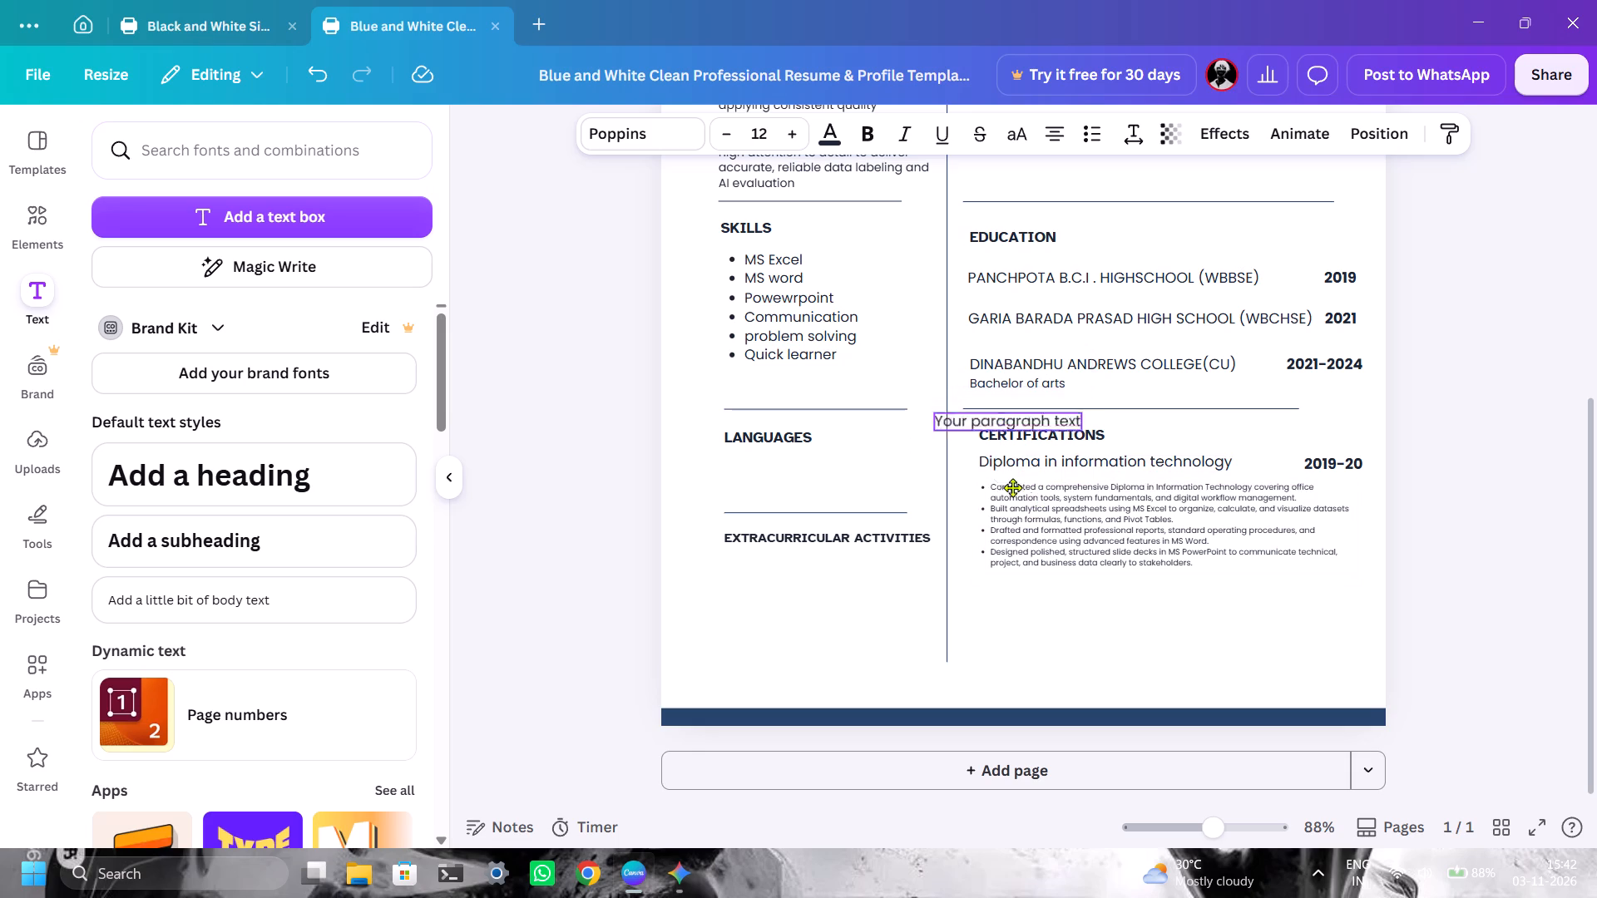
left_click_drag(1012, 487, 823, 521)
Replace the new text box's placeholder with English, Bengali and Hindi, each on its own line.
left_click(855, 458)
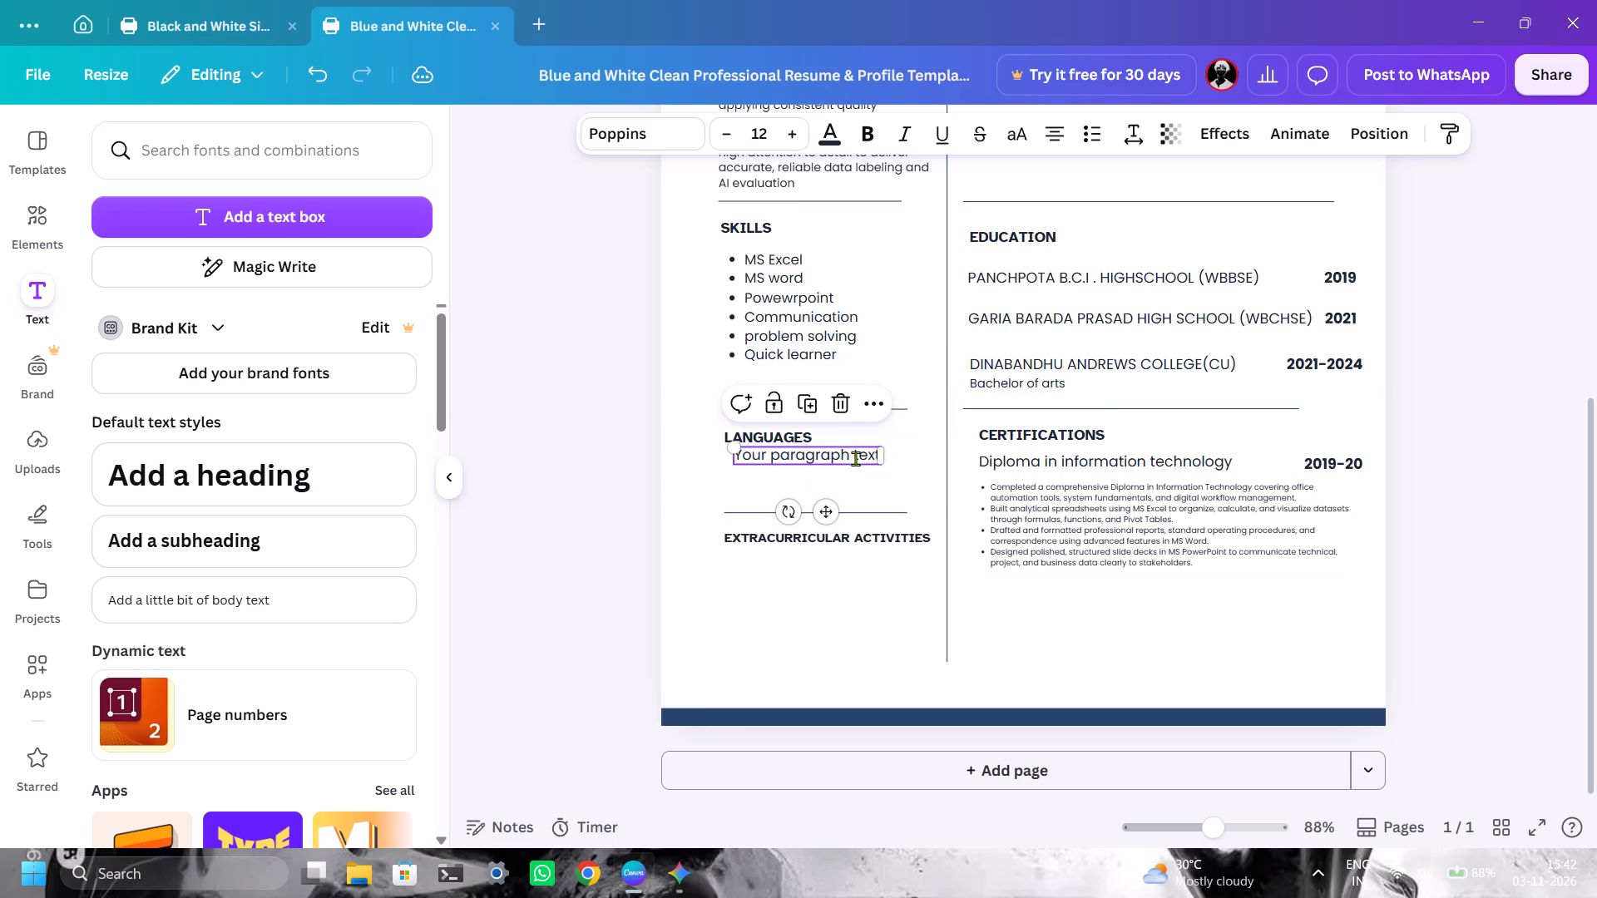
left_click(856, 459)
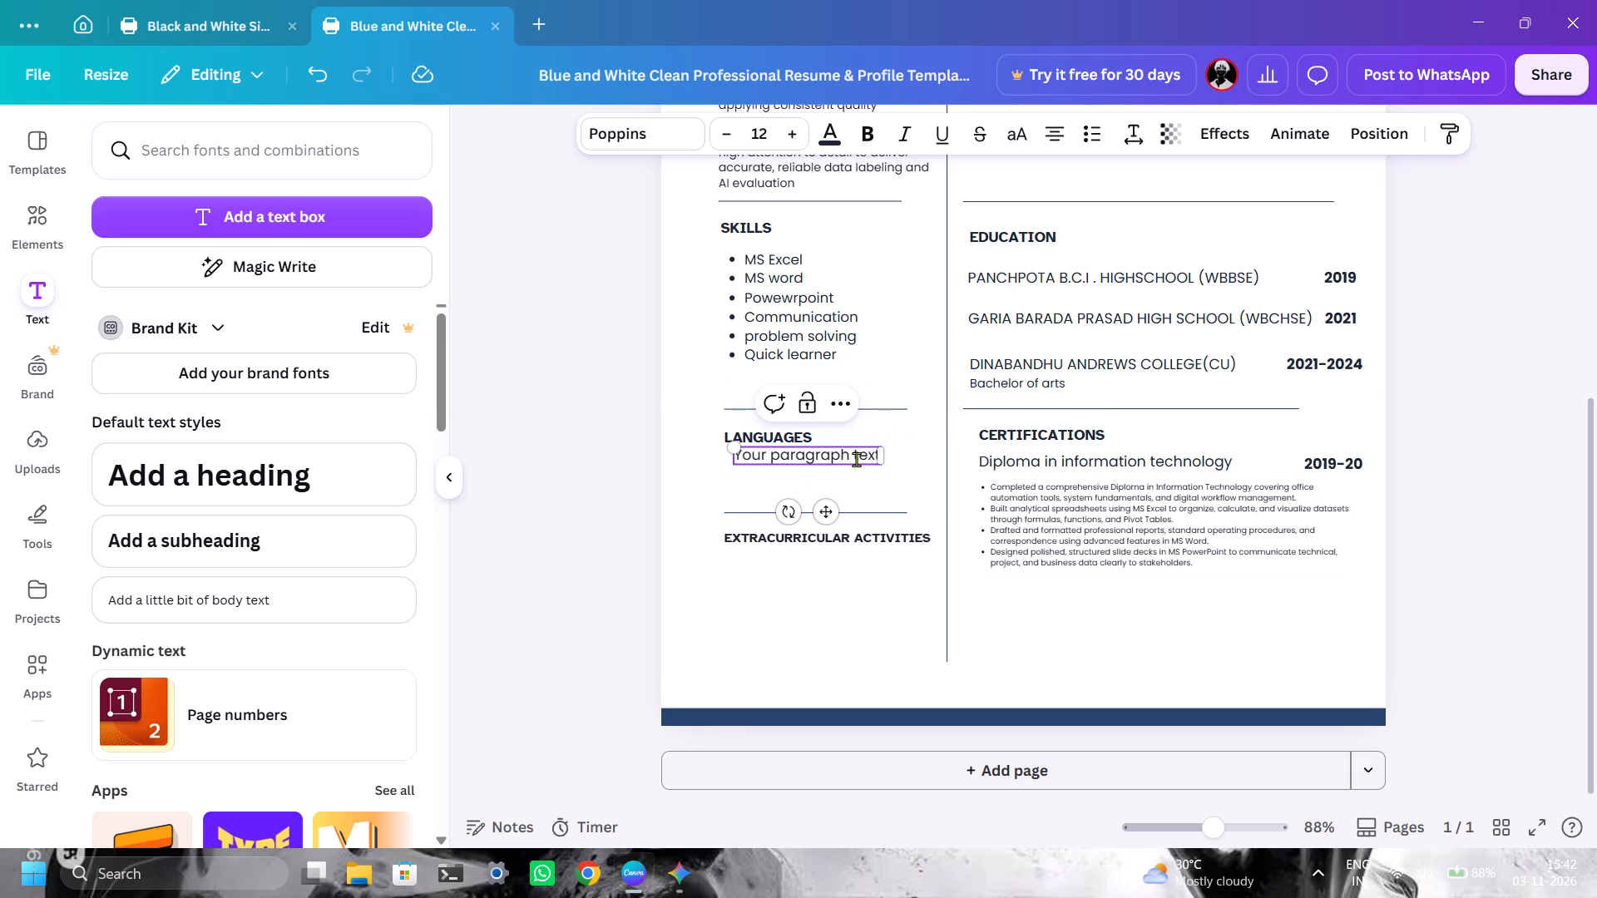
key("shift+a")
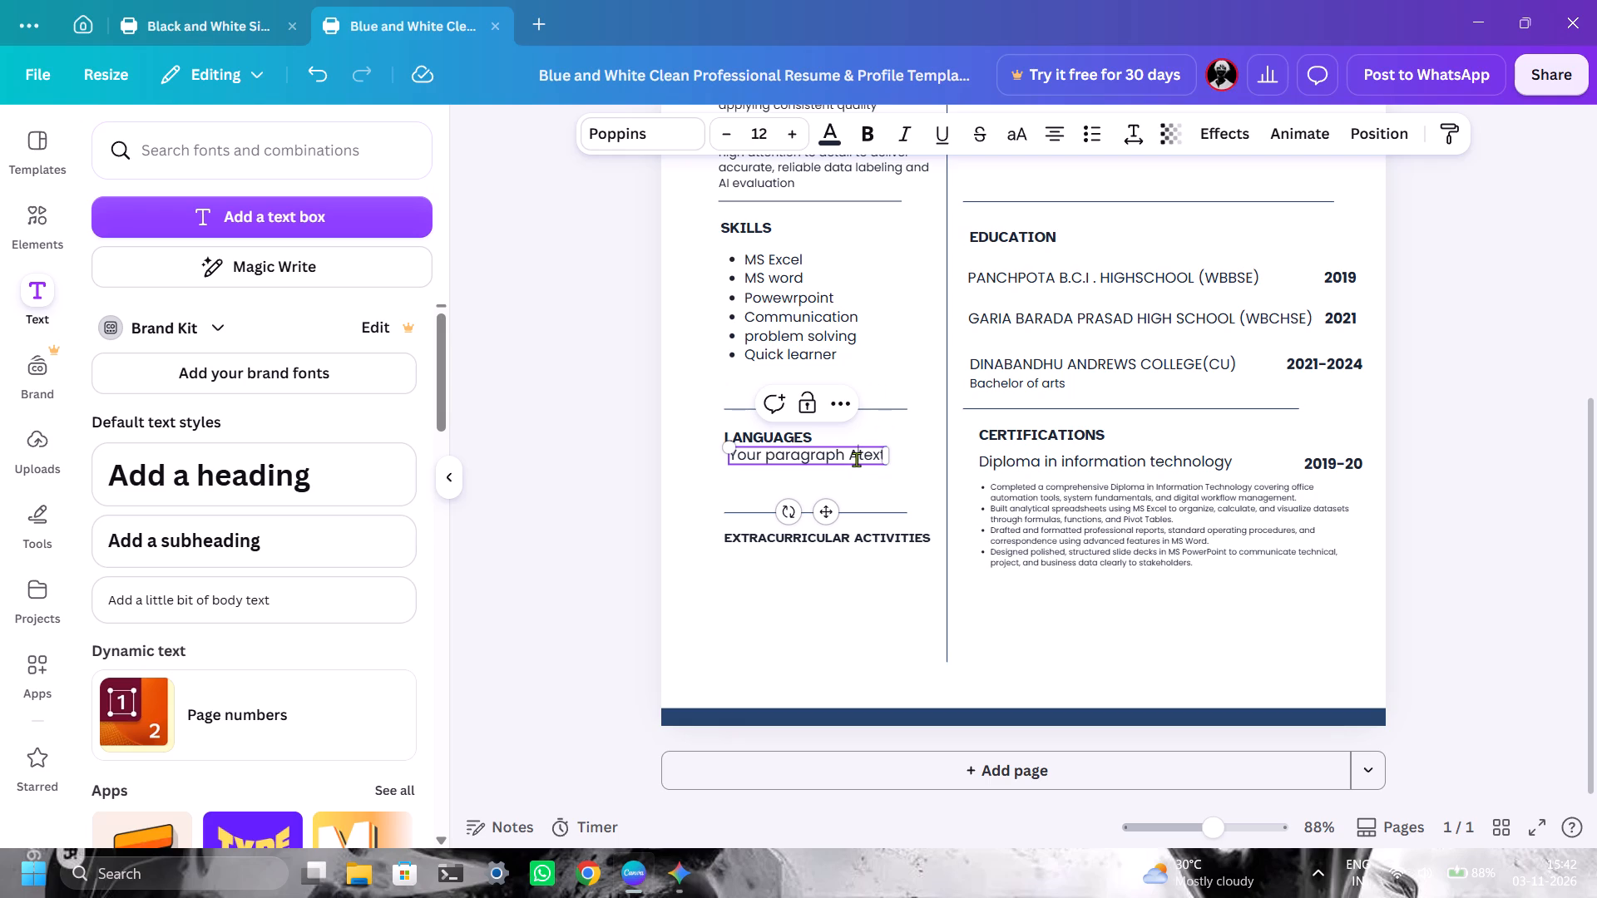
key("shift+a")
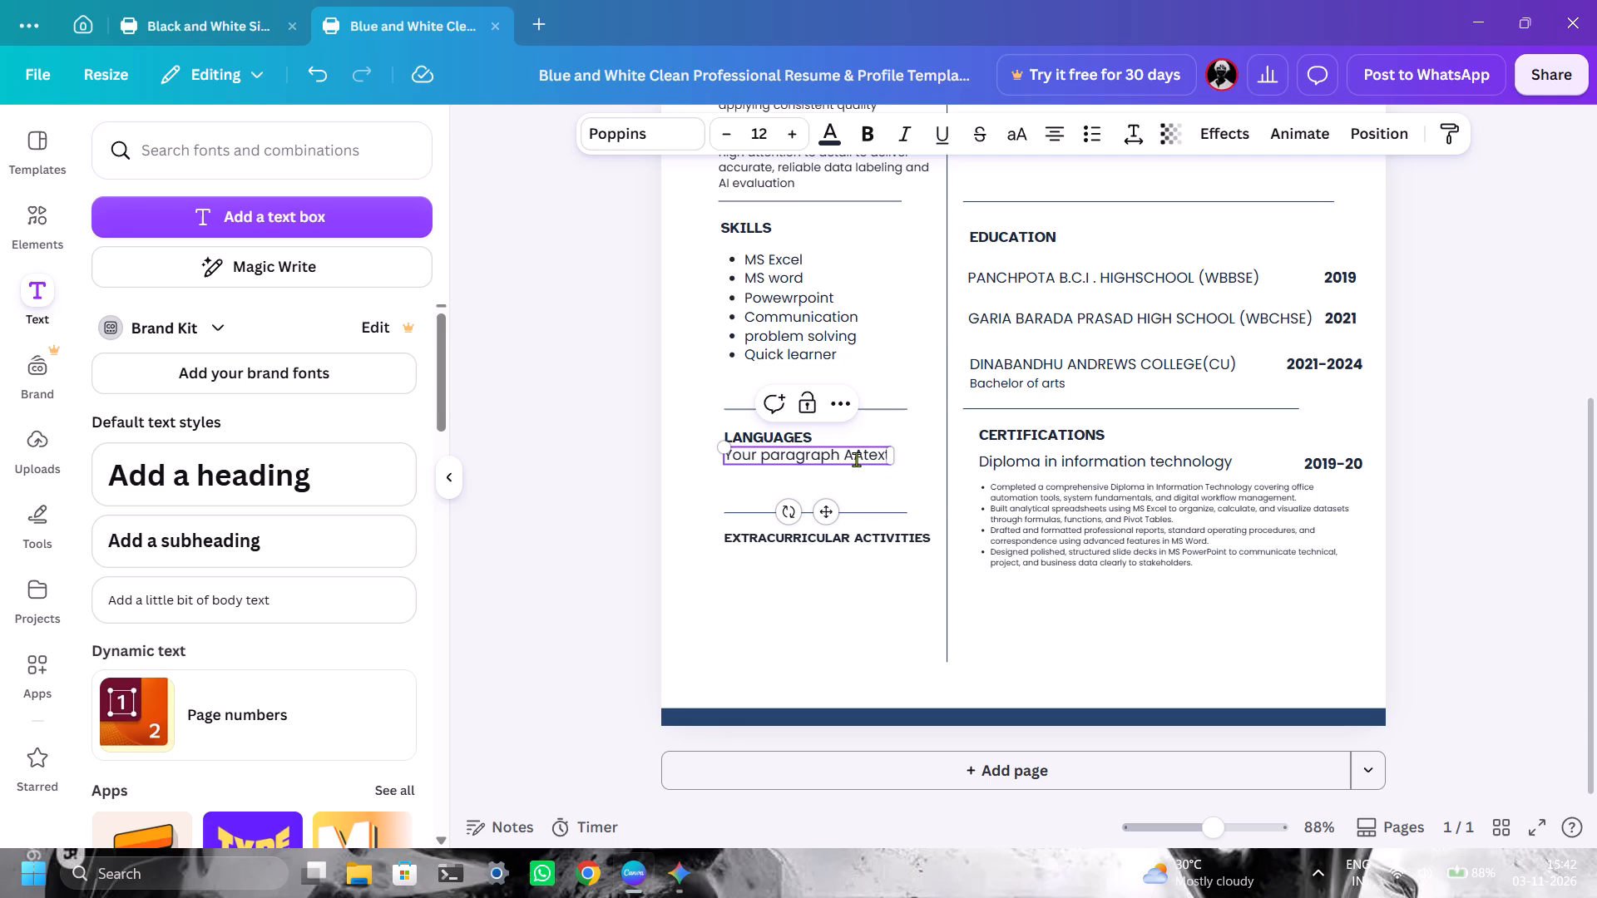
key("BackSpace")
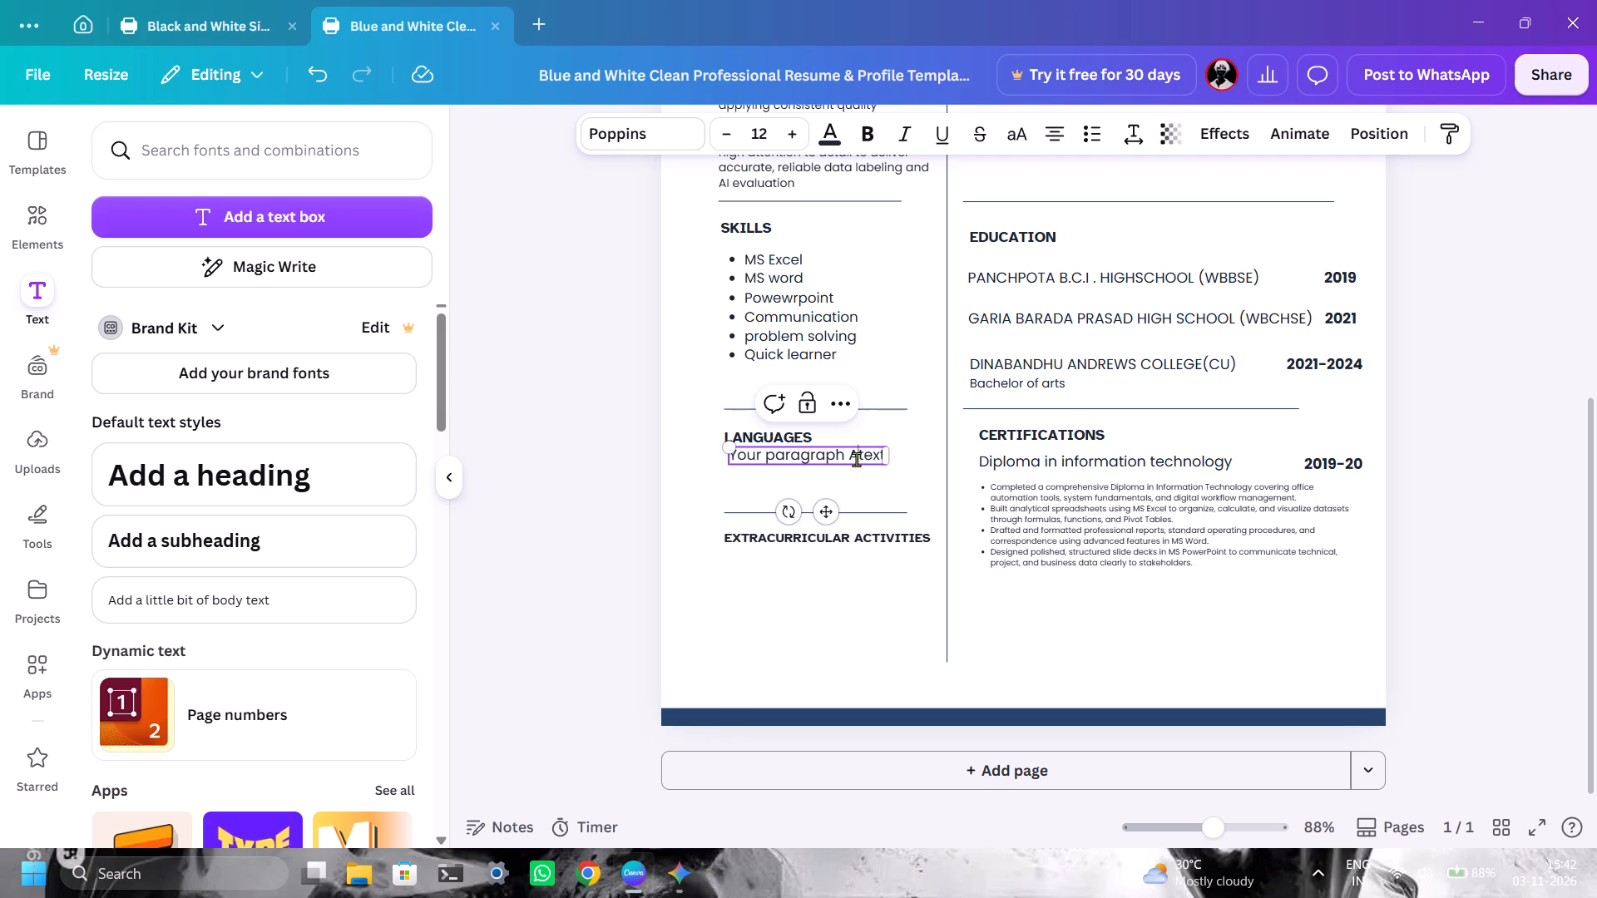
key("ctrl+a")
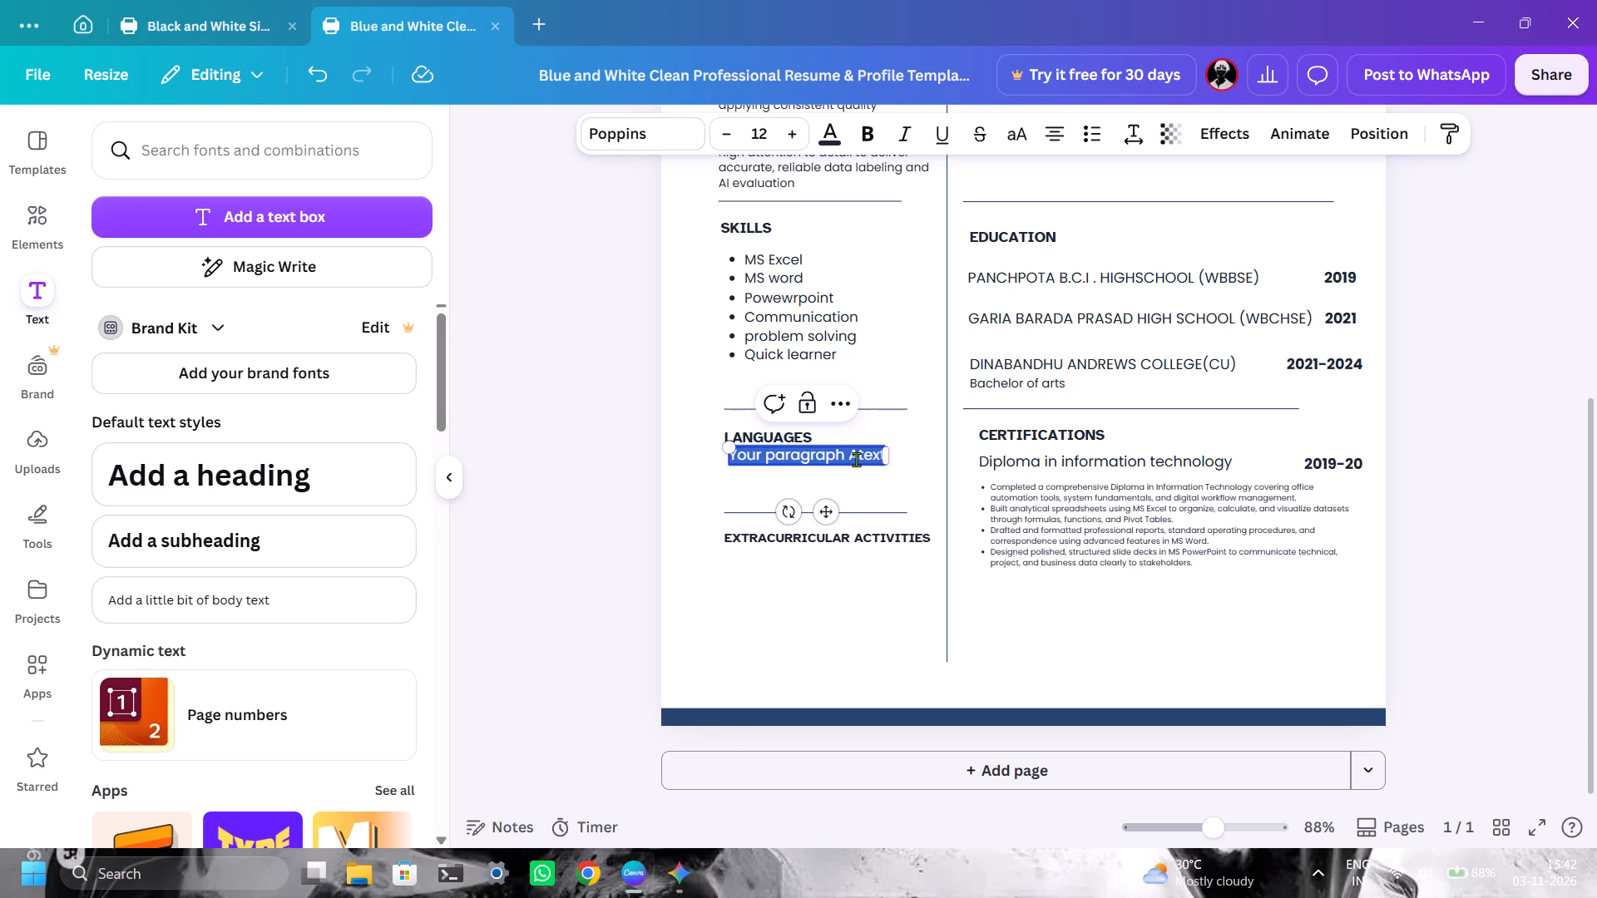
key("Delete")
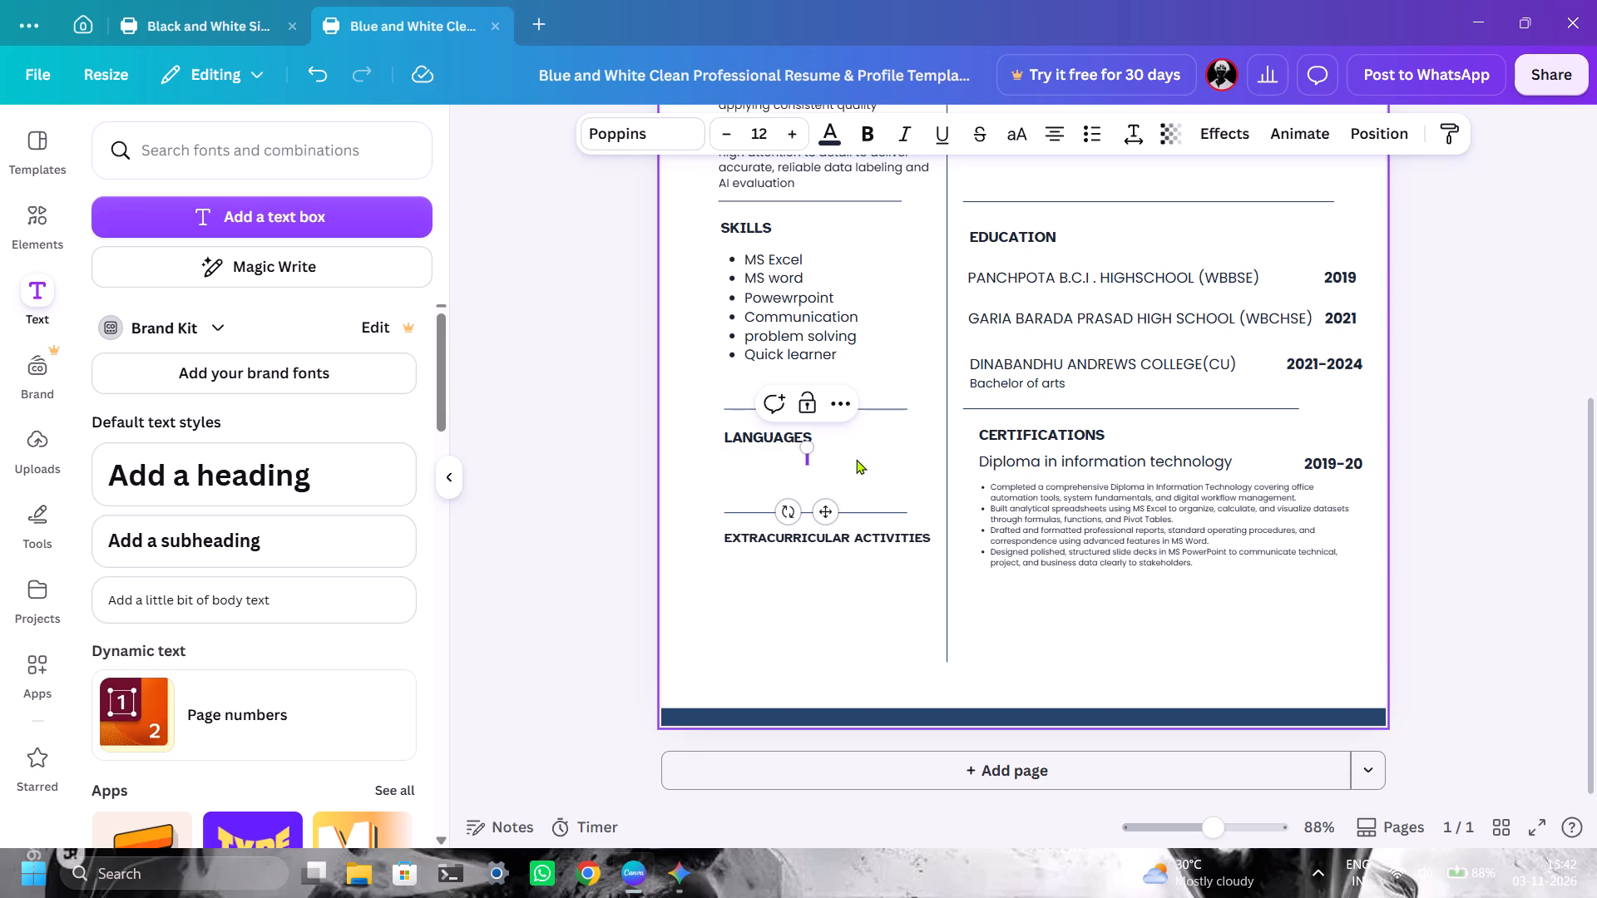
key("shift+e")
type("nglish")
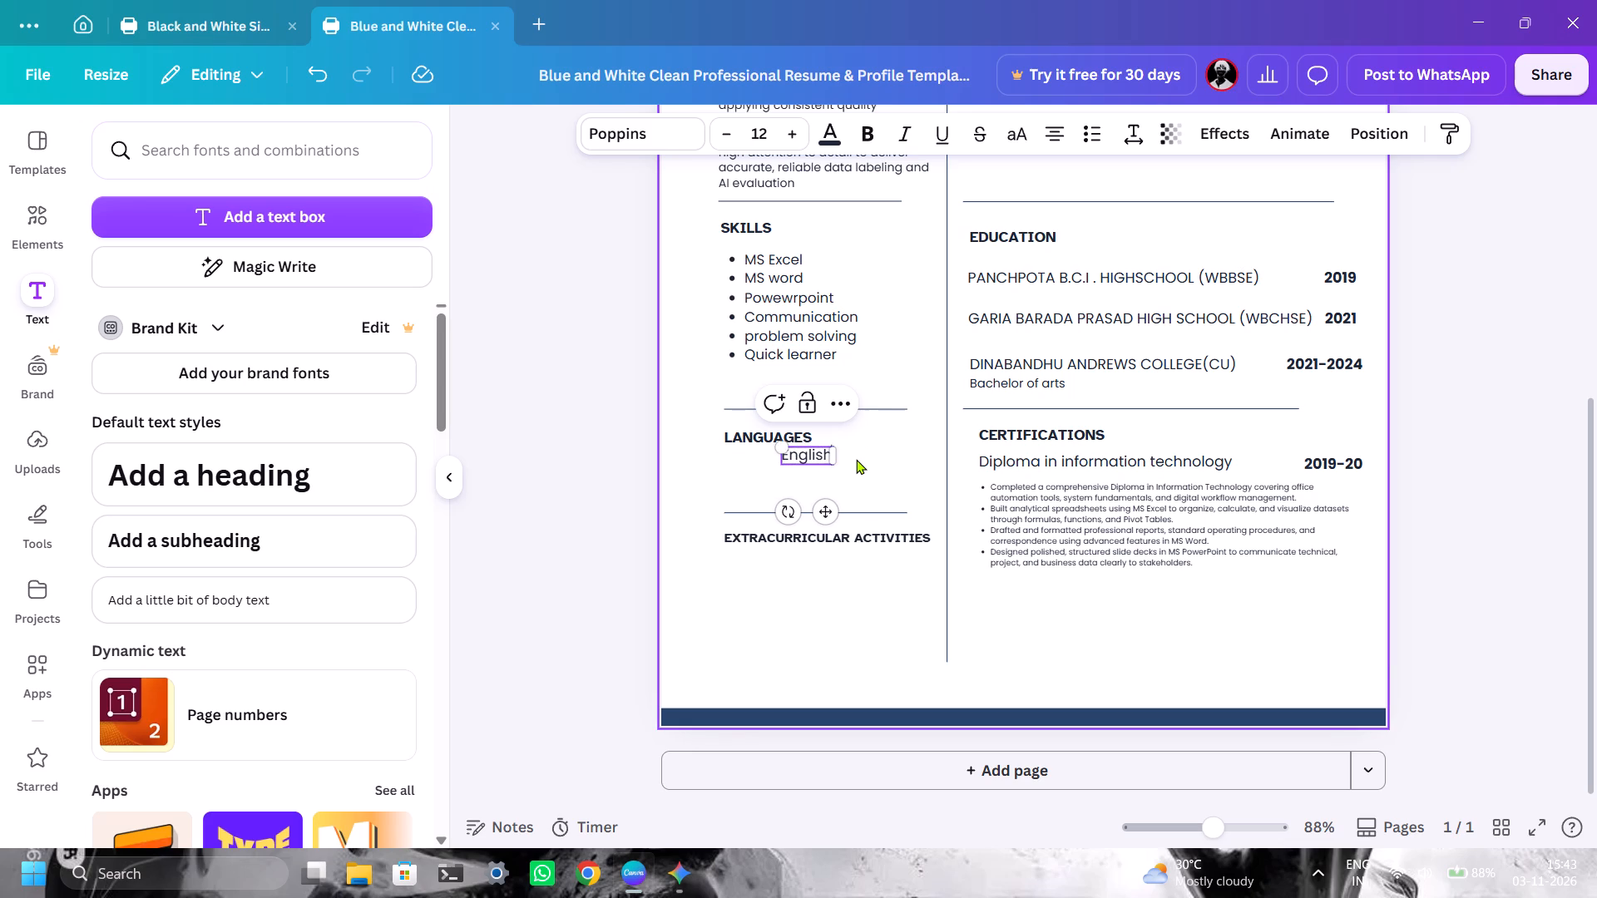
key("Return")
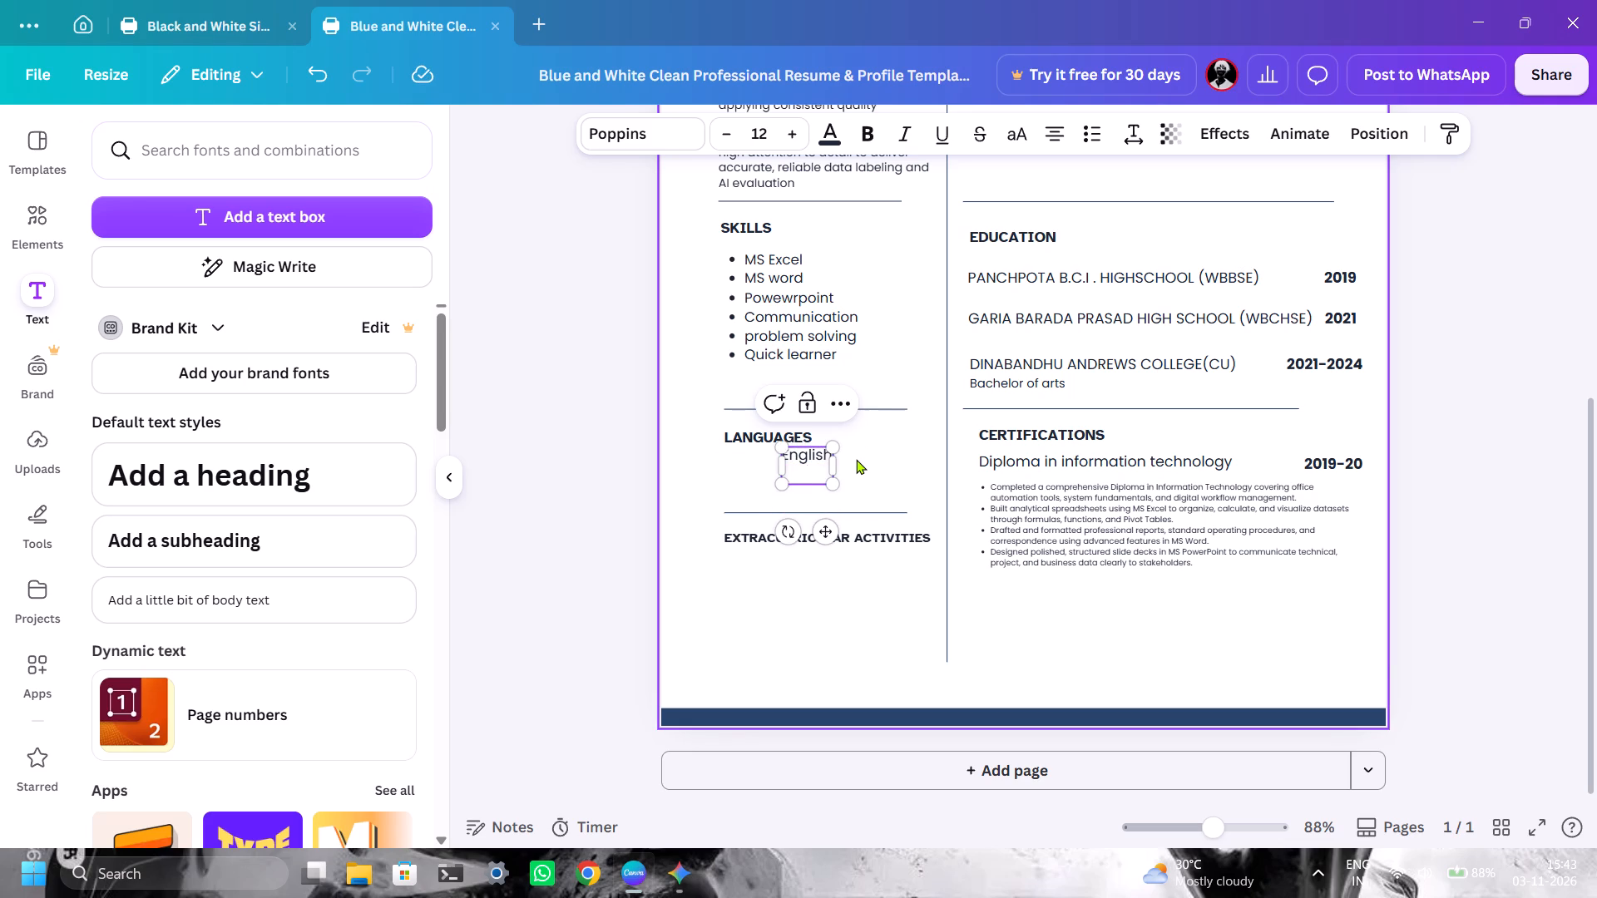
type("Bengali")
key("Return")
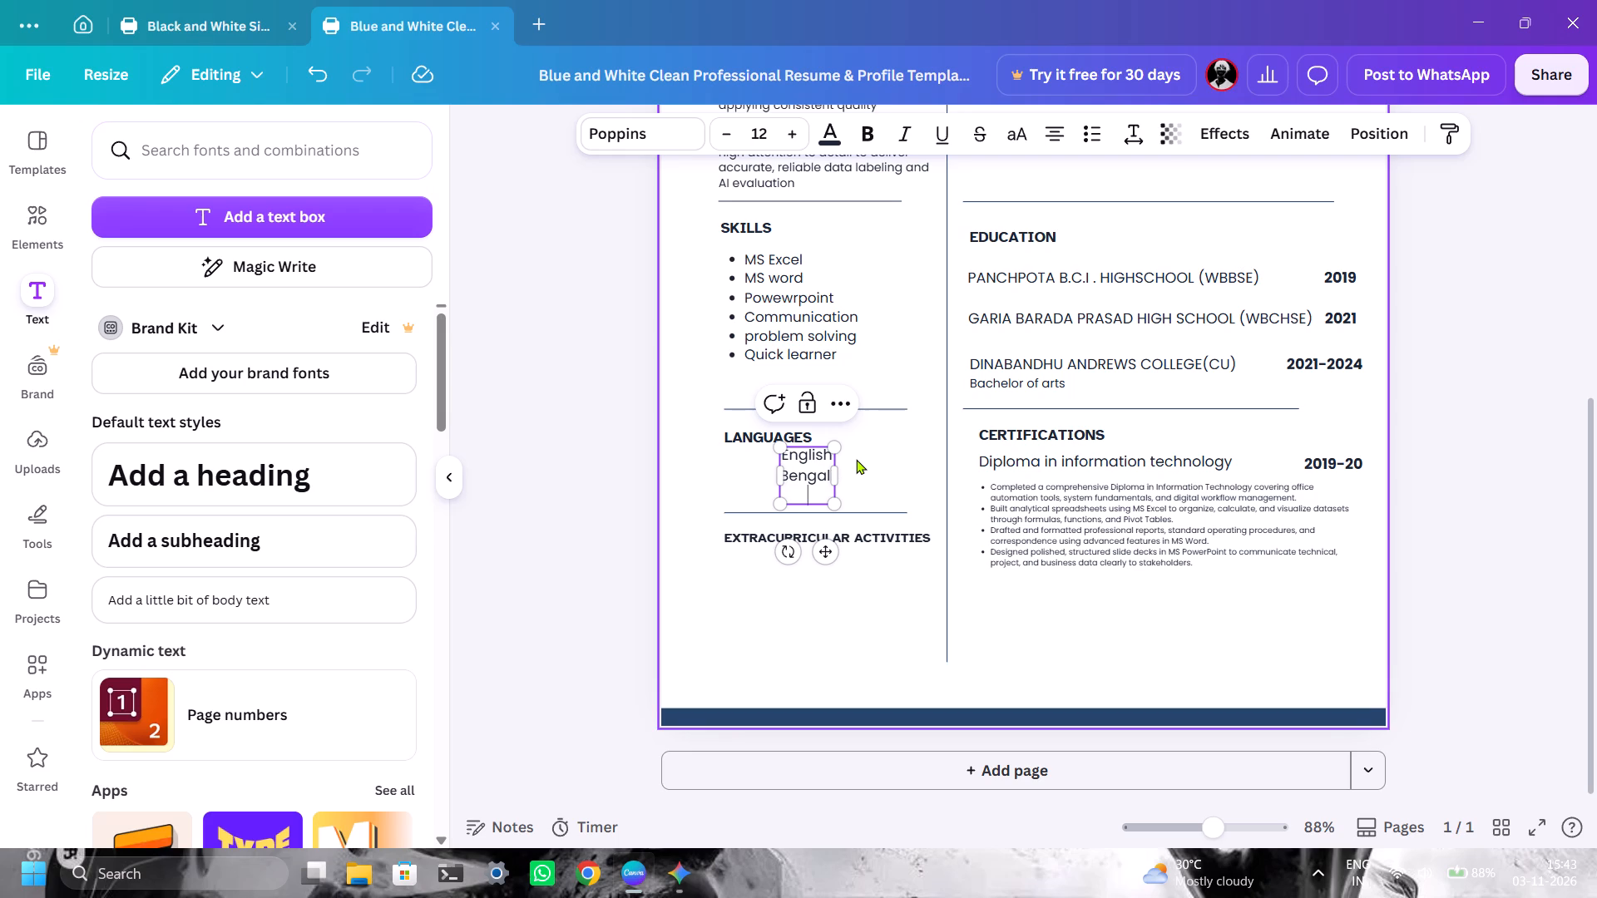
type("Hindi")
left_click(882, 489)
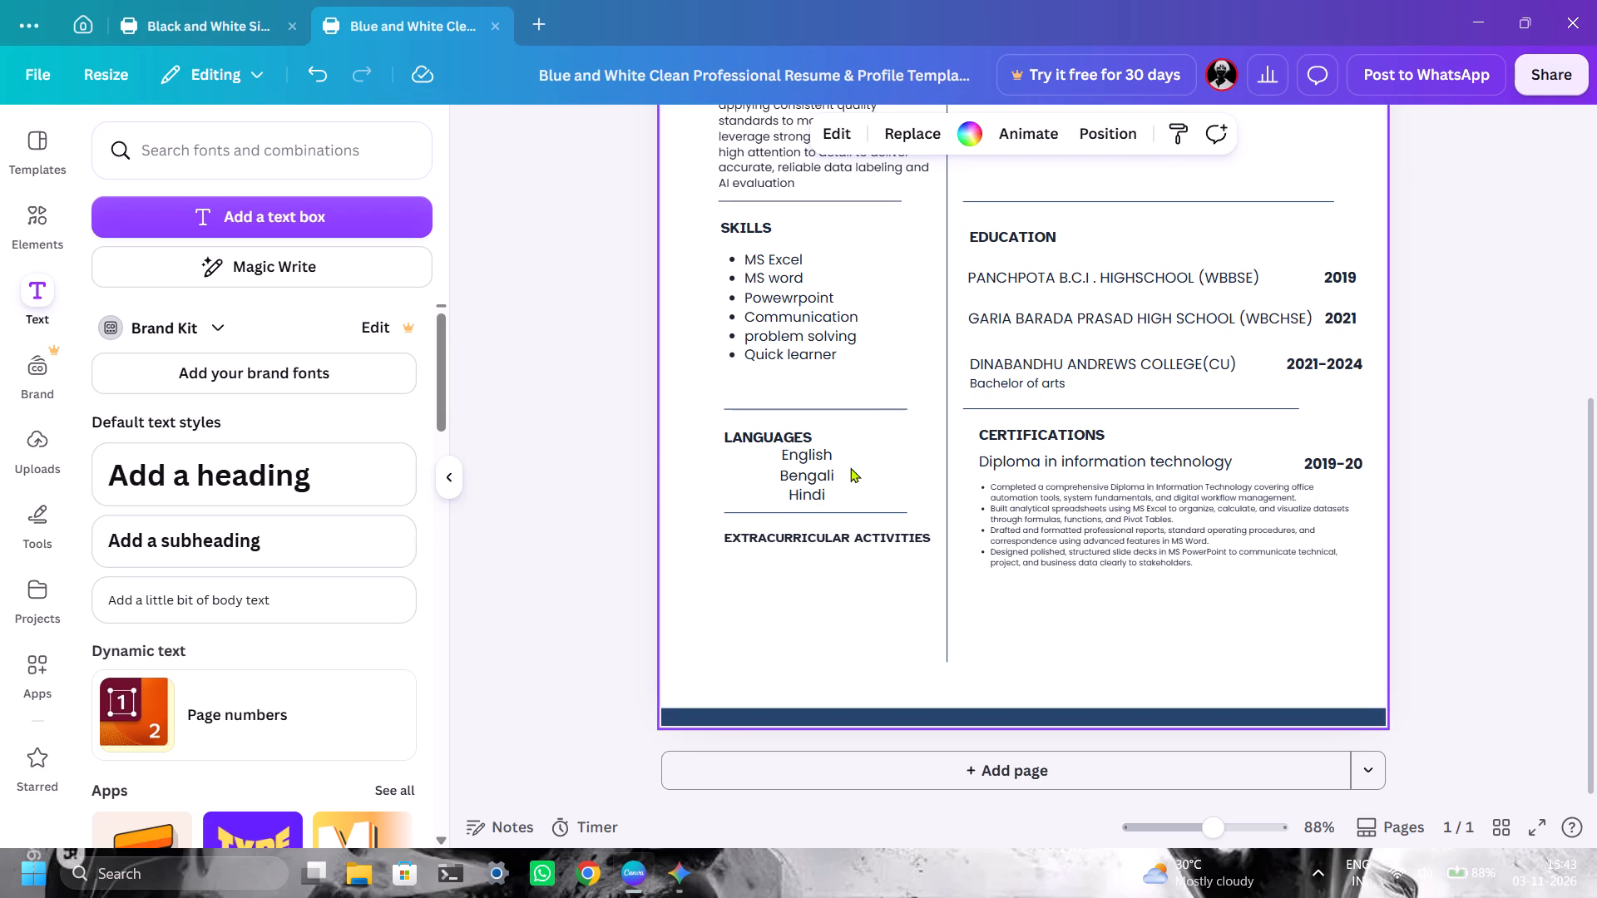
Move the English, Bengali and Hindi text box beneath the start of the Languages heading, left-align its text and widen the box.
left_click_drag(806, 475, 748, 481)
left_click(839, 475)
left_click(737, 459)
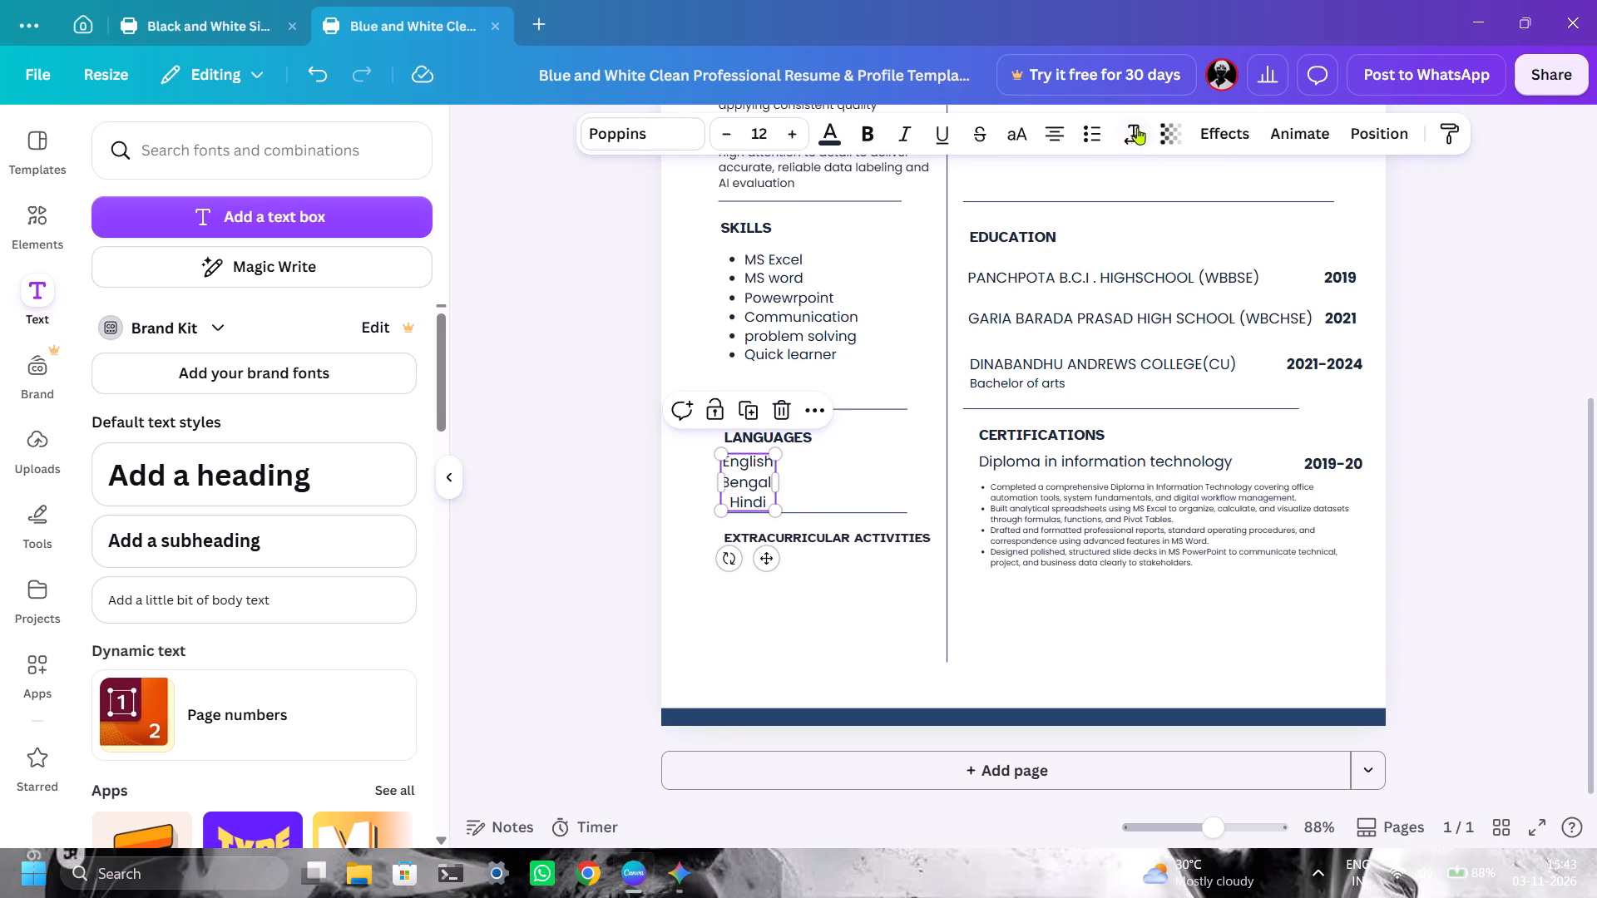
left_click(1065, 128)
left_click_drag(786, 481, 804, 479)
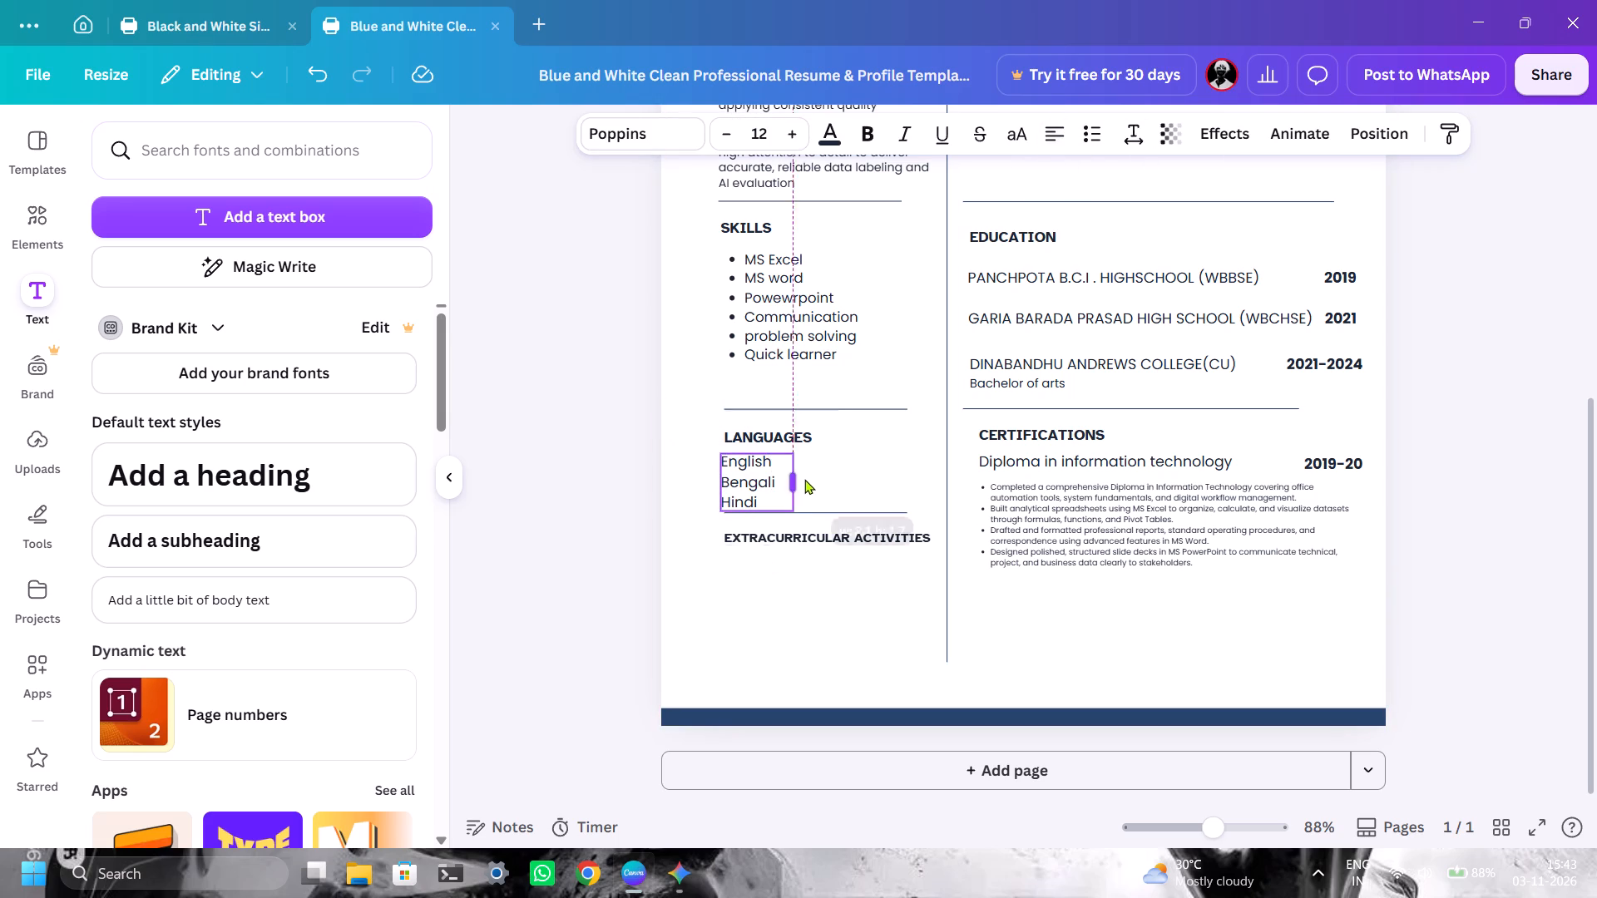
left_click_drag(804, 479, 813, 476)
left_click(842, 460)
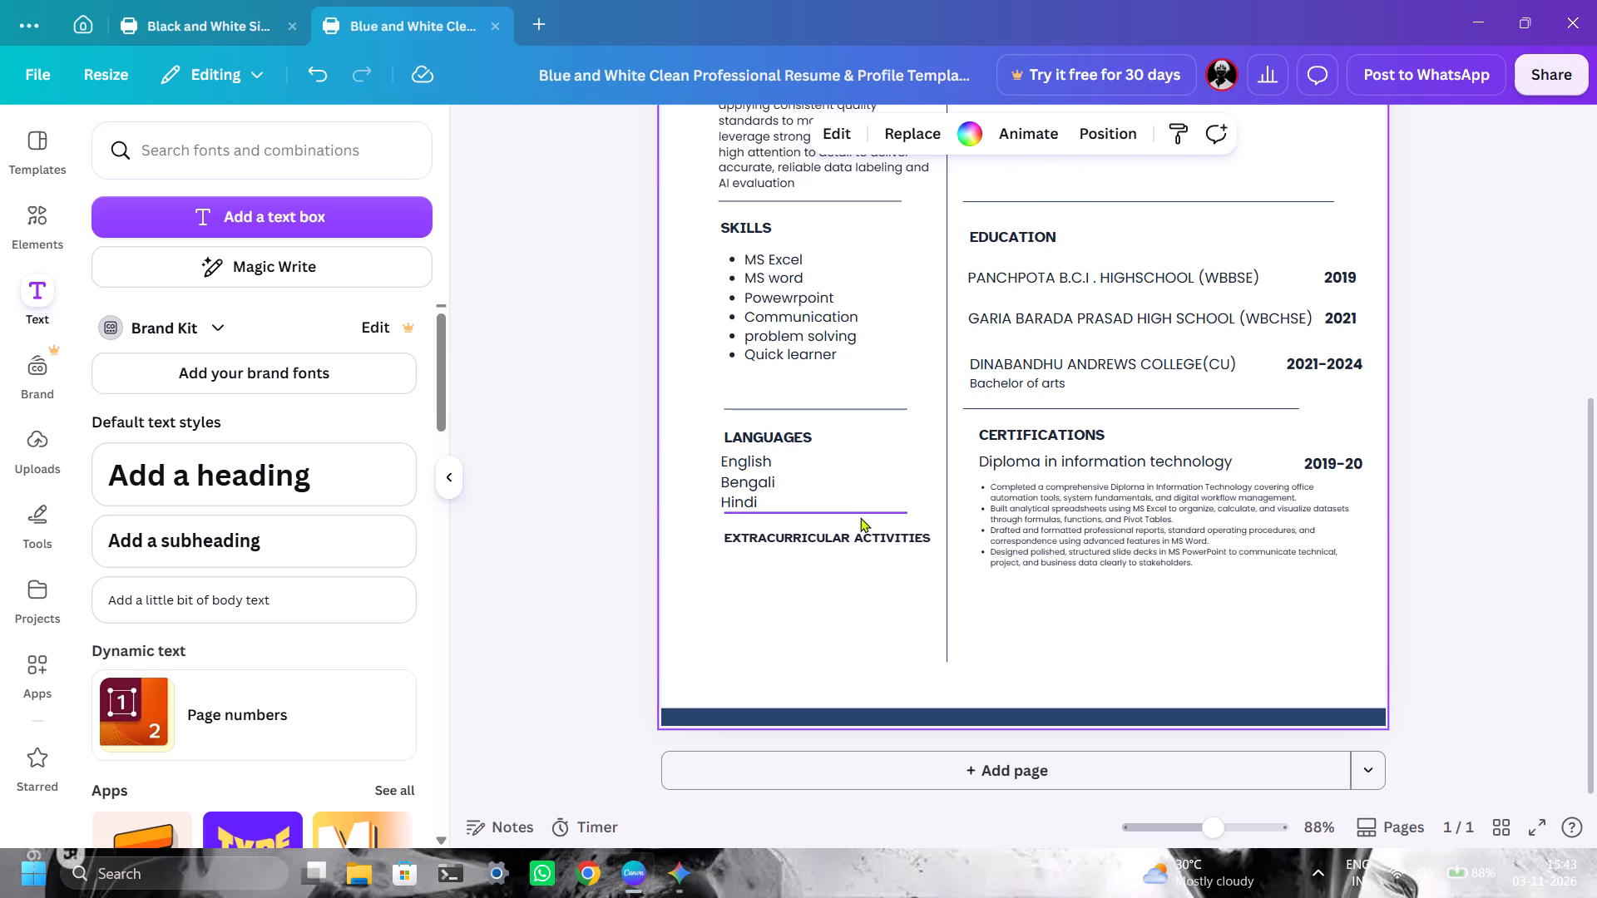
Lower the divider beneath the languages list slightly and line up its left end with the Skills heading.
left_click_drag(860, 516, 858, 525)
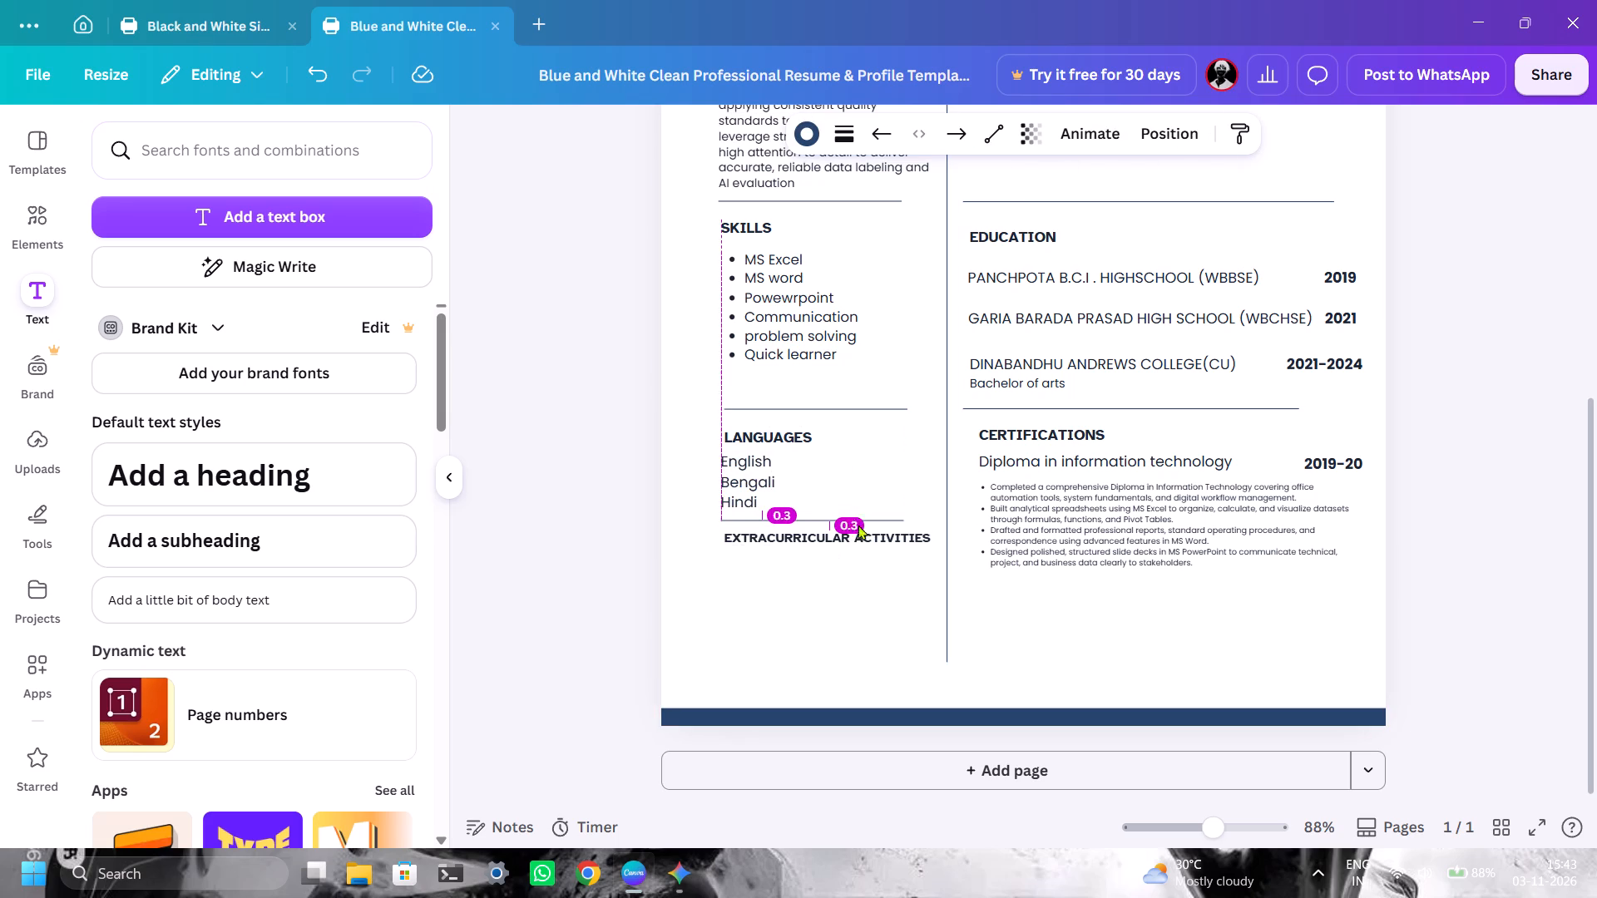
left_click(925, 436)
Shift the "Extracurricular Activities" heading slightly left and lower it to leave more space beneath the divider.
left_click(846, 541)
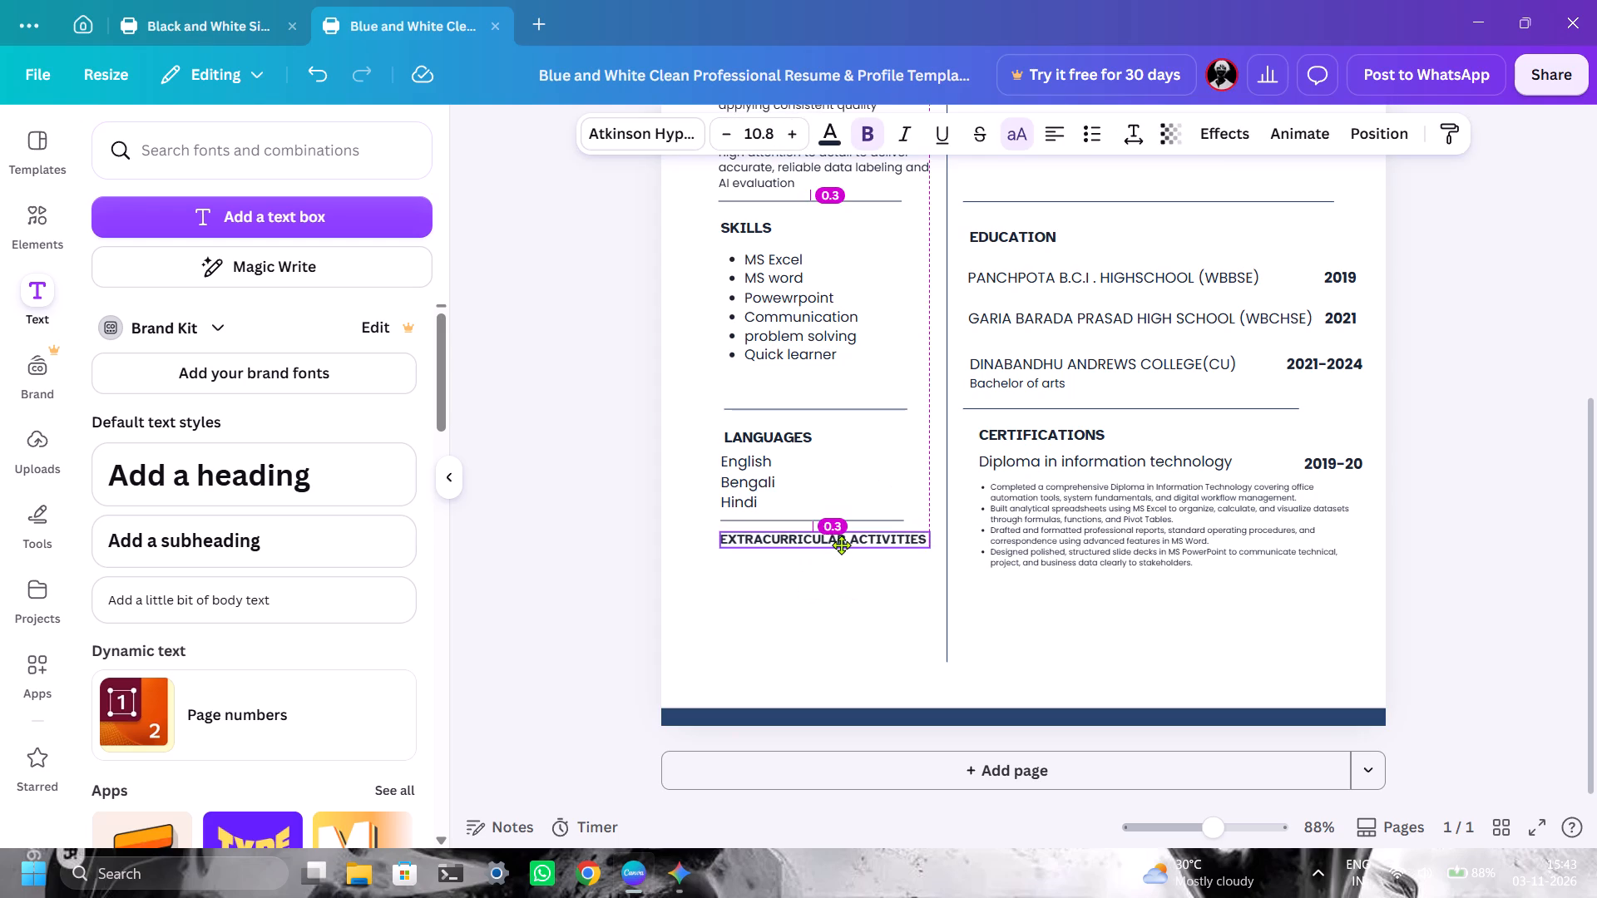
left_click(889, 596)
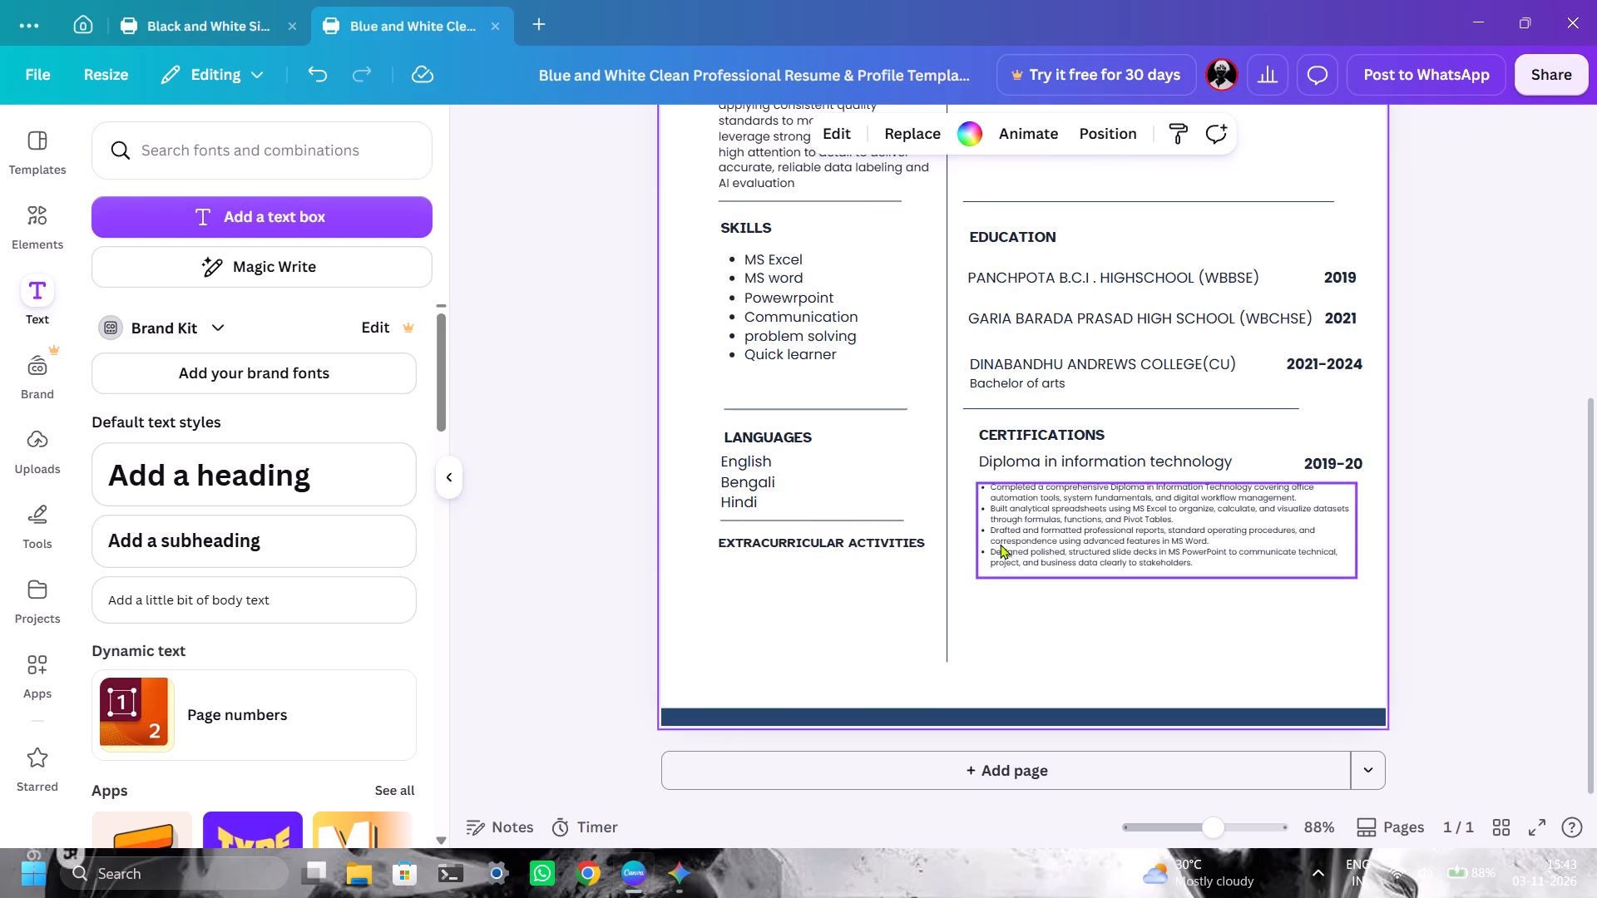
left_click_drag(842, 542, 841, 554)
left_click(873, 613)
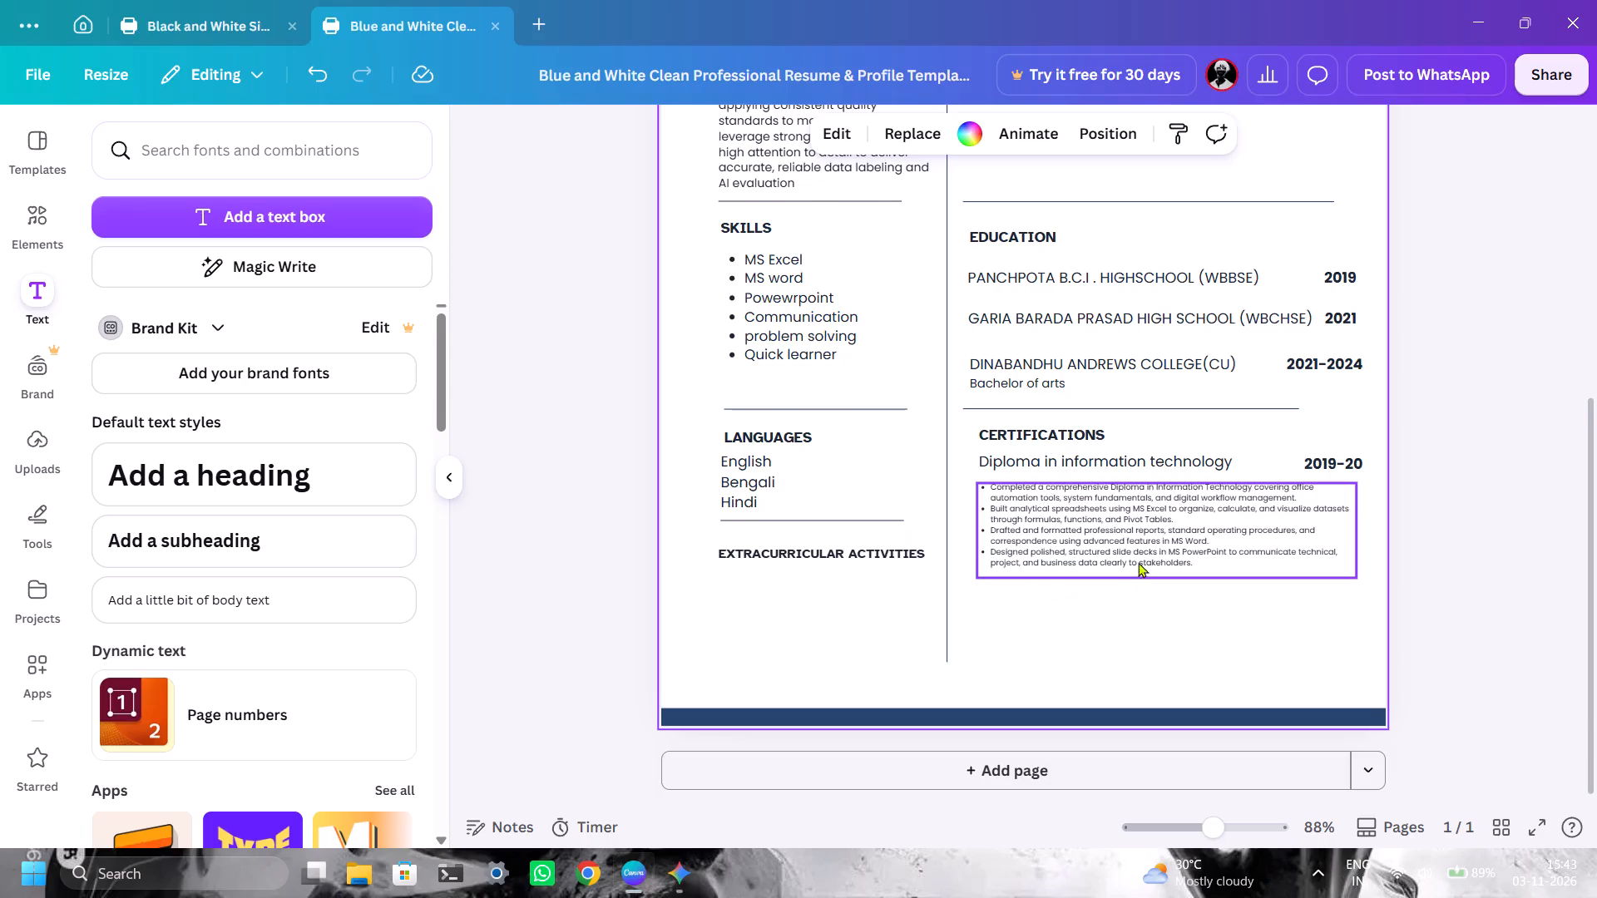
Add a new text box and place it directly below the "Extracurricular Activities" heading, left-aligned with the languages list.
scroll(1139, 558, "up", 2)
scroll(1141, 550, "down", 4)
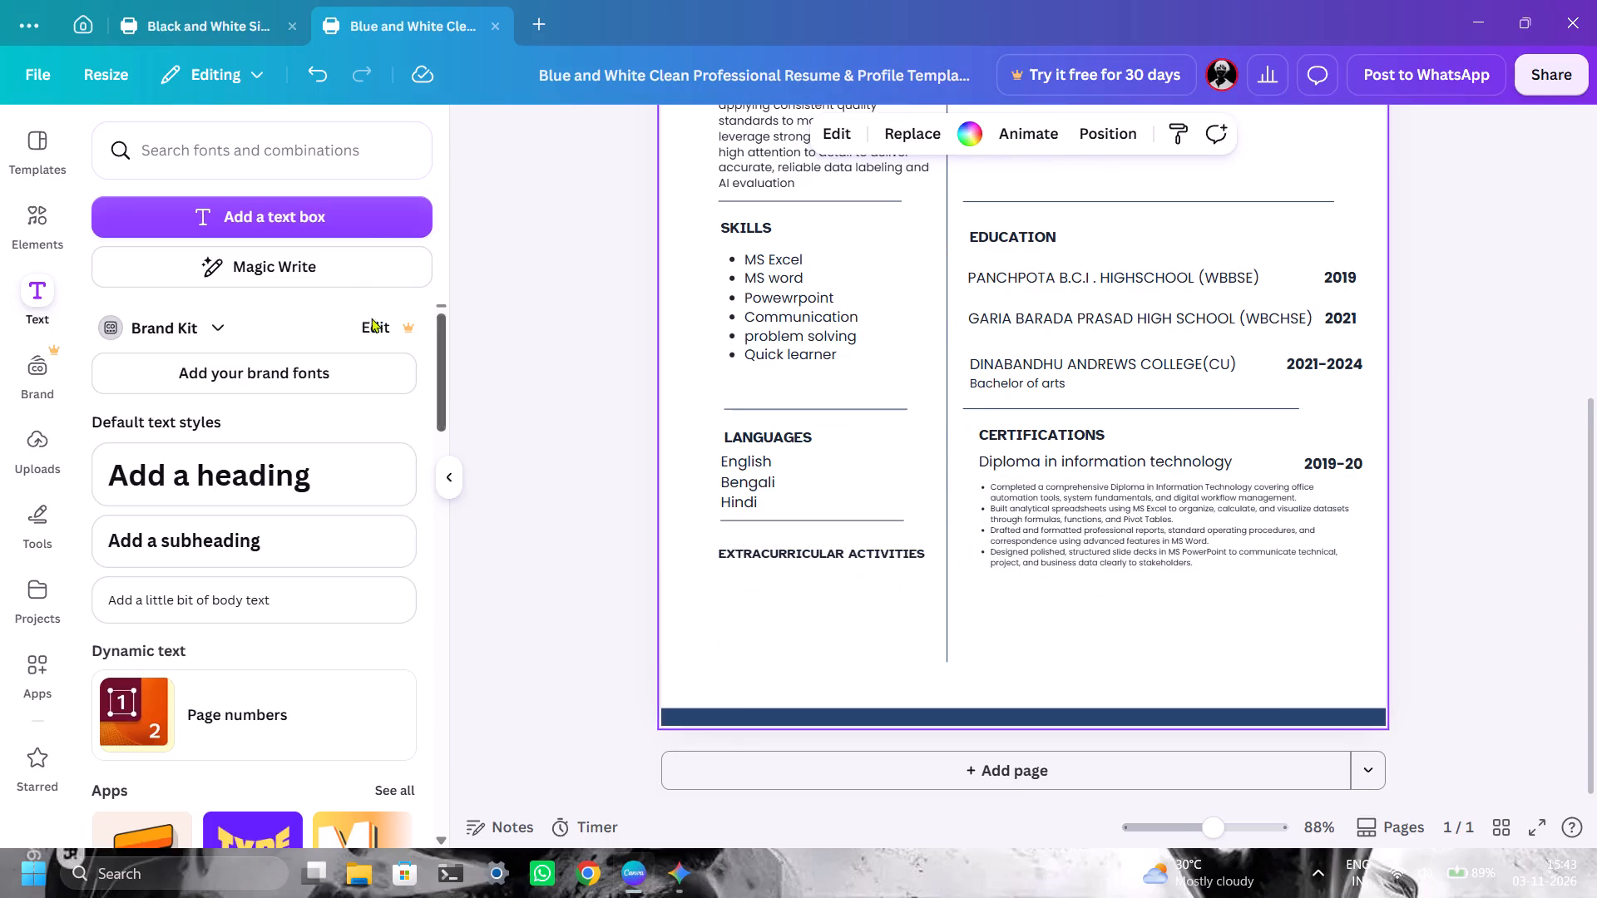
left_click(362, 217)
left_click_drag(1044, 476, 958, 546)
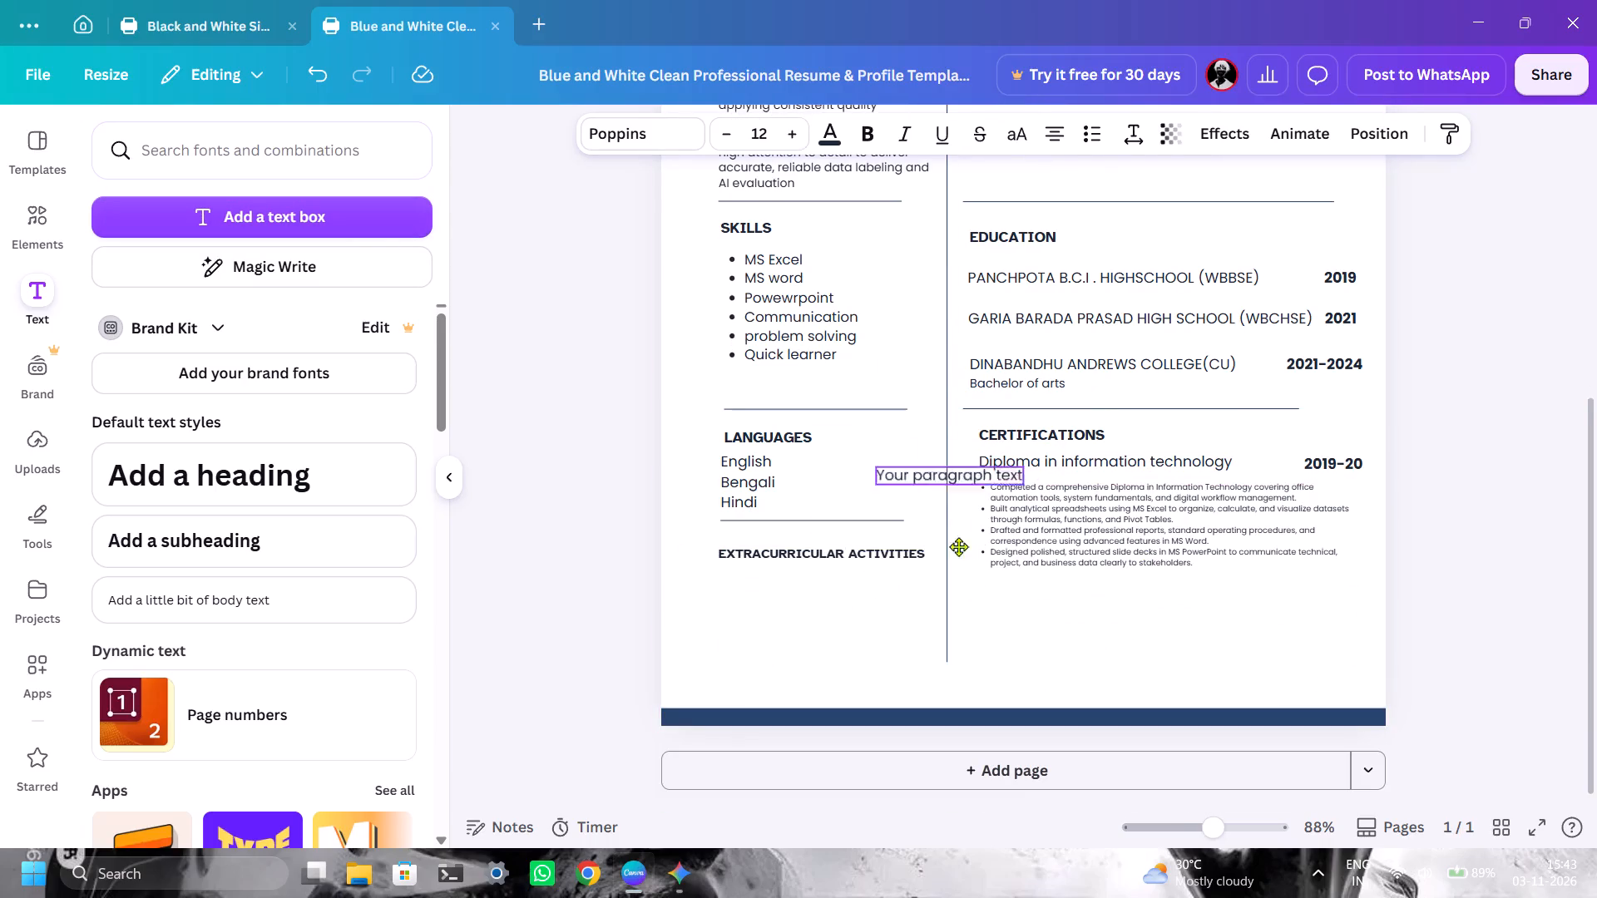
left_click_drag(958, 546, 818, 647)
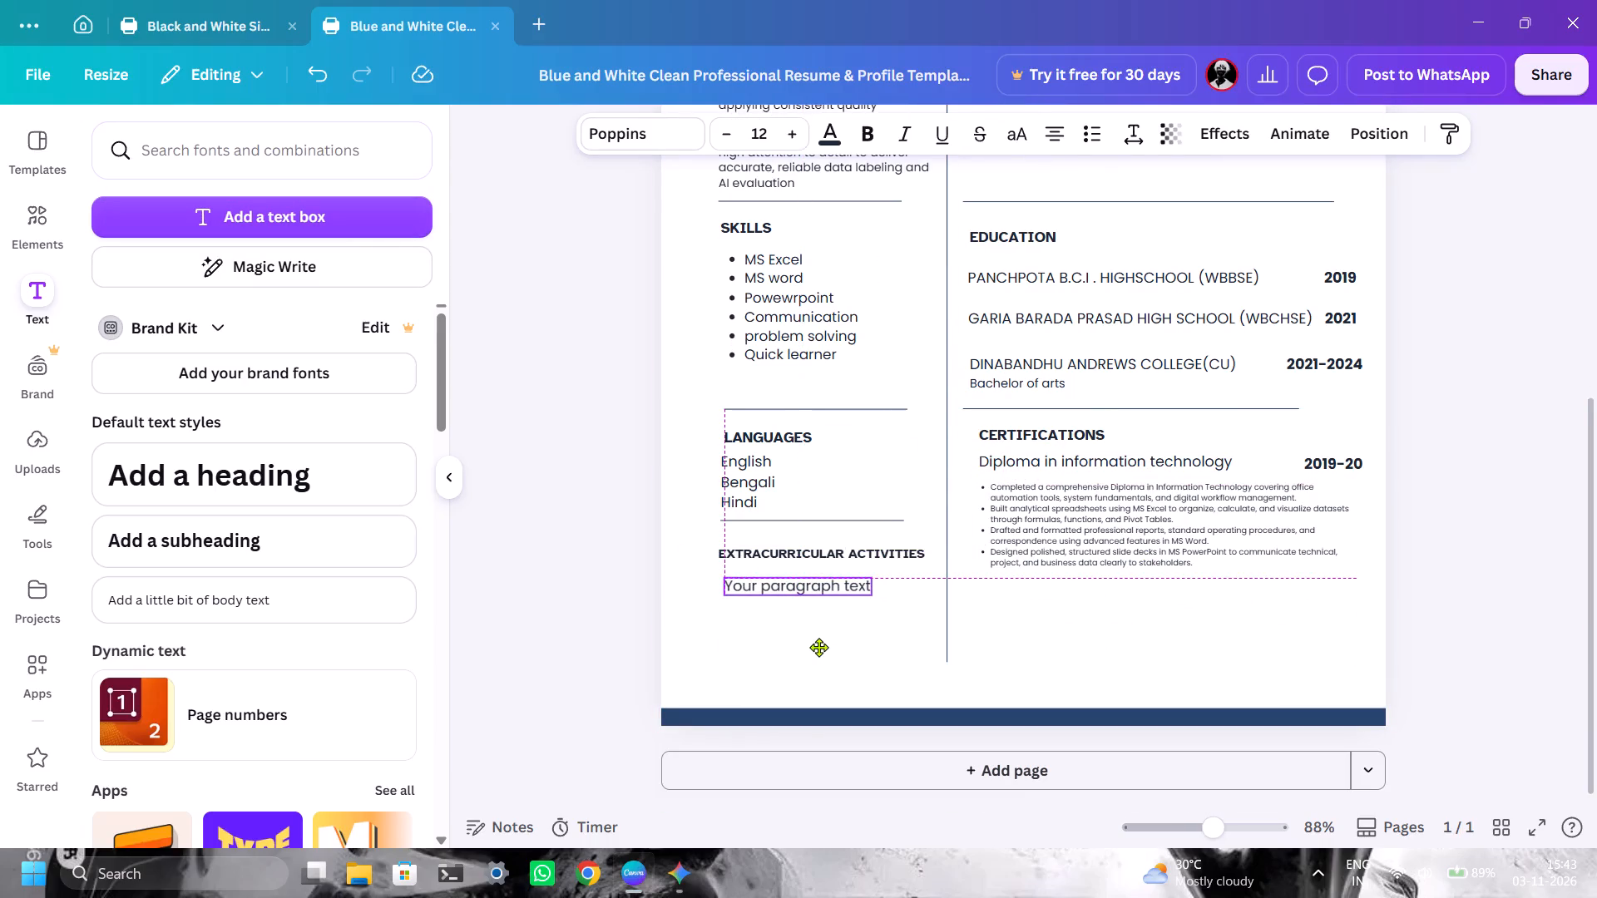
left_click_drag(818, 647, 817, 647)
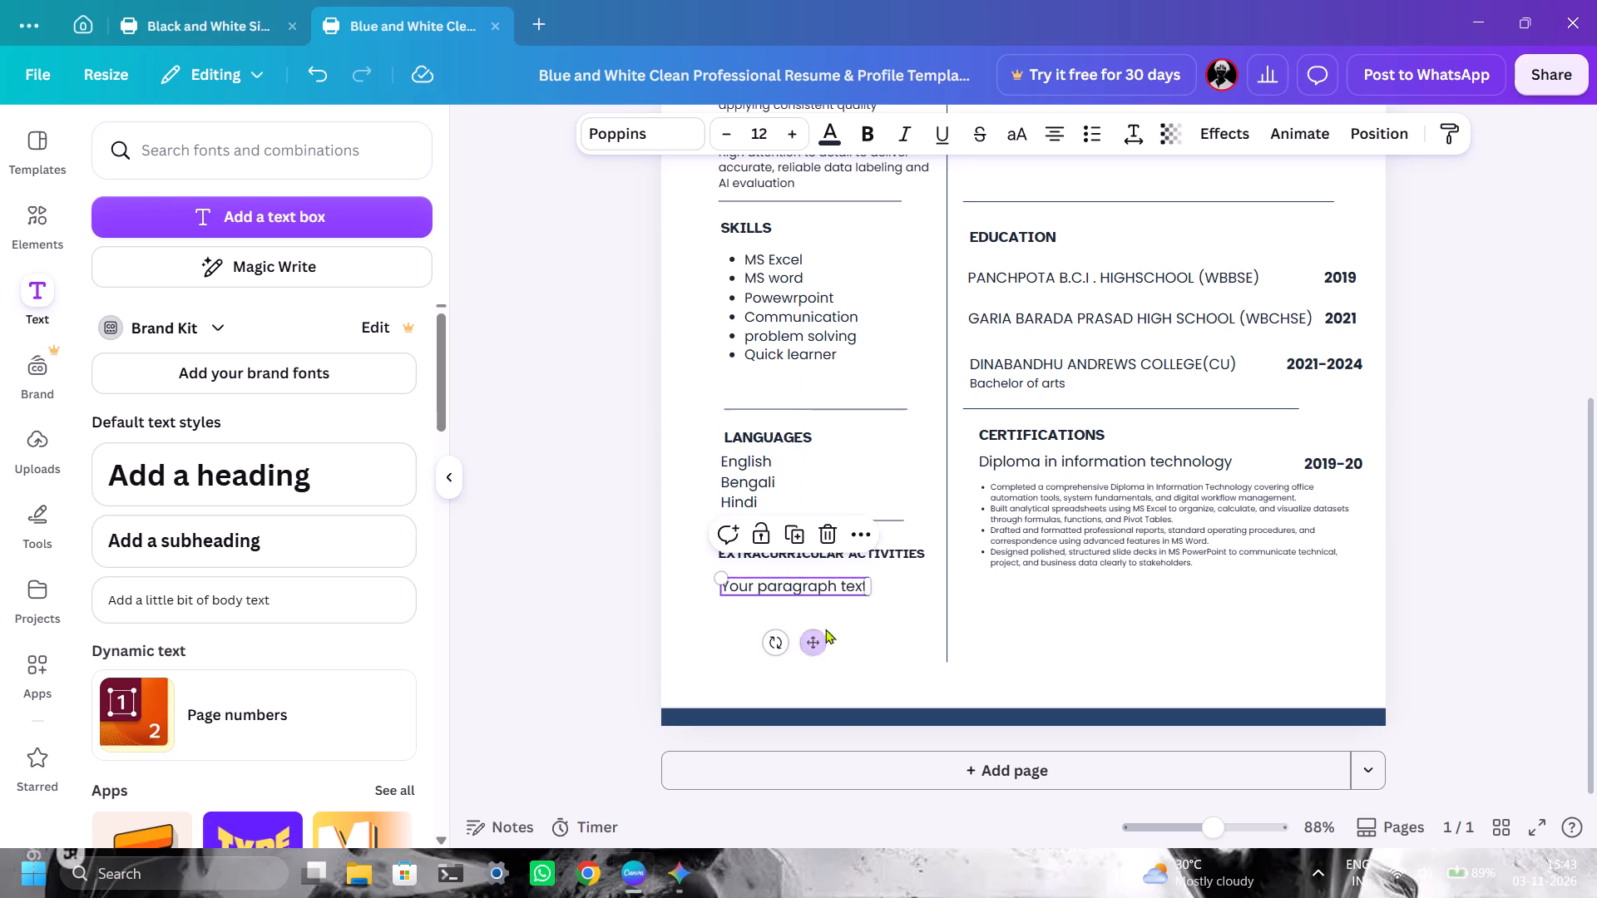
Shift the divider above the Languages heading sideways to line up with the divider below the languages list.
left_click(820, 414)
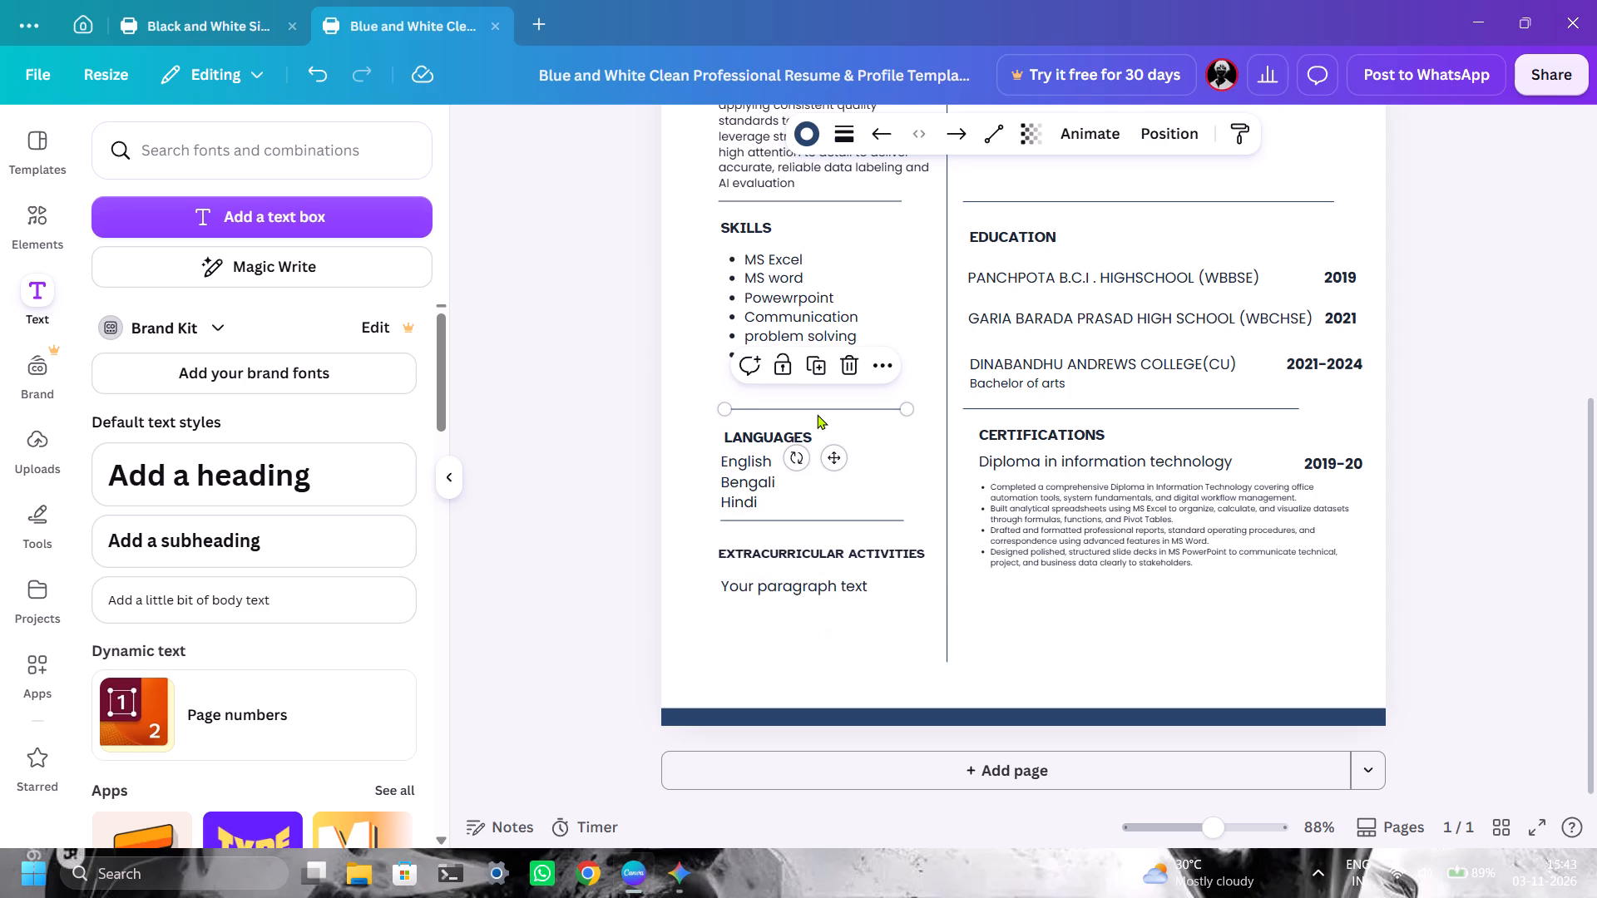
left_click(859, 456)
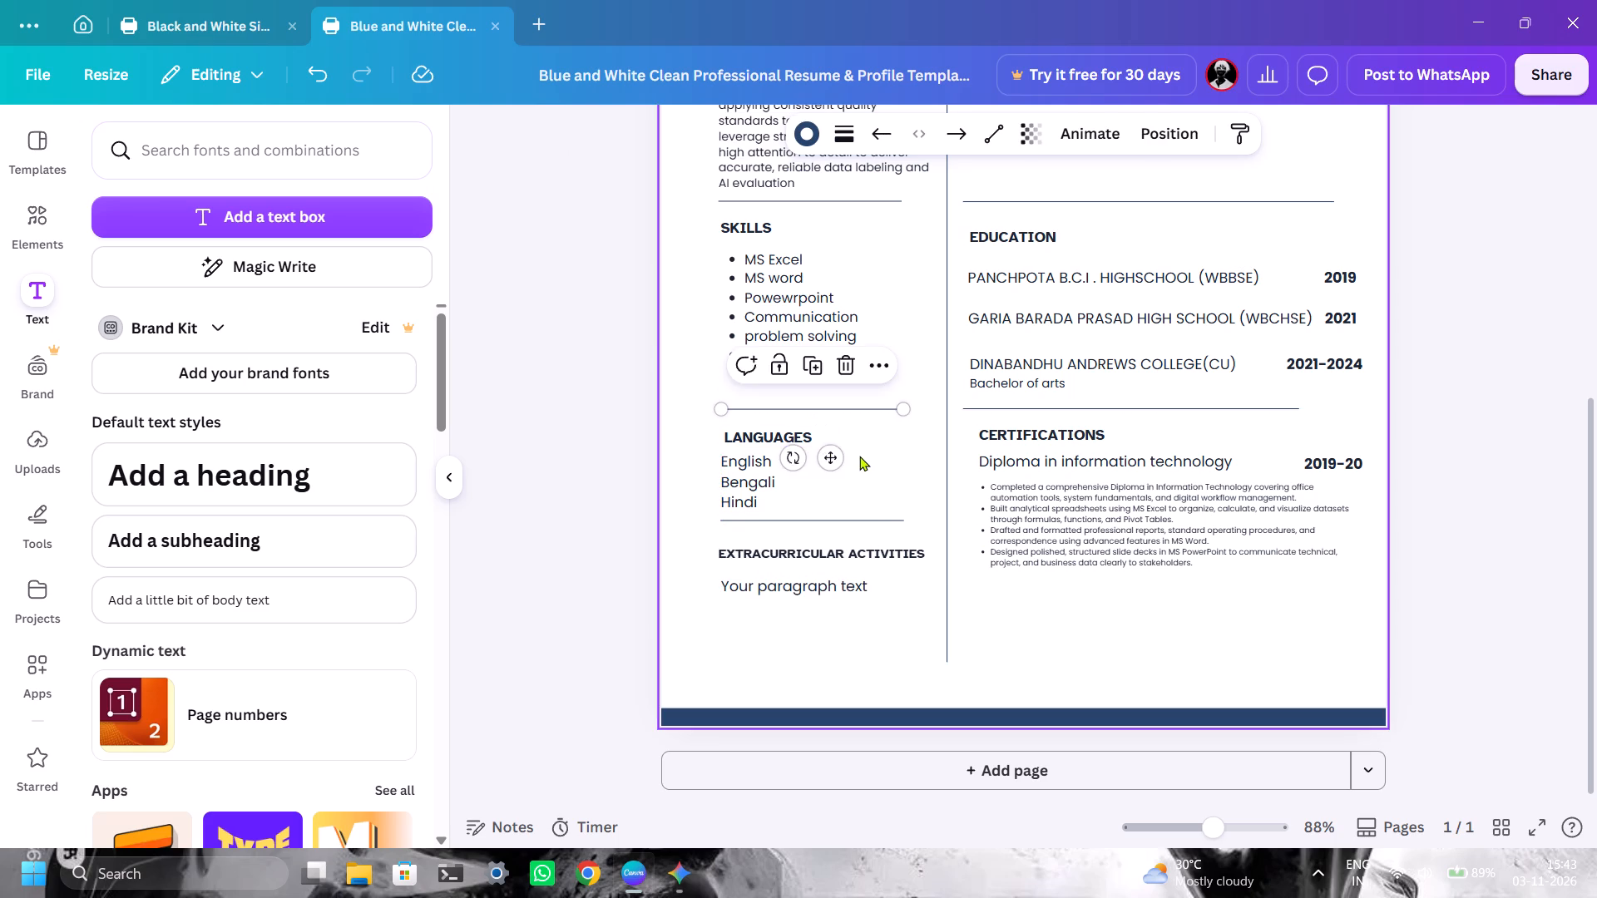
Replace the new text box's placeholder with Dance, drawing and Trying out new things, each on its own line.
left_click(808, 599)
double_click(808, 592)
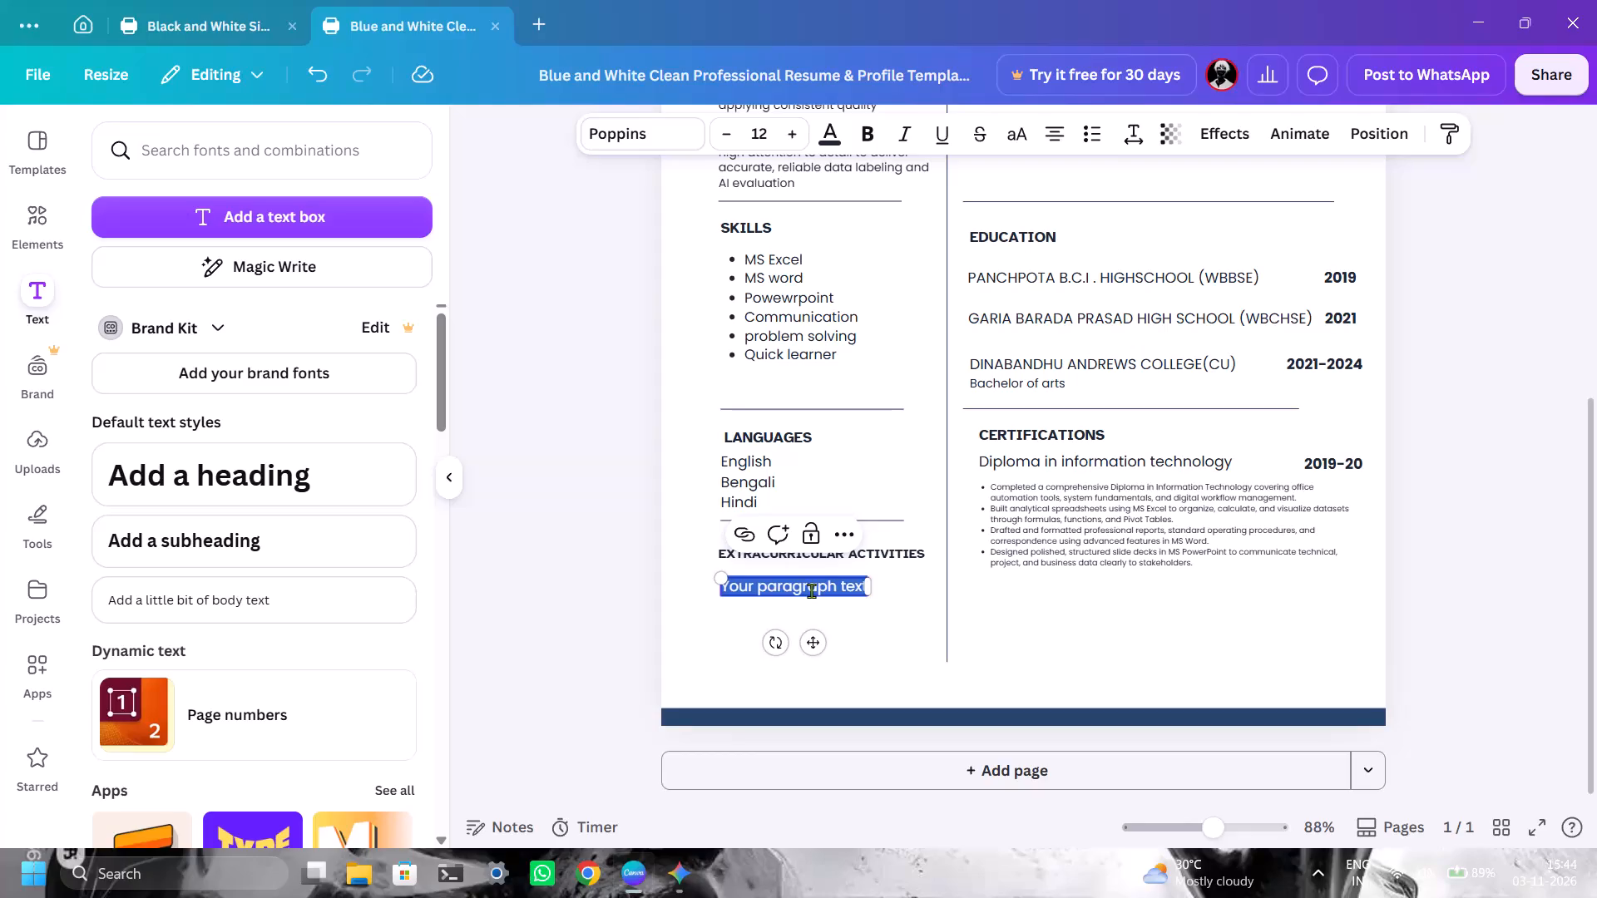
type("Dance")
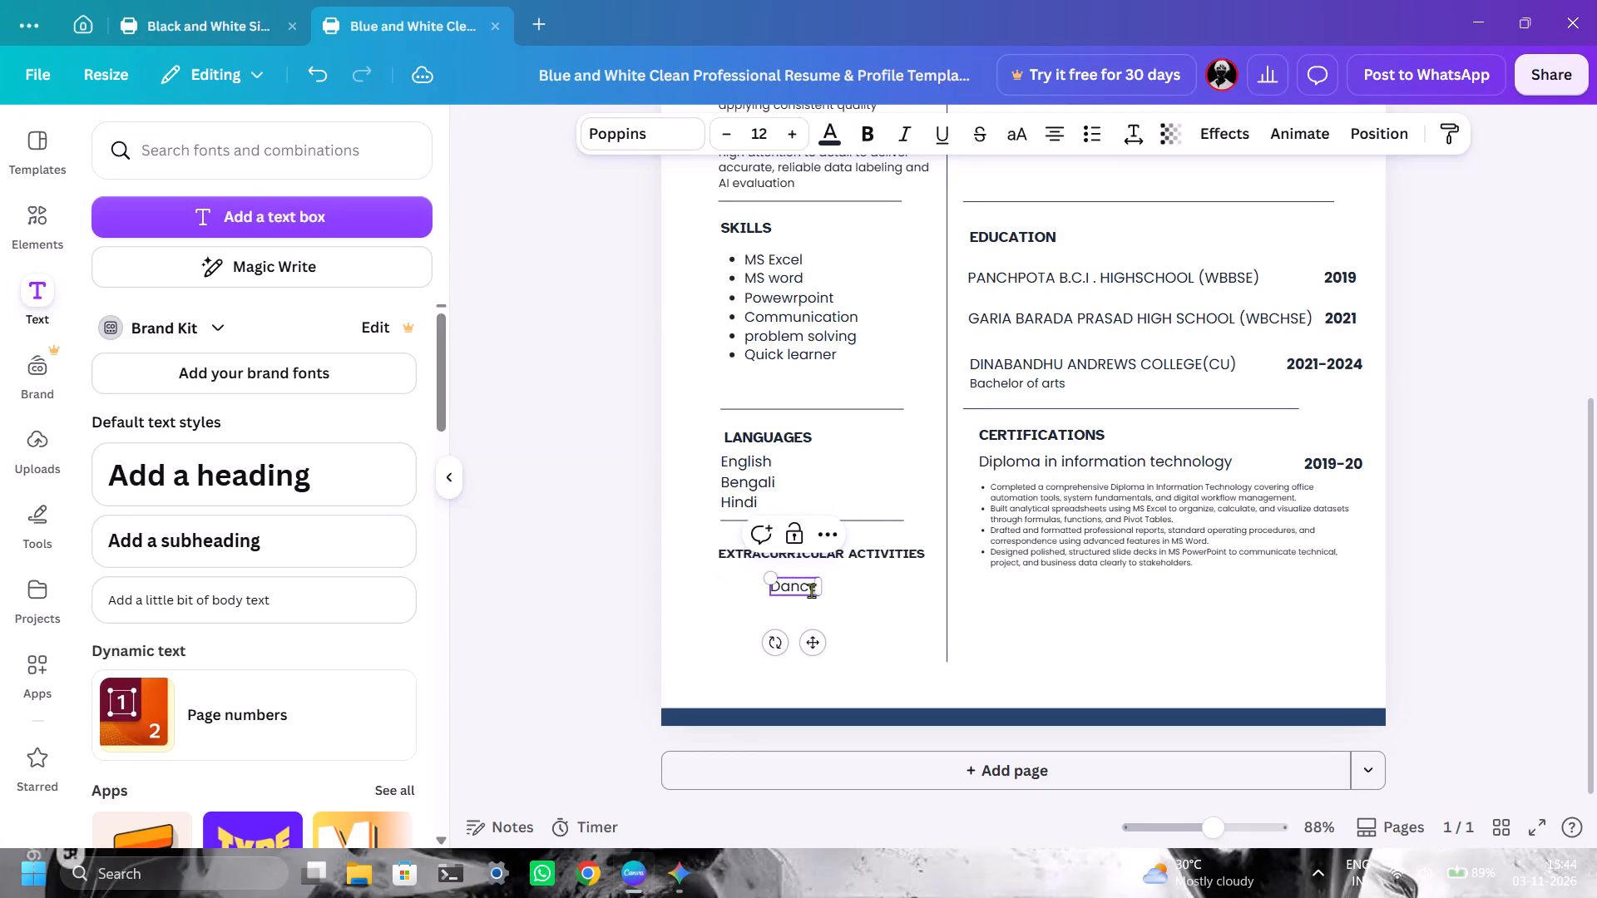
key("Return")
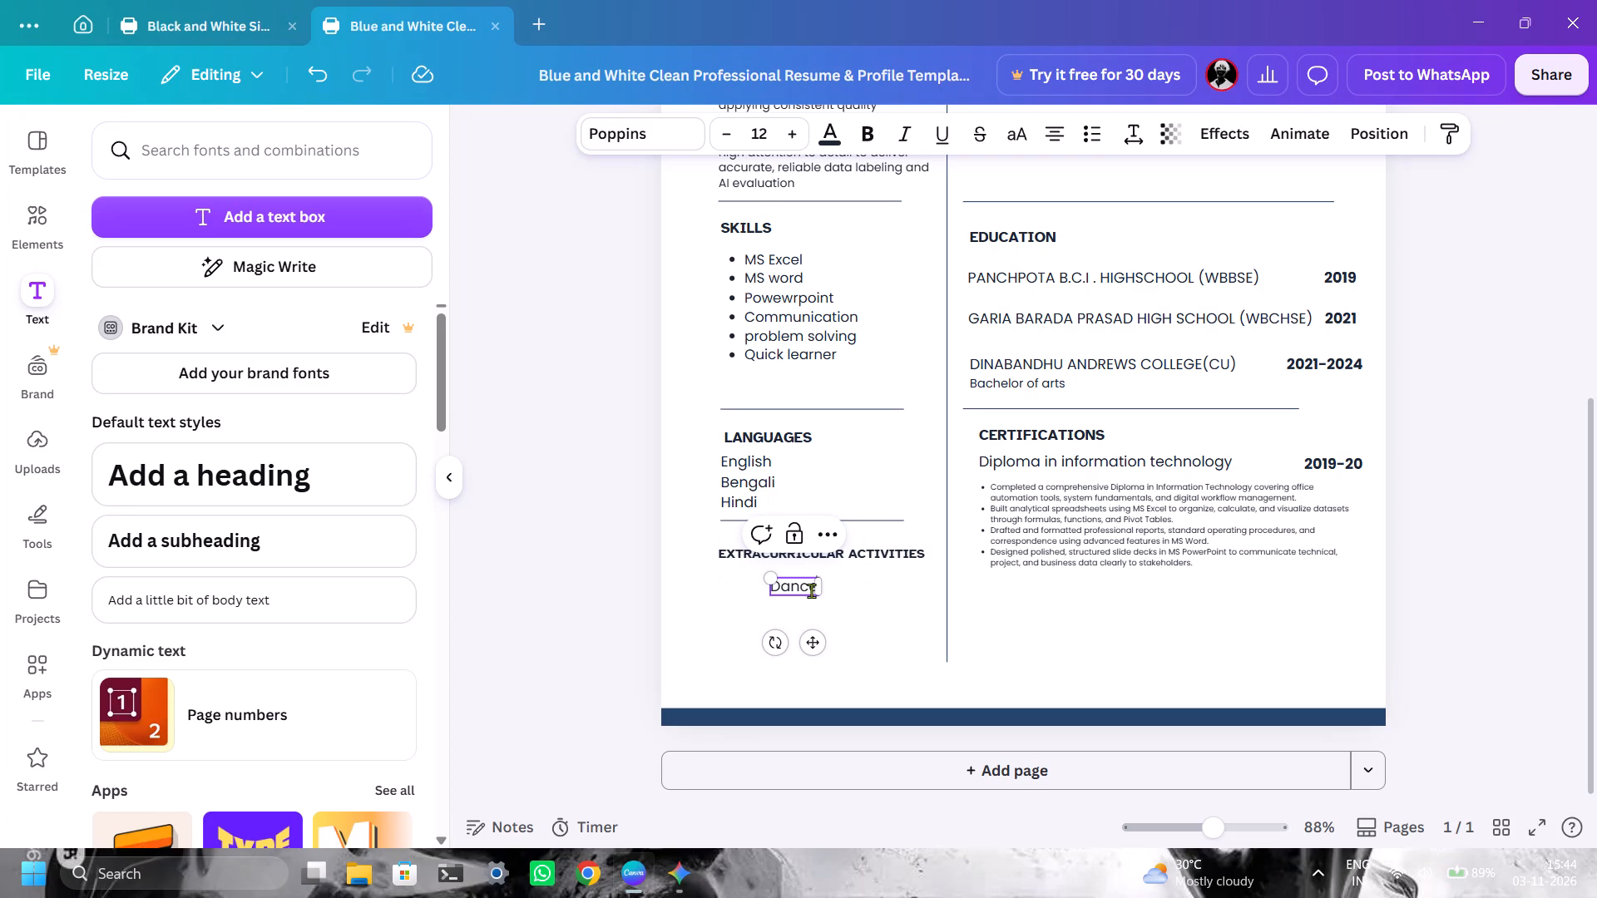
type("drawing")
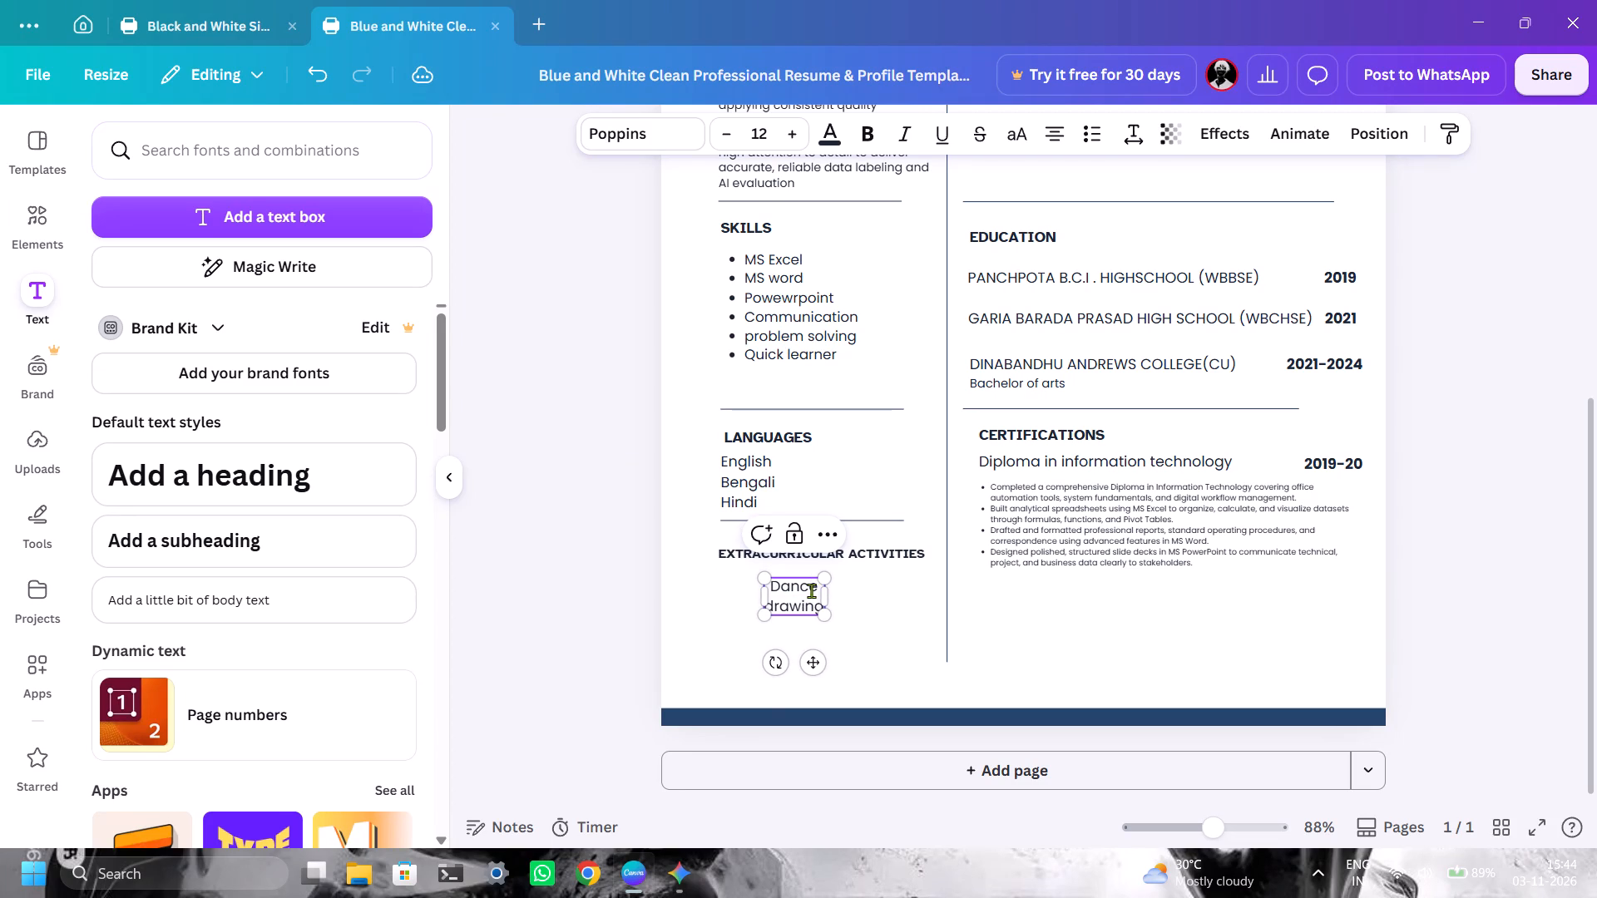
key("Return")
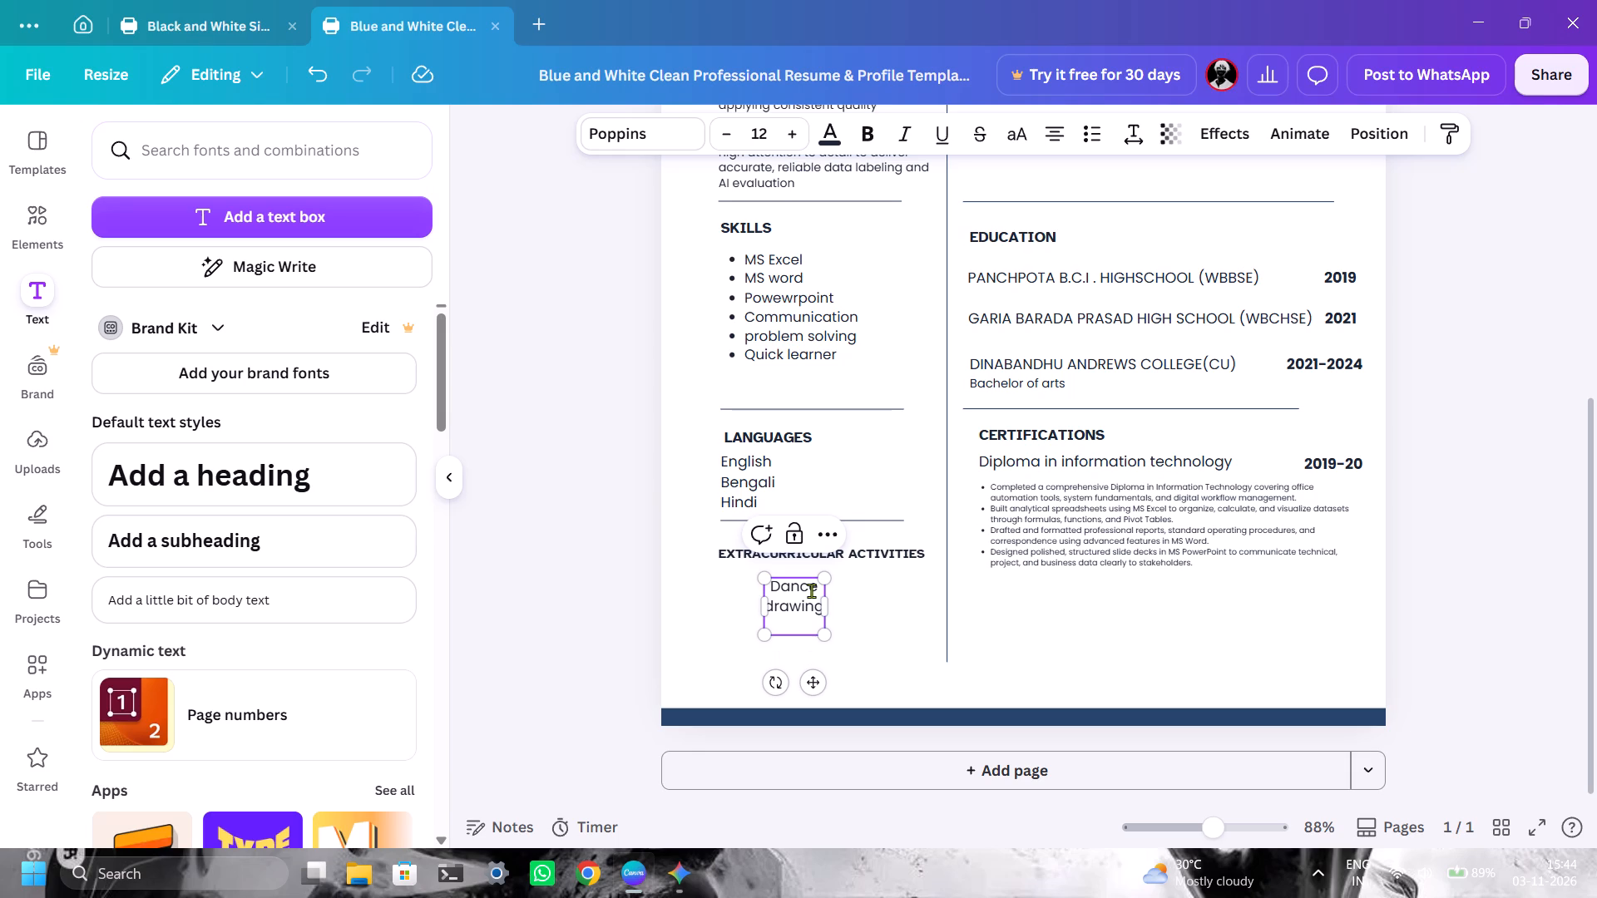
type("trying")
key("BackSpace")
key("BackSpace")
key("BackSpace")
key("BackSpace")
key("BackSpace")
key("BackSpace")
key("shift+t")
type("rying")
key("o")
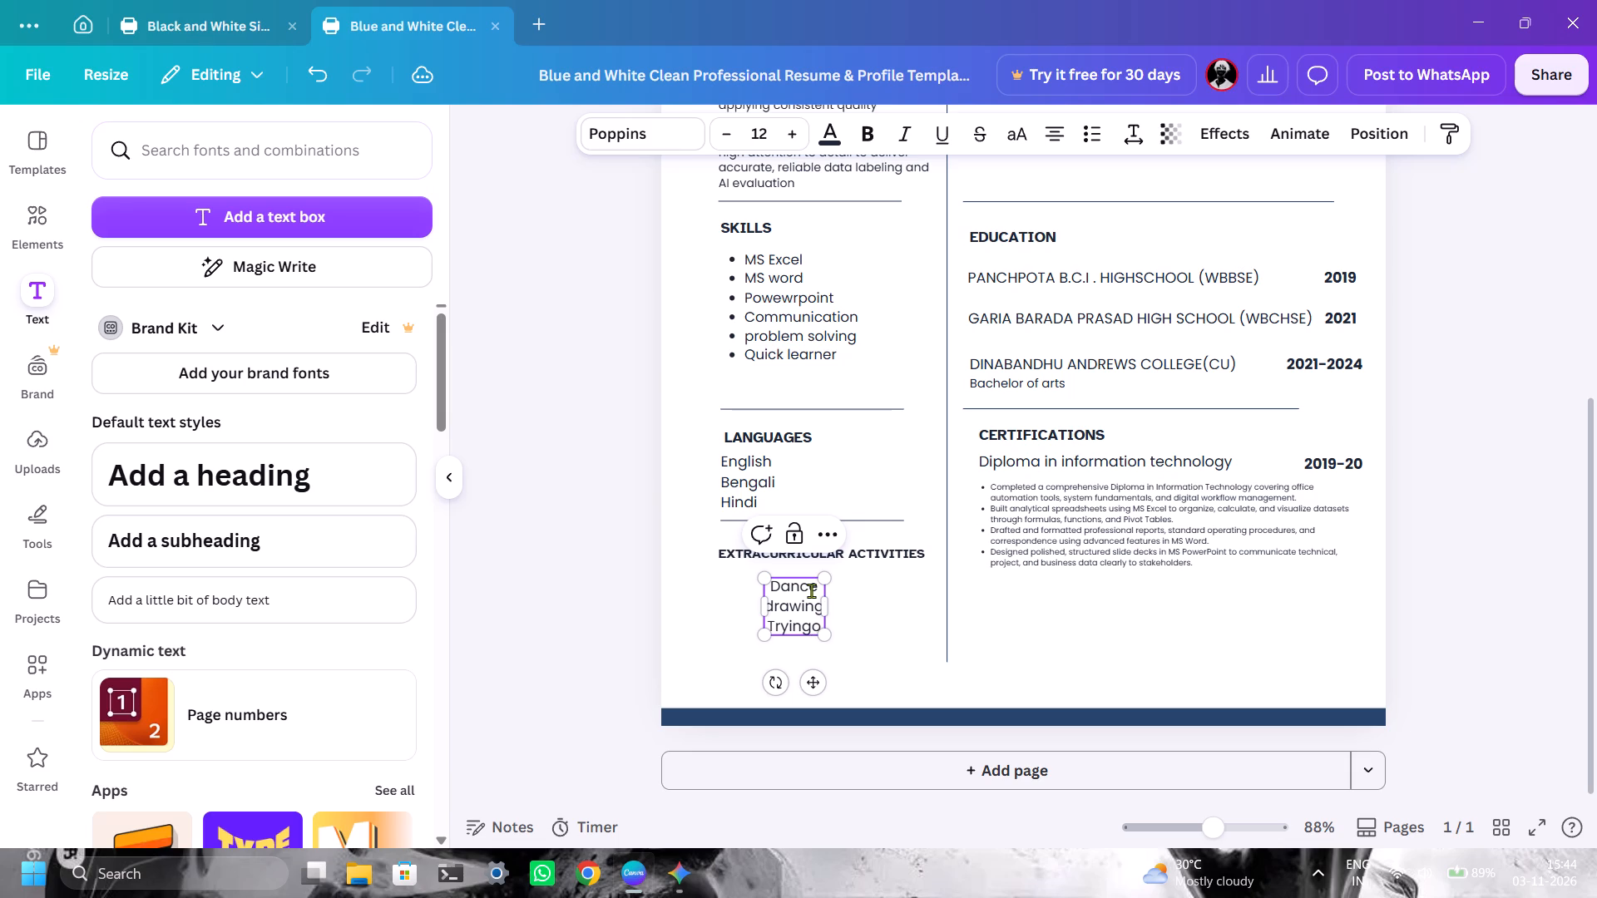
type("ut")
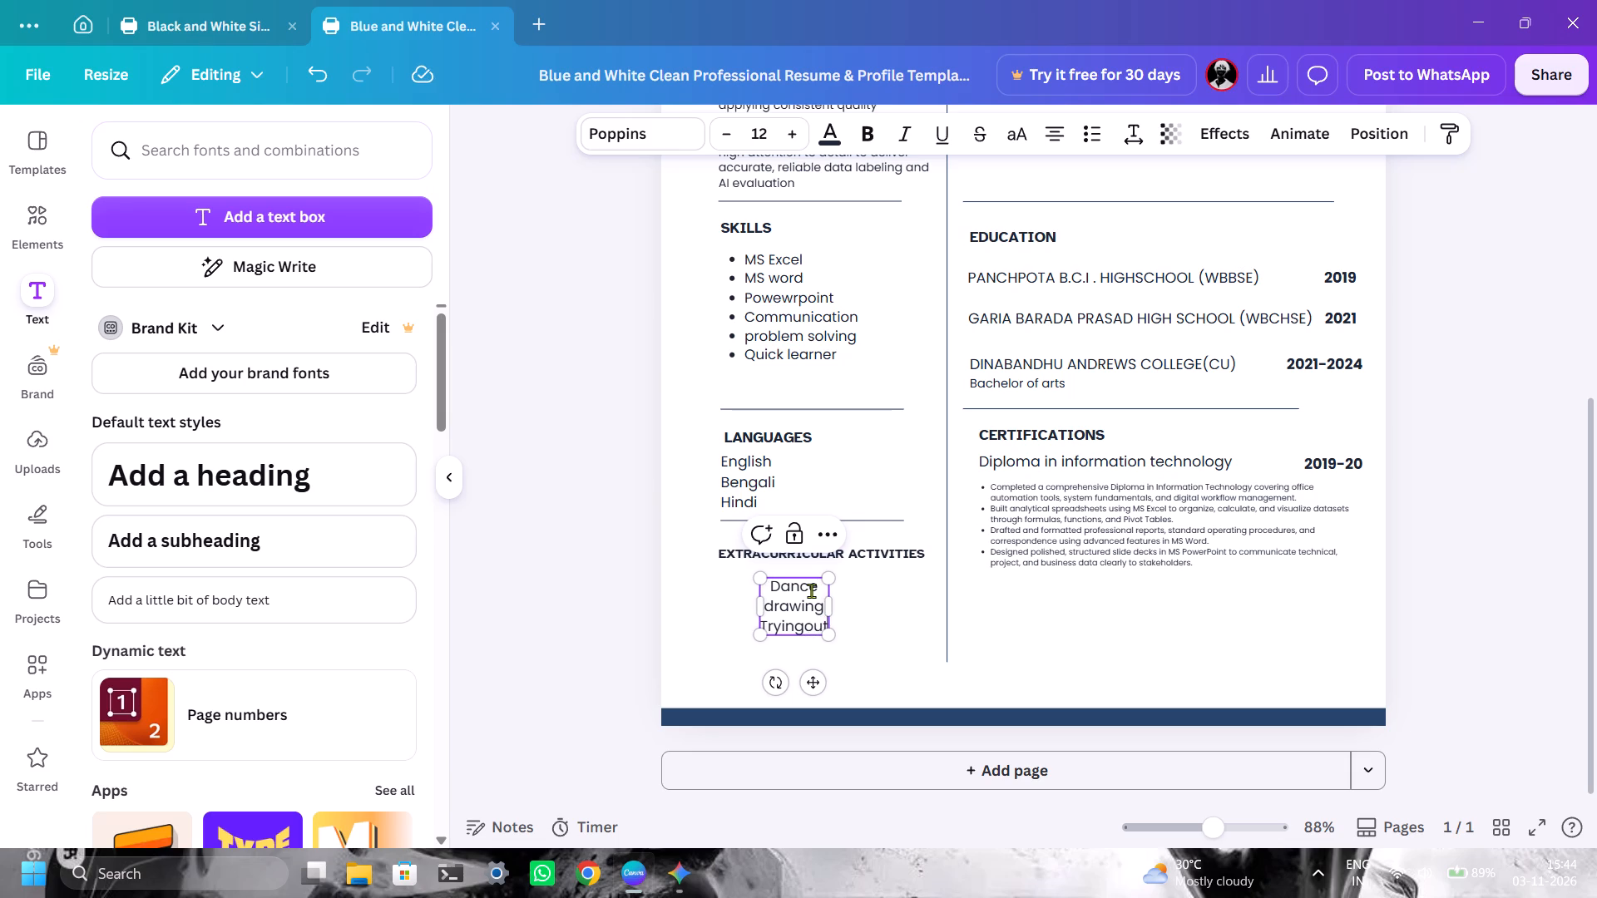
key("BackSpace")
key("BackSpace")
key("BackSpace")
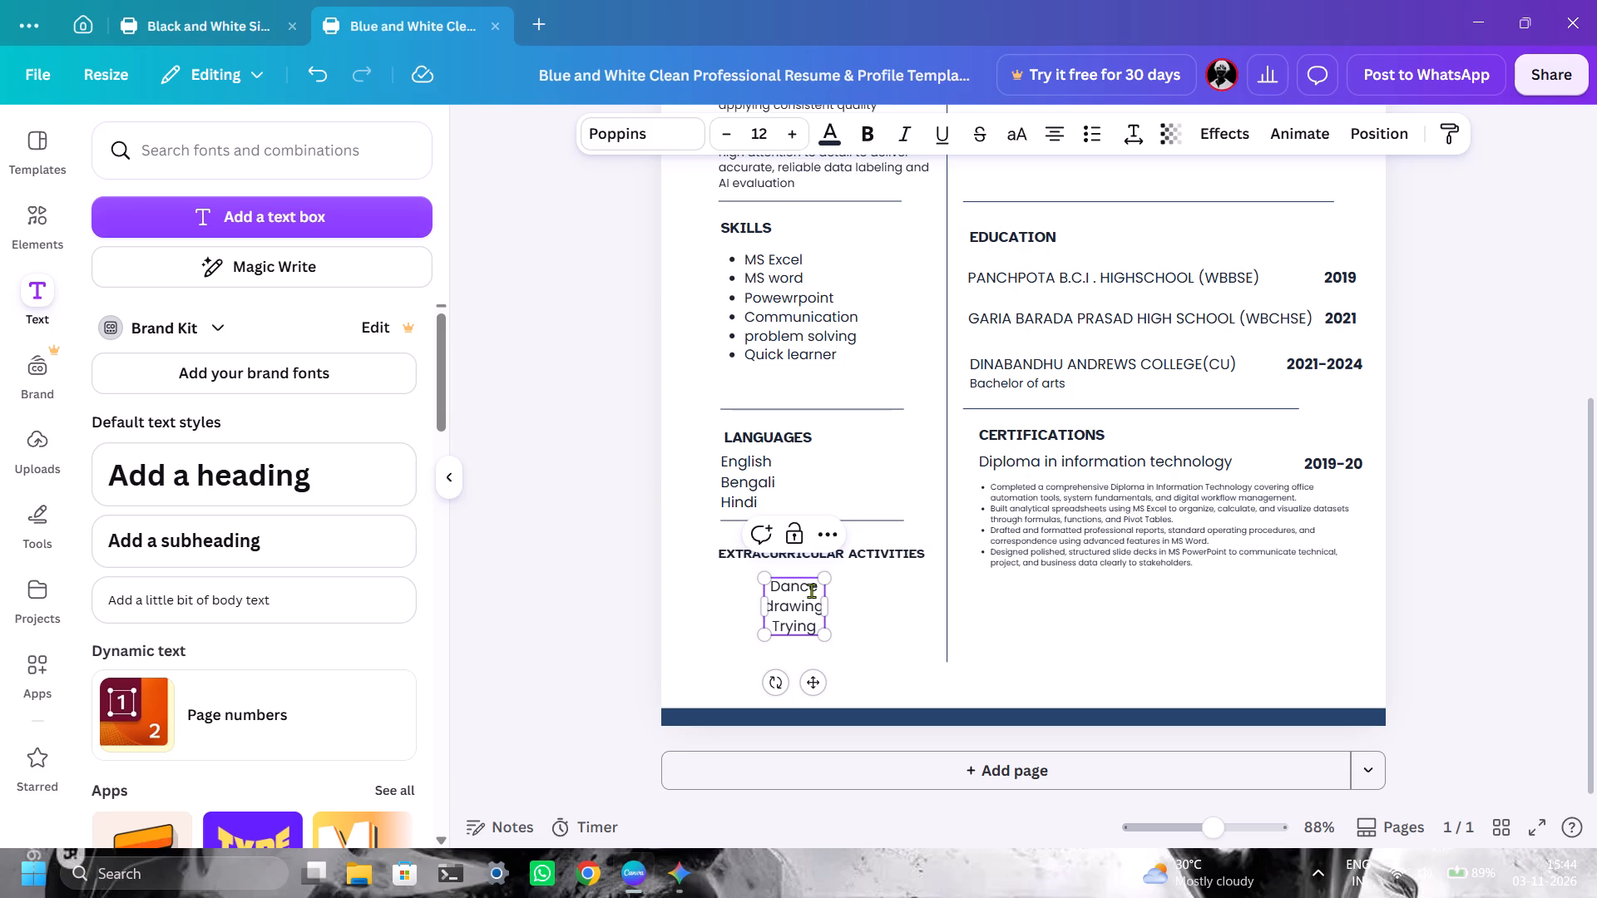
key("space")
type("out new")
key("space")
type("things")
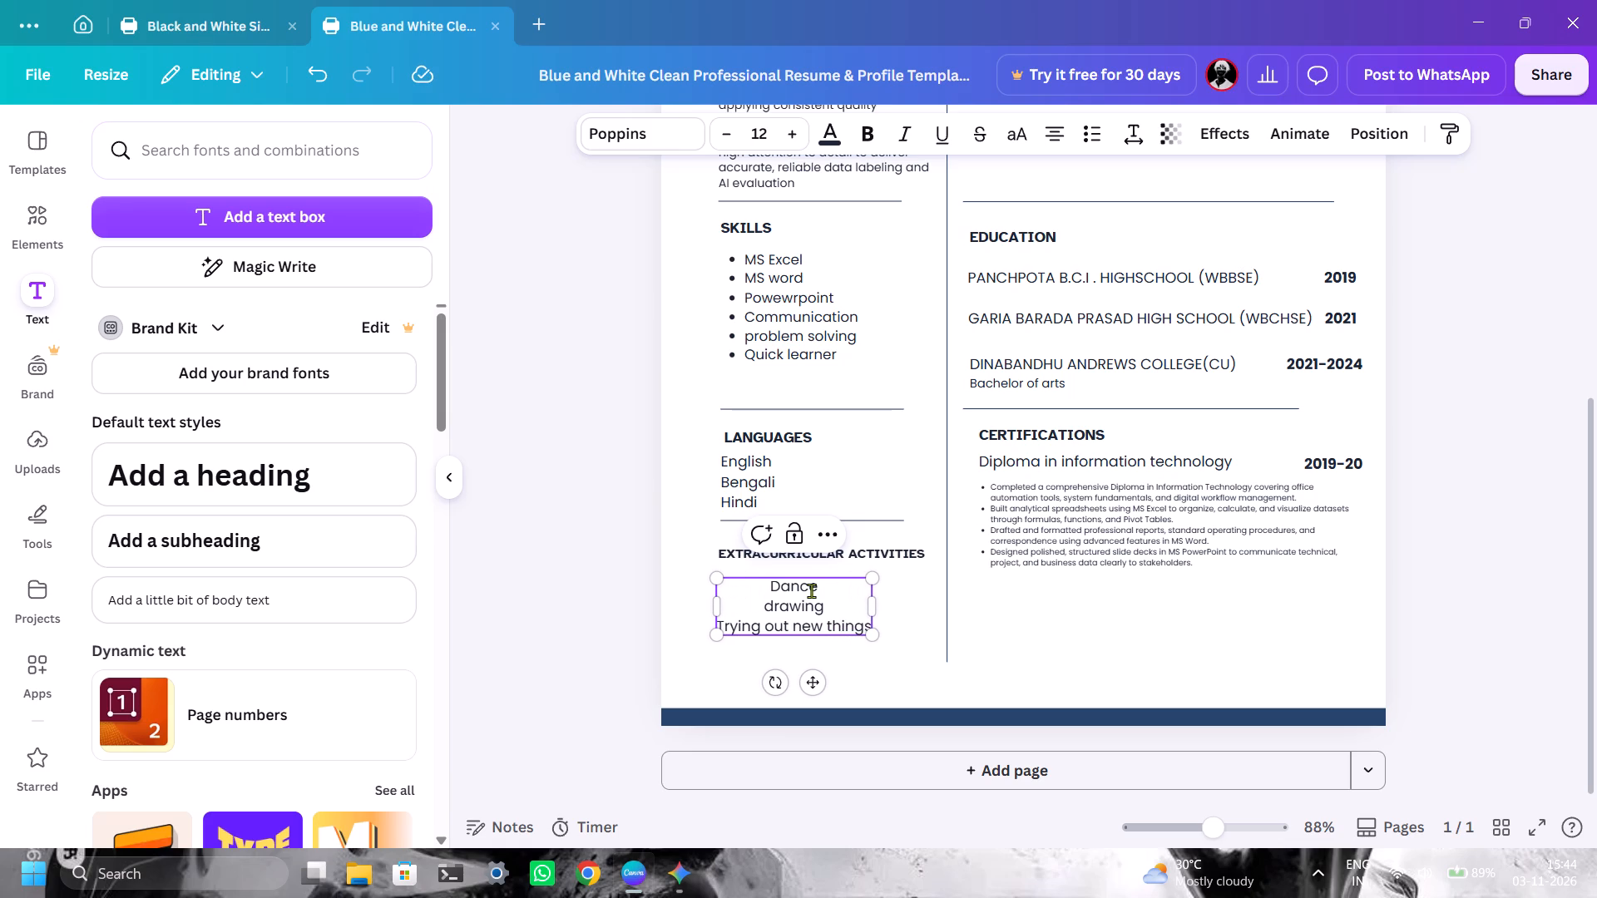
Left-align all three lines of the extracurricular activities text.
left_click(1056, 136)
left_click(896, 653)
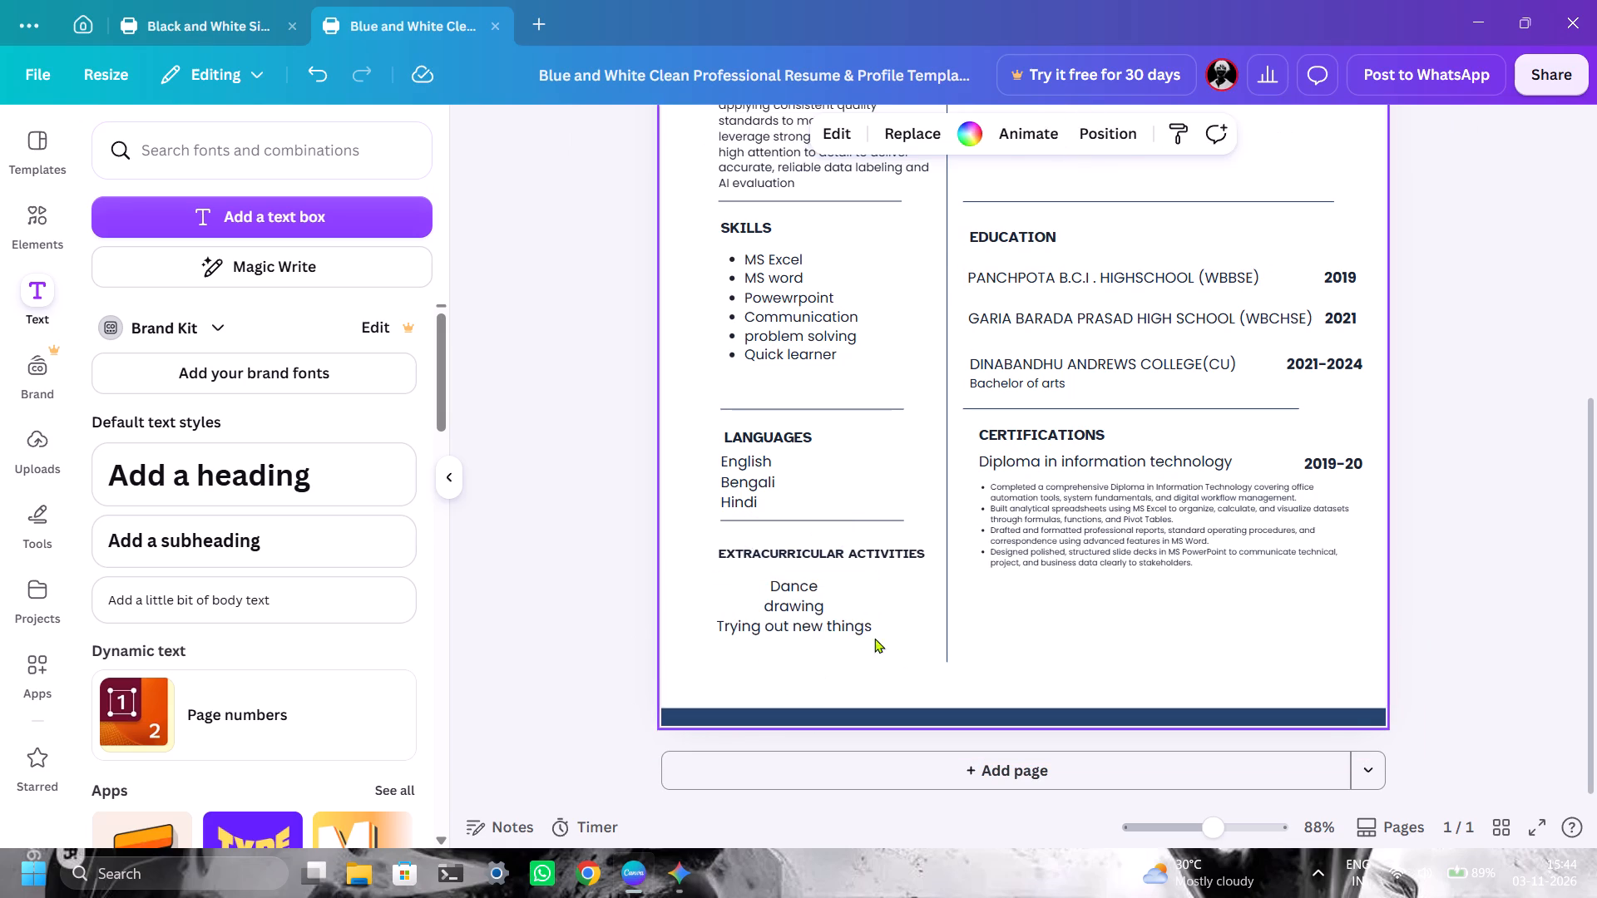
double_click(838, 603)
double_click(842, 591)
left_click(843, 595)
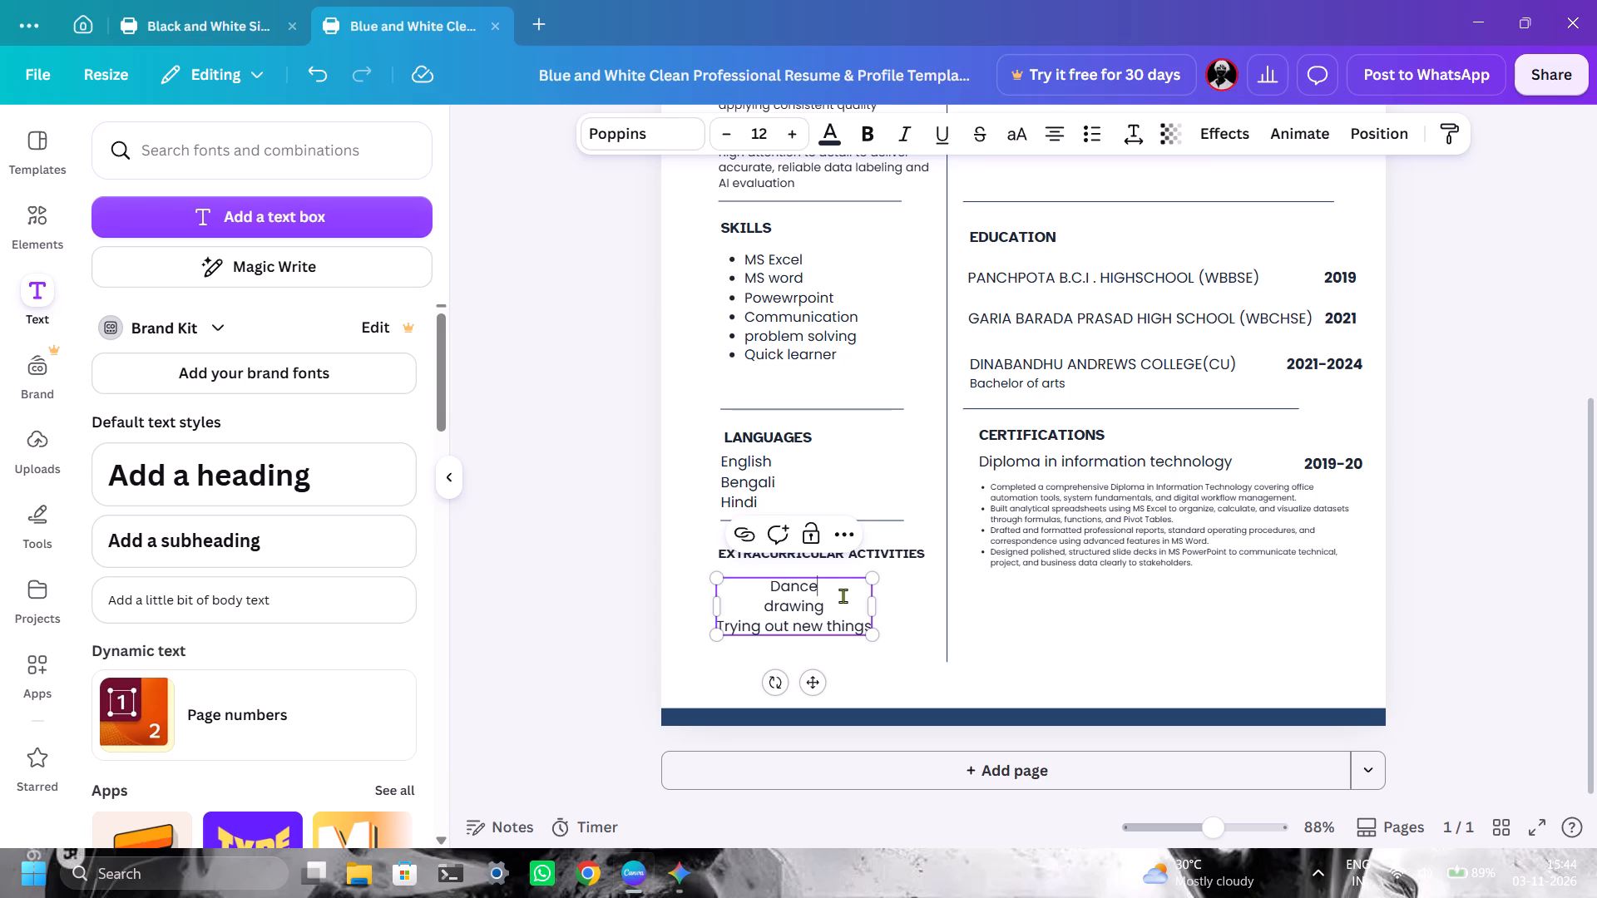
triple_click(843, 595)
double_click(848, 602)
key("ctrl+a")
left_click(1057, 135)
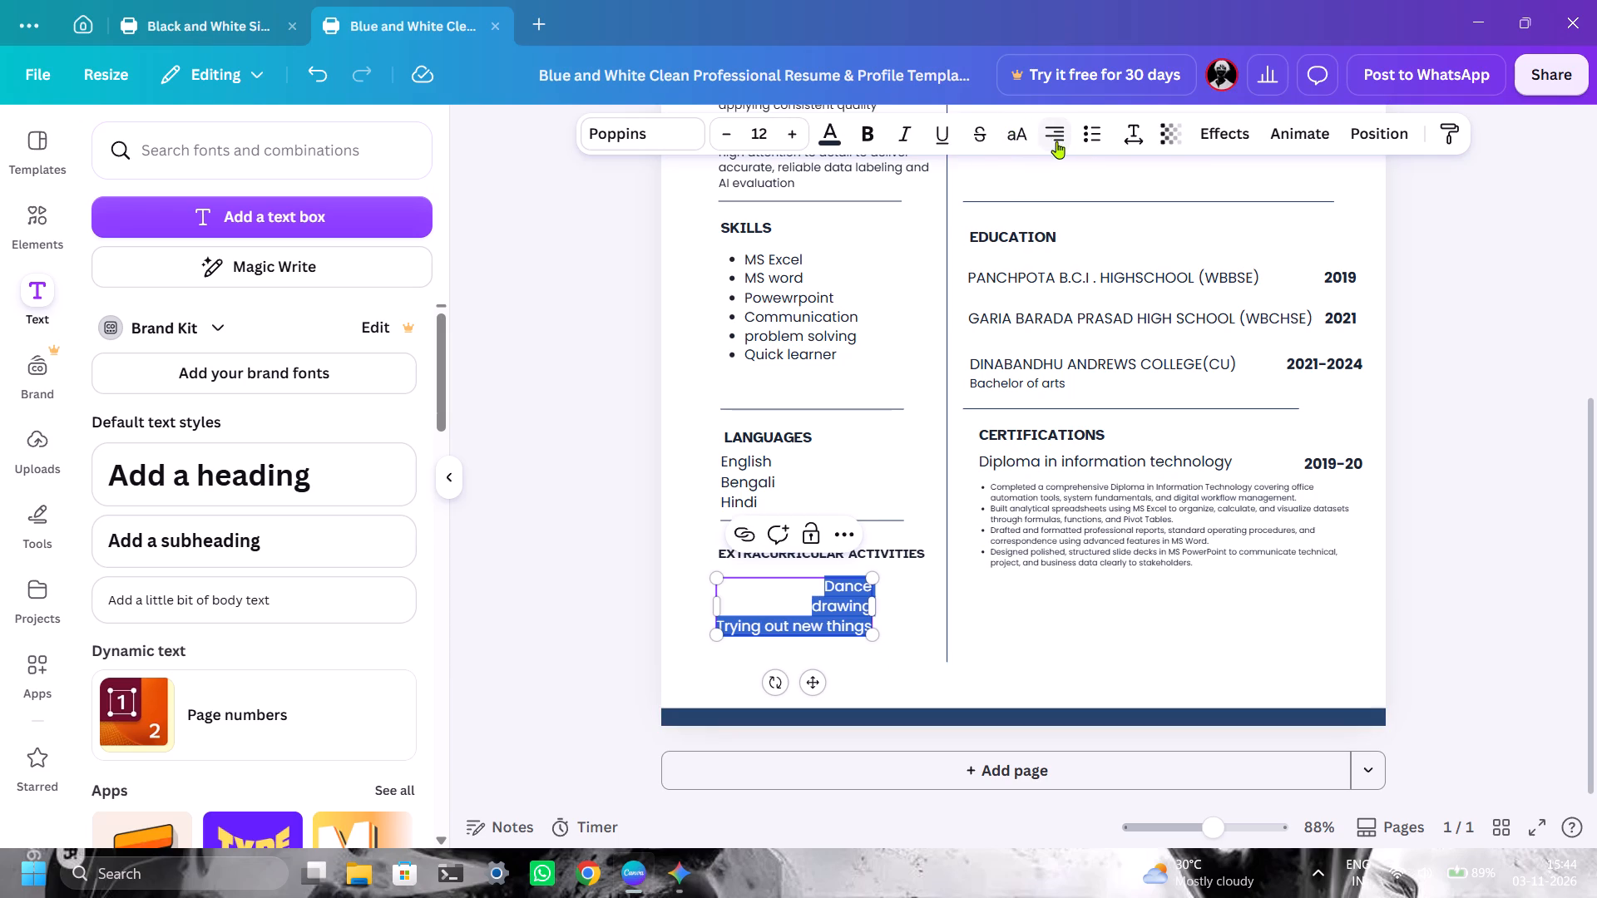
left_click(1056, 134)
left_click(923, 634)
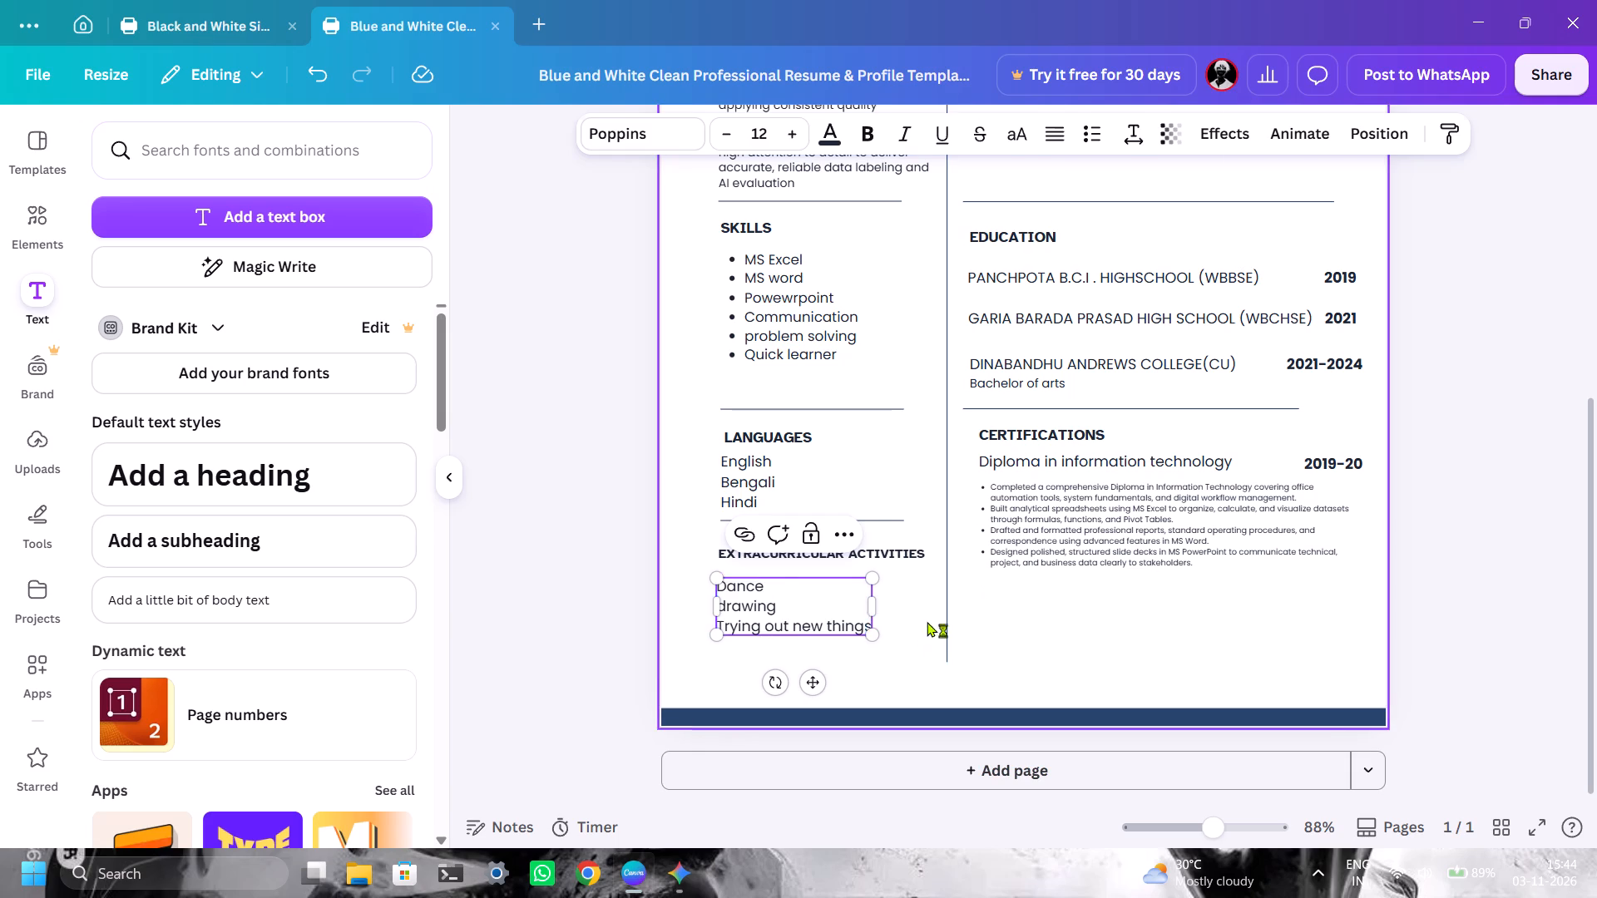
Format the languages list and the extracurricular activities list as bulleted lists.
left_click(764, 476)
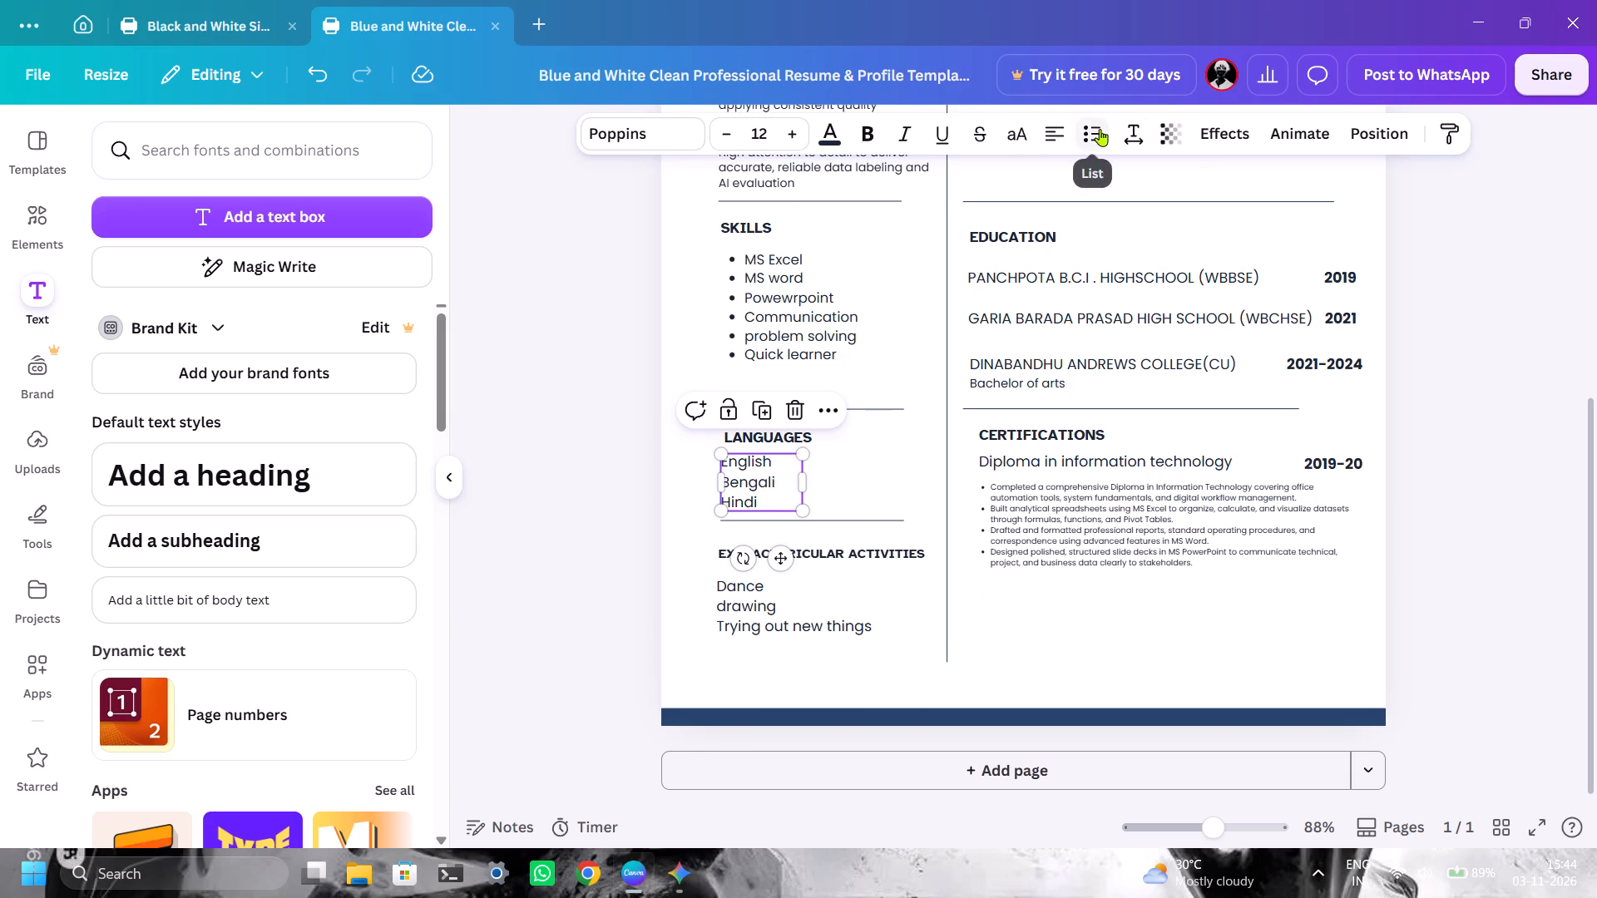
left_click(1100, 129)
left_click(803, 615)
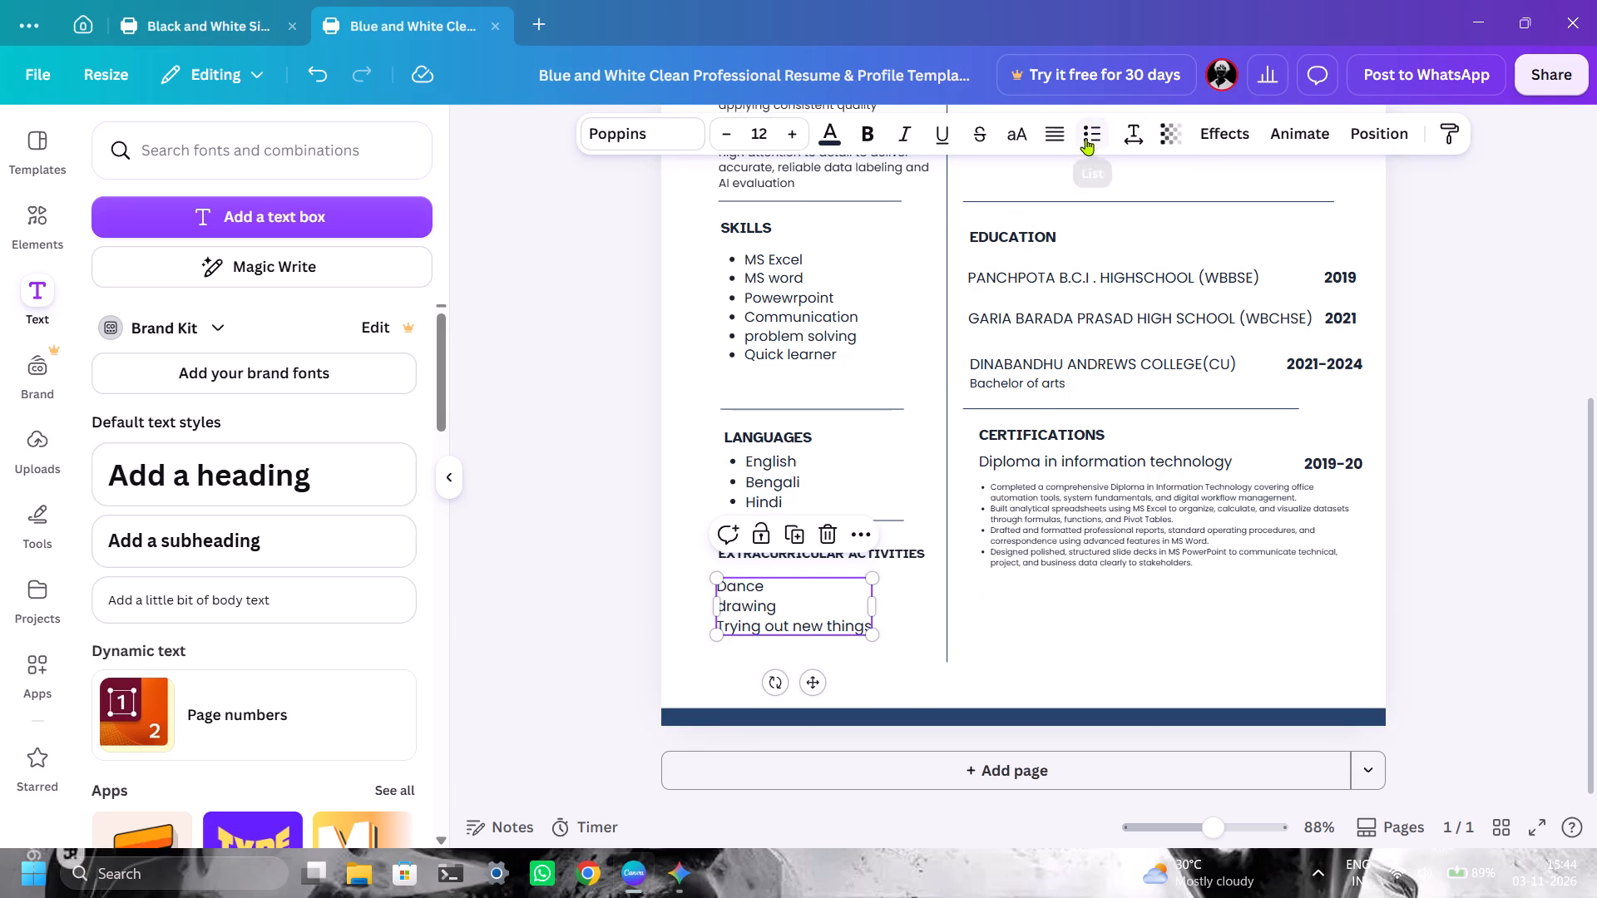
left_click(1088, 133)
left_click(896, 664)
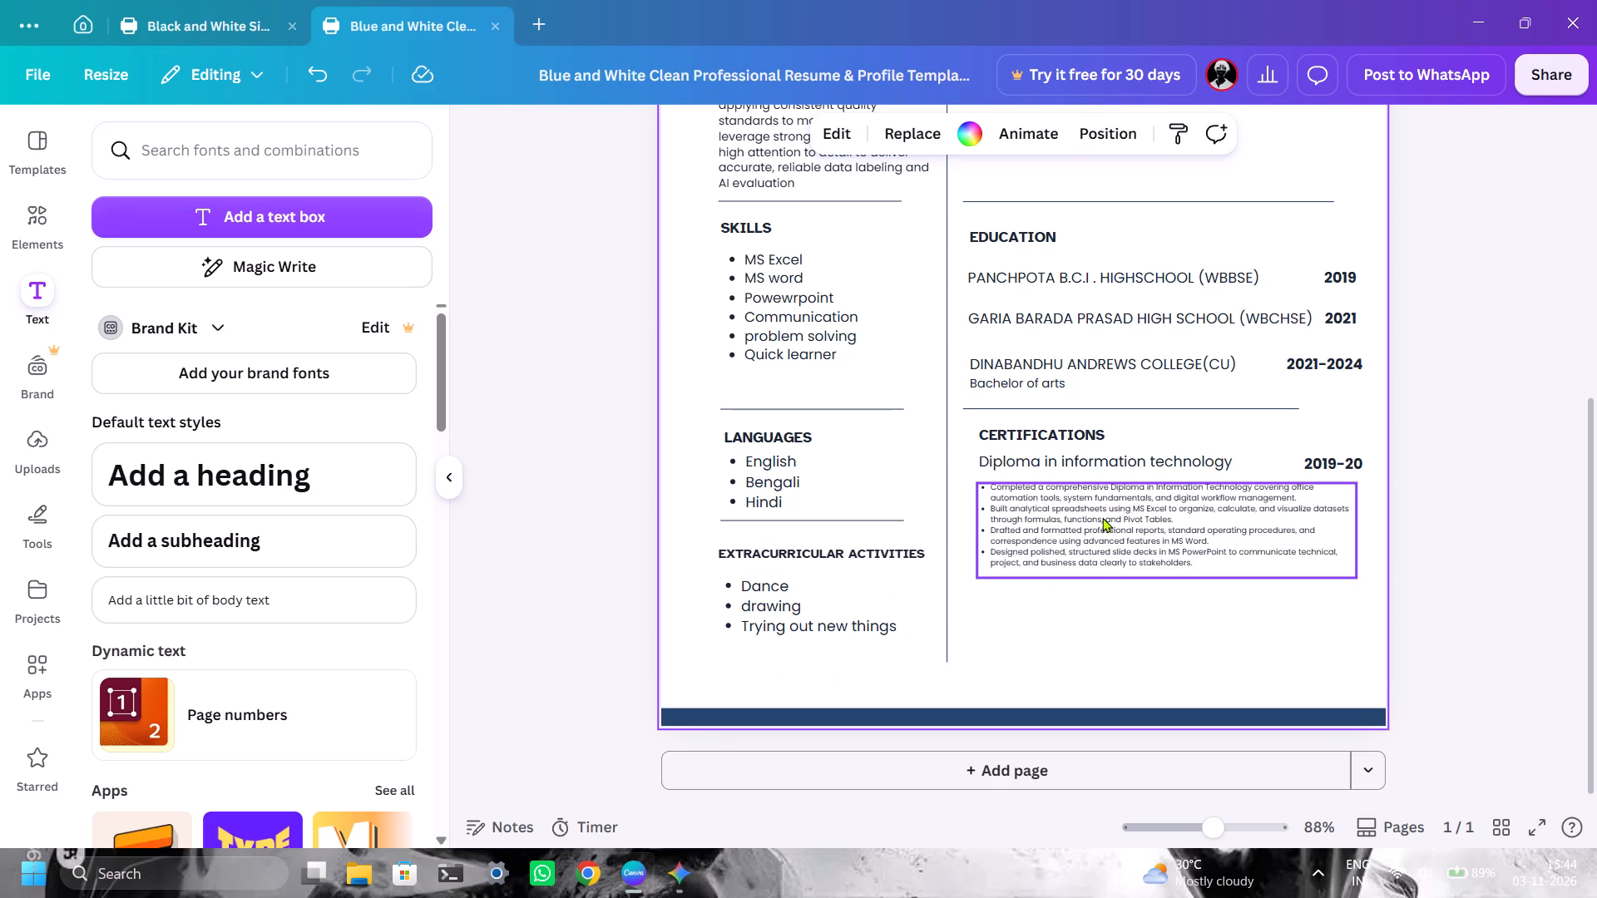
Format the two school entries under Education, the WBBSE one and the WBCHSE one, as bulleted items.
scroll(1100, 510, "up", 1)
scroll(1100, 510, "down", 1)
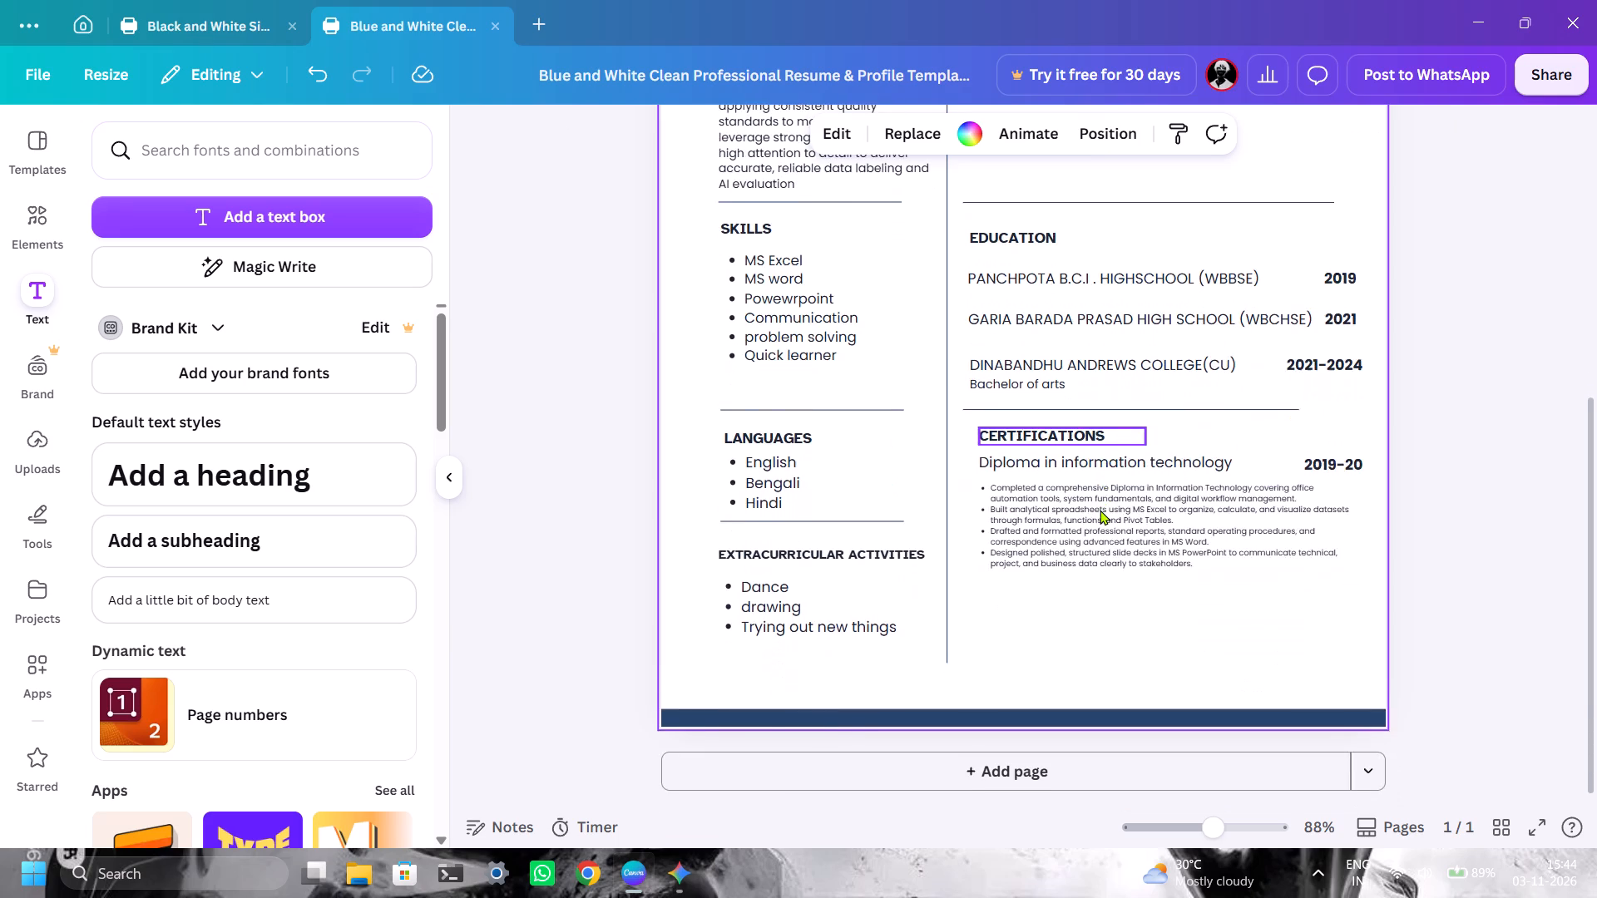
scroll(1100, 510, "up", 1)
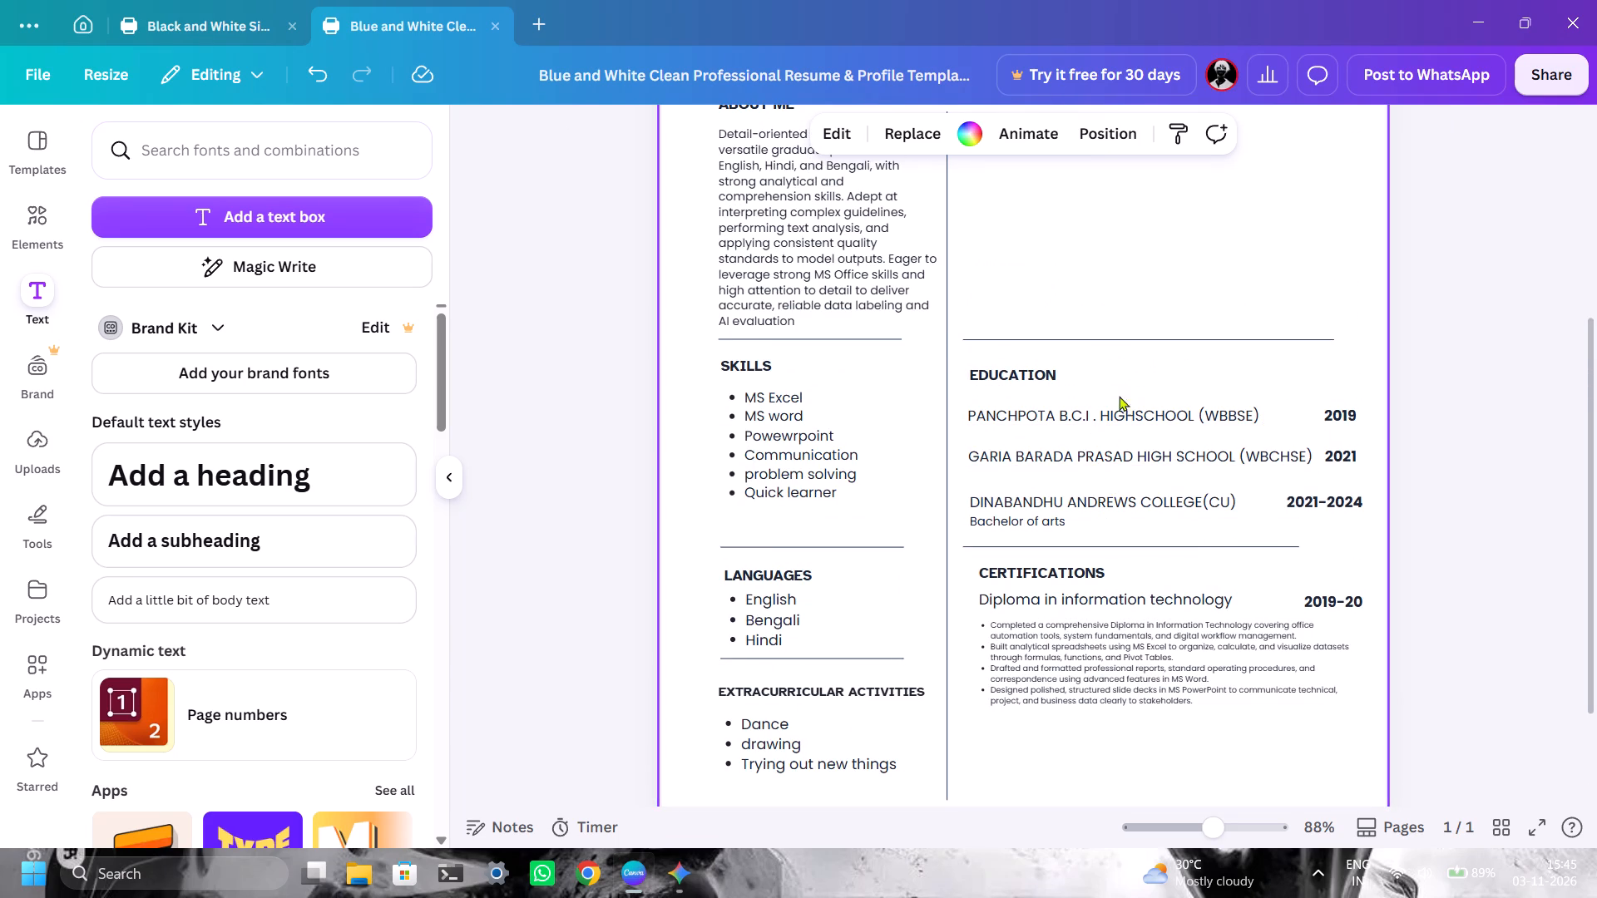
left_click(1139, 415)
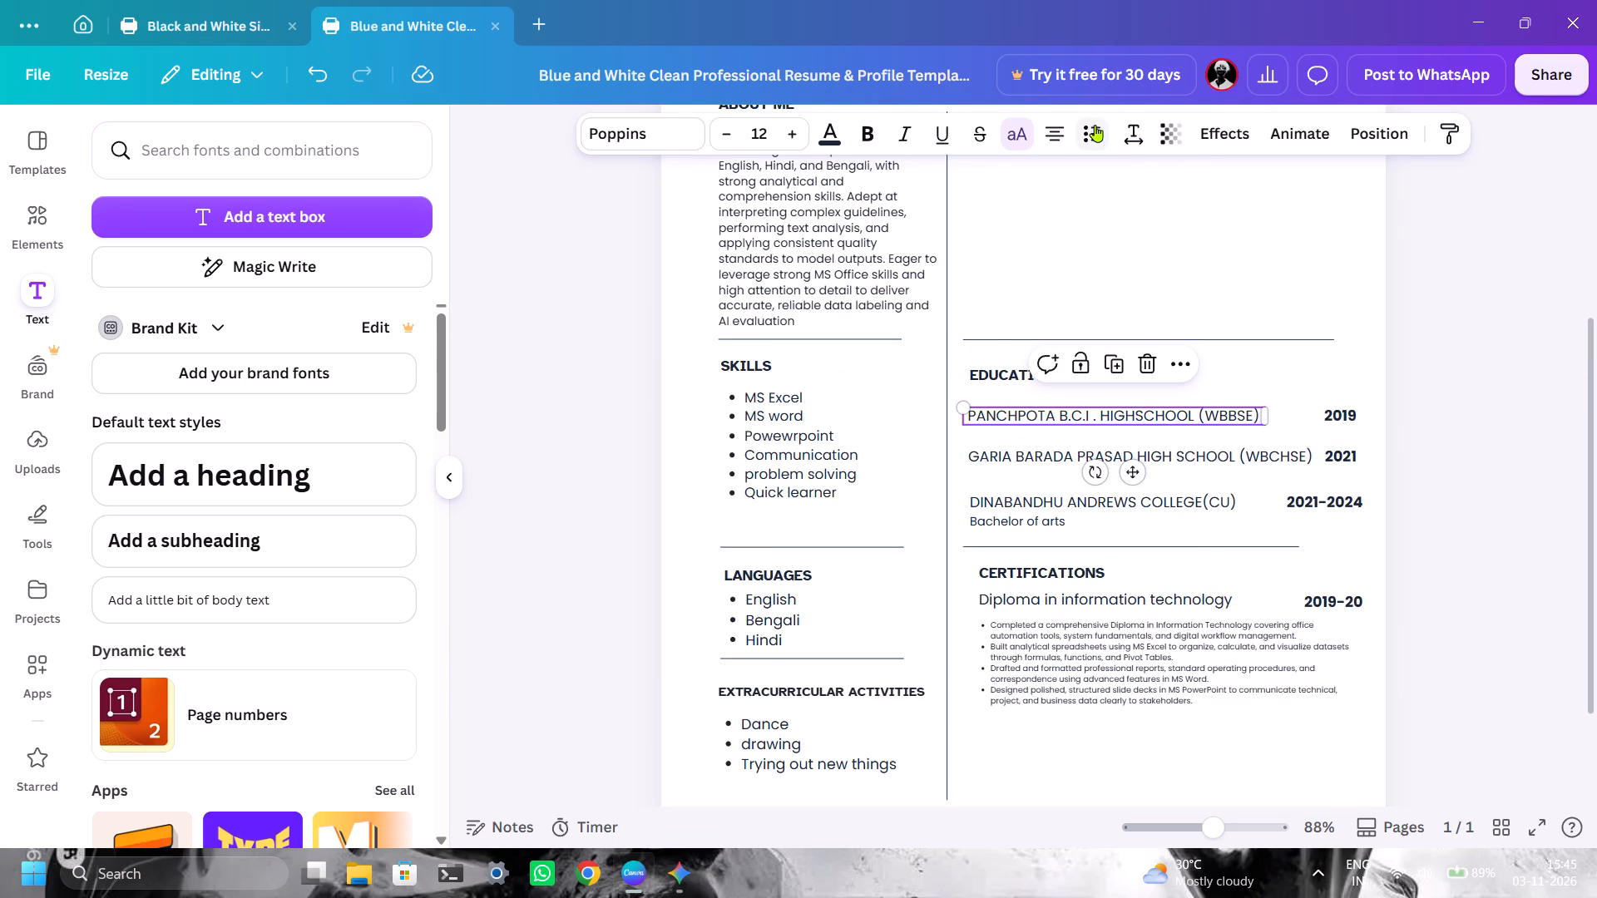
left_click(1085, 129)
left_click(1068, 453)
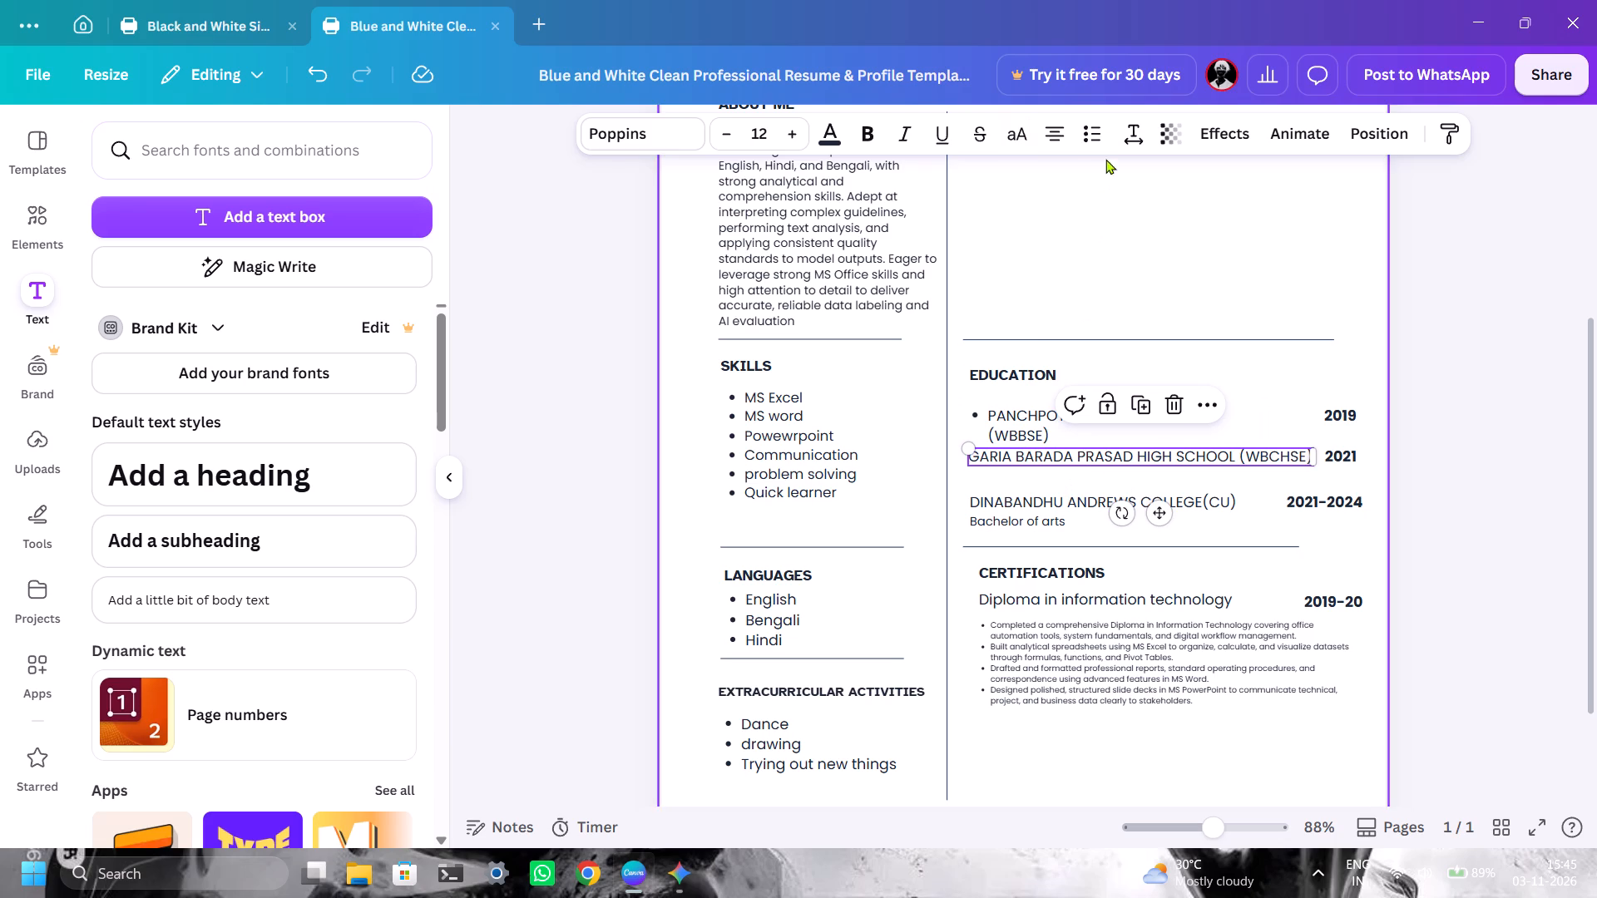
left_click(1100, 131)
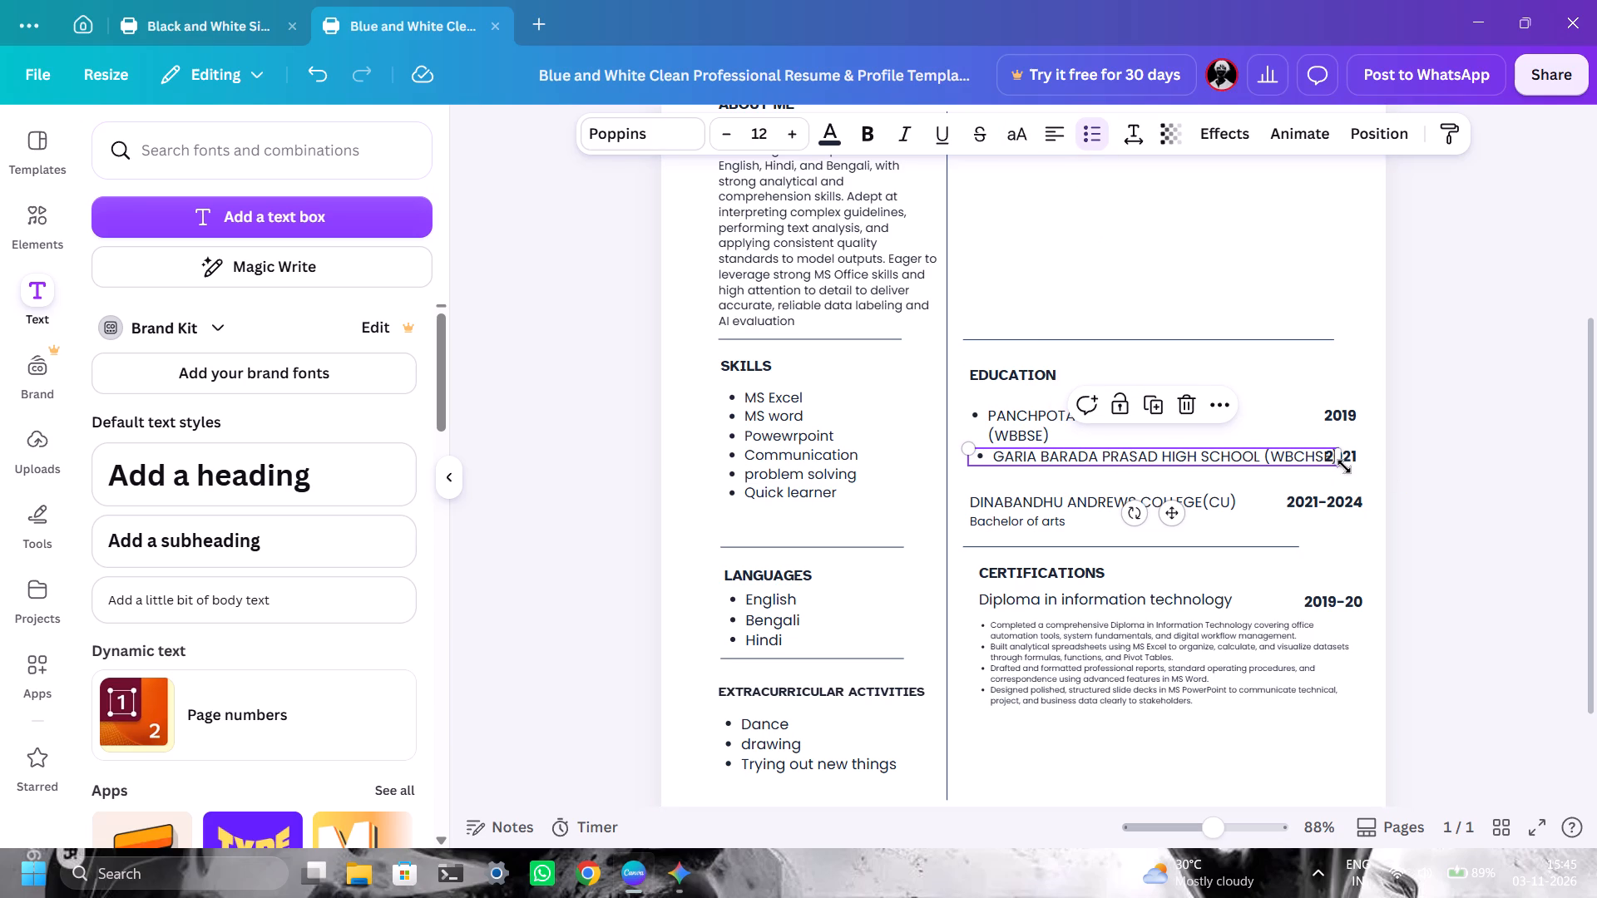
Line up the bulleted WBCHSE school entry with the entry above and narrow its text box to clear the year 2021.
left_click(1337, 462)
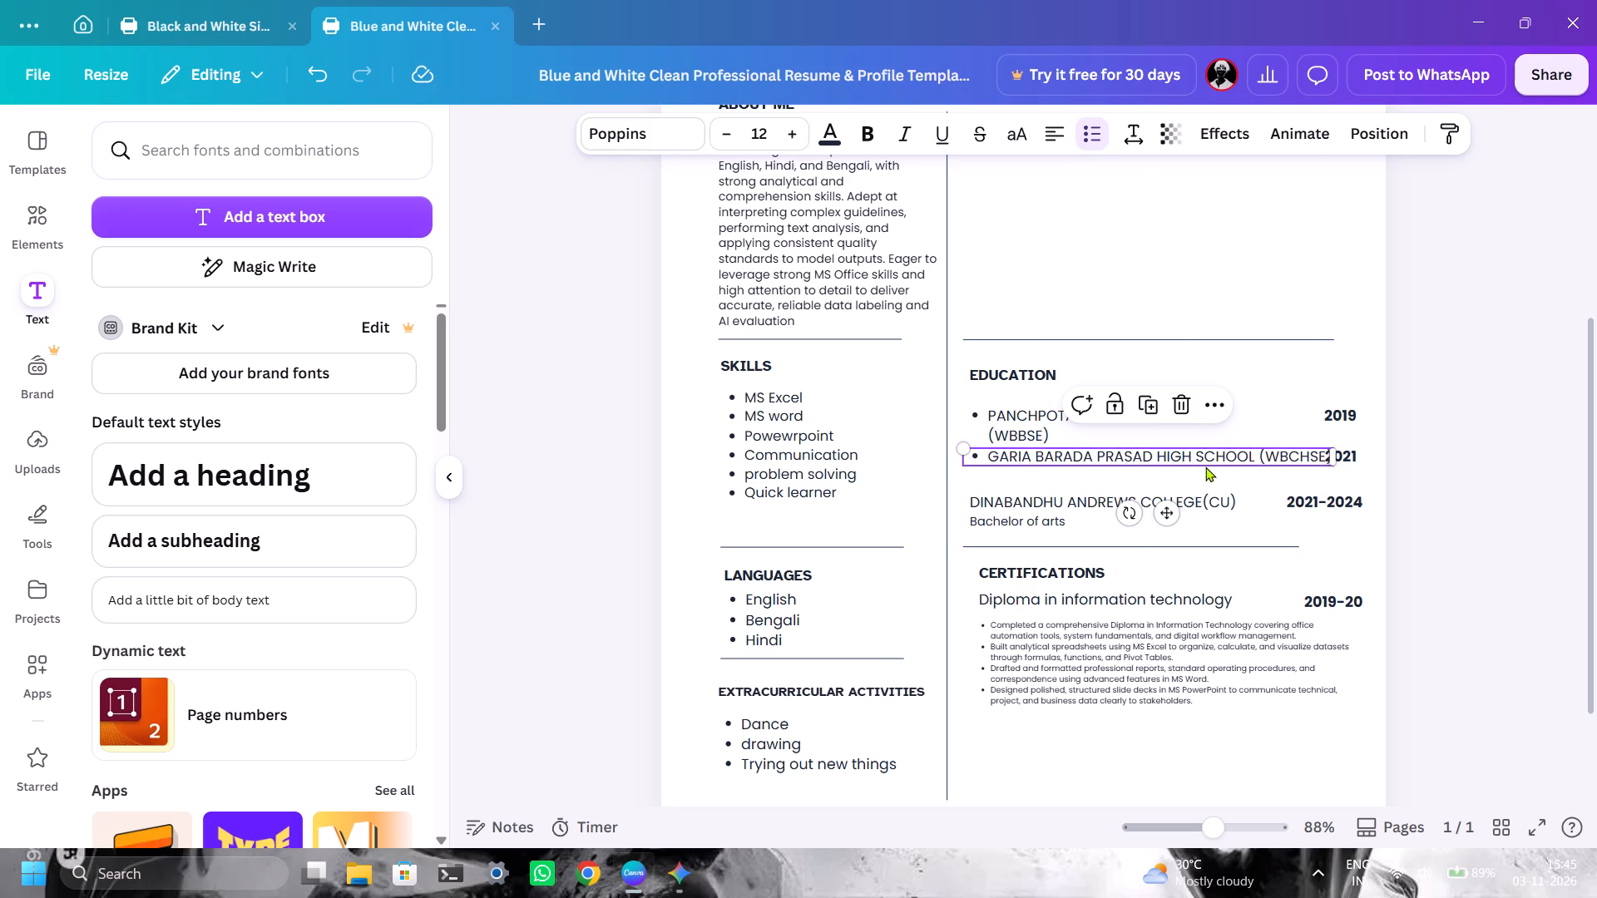
left_click(1335, 460)
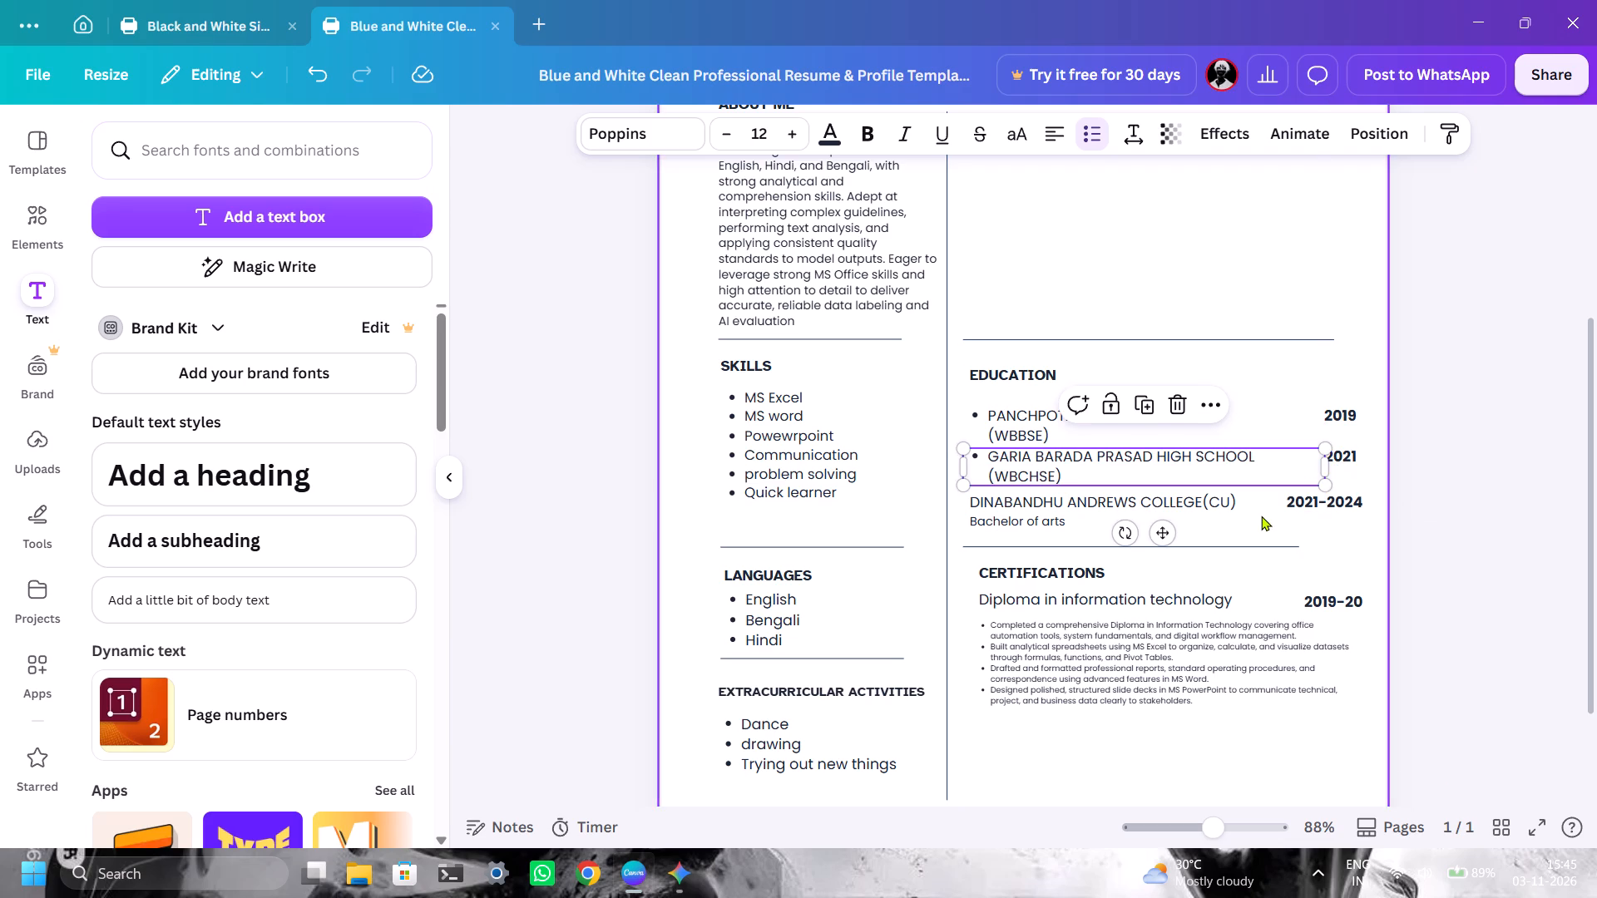
left_click(1262, 516)
Format the college entry under Education as a bulleted item and line its bullet up with the two school entries.
left_click(1110, 496)
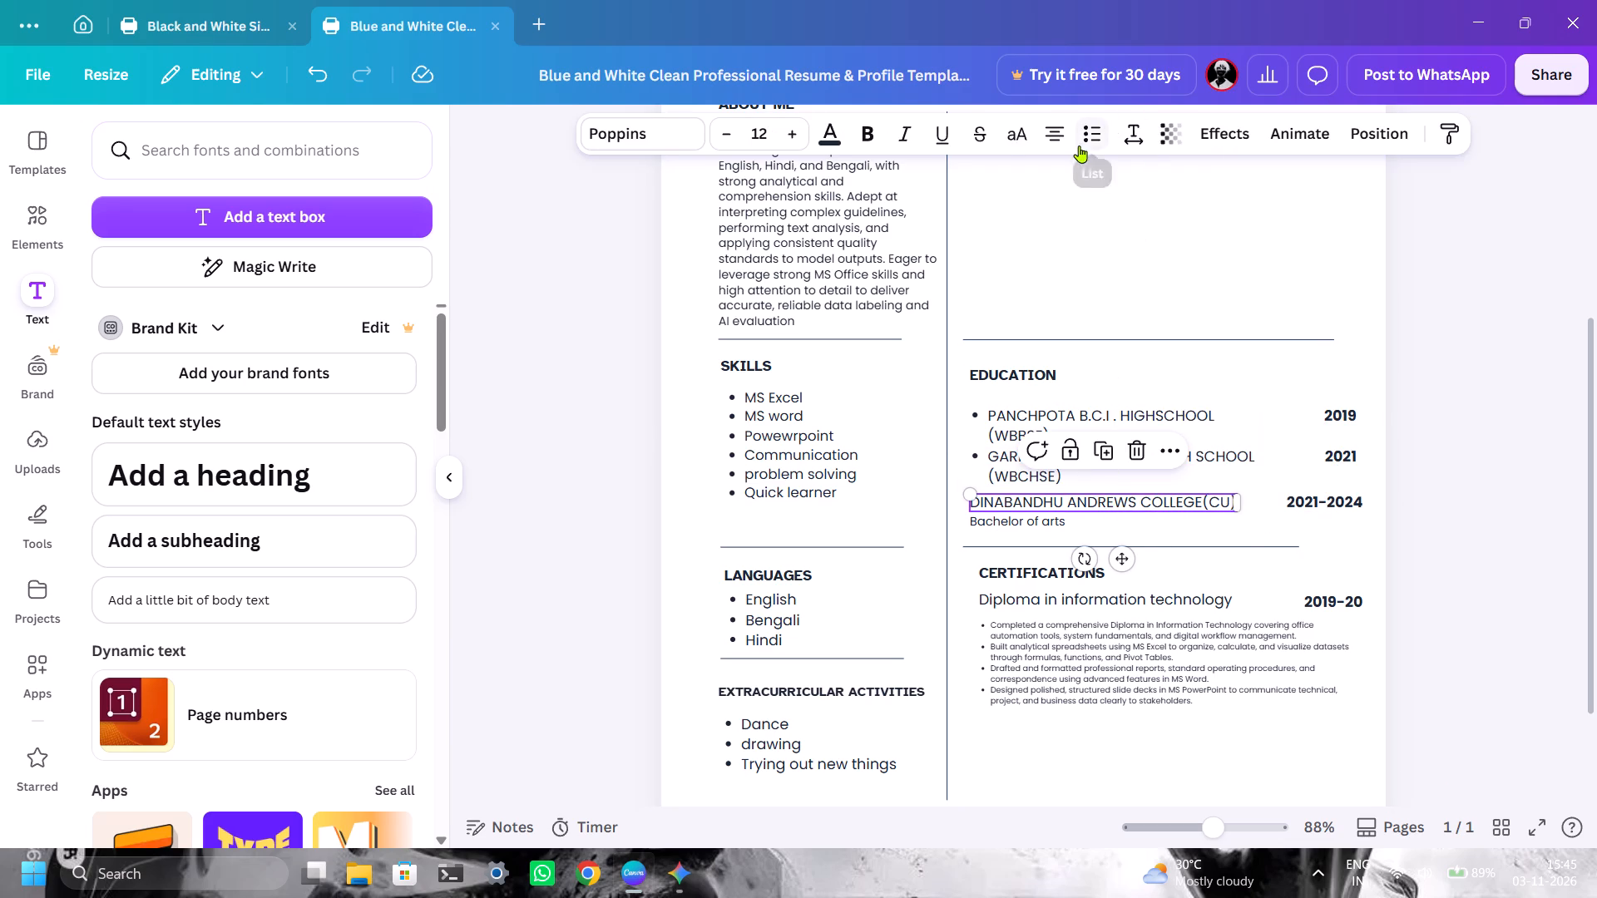
left_click(1088, 131)
left_click(1154, 535)
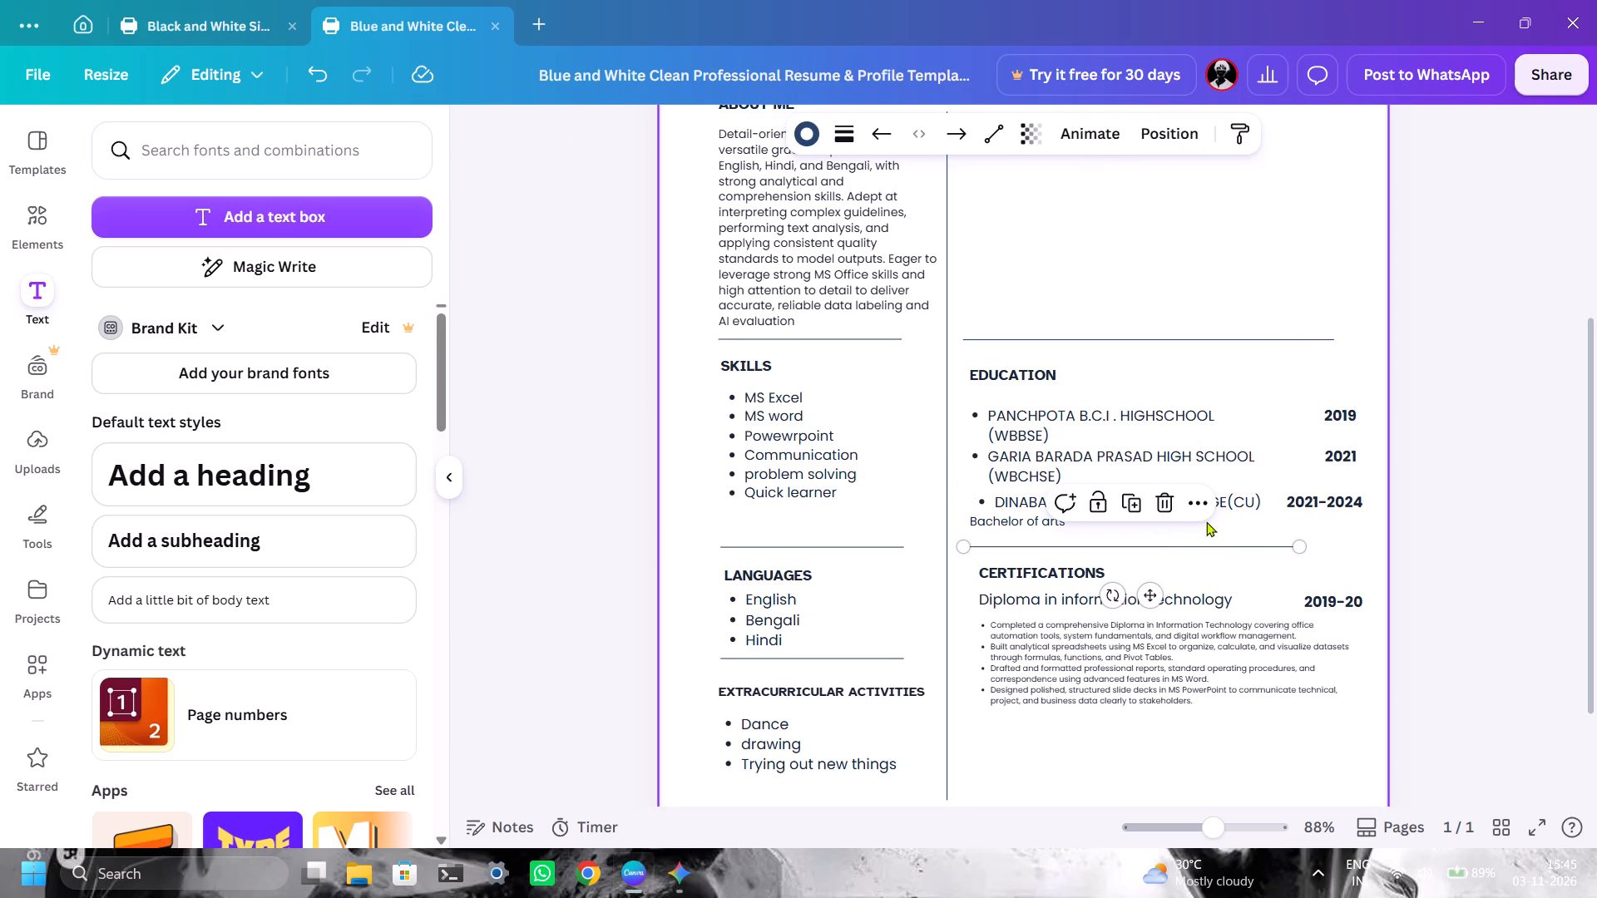
left_click(1516, 487)
left_click(1091, 500)
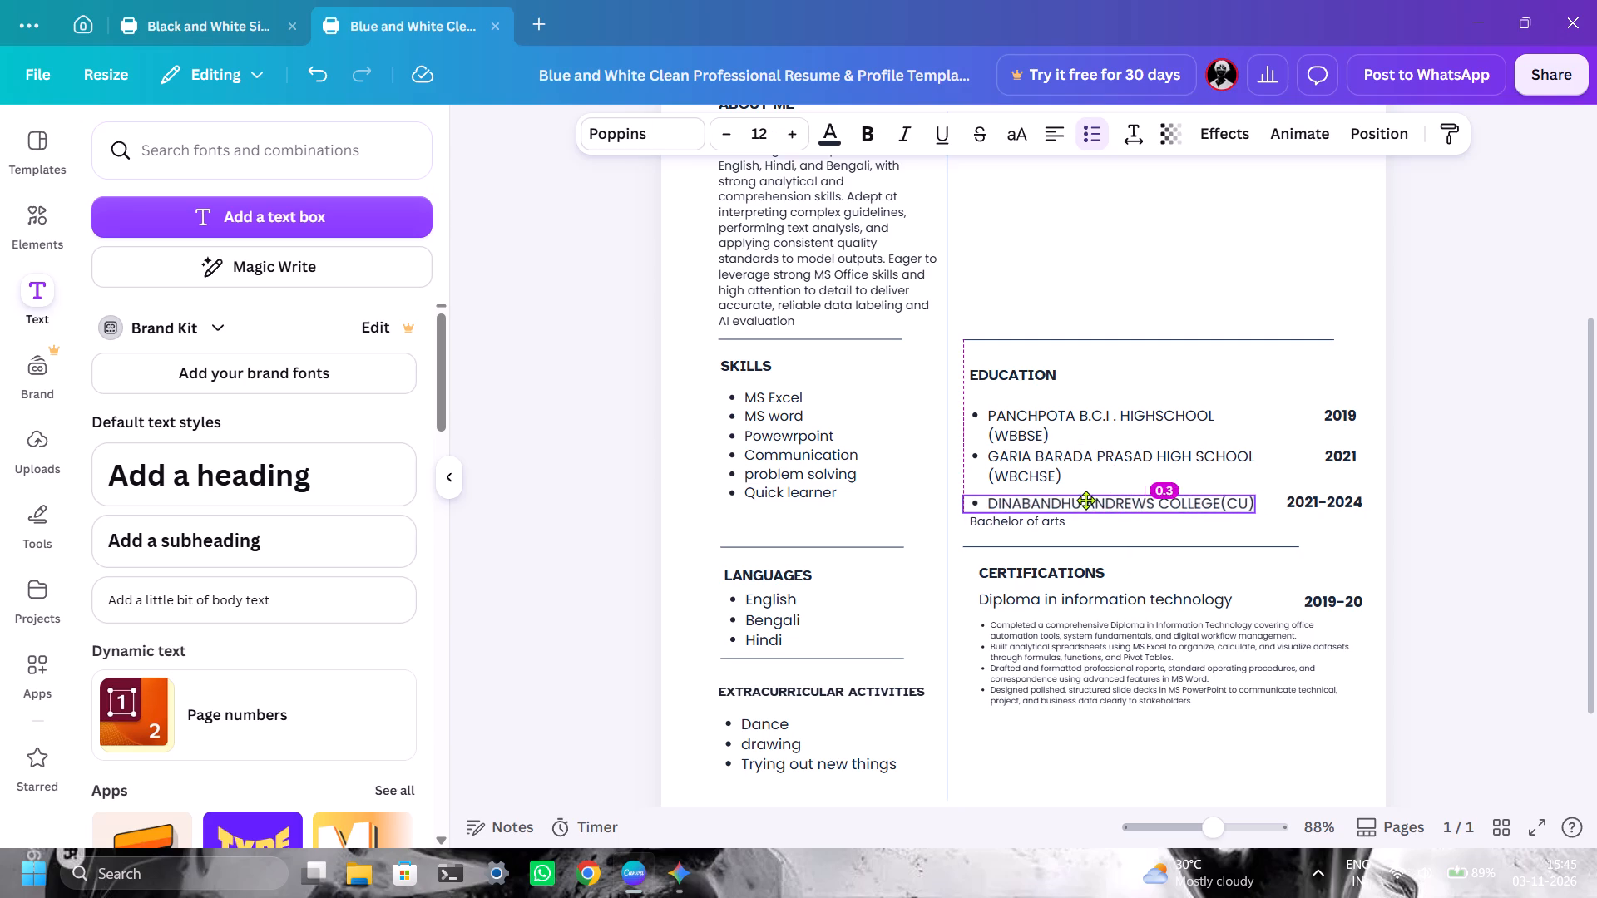
left_click(1512, 466)
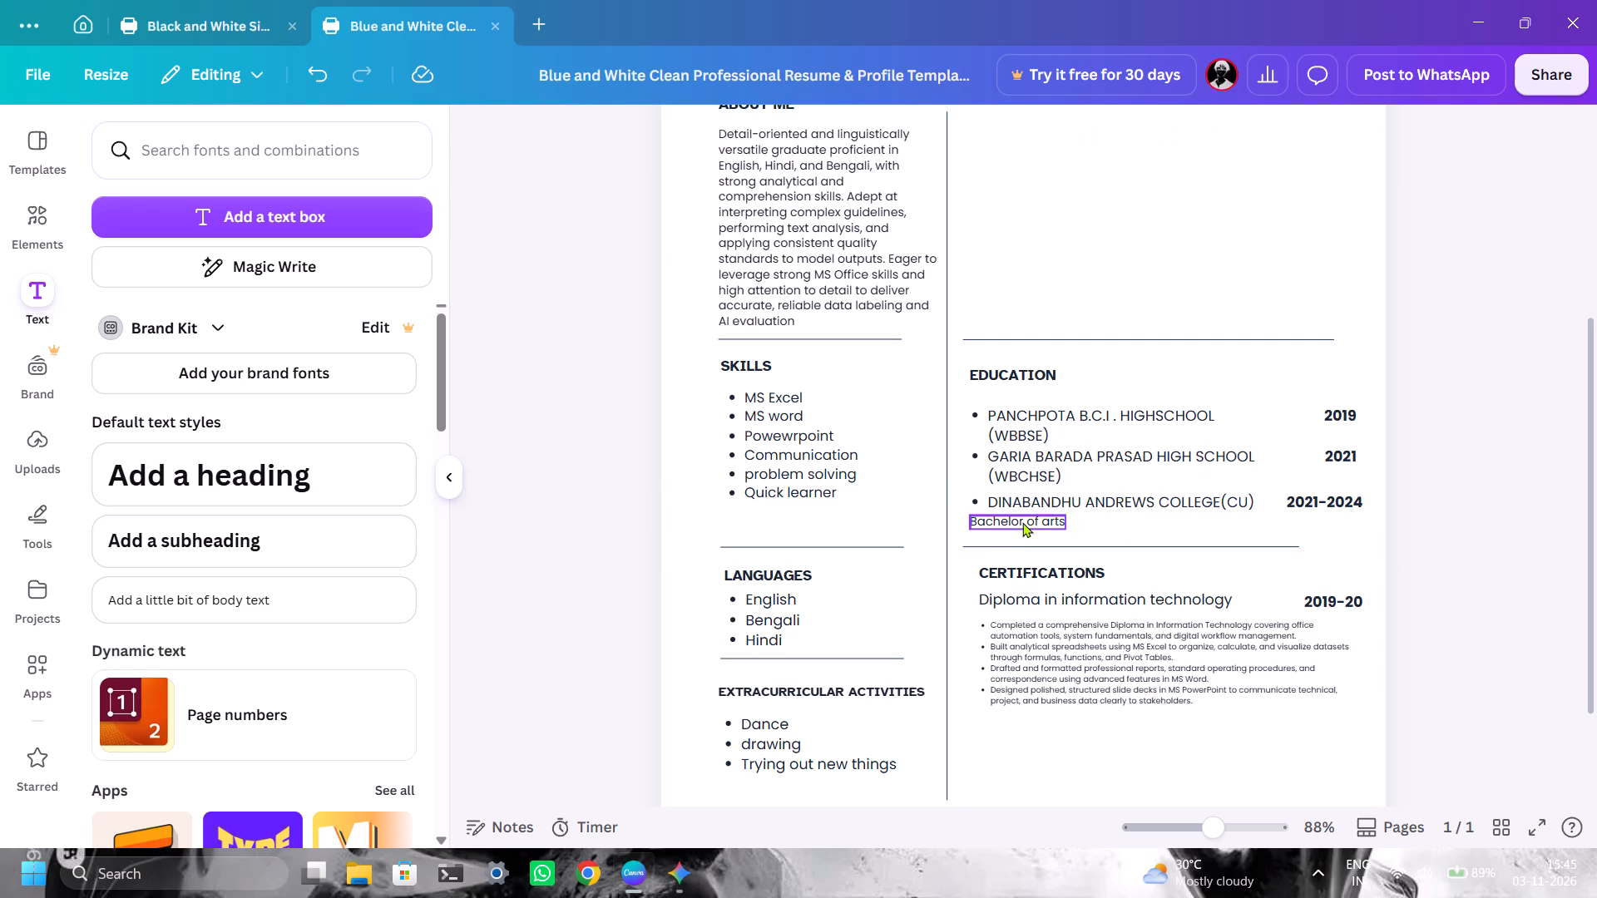
Indent the Bachelor of arts line so it sits just beneath the bulleted college name.
left_click_drag(1022, 521, 1043, 525)
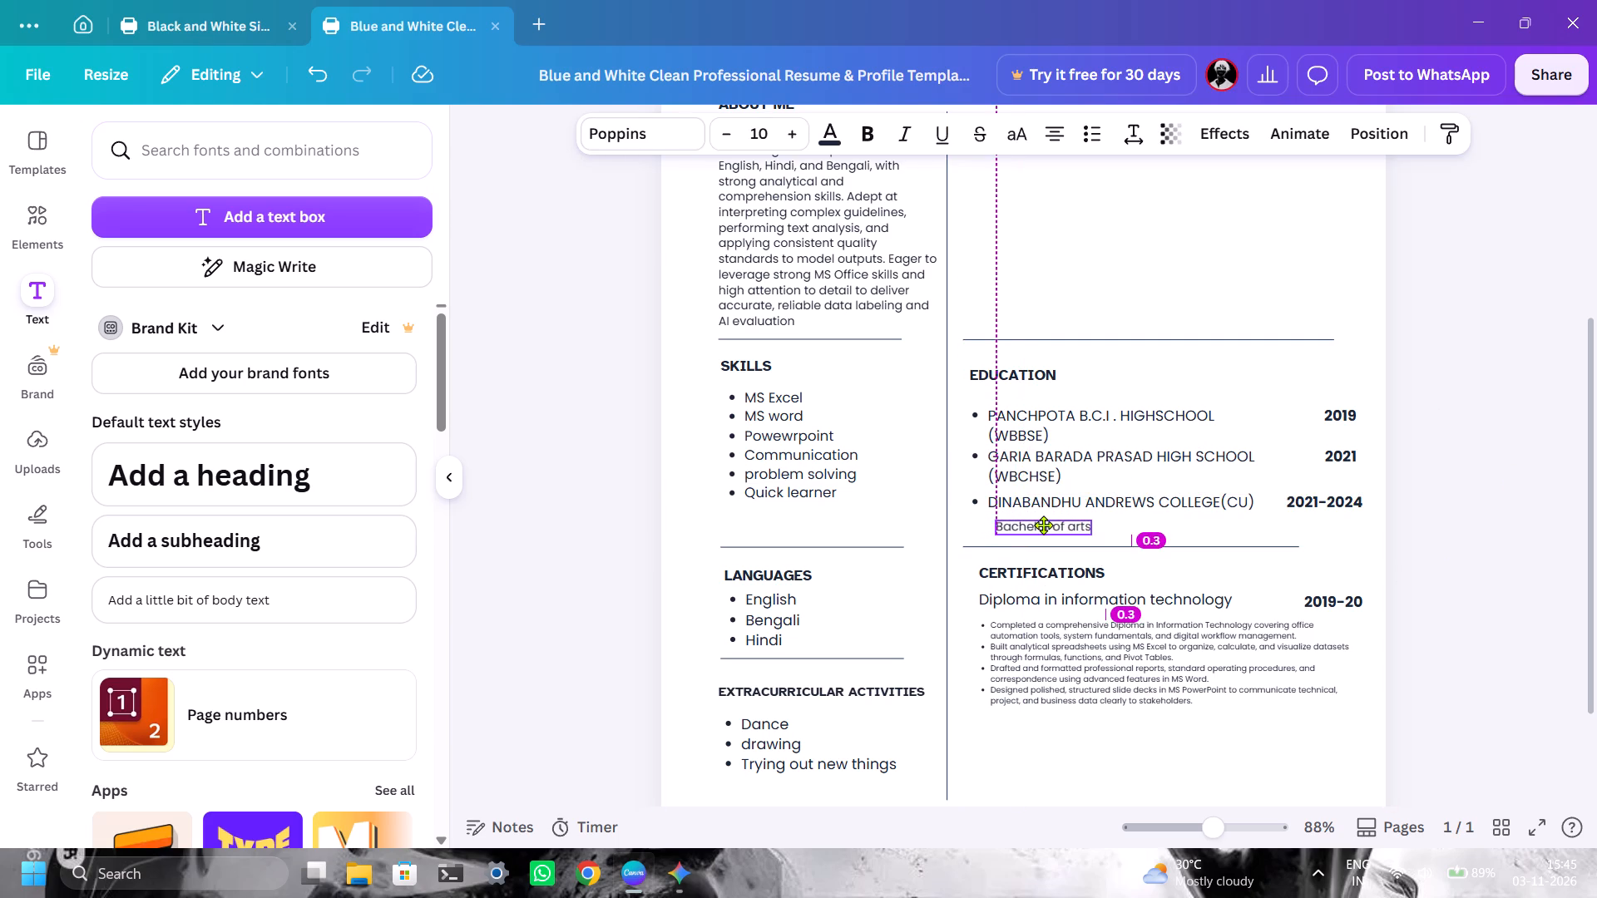
left_click_drag(1043, 525, 1045, 526)
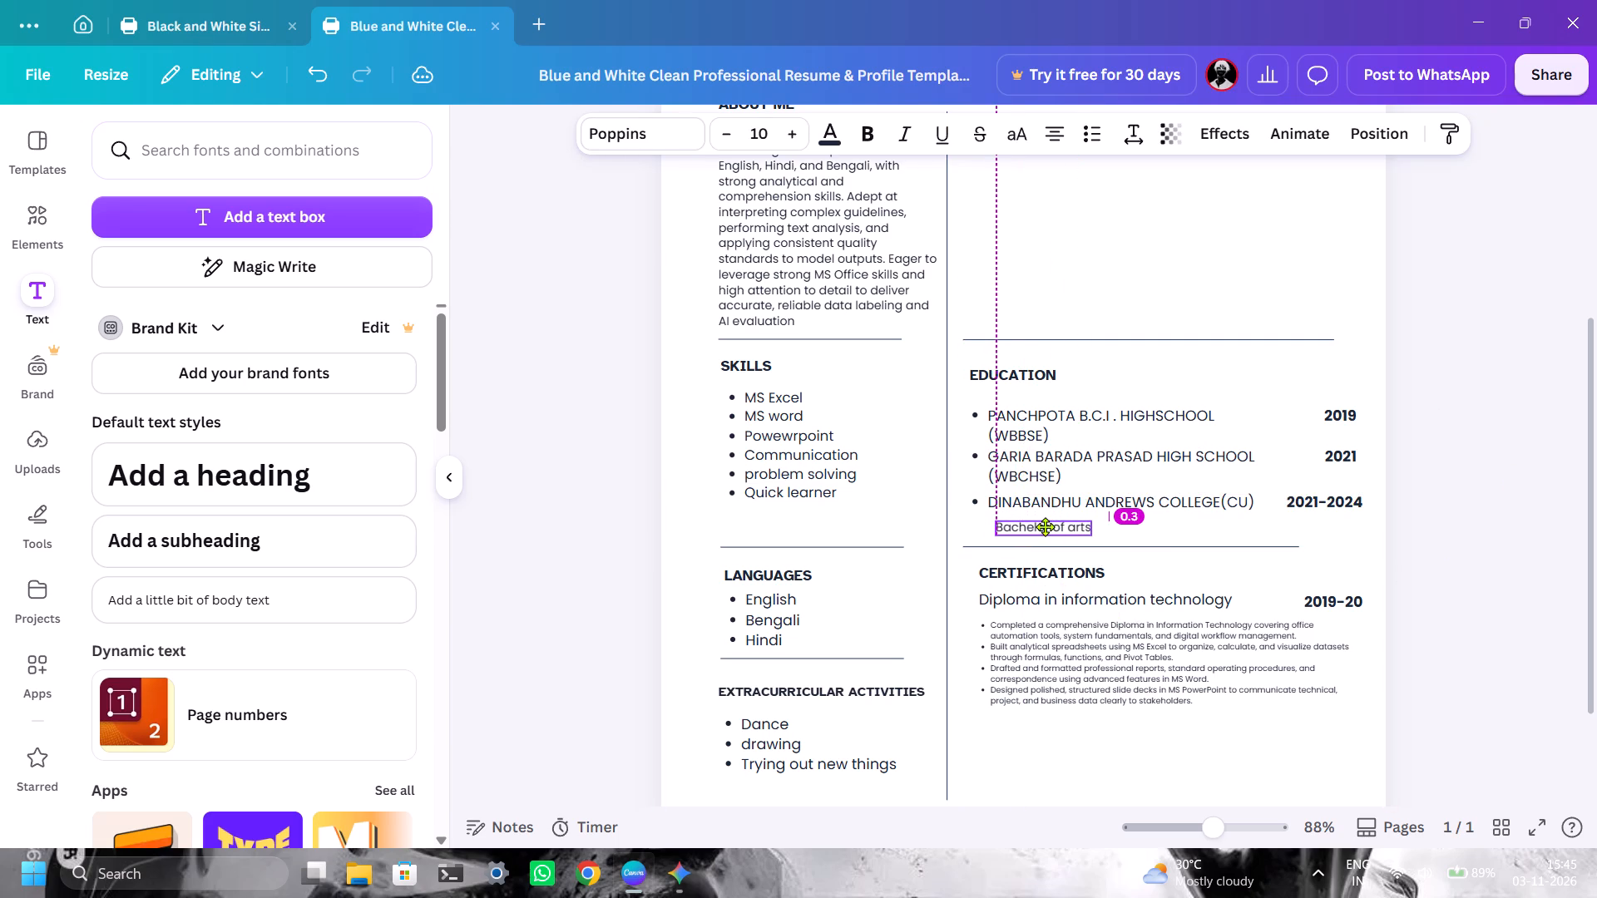
left_click_drag(1045, 526, 1046, 526)
left_click(1506, 446)
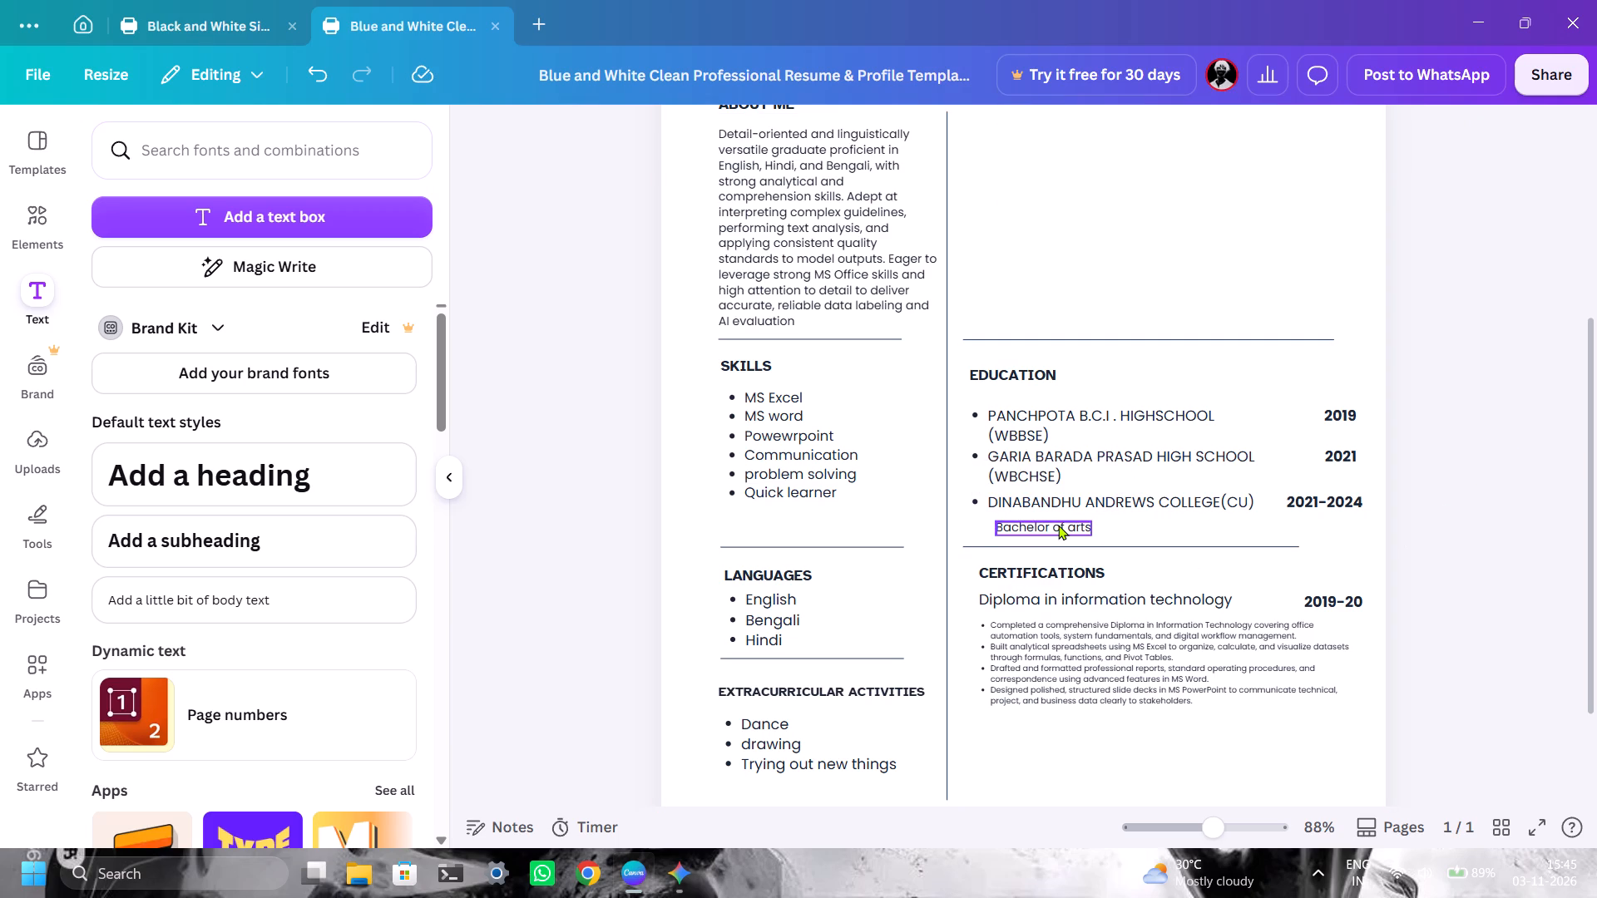
left_click(1058, 525)
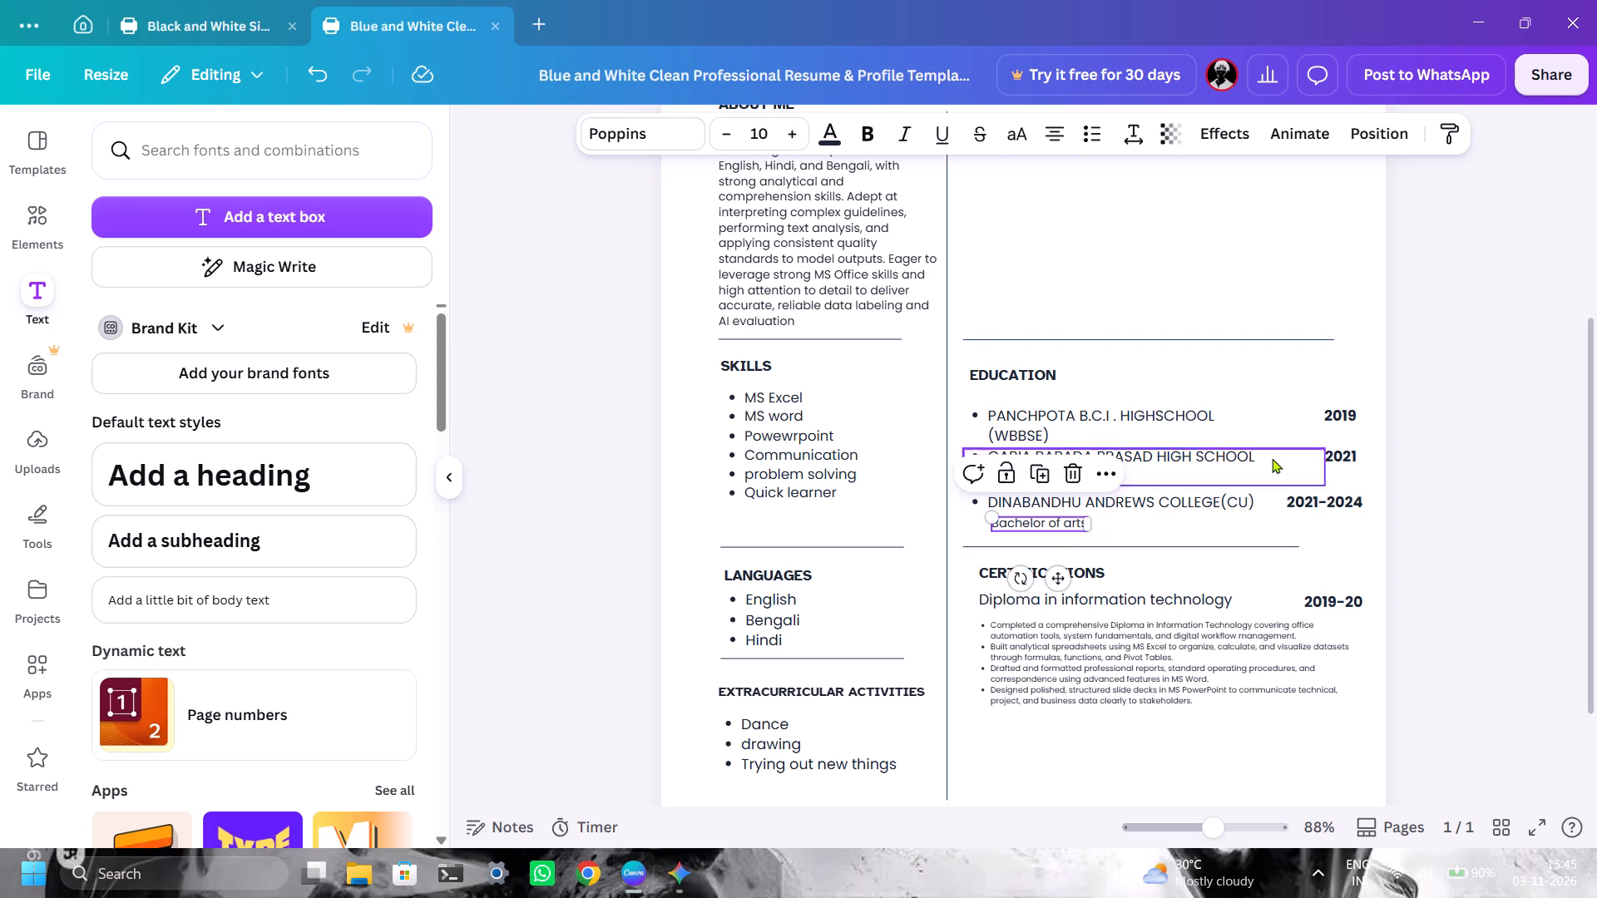
left_click(1461, 406)
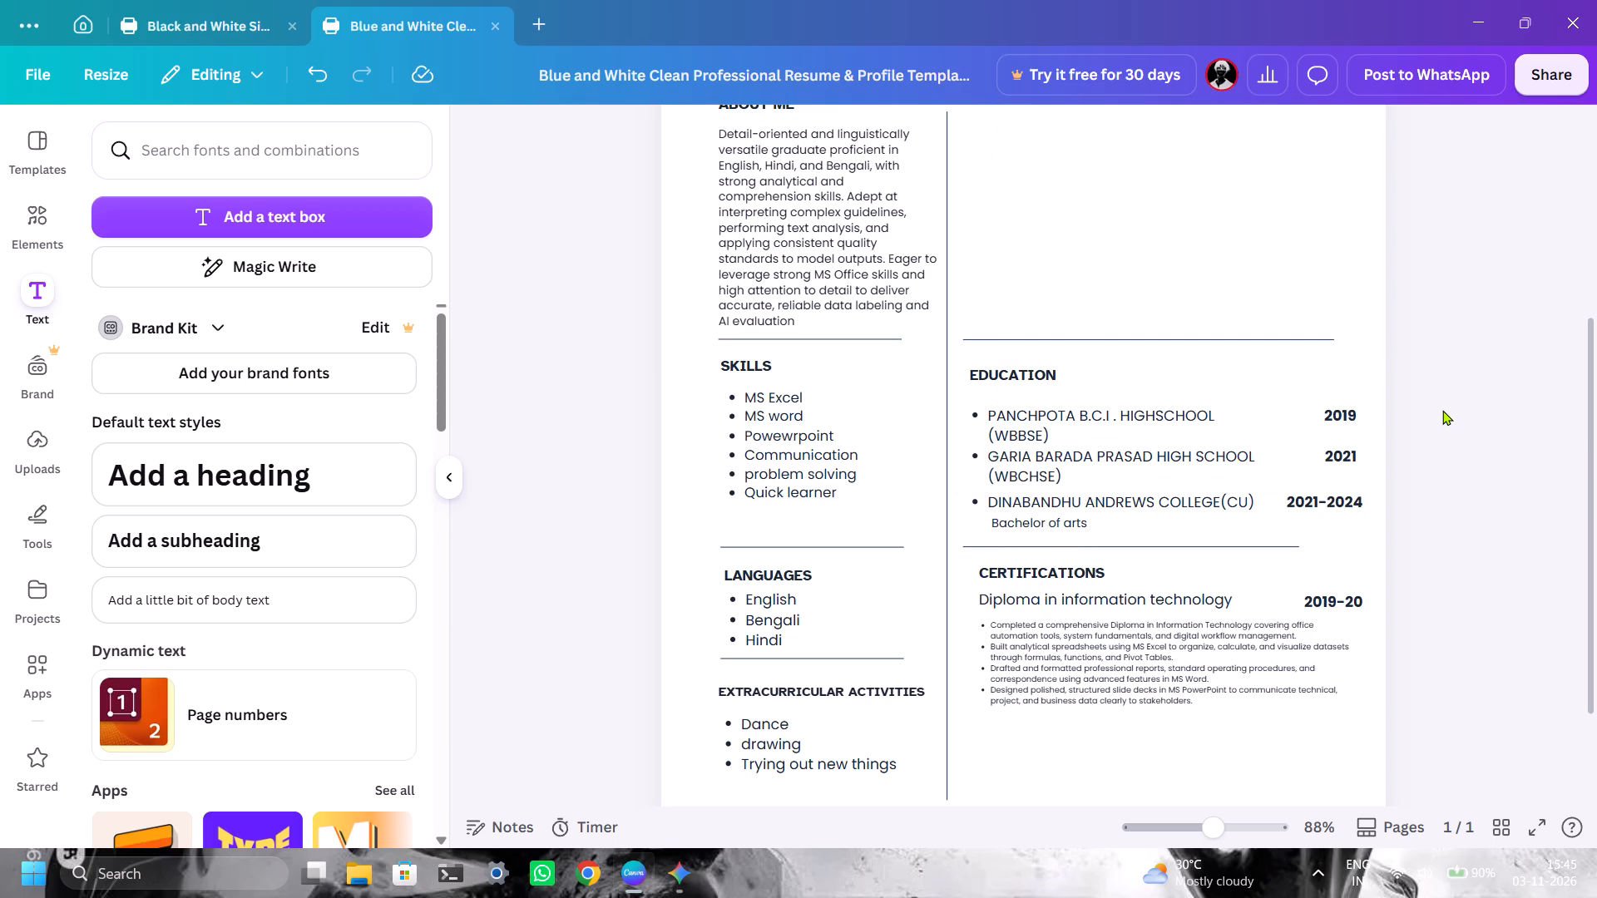
Raise the WBBSE school entry slightly for even spacing and align the year 2019 with its first line.
left_click(1091, 437)
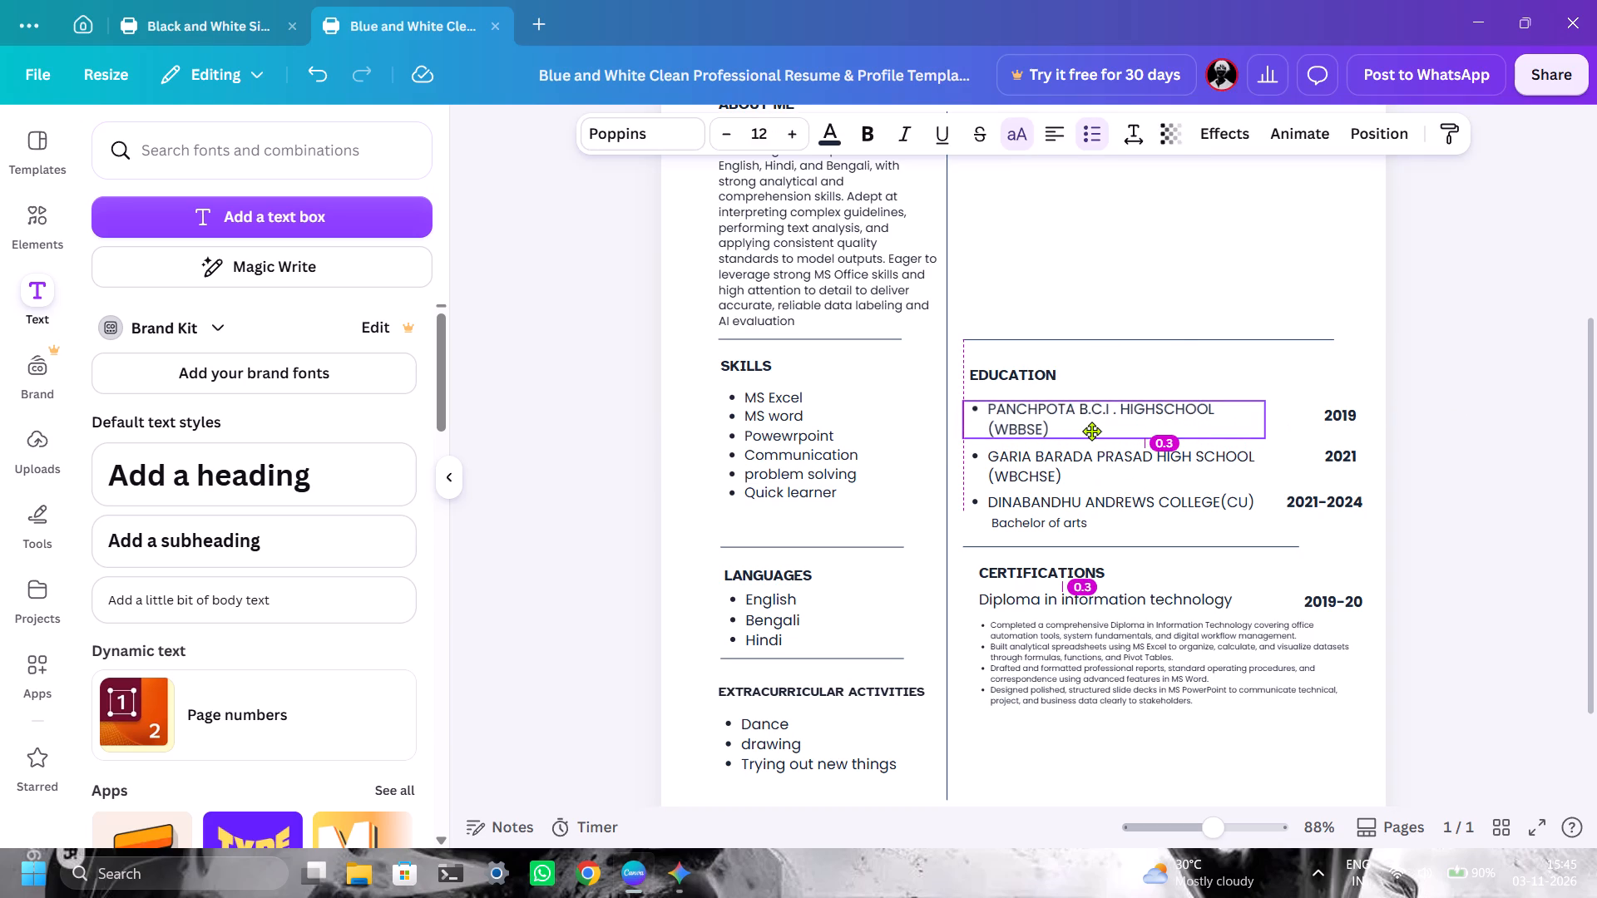
left_click(1458, 466)
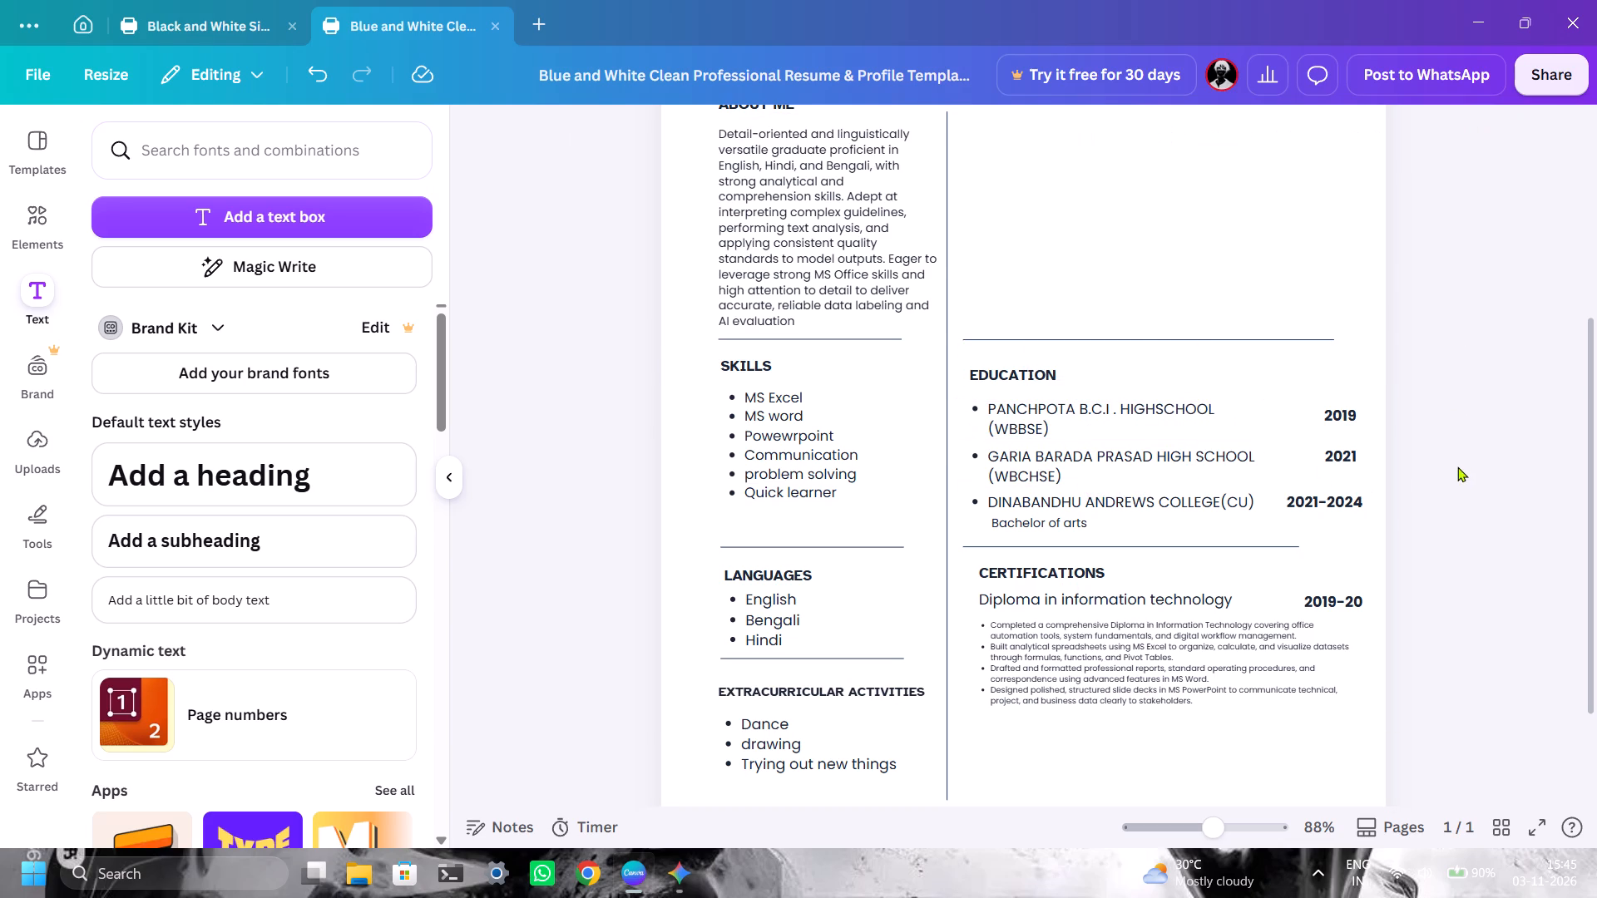
left_click(1343, 417)
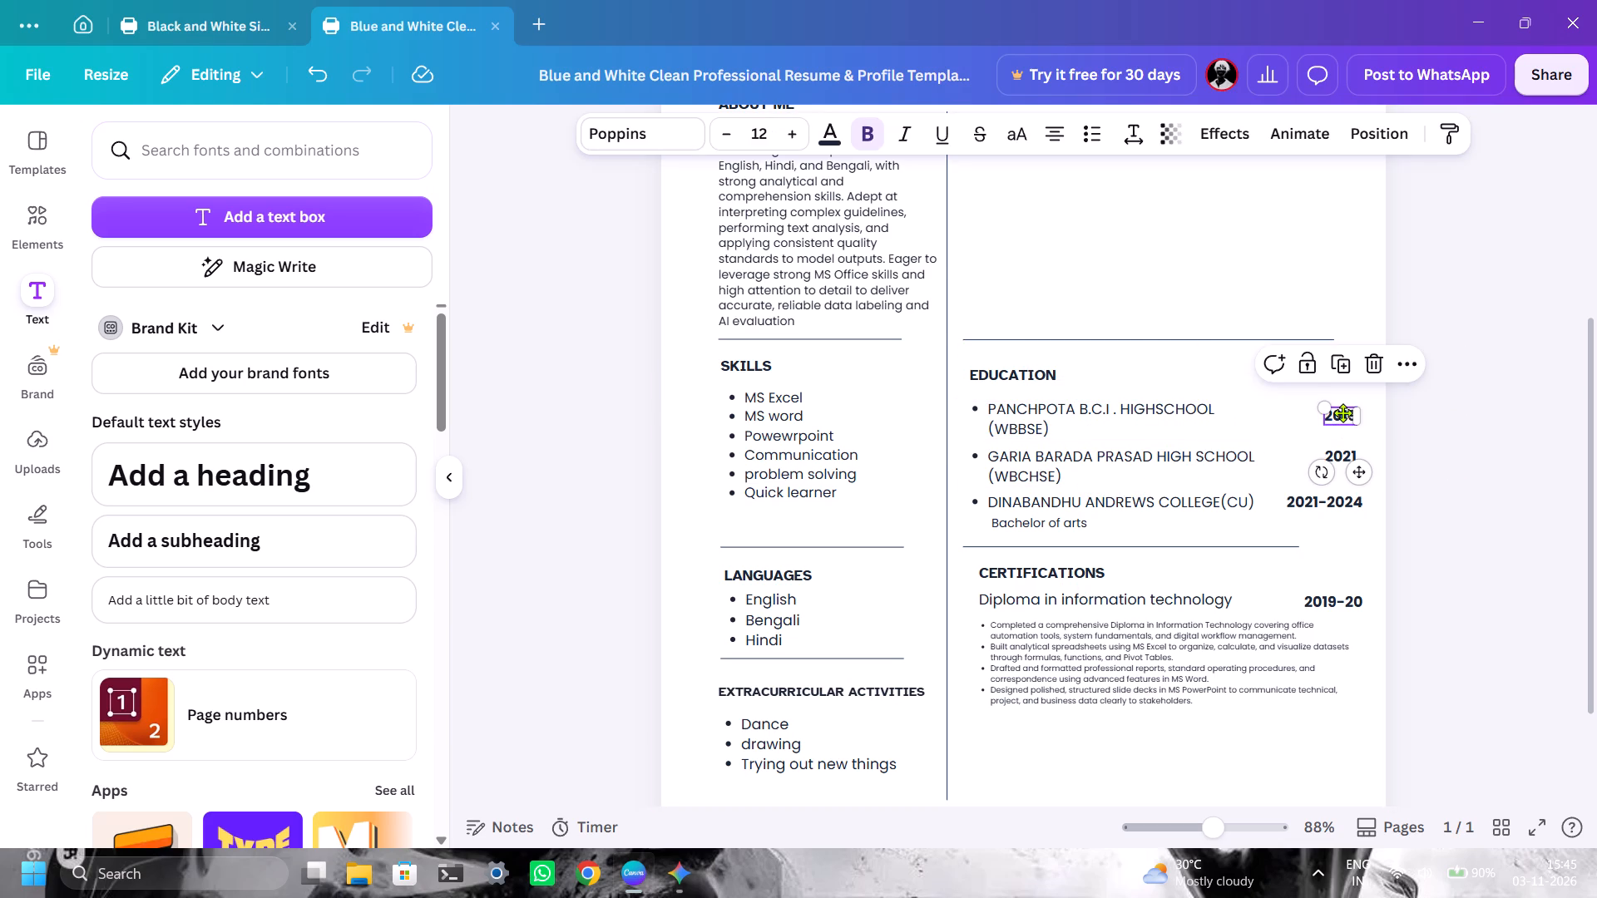
left_click(1451, 389)
left_click(1332, 410)
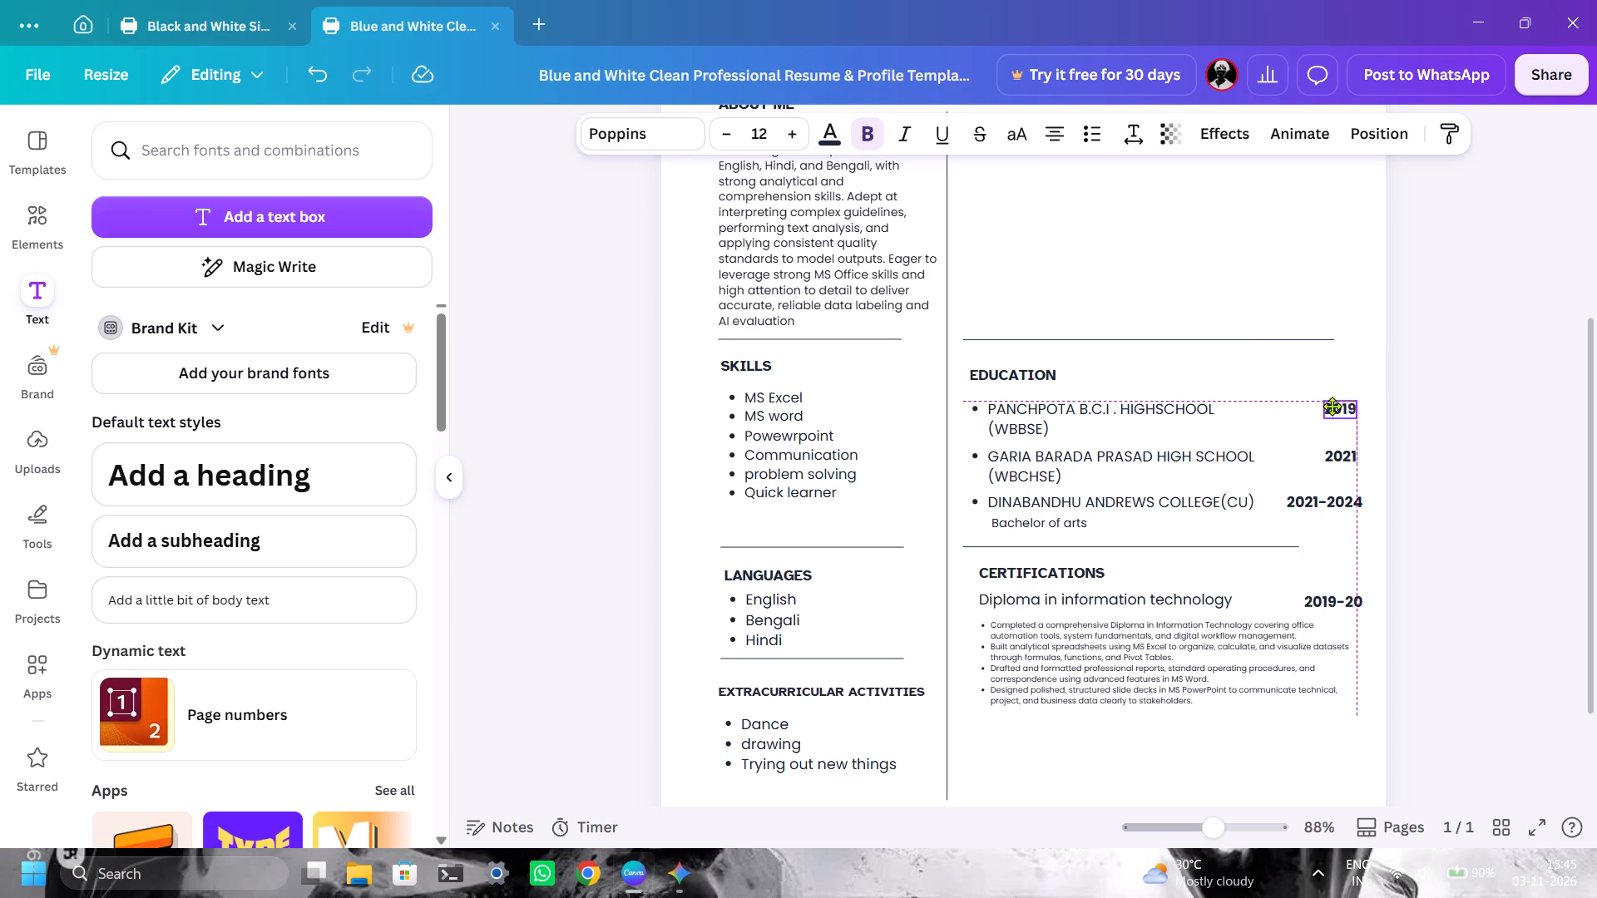
left_click(1421, 392)
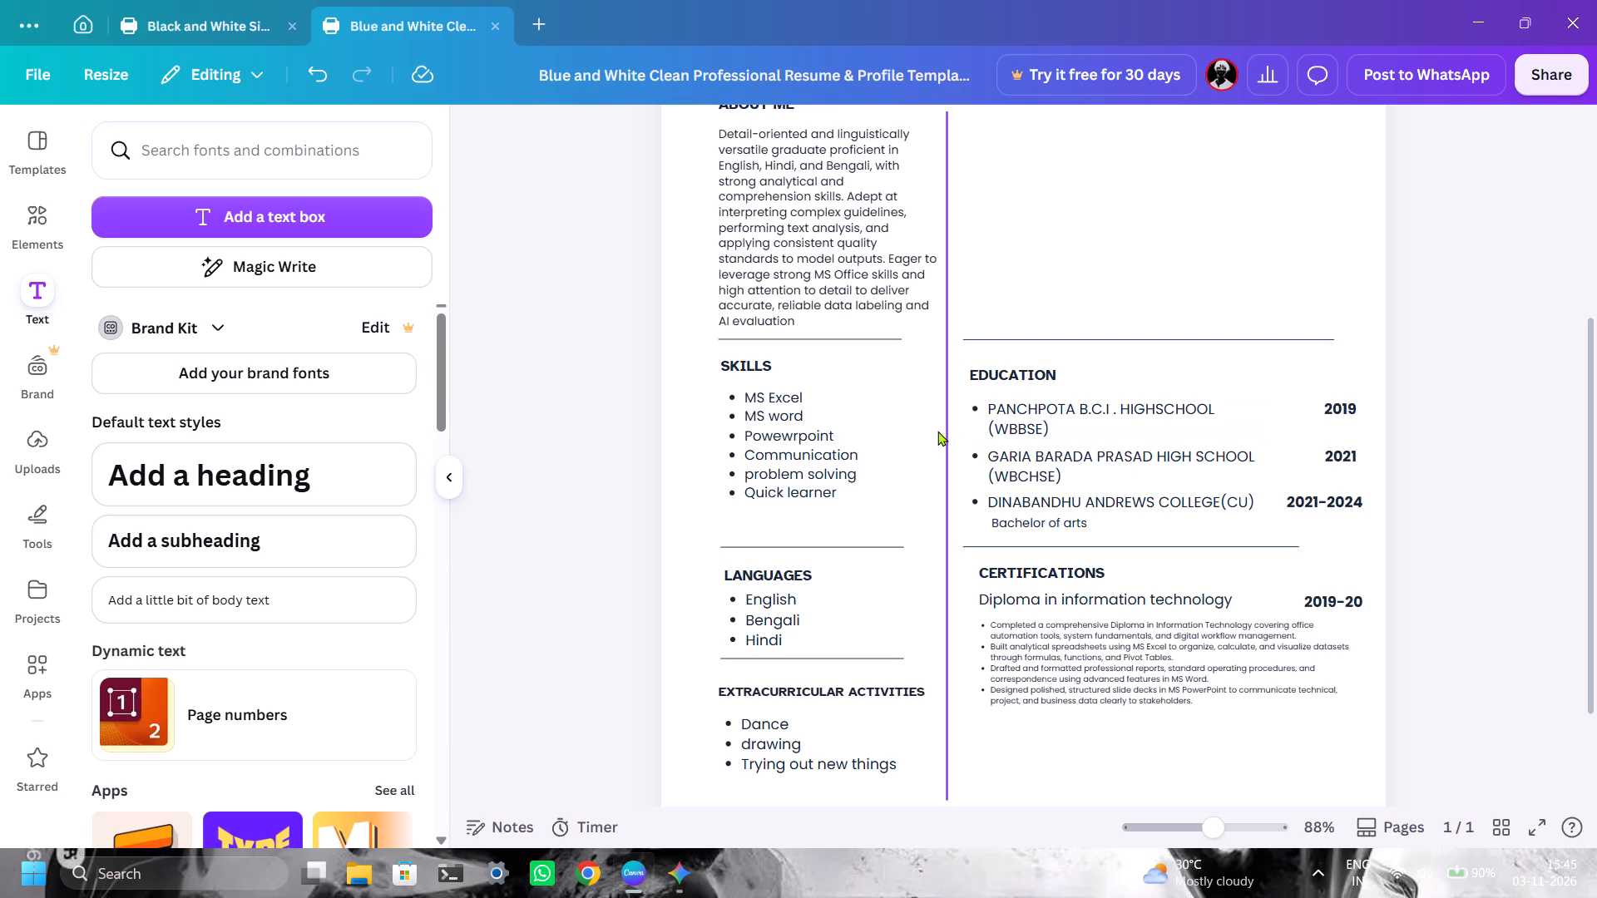
Narrow the certification description's text box so it ends near the end of the divider above Certifications.
left_click(1108, 693)
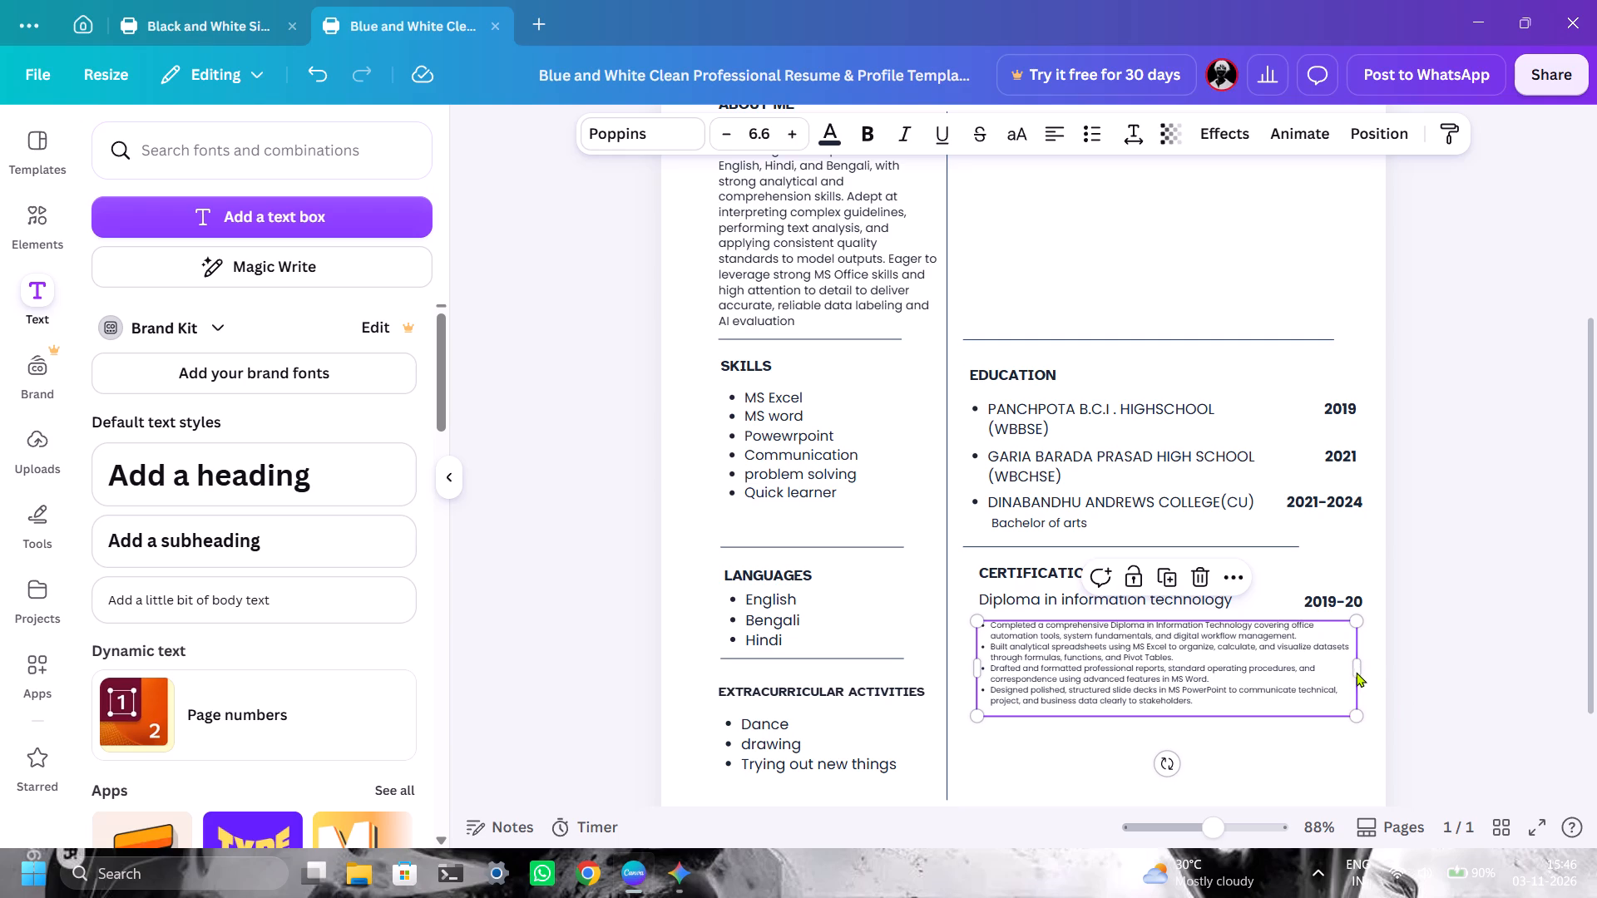
left_click_drag(1359, 673, 1318, 687)
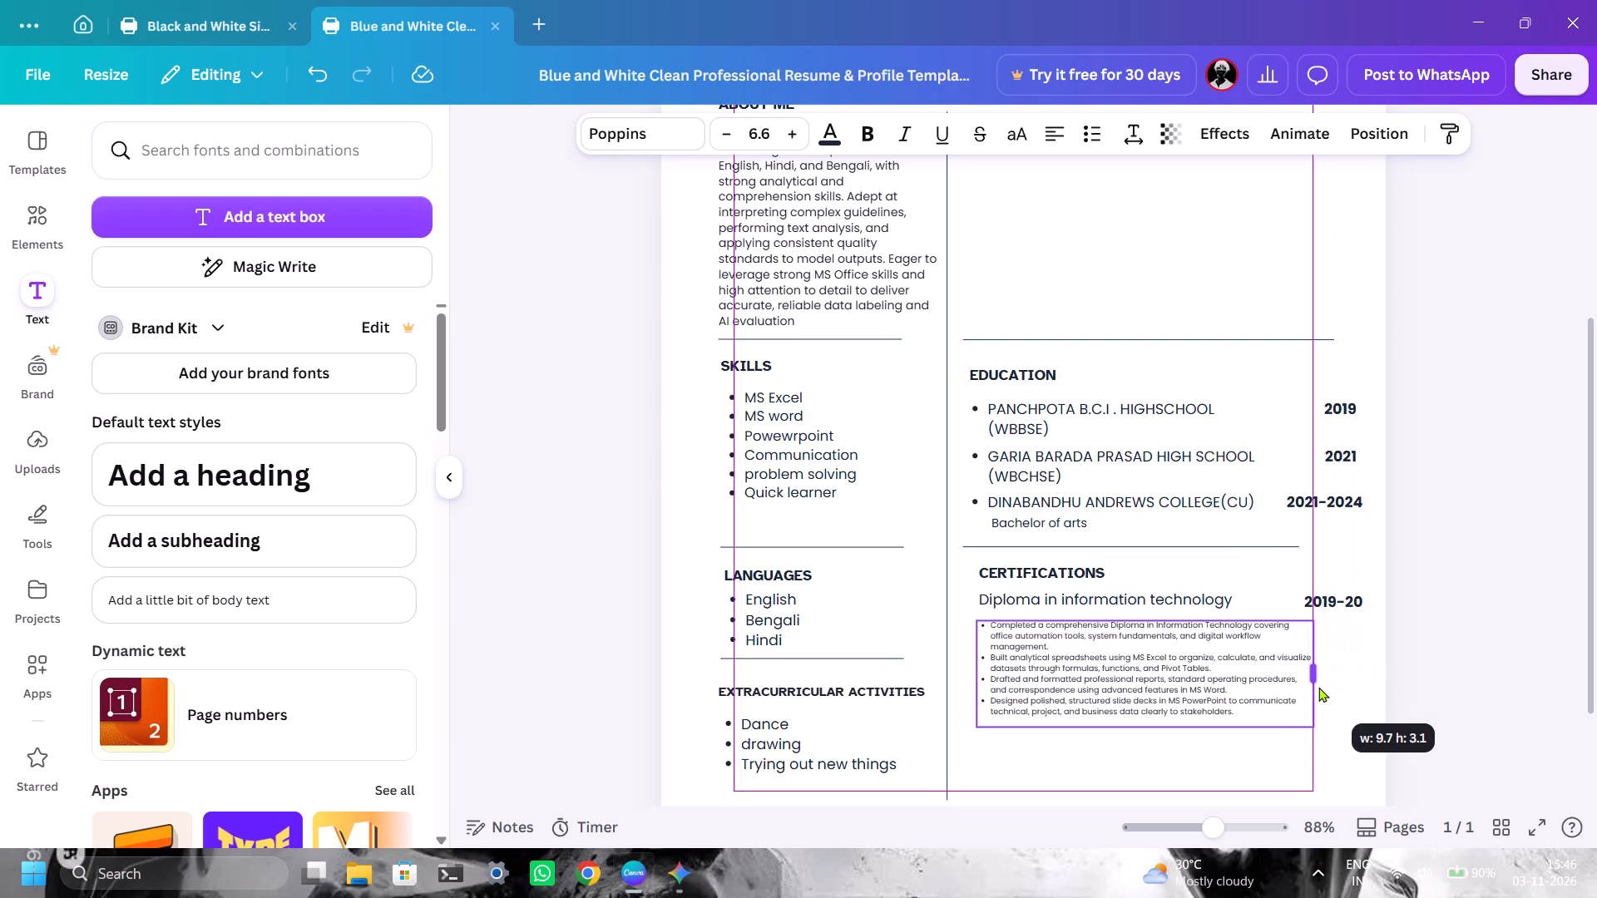
left_click_drag(1318, 687, 1303, 697)
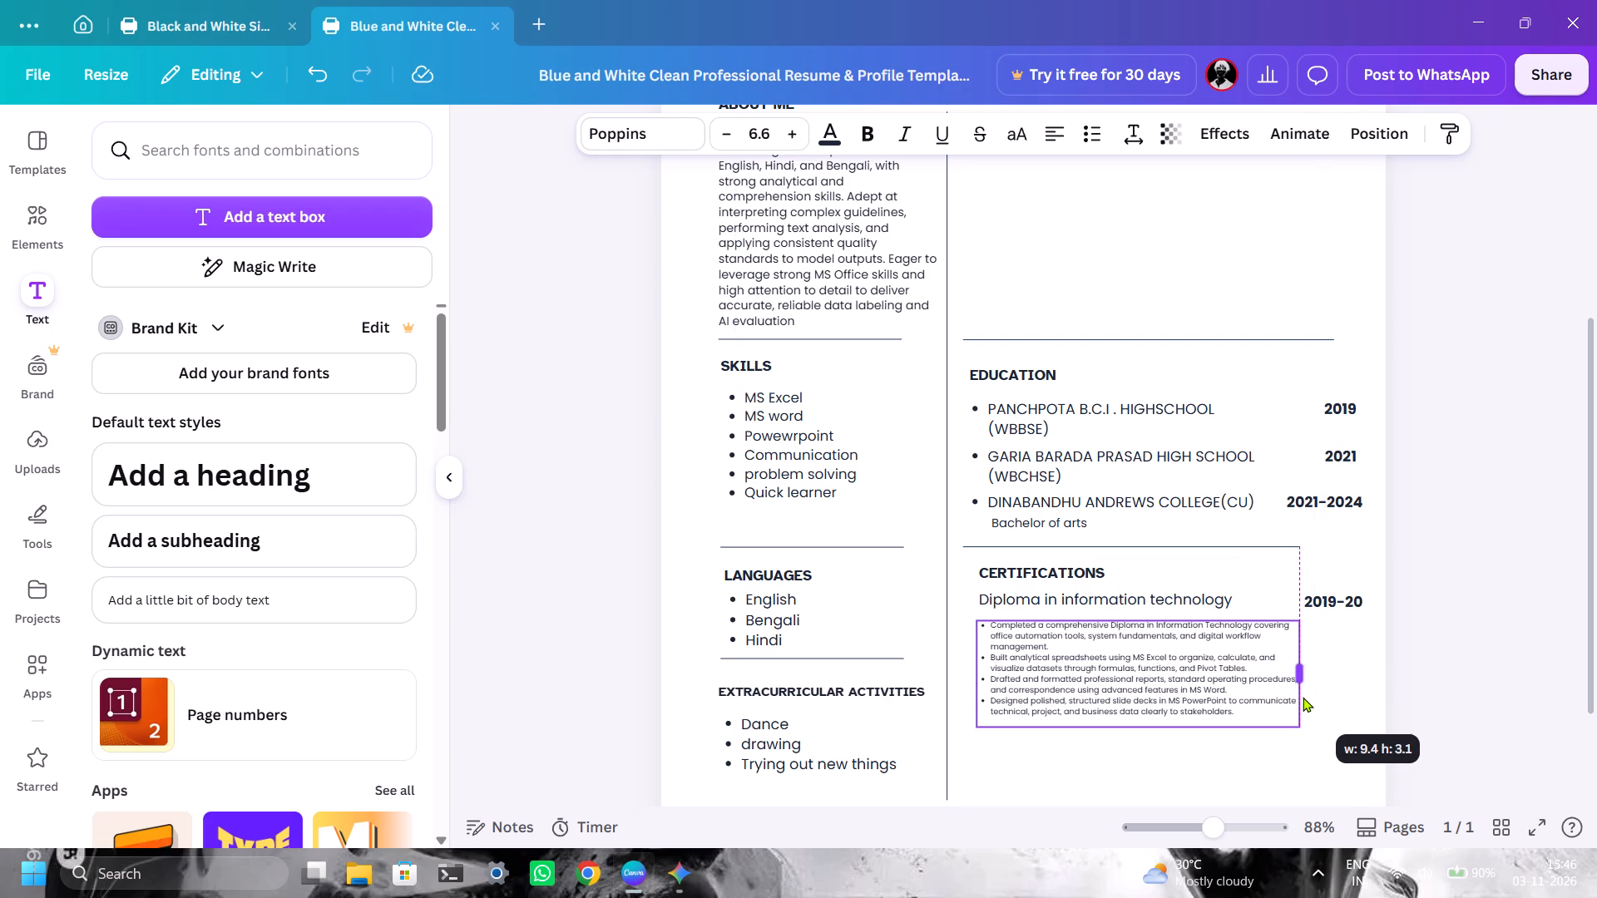
left_click_drag(1303, 697, 1308, 701)
left_click(1472, 593)
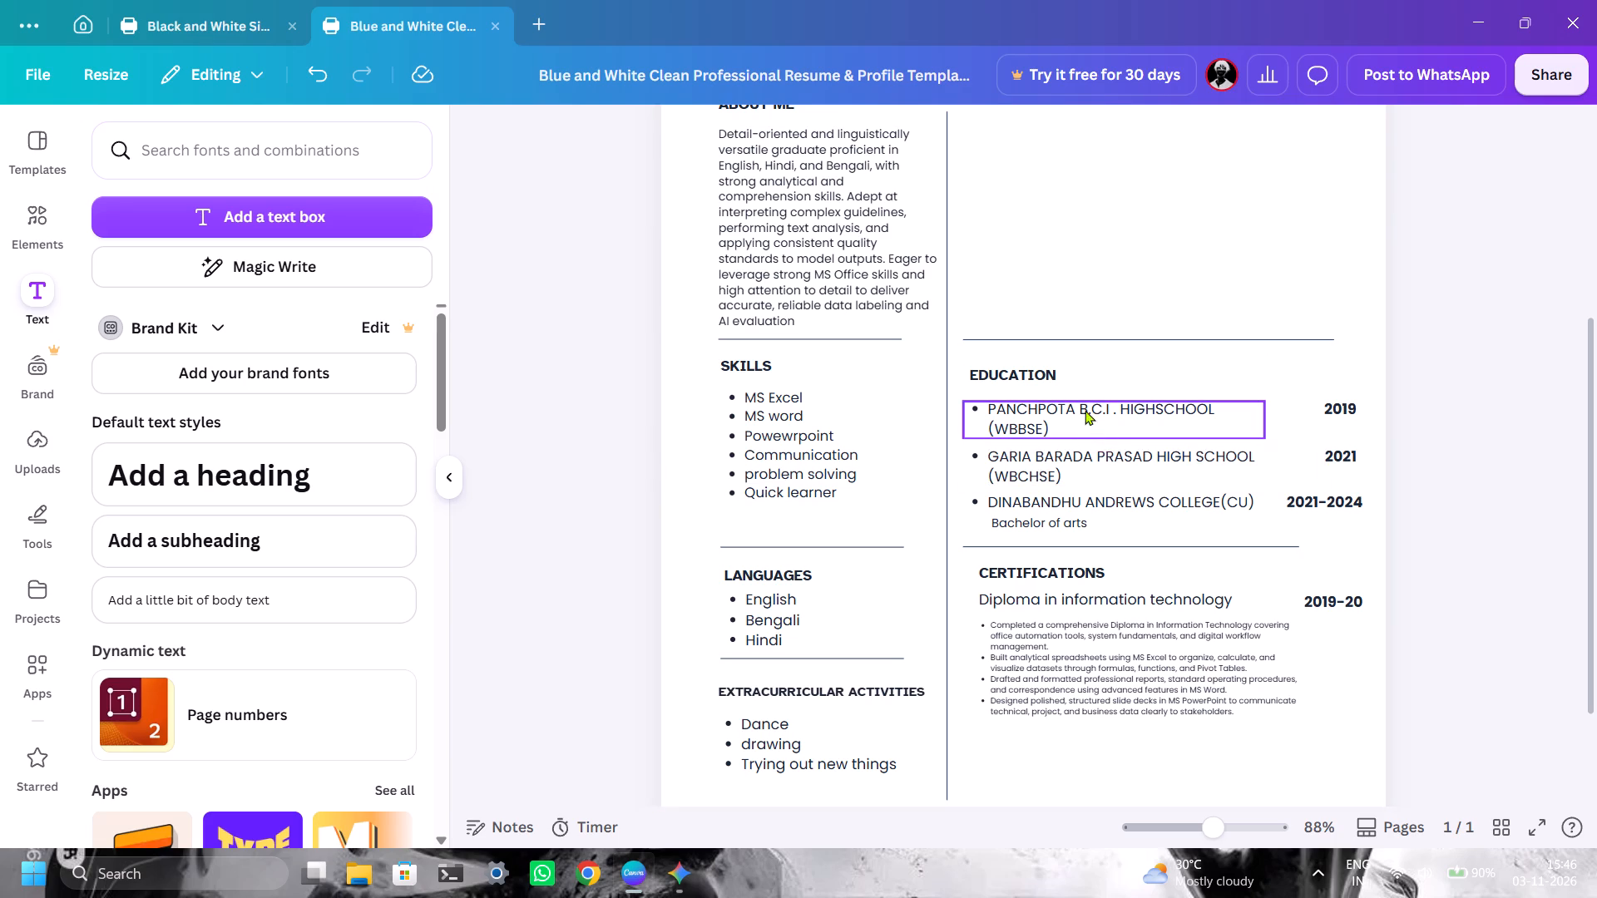
Shift the Education heading sideways to line up with the Certifications heading.
left_click_drag(1029, 376, 1030, 377)
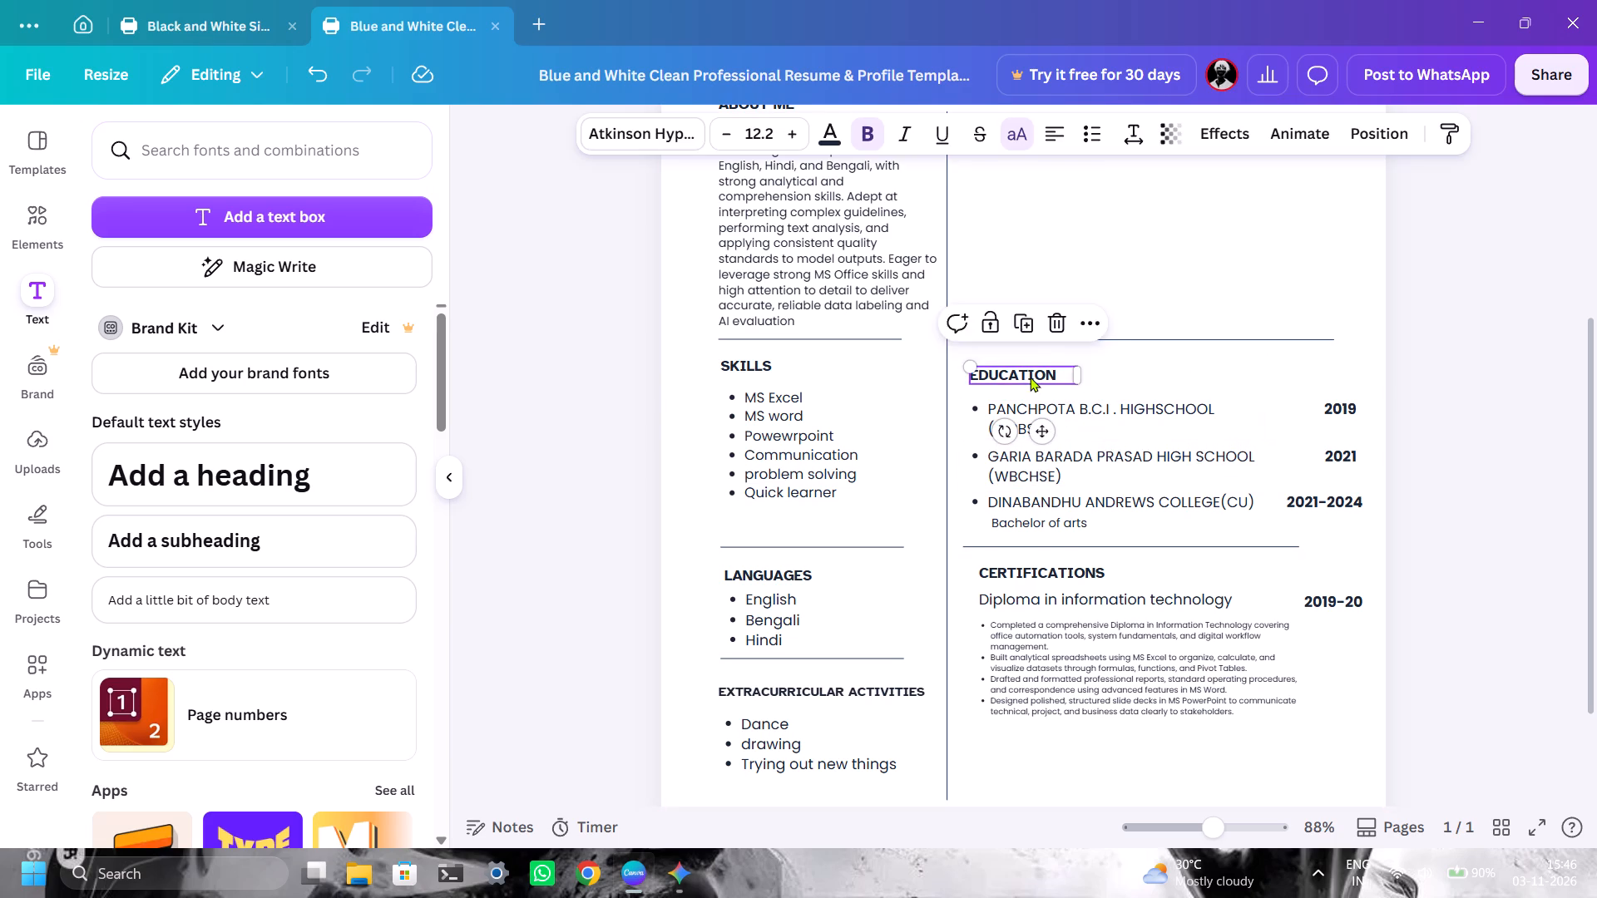
left_click_drag(1030, 377, 1037, 374)
left_click(1471, 338)
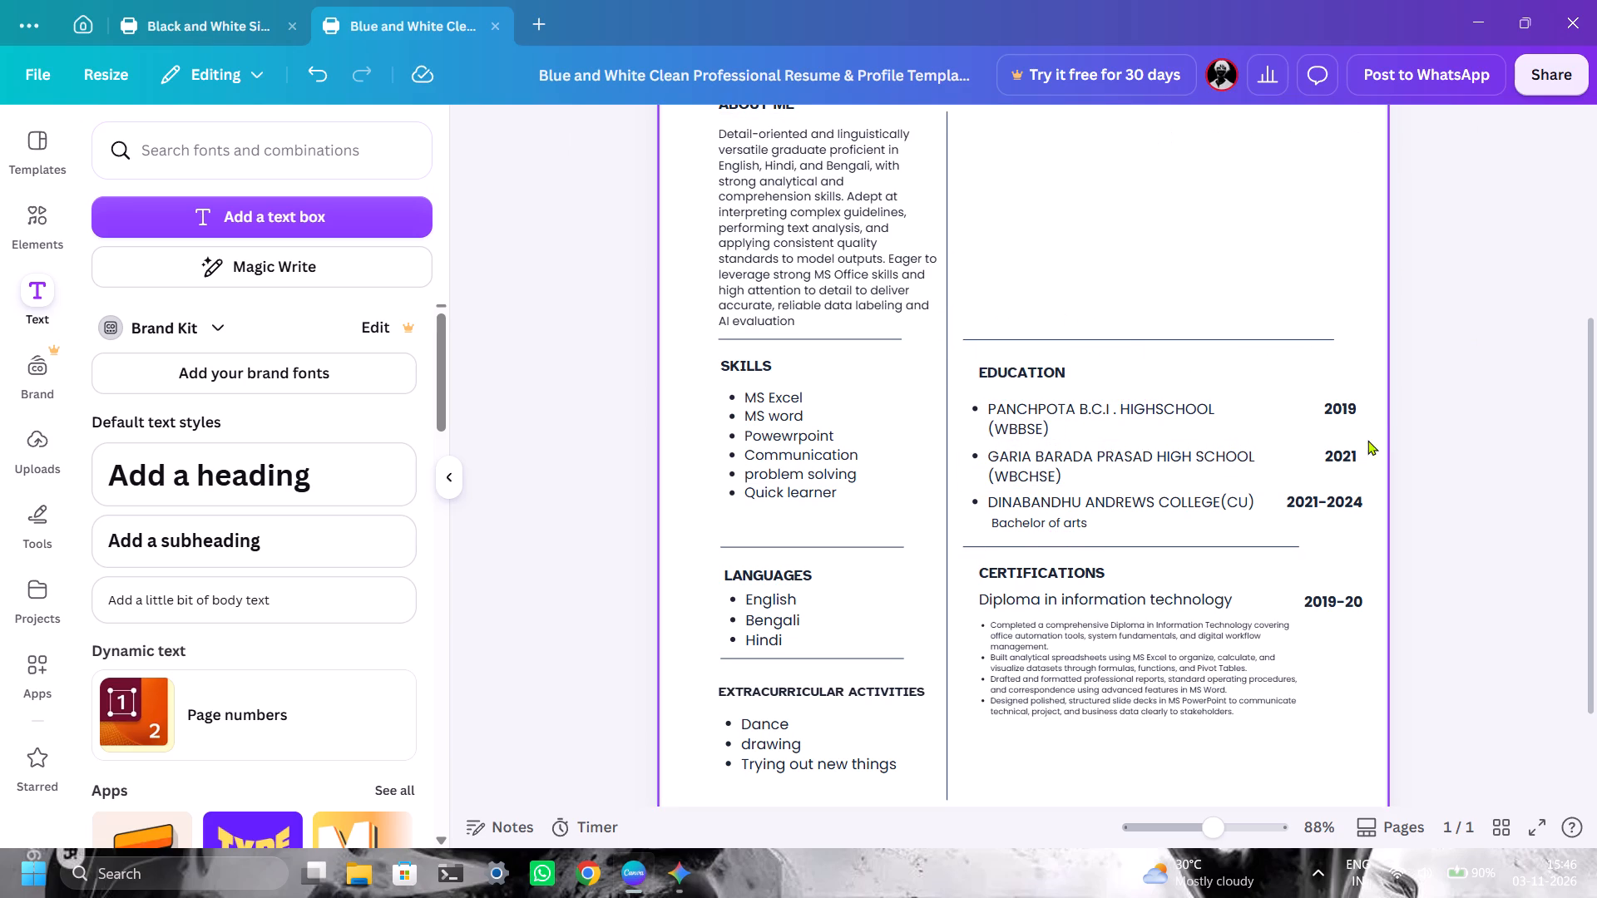
Move the certification description down, level with the divider above Extracurricular Activities.
scroll(979, 457, "down", 4)
scroll(979, 457, "up", 2)
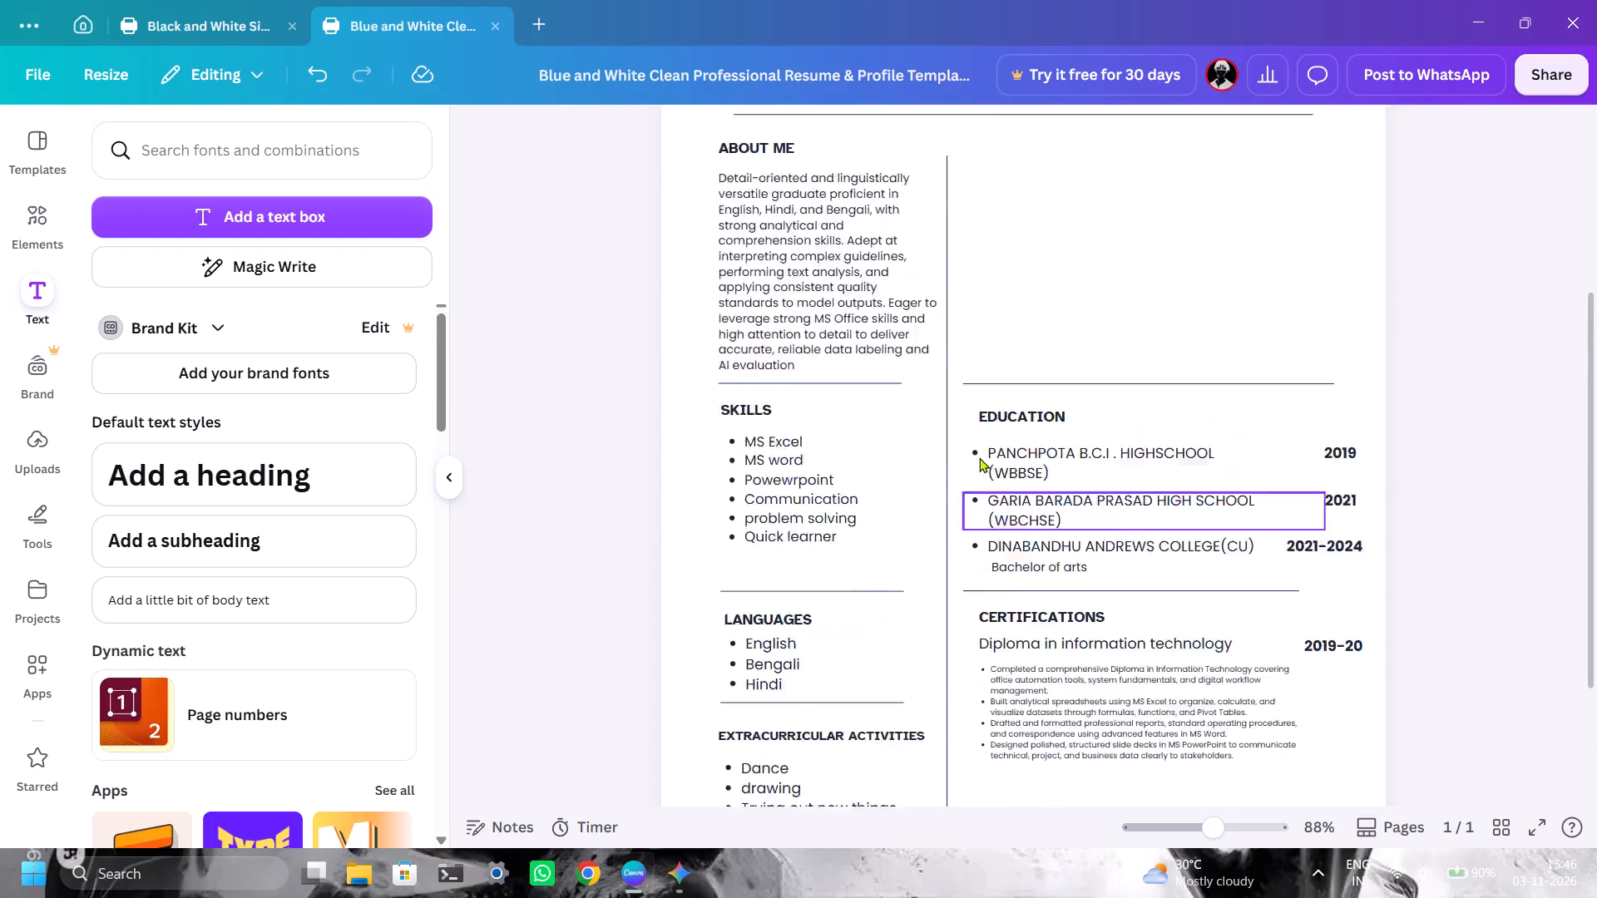
scroll(979, 457, "up", 2)
scroll(979, 455, "down", 5)
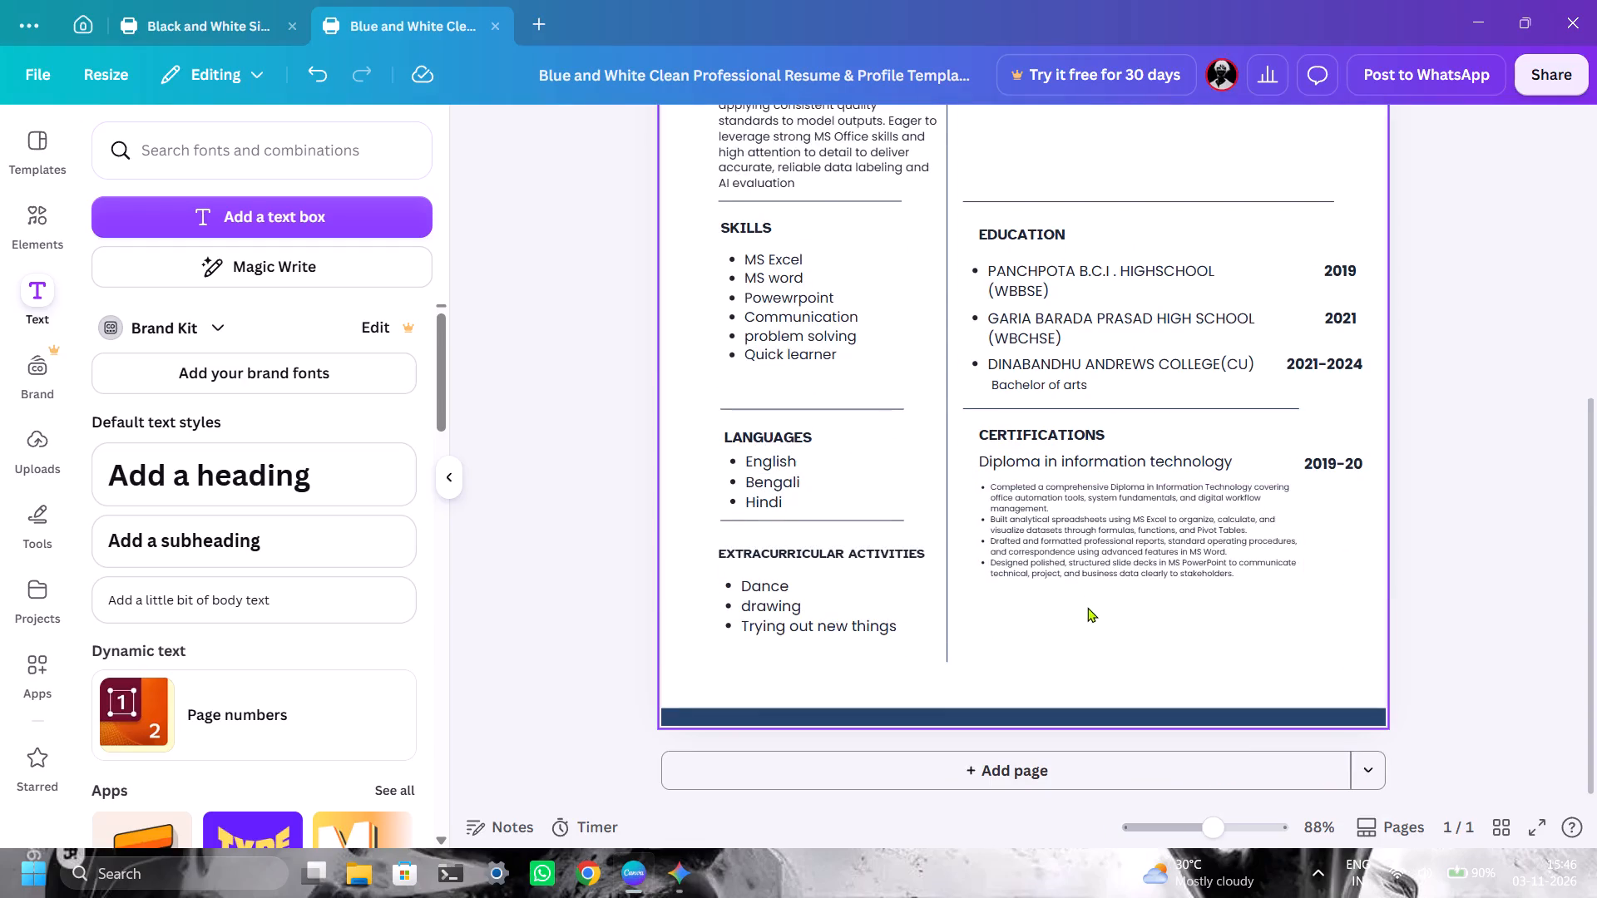
left_click_drag(1088, 540, 1091, 579)
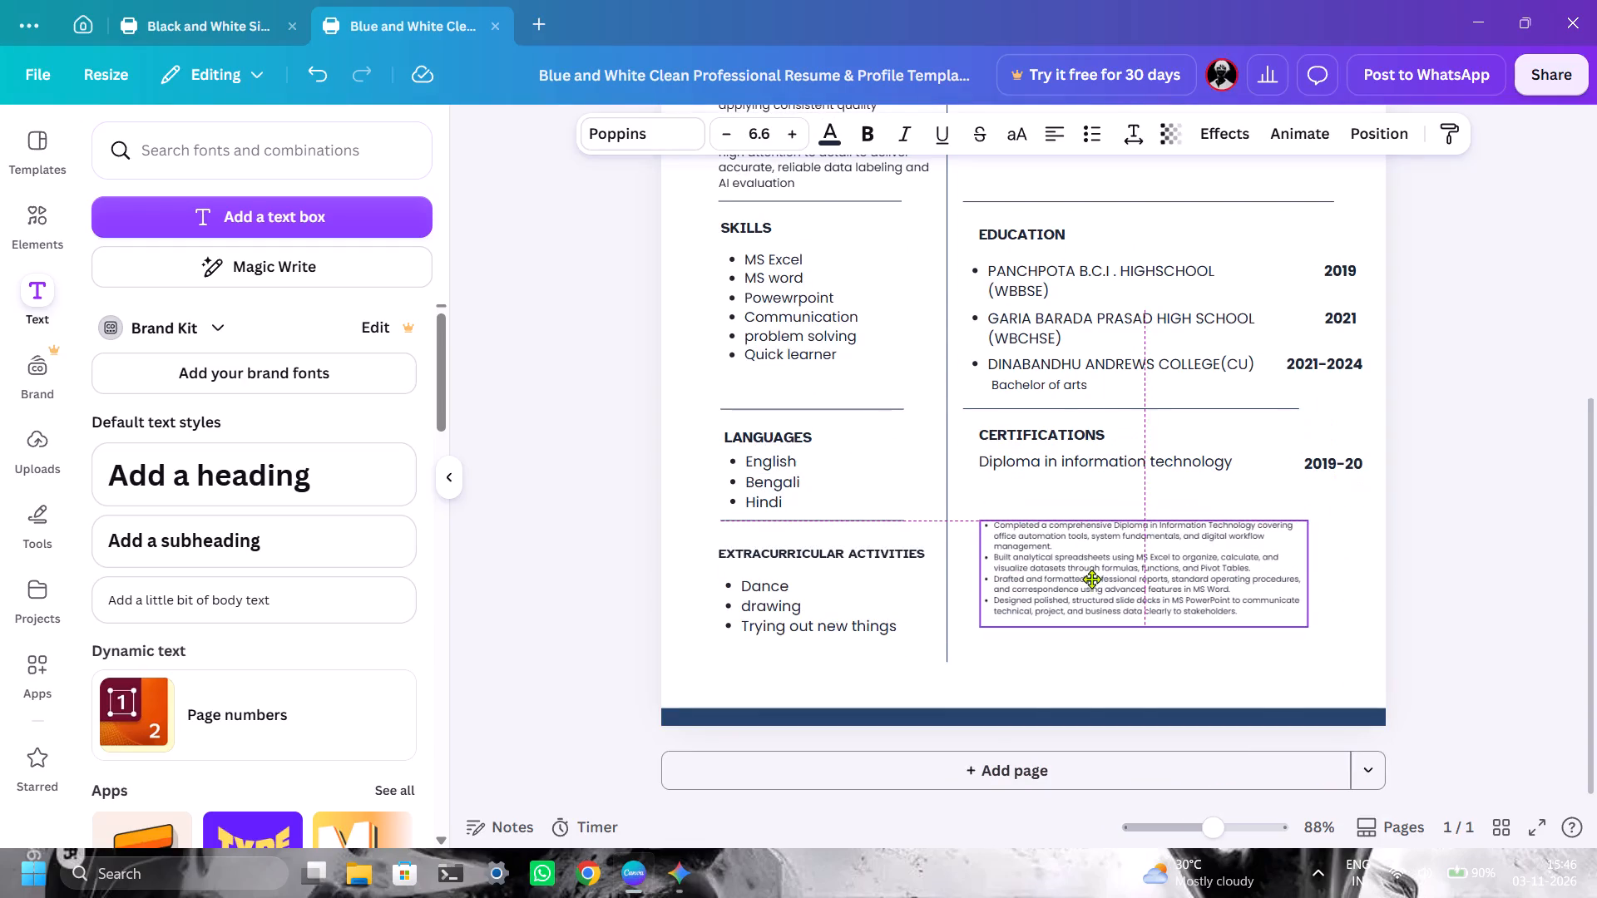
left_click_drag(1091, 579, 1090, 579)
left_click(1453, 528)
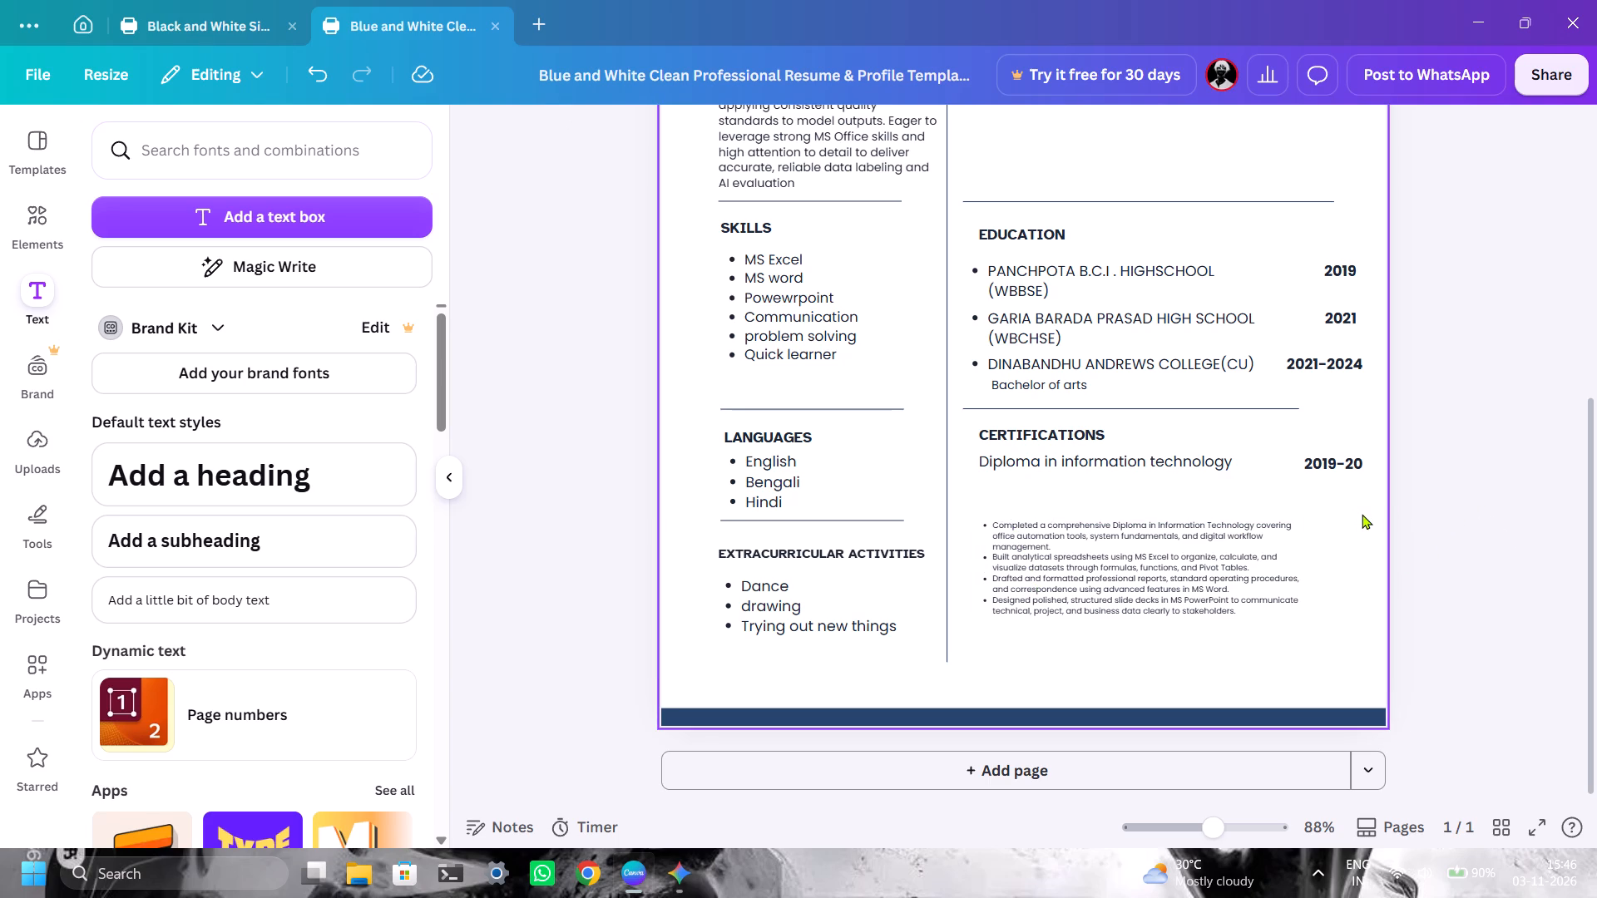
Scale the certification description up slightly to font size 6.7 and align its left edge with the Certifications heading.
left_click(1060, 538)
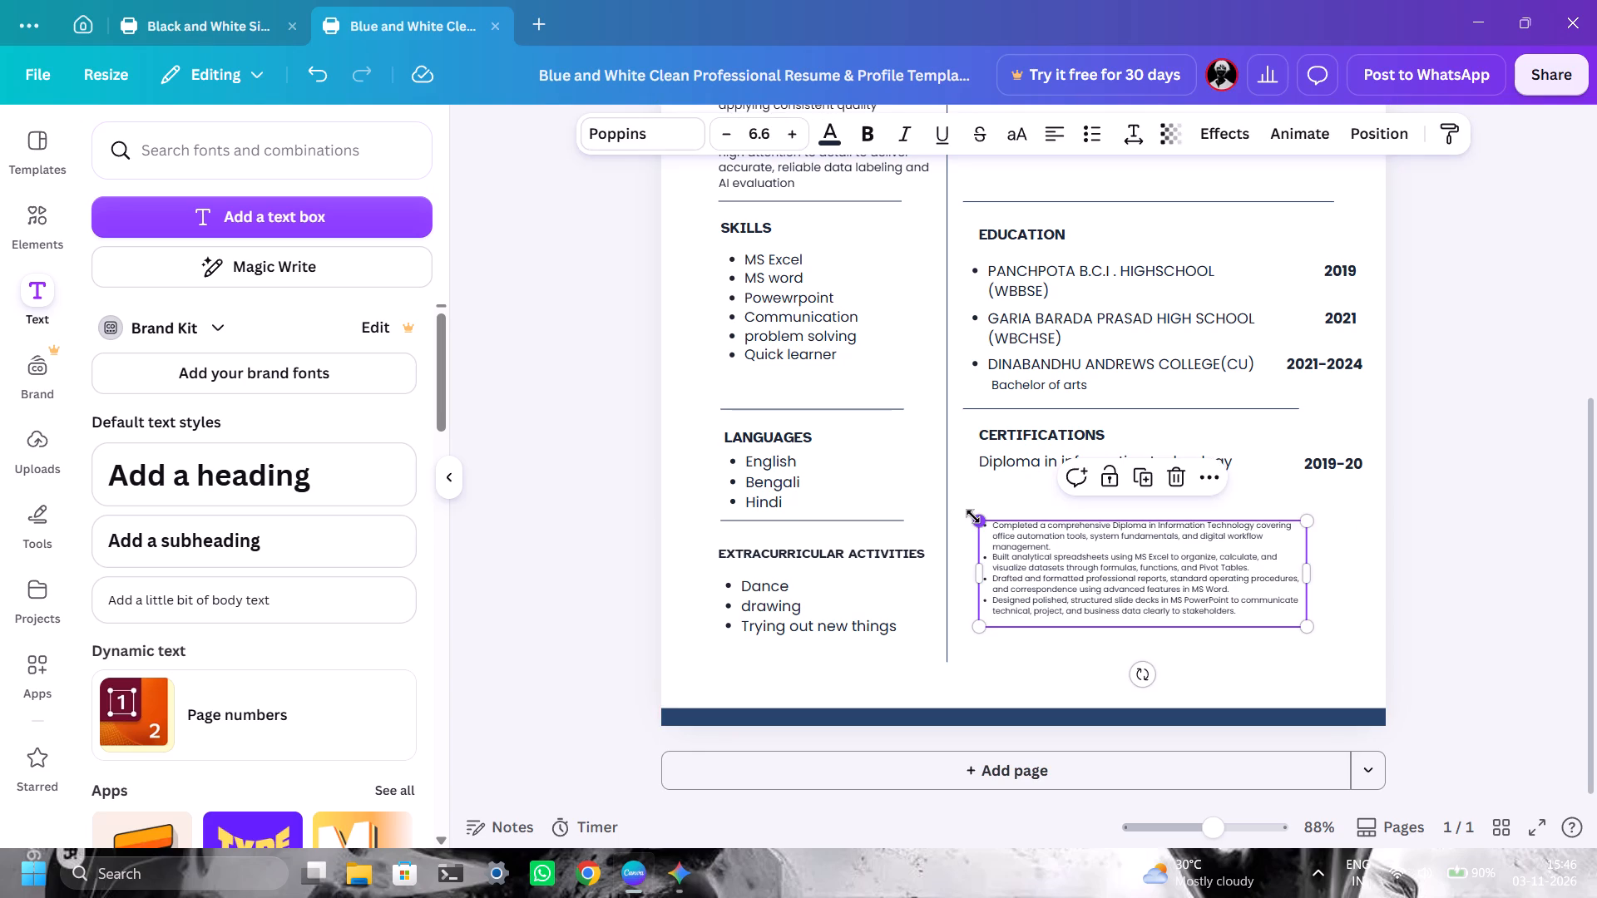
left_click_drag(975, 516, 979, 478)
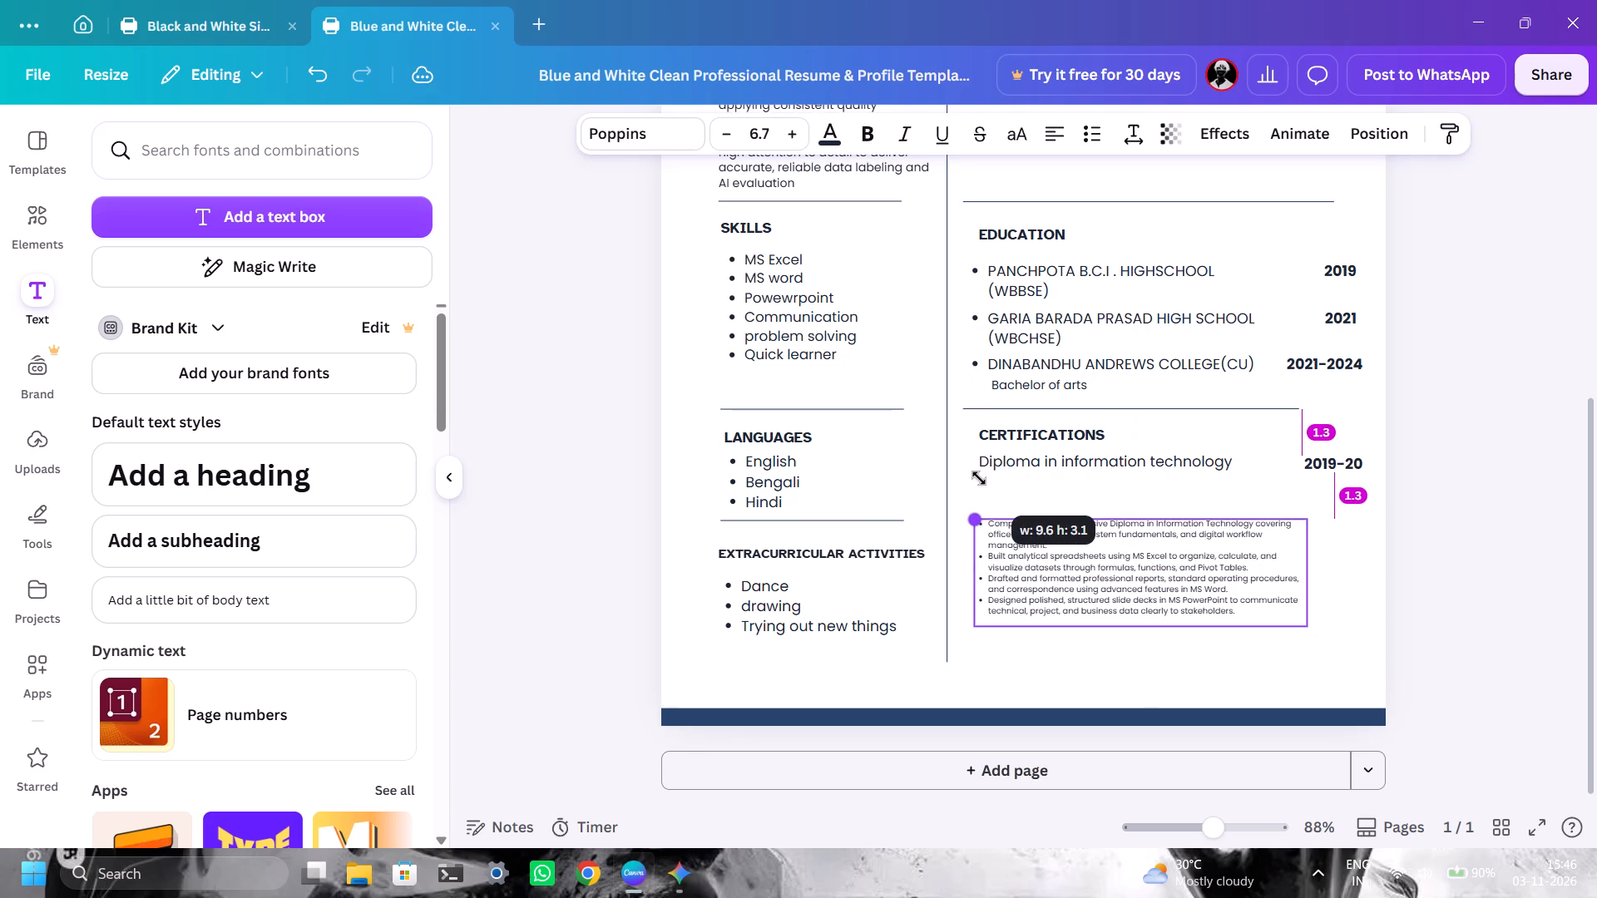
left_click_drag(979, 478, 981, 478)
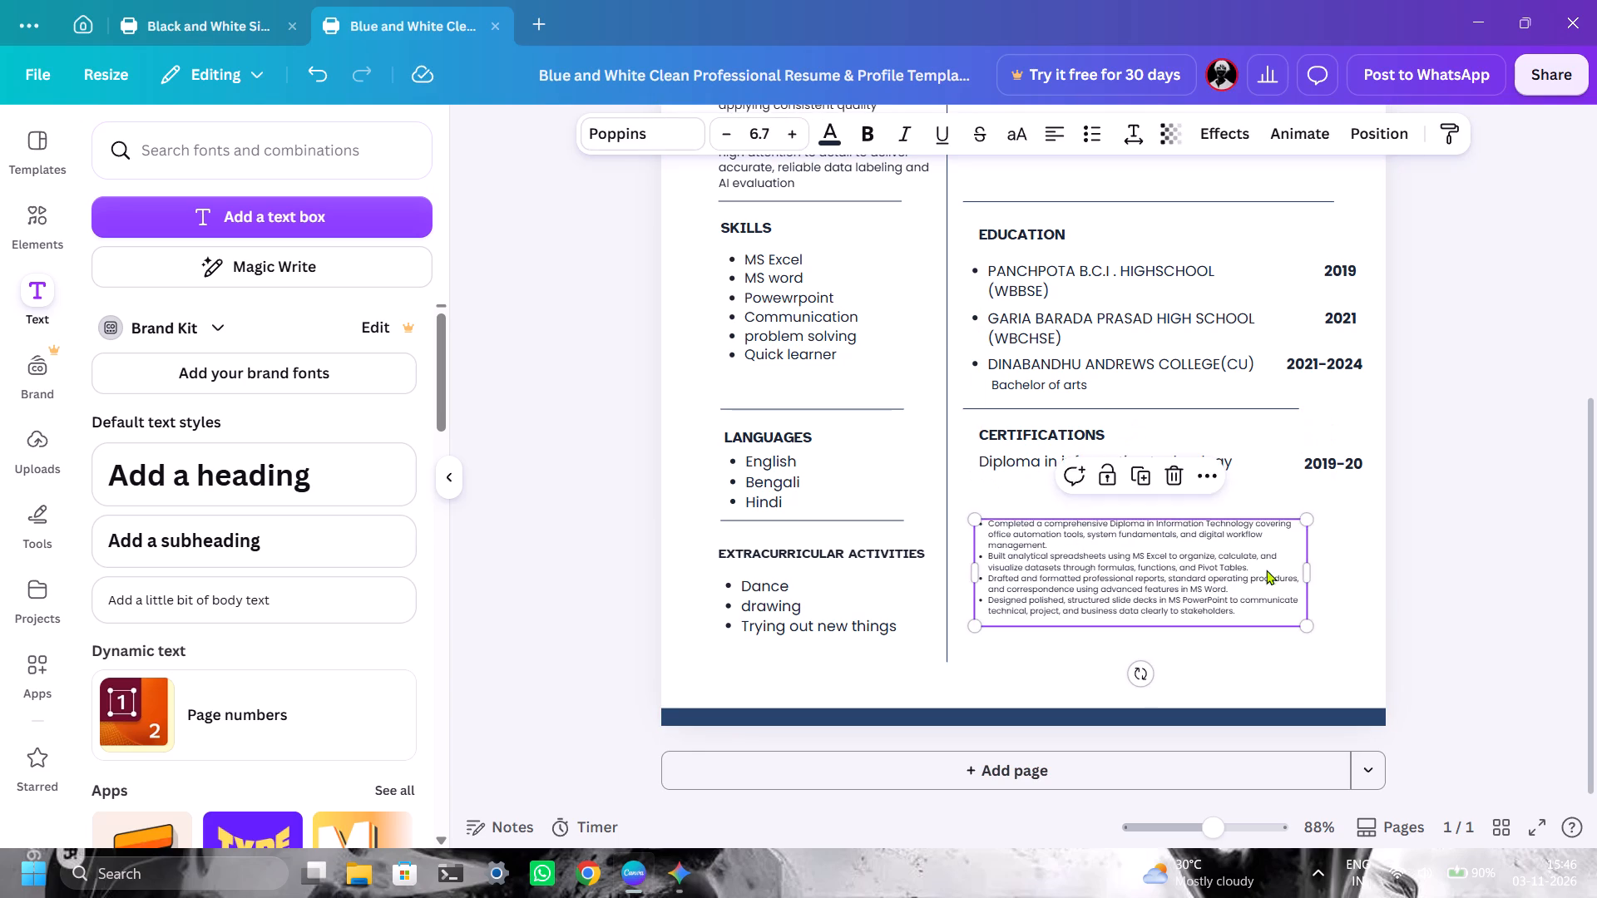
left_click(1401, 583)
left_click(1141, 559)
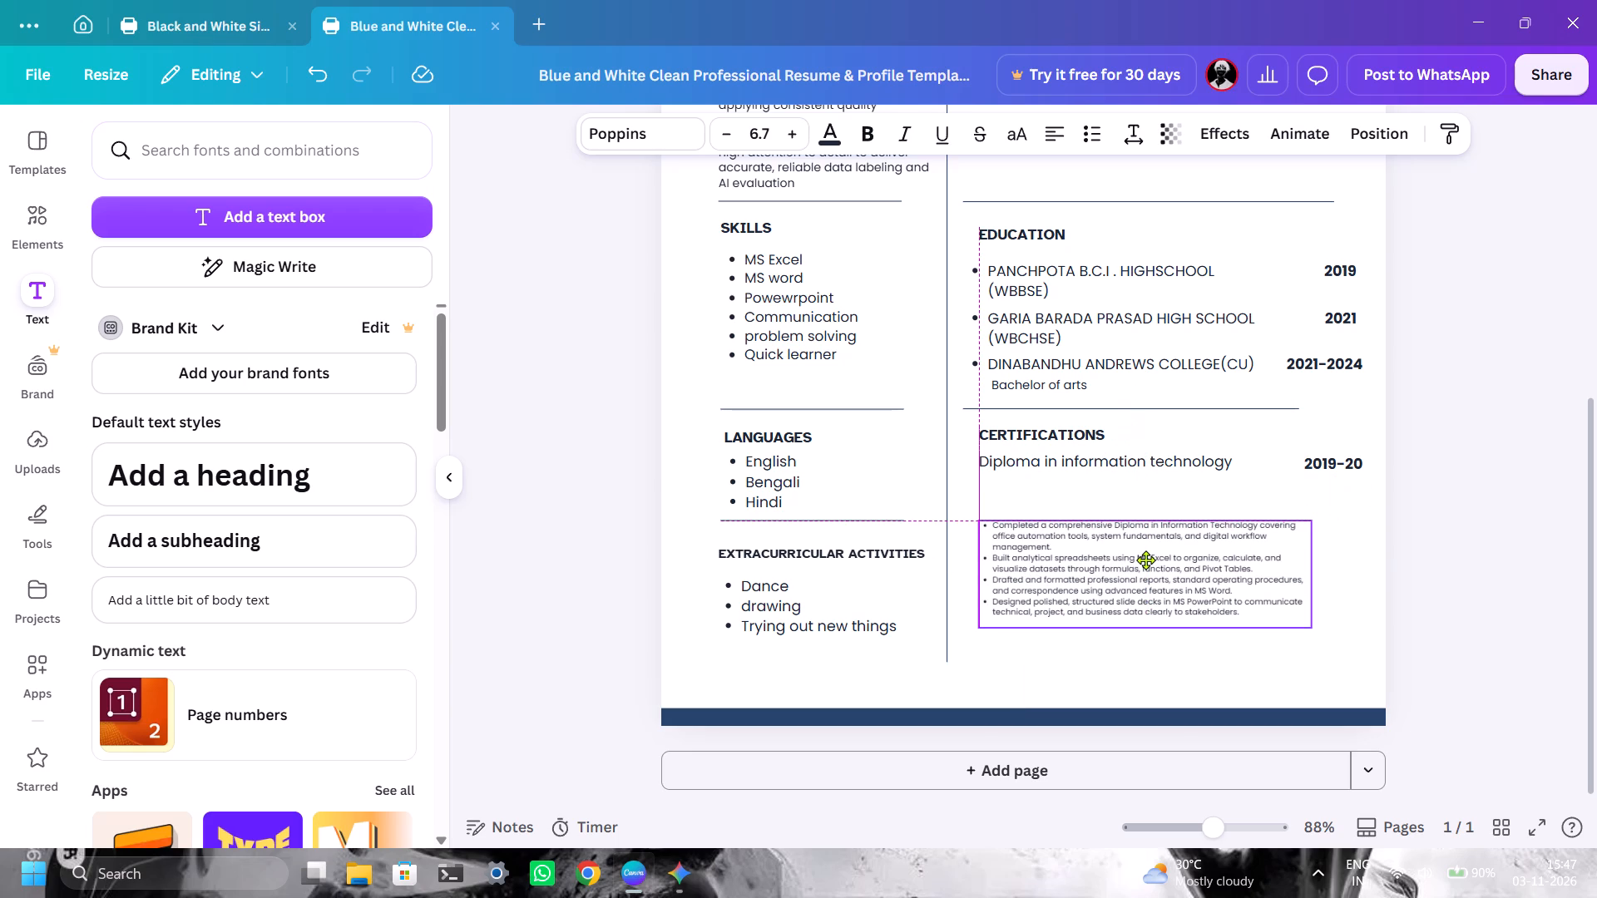
Move the Diploma in information technology line down slightly below the Certifications heading and set its font size to 13.
left_click(1471, 534)
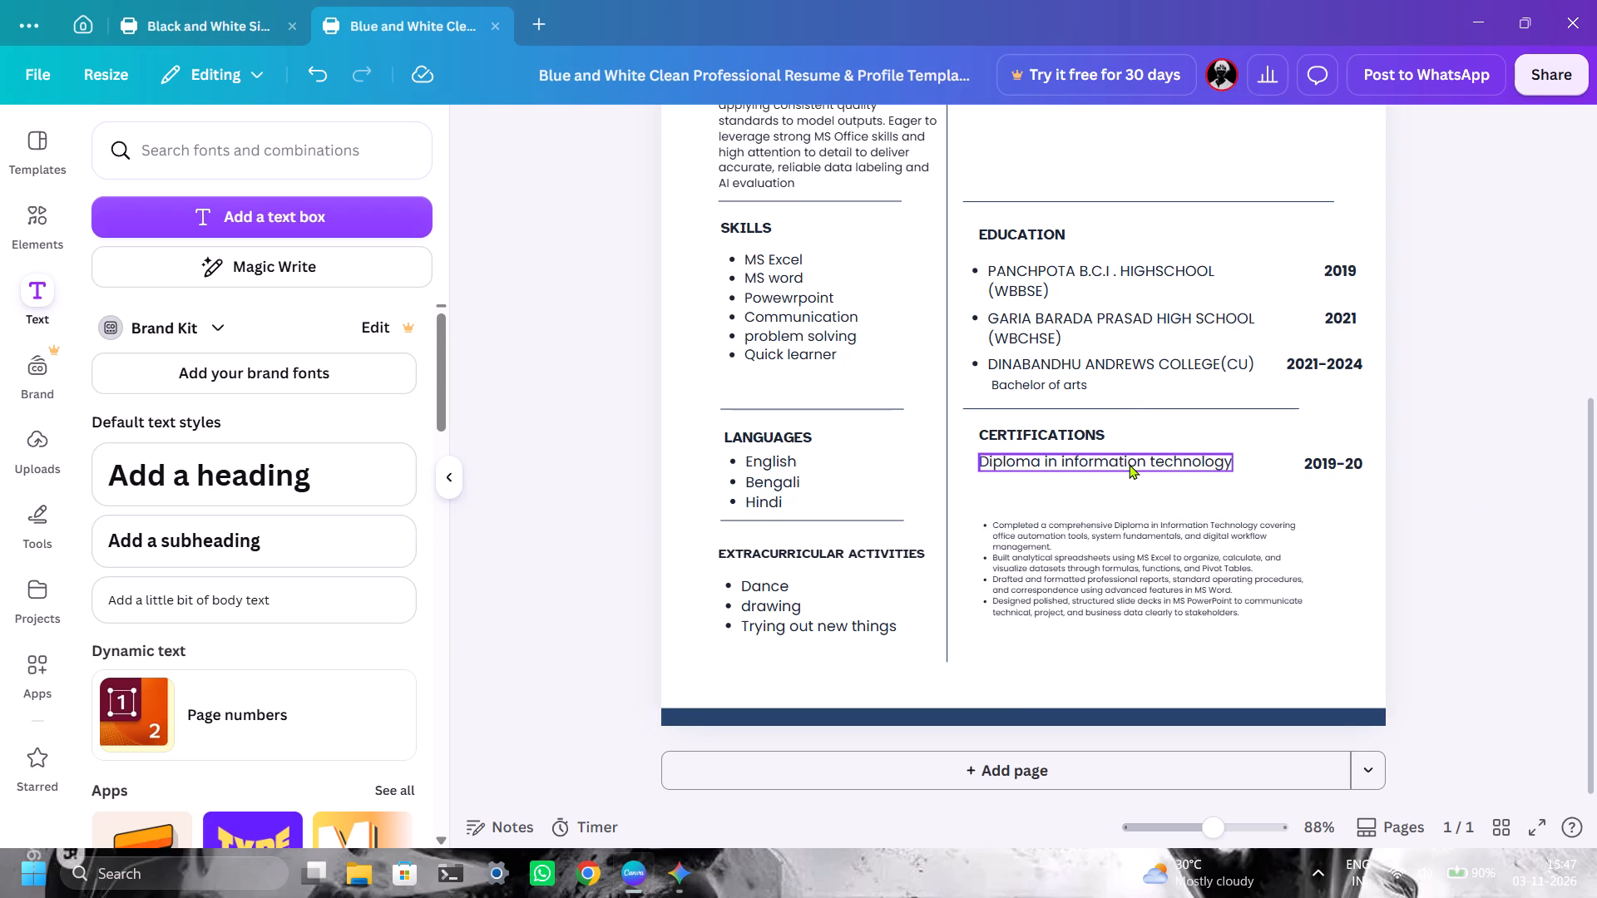
left_click_drag(1124, 460, 1123, 473)
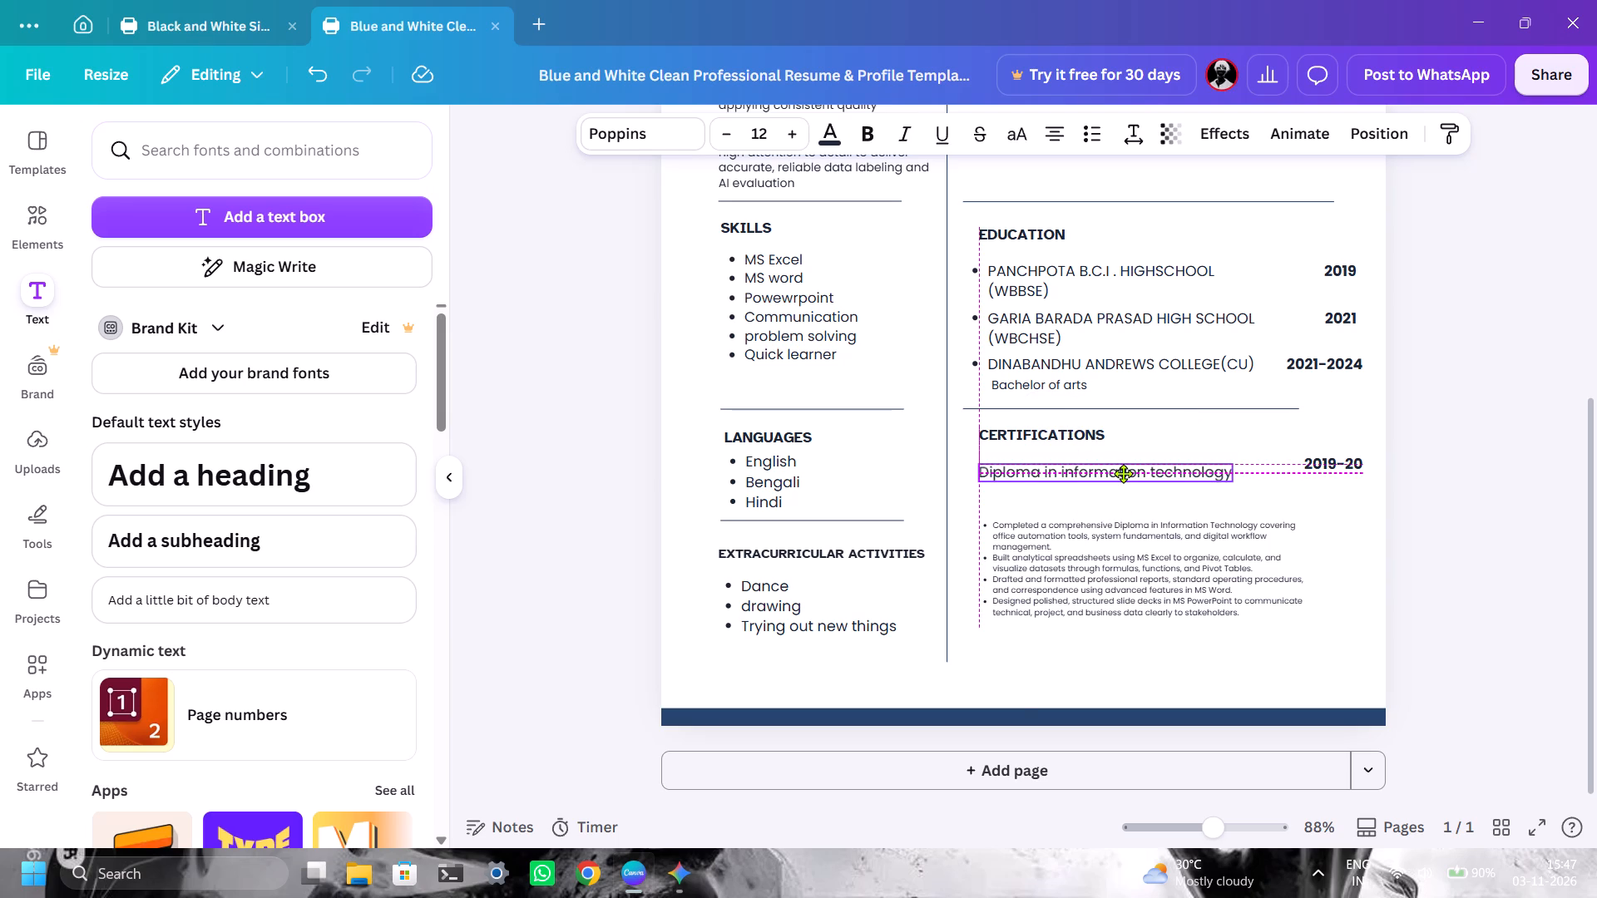
left_click_drag(1123, 473, 1123, 472)
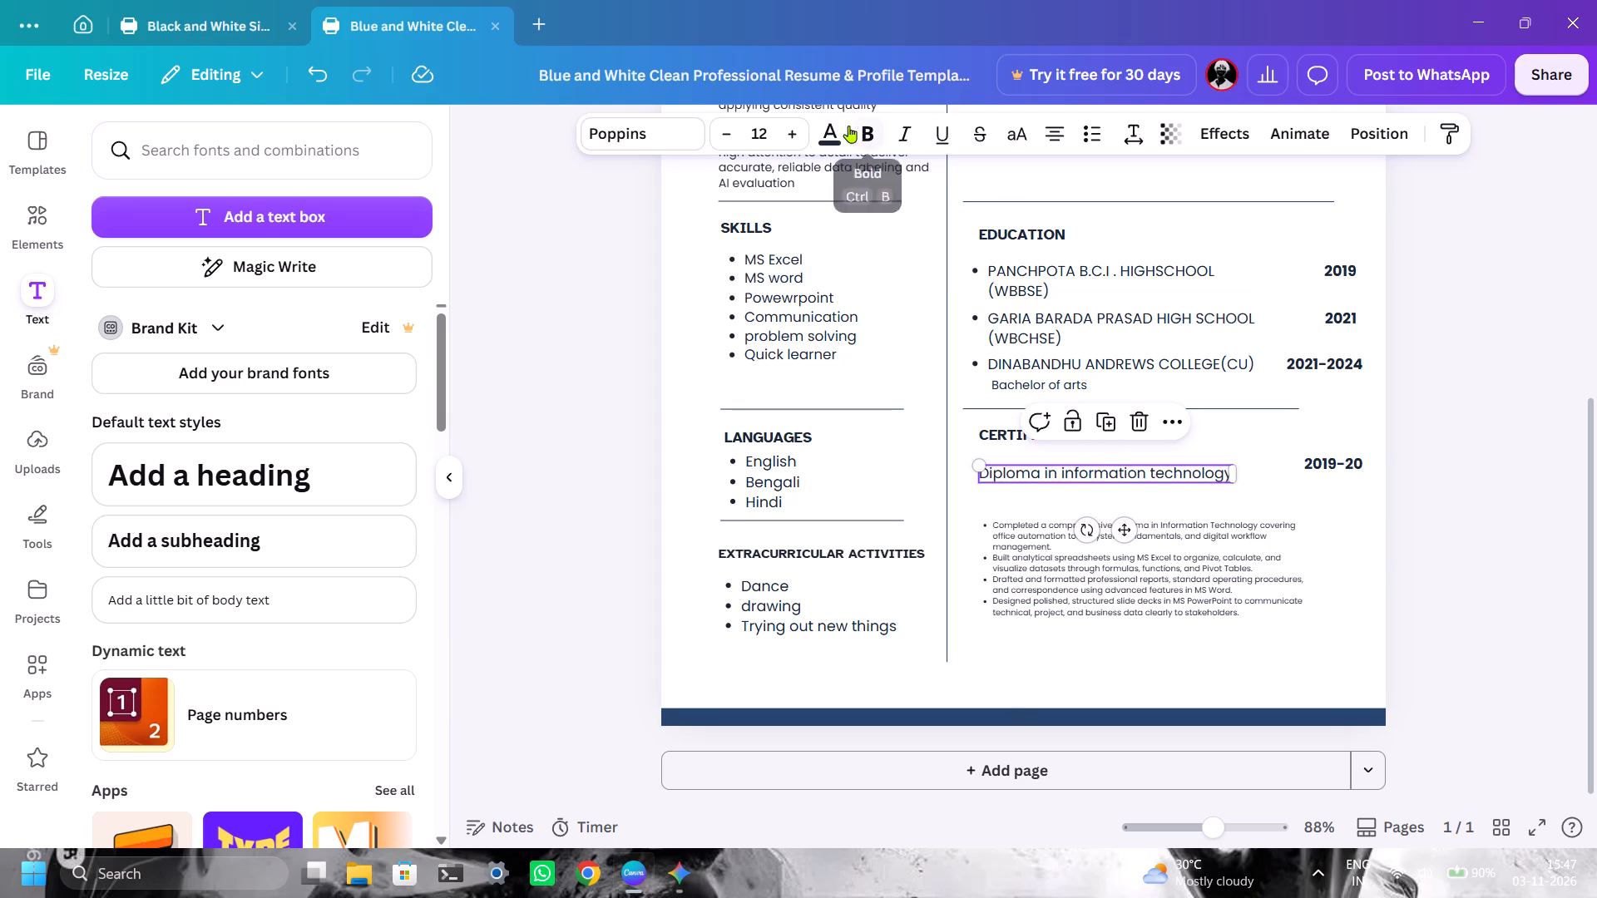
left_click(786, 133)
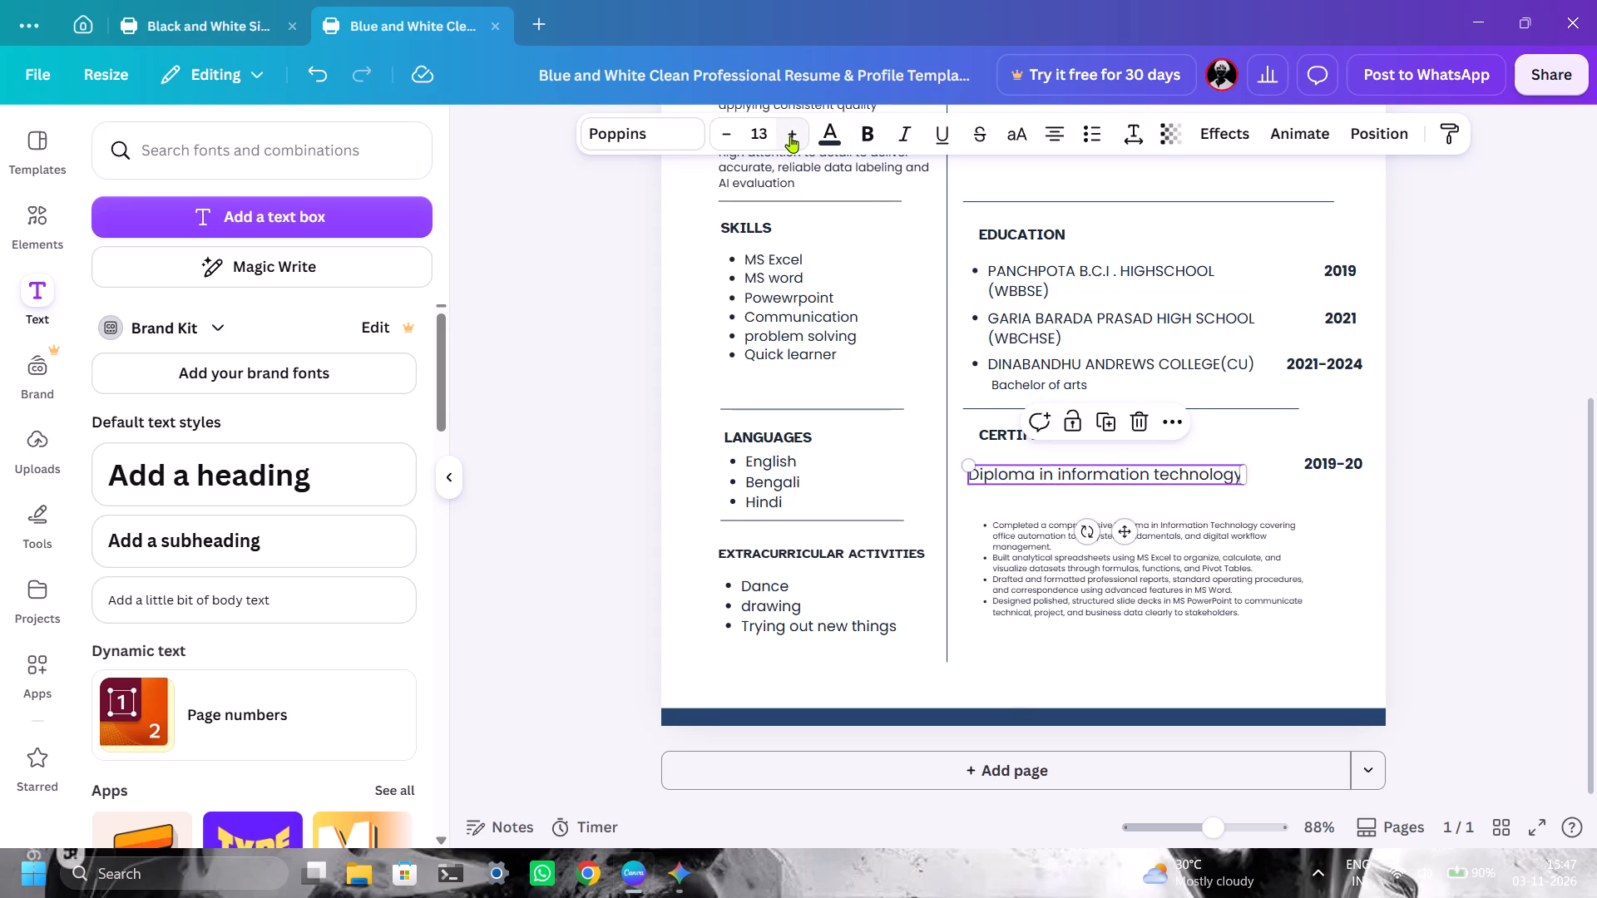
left_click(1461, 484)
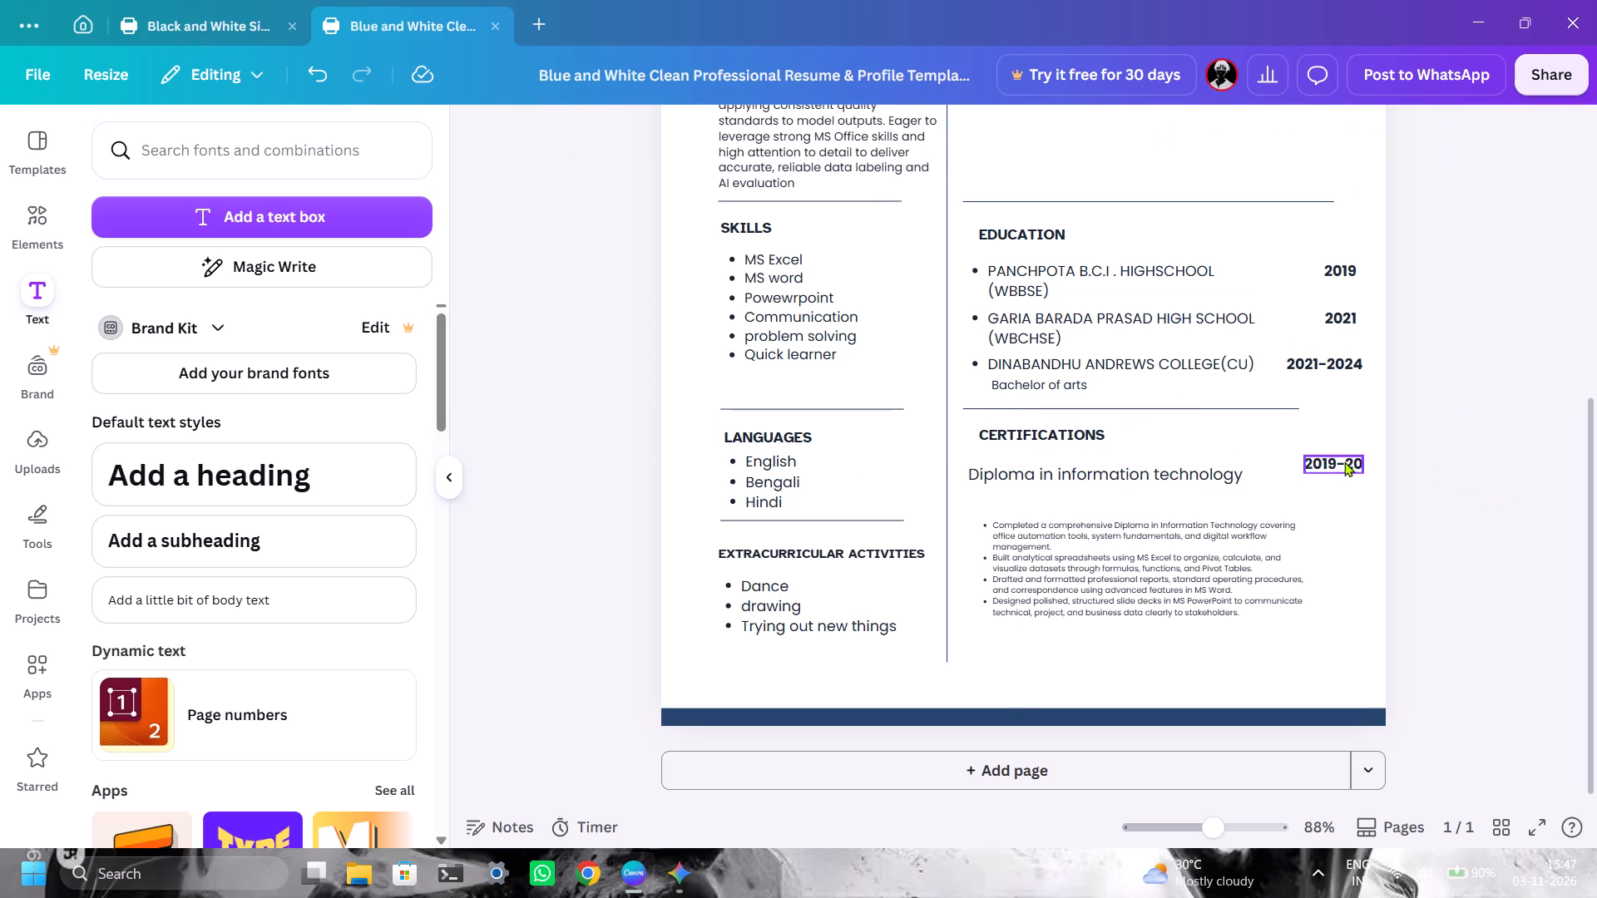
Move the 2019-20 date down to sit level with the Diploma in information technology line.
left_click_drag(1344, 461, 1344, 471)
left_click(1525, 456)
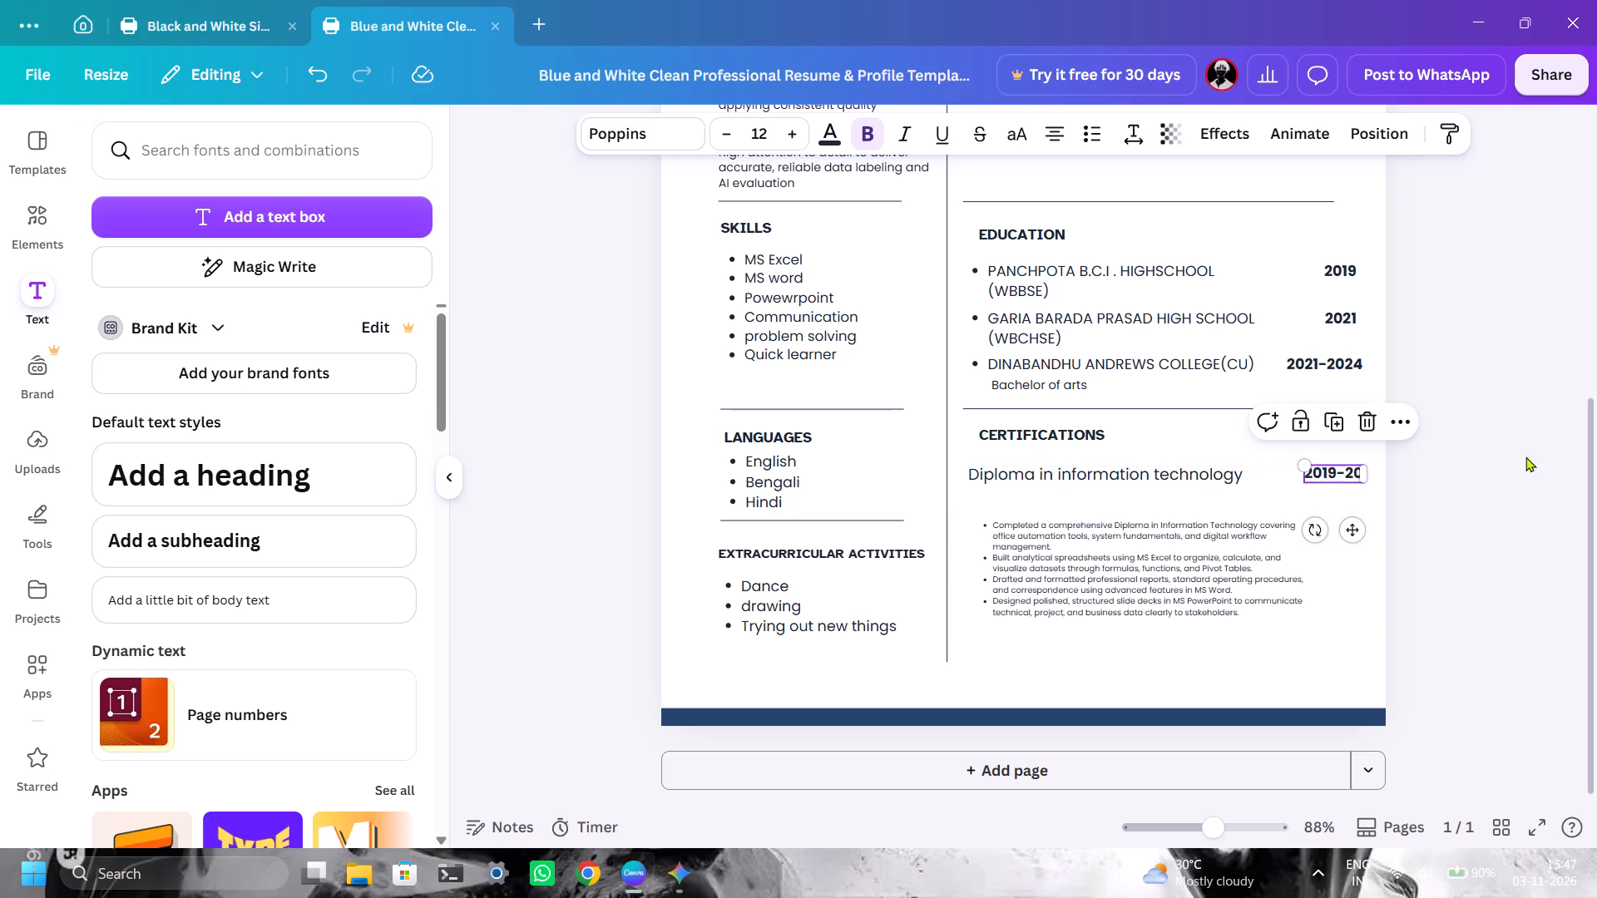
Shift the Diploma in information technology line sideways so its left edge lines up with the Certifications heading.
left_click_drag(1039, 480, 1040, 480)
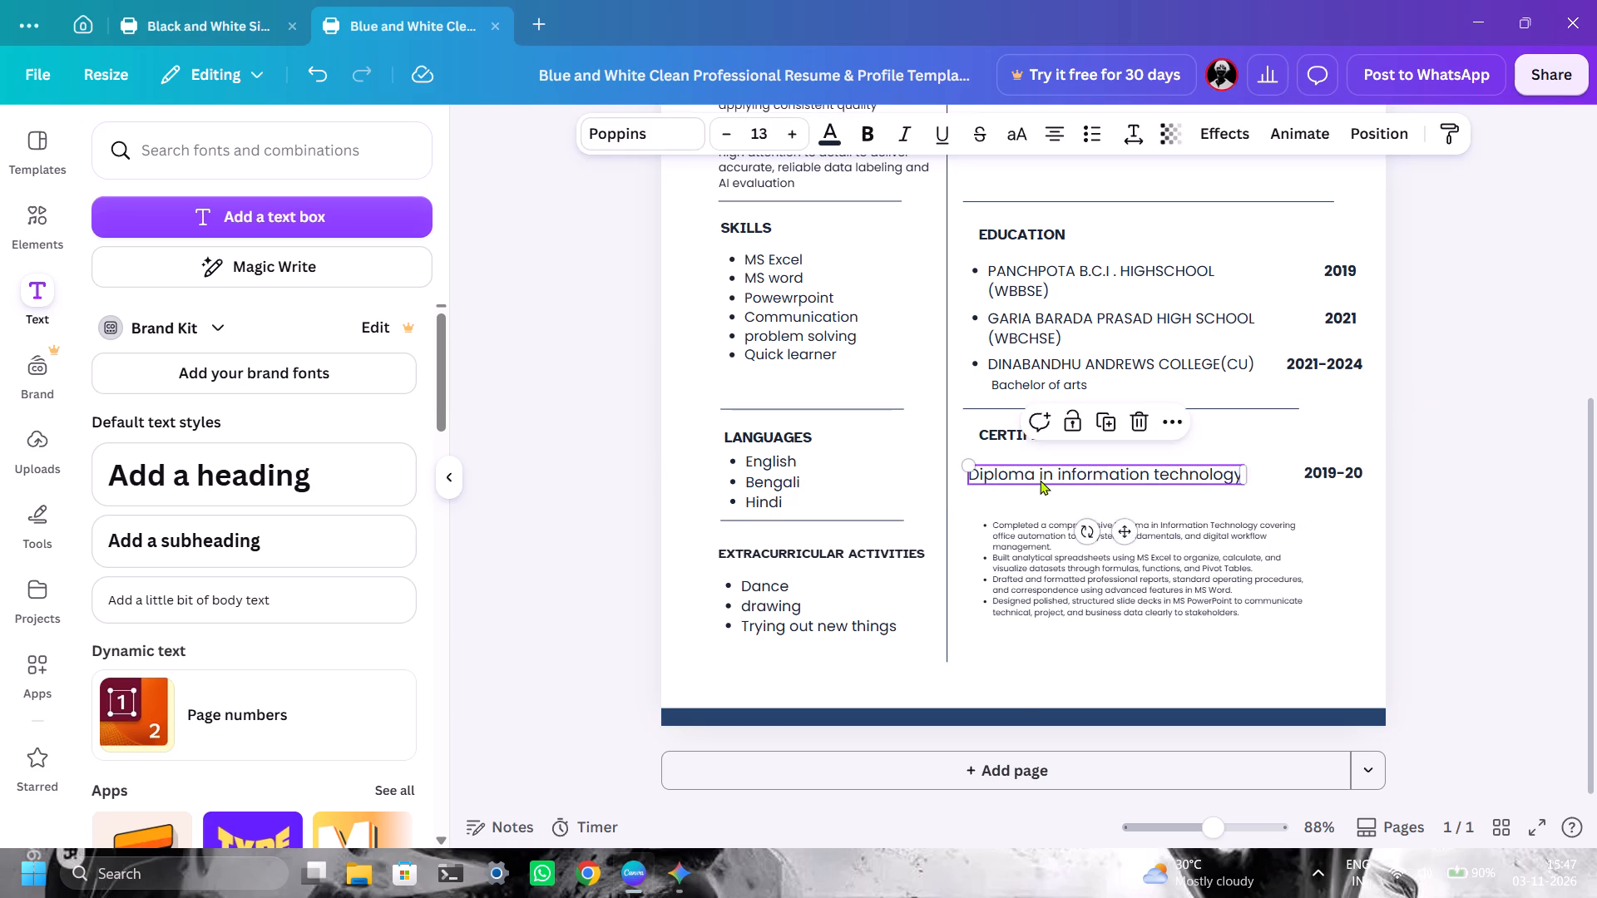
left_click_drag(1040, 480, 1049, 481)
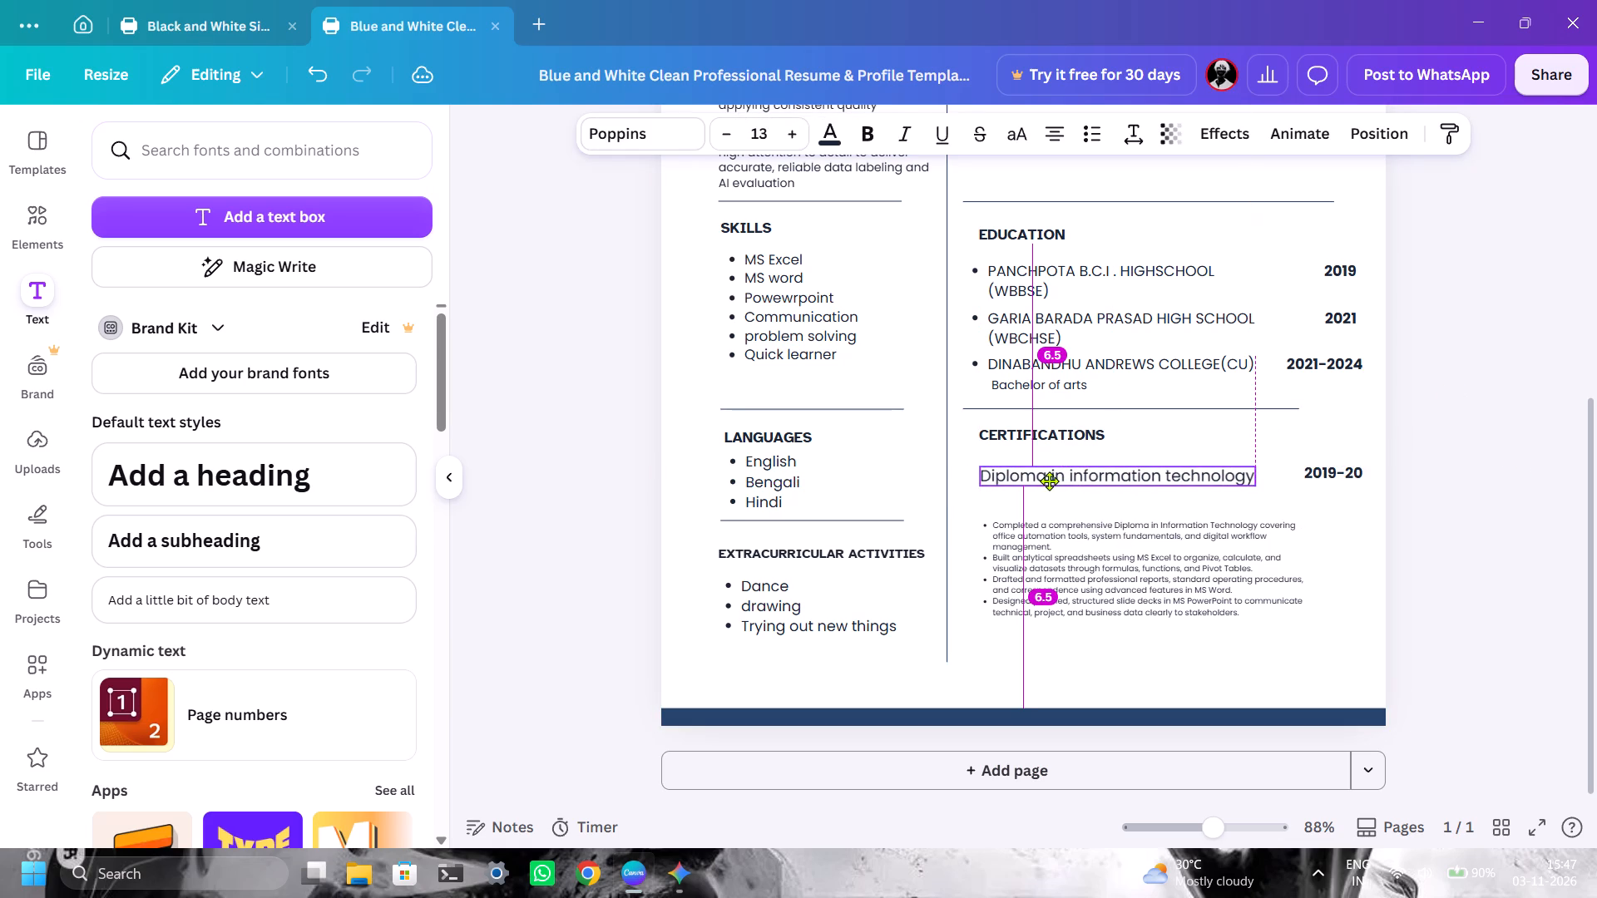
left_click_drag(1049, 481, 1049, 481)
left_click(1456, 491)
Review the resume's layout, checking the certification description, the skills list and the sections up to the header.
left_click(1130, 568)
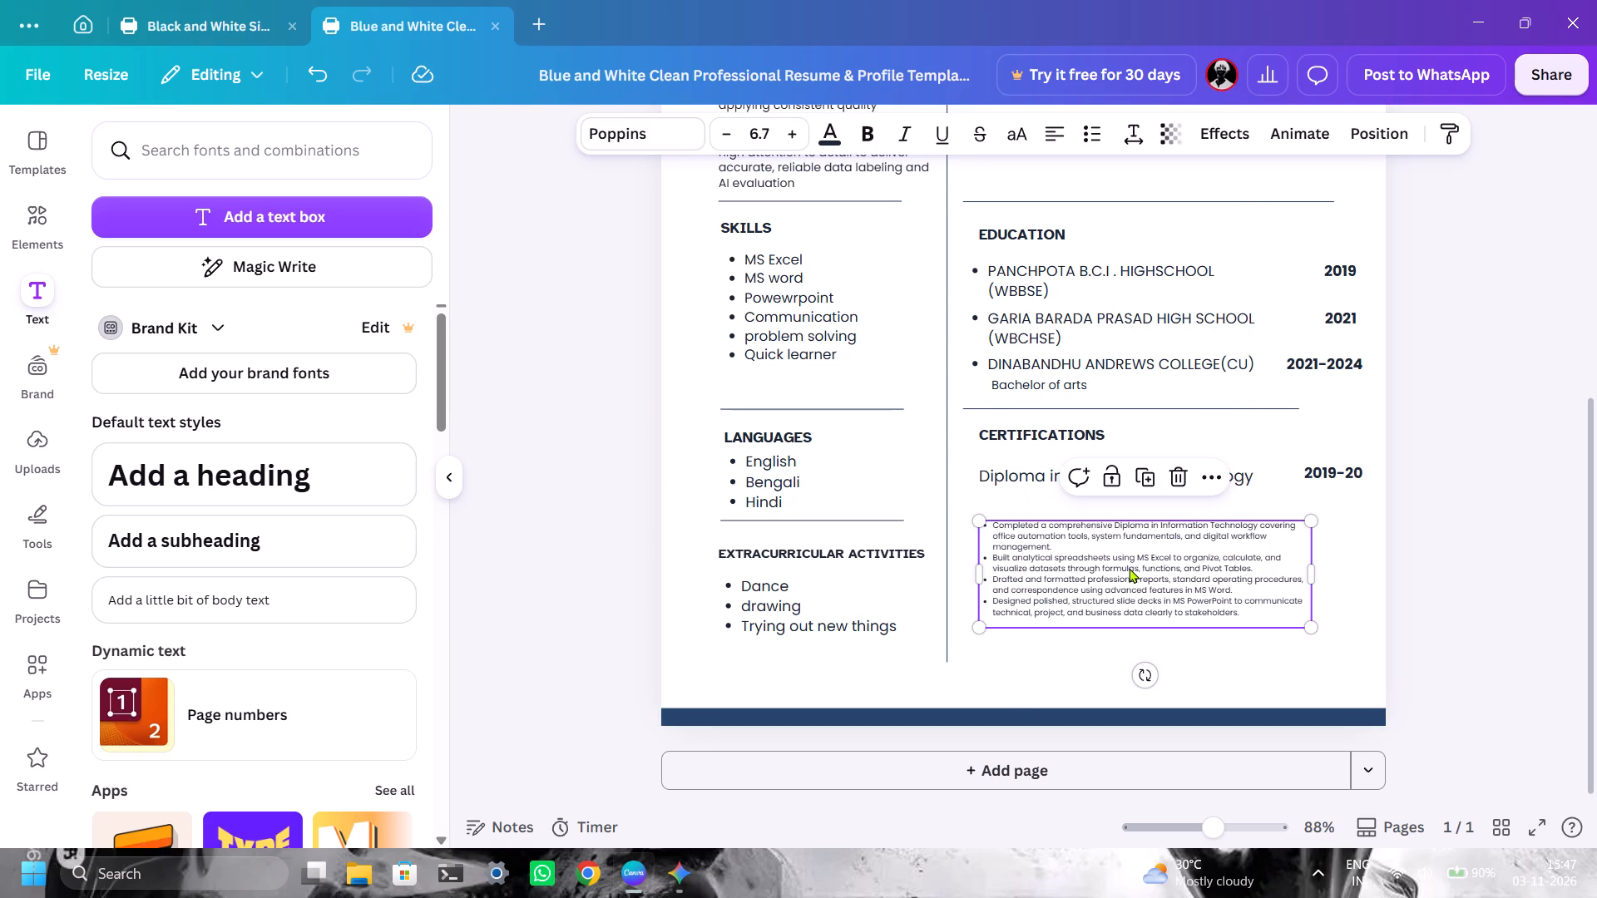
left_click(1482, 468)
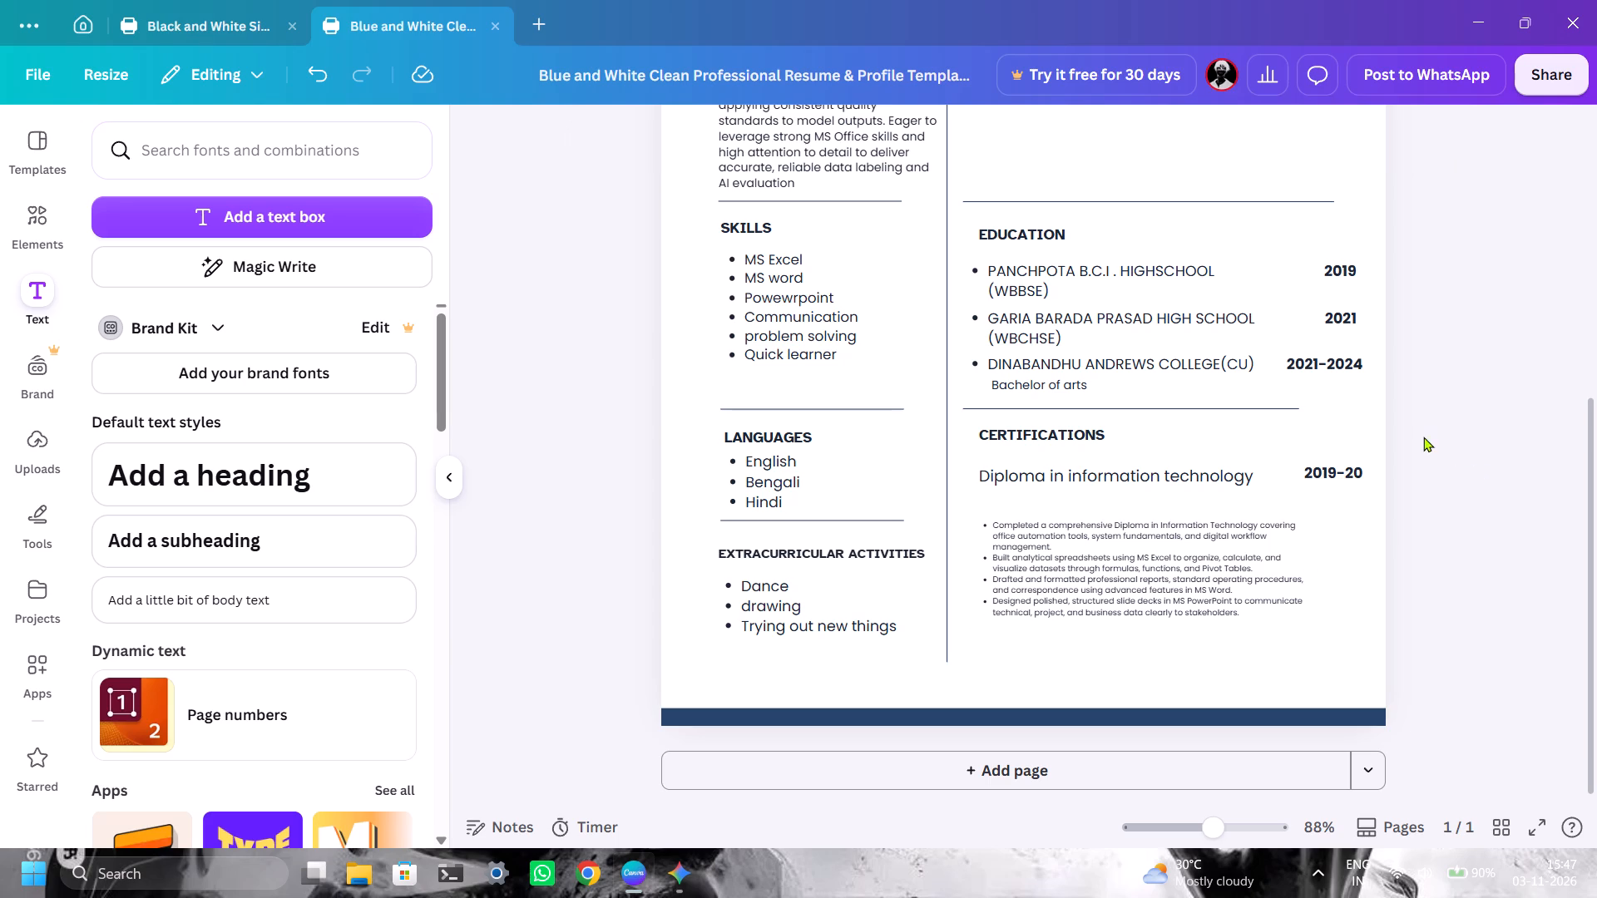
scroll(1421, 424, "up", 3)
scroll(1421, 417, "down", 5)
scroll(1413, 381, "up", 1)
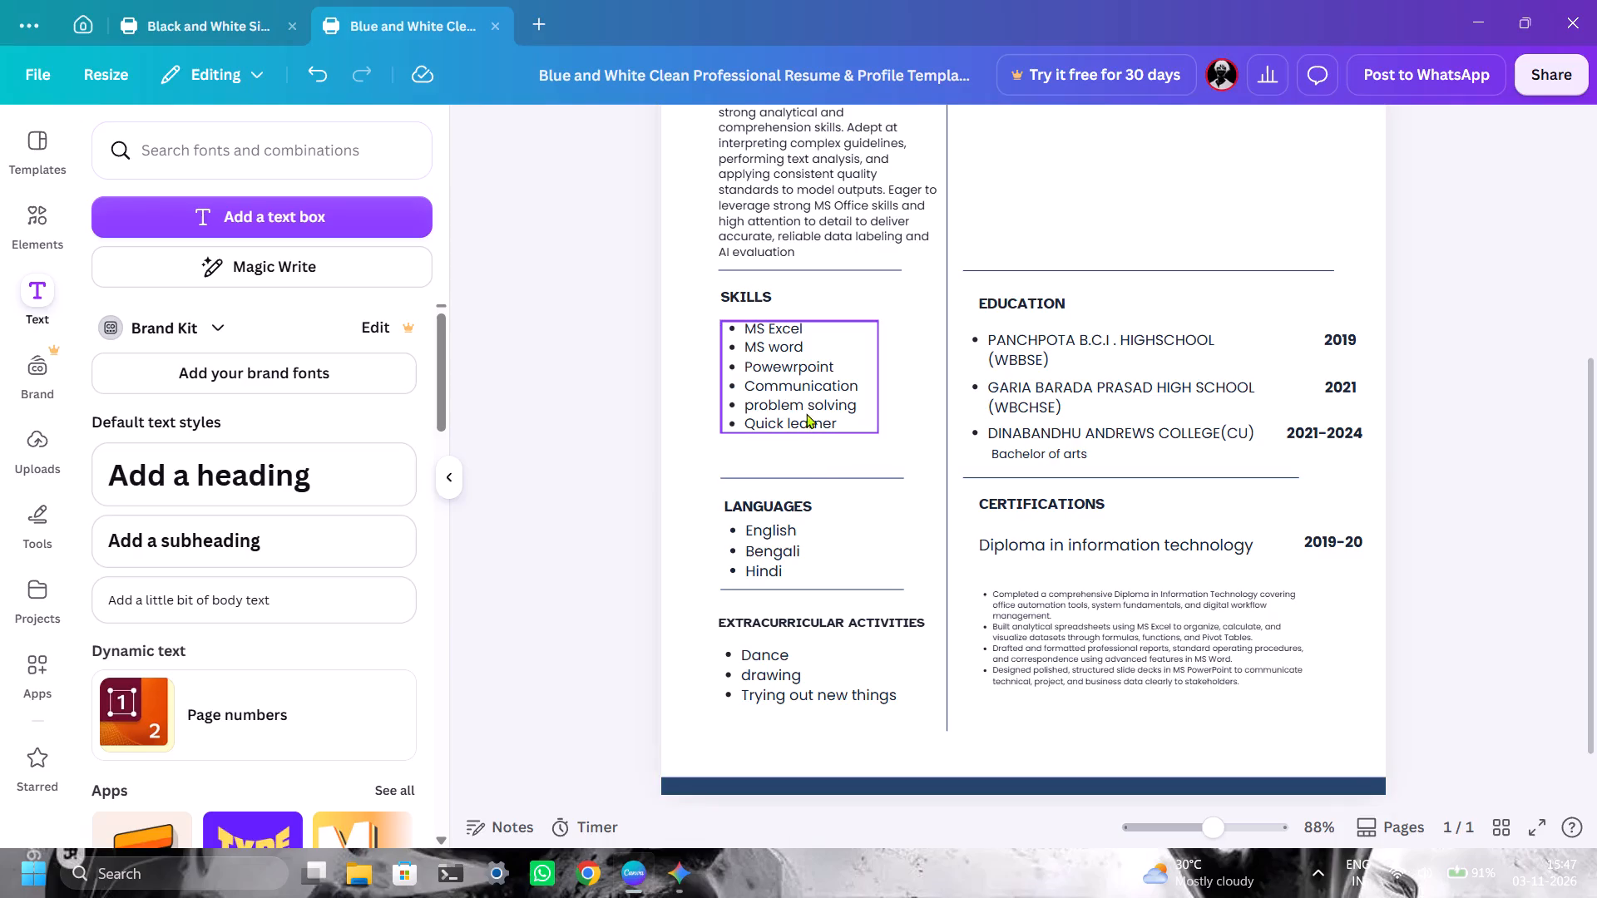
left_click(852, 407)
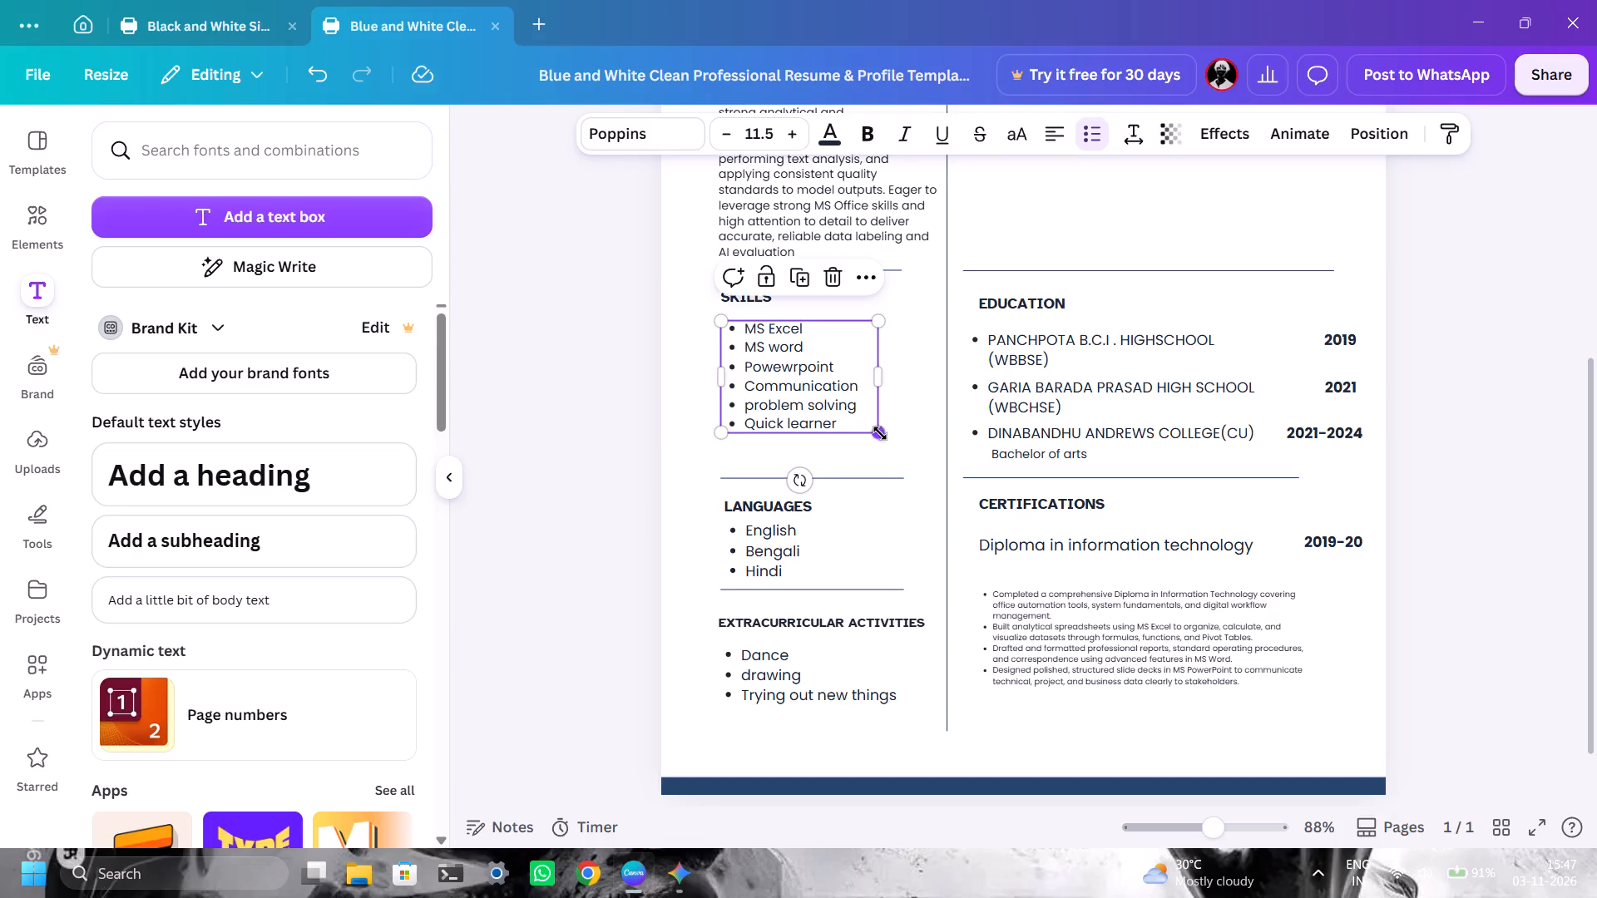
scroll(1461, 387, "up", 2)
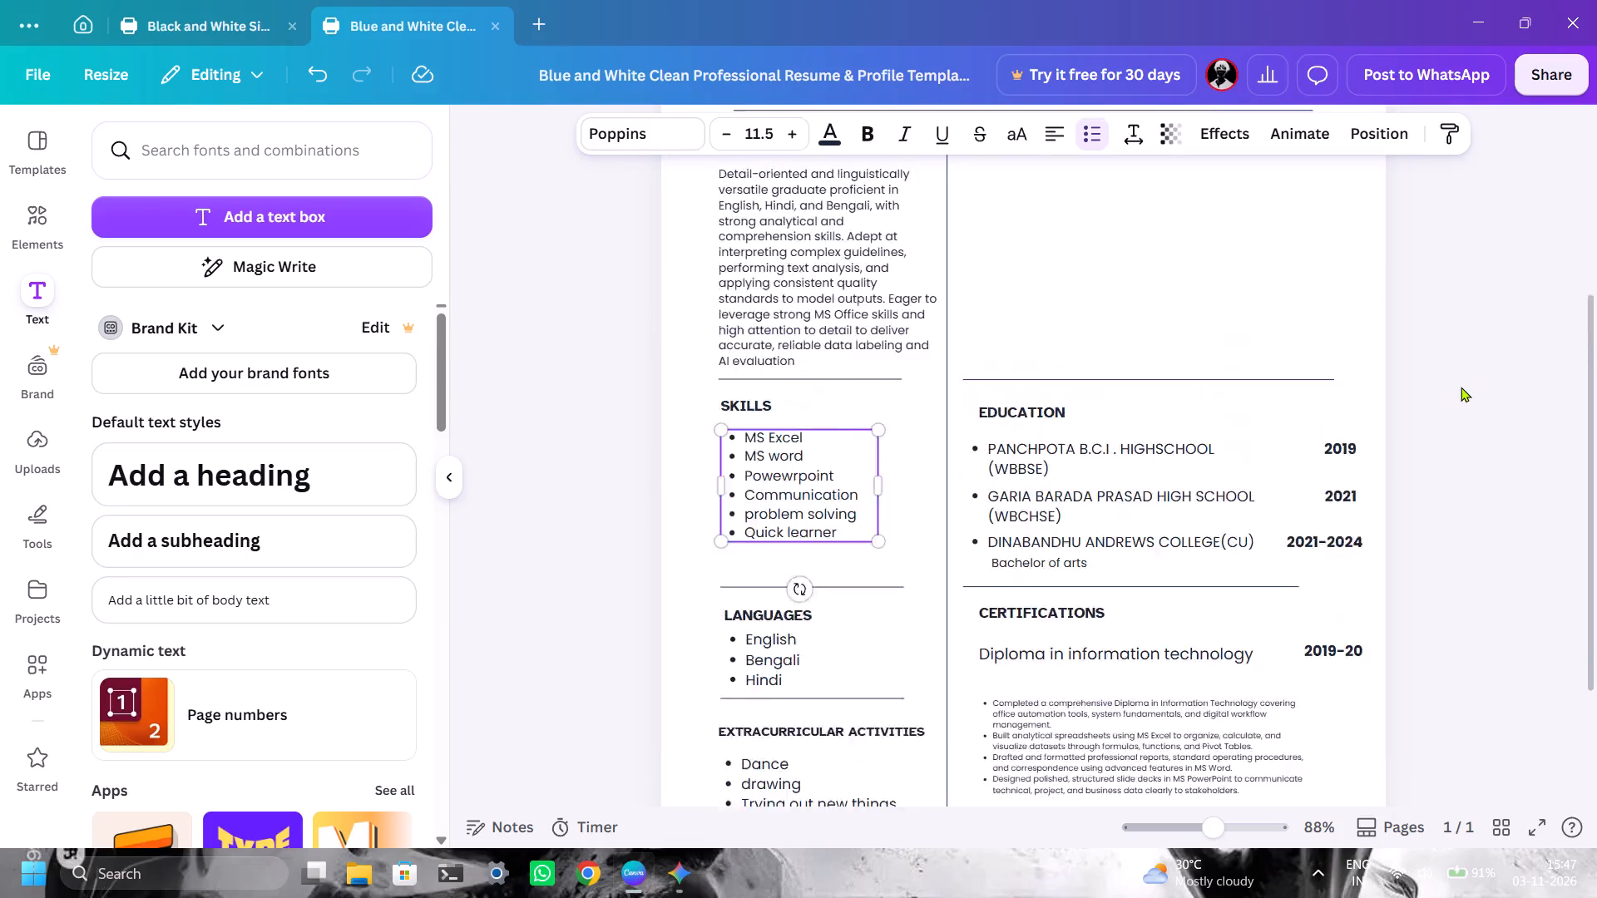
scroll(1461, 387, "up", 2)
scroll(1459, 383, "down", 1)
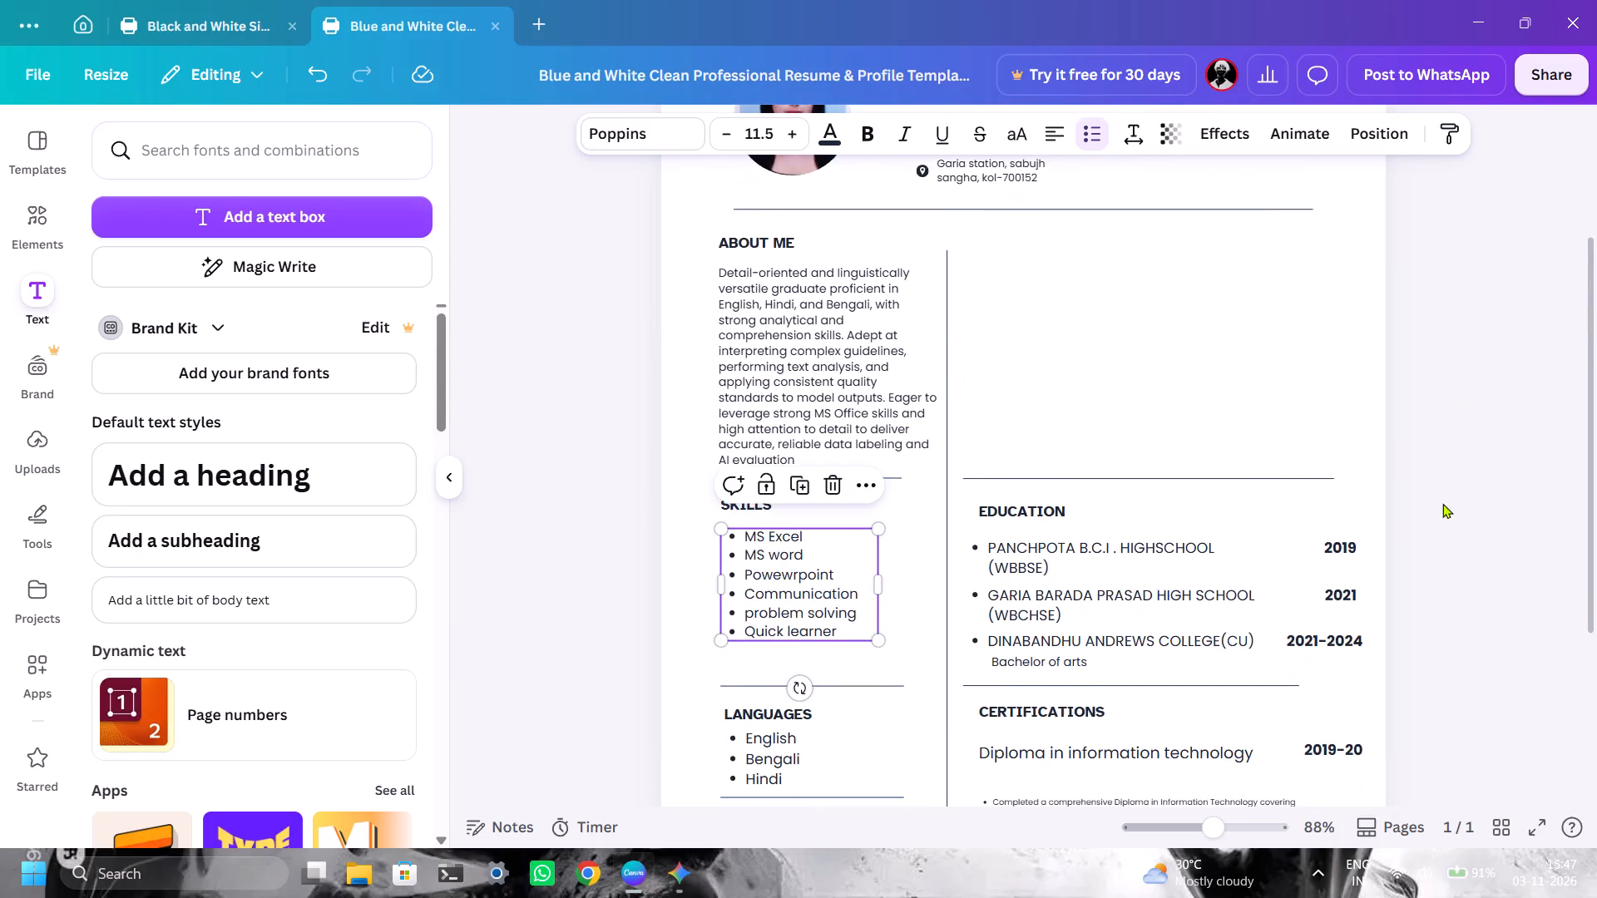
left_click(1496, 402)
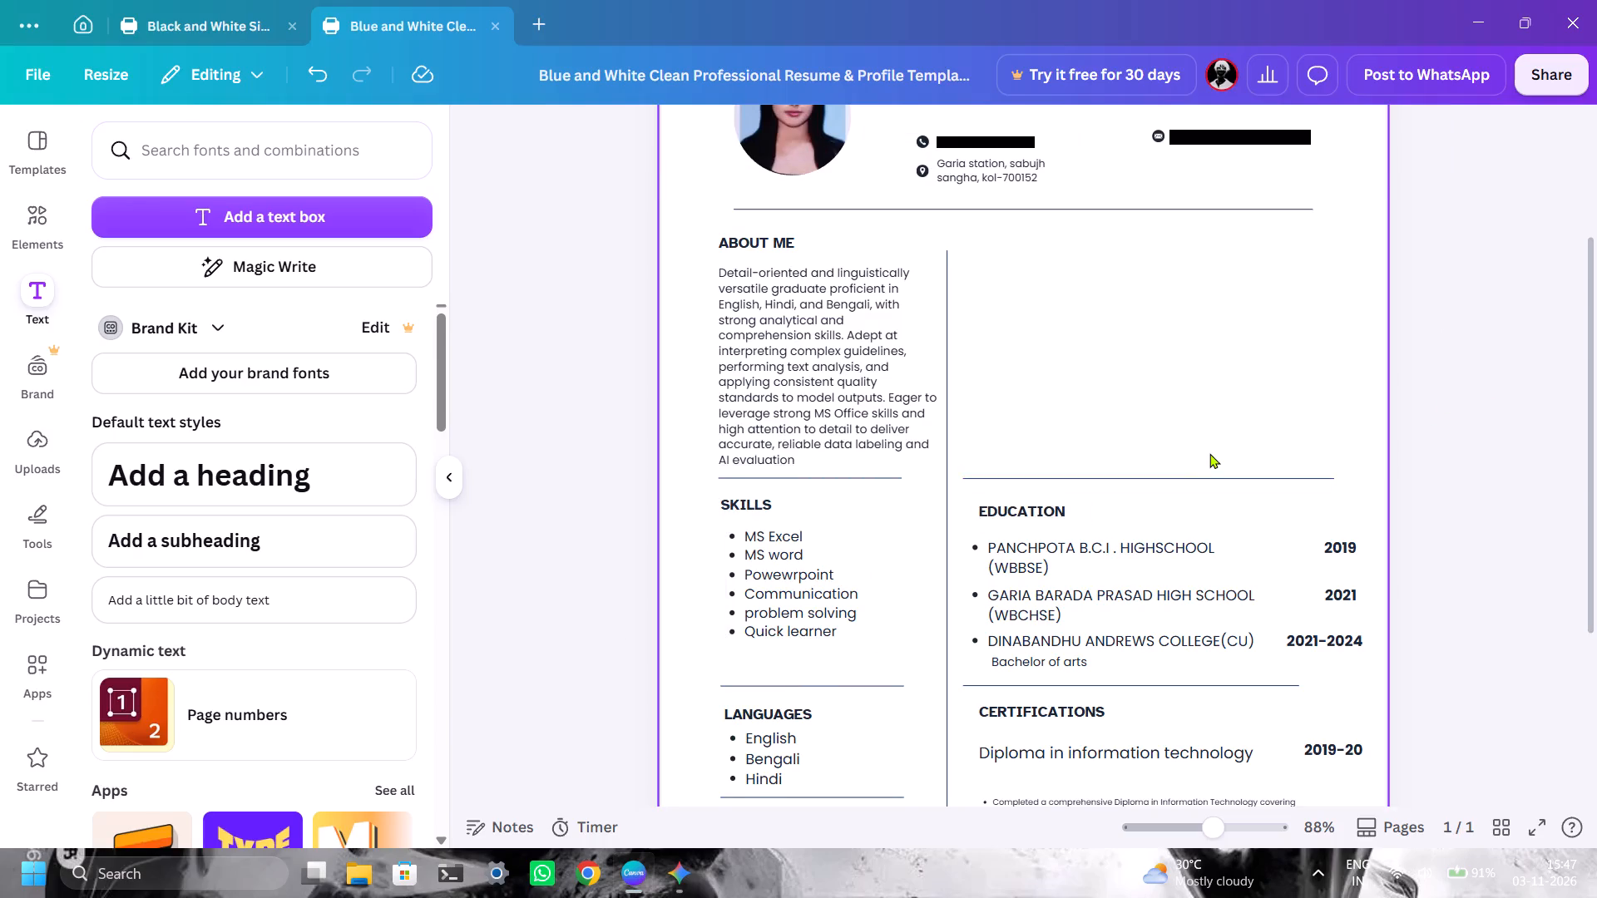
scroll(1209, 451, "up", 3)
scroll(1209, 451, "down", 1)
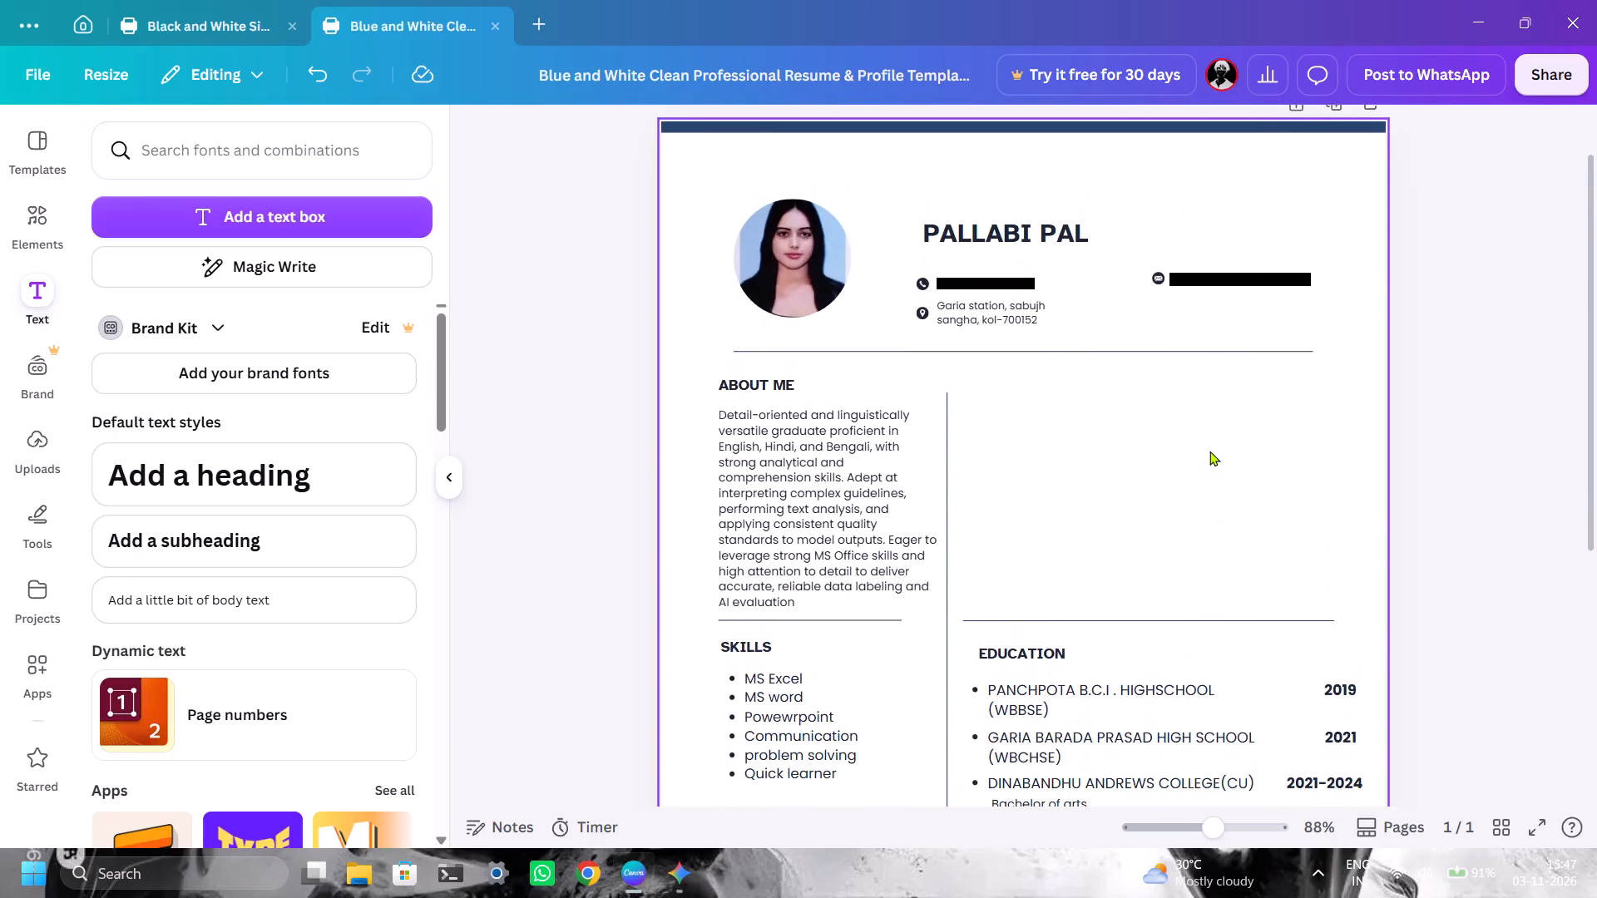
Move the Skills heading down slightly to sit level with the Education heading.
scroll(1209, 451, "down", 2)
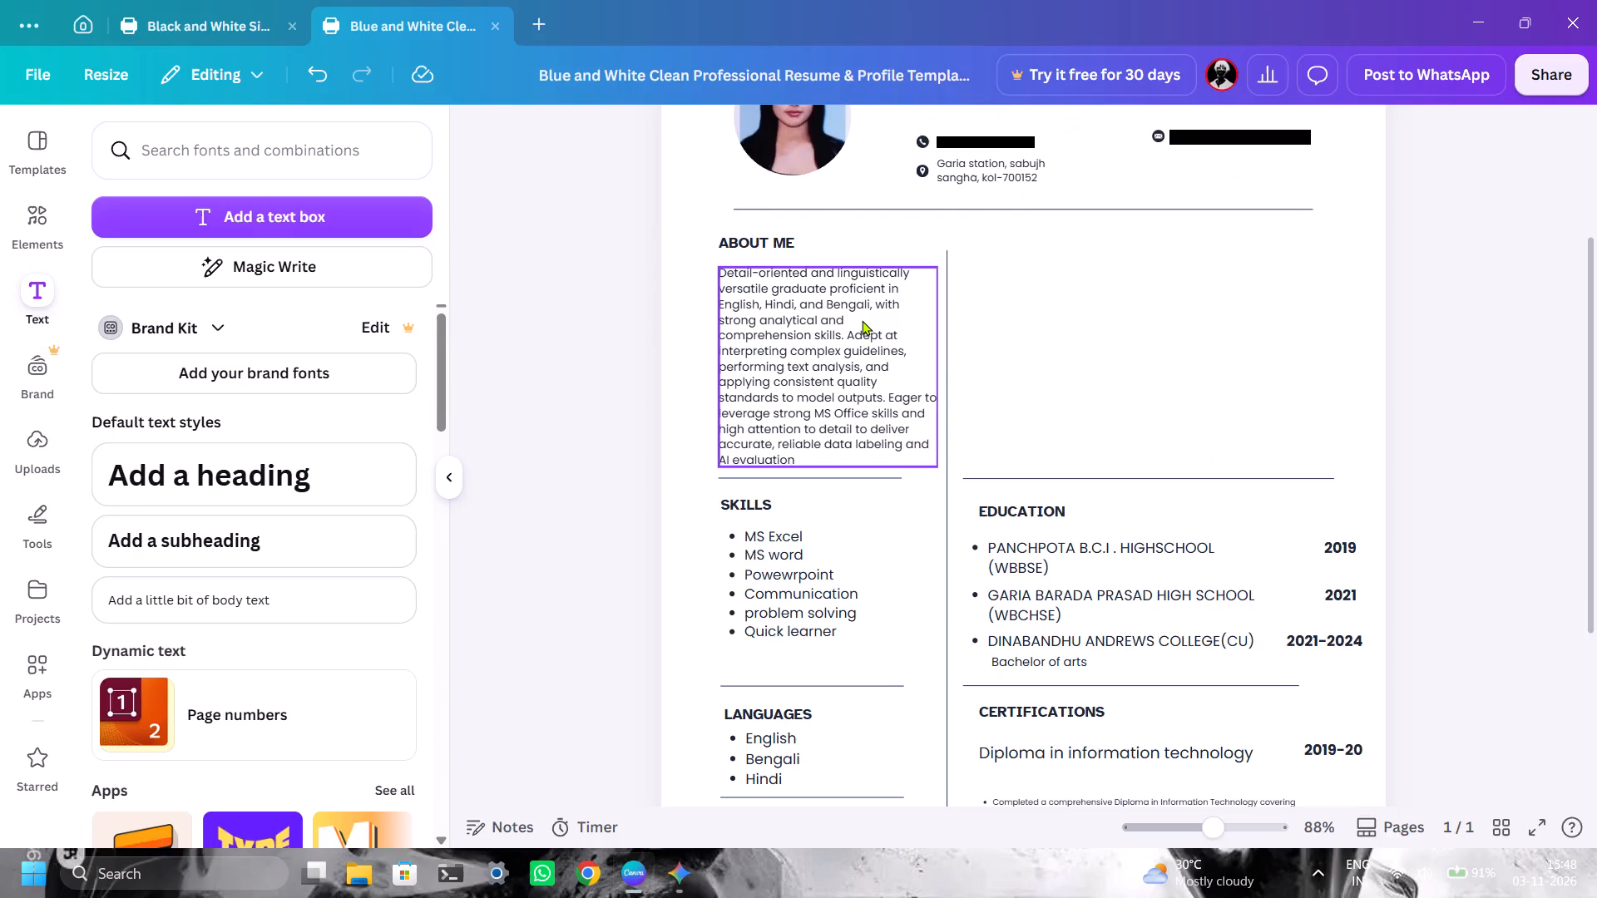
left_click(743, 497)
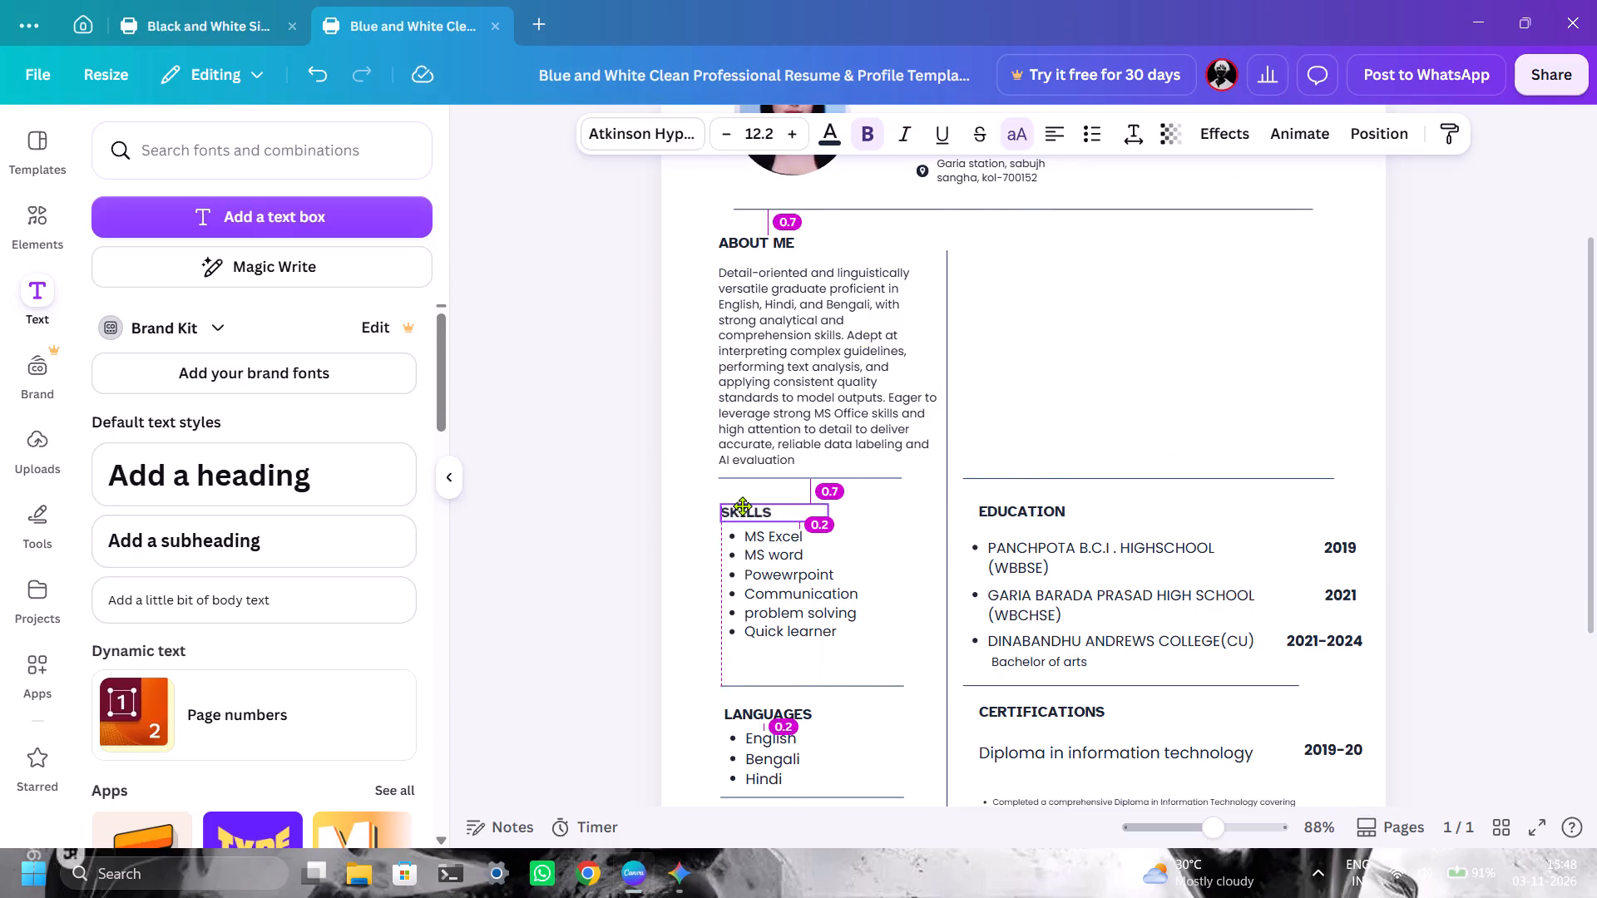
left_click(1064, 382)
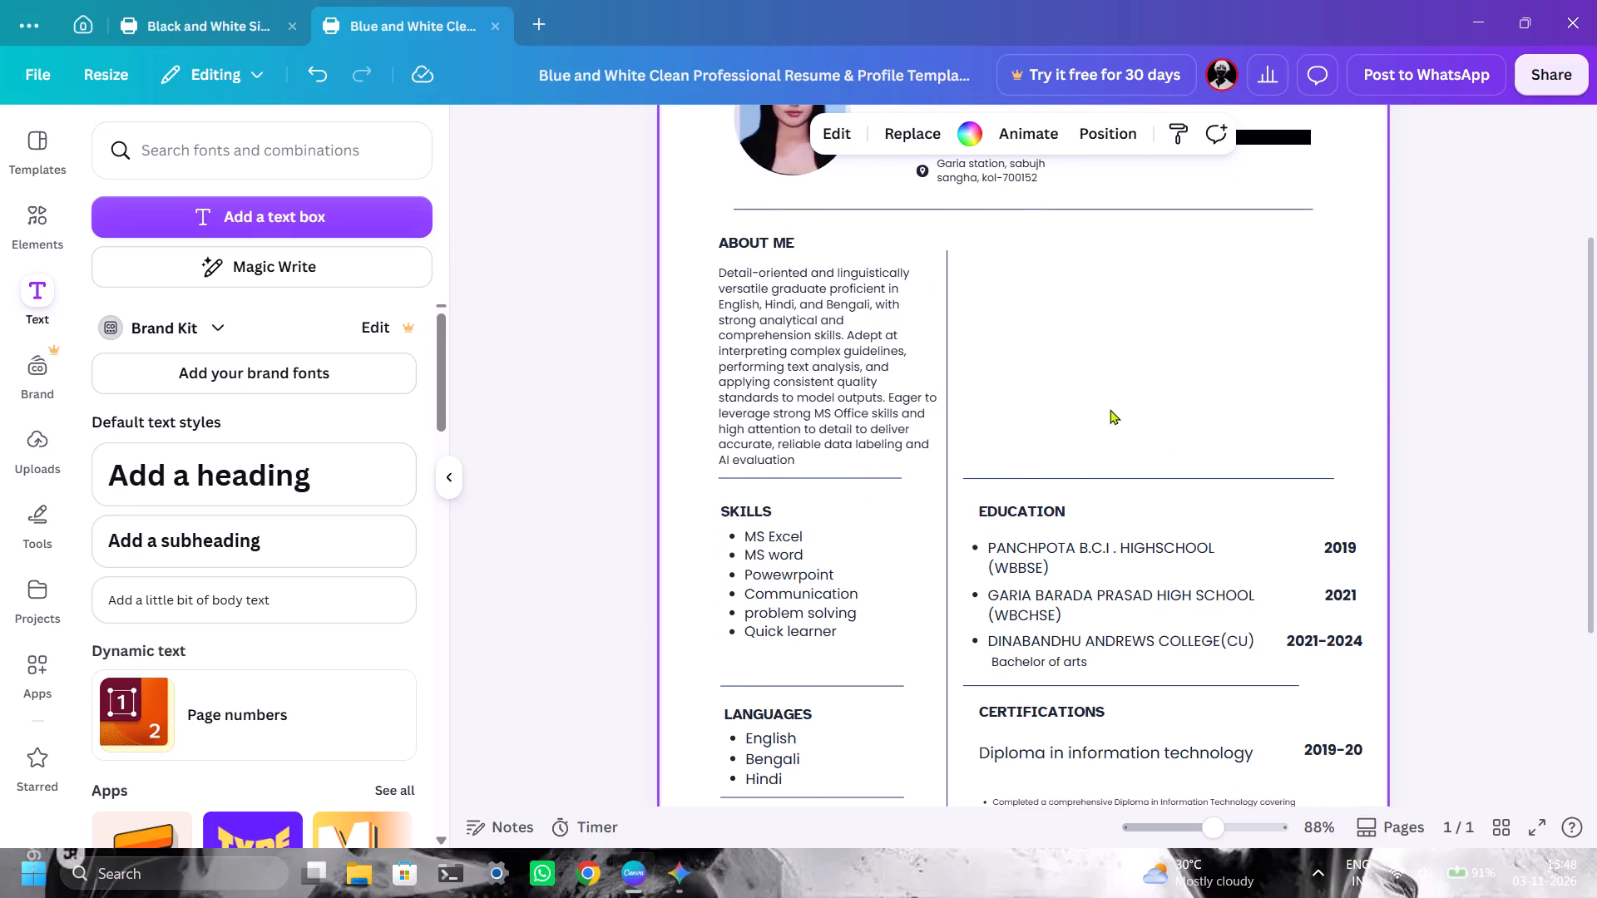
Insert "Completed" before "Bachelor of arts" in the line under the Dinabandhu Andrews College entry.
scroll(1111, 402, "down", 3)
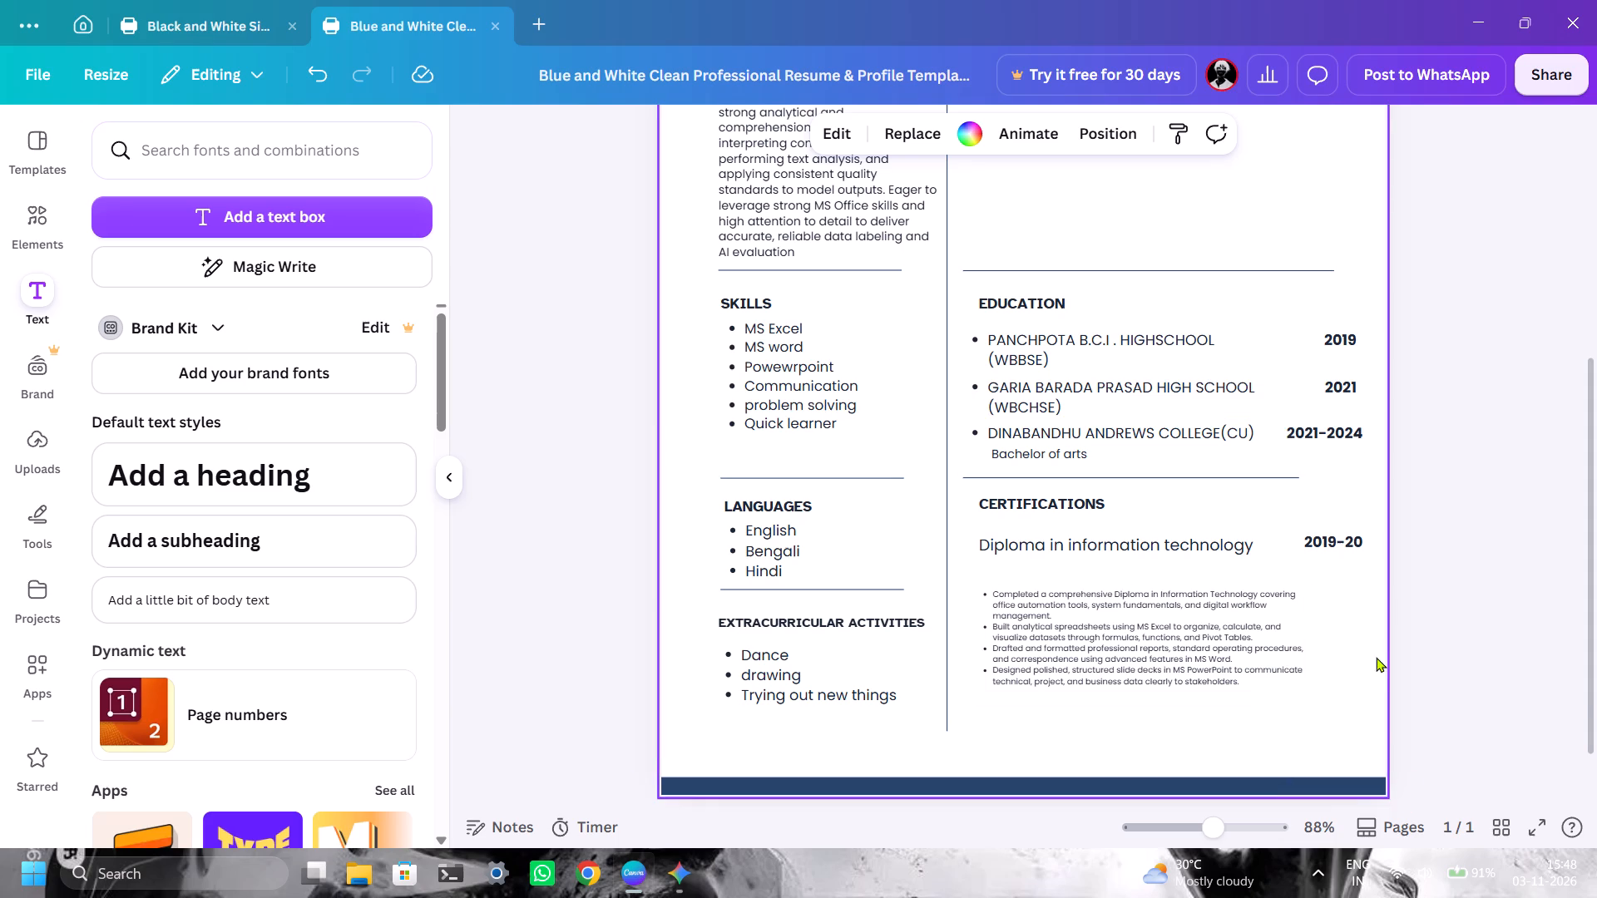
scroll(1381, 649, "up", 1)
scroll(1382, 647, "down", 1)
scroll(1382, 640, "up", 1)
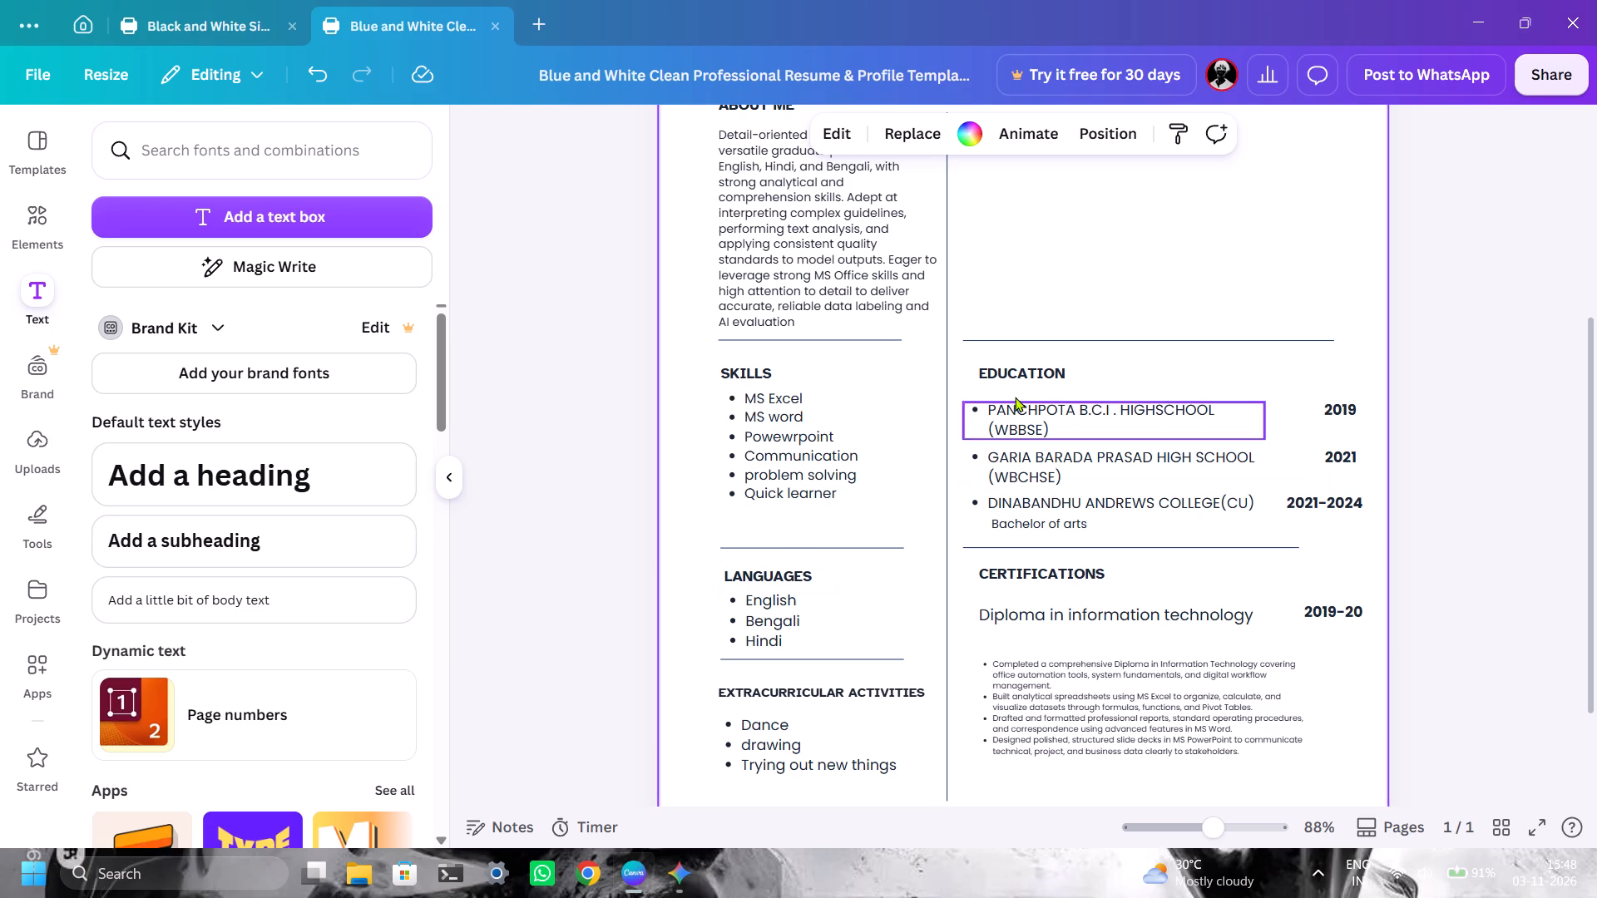
left_click(1082, 522)
left_click(1079, 521)
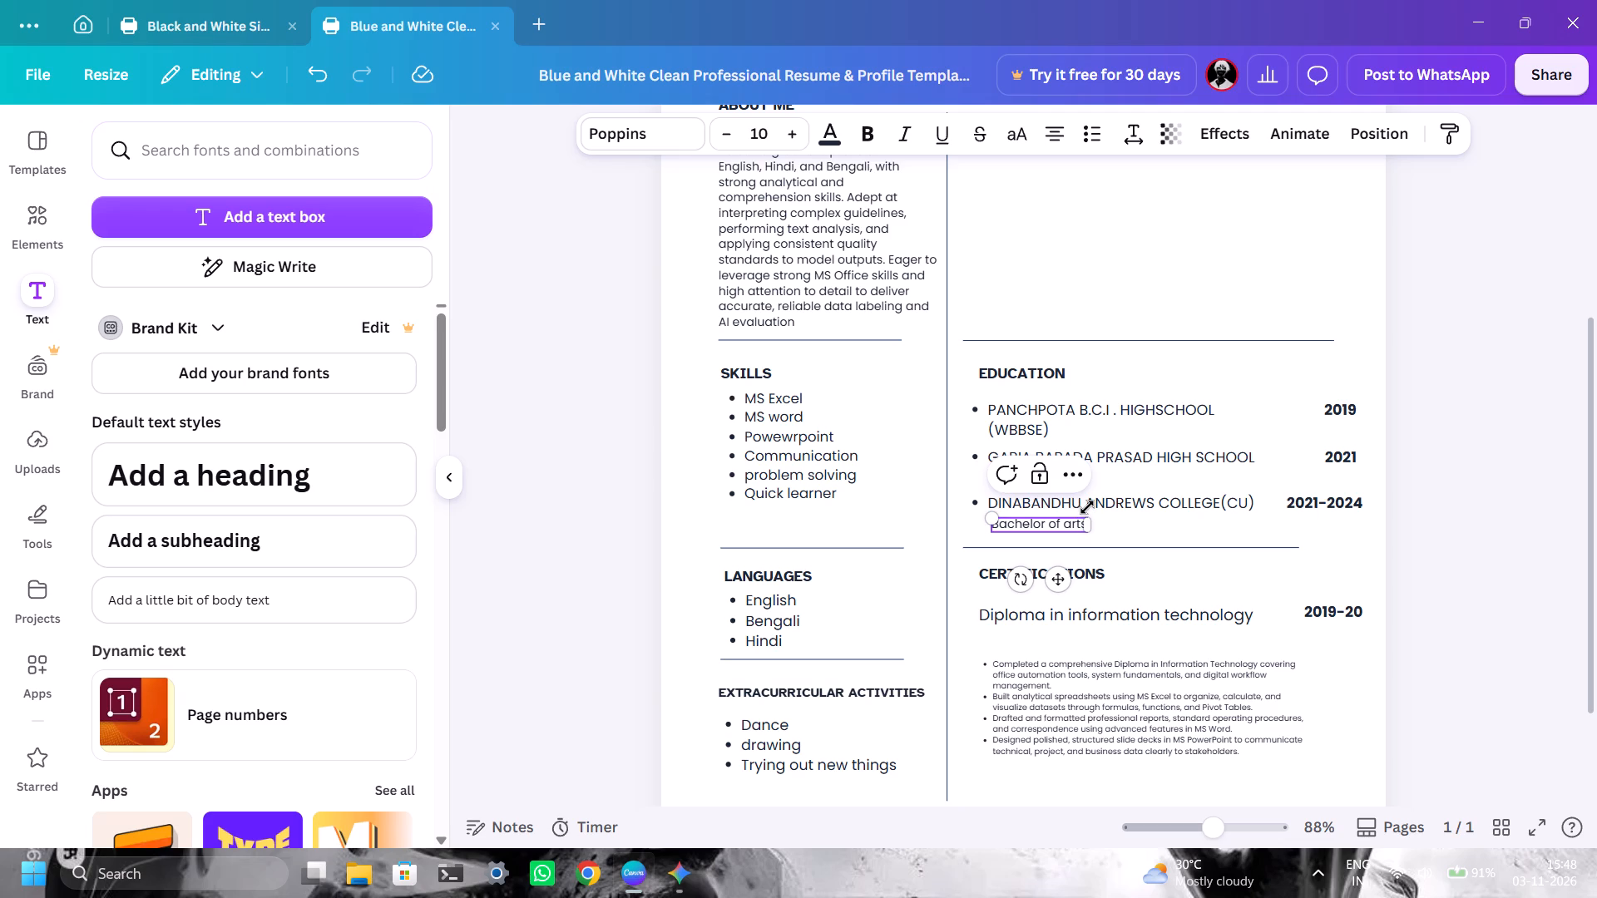
key("Left")
key("Left")
key("Left")
key("Left")
key("Left")
key("Left")
key("Left")
key("Left")
key("Left")
key("Left")
key("Left")
key("Left")
key("Left")
key("Left")
key("Left")
key("Left")
key("Left")
key("Left")
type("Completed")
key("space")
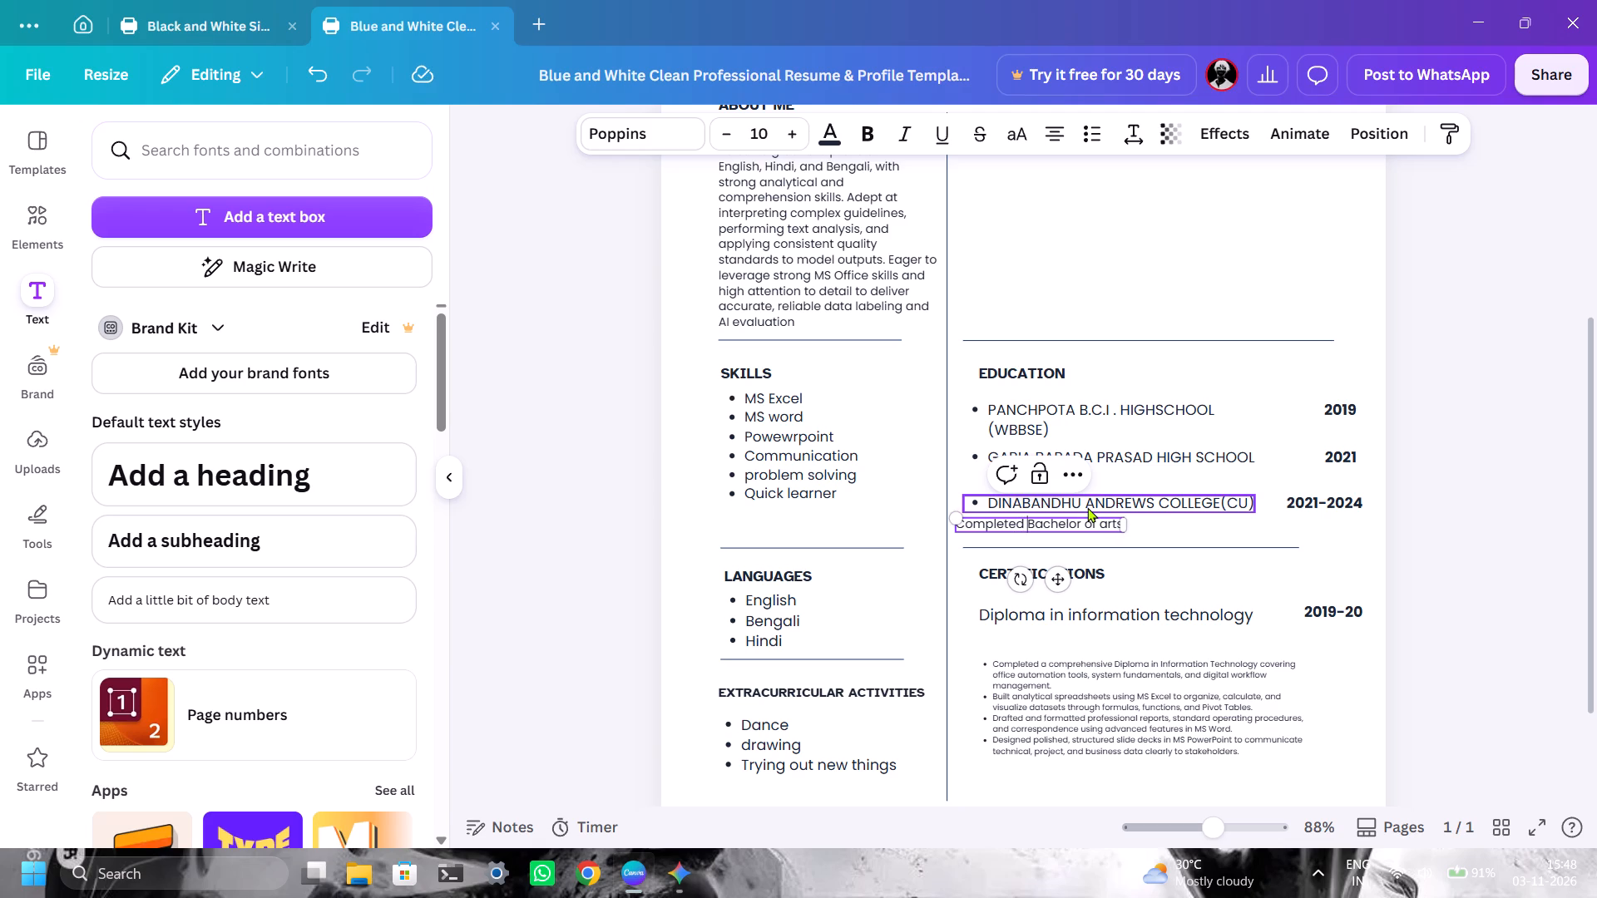
Add "with first class" after "Bachelor of arts" at the end of the degree line.
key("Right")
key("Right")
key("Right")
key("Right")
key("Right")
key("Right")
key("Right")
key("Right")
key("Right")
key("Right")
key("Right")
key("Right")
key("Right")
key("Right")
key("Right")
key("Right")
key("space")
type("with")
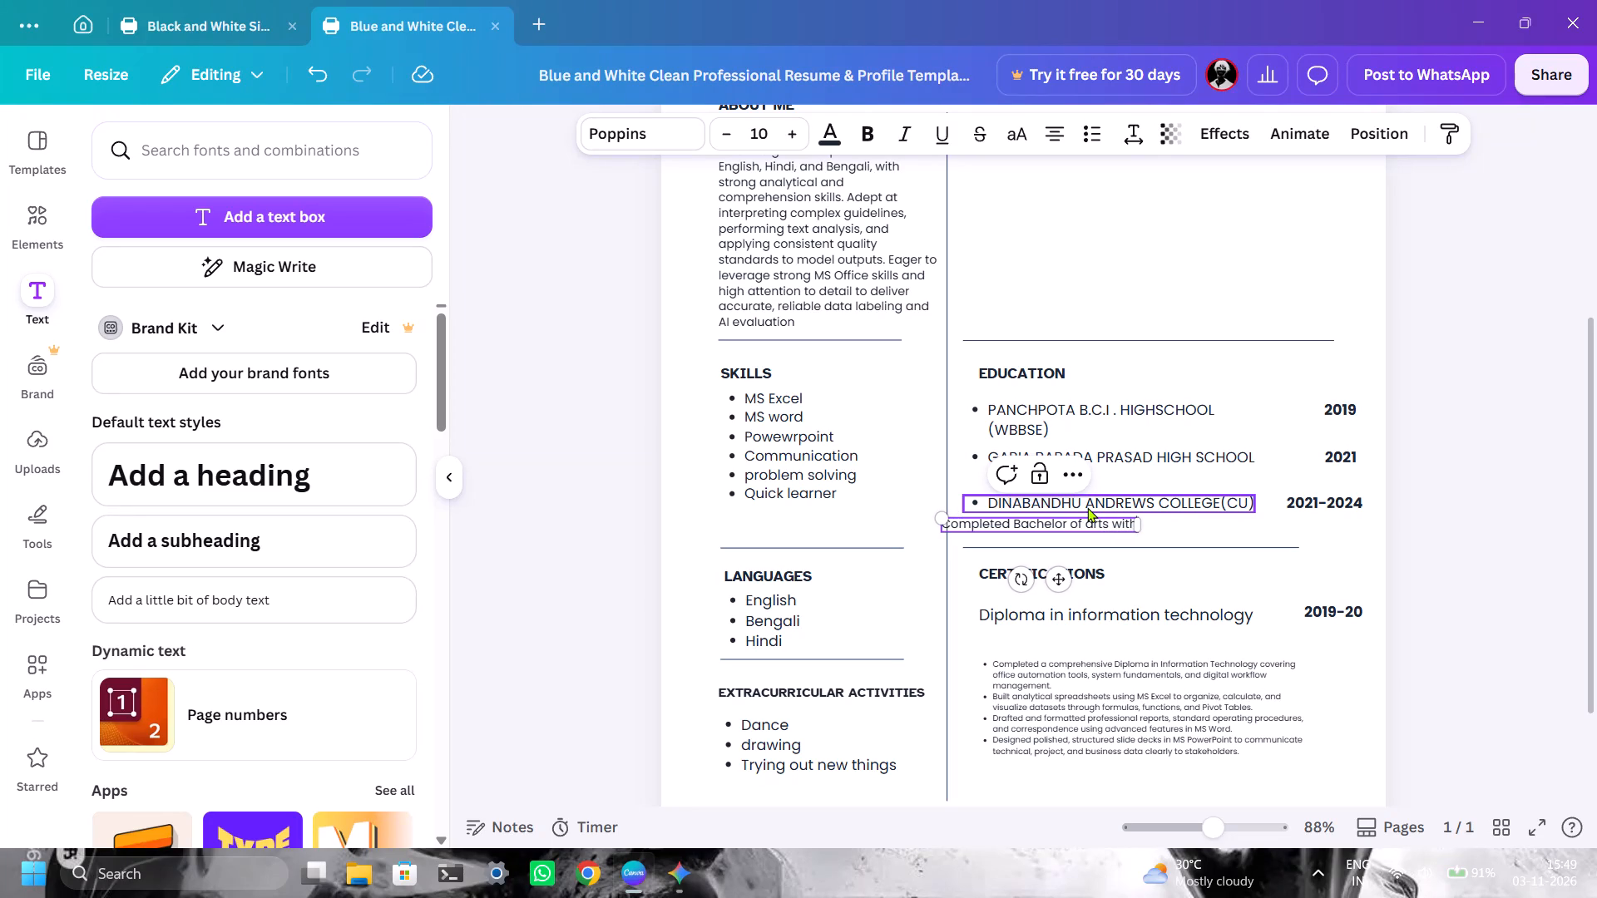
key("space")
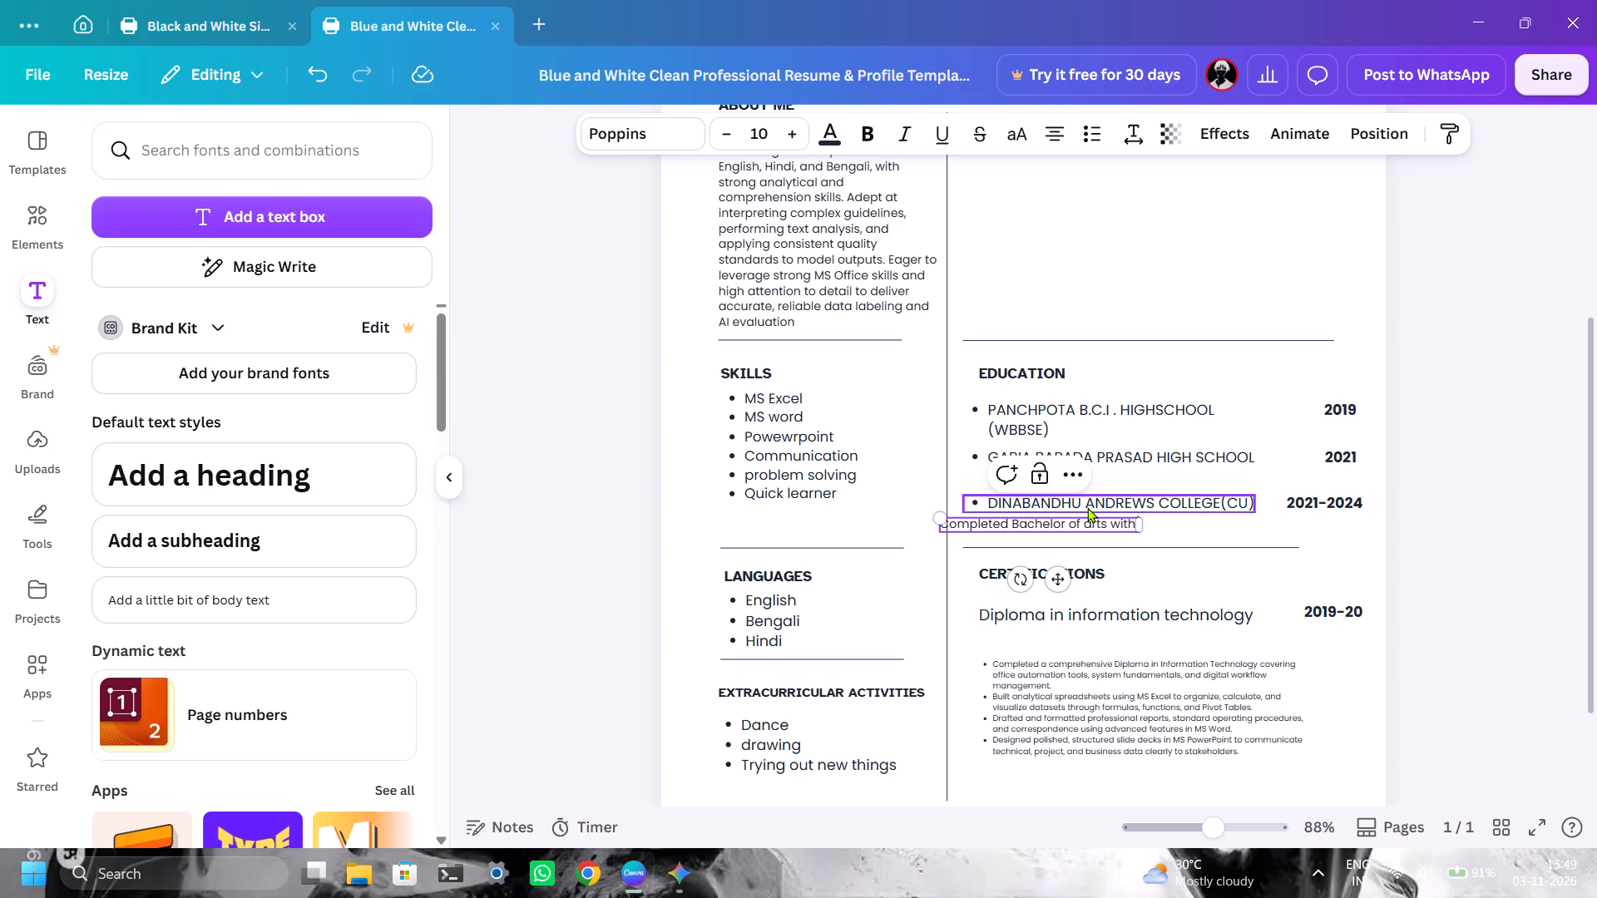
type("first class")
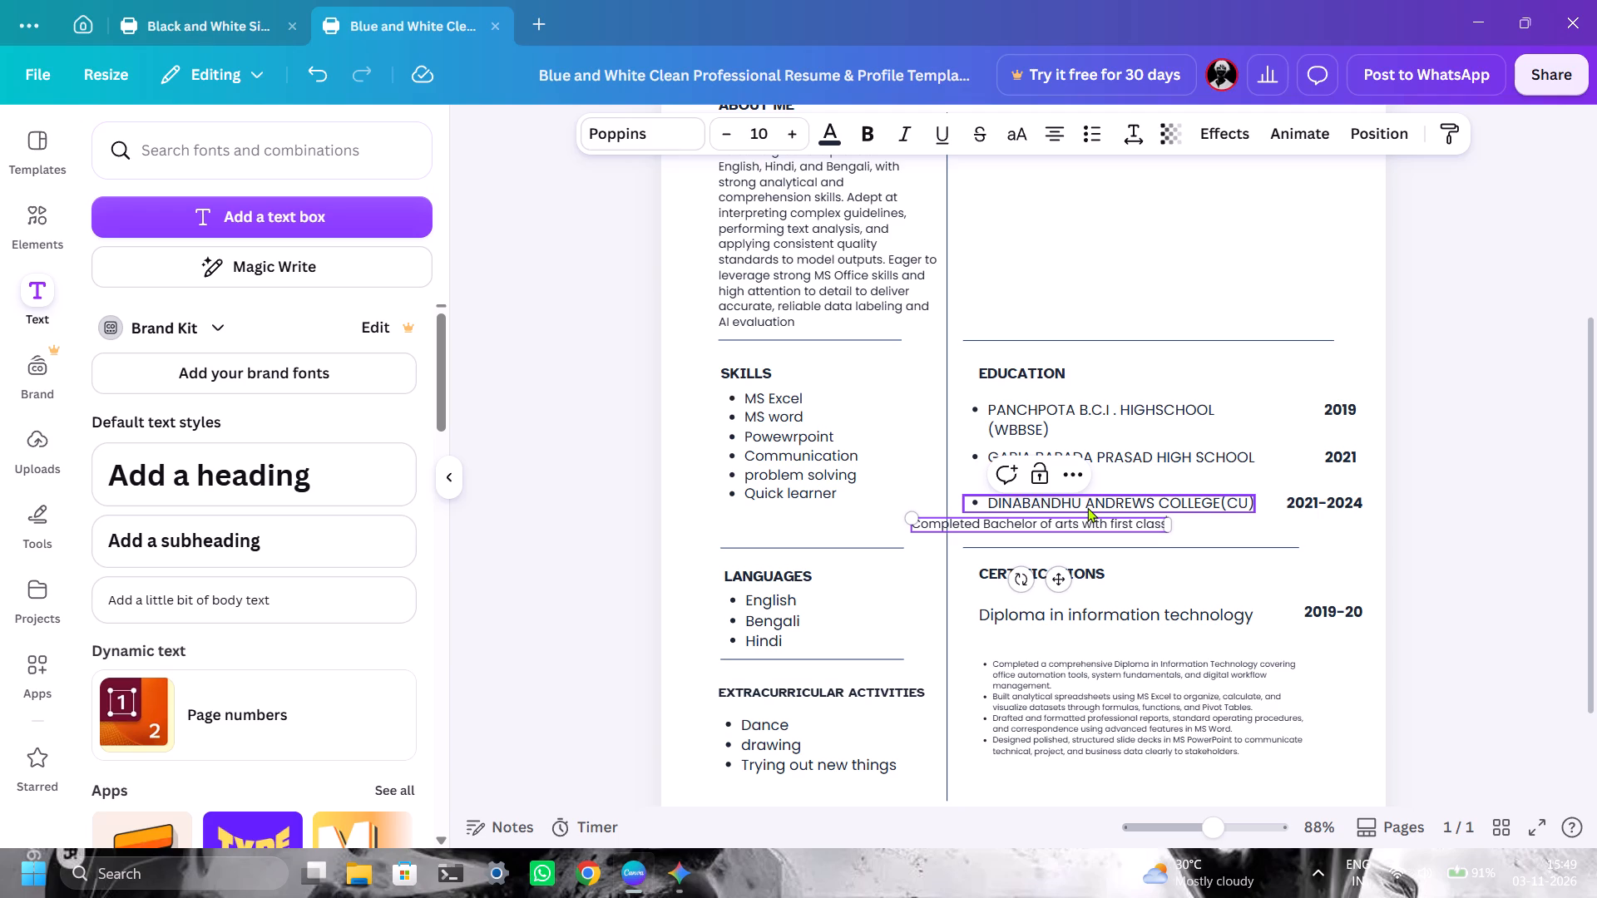
left_click(1204, 524)
Reposition the degree line under the Dinabandhu Andrews College entry, aligning its left edge with the college name's text.
left_click_drag(1129, 524, 1194, 527)
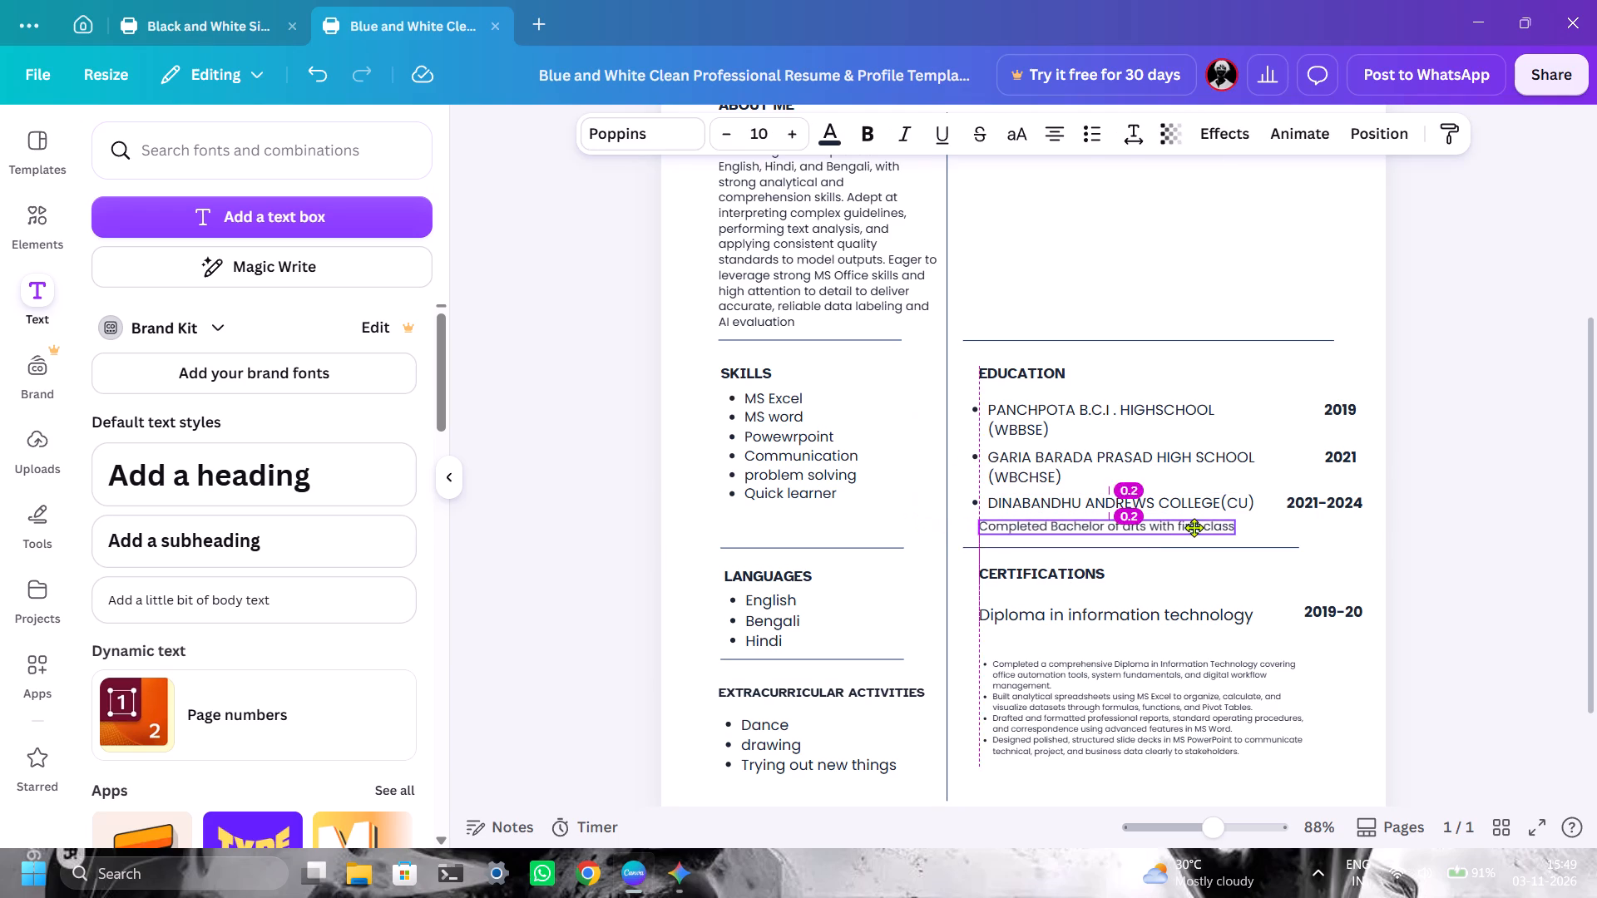
left_click_drag(1194, 527, 1211, 526)
left_click(1456, 504)
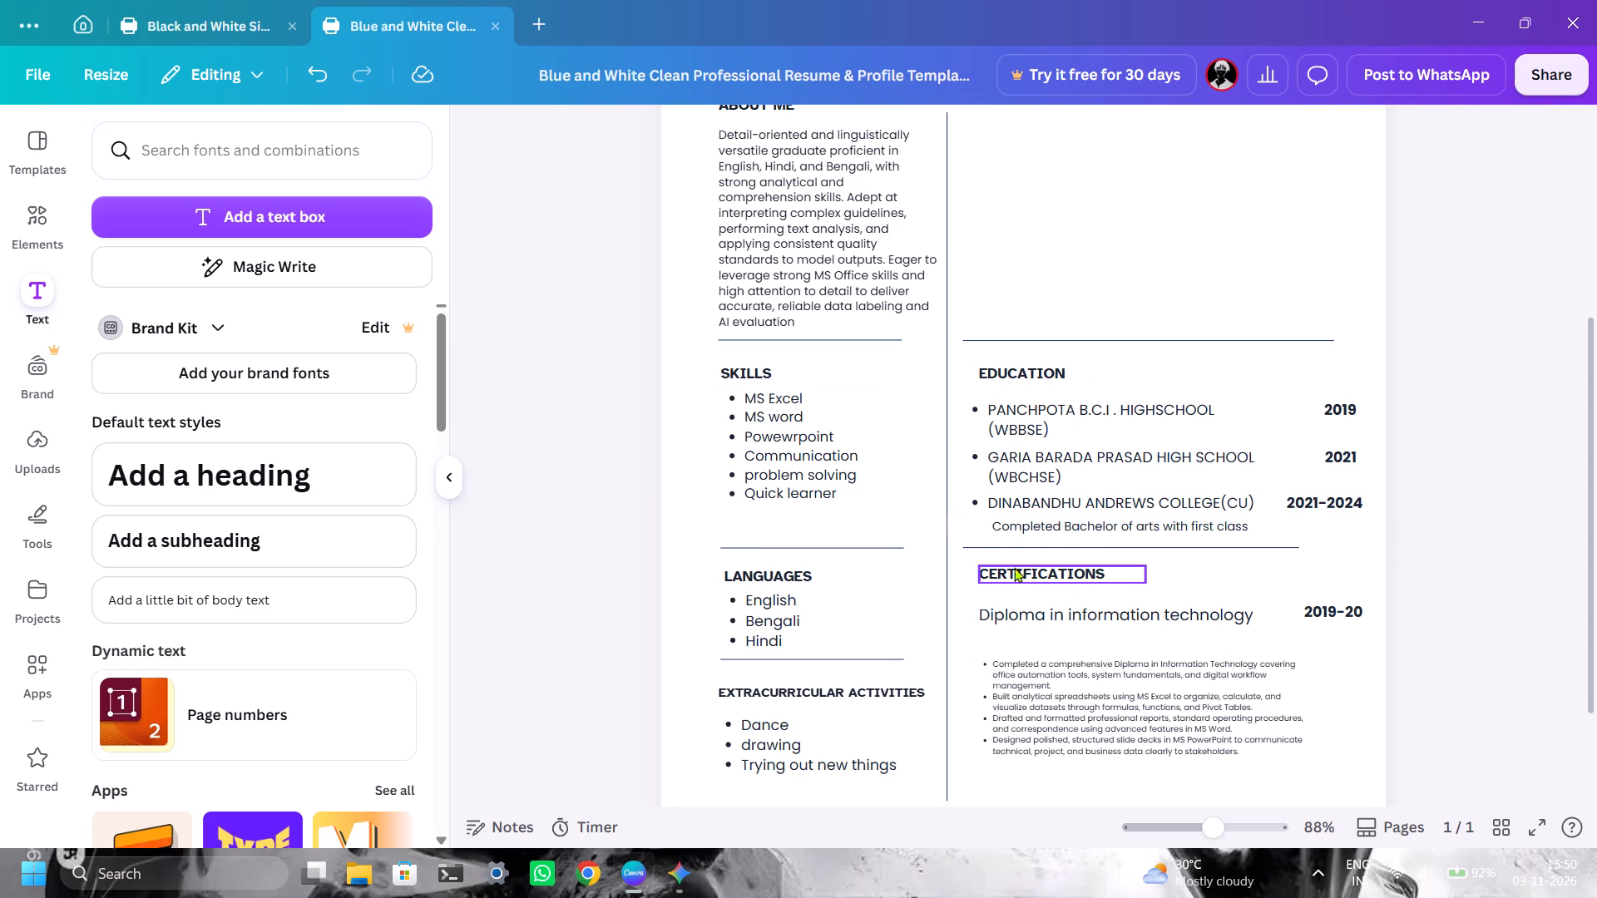
left_click(1039, 525)
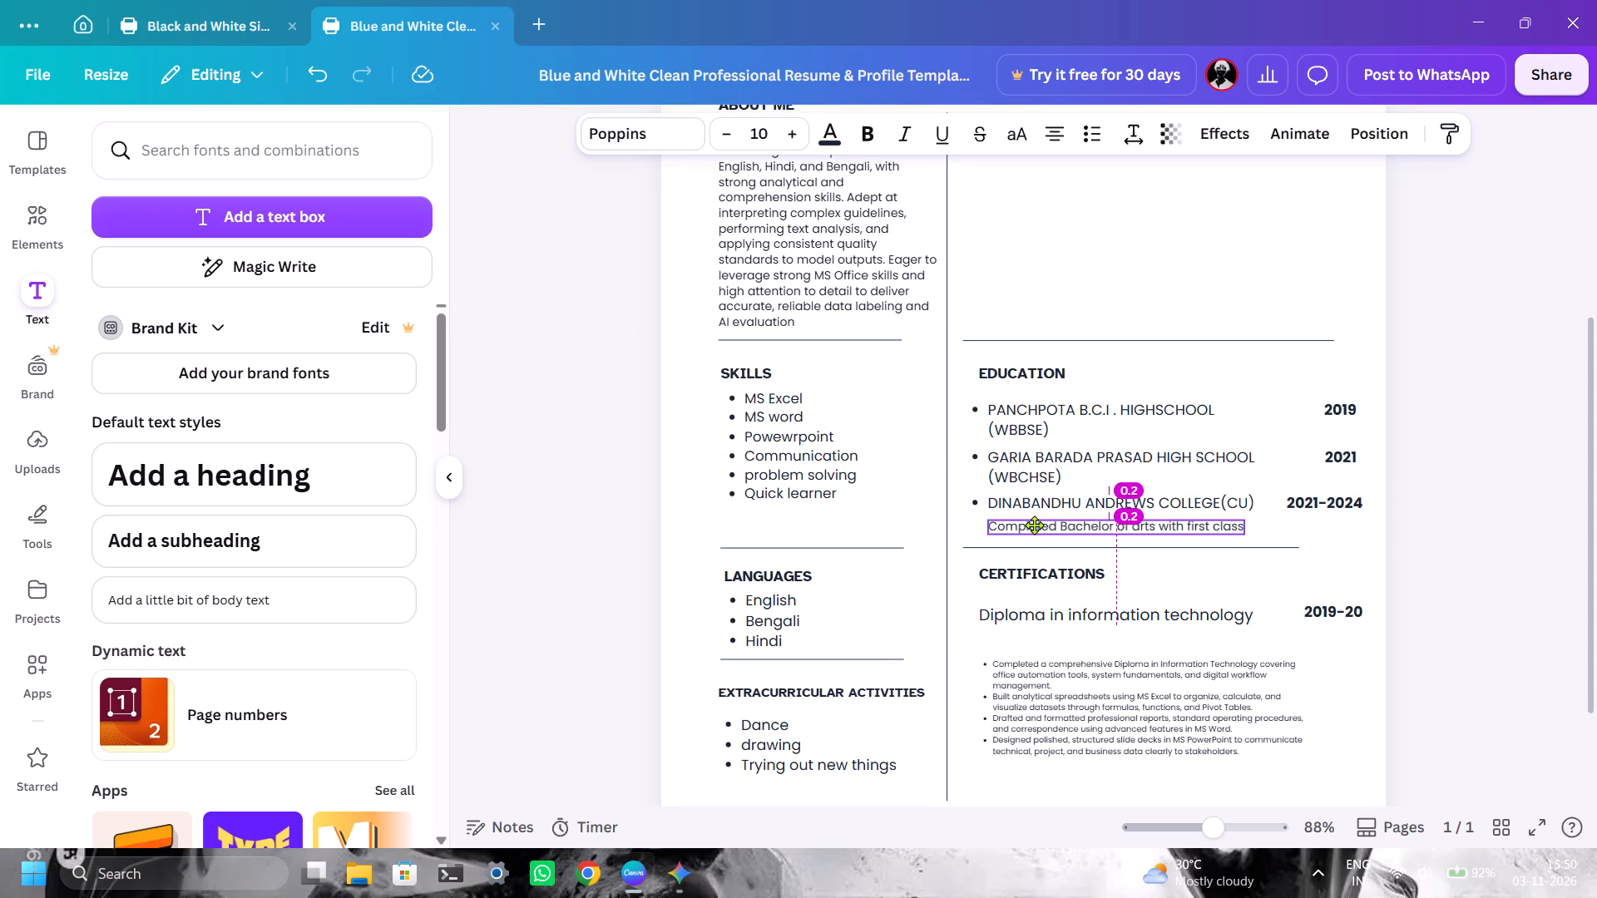
left_click(1515, 482)
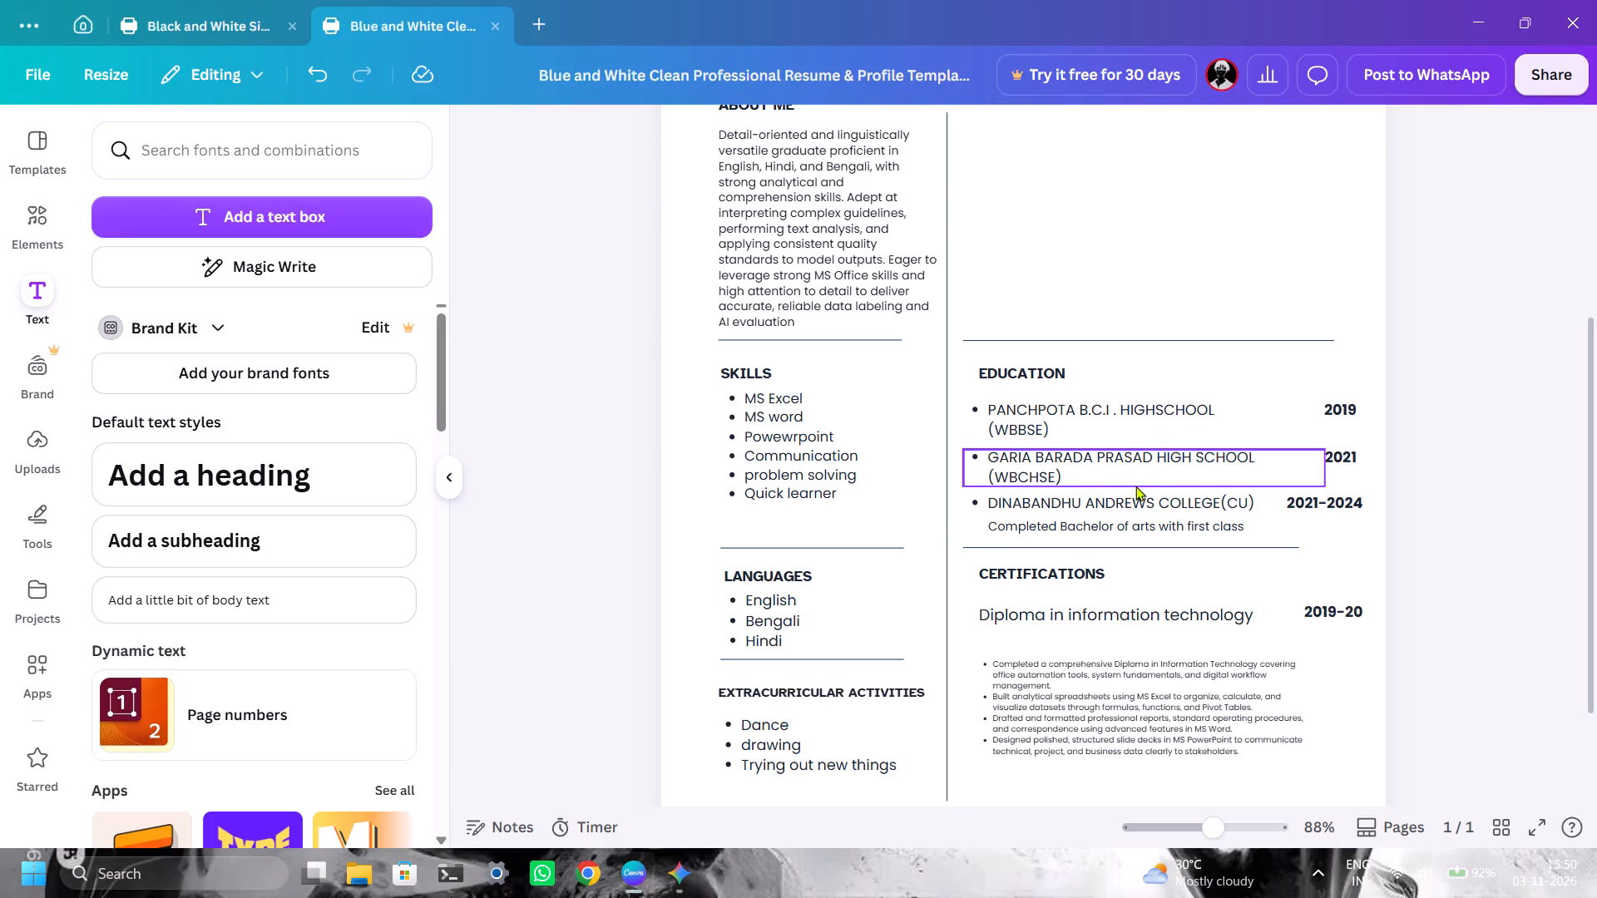
Review the resume page from the header down through the Education and Certifications sections.
scroll(1135, 484, "up", 2)
scroll(1135, 483, "down", 1)
scroll(1216, 505, "down", 2)
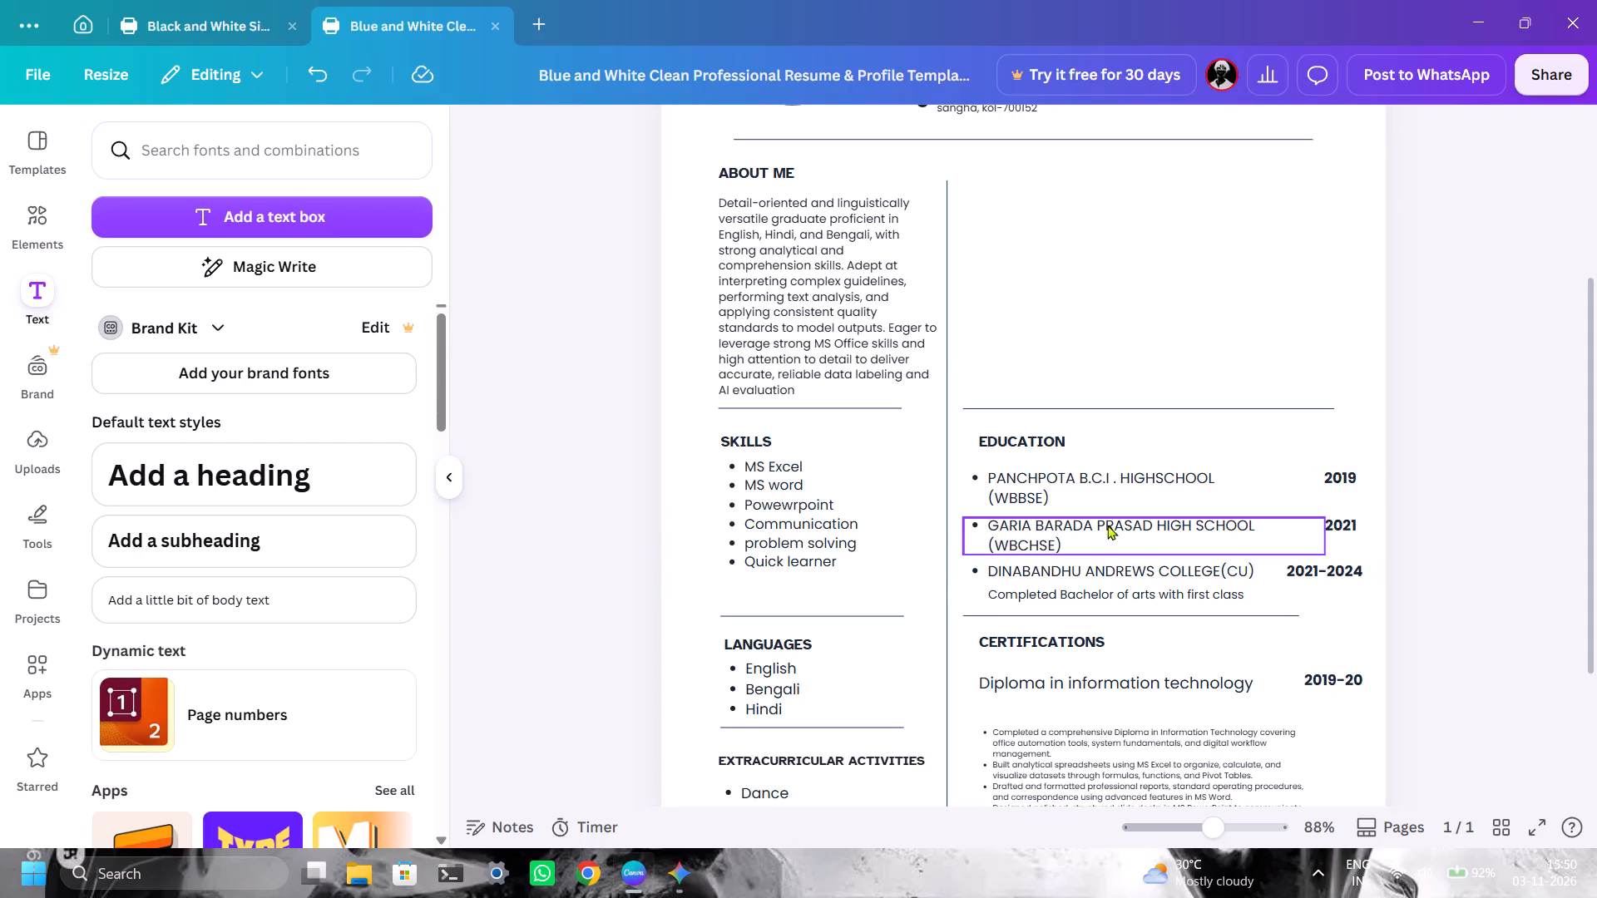
scroll(1108, 521, "up", 2)
scroll(1108, 521, "down", 2)
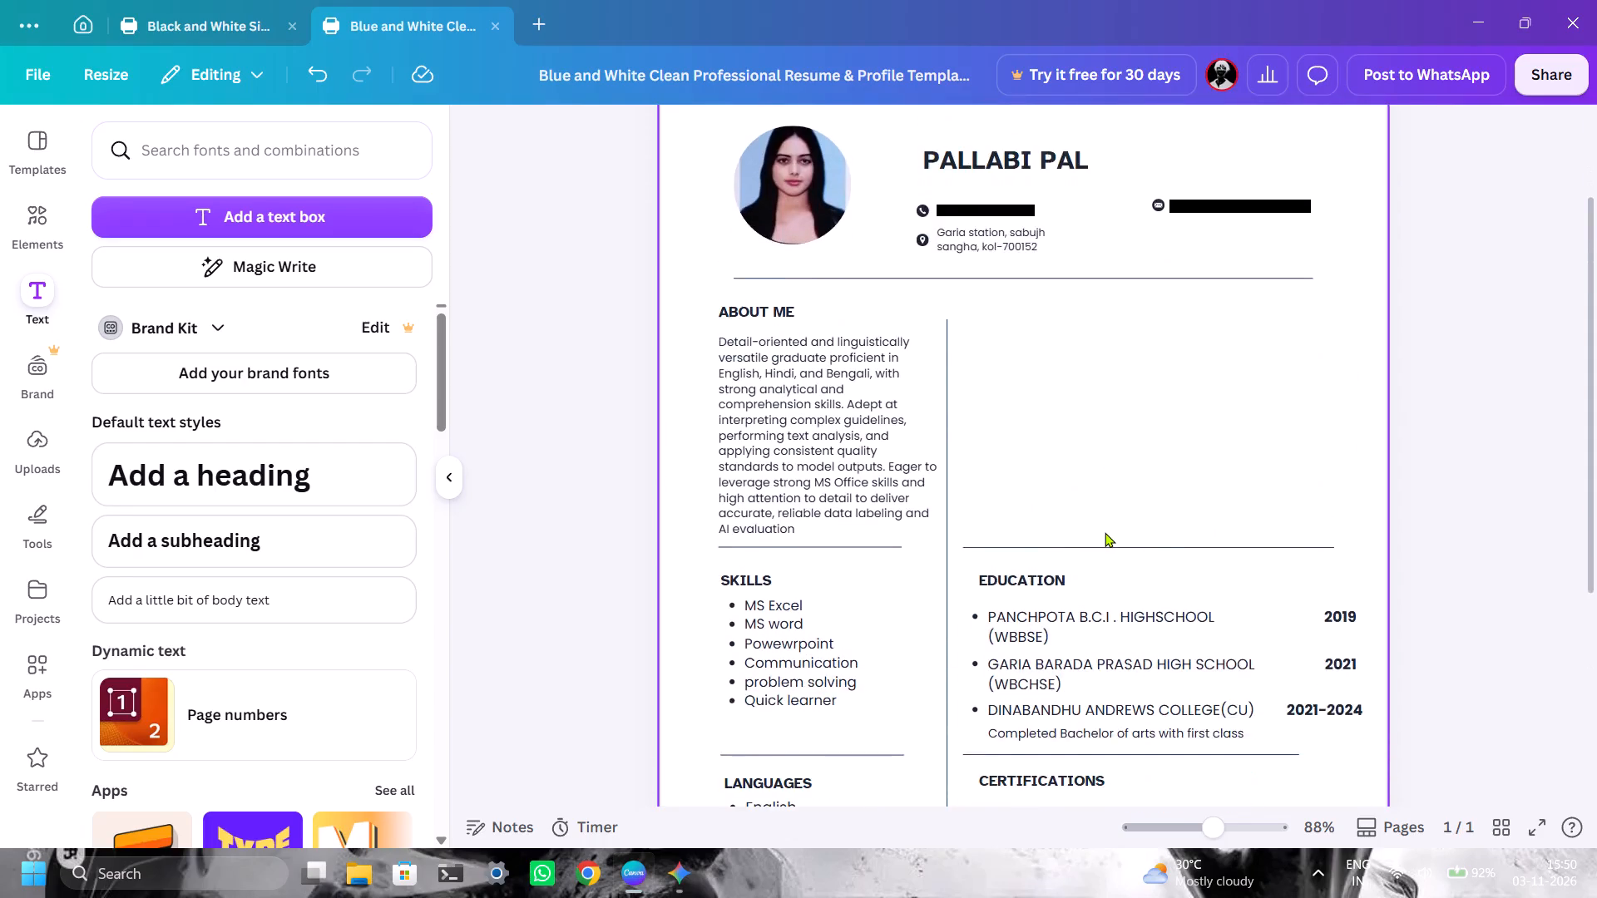
scroll(1105, 532, "down", 1)
scroll(1100, 521, "up", 1)
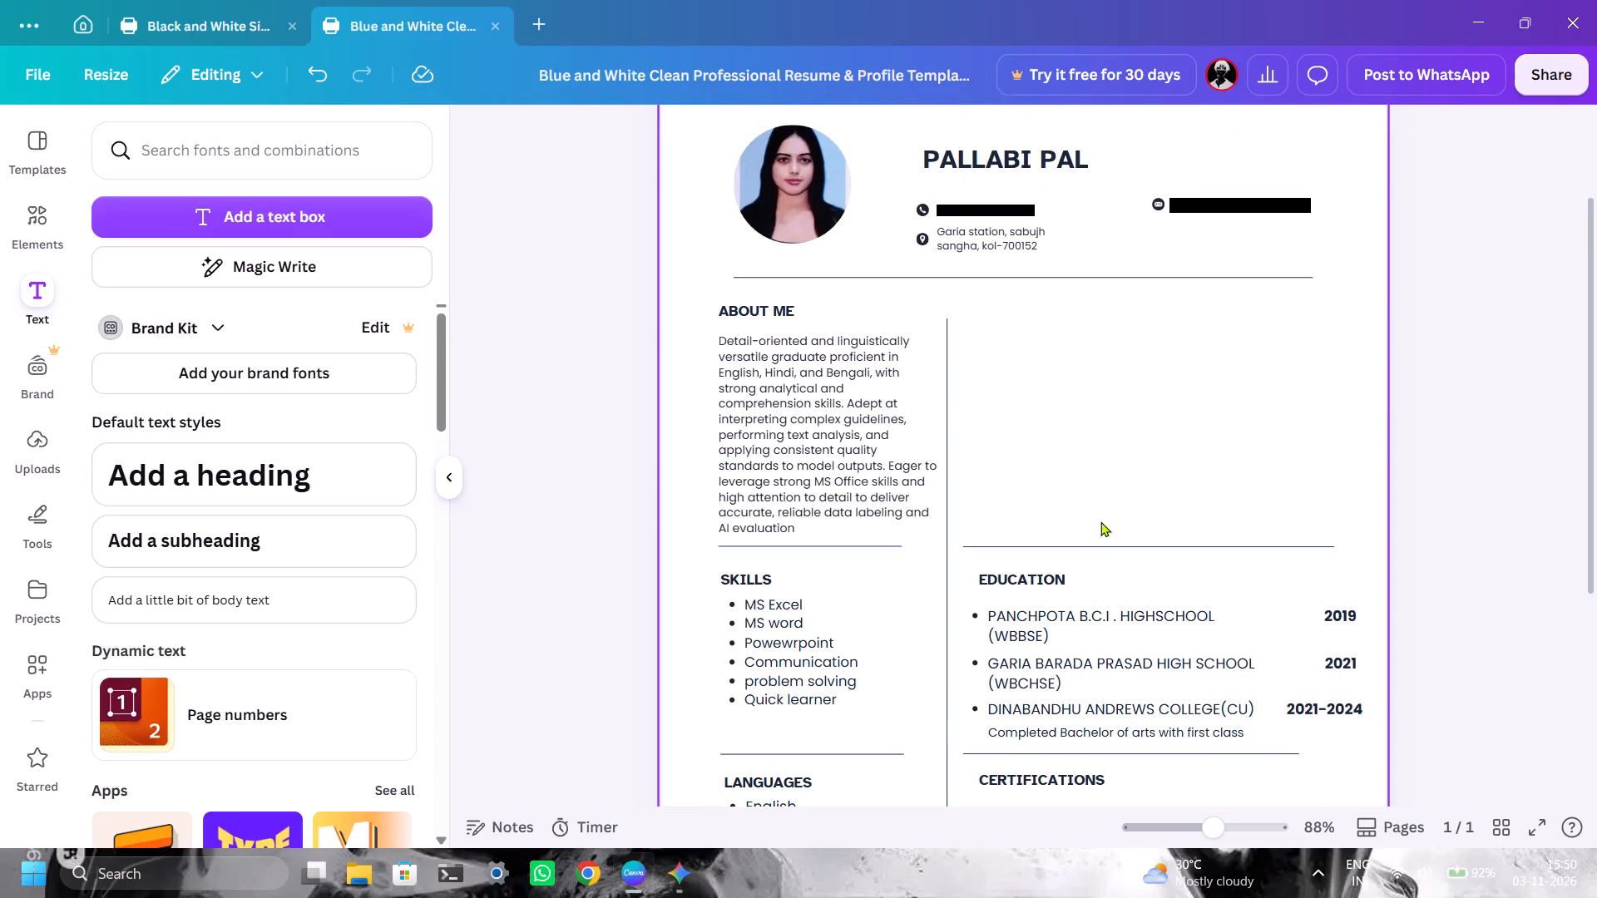
Enlarge the bulleted certification details text box proportionally until its font size is 7.8.
scroll(1112, 495, "down", 7)
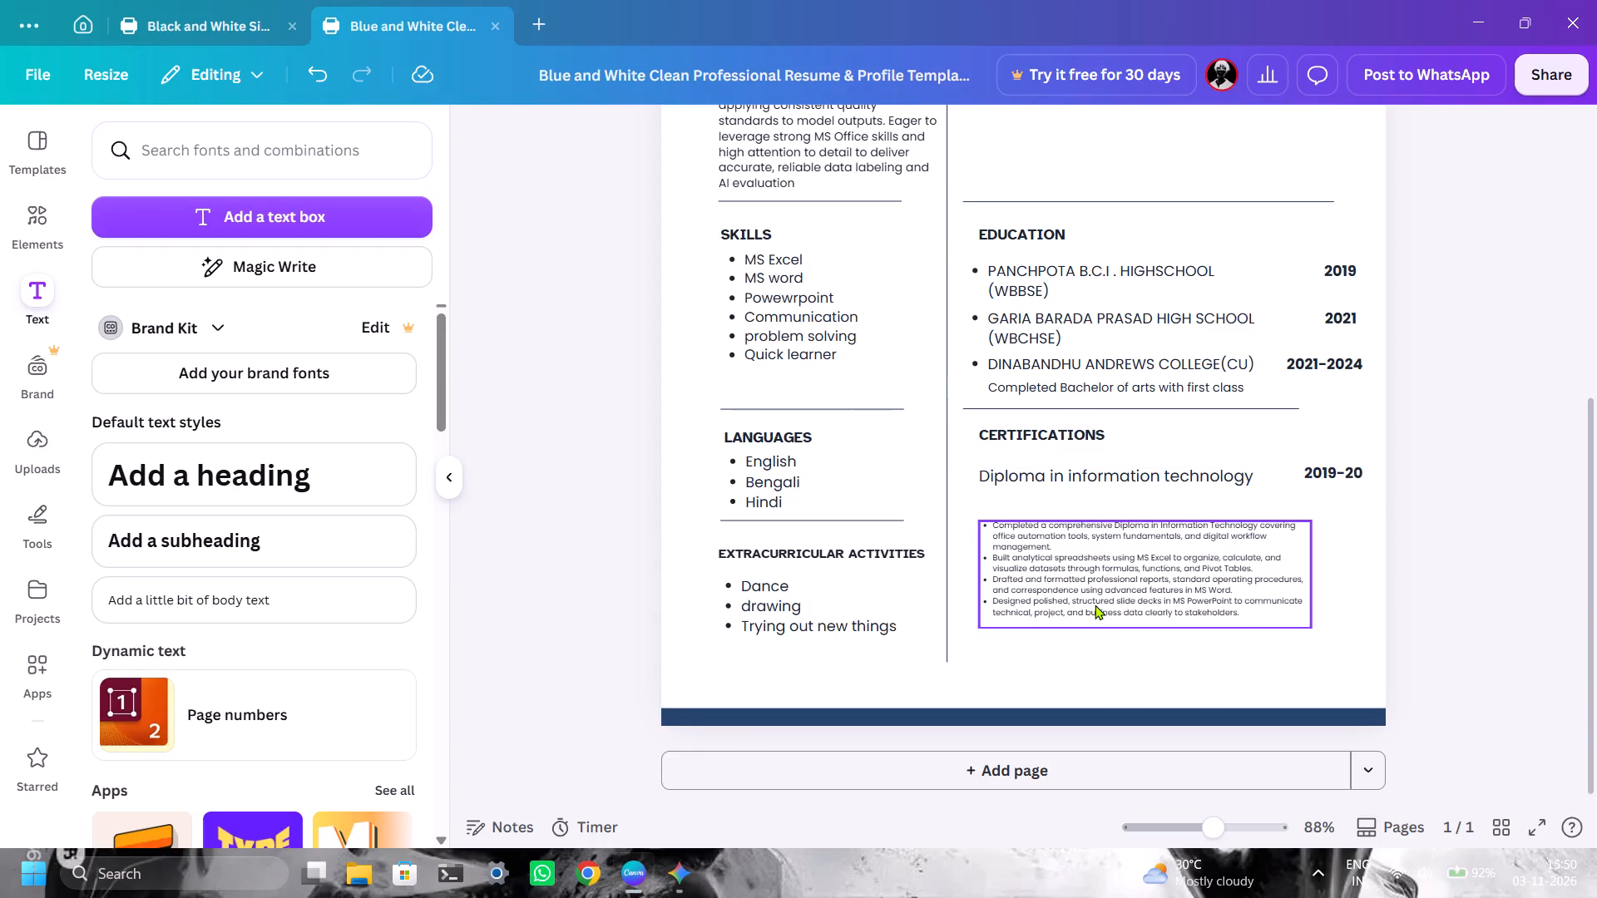
left_click(1290, 573)
left_click_drag(1314, 635, 1323, 651)
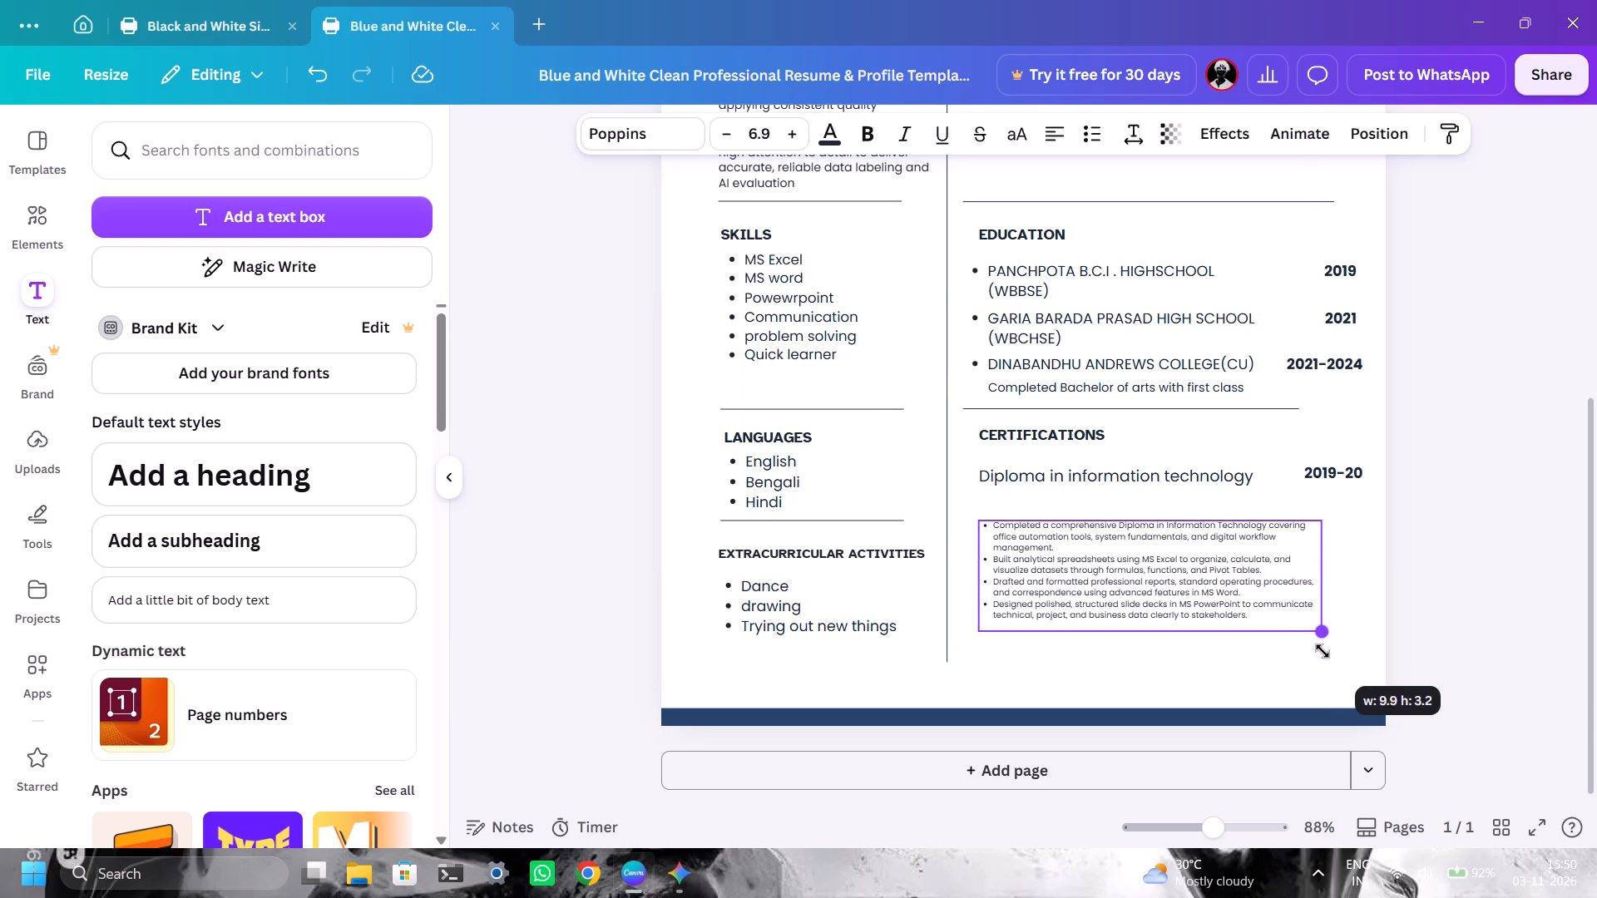
left_click_drag(1323, 651, 1356, 689)
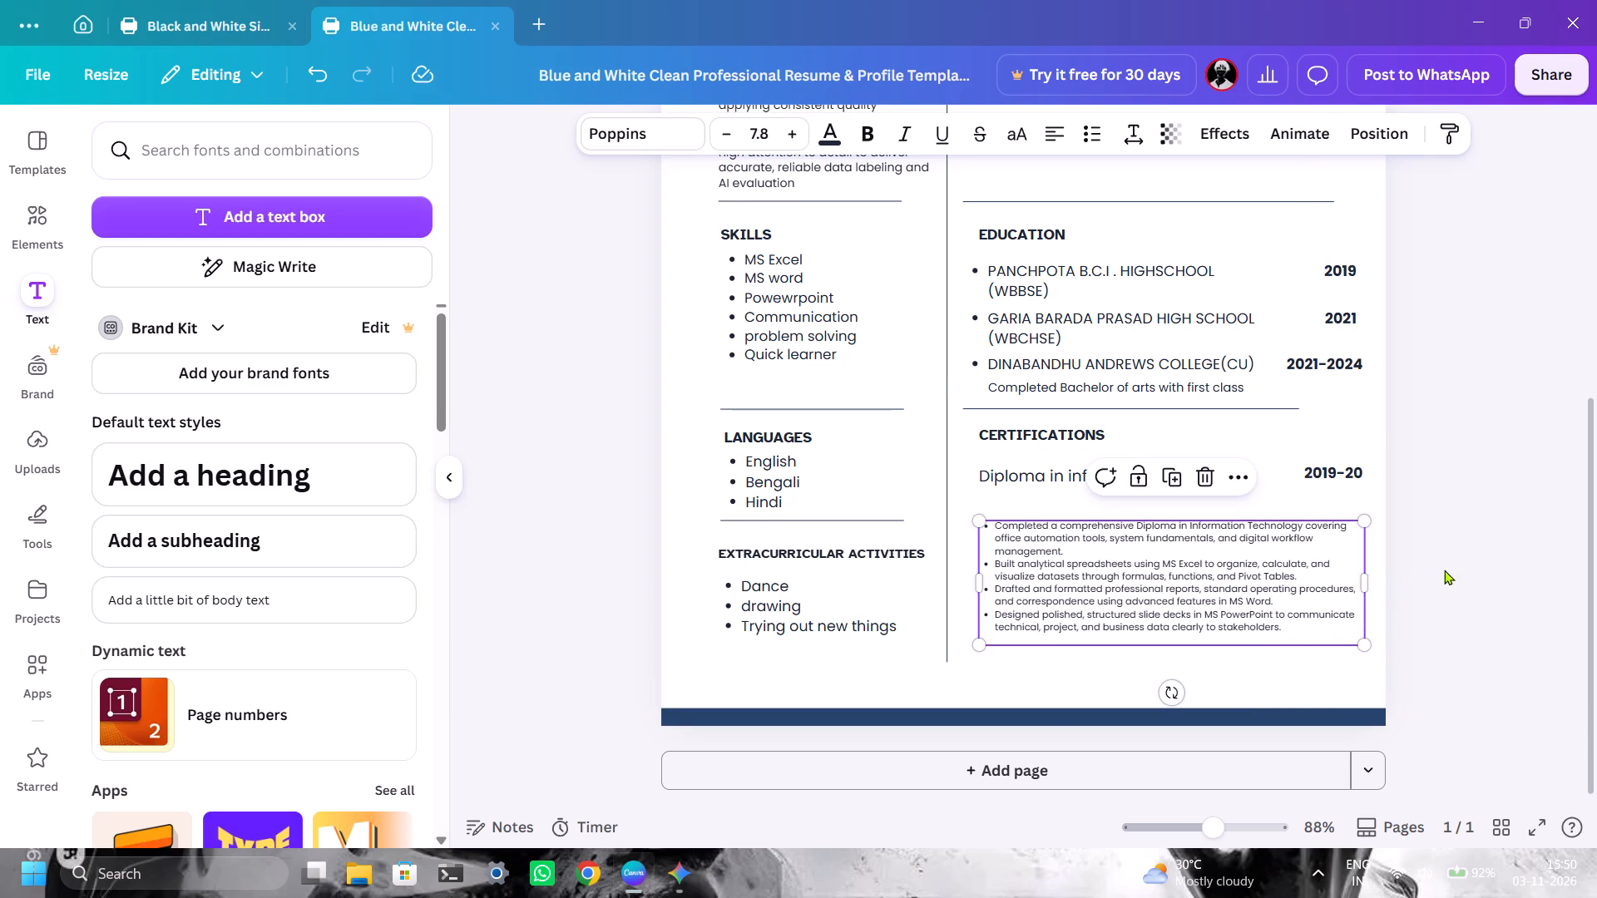
left_click(1473, 564)
Move the certification details text box down slightly below the Diploma in information technology line.
left_click_drag(1172, 574, 1172, 590)
left_click(1492, 538)
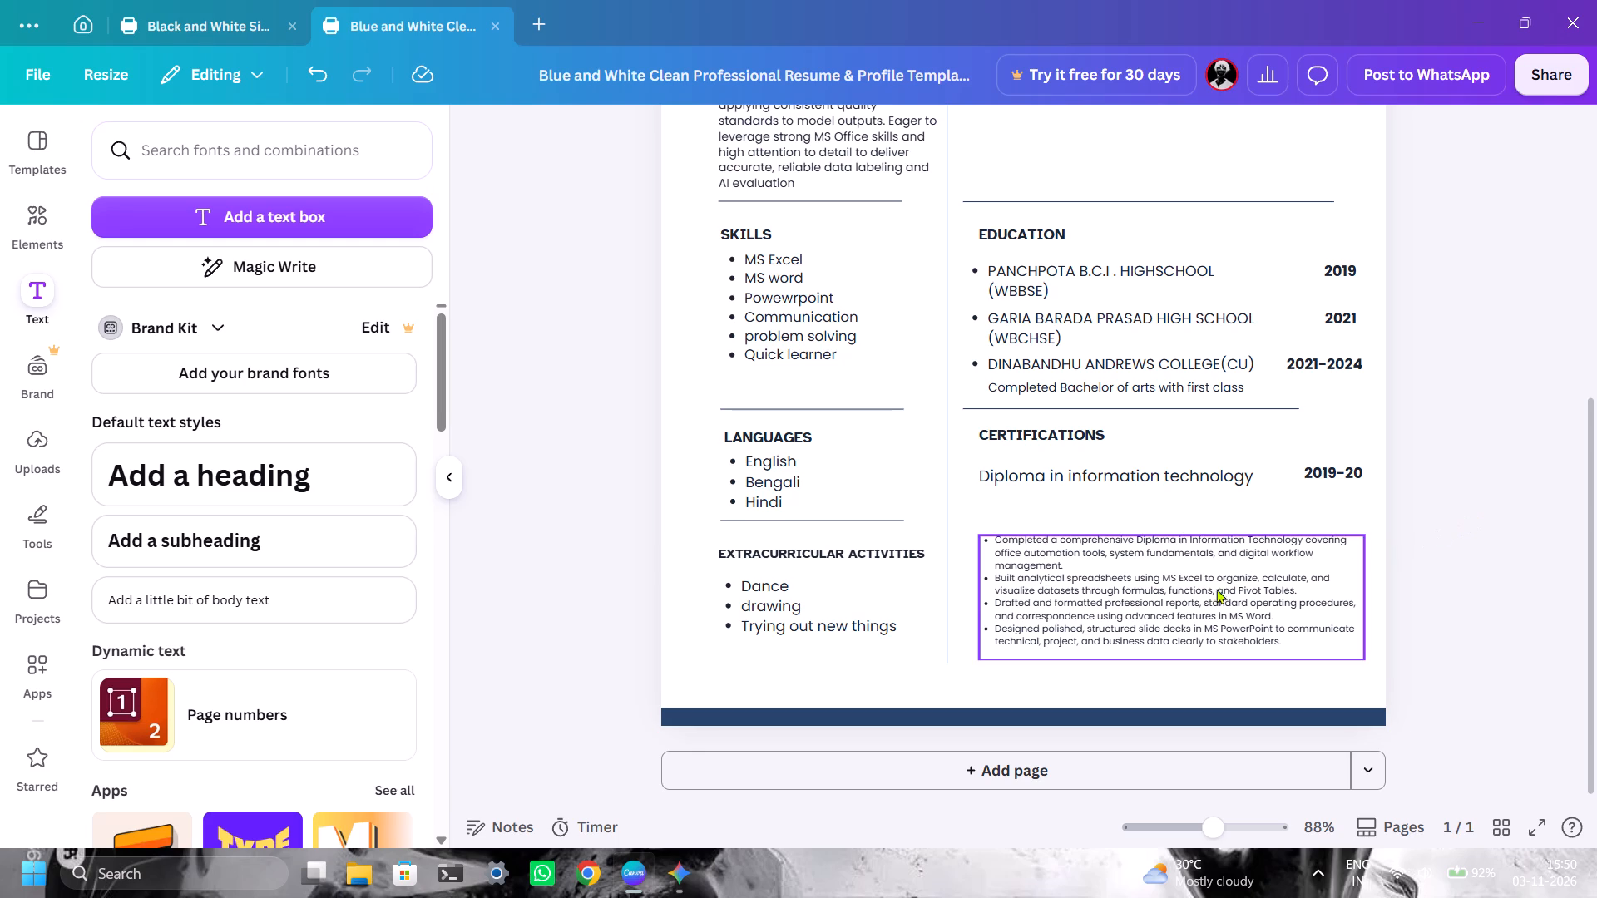
left_click(1184, 599)
left_click(1528, 500)
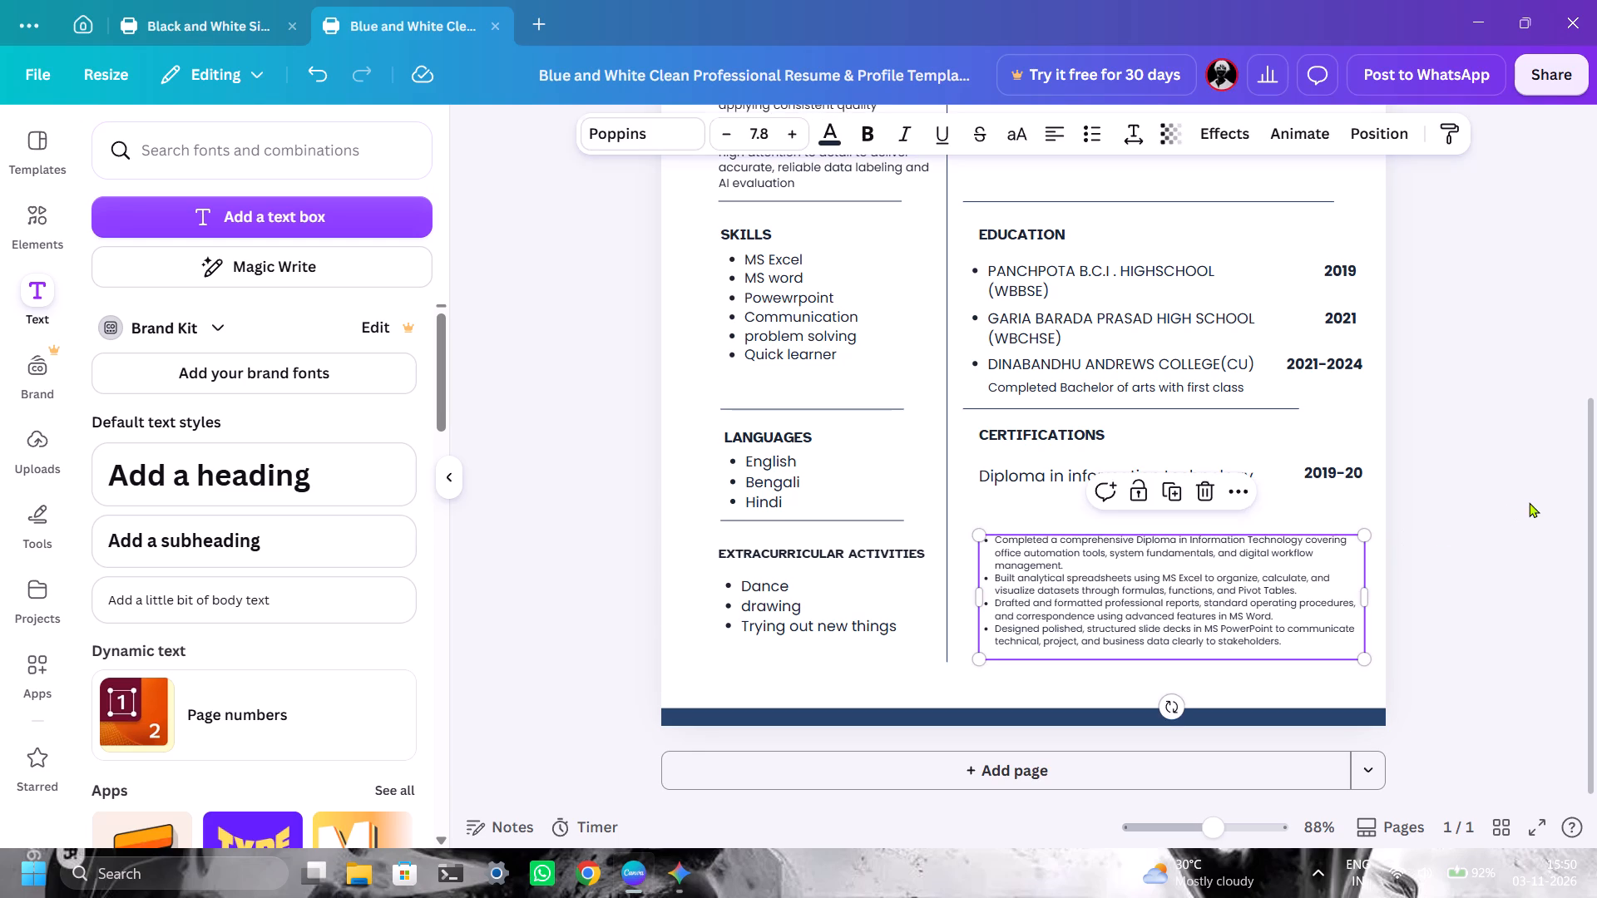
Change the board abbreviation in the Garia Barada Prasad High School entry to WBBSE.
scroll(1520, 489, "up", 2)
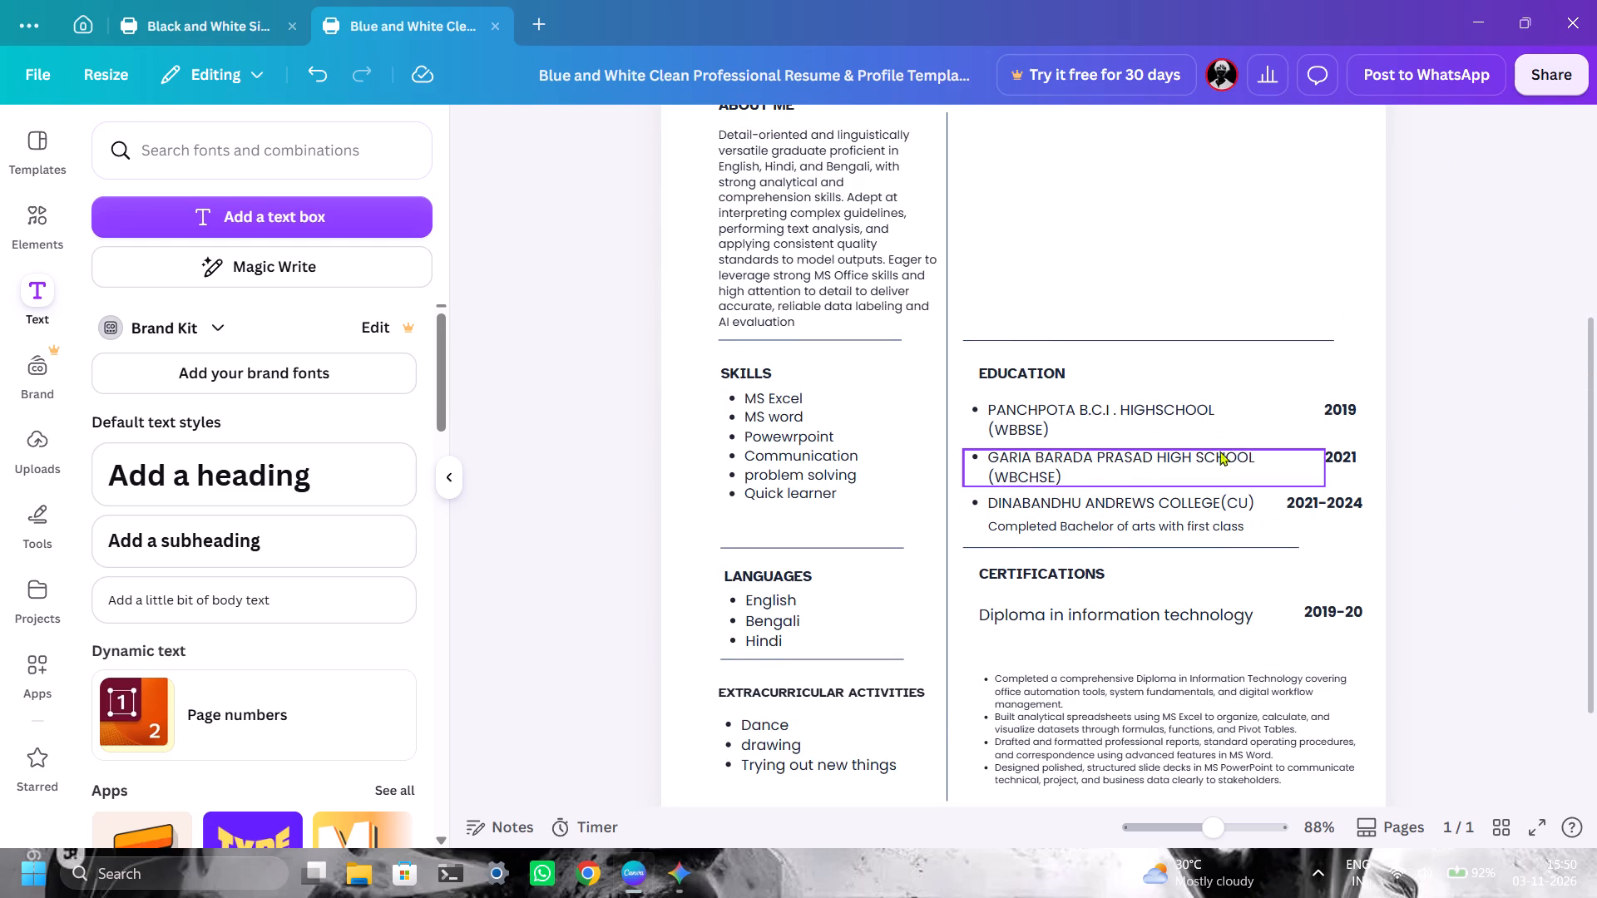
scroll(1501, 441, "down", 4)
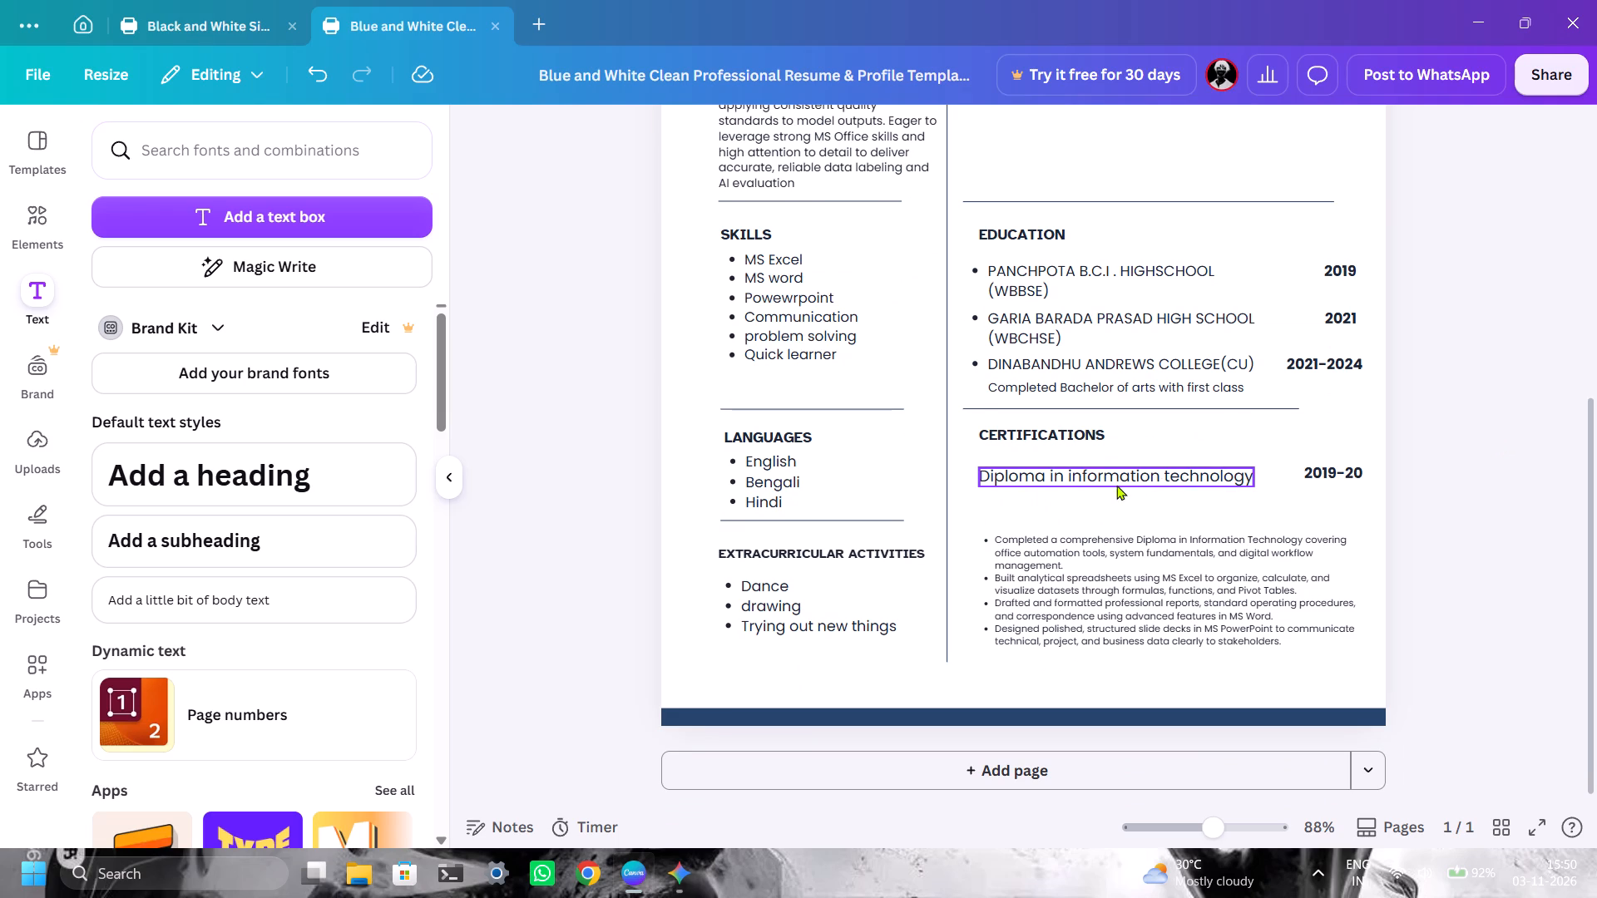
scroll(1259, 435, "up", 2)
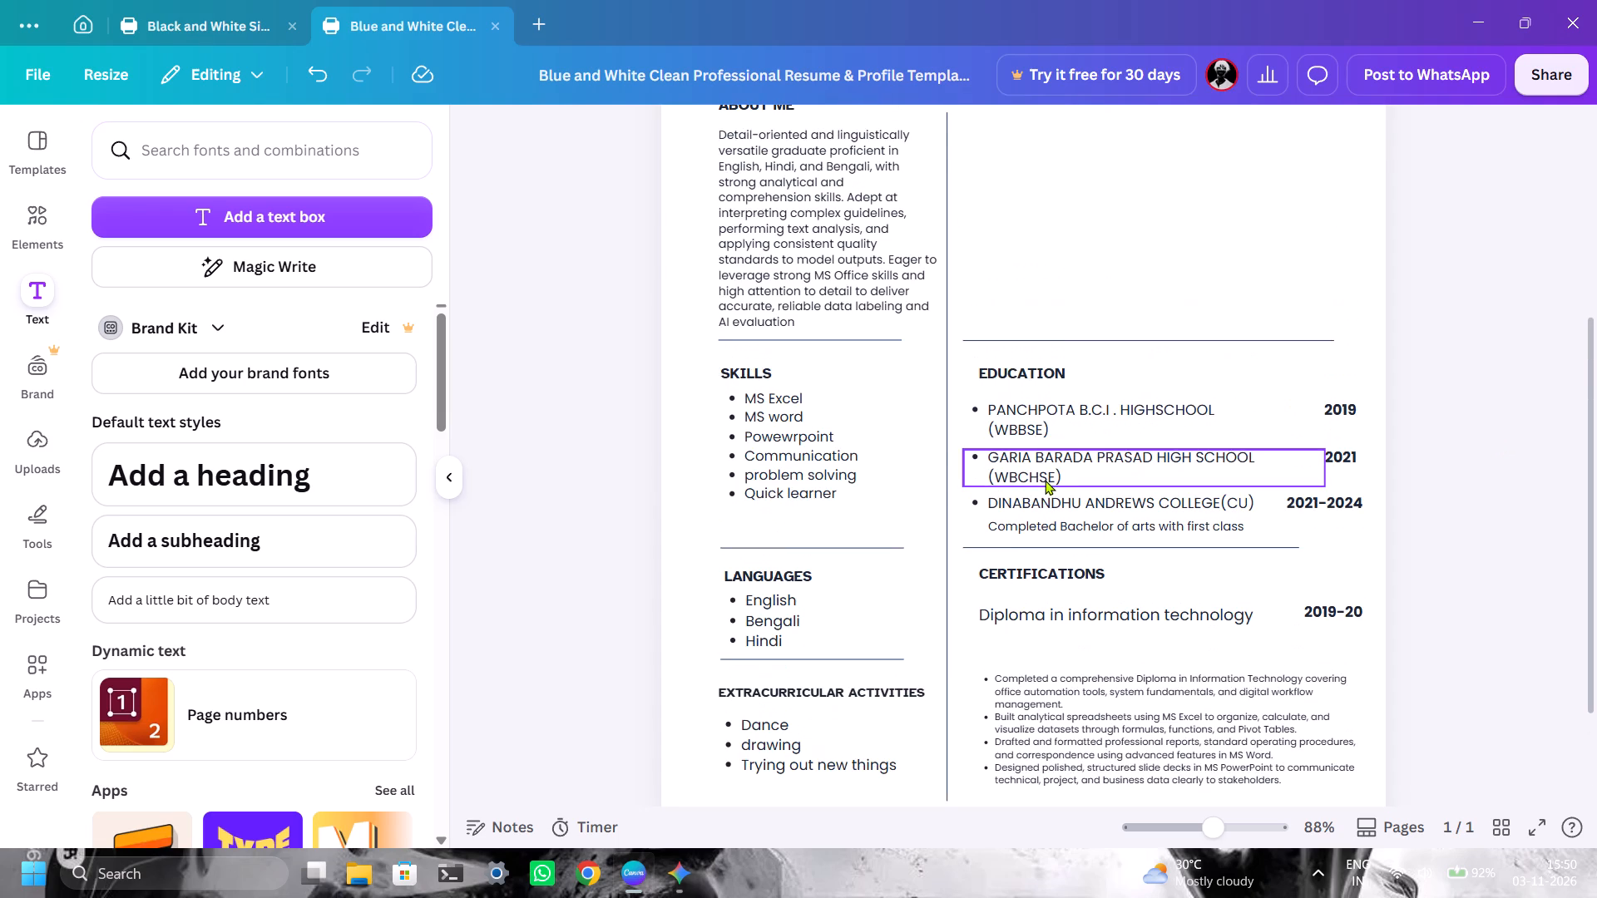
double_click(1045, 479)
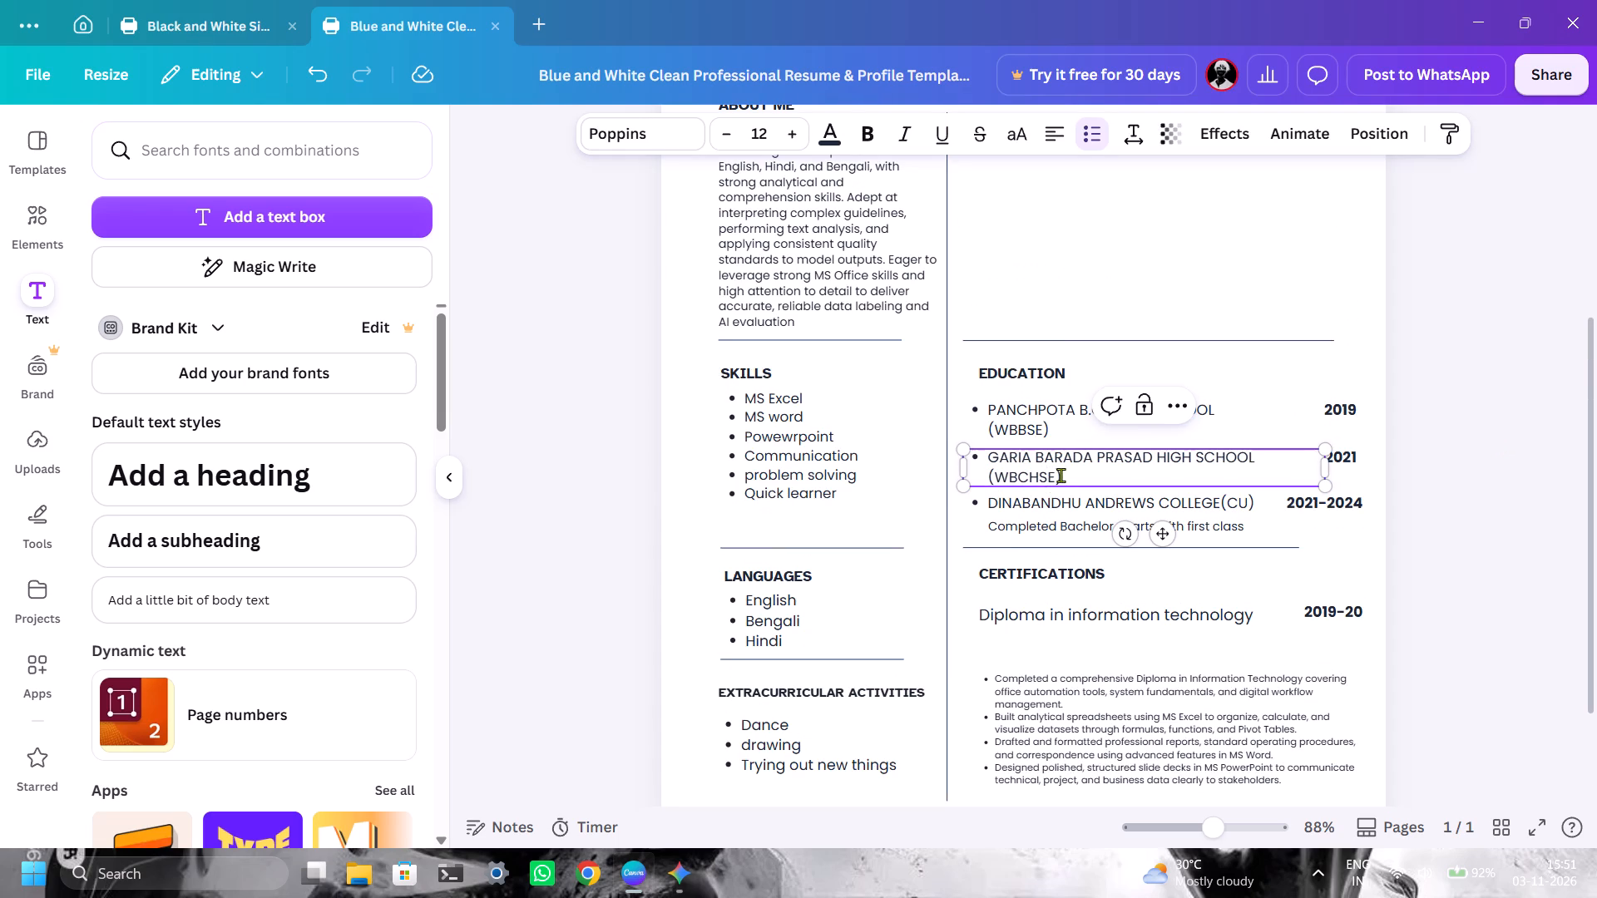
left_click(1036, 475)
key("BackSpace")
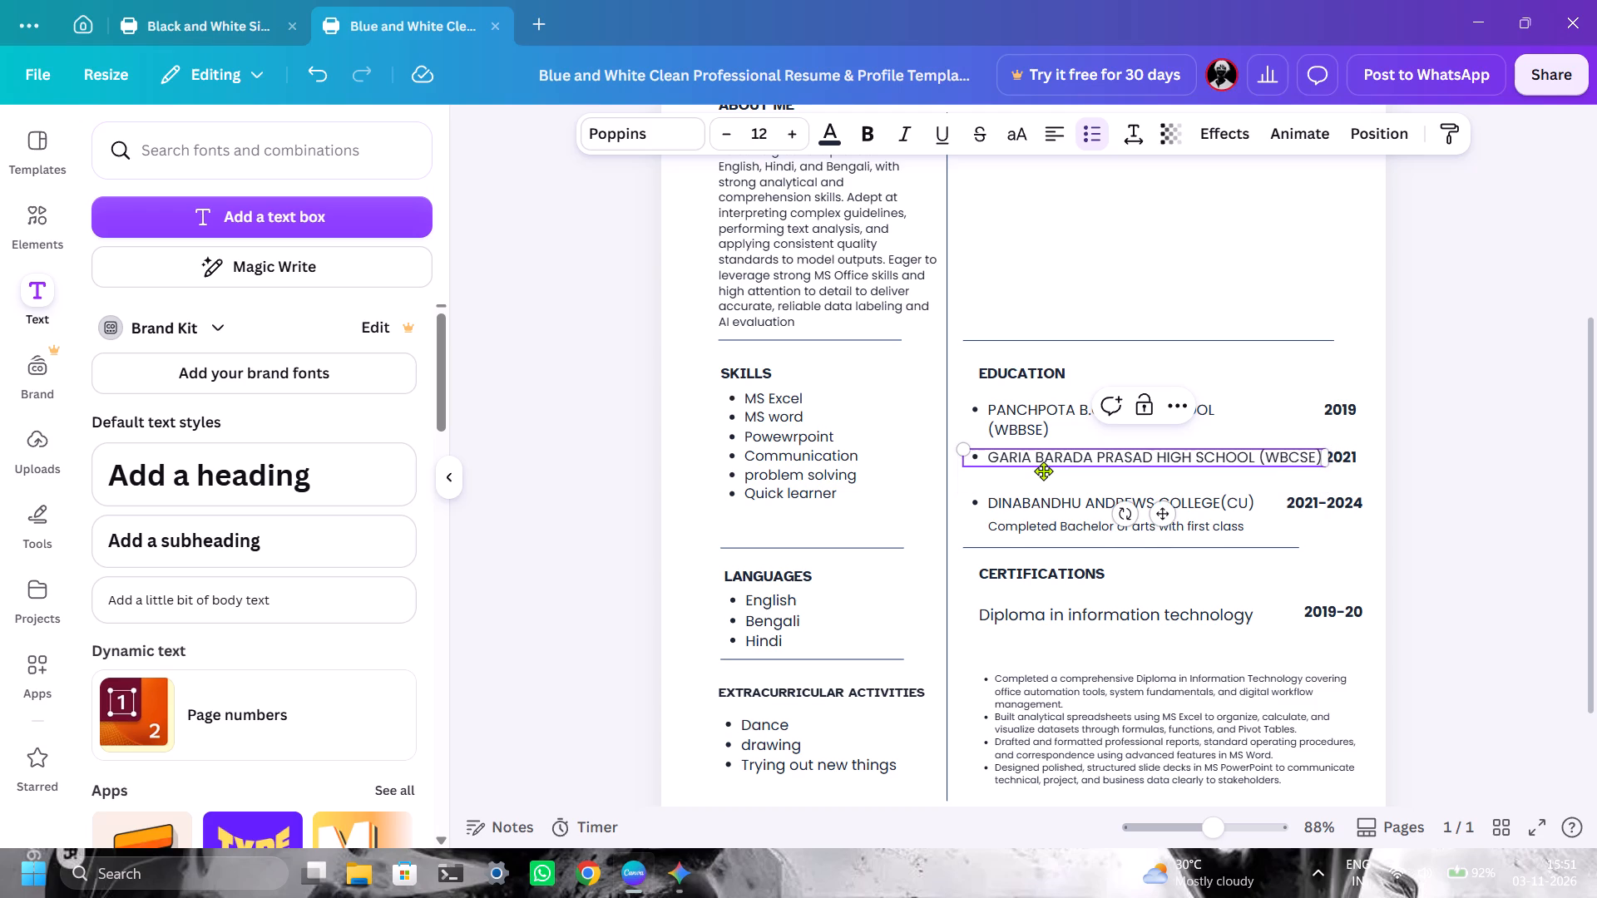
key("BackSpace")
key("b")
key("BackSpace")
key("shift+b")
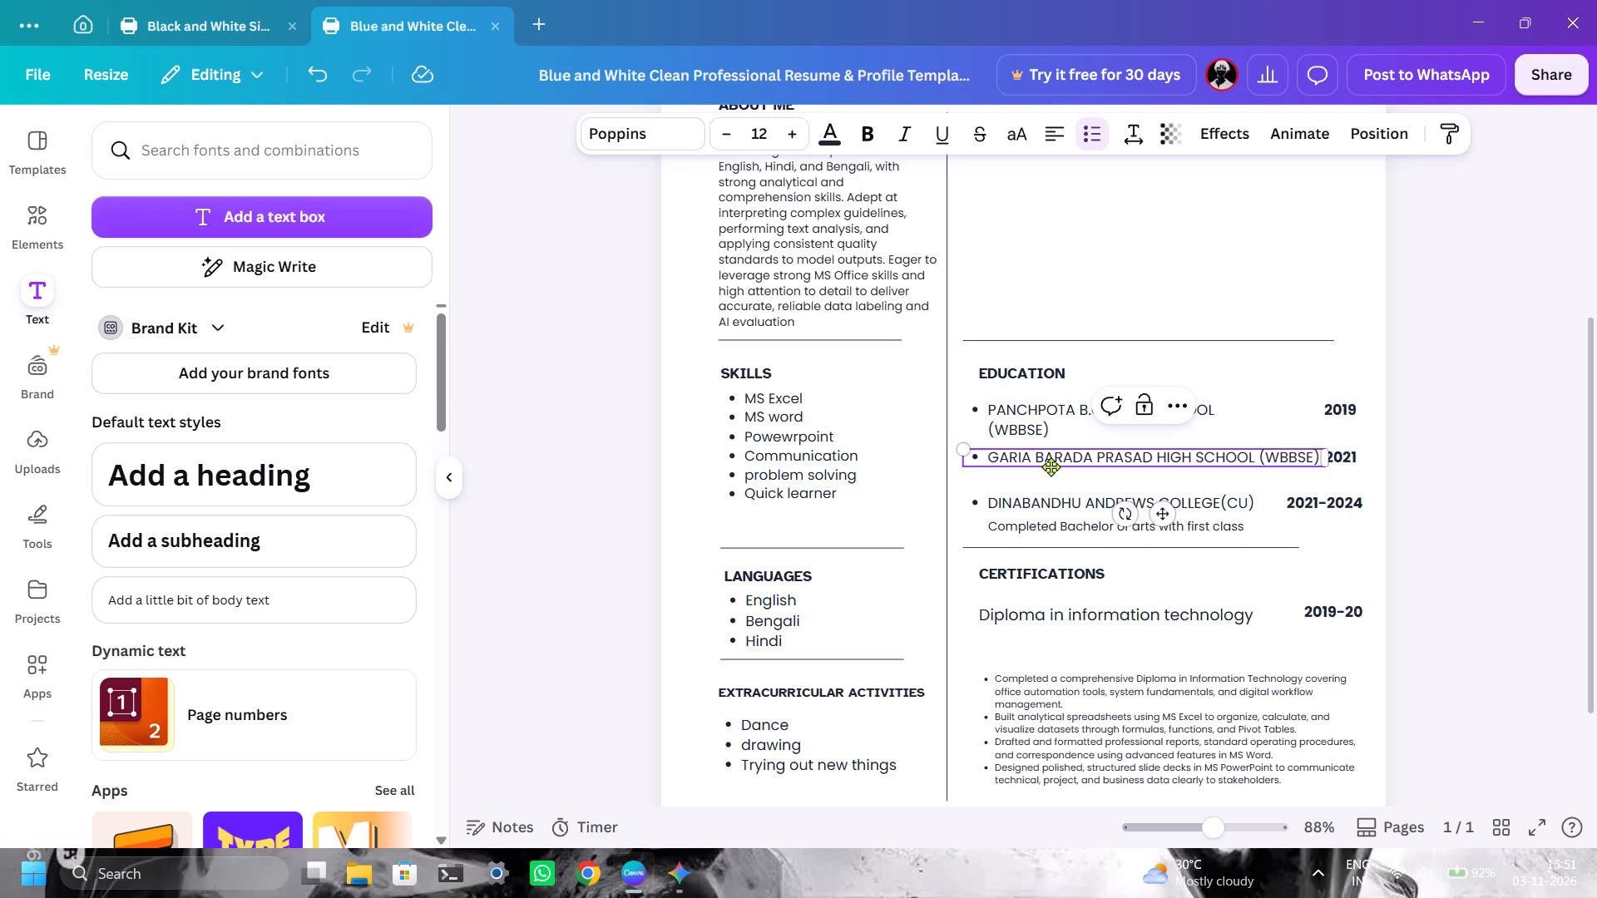
Narrow the Garia Barada Prasad High School text box to a width of about 9, wrapping the board abbreviation onto a second line.
left_click_drag(1328, 462, 1337, 460)
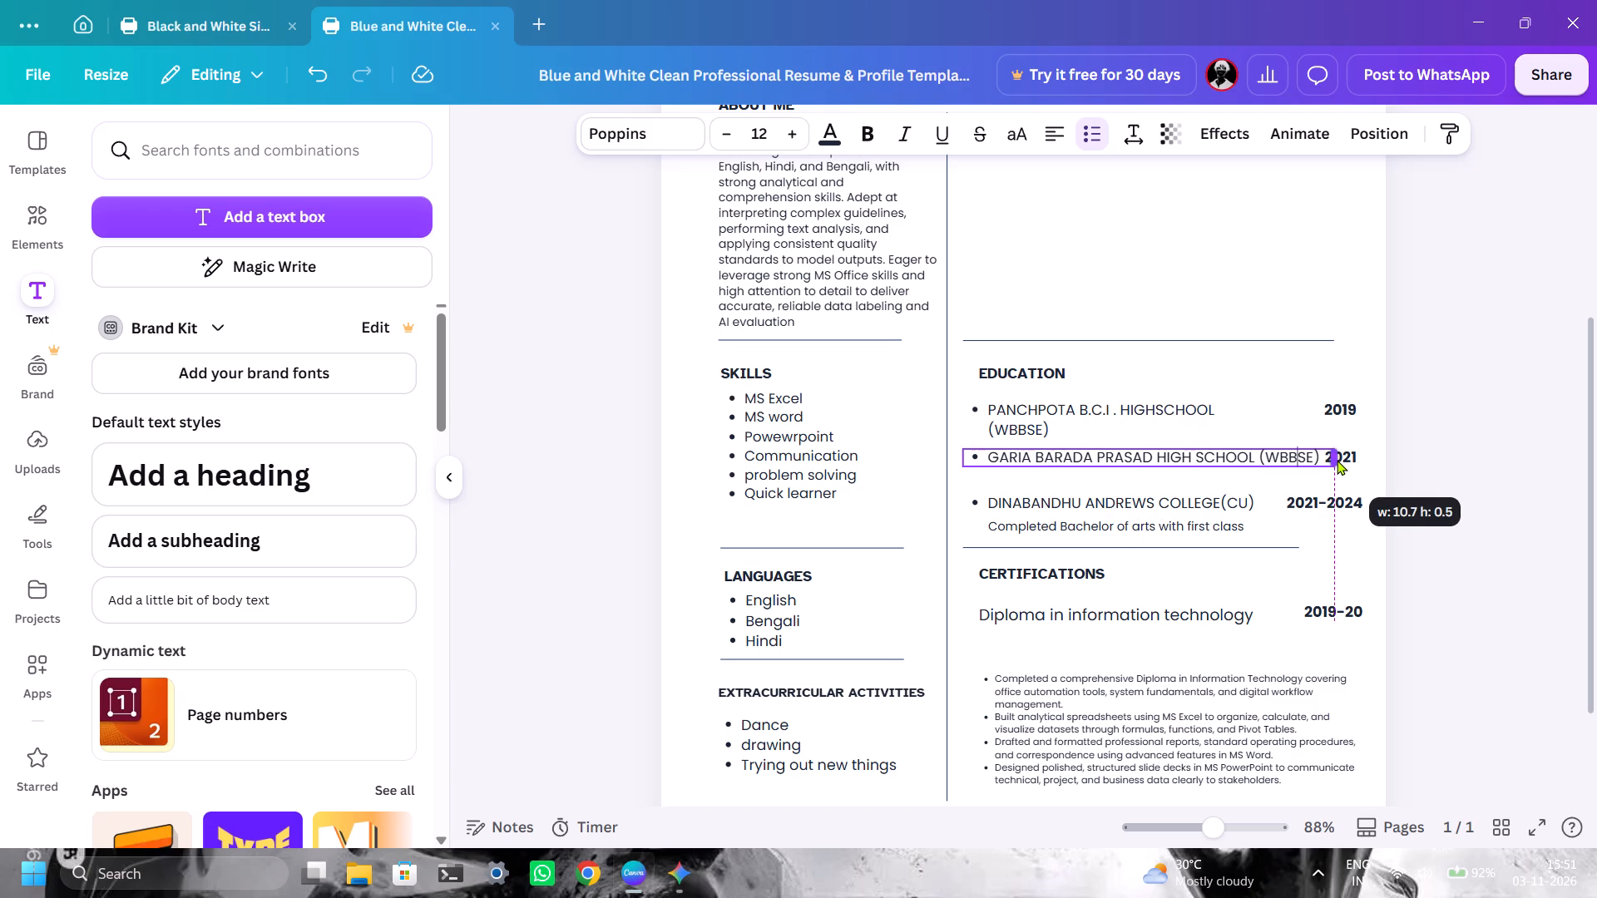
left_click_drag(1337, 460, 1275, 464)
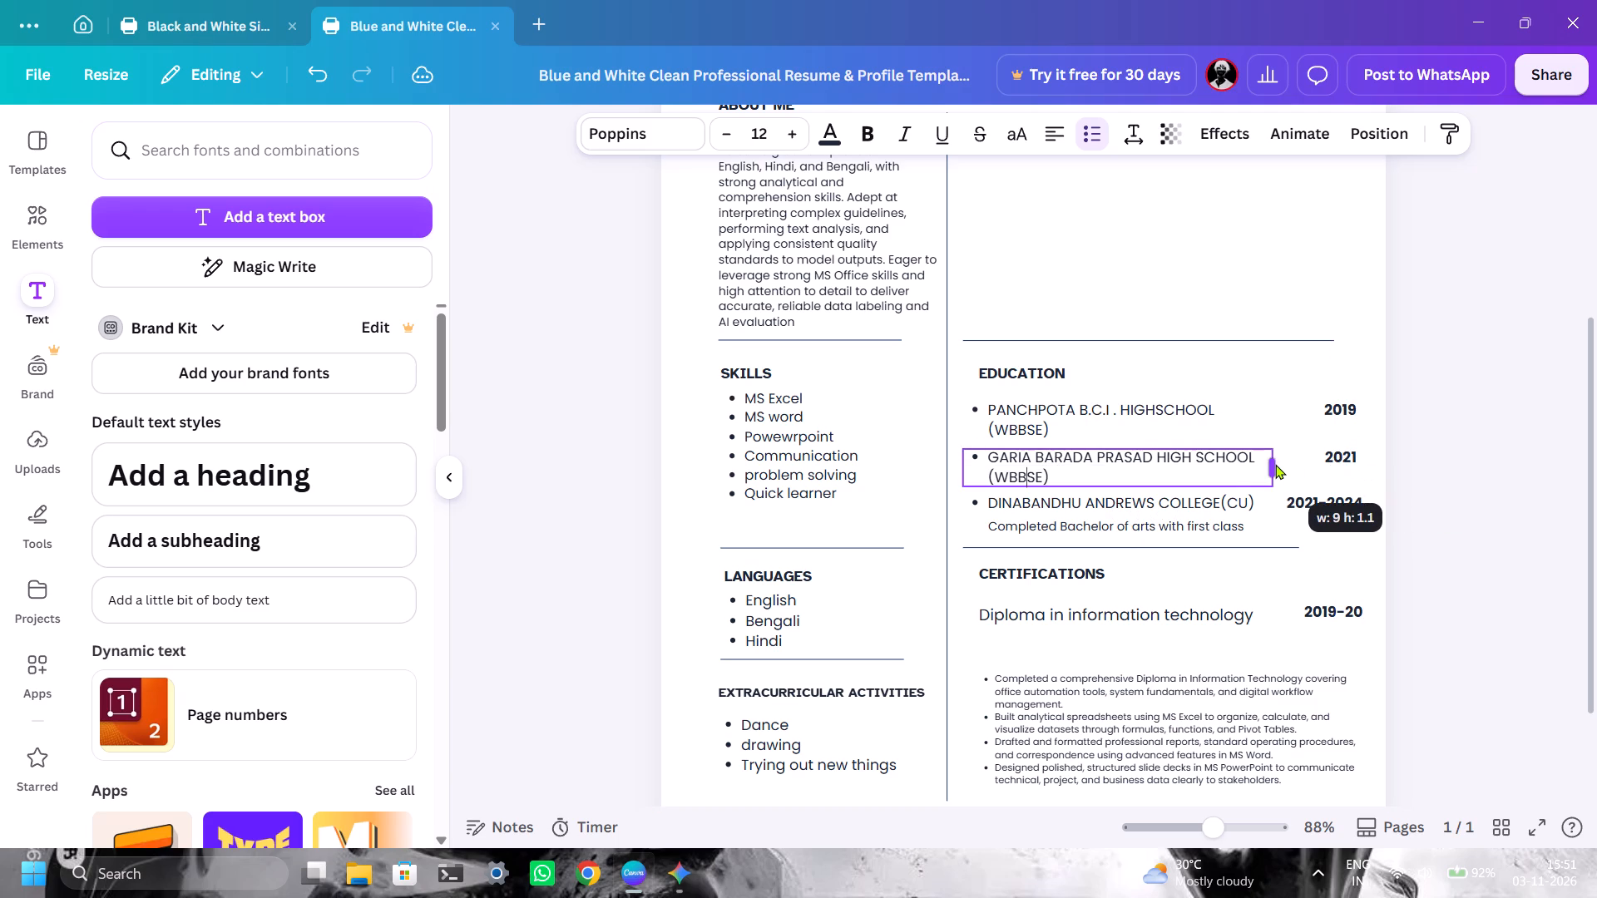
left_click_drag(1275, 464, 1276, 464)
left_click(1443, 437)
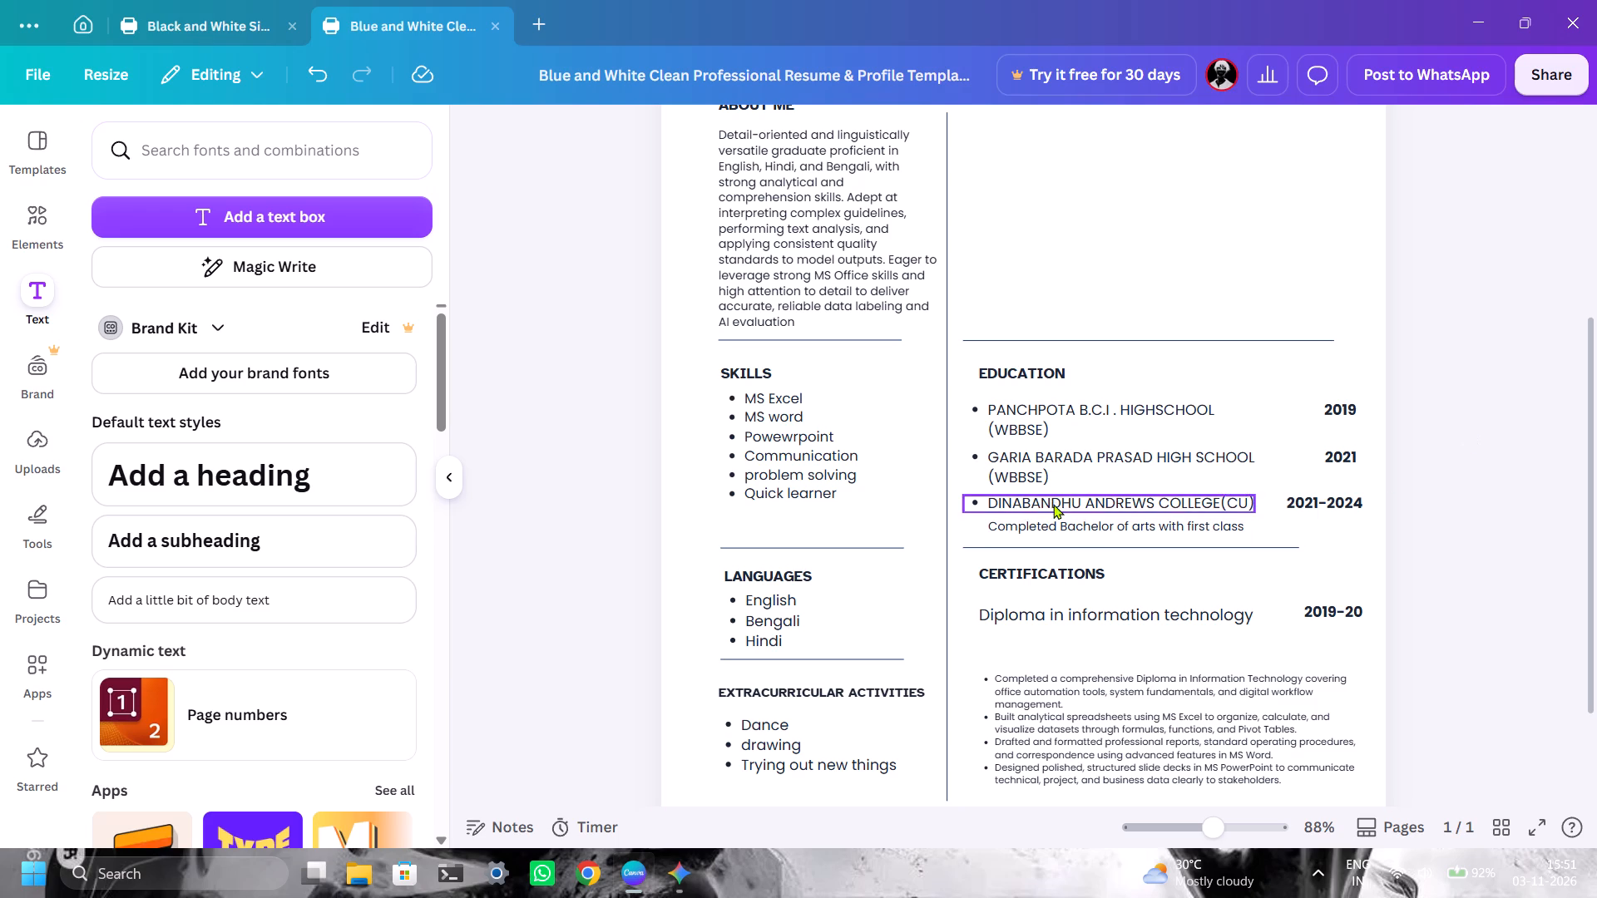
Set the board abbreviation in the Garia Barada Prasad High School entry to WBCHSE.
left_click(1016, 476)
left_click(1016, 476)
left_click(1028, 477)
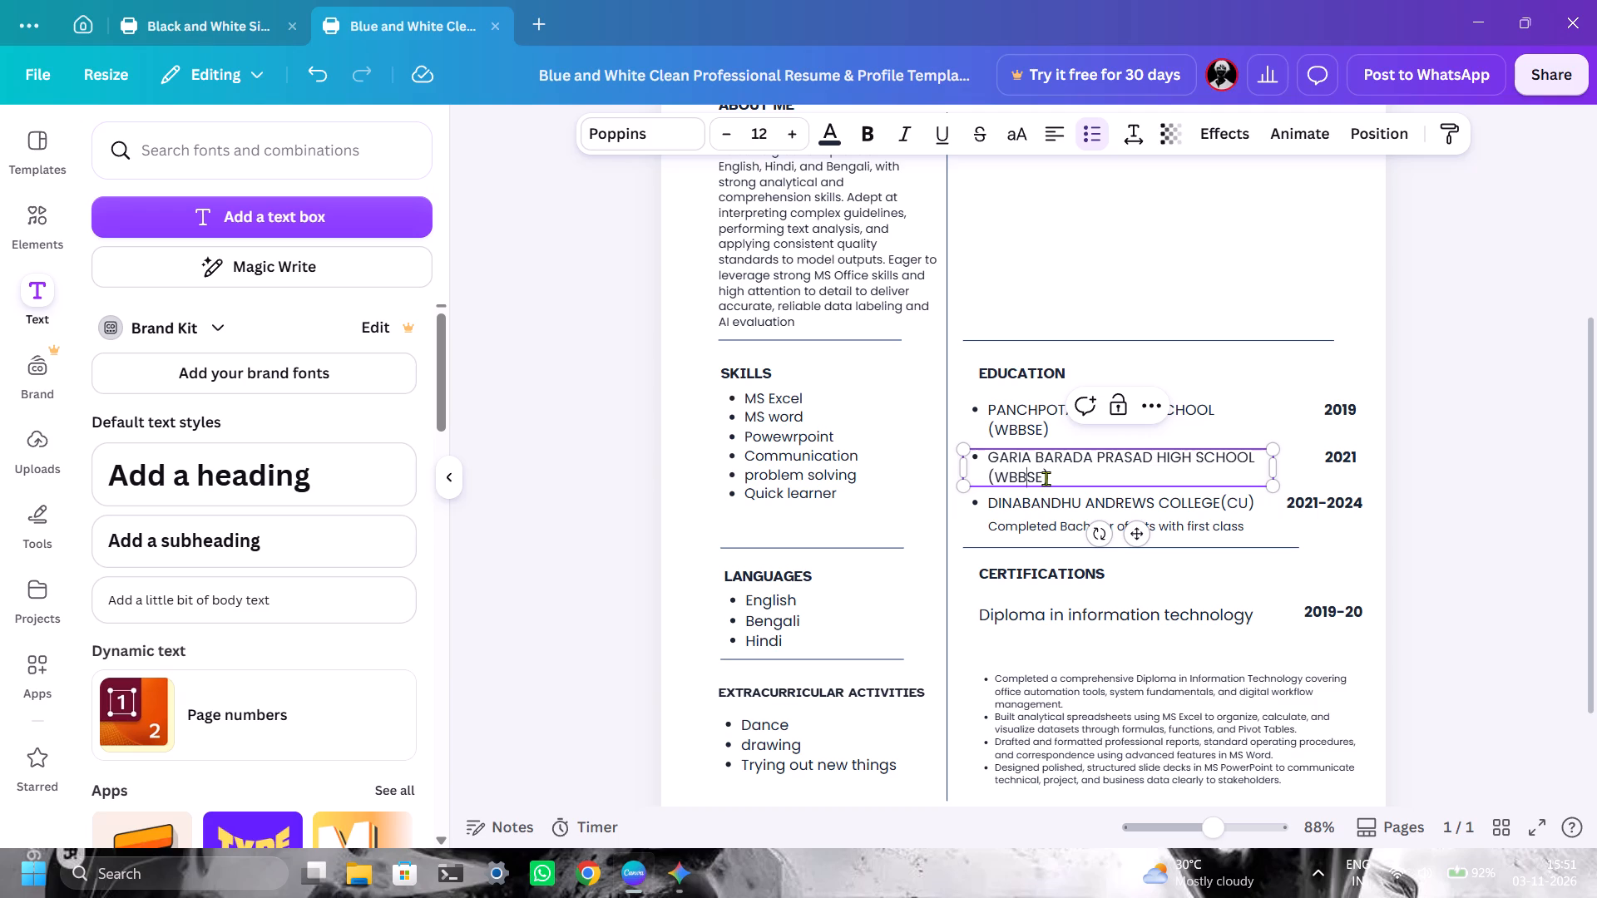
key("backslash")
key("BackSpace")
key("BackSpace")
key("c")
key("BackSpace")
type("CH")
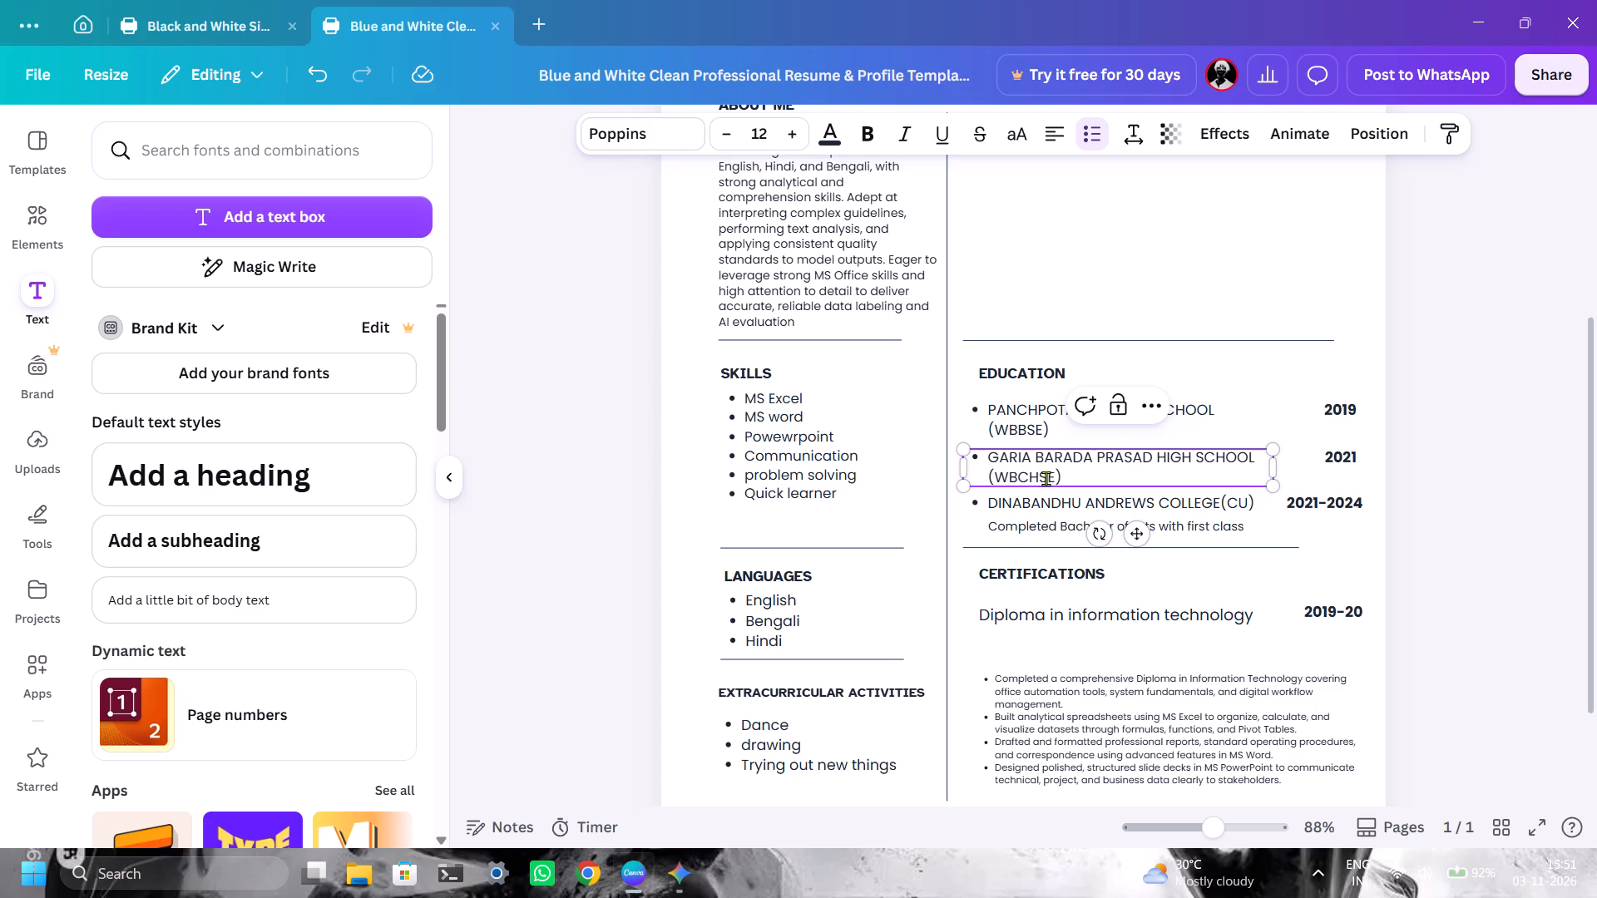
left_click(1511, 353)
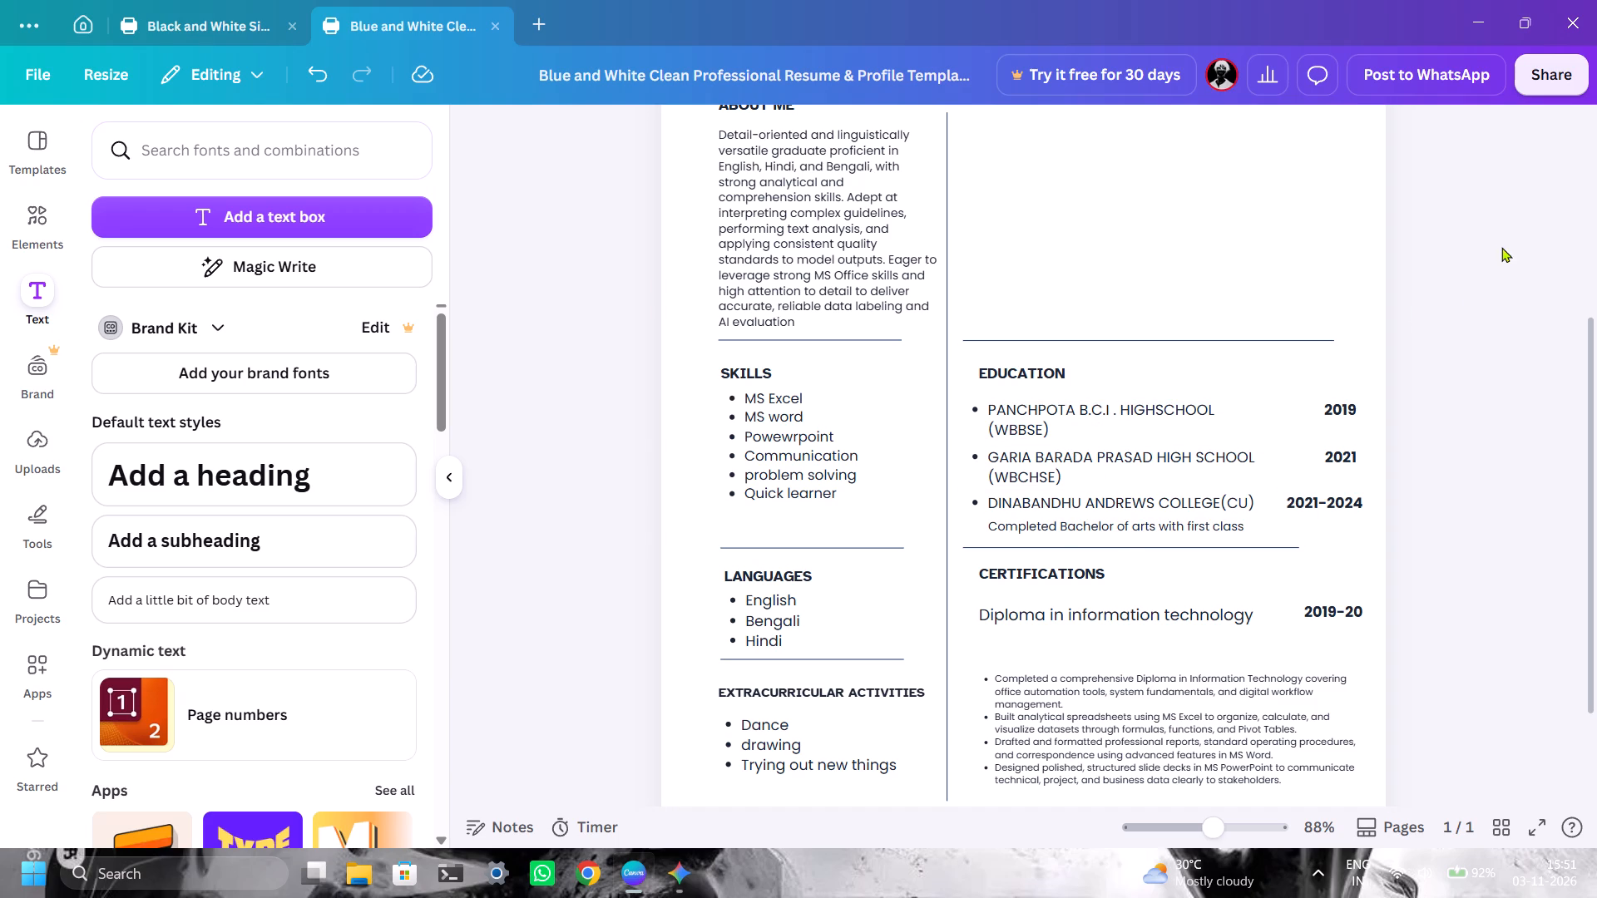
Check the layout and text of the whole resume from the bottom of the page up to the header.
scroll(1456, 273, "down", 4)
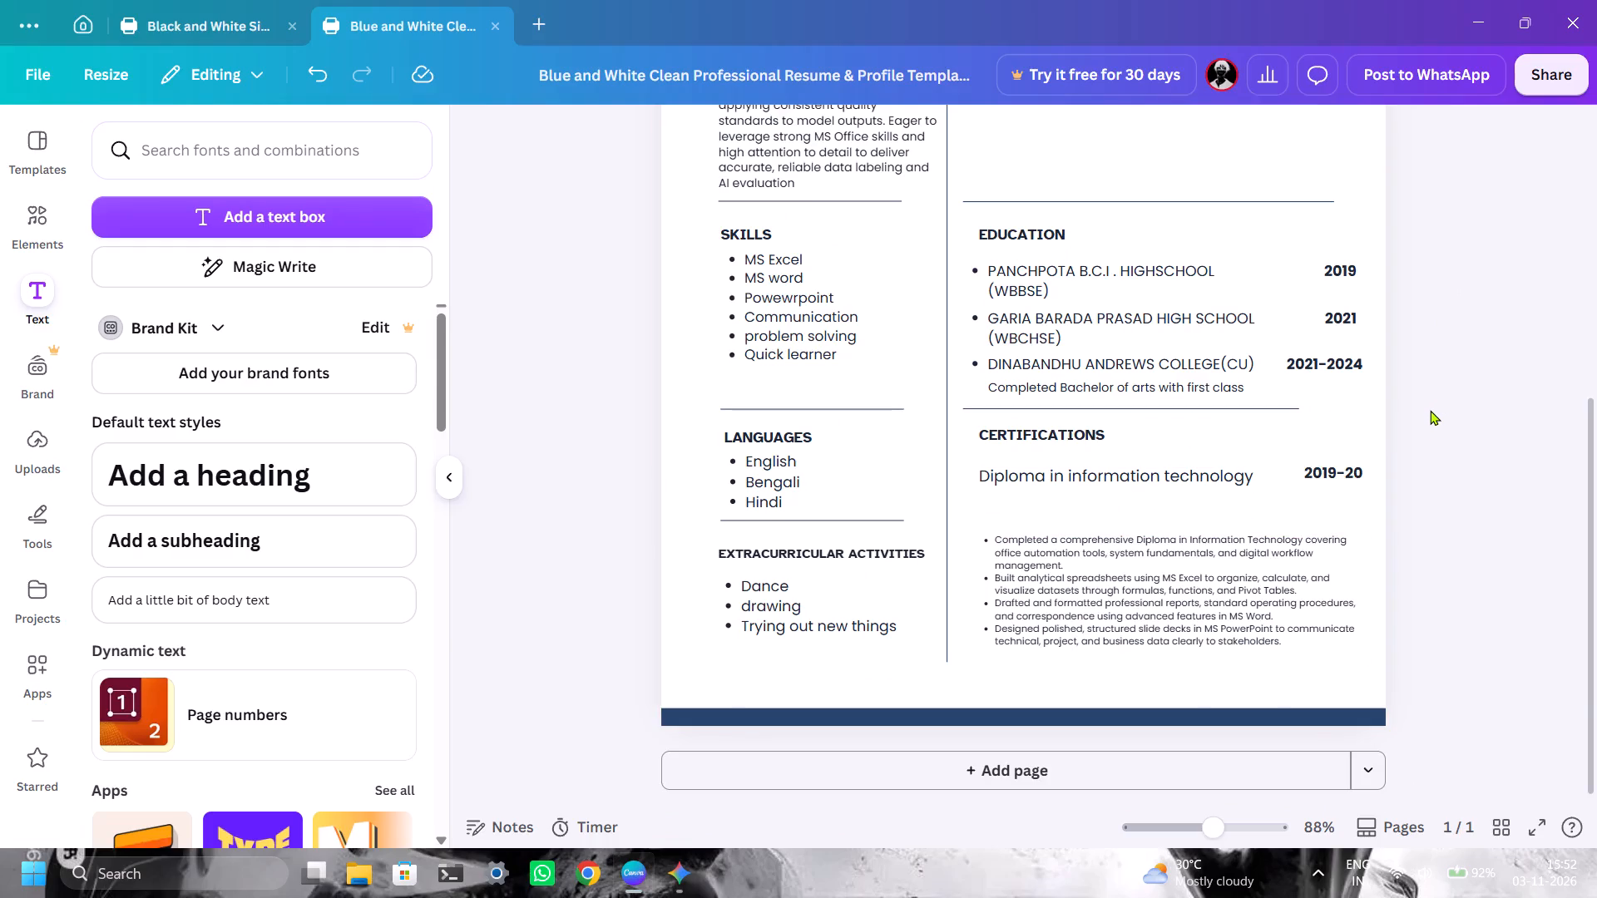
scroll(1430, 410, "up", 2)
scroll(1218, 395, "up", 3)
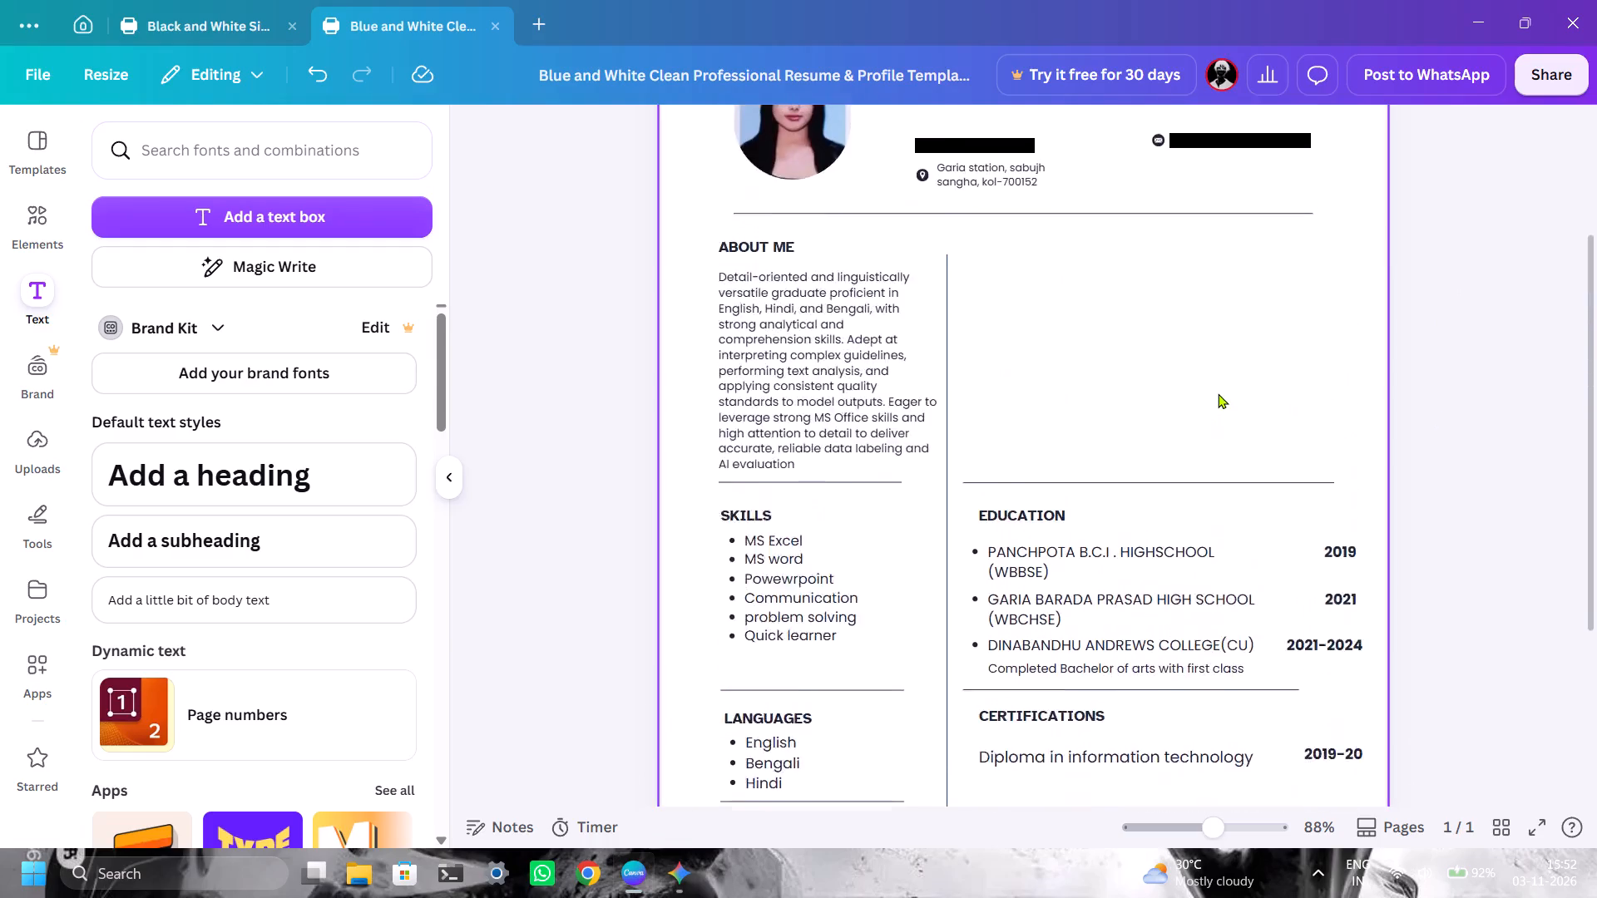
scroll(1218, 393, "up", 1)
scroll(1218, 393, "down", 4)
scroll(1218, 393, "up", 5)
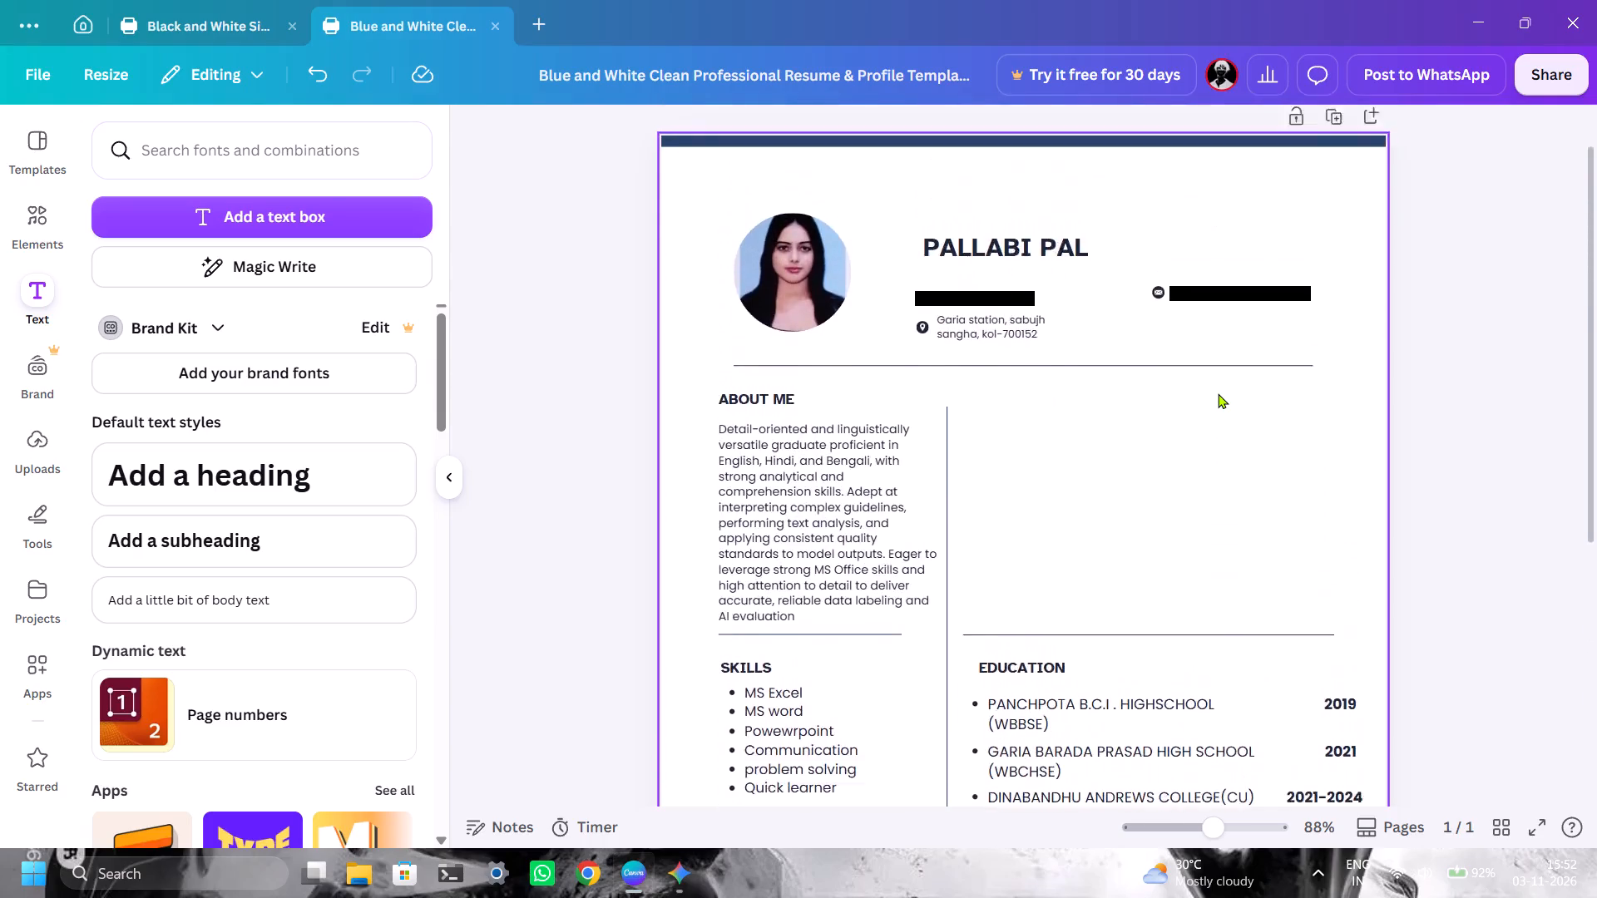
Capitalise the second extracurricular activity so that it reads "Drawing".
scroll(1218, 392, "down", 7)
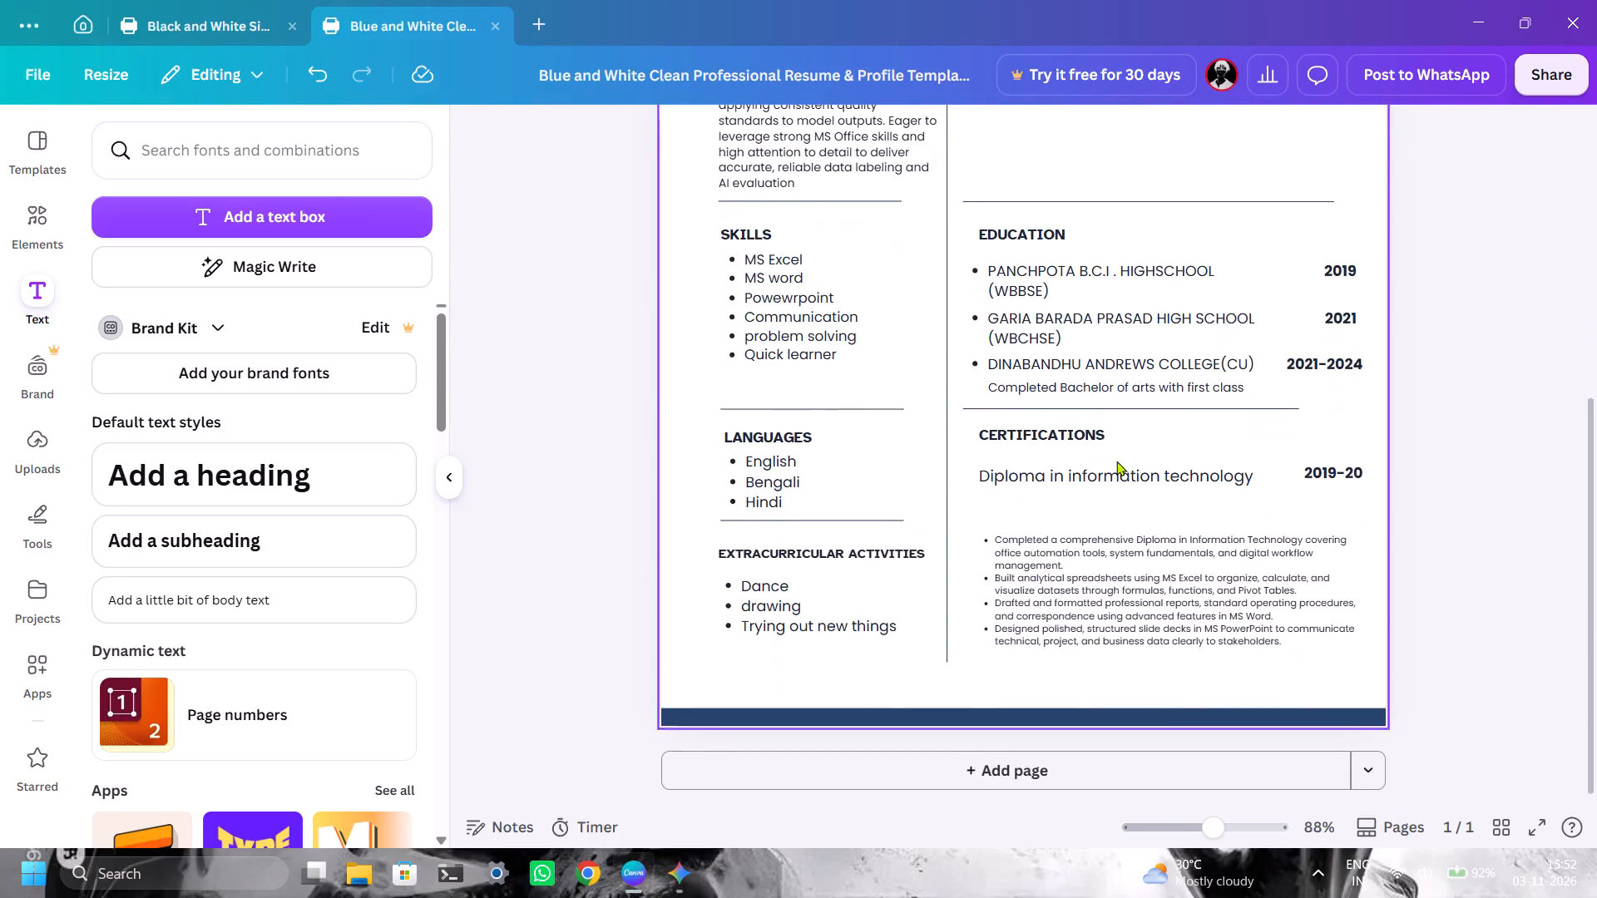
left_click(798, 605)
left_click(800, 600)
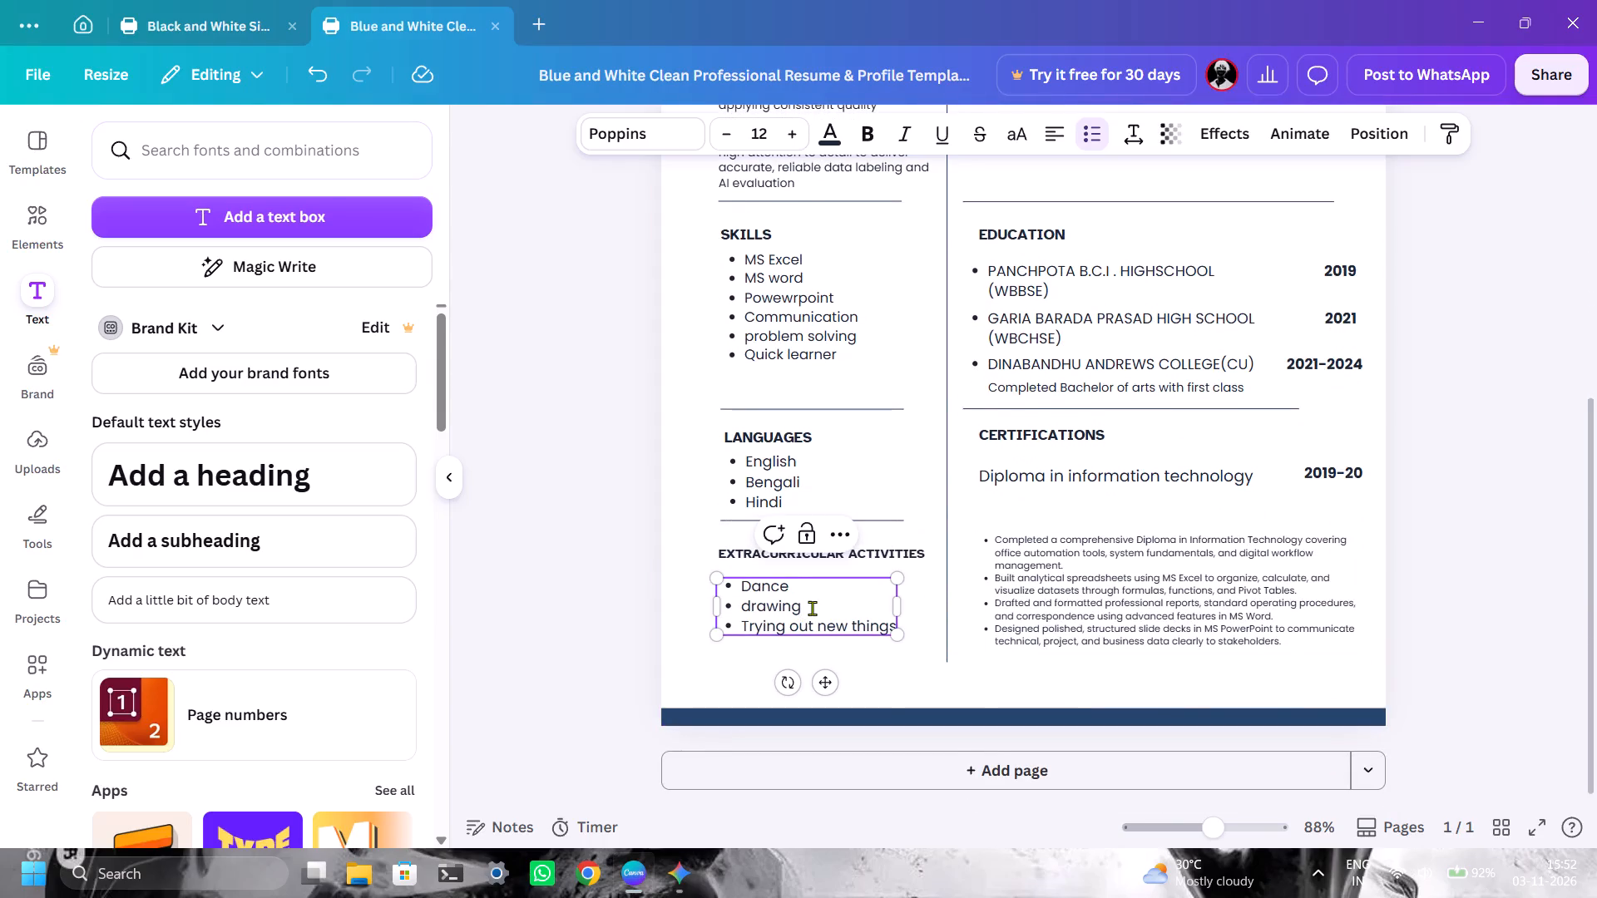
key("BackSpace")
key("BackSpace")
key("BackSpace")
key("BackSpace")
key("BackSpace")
key("BackSpace")
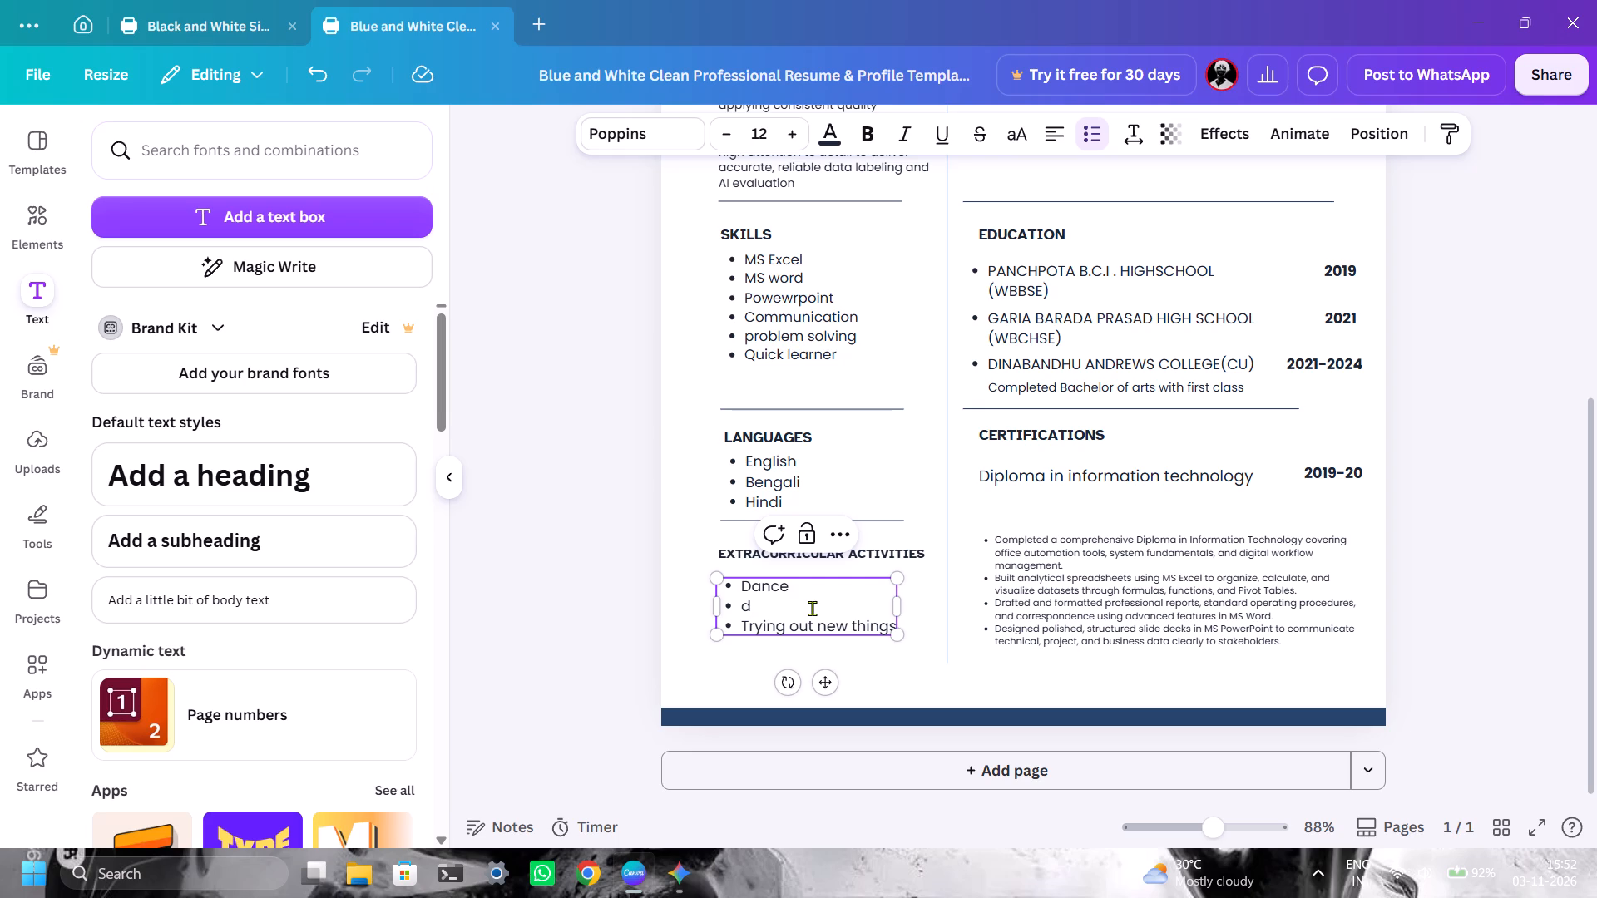
key("BackSpace")
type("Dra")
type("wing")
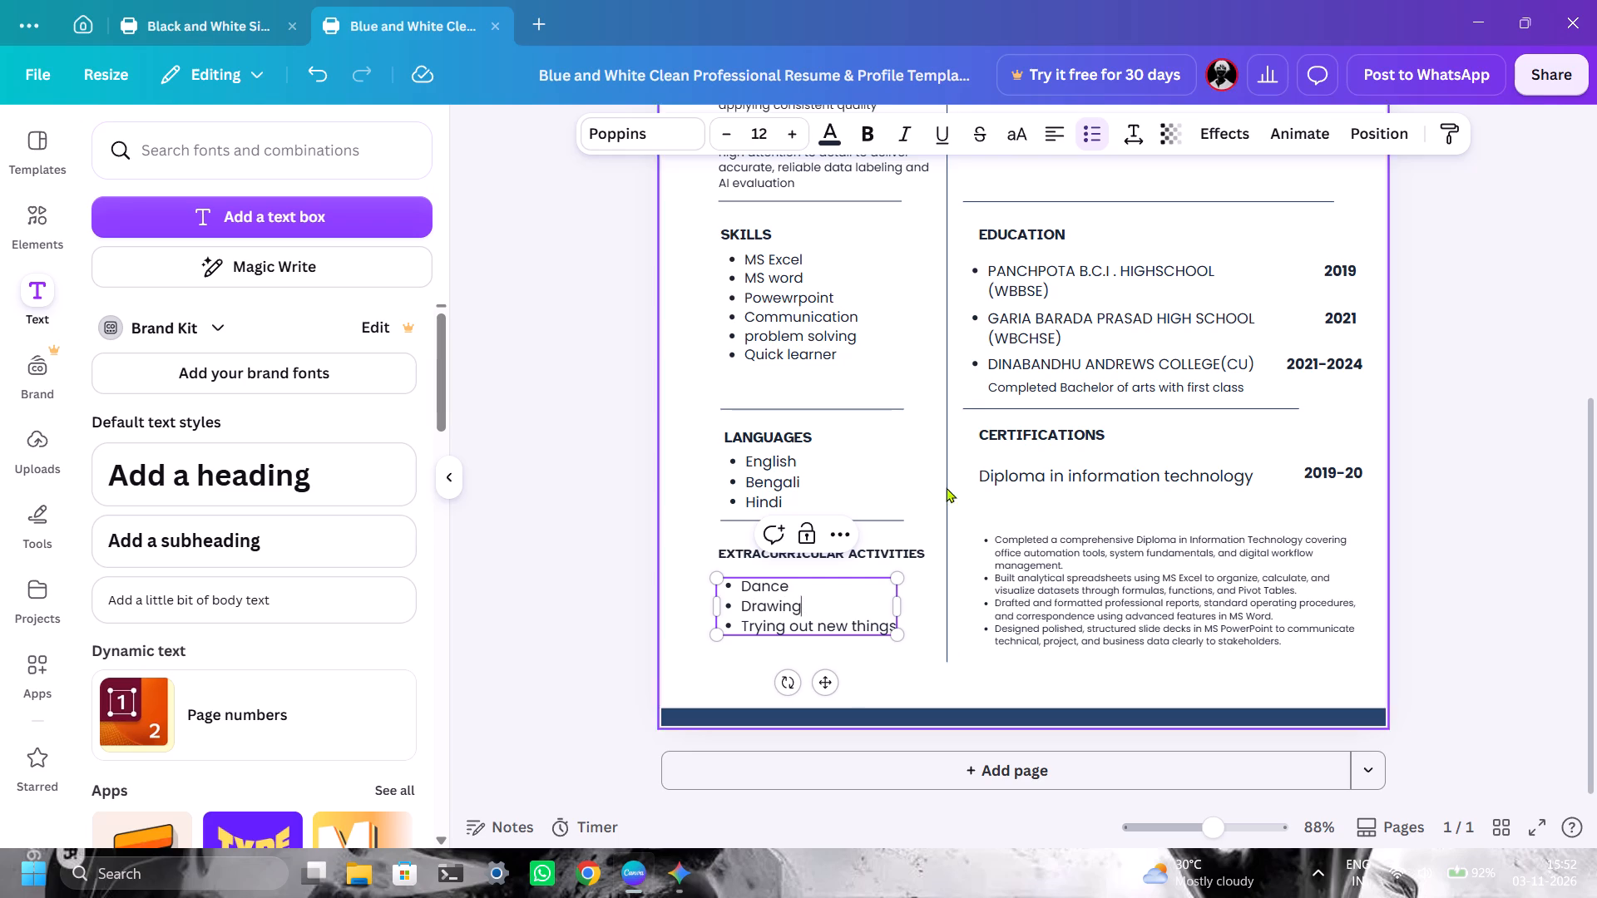
left_click(879, 446)
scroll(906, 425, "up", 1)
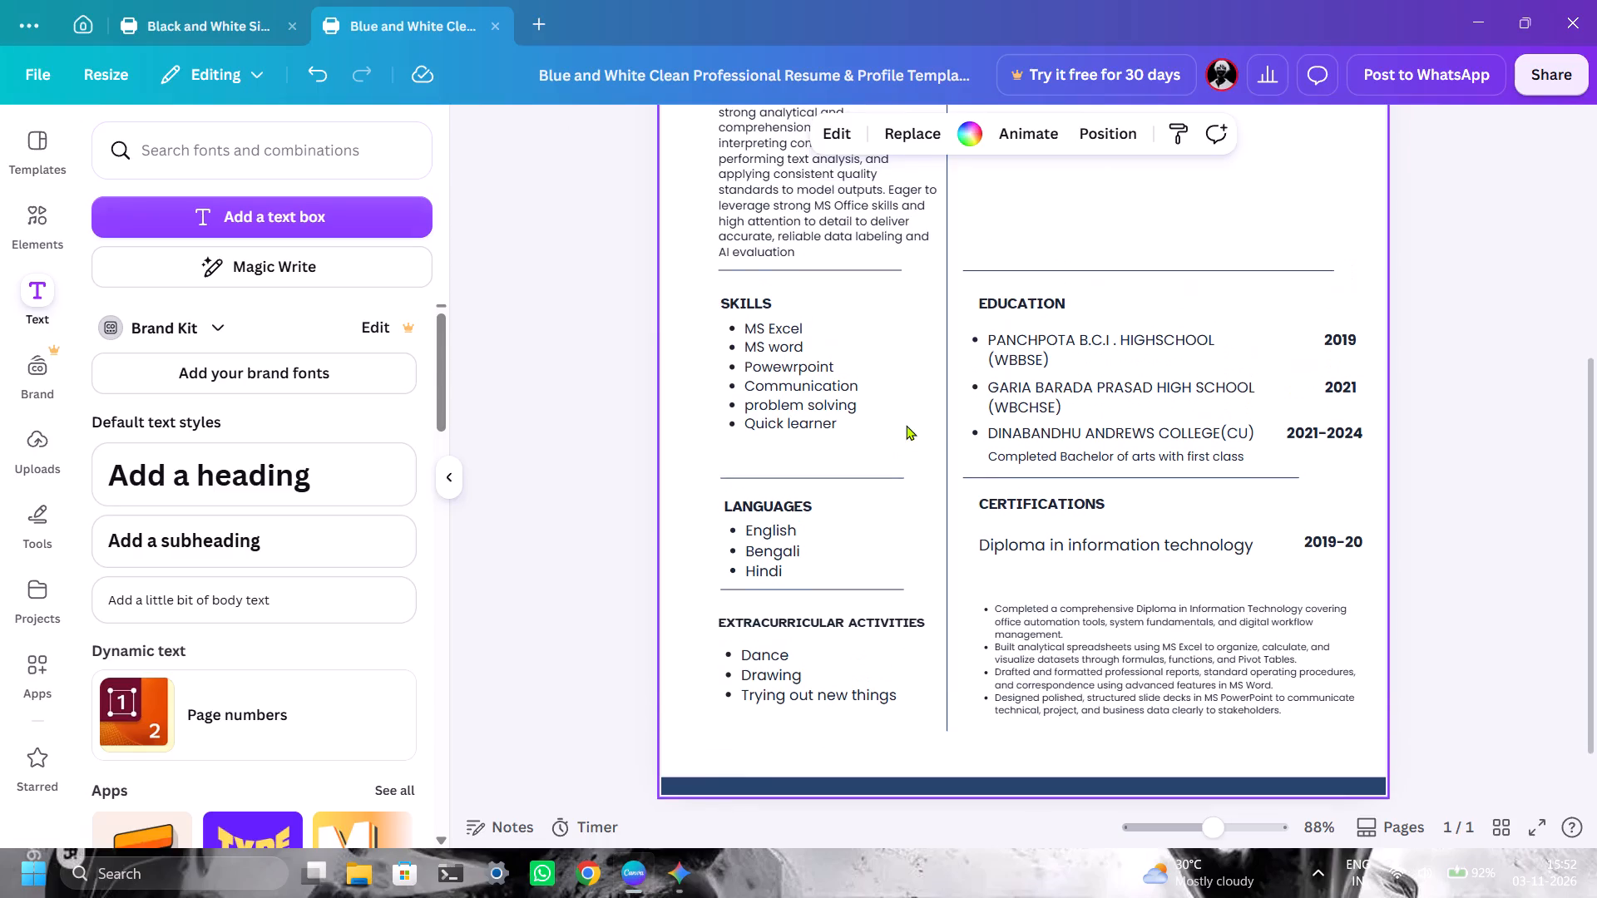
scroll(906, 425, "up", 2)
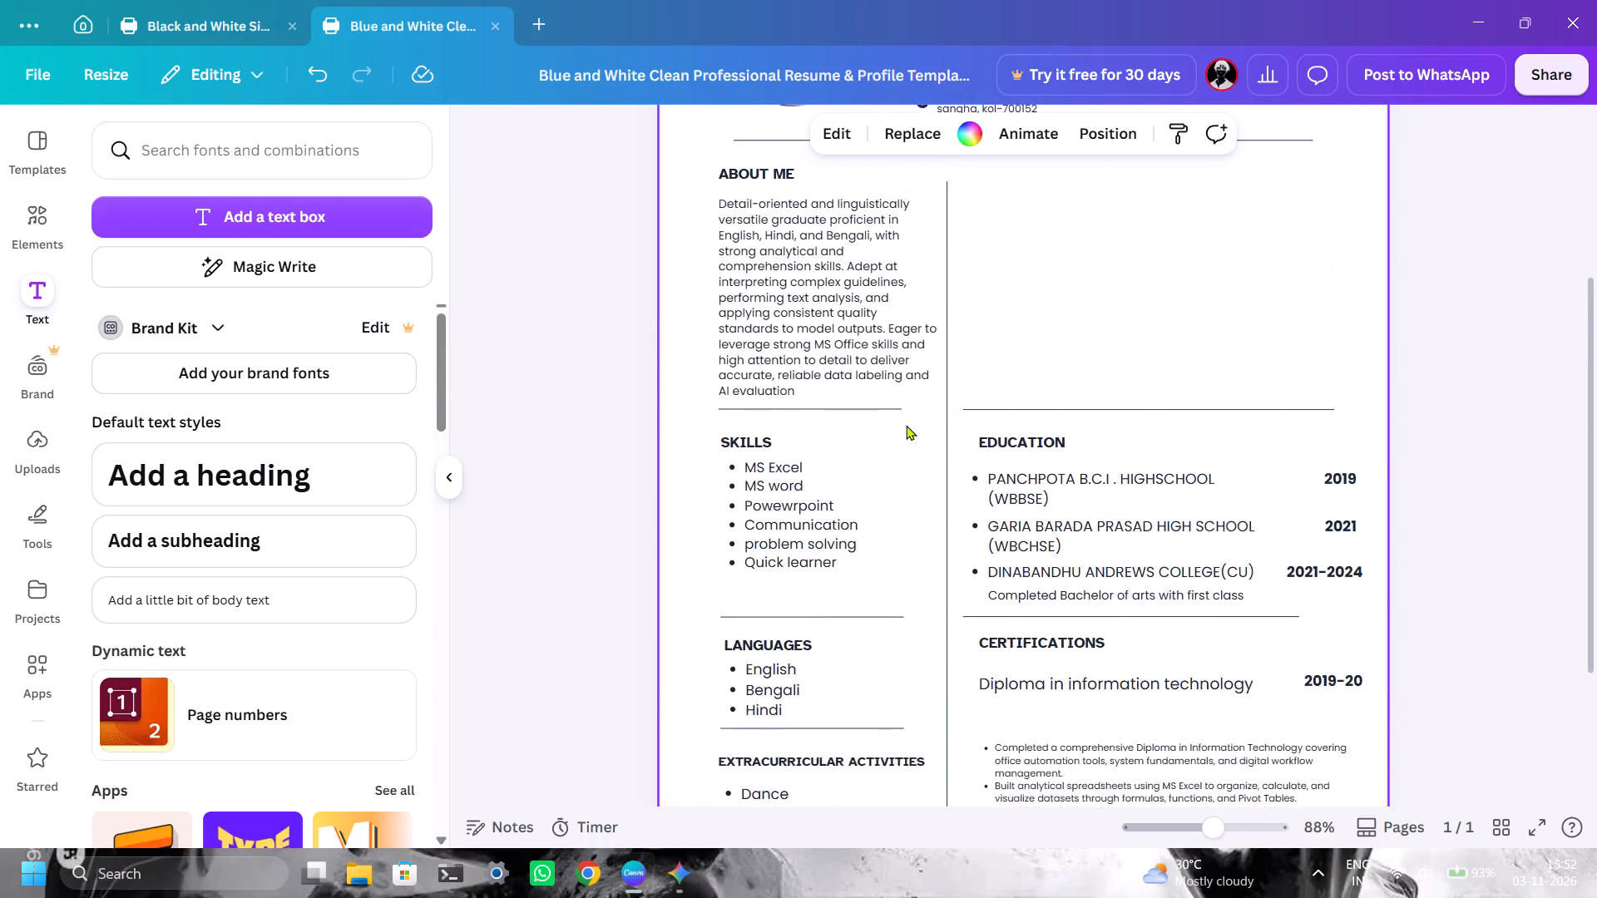
Replace the "About Me" section heading with "Summery".
scroll(906, 425, "up", 2)
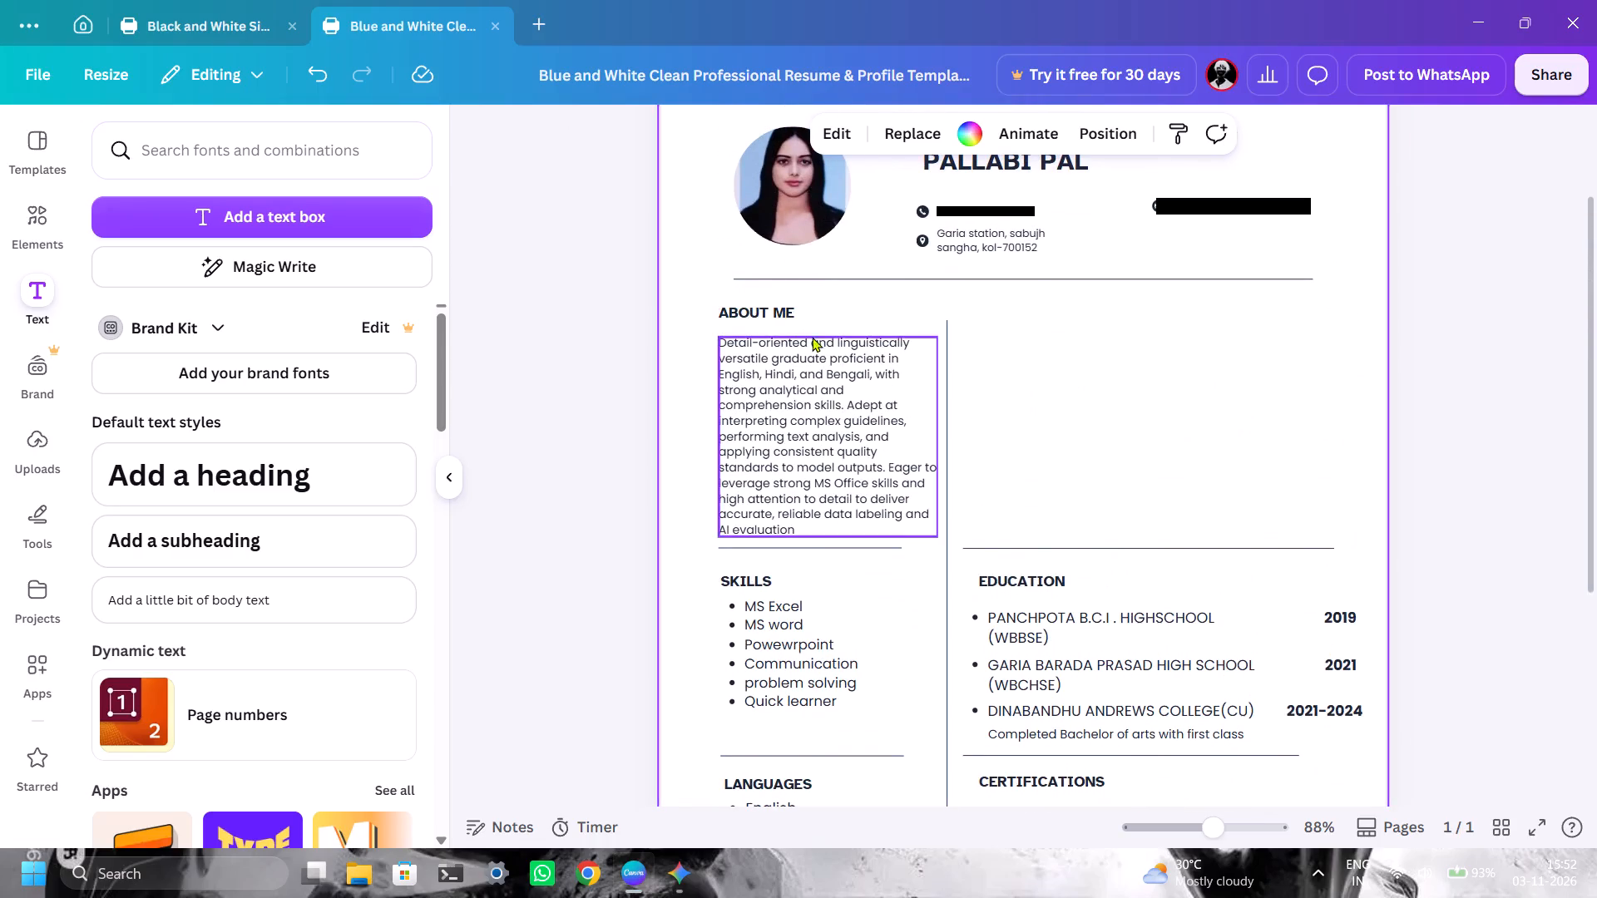
left_click(786, 313)
left_click(786, 313)
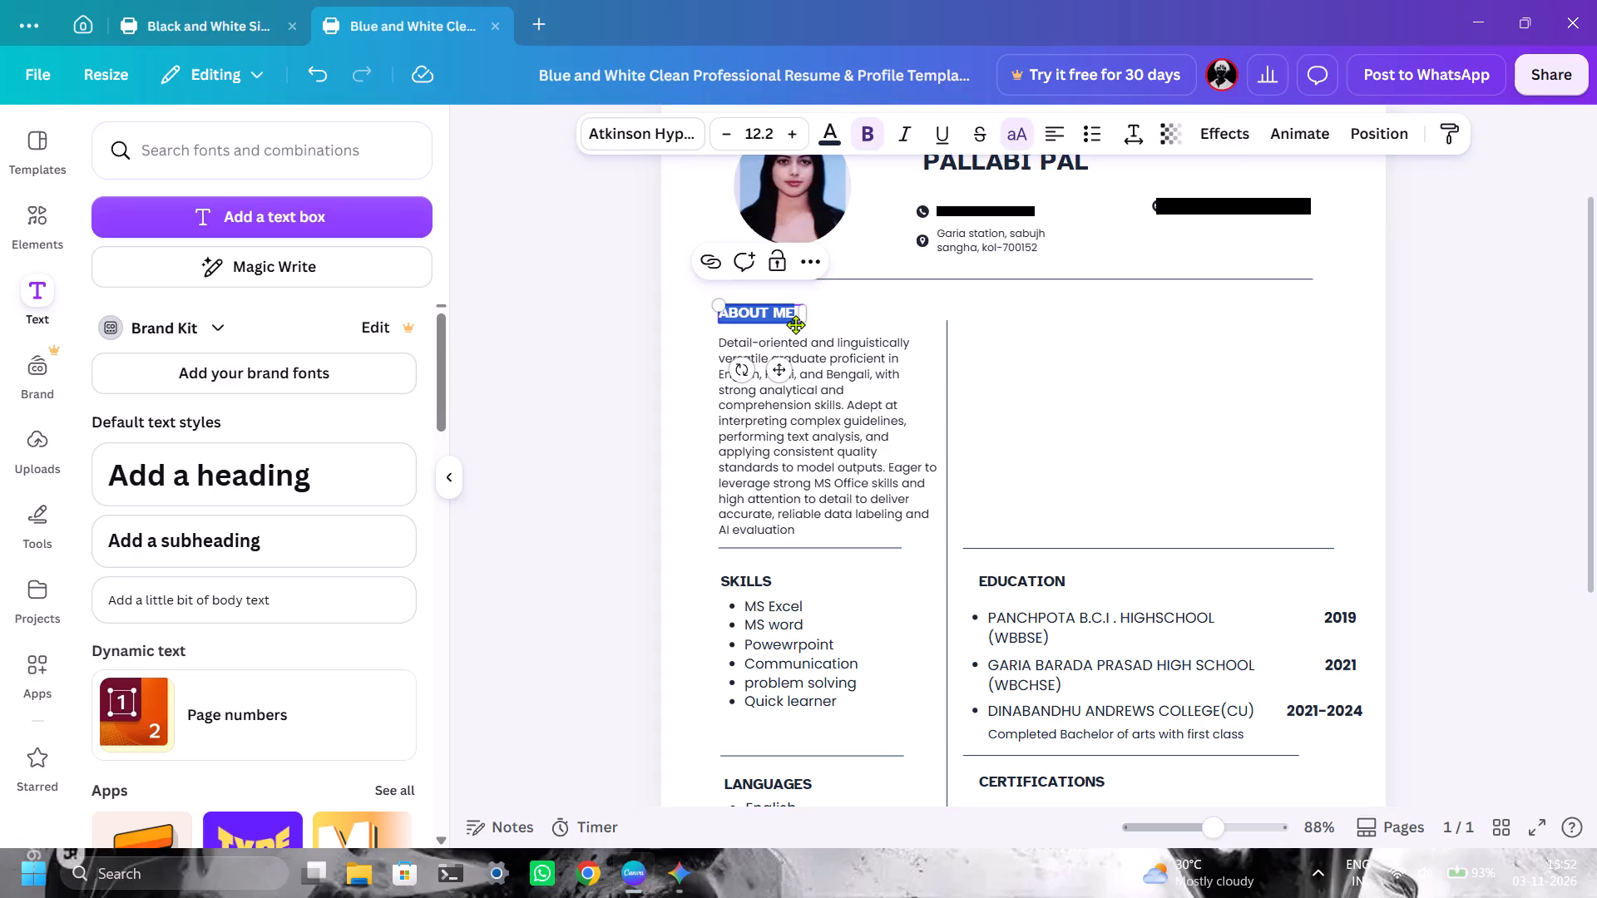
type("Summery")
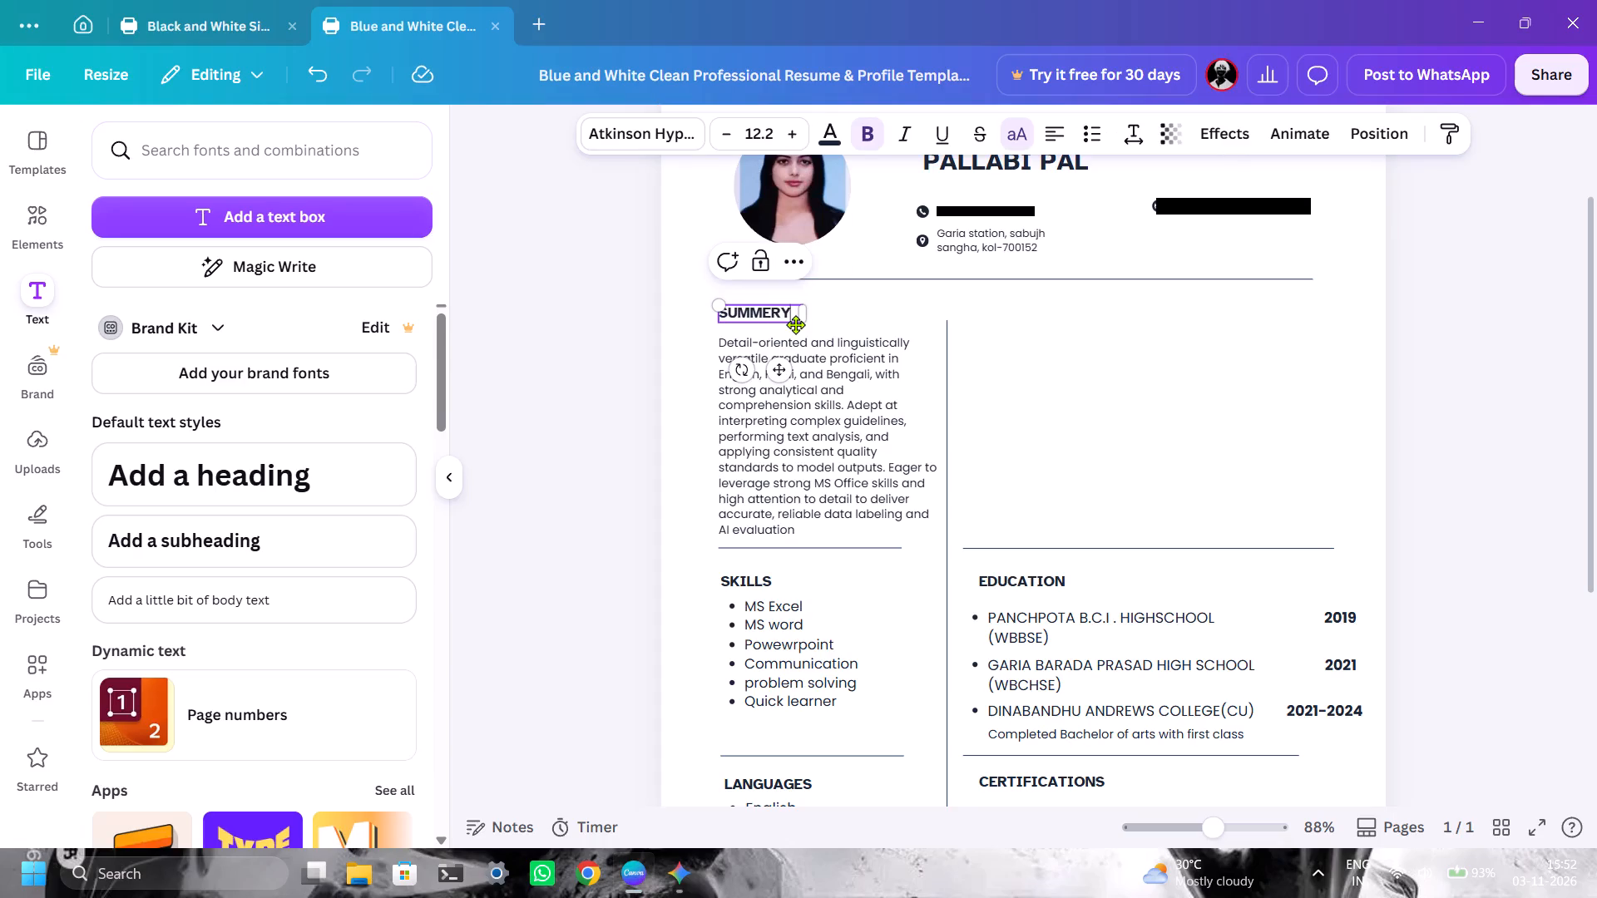
left_click(1181, 387)
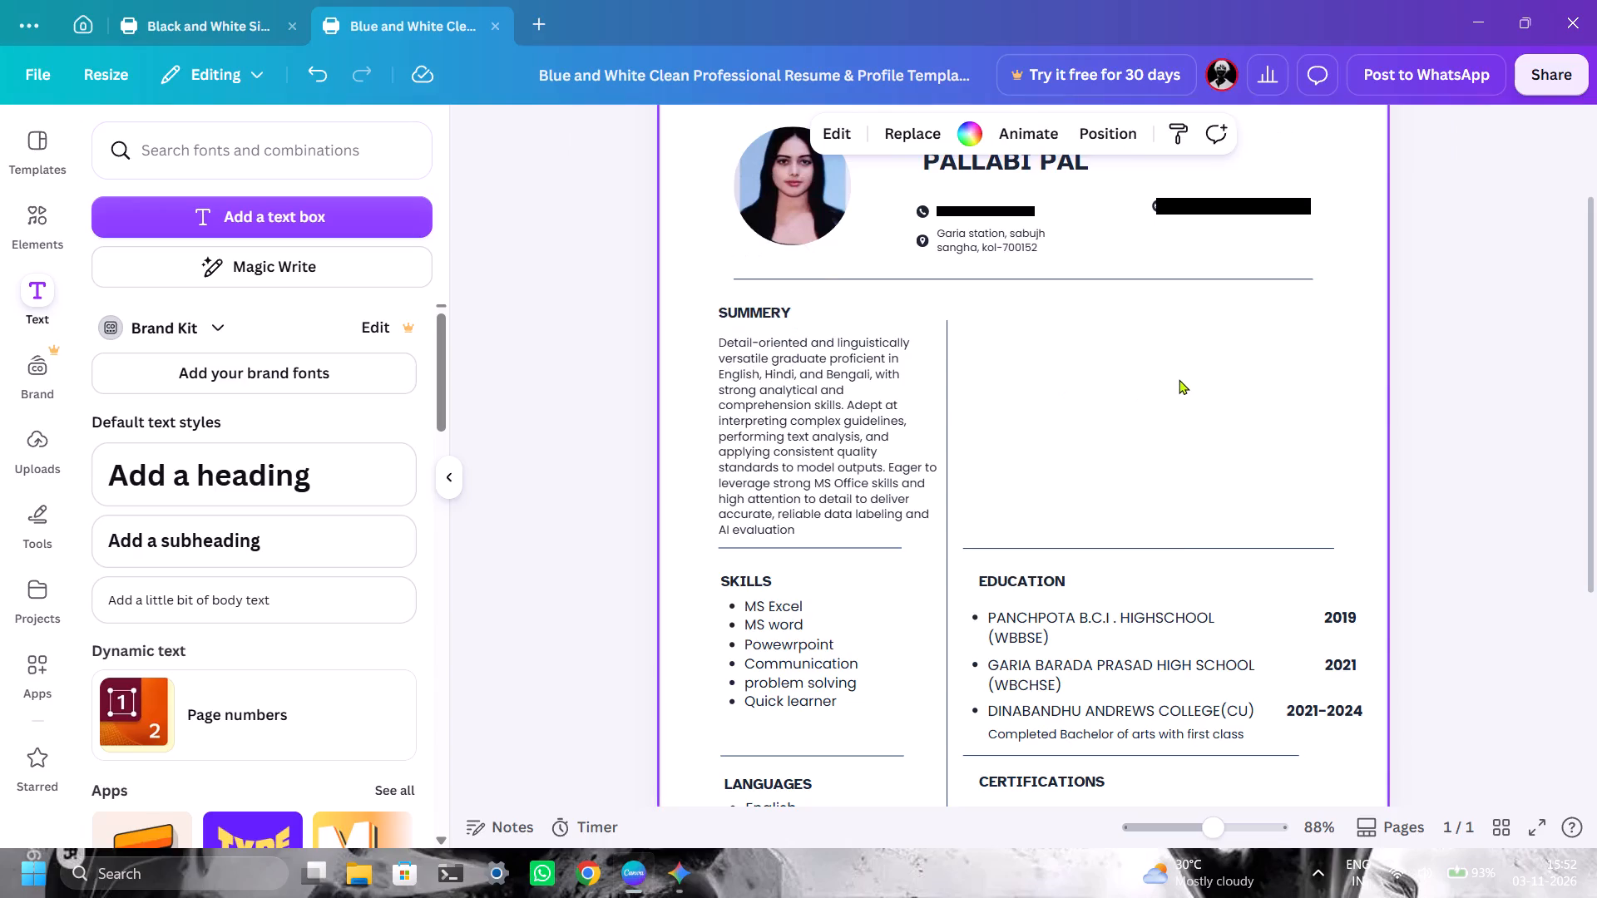
Check the layout and text of the whole resume, from the header down to the certifications and extracurricular activities.
scroll(1165, 343, "down", 8)
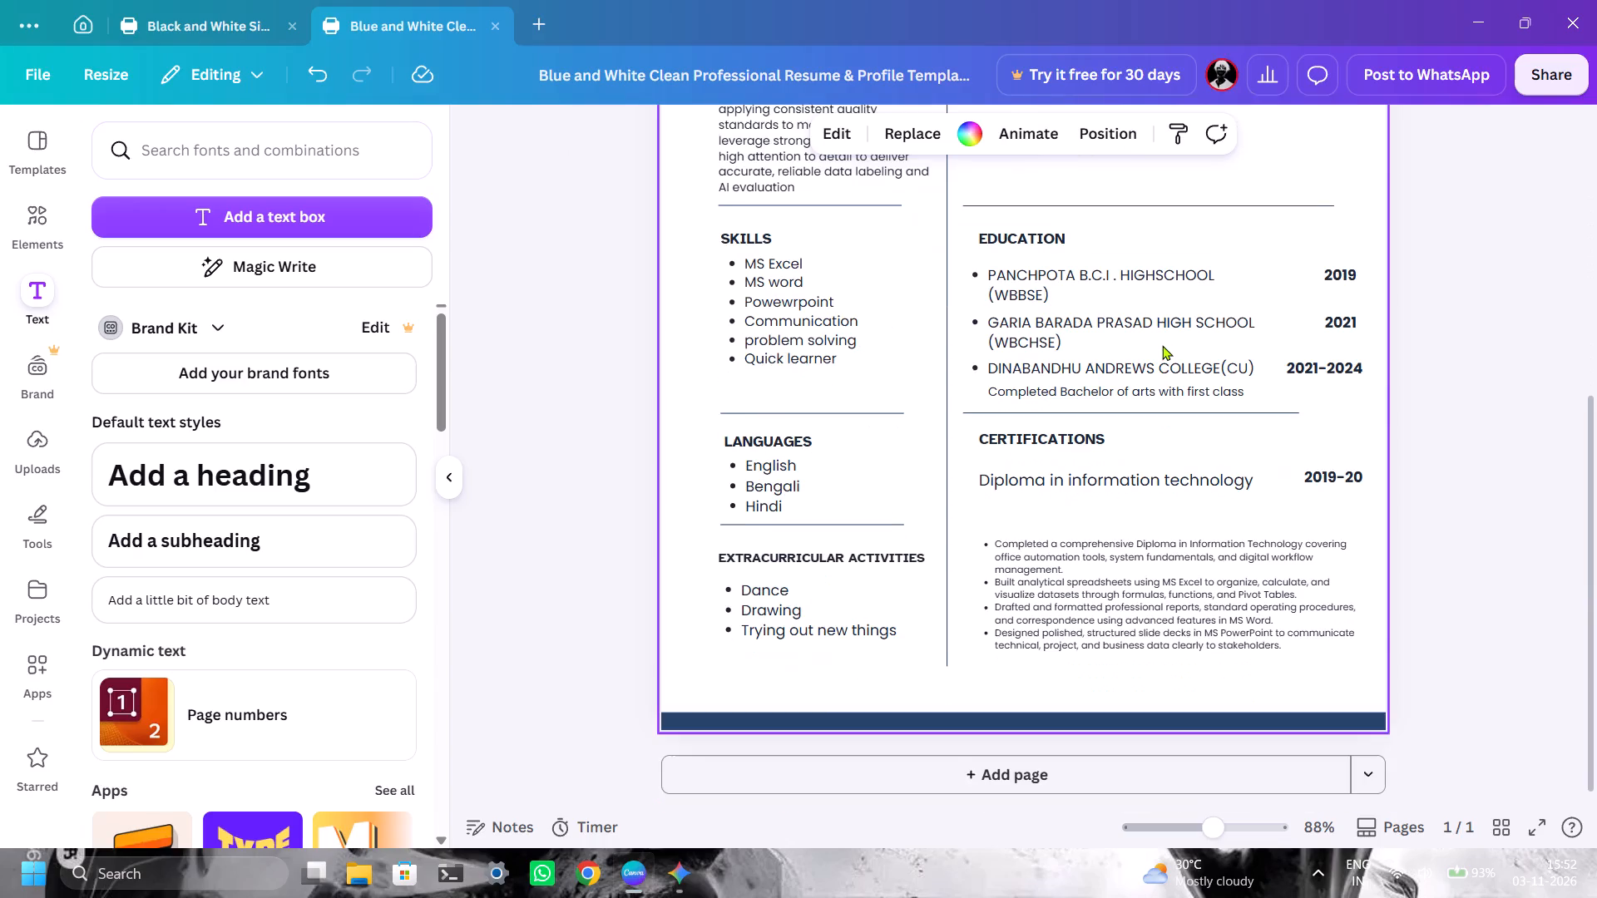
scroll(1162, 343, "down", 6)
scroll(1162, 342, "up", 6)
scroll(1162, 338, "down", 6)
scroll(1164, 333, "up", 6)
scroll(1164, 333, "down", 6)
scroll(1164, 333, "up", 3)
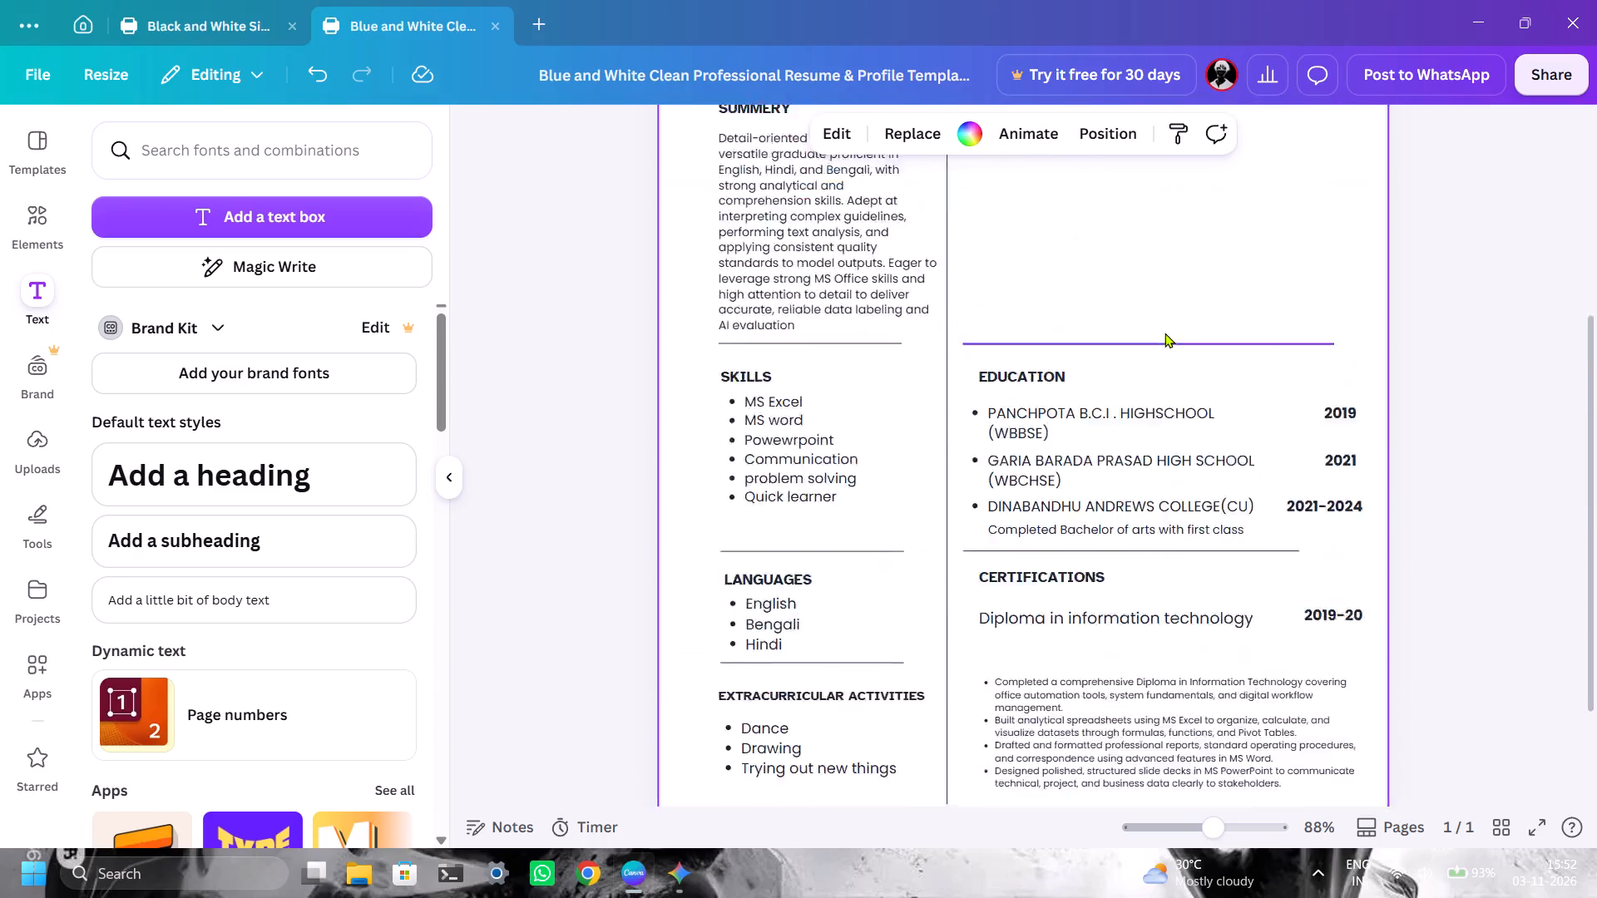
scroll(1164, 333, "up", 1)
scroll(1164, 333, "down", 3)
scroll(1164, 333, "up", 3)
scroll(1164, 331, "down", 3)
scroll(1164, 331, "up", 1)
scroll(1164, 331, "down", 1)
scroll(1164, 331, "up", 2)
scroll(1164, 331, "down", 3)
scroll(1164, 331, "up", 2)
scroll(1164, 331, "down", 4)
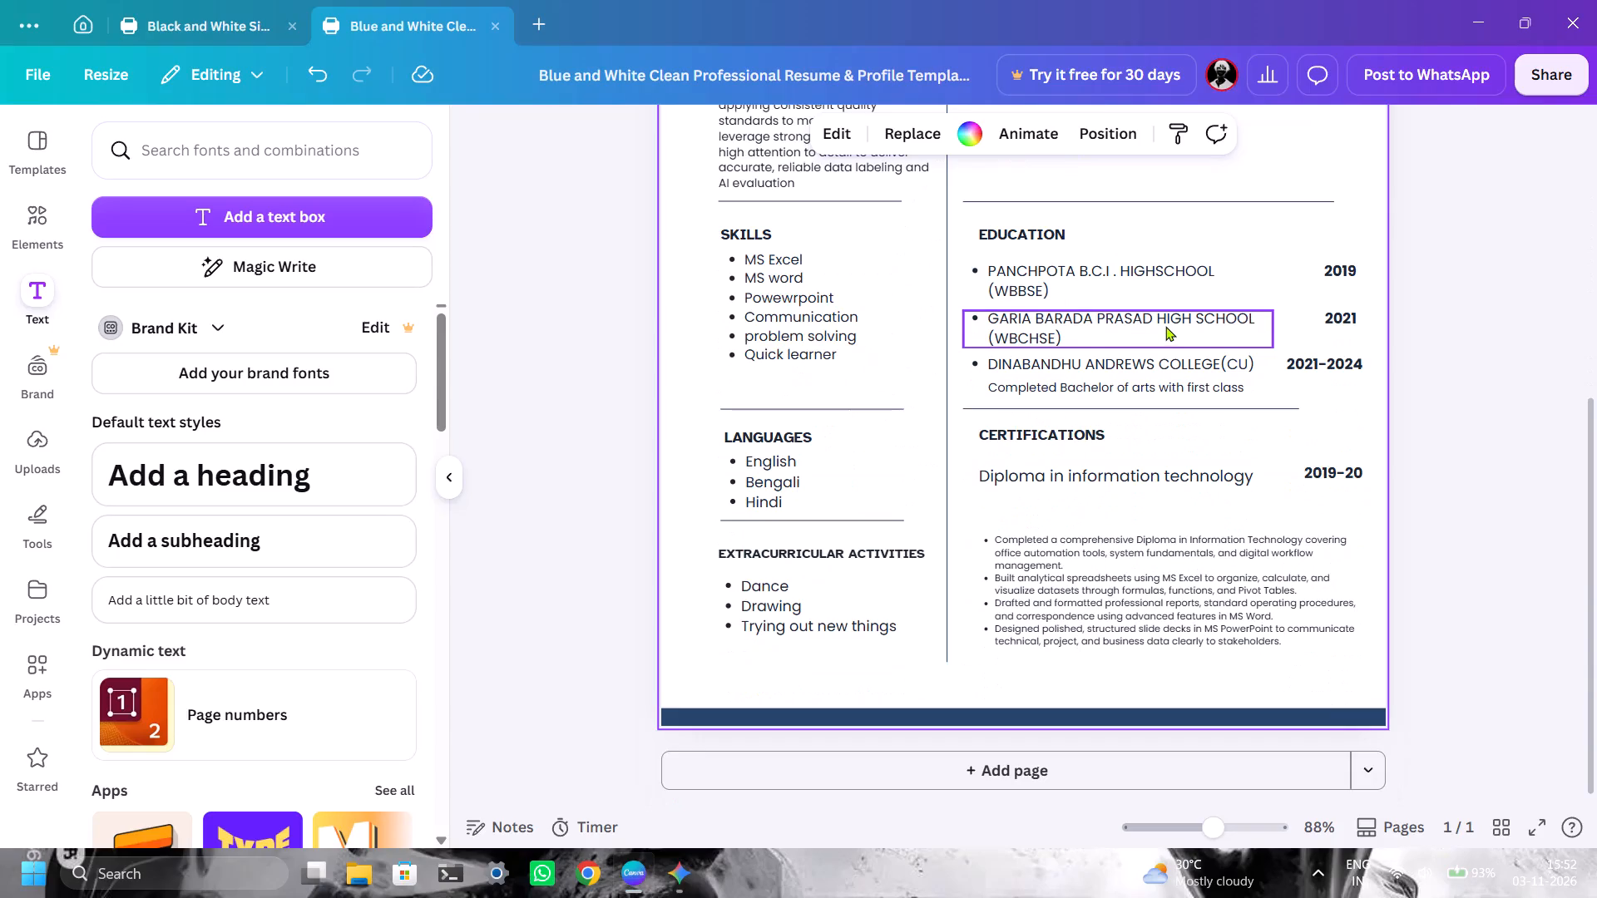
scroll(1162, 353, "up", 4)
scroll(1164, 350, "down", 2)
scroll(1164, 350, "up", 1)
scroll(1164, 350, "down", 1)
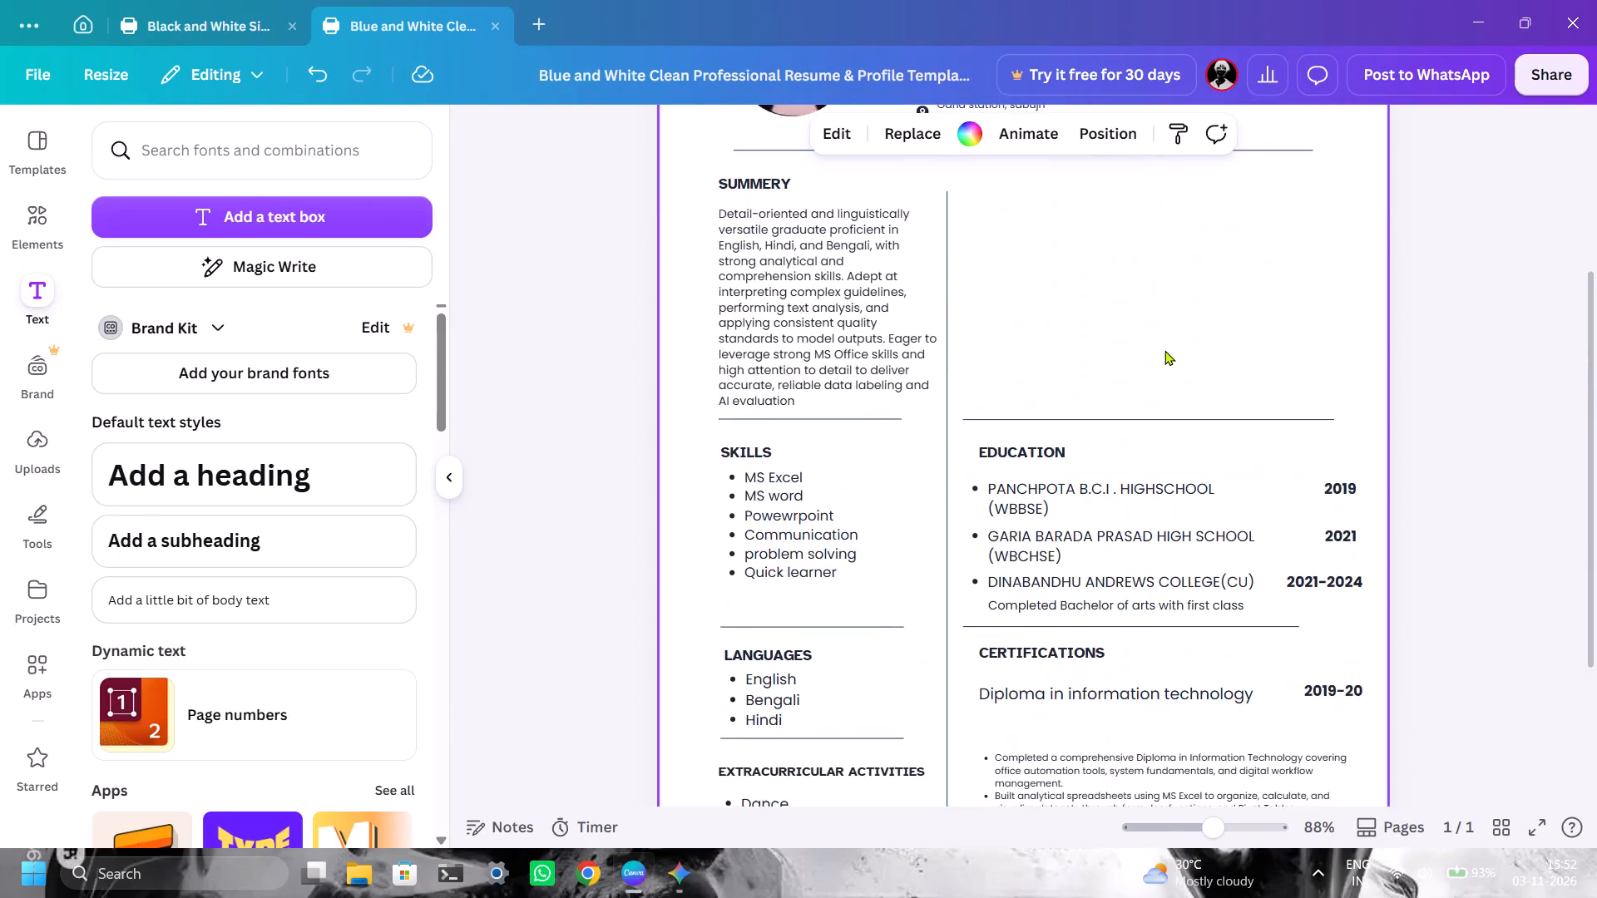
scroll(1164, 350, "up", 4)
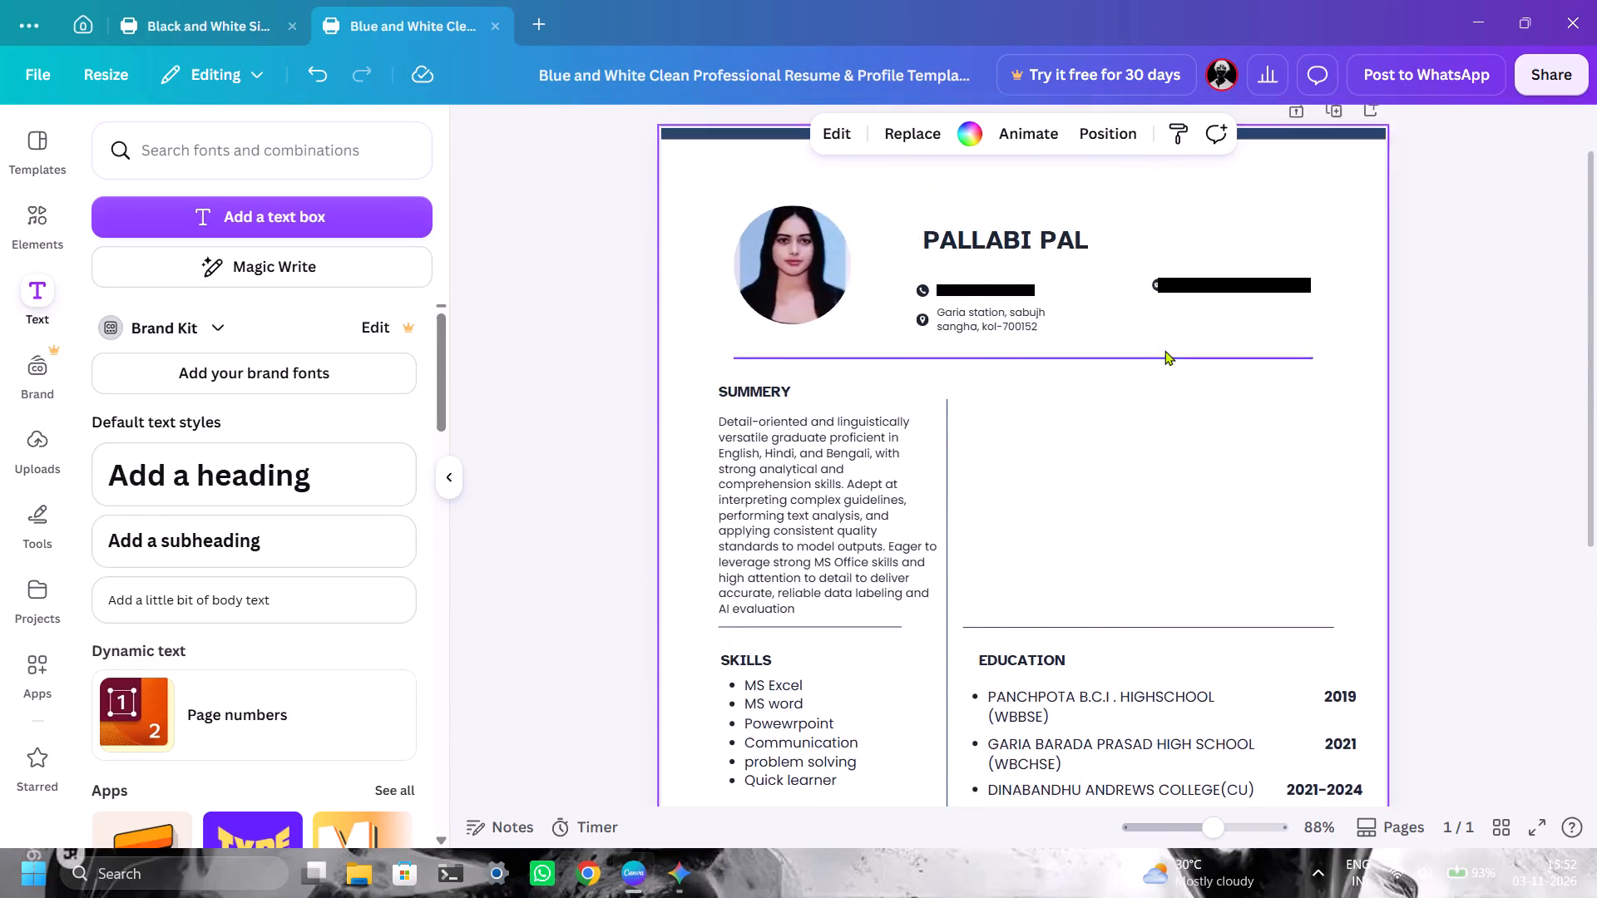
scroll(1164, 350, "down", 1)
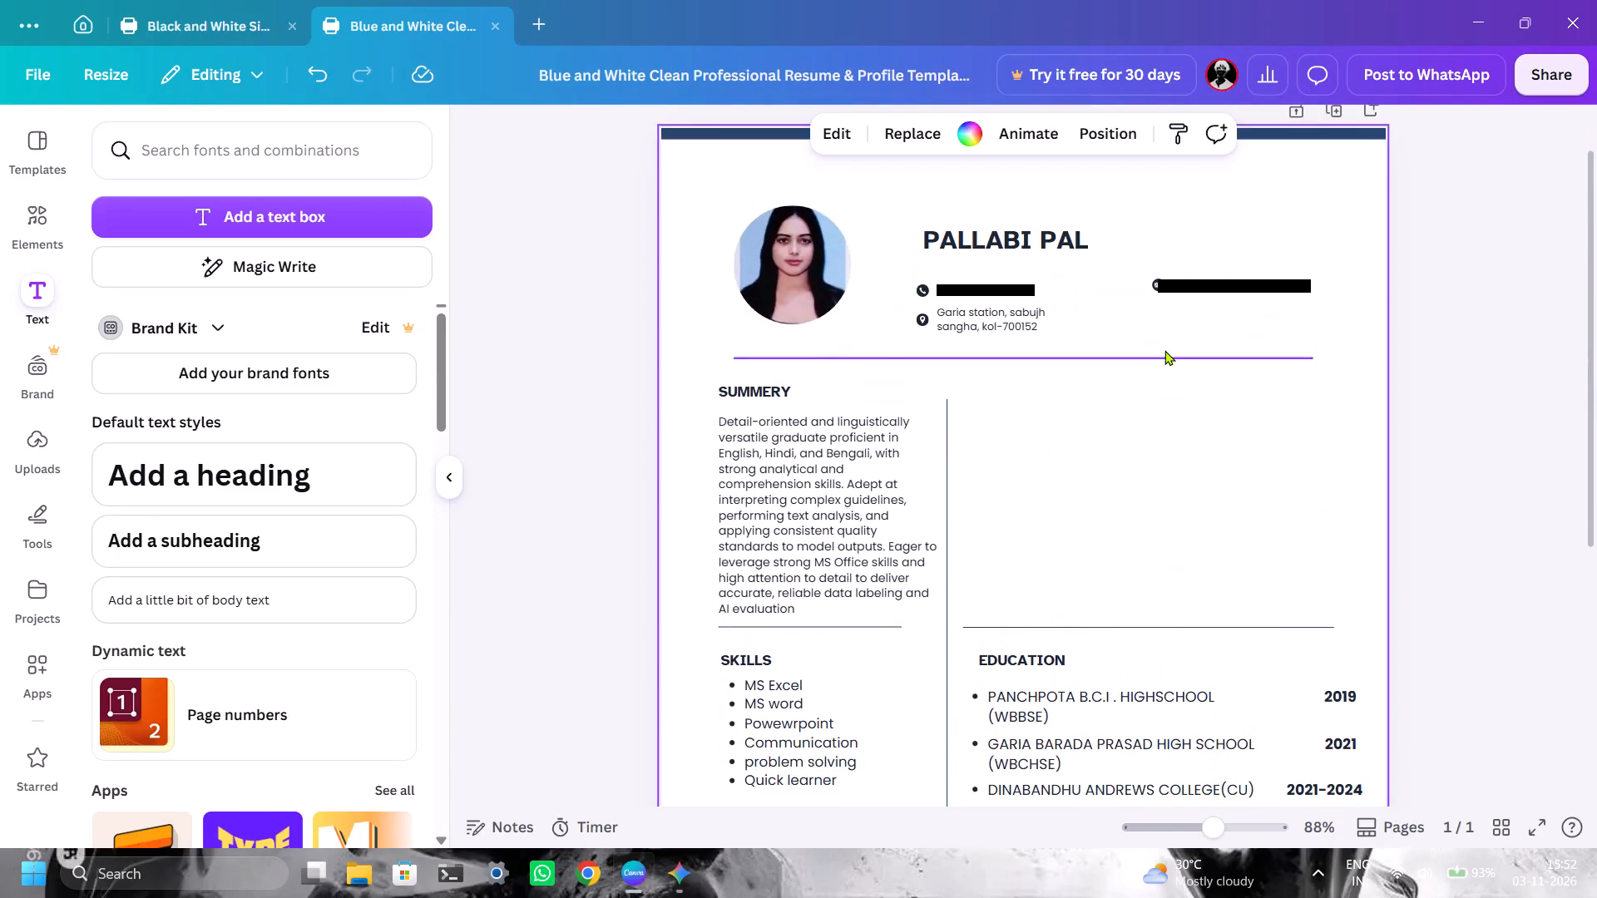
scroll(1164, 350, "down", 7)
scroll(1164, 345, "up", 1)
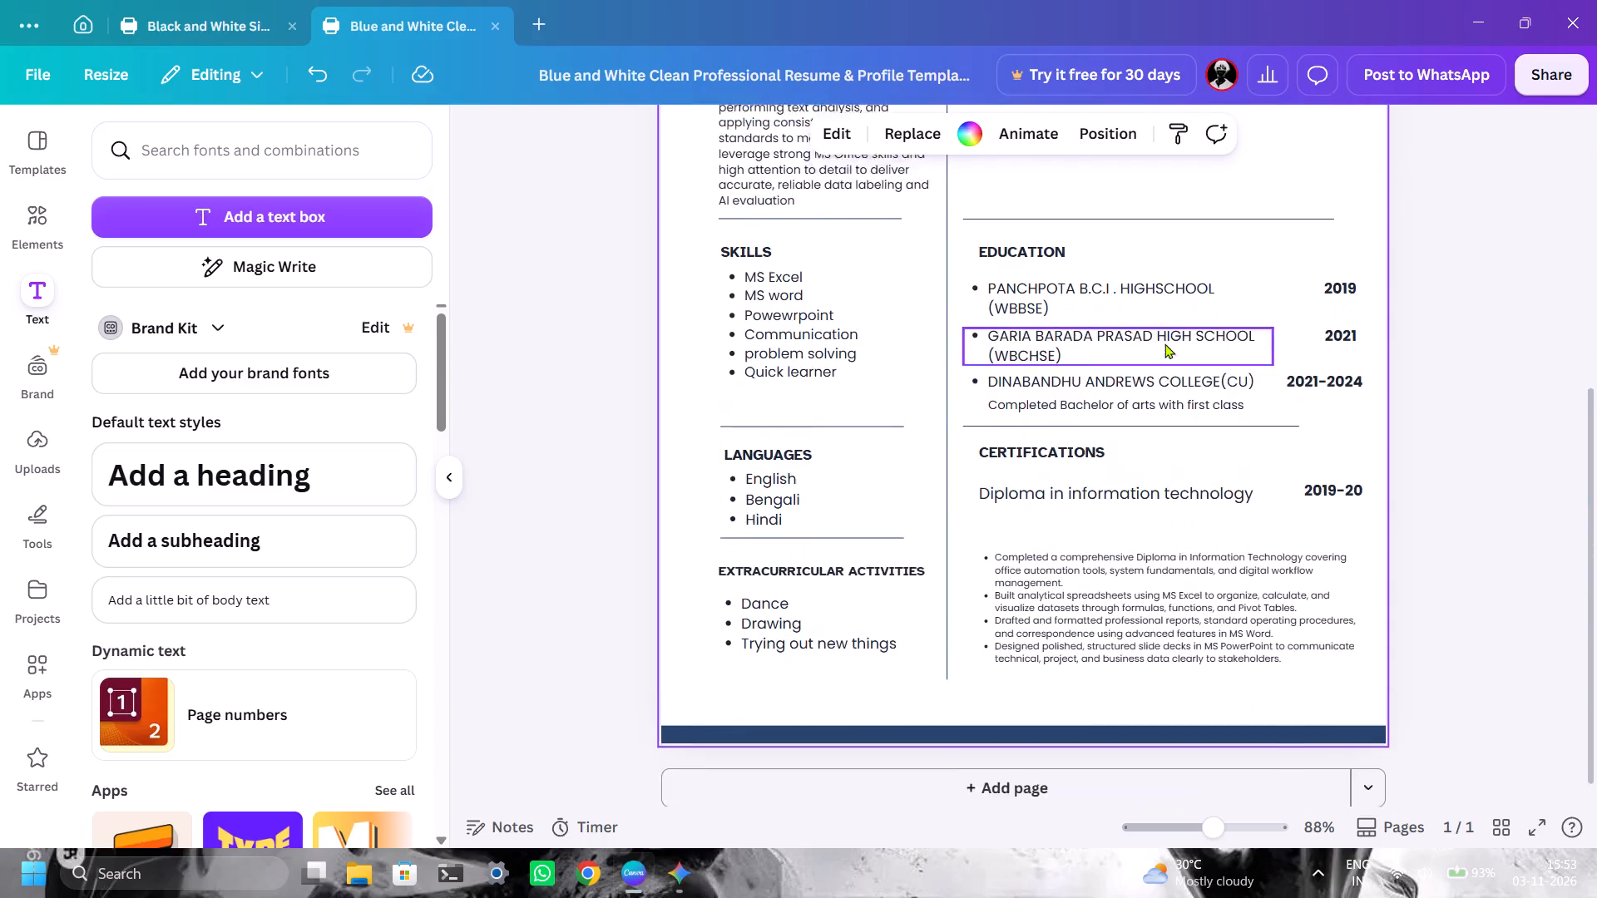
scroll(1164, 343, "up", 4)
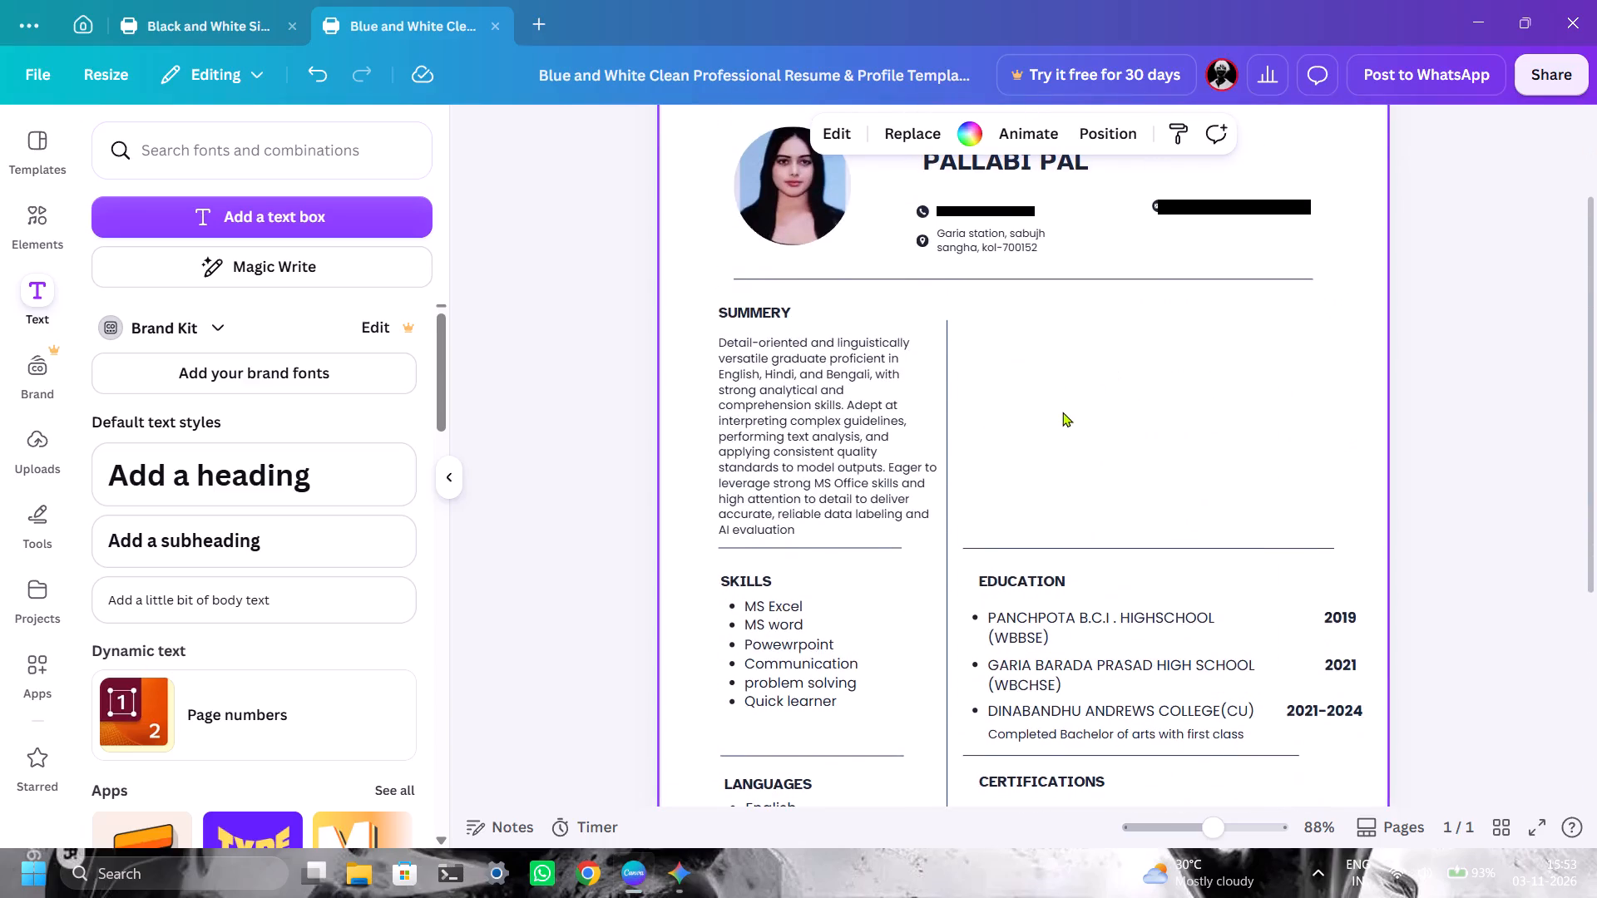
scroll(1061, 412, "down", 2)
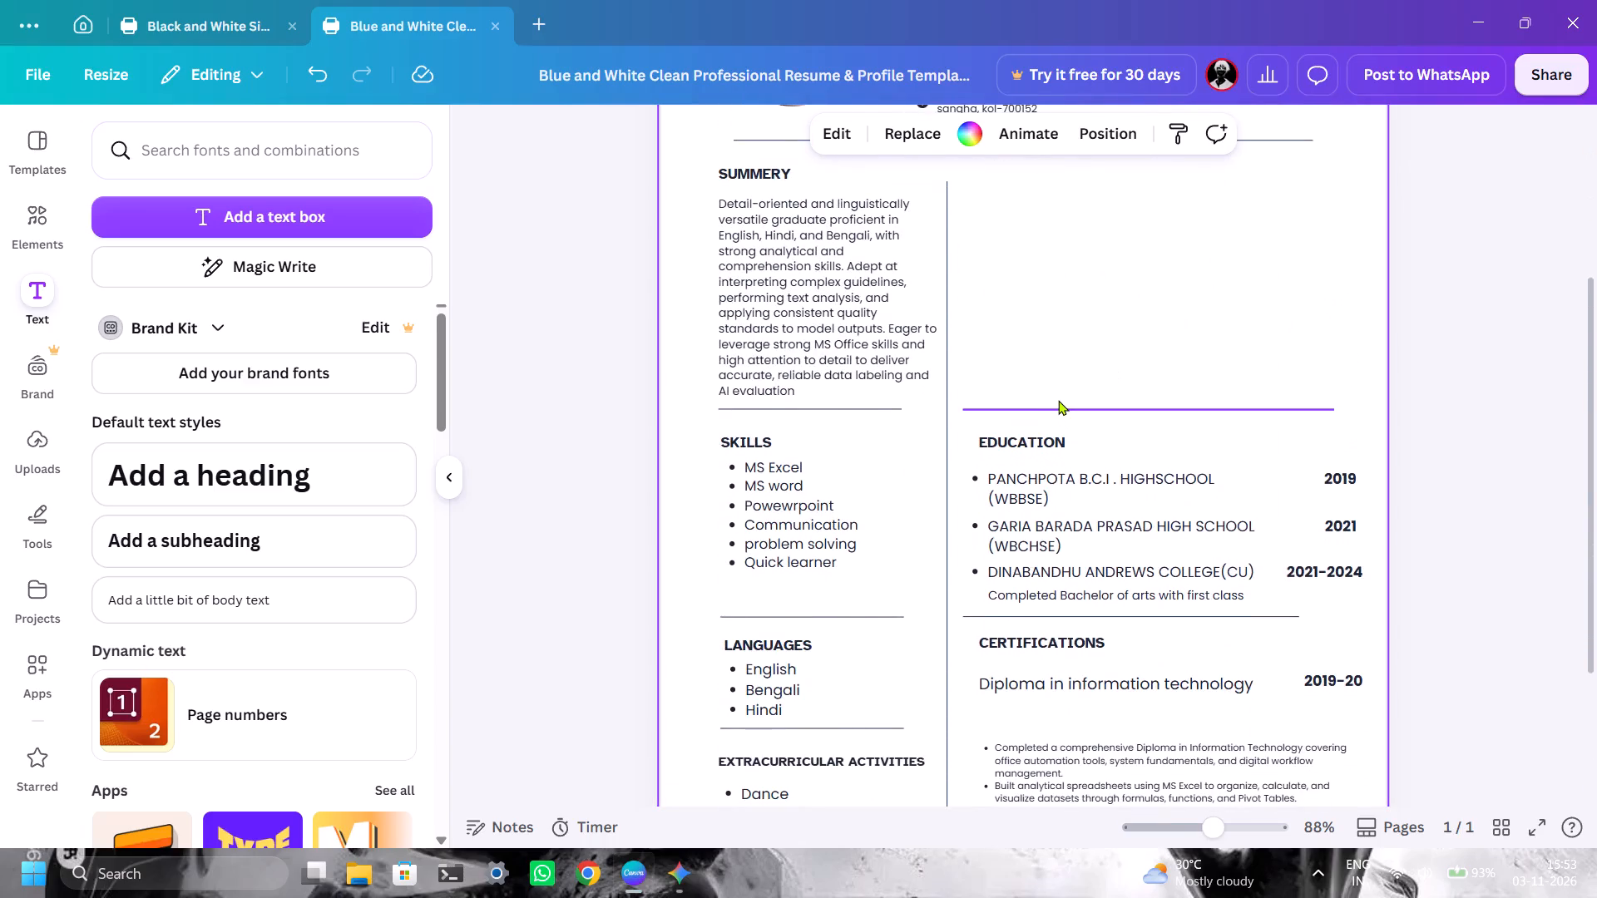
scroll(1058, 400, "up", 2)
scroll(1058, 400, "down", 2)
scroll(1058, 400, "up", 3)
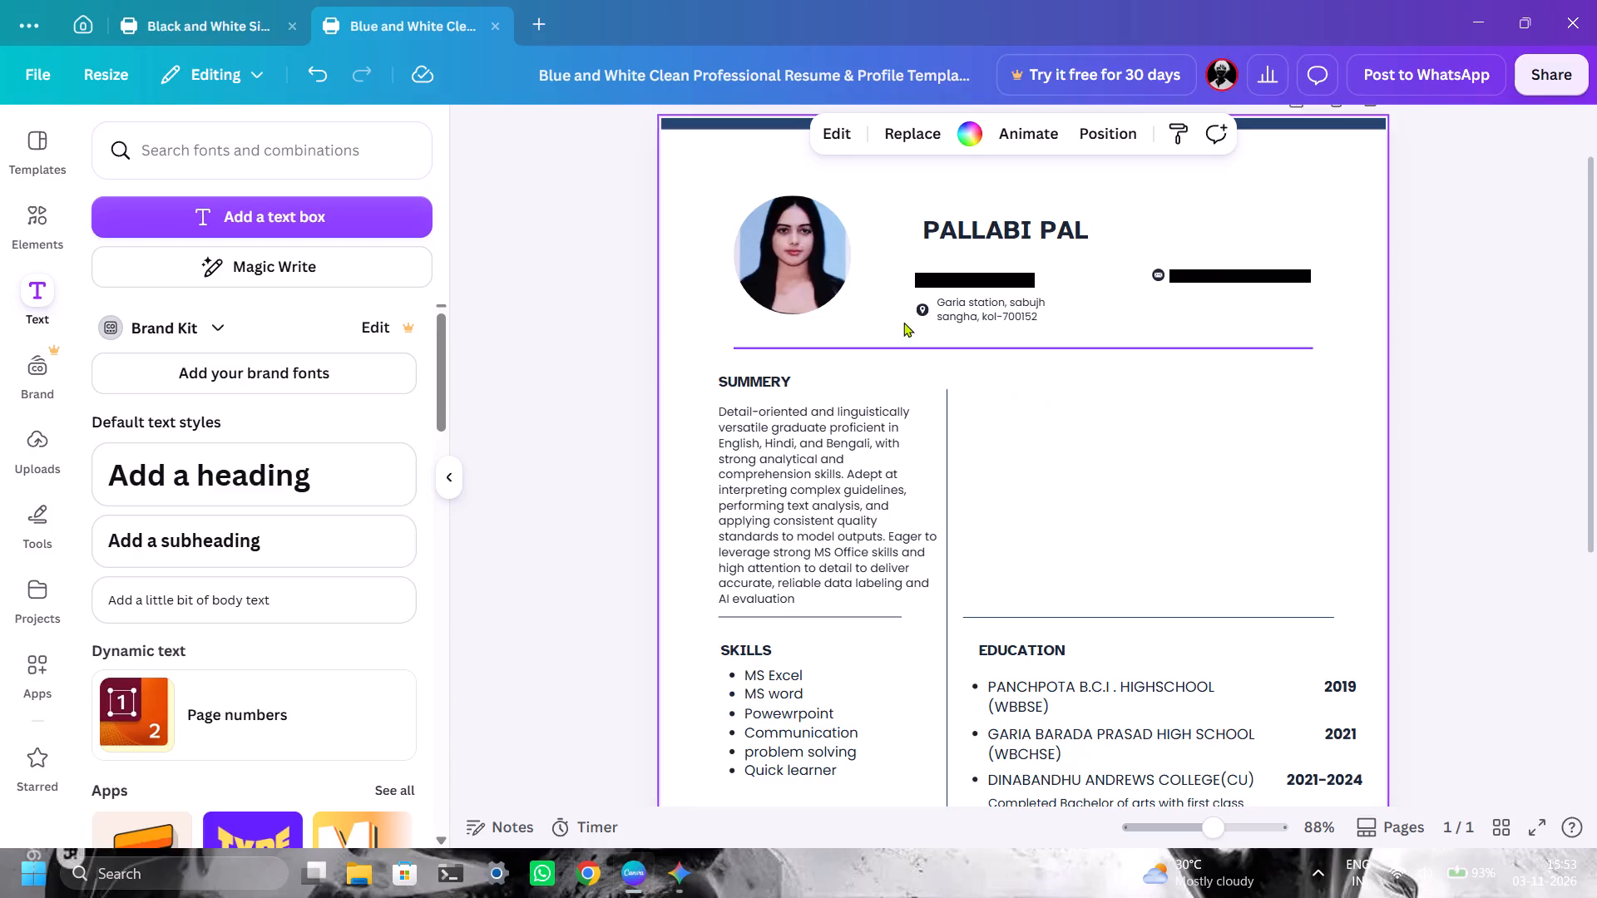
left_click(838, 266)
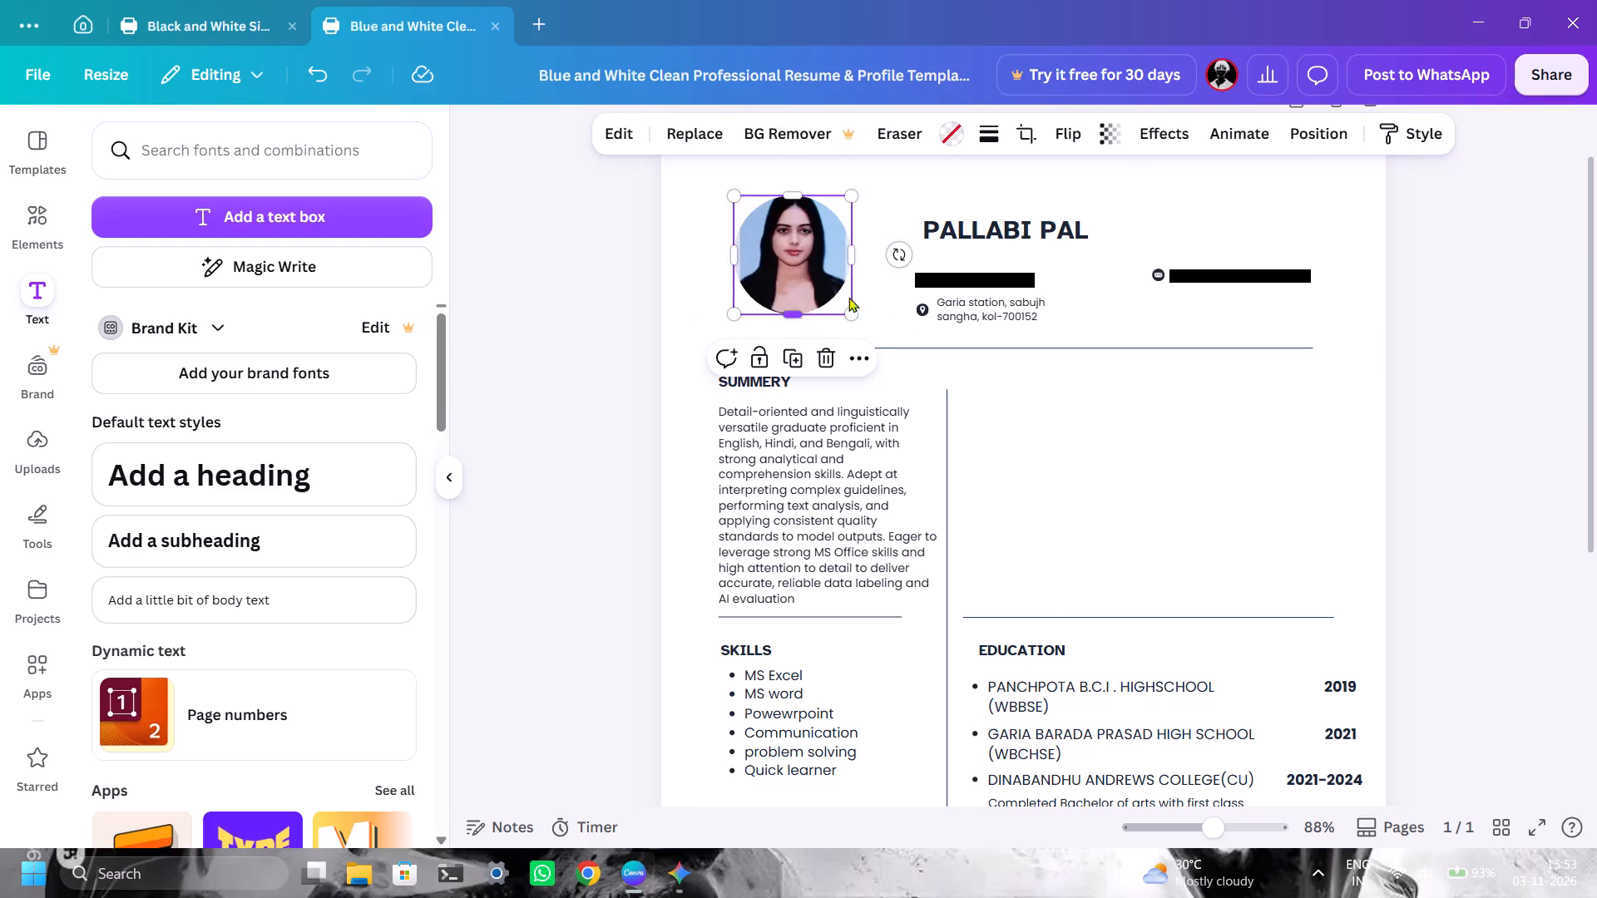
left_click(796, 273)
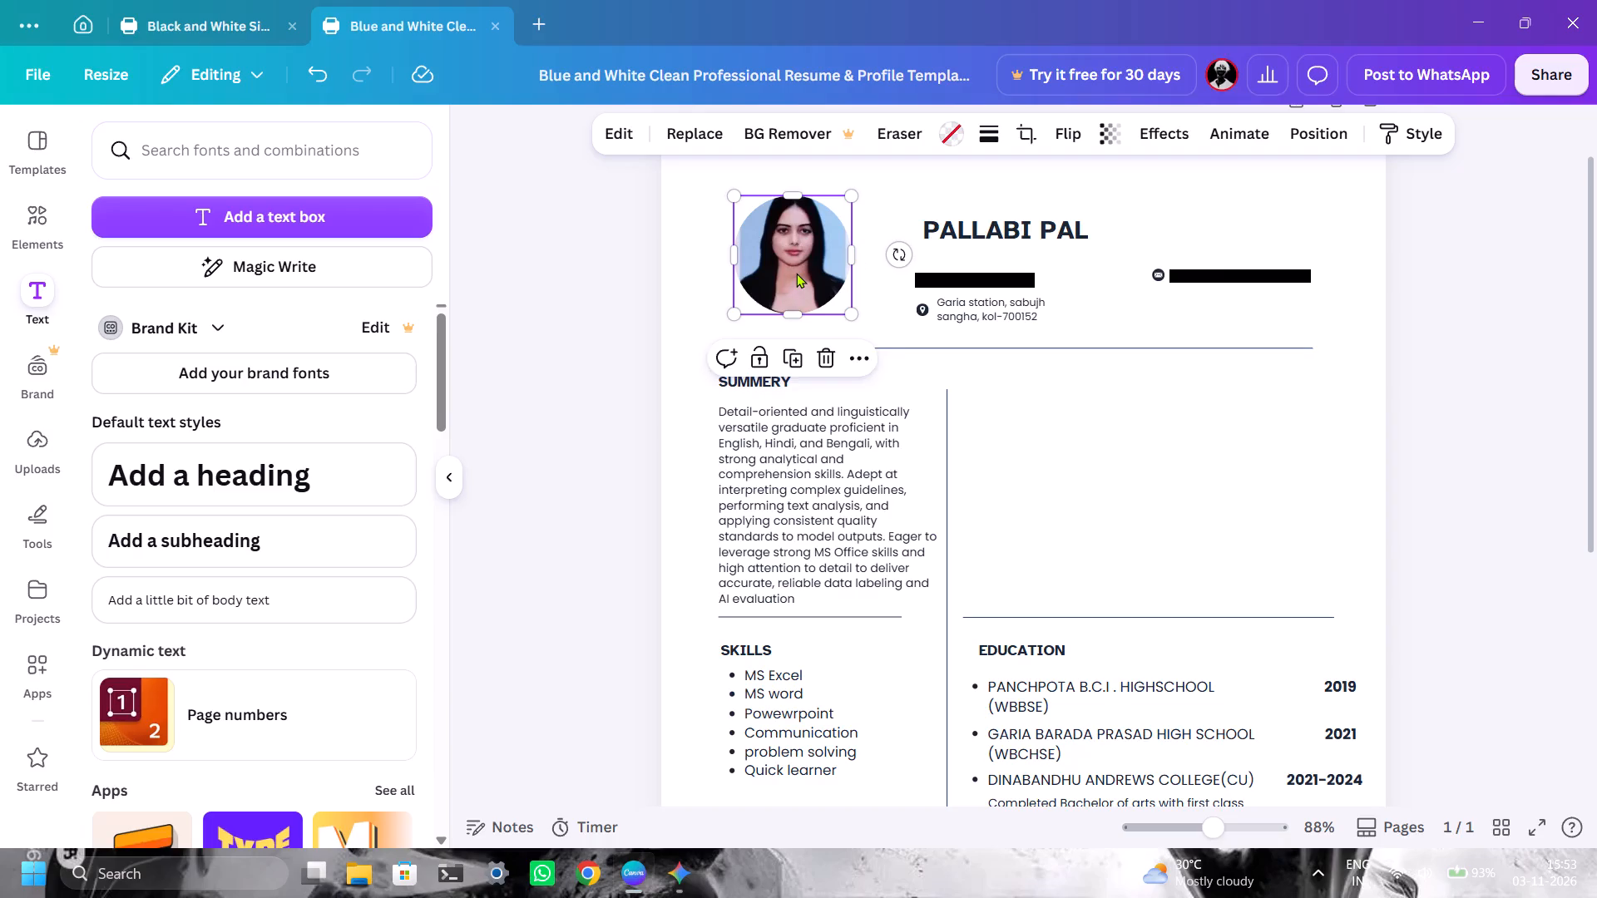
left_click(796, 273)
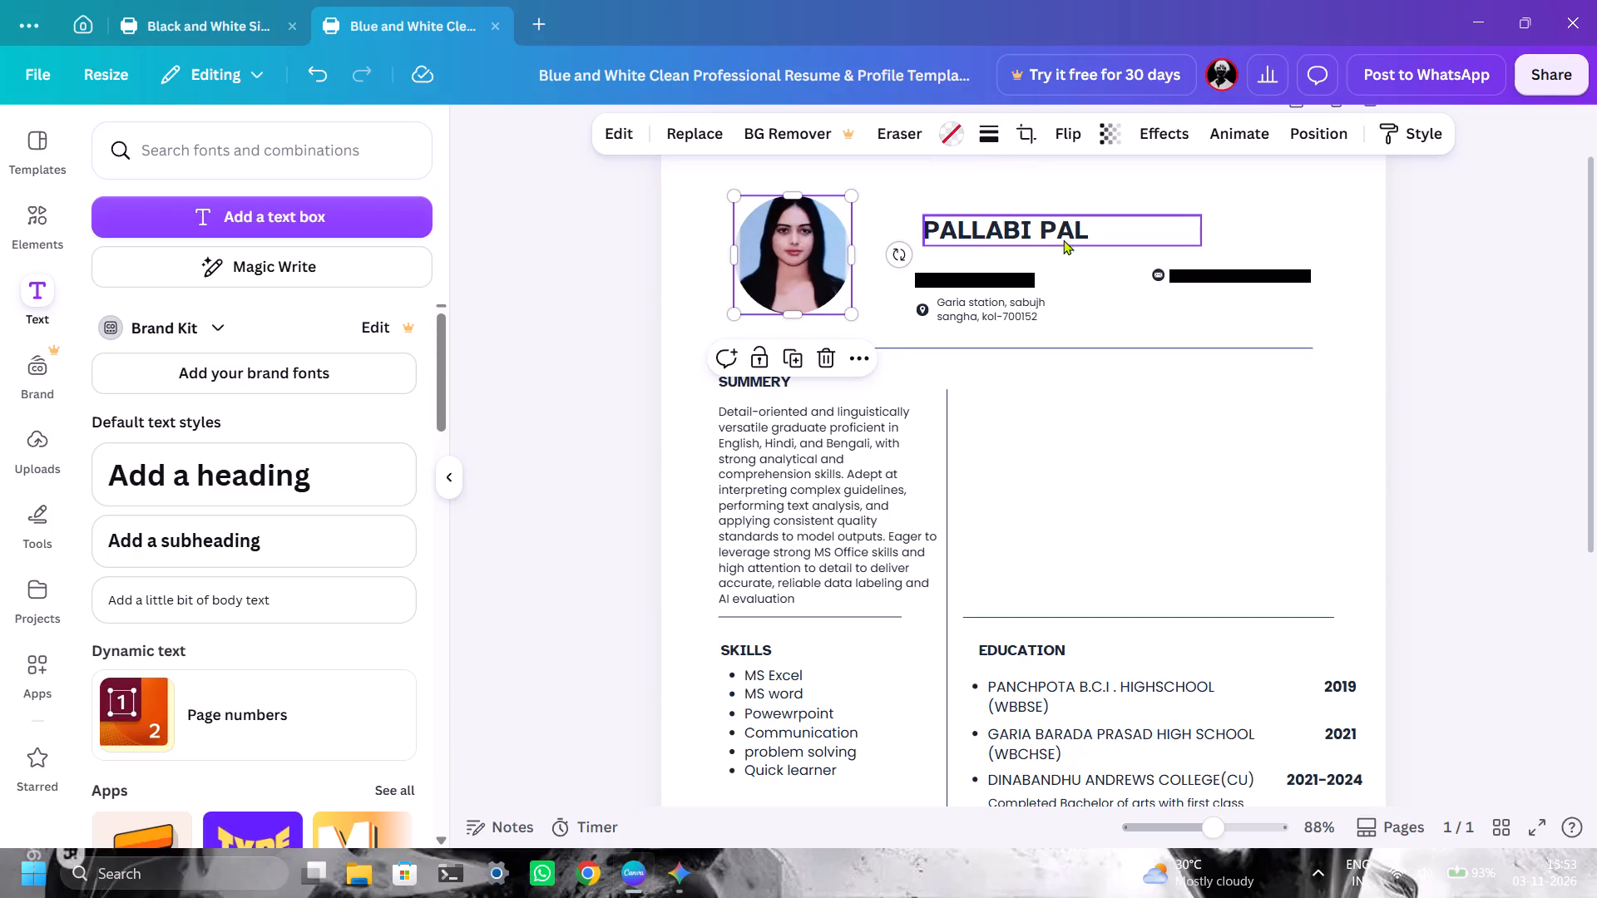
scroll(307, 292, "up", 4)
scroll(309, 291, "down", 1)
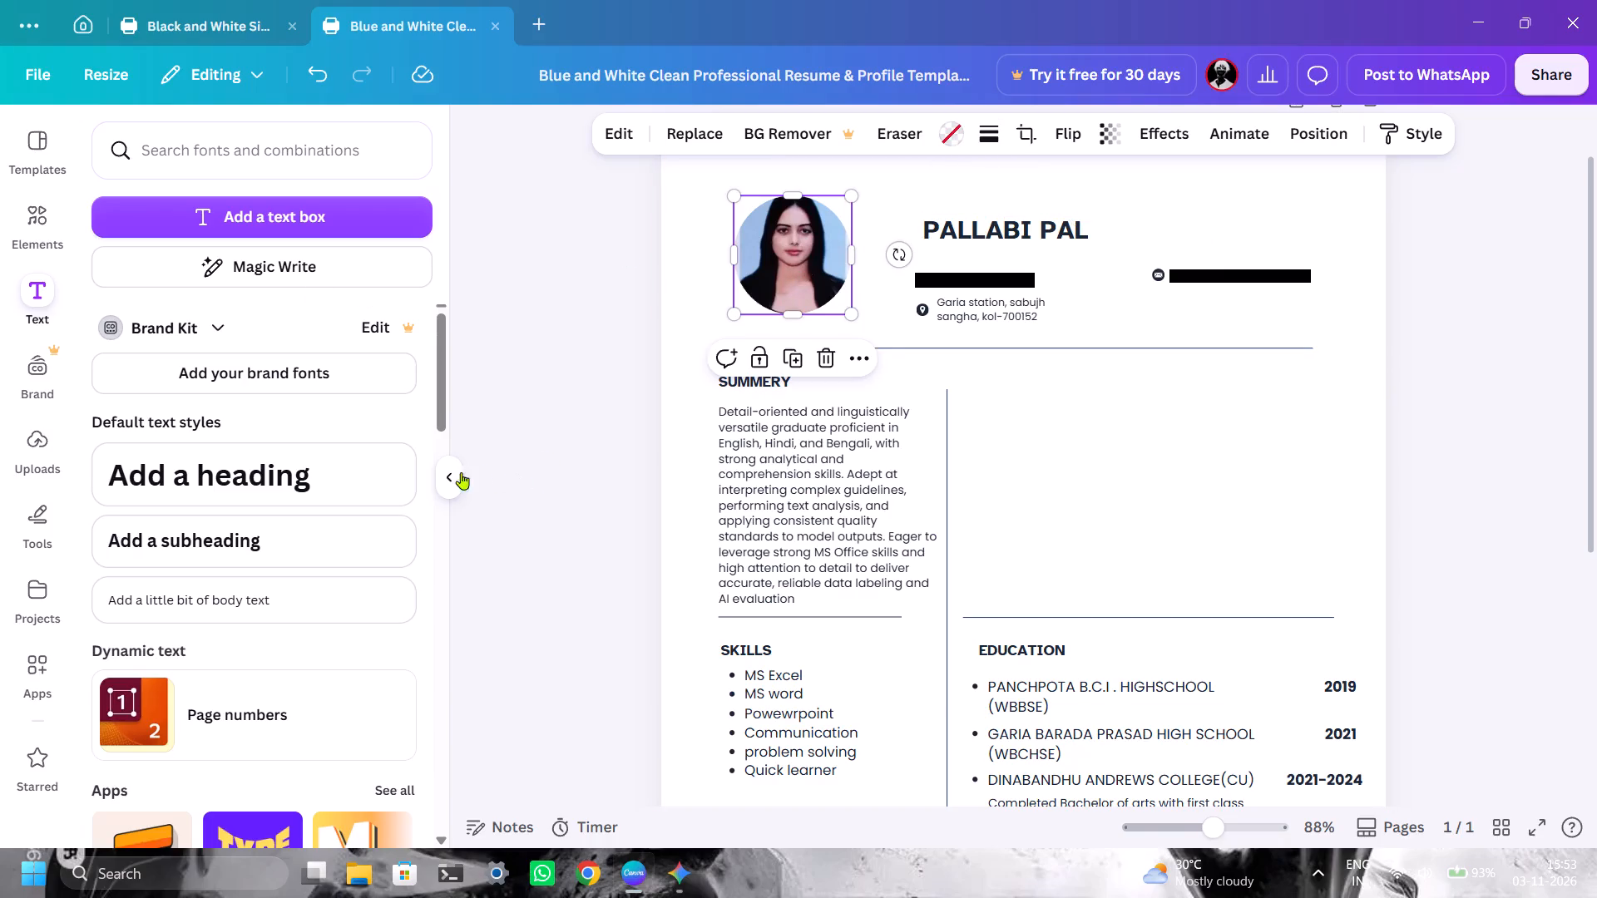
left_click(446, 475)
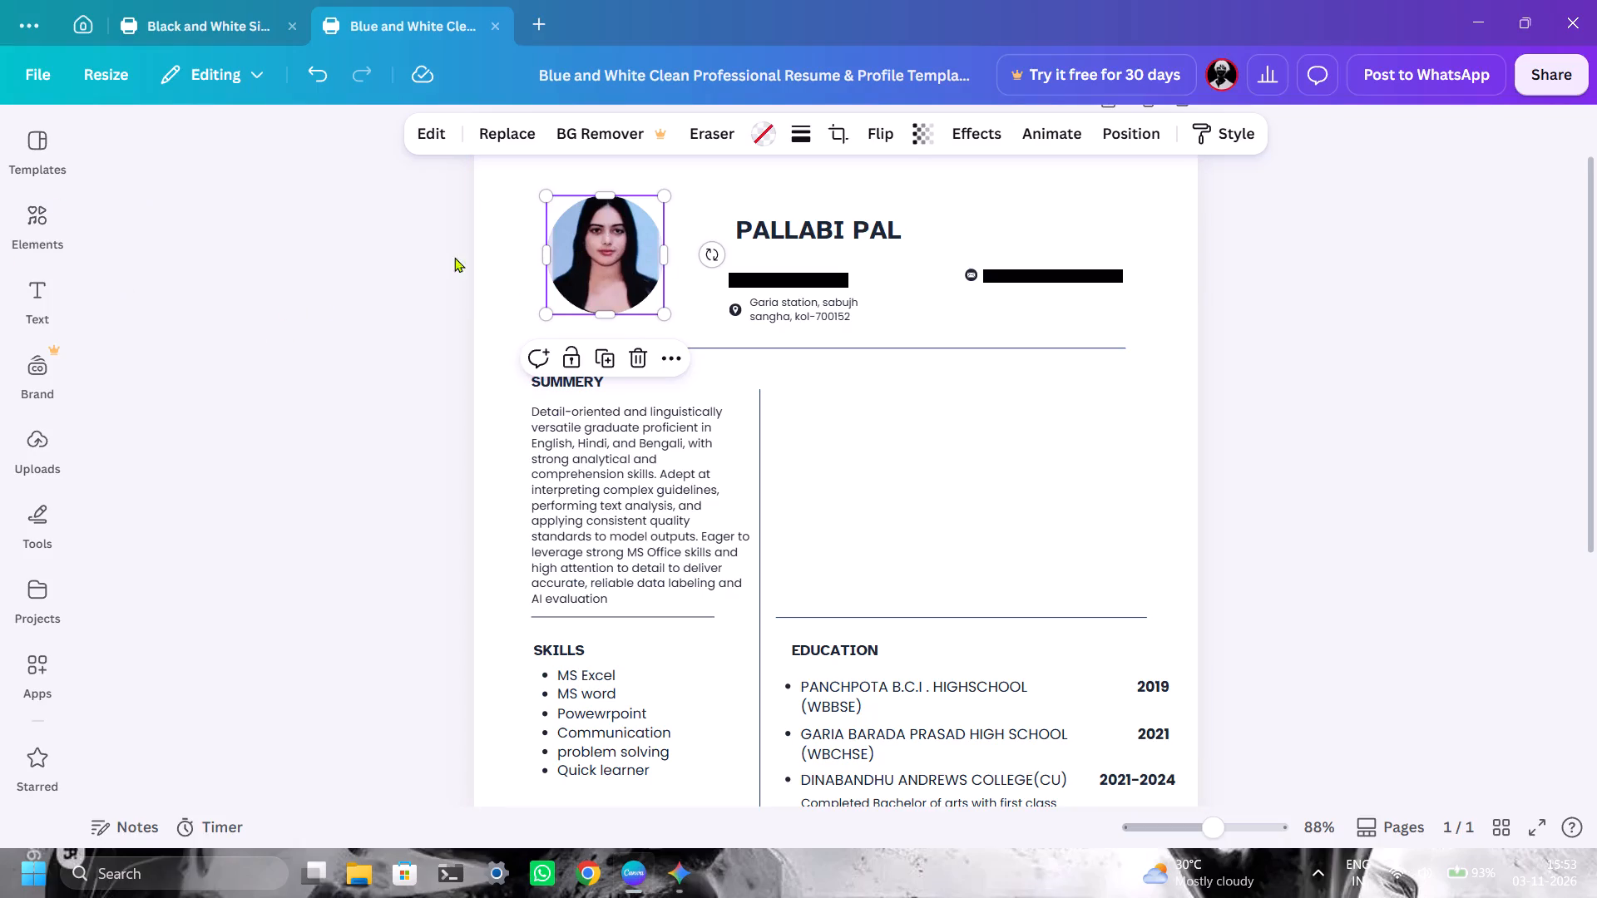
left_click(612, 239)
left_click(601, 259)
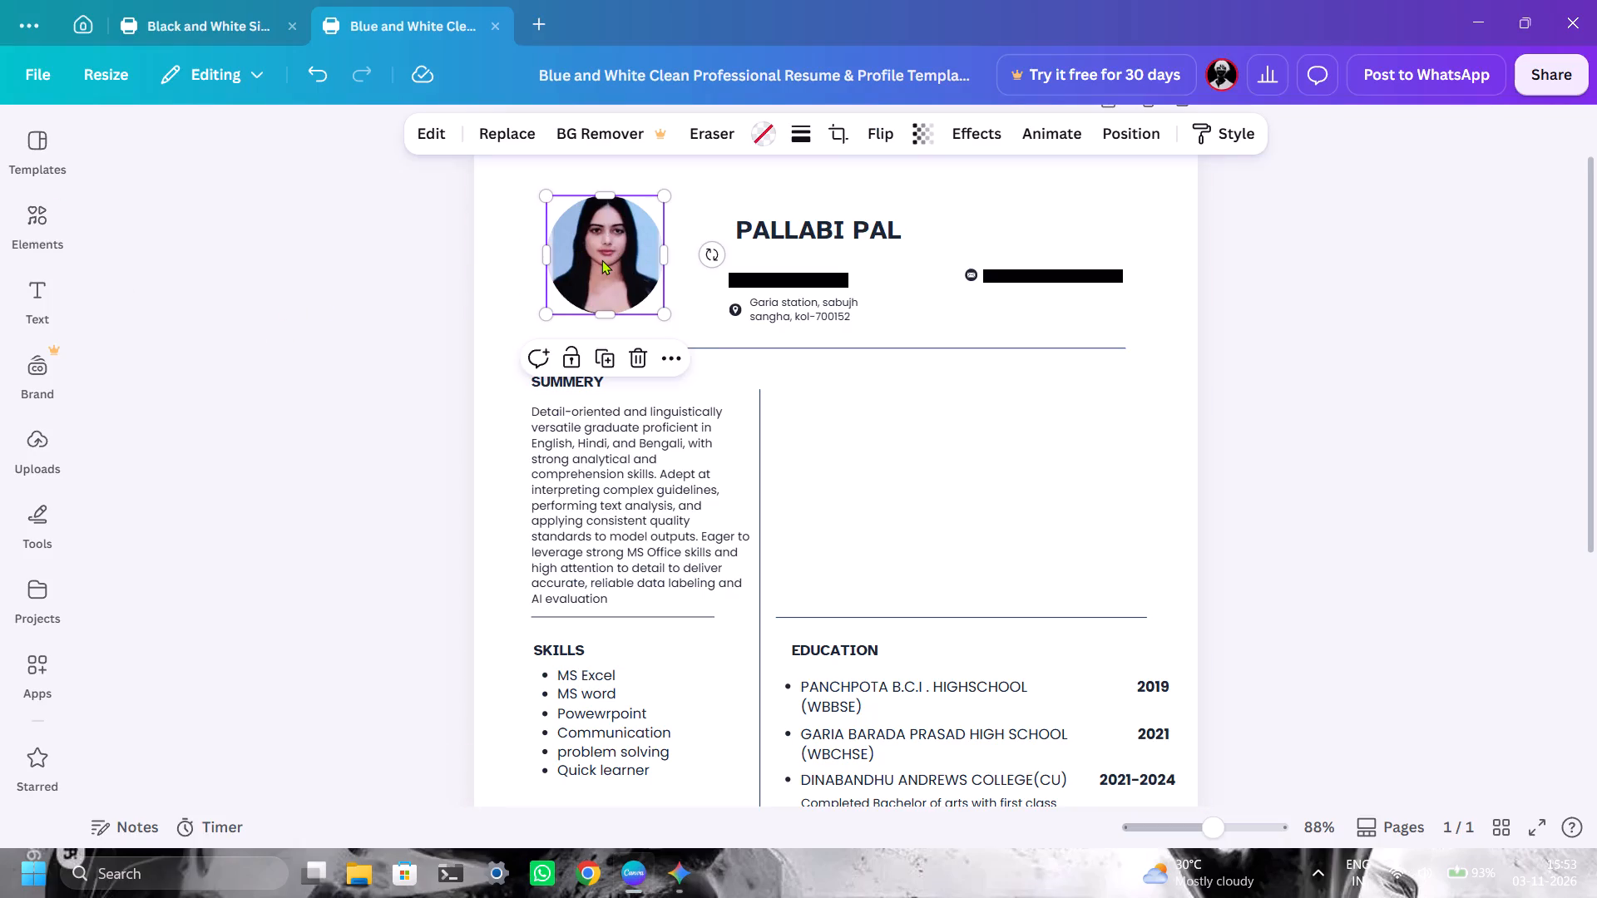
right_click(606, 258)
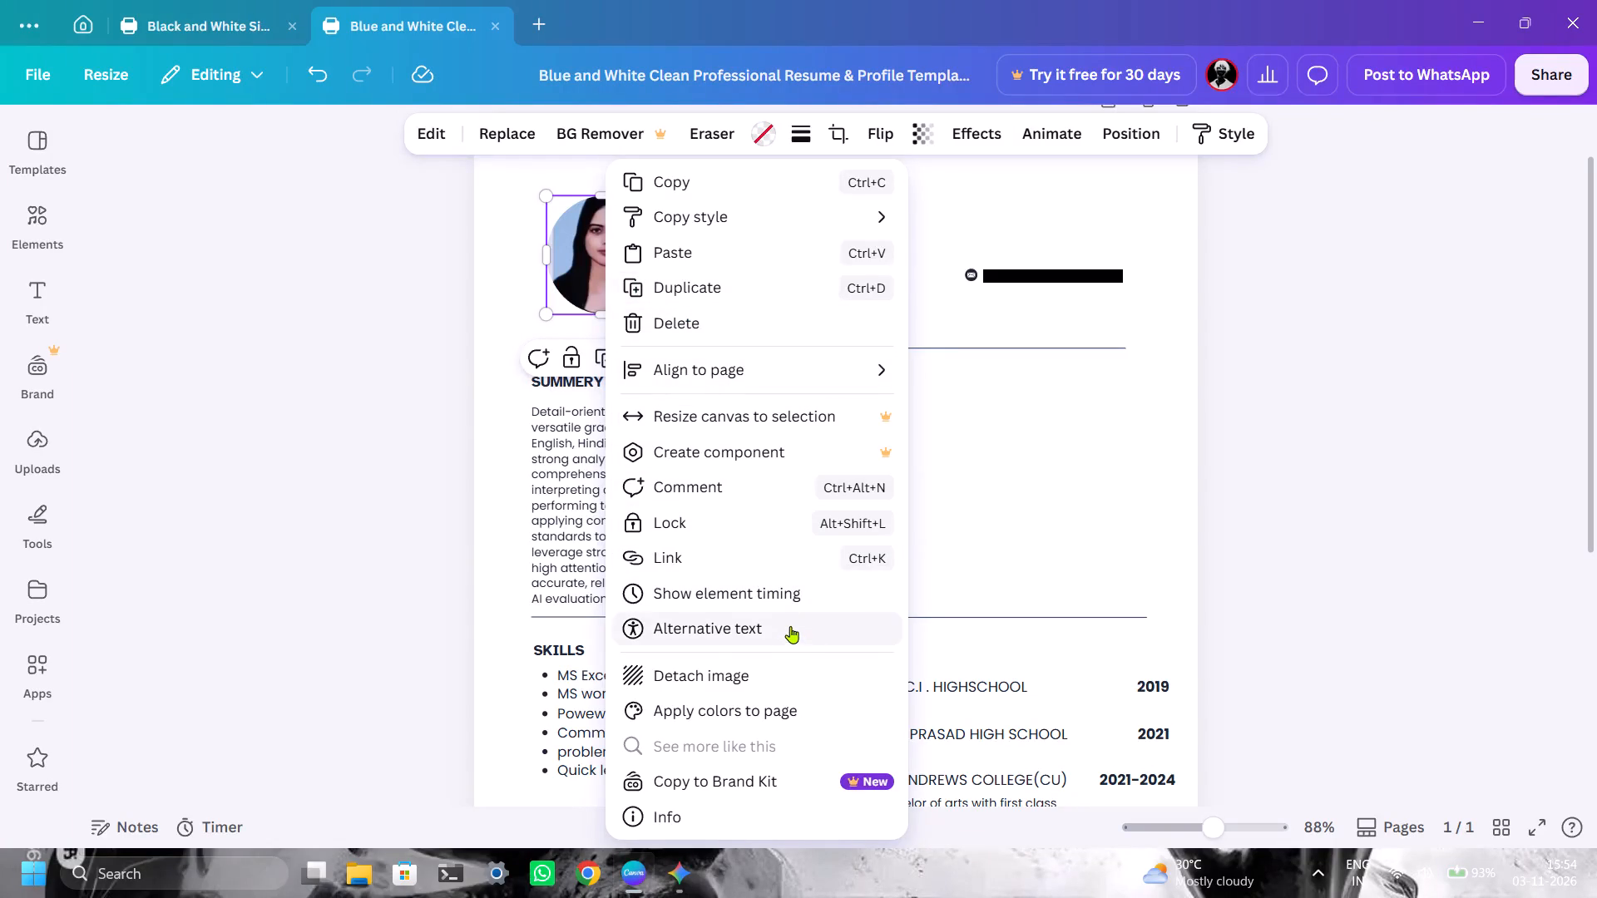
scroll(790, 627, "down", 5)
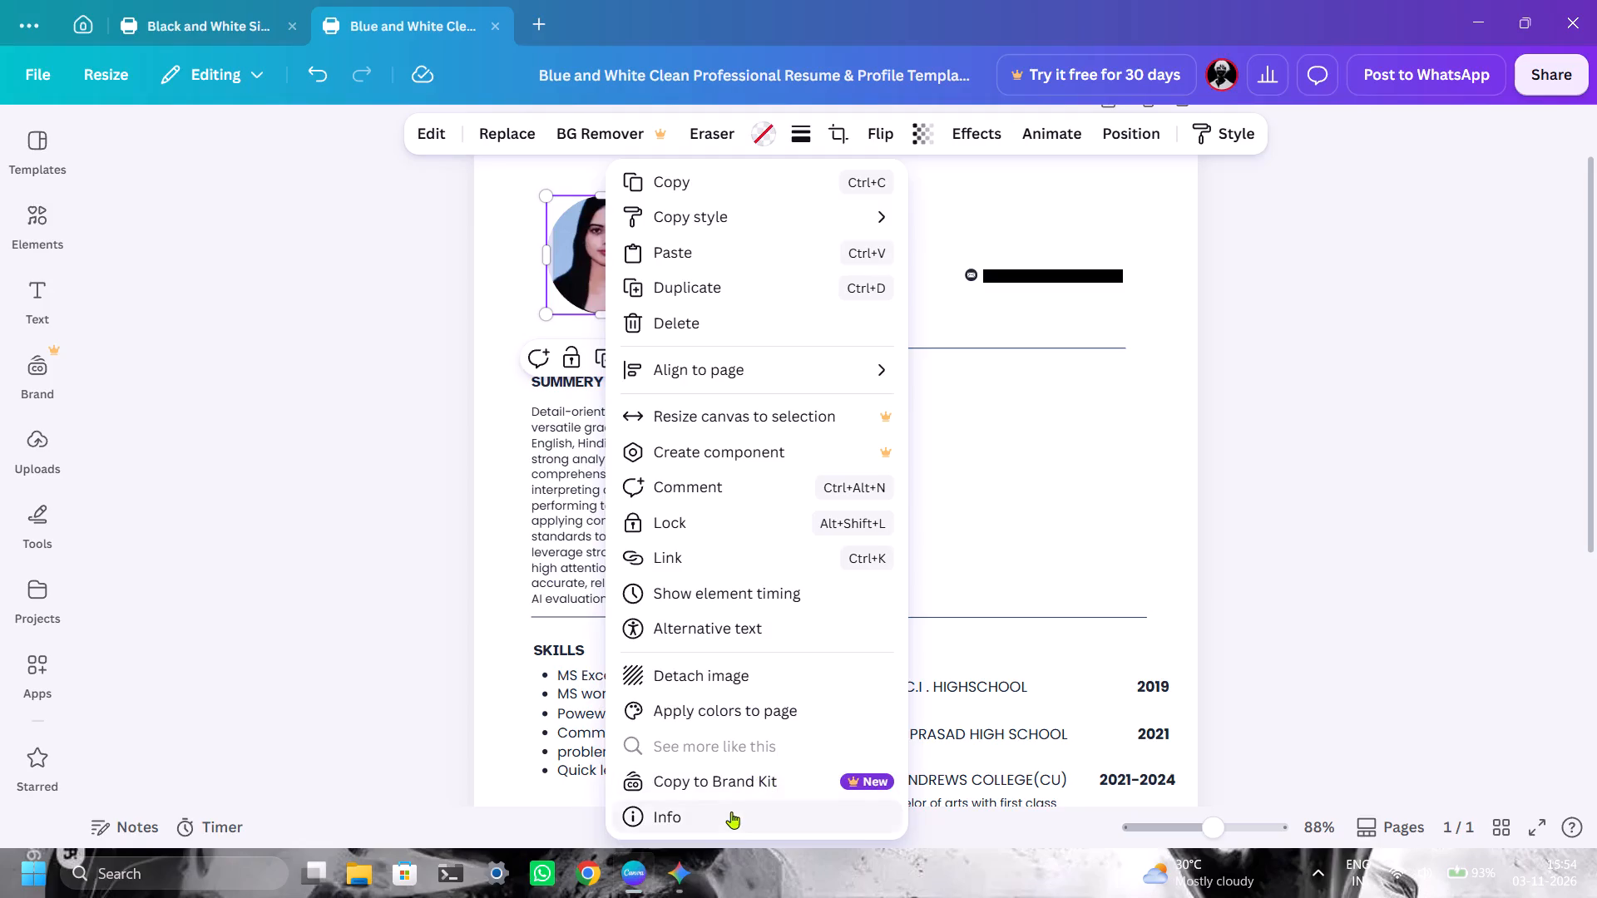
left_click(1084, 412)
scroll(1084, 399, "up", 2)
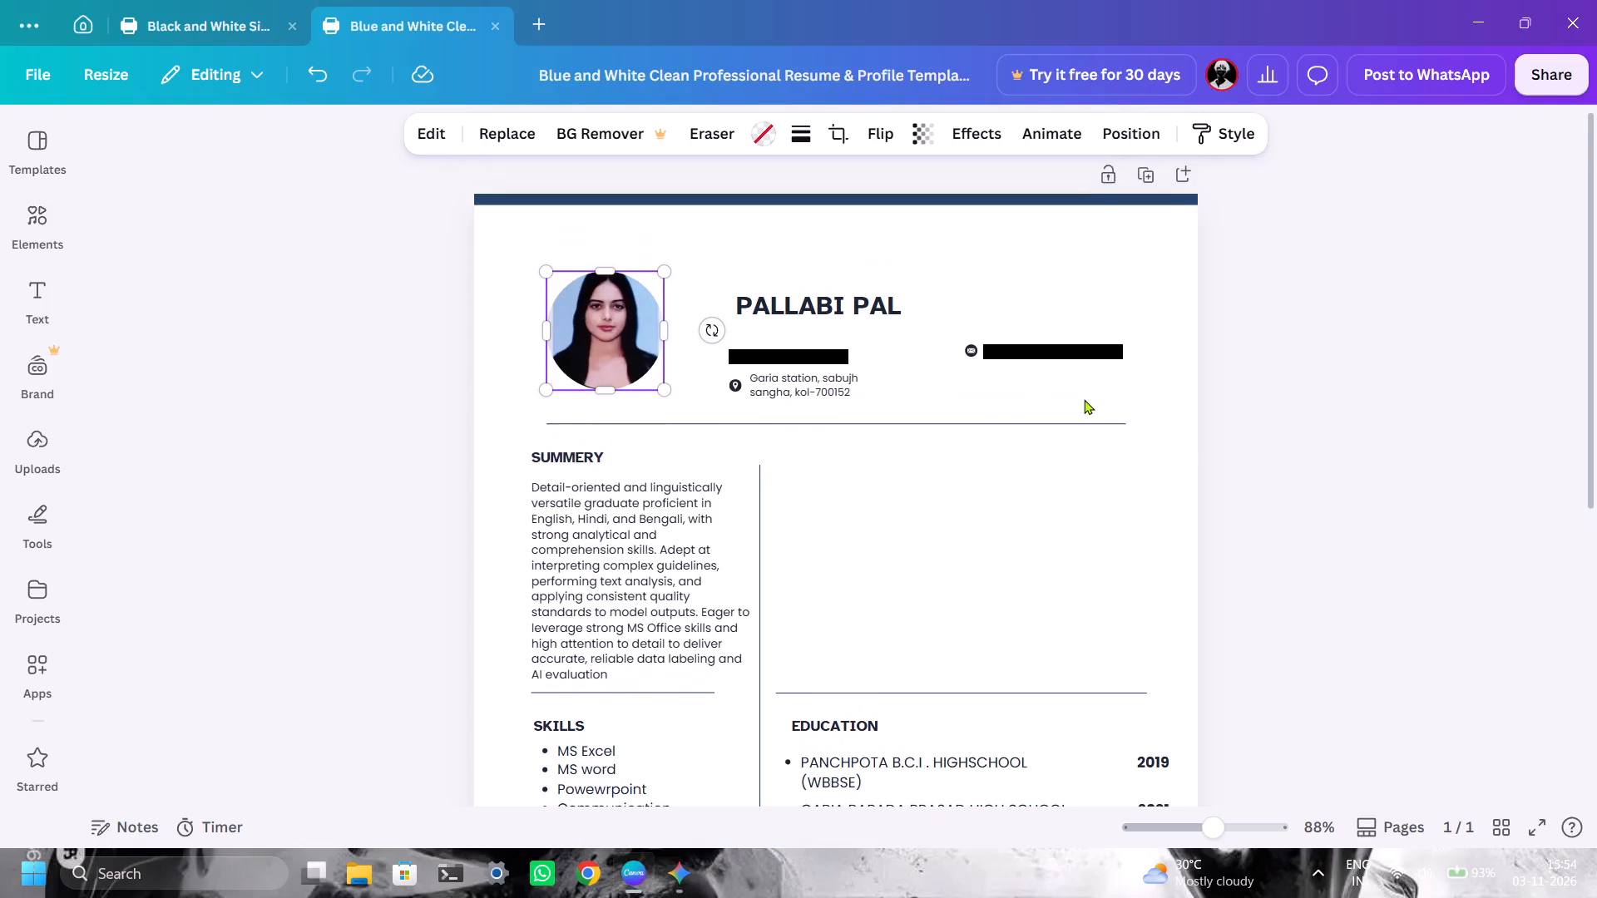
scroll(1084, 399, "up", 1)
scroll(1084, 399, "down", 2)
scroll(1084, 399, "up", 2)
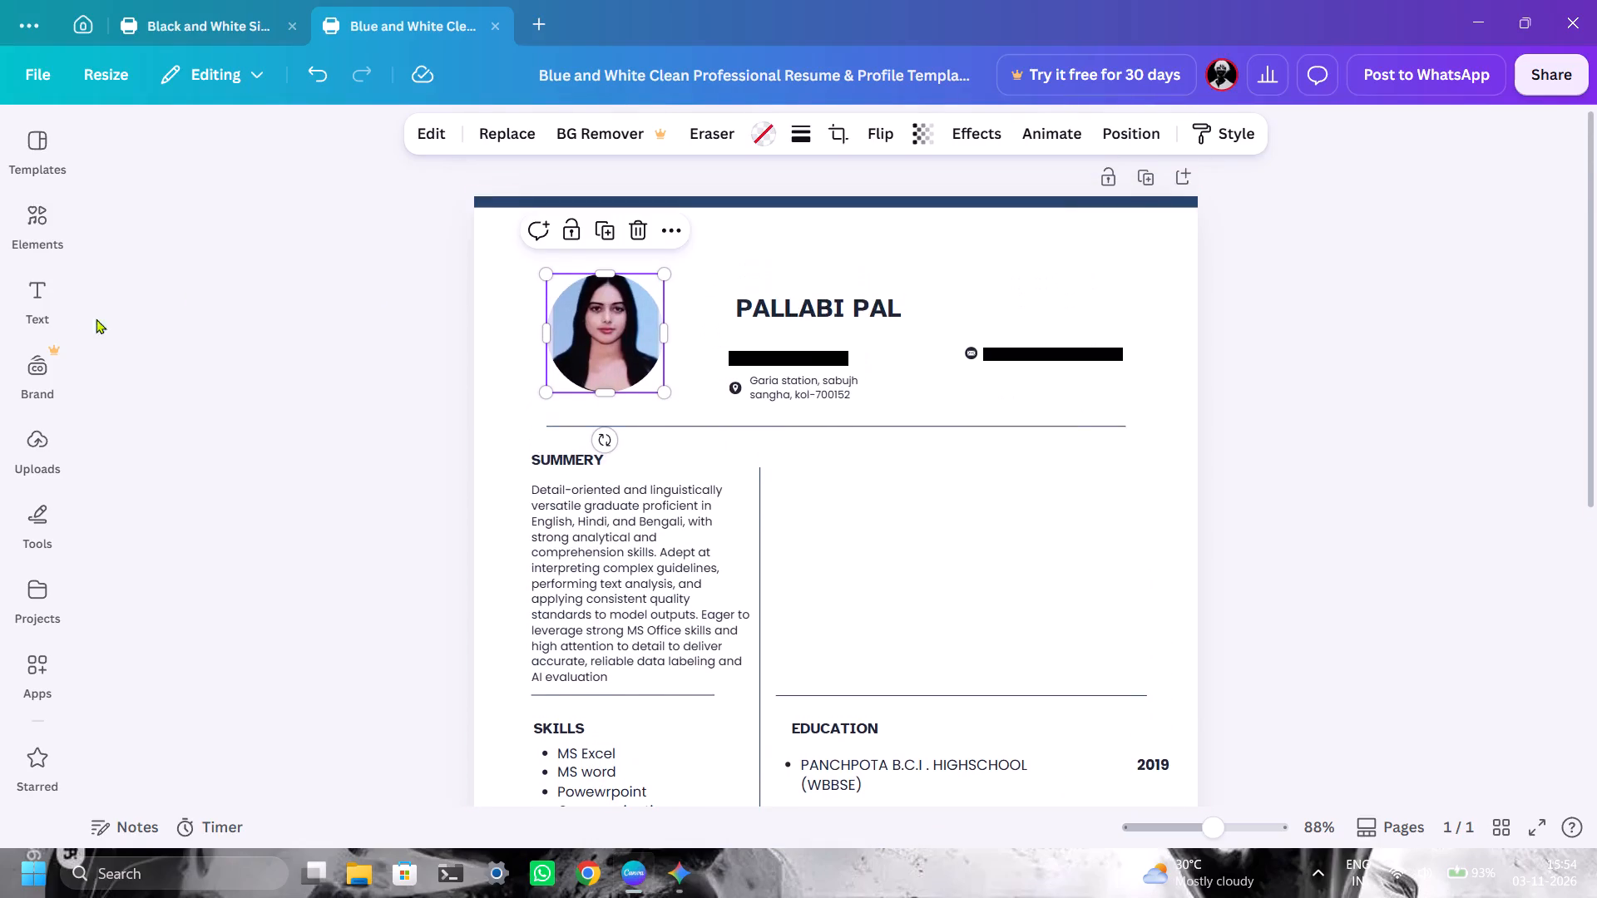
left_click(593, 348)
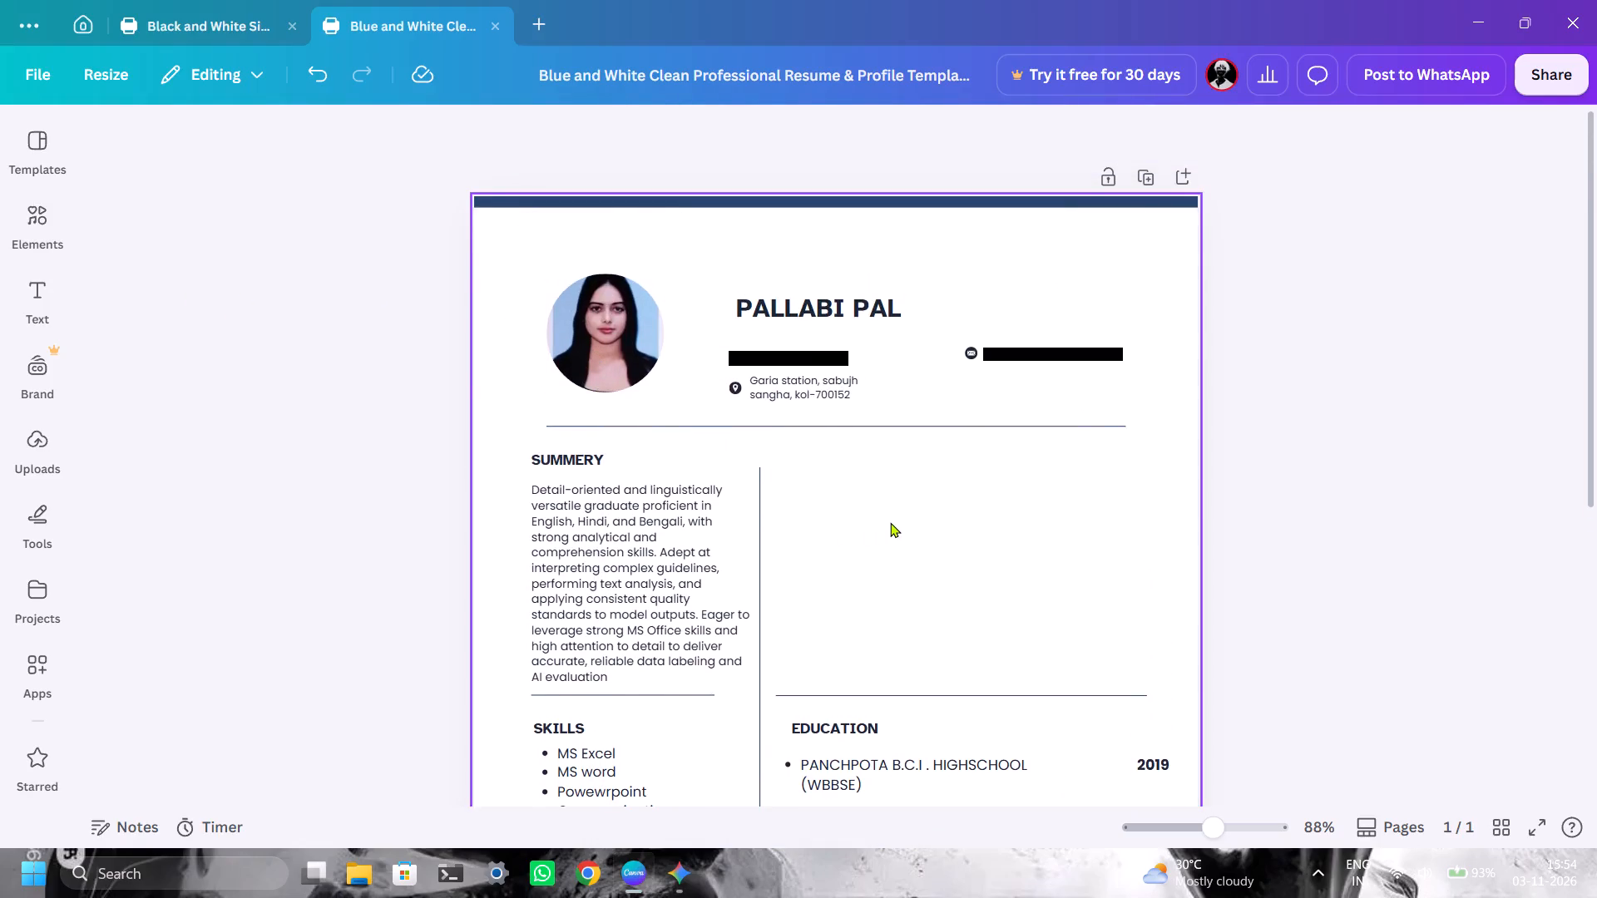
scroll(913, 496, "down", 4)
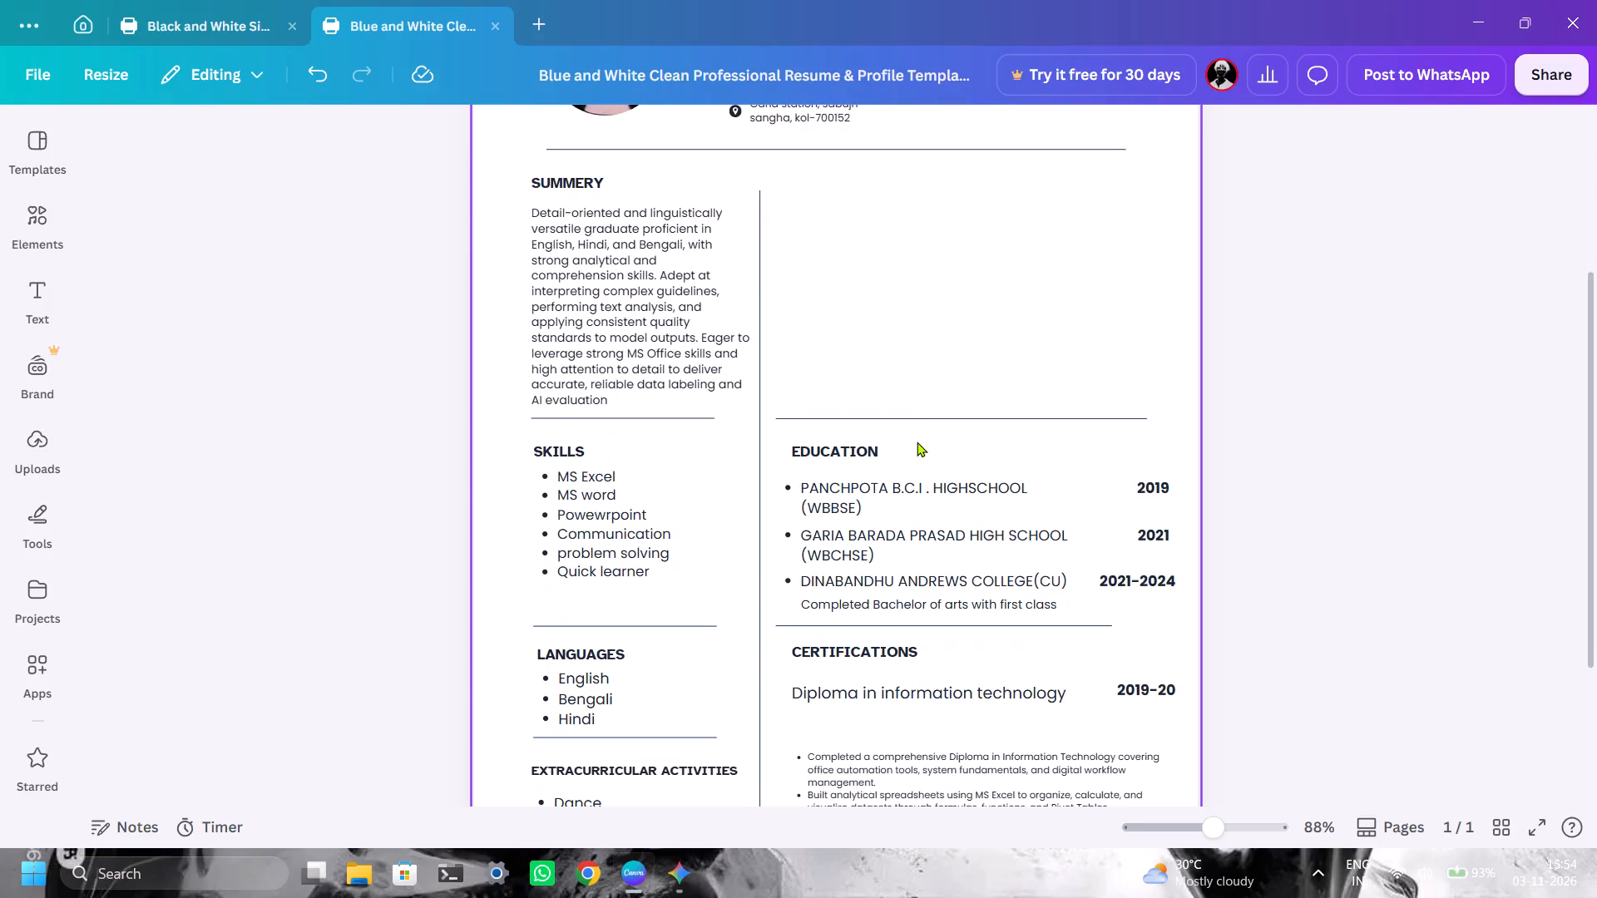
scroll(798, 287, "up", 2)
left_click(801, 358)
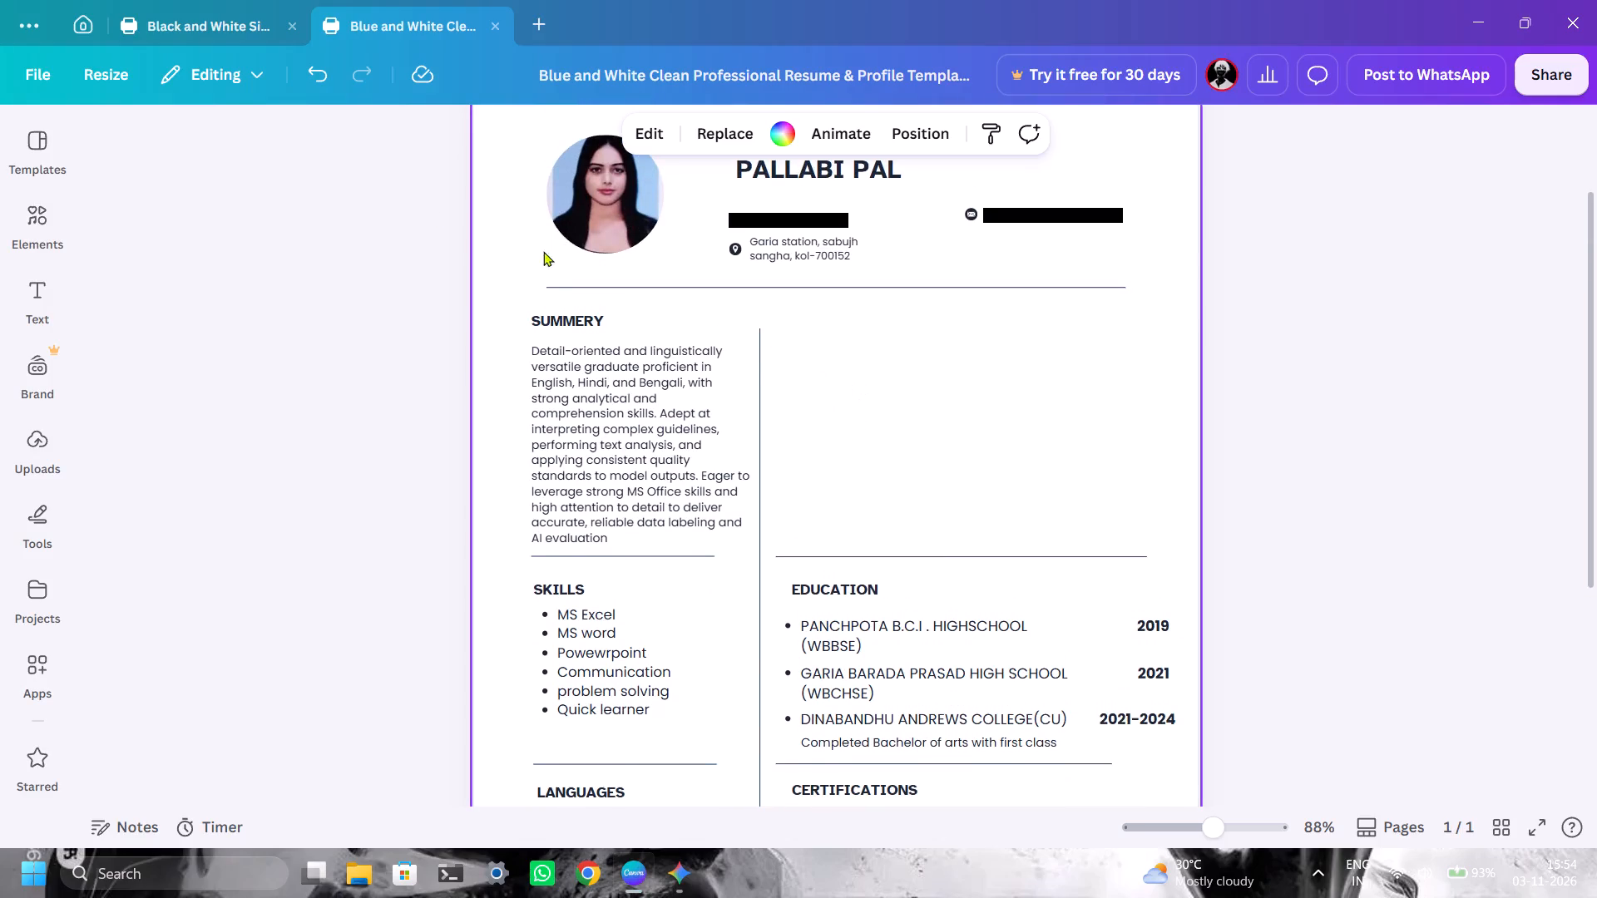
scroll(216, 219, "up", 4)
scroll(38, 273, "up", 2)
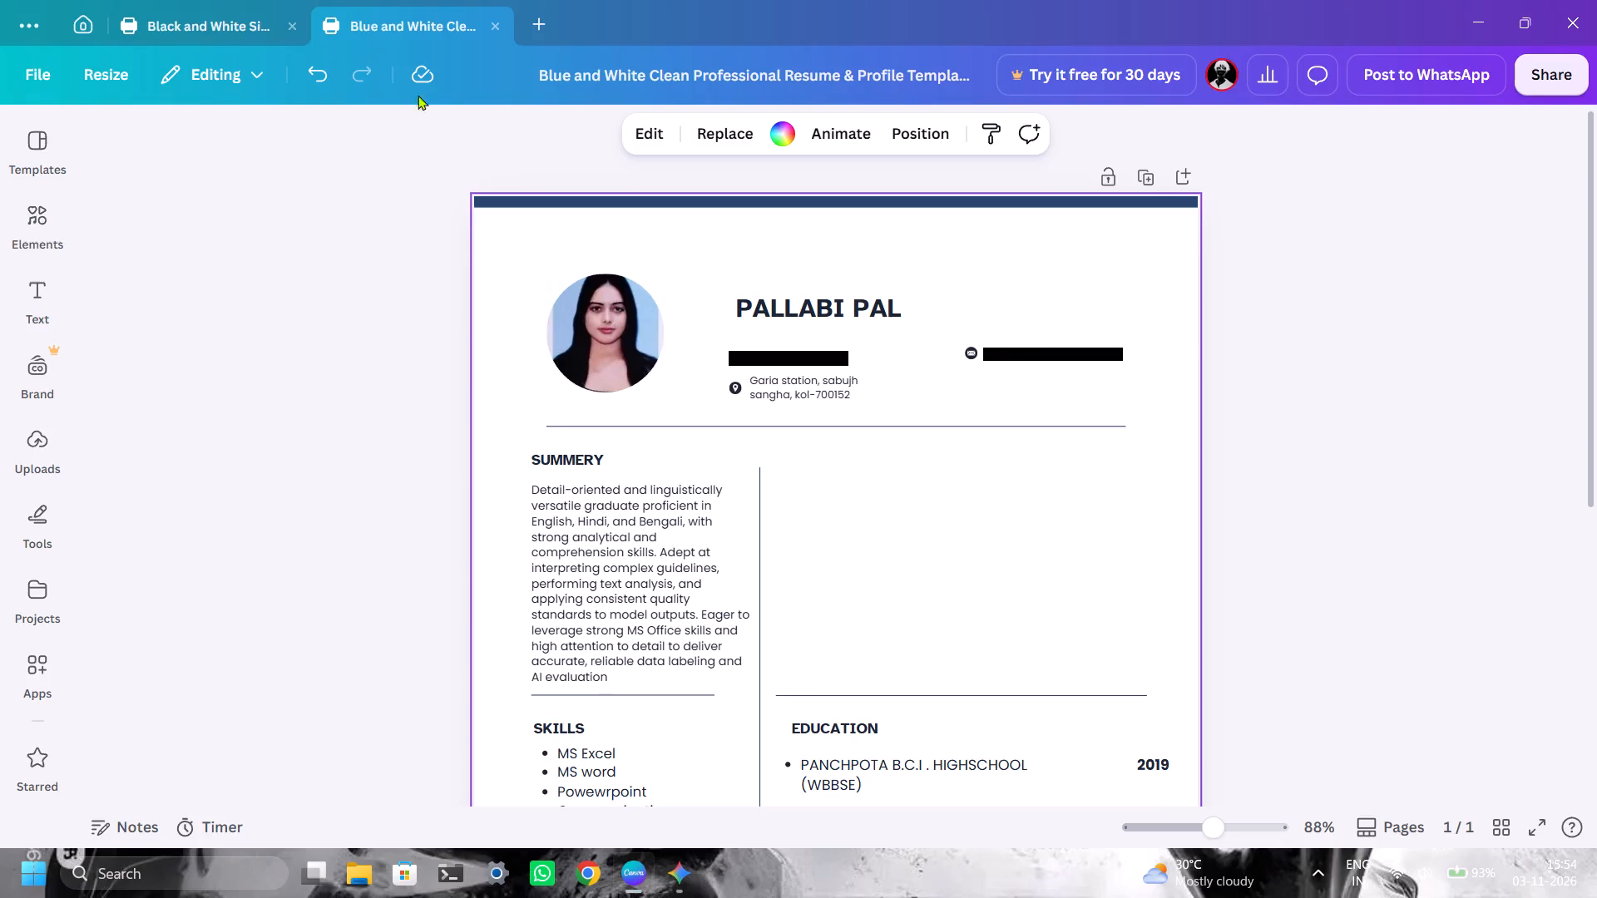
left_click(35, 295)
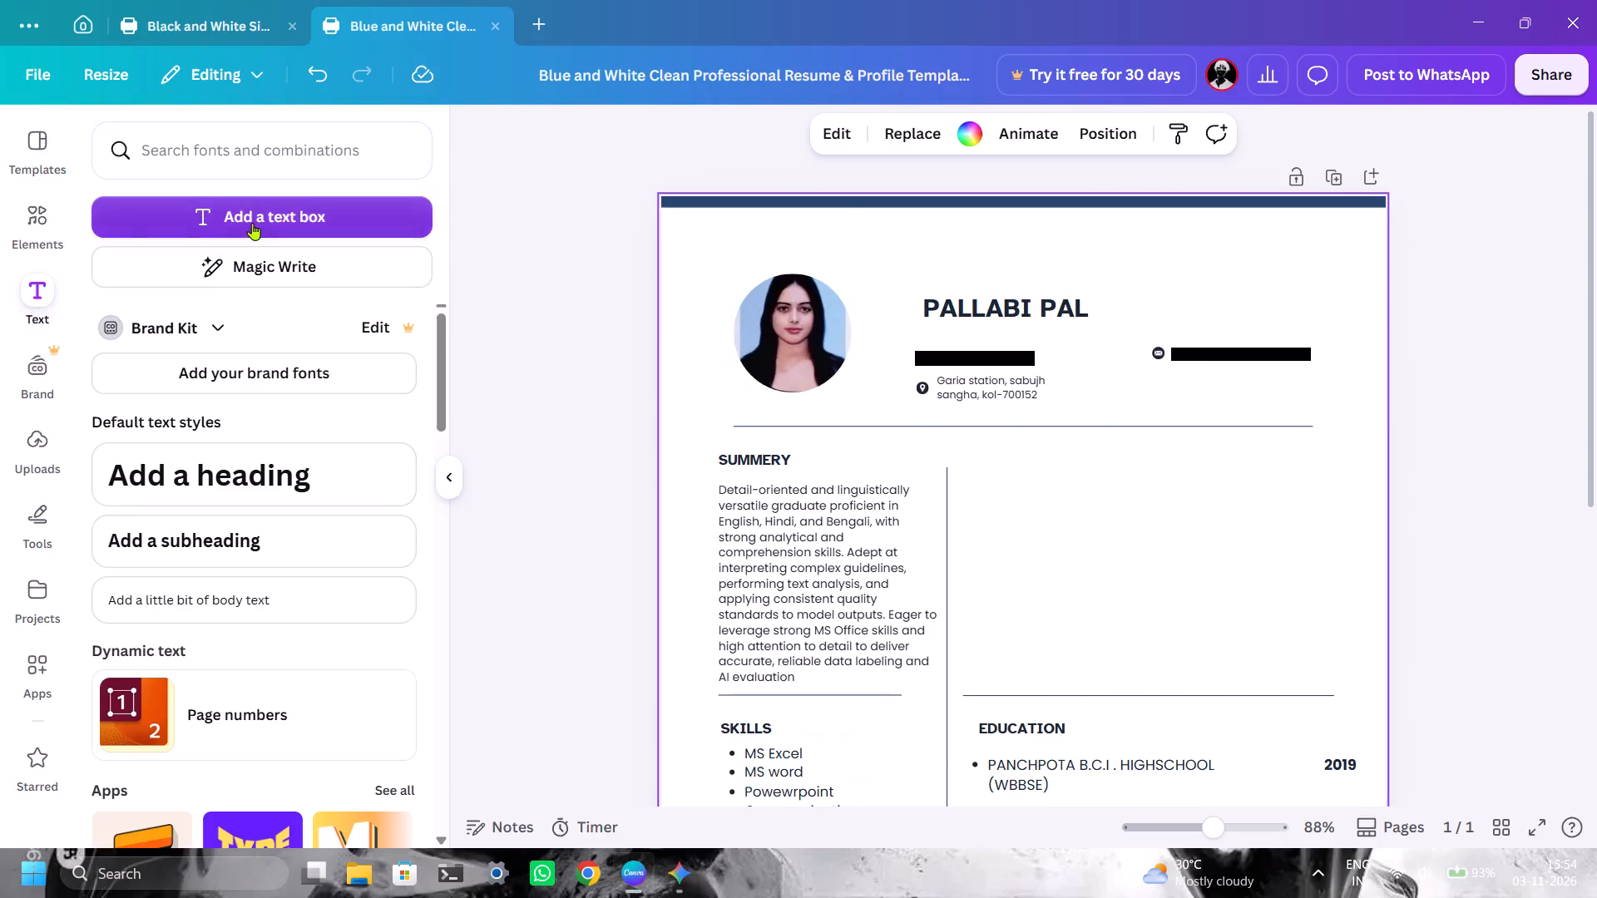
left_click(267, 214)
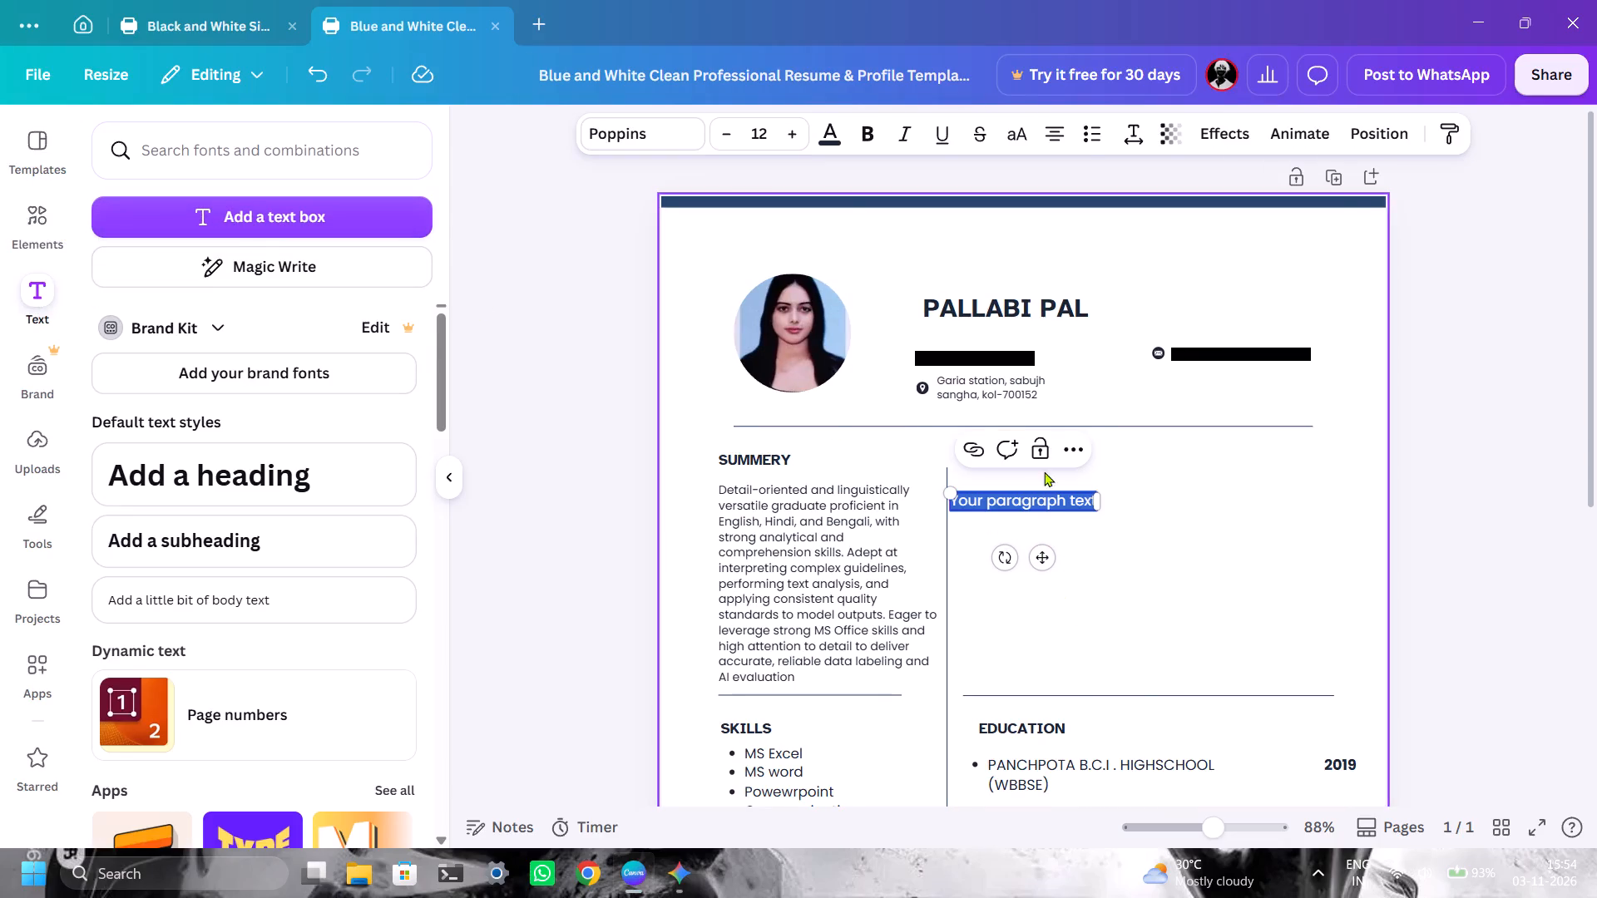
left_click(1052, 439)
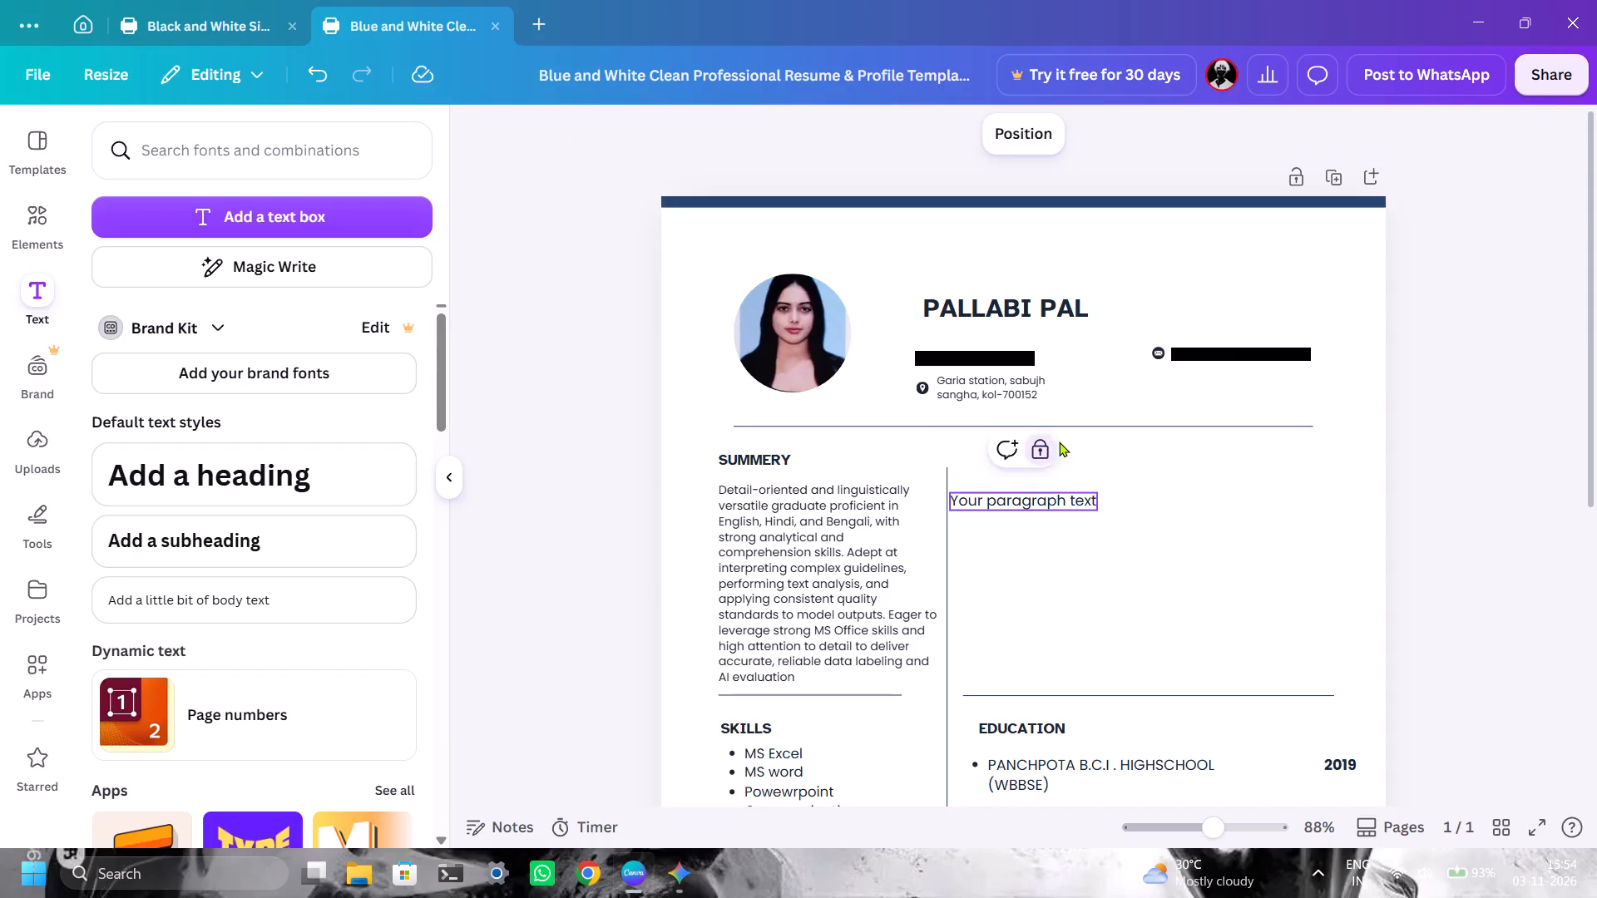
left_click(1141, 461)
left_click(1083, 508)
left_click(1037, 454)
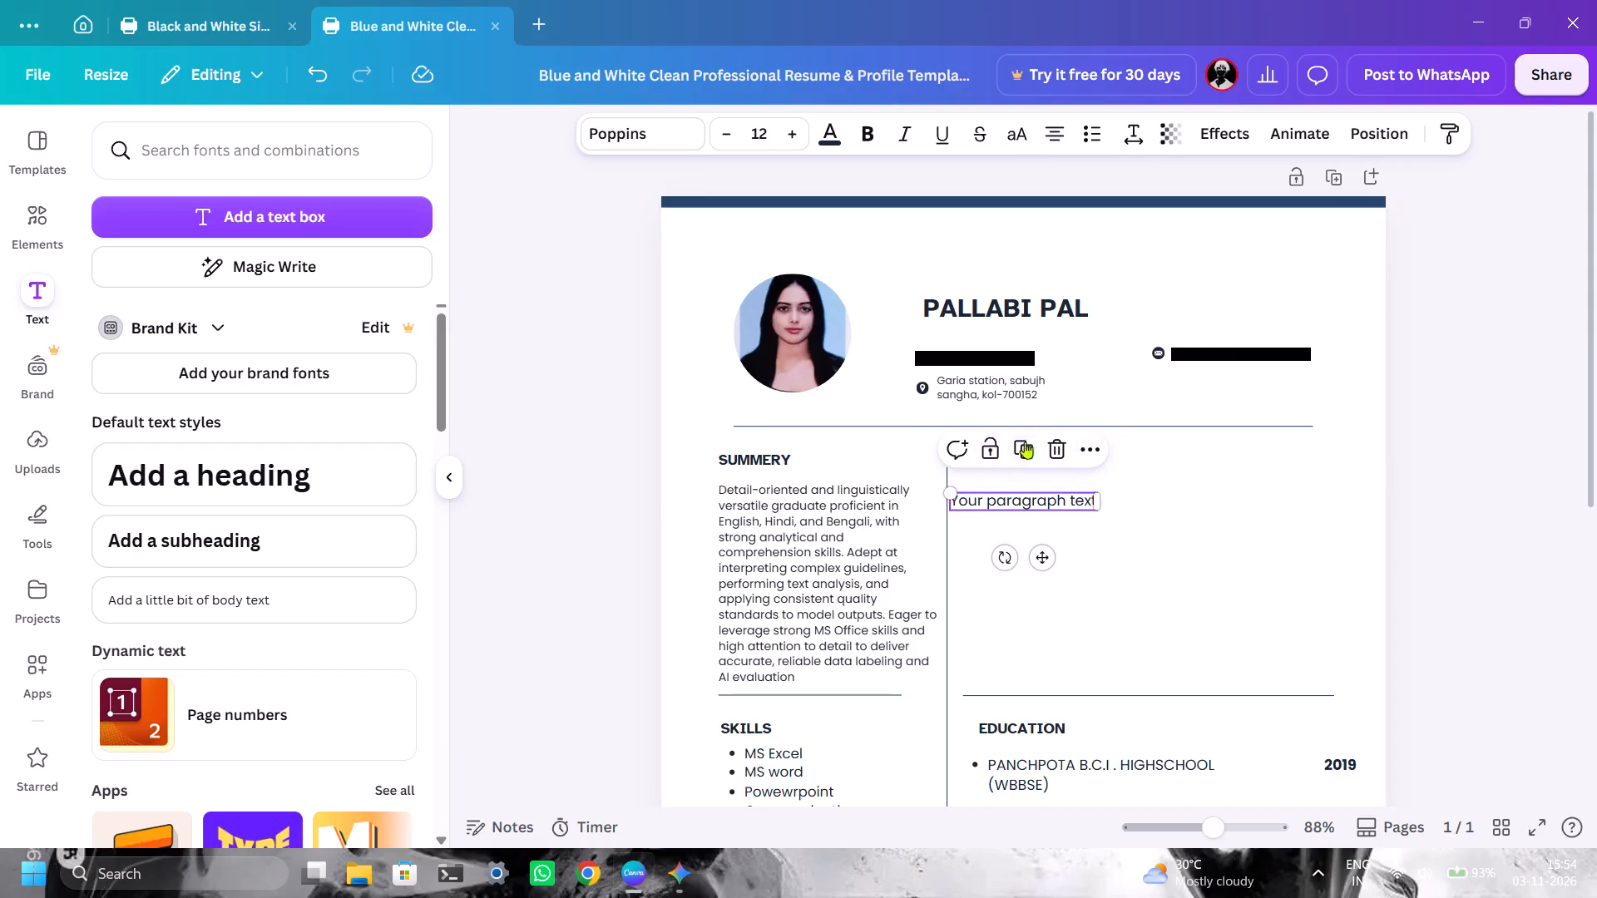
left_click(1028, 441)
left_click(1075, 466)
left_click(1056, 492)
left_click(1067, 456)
Duplicate the Education heading and move the copy to the top of the empty area above the Education section, beside the Summery heading.
scroll(1104, 461, "down", 3)
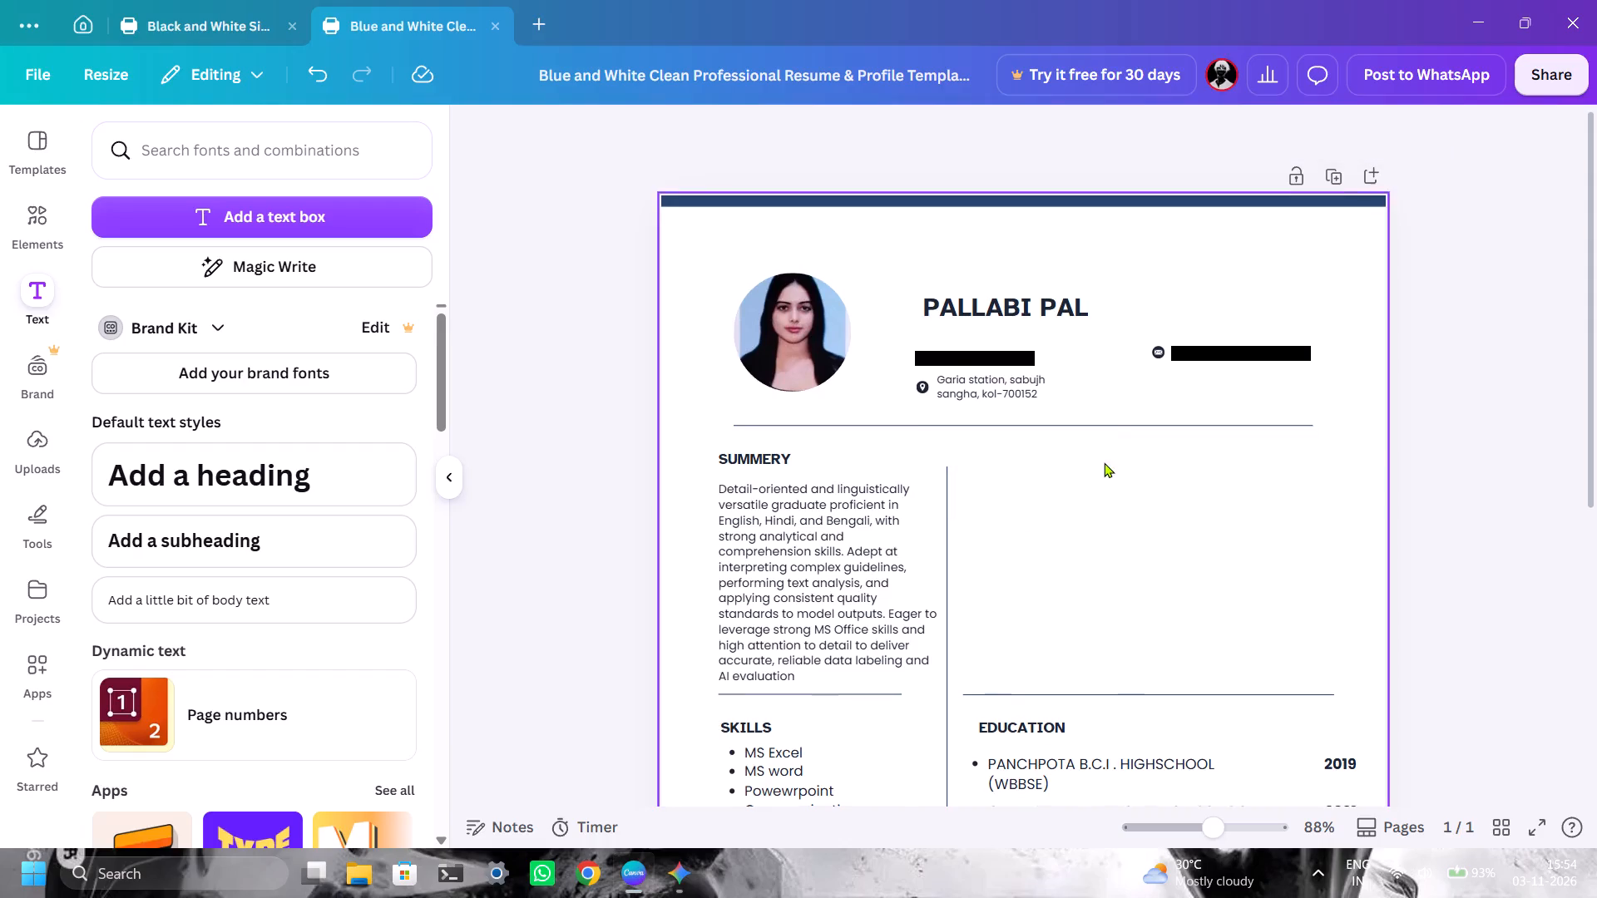
left_click(1030, 521)
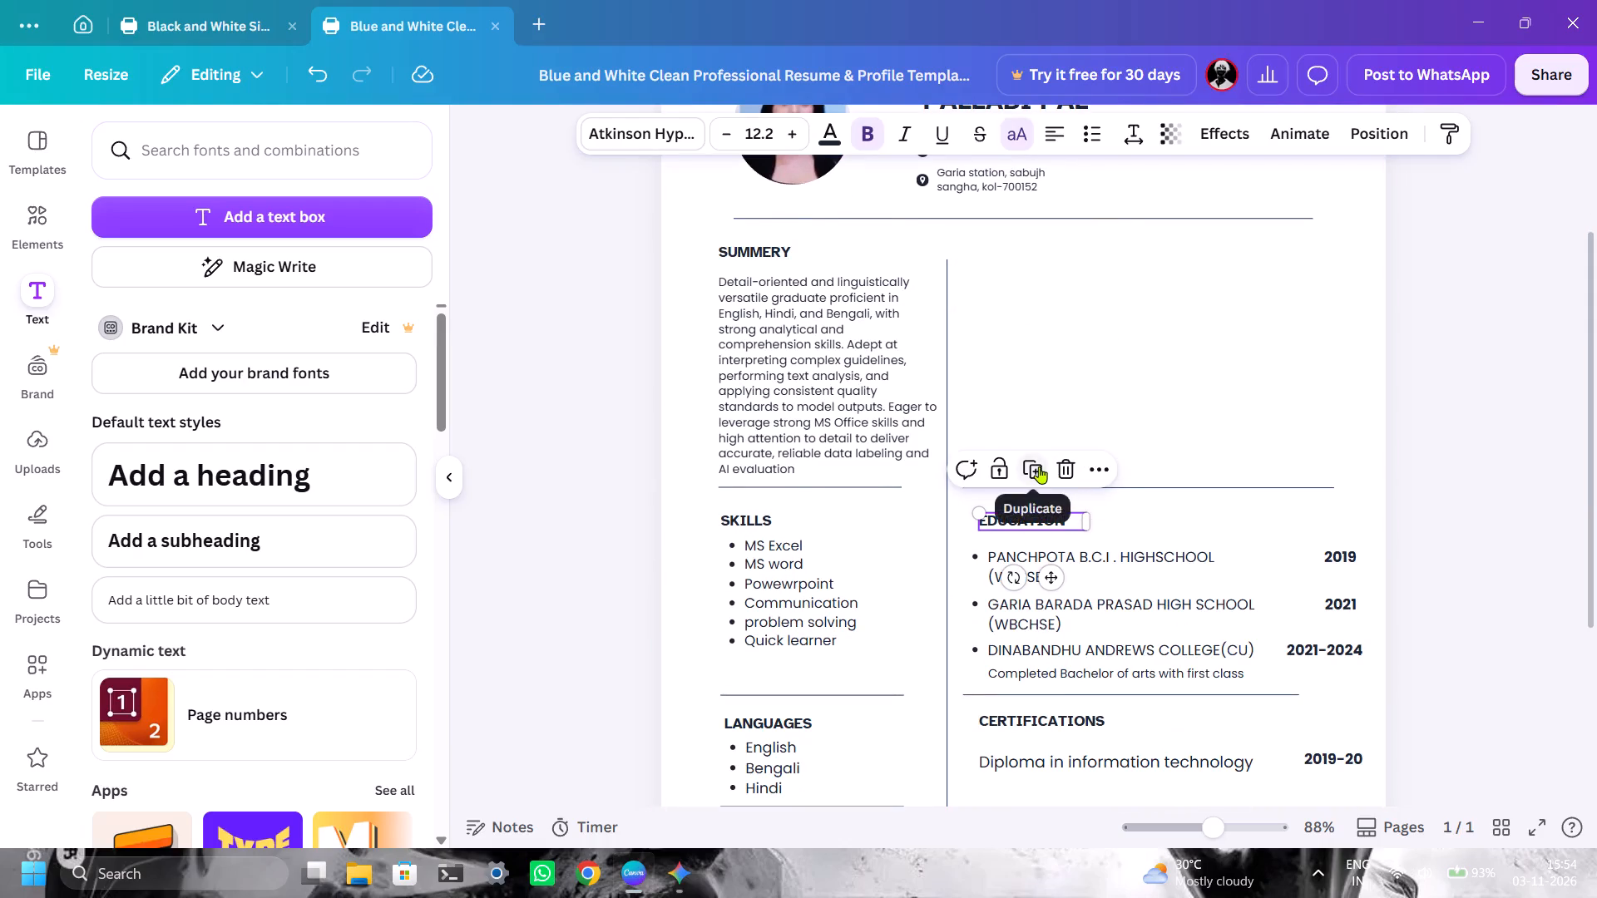
left_click(1039, 466)
left_click_drag(1061, 601, 1030, 309)
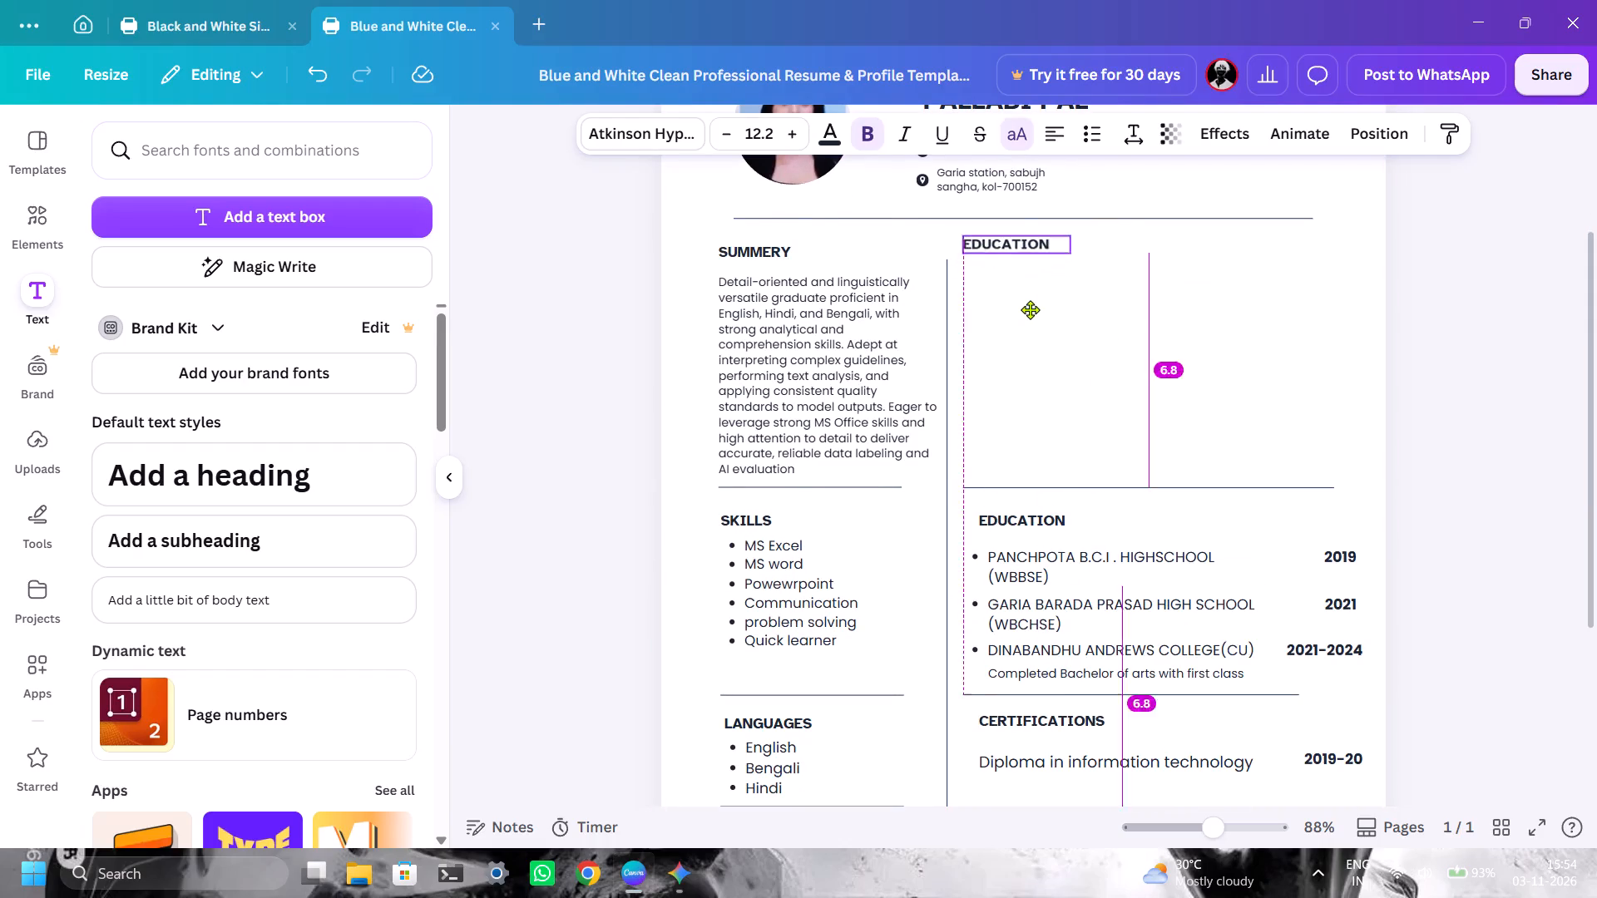
Change the duplicated Education heading to read "Project Learnings" and widen its text box so it fits on one line.
left_click_drag(1030, 309, 1031, 308)
left_click(1220, 338)
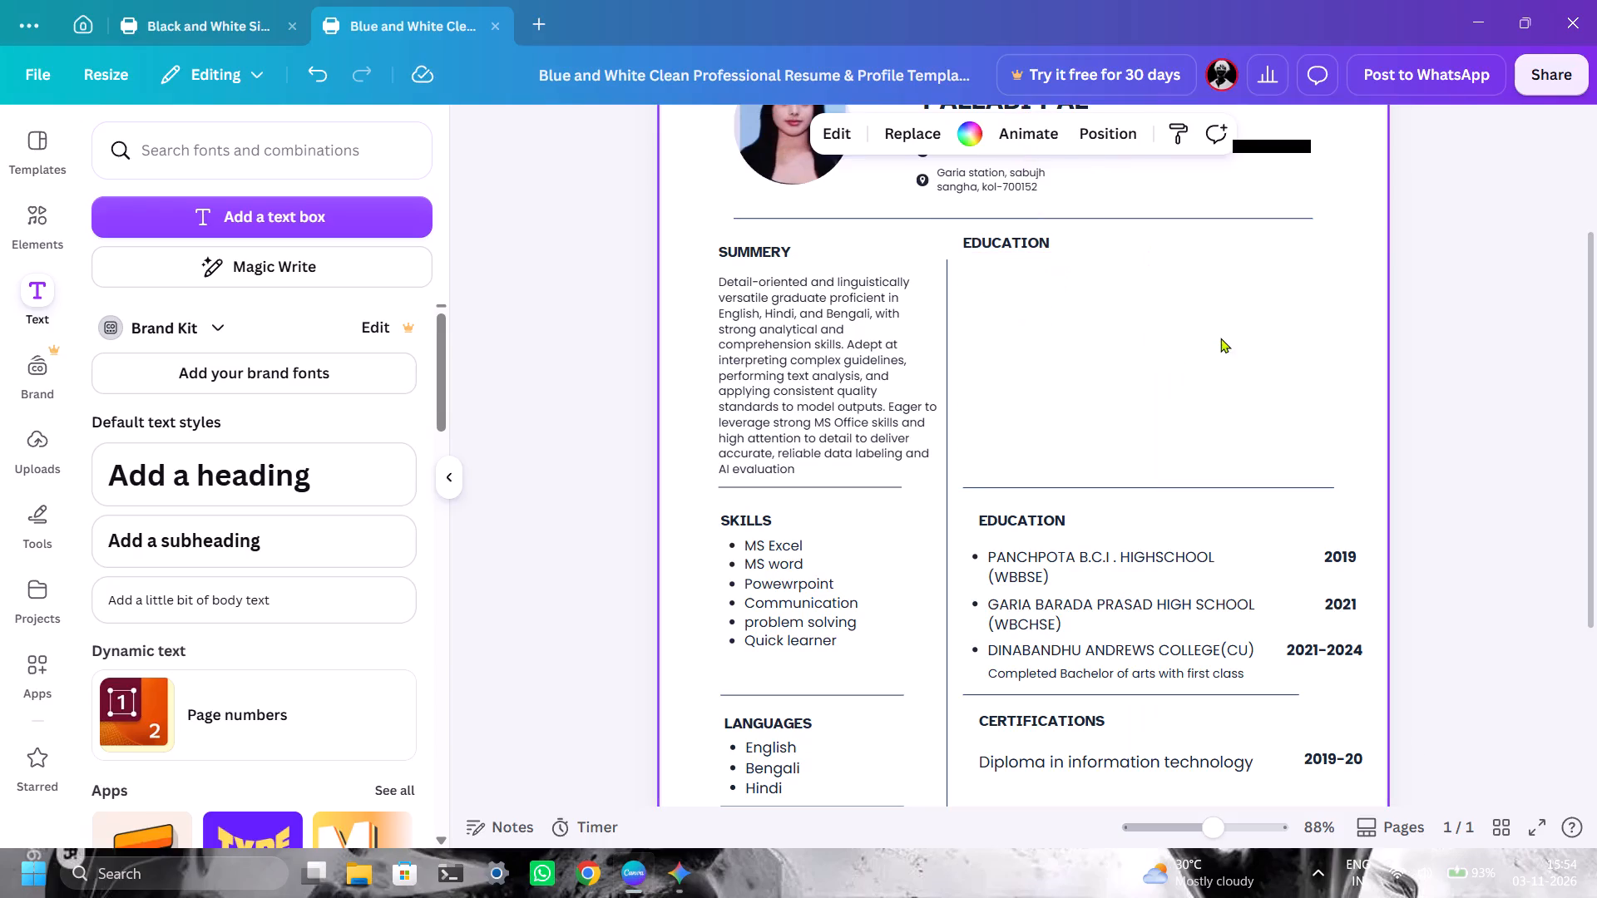
double_click(1009, 246)
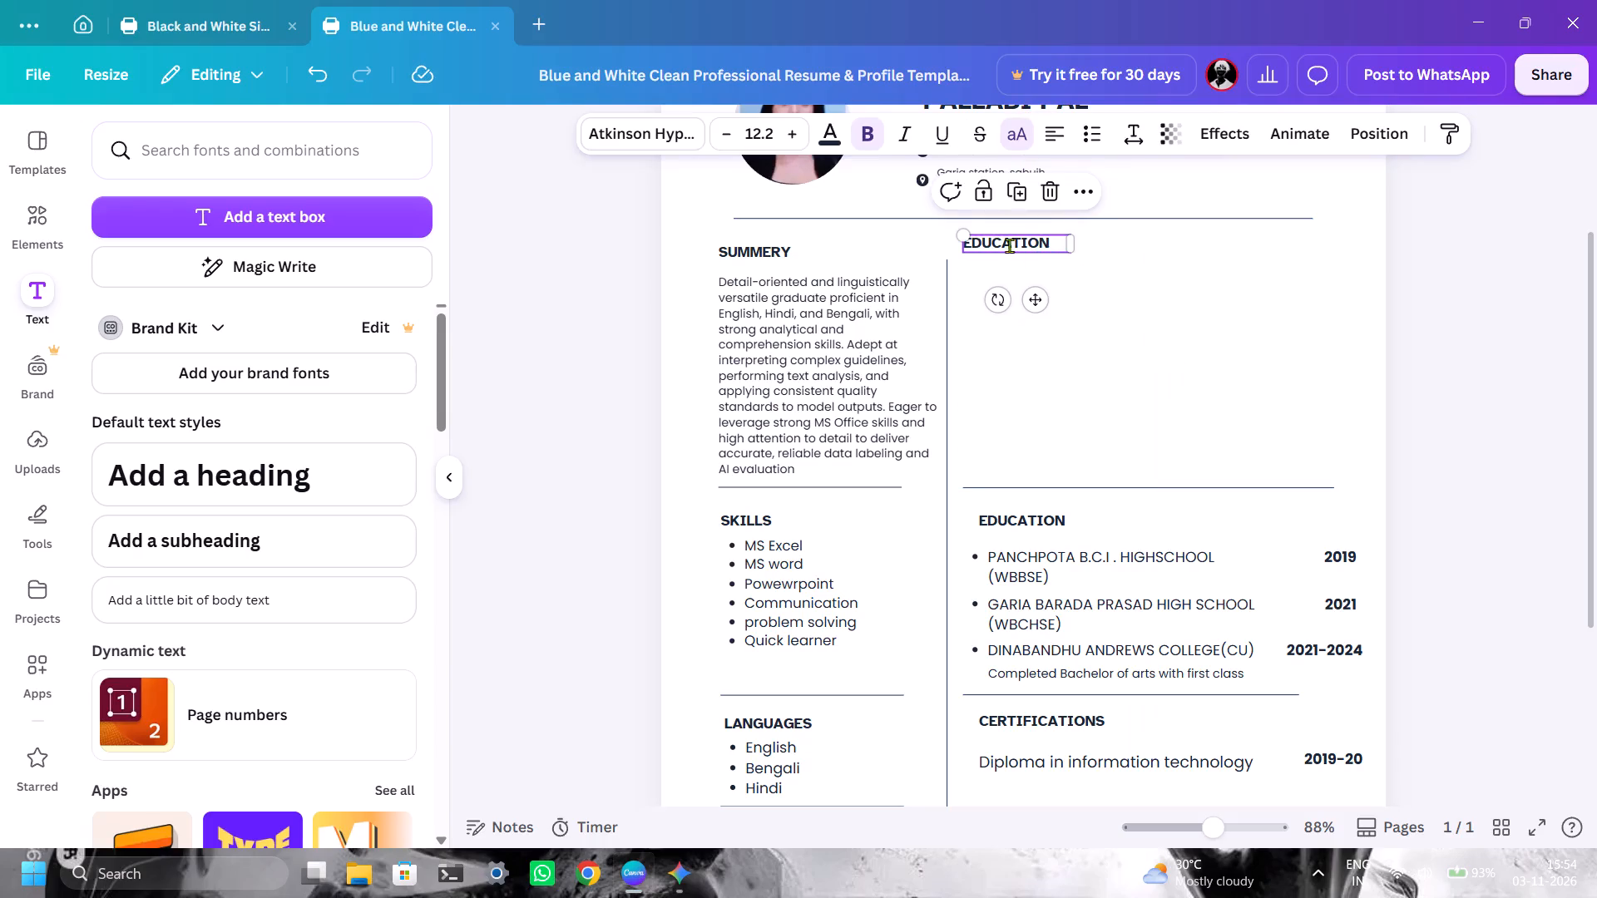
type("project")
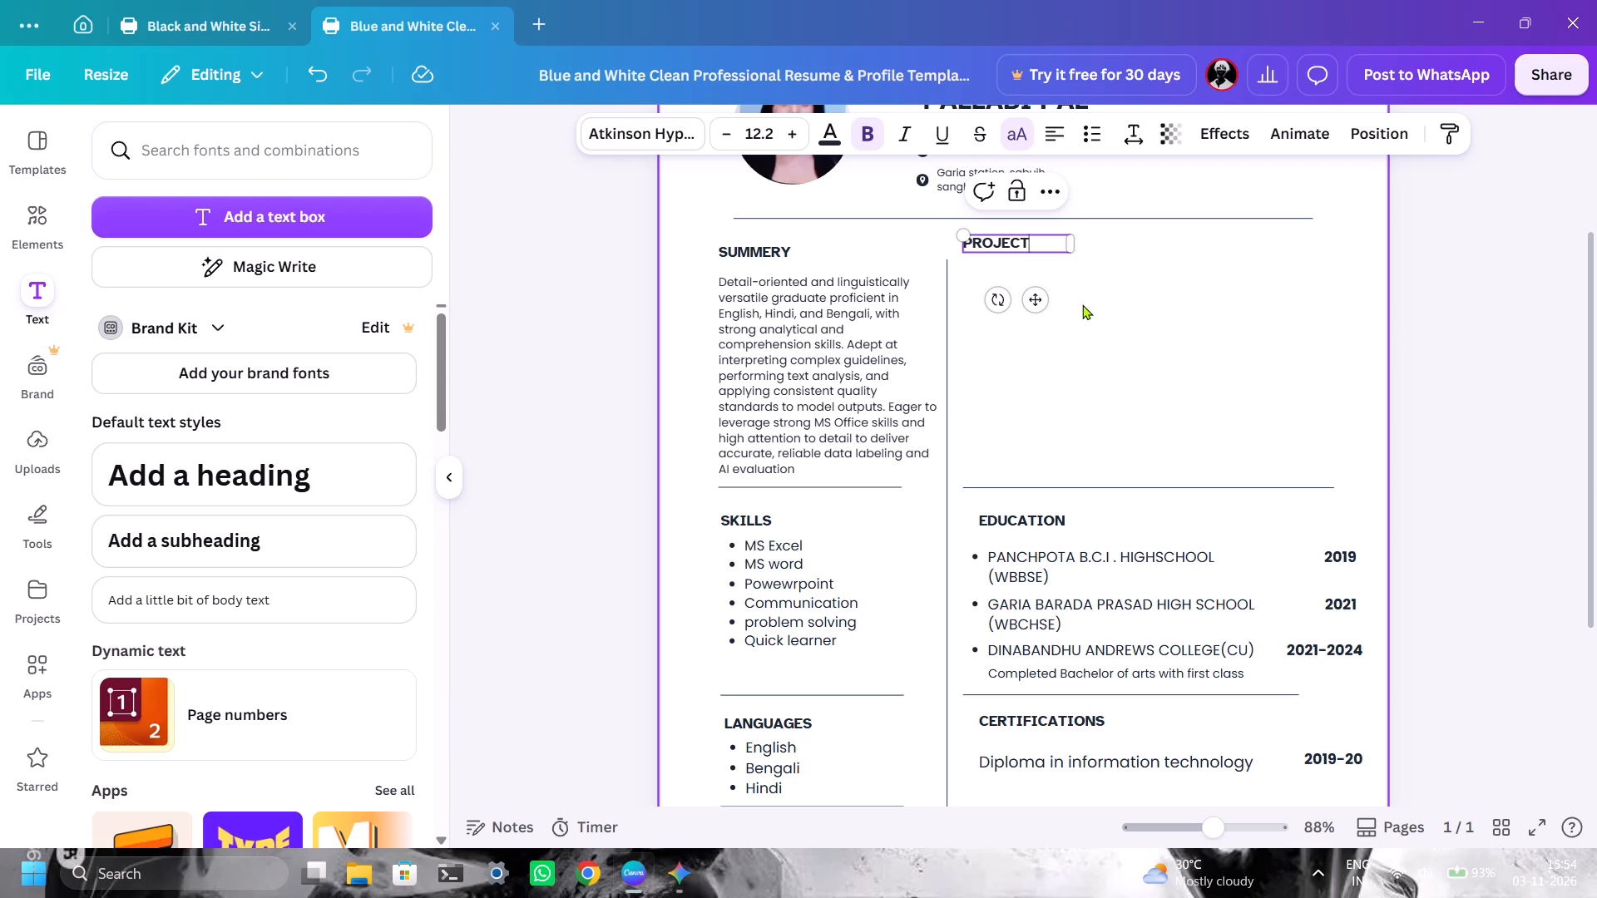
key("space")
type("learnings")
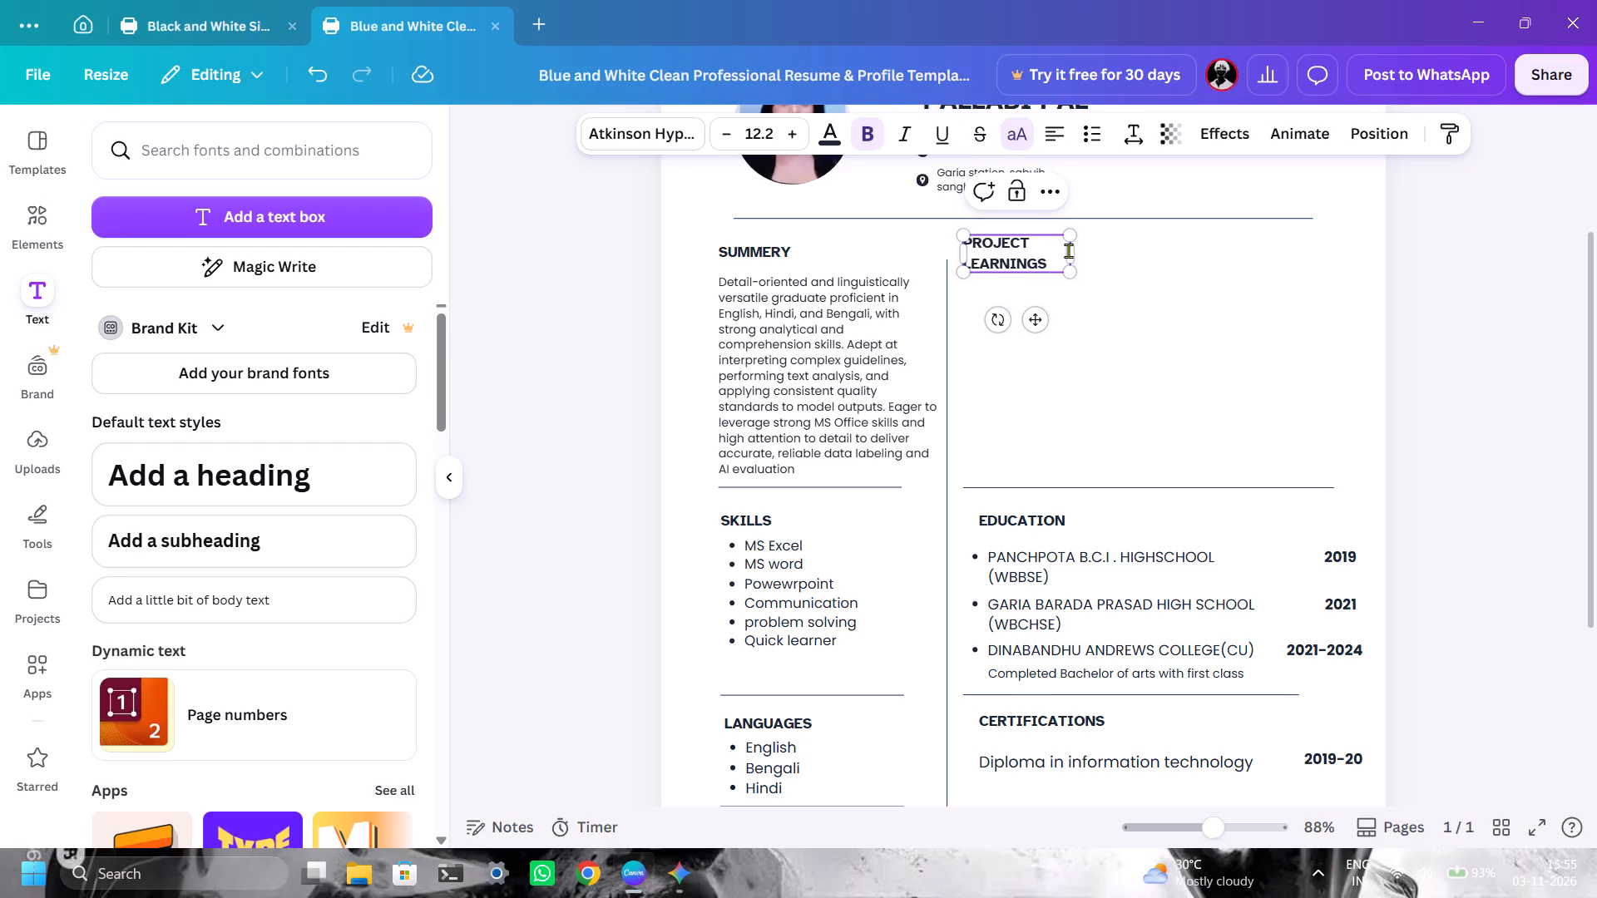
left_click_drag(1080, 255, 1134, 260)
left_click(1190, 294)
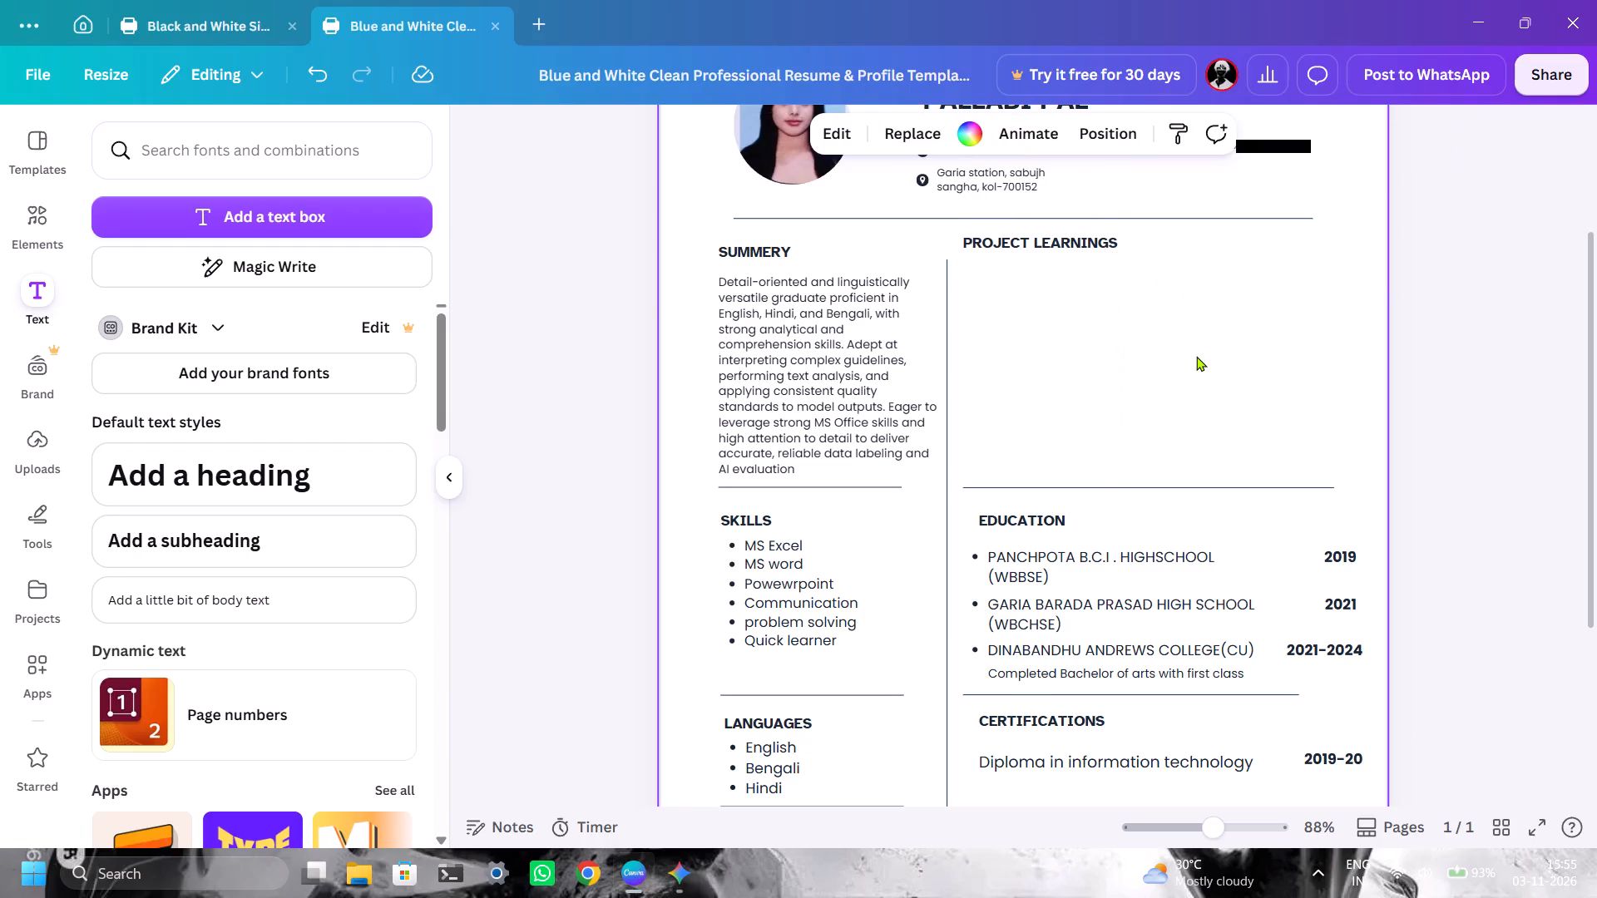
Align the Project Learnings heading's left edge with the Education heading below and its height with the Summery heading.
left_click_drag(1066, 239, 1076, 239)
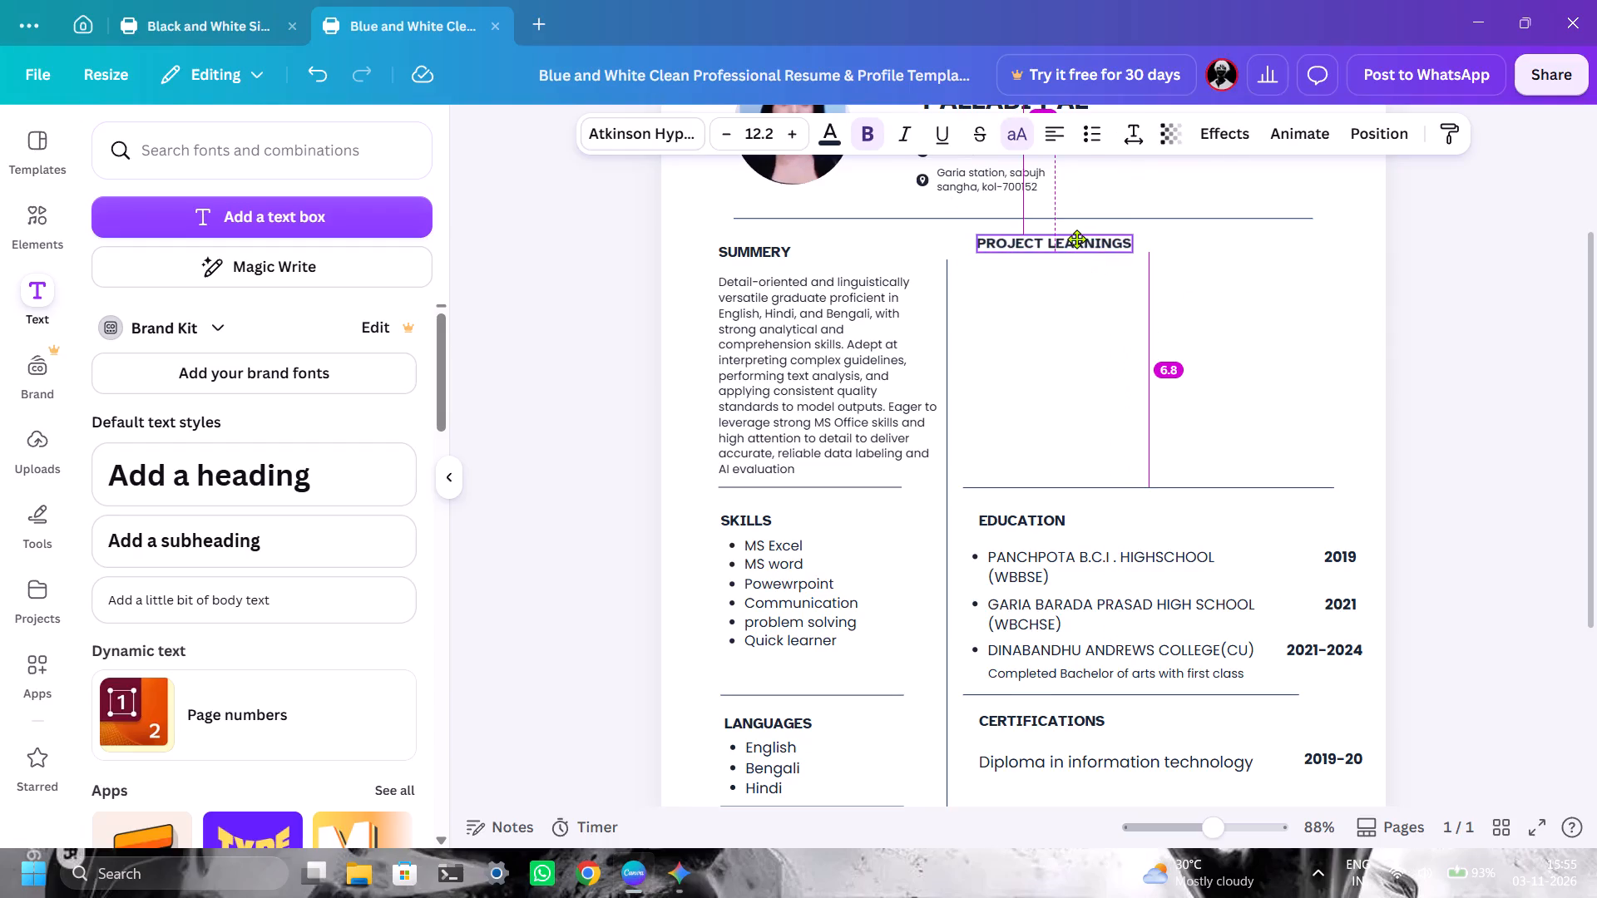
left_click_drag(1076, 239, 1081, 241)
left_click(1261, 271)
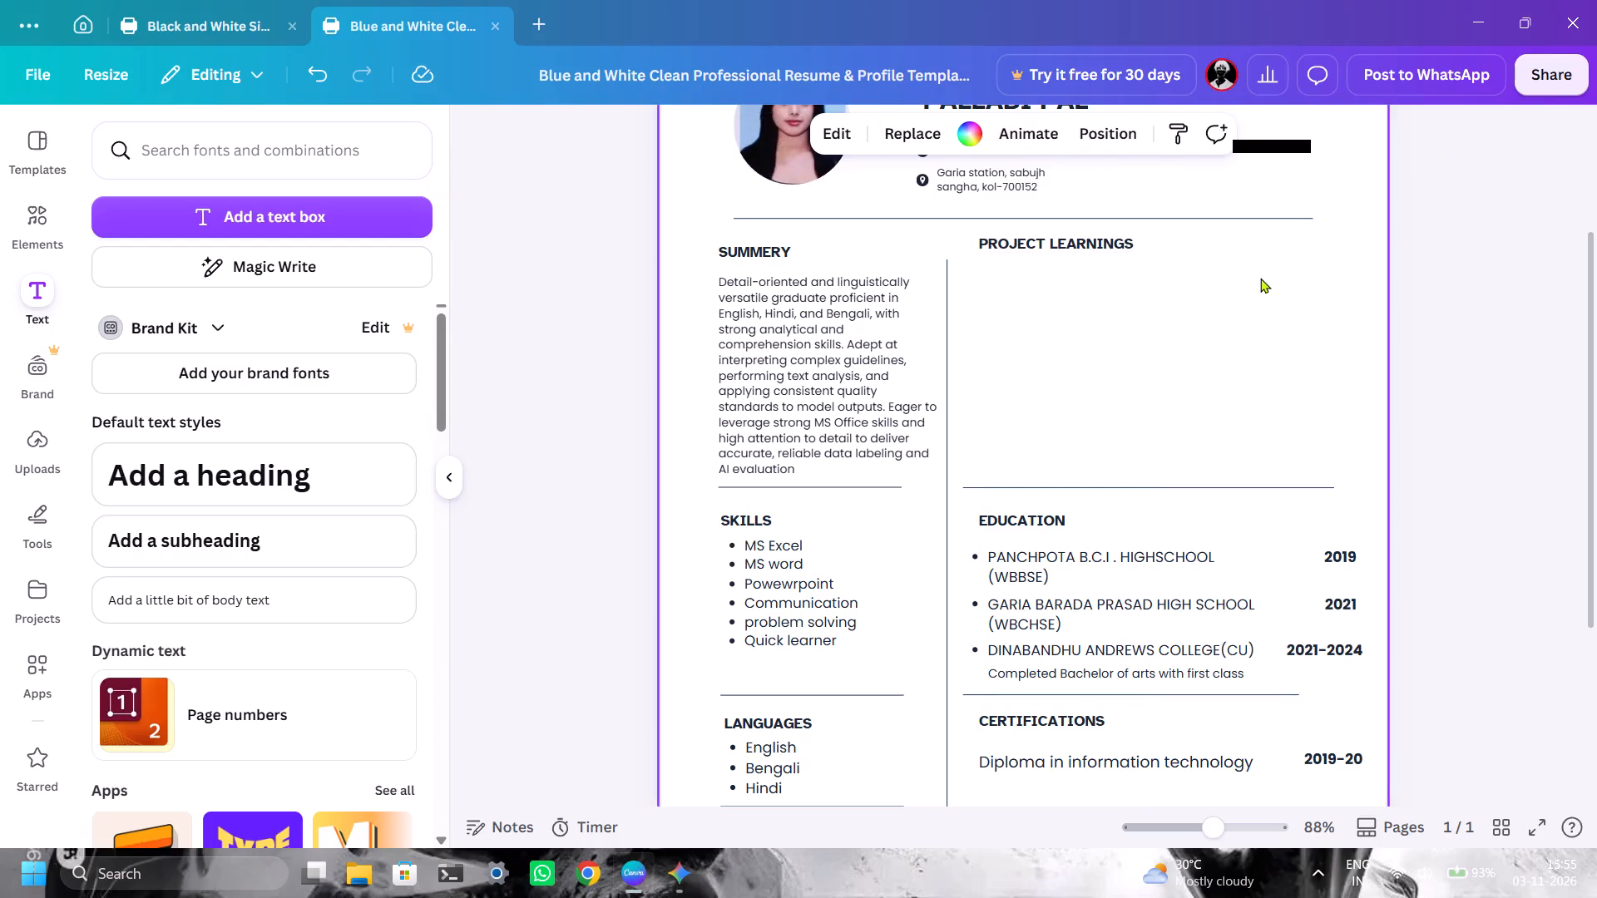
scroll(1219, 358, "down", 1)
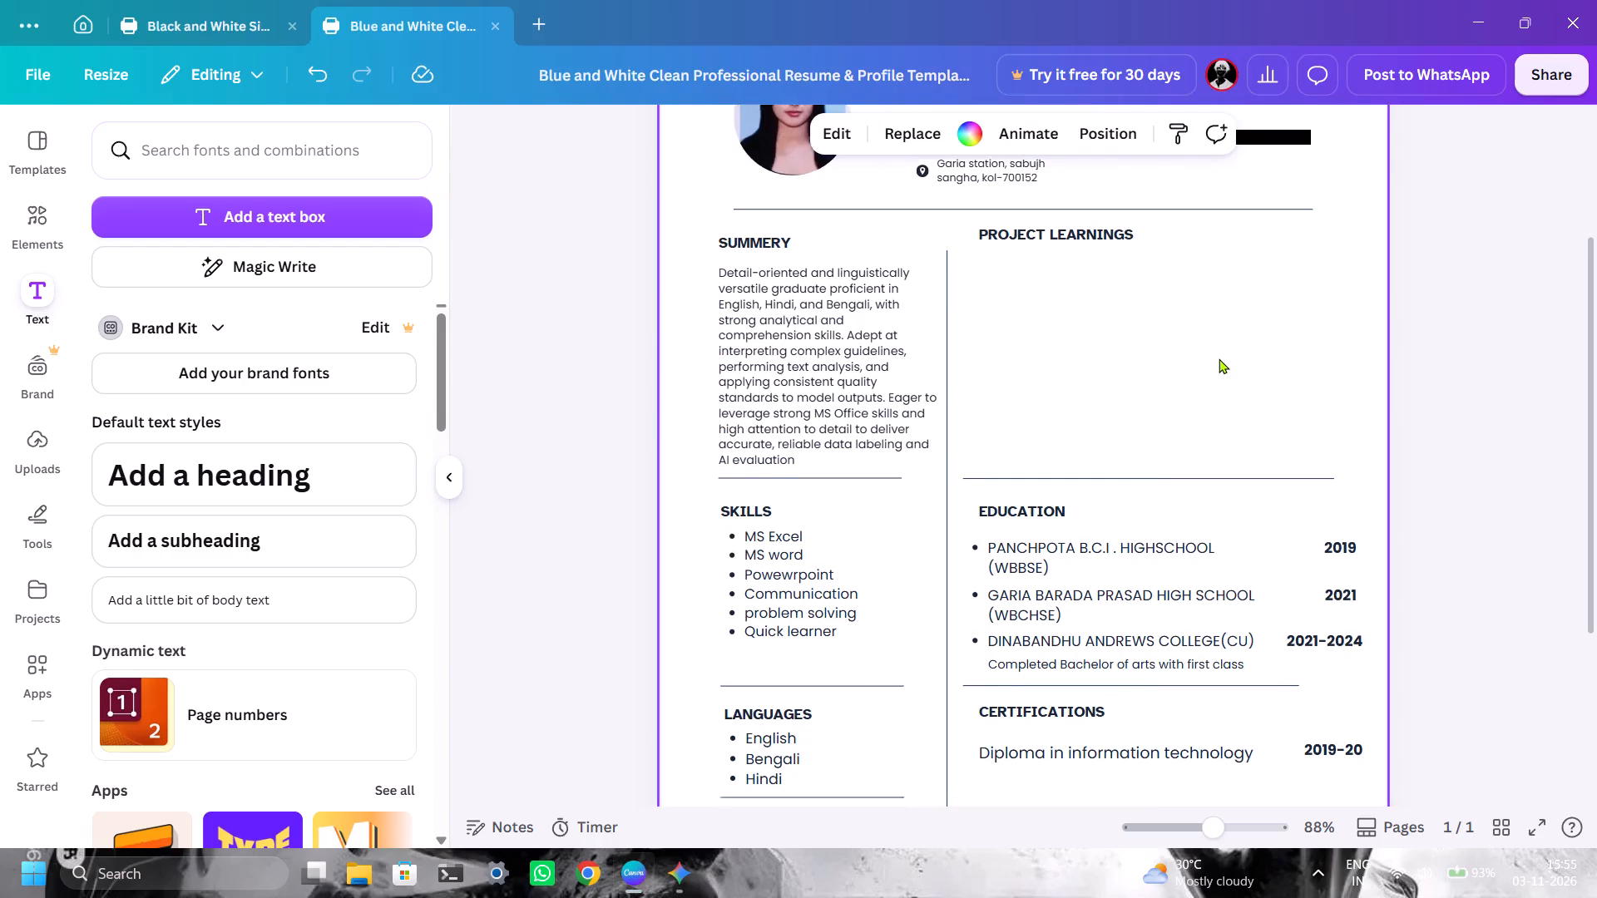
scroll(1219, 358, "down", 2)
scroll(1217, 355, "up", 3)
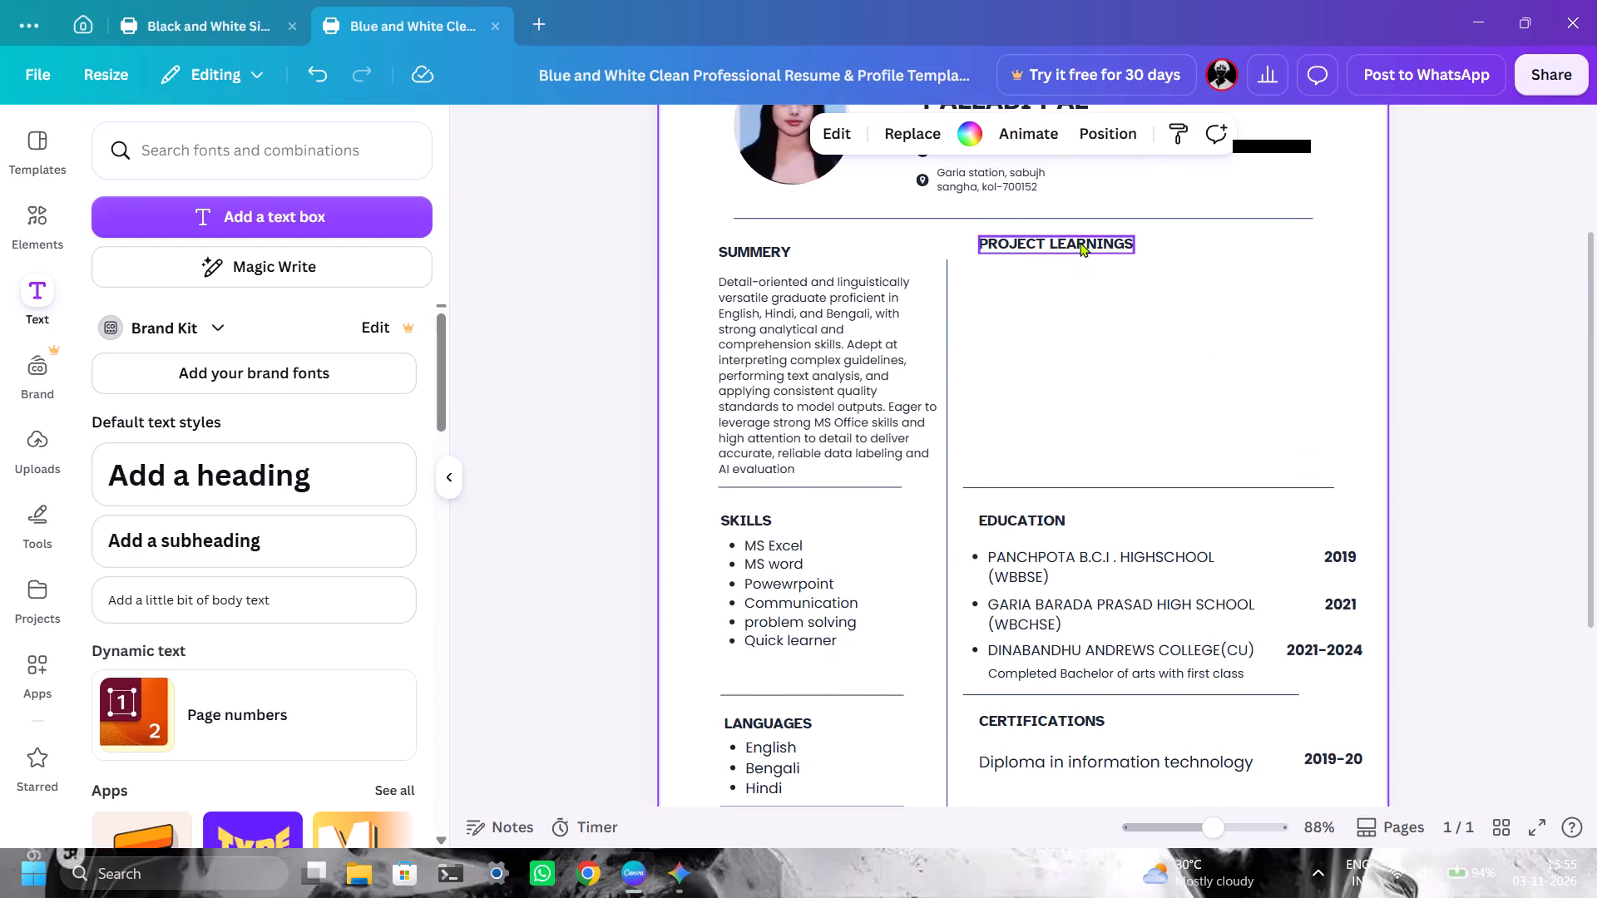
left_click(1080, 242)
left_click(1226, 269)
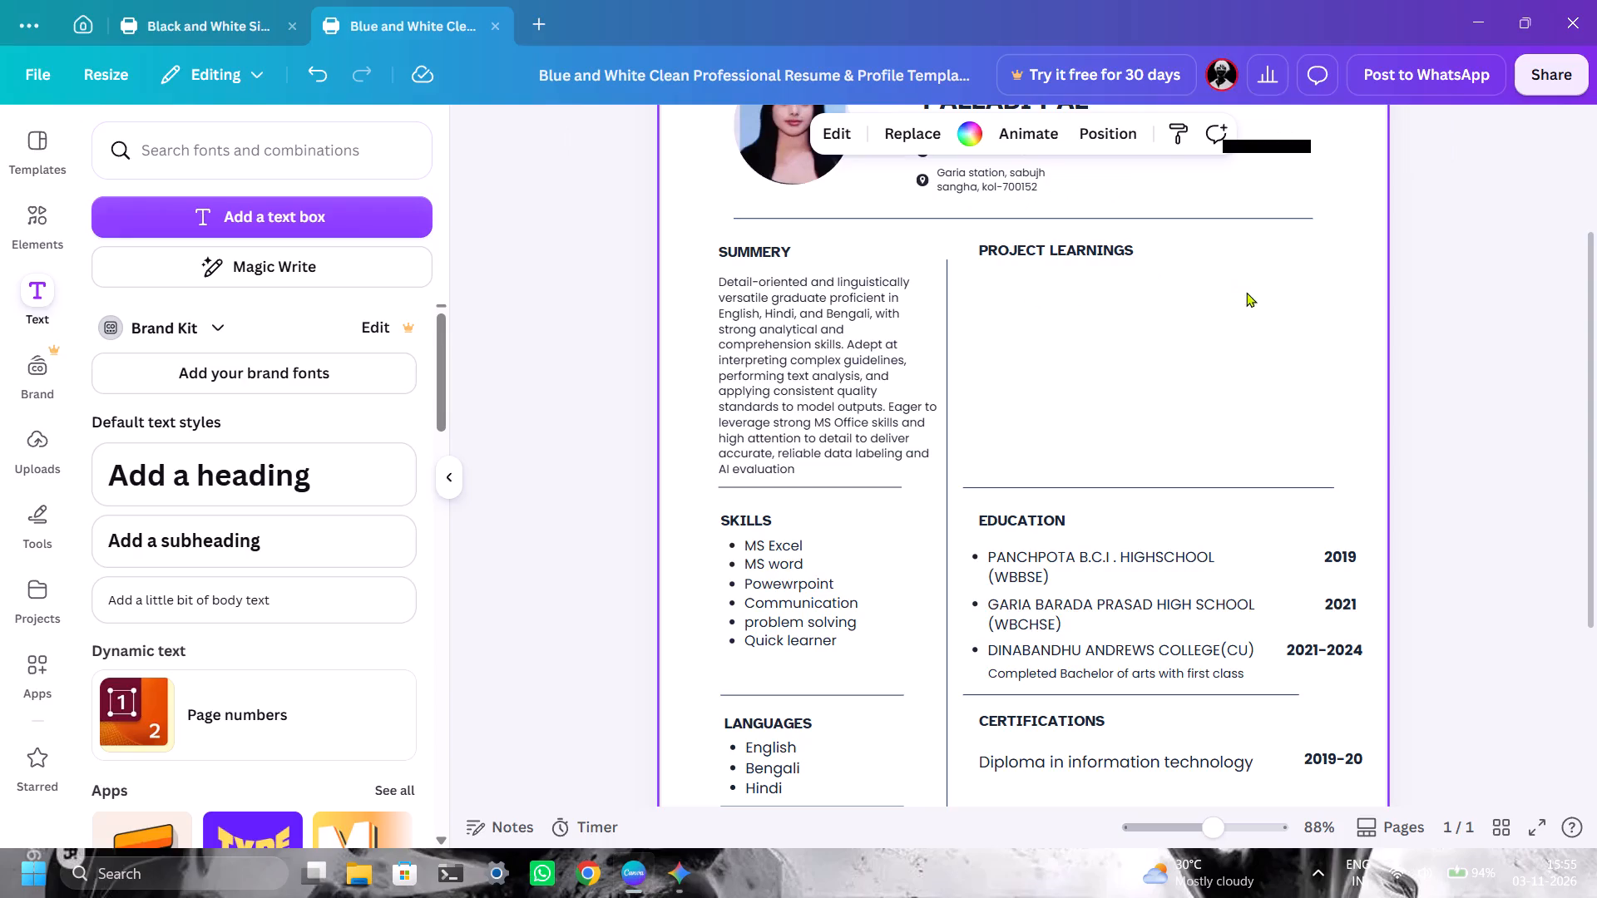
Review the whole resume, comparing the empty Project Learnings area with the education, certifications and skills content.
scroll(1157, 468, "down", 6)
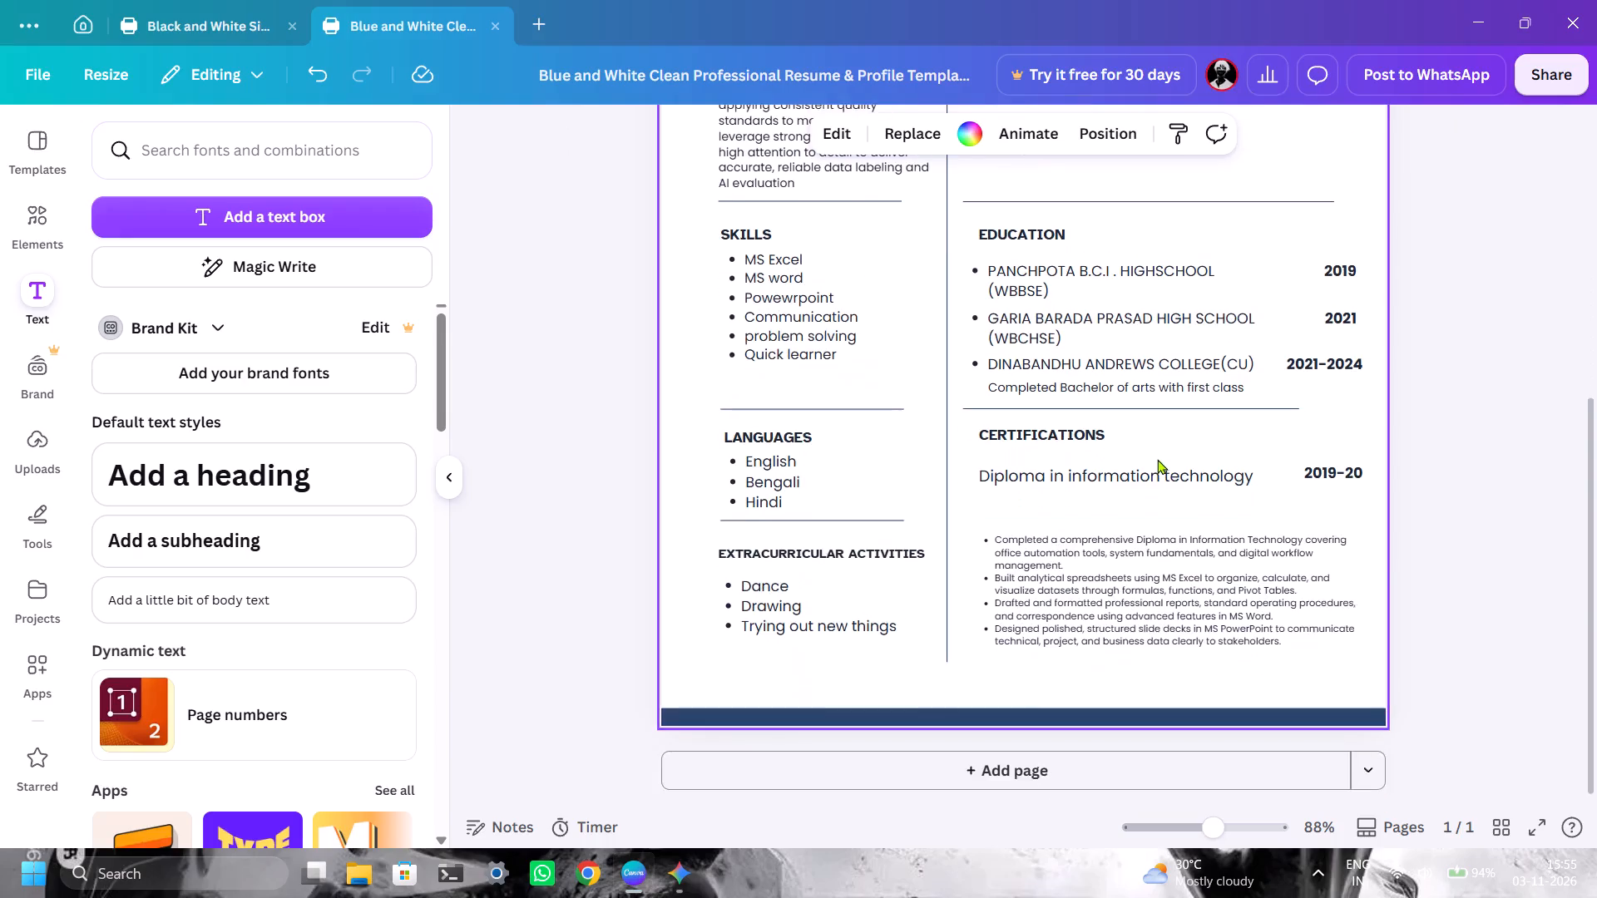
scroll(1159, 442, "up", 7)
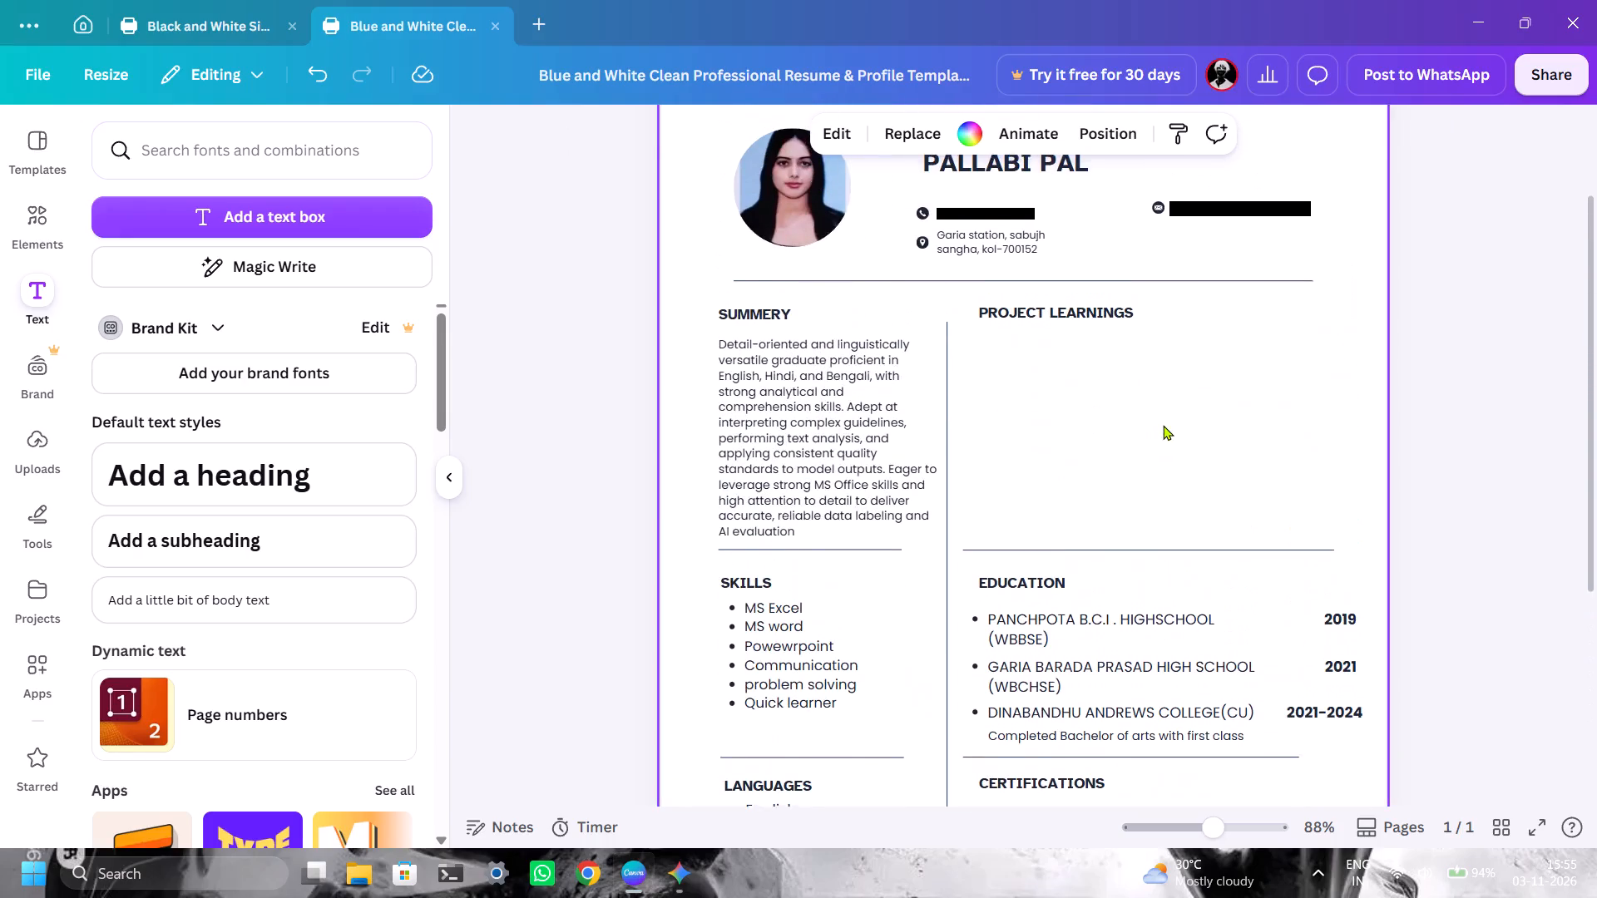
scroll(1163, 425, "up", 4)
scroll(1164, 412, "down", 10)
scroll(1169, 384, "up", 3)
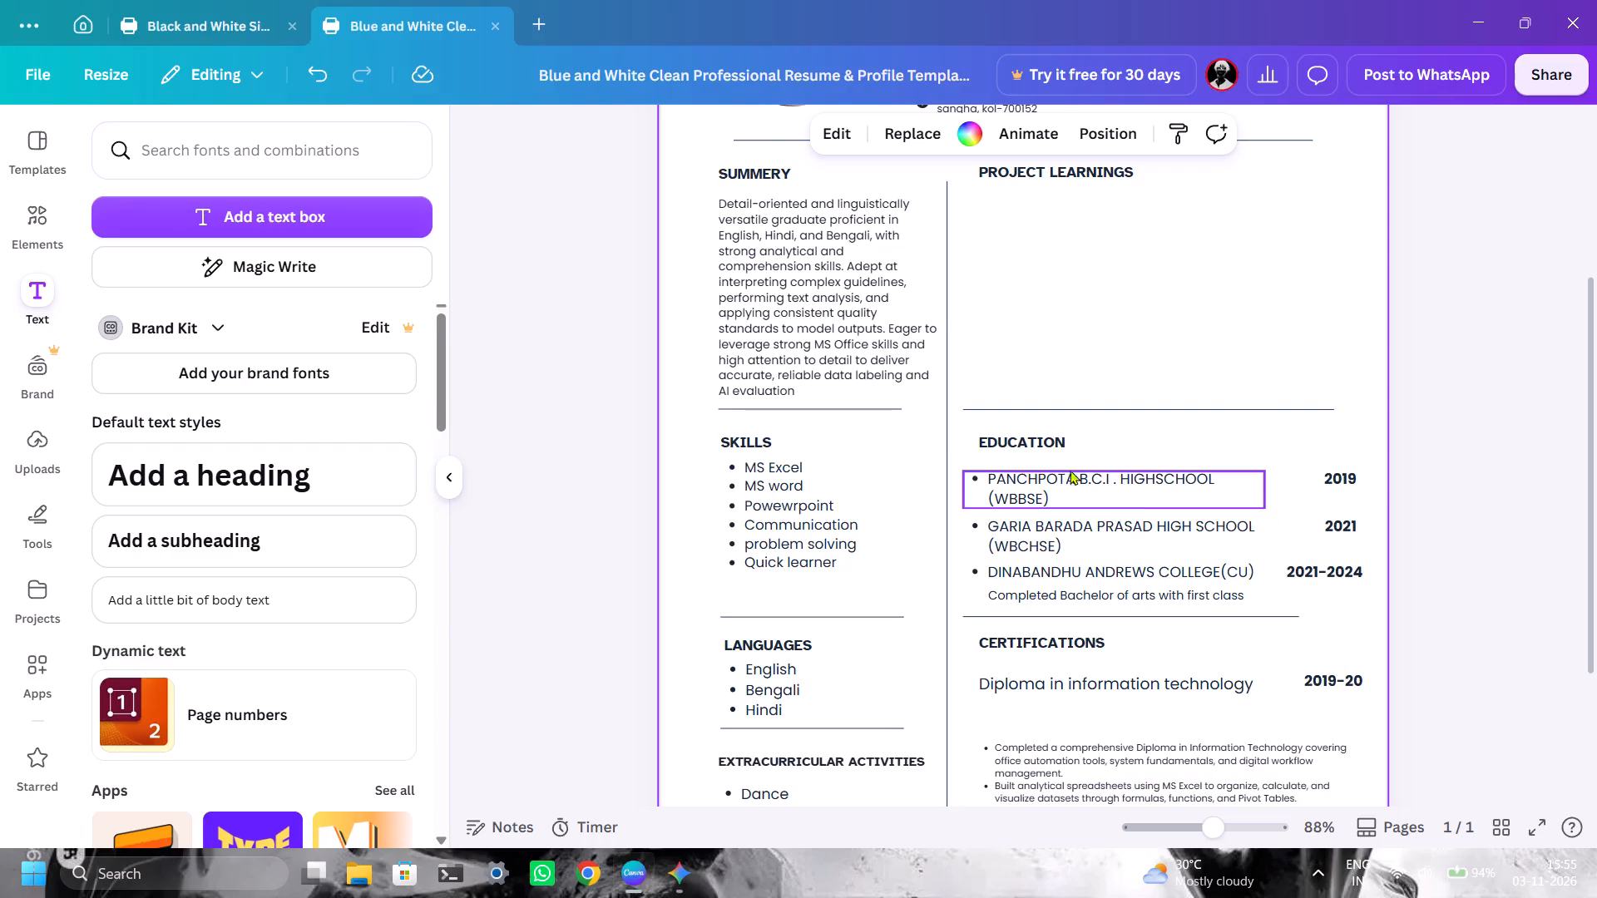
scroll(1056, 445, "up", 4)
scroll(1048, 402, "down", 2)
scroll(1052, 405, "up", 3)
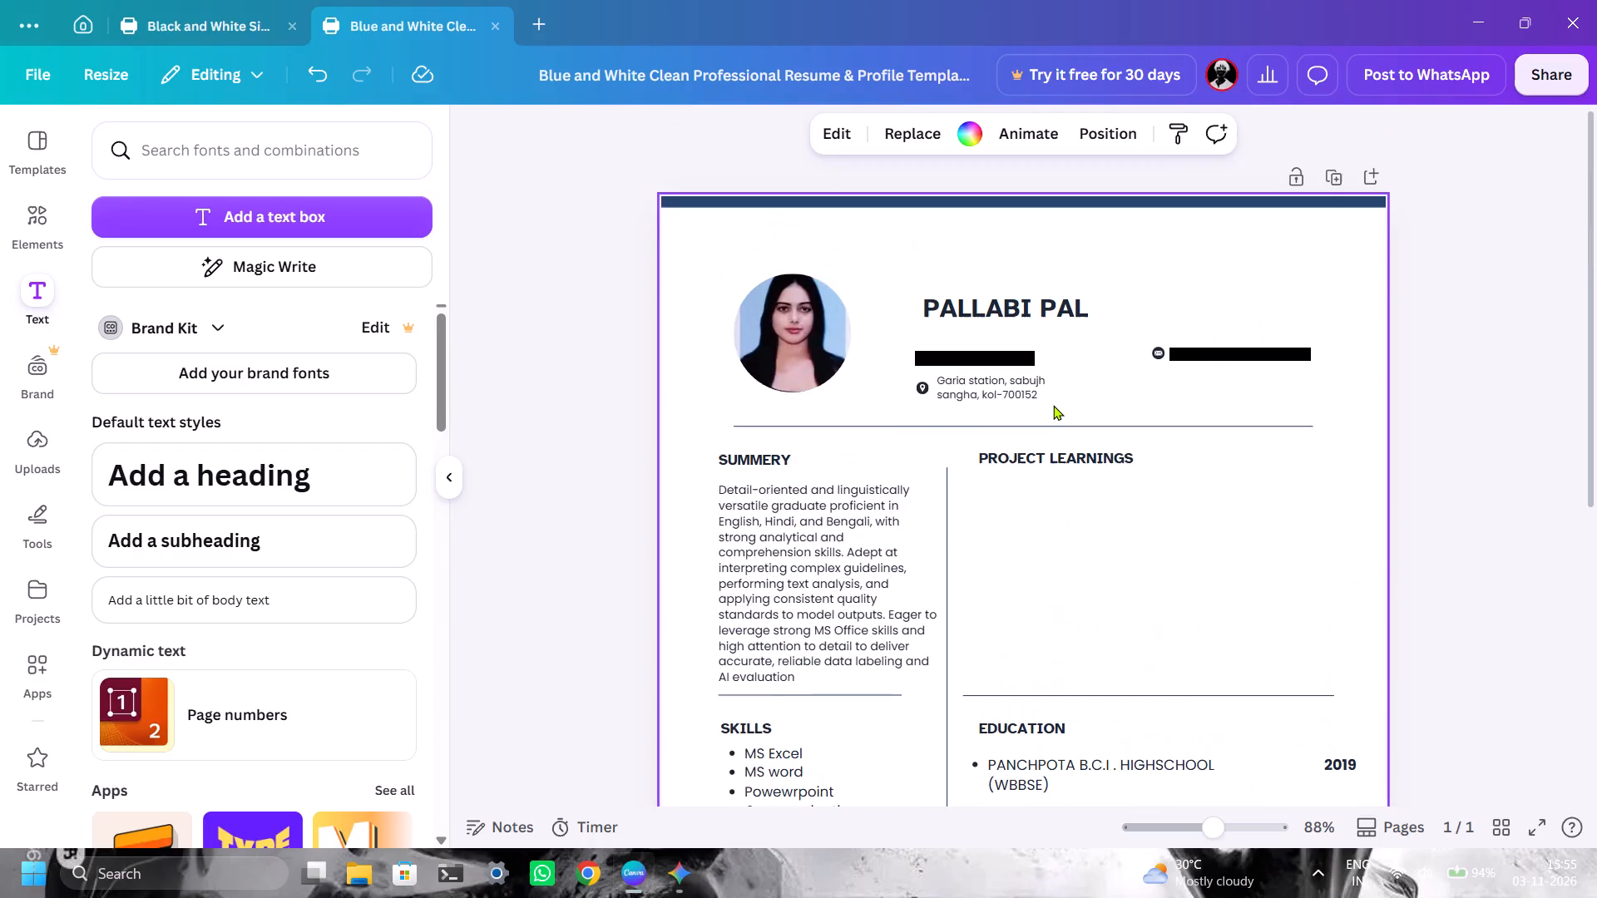
scroll(1053, 403, "down", 7)
scroll(1053, 403, "up", 1)
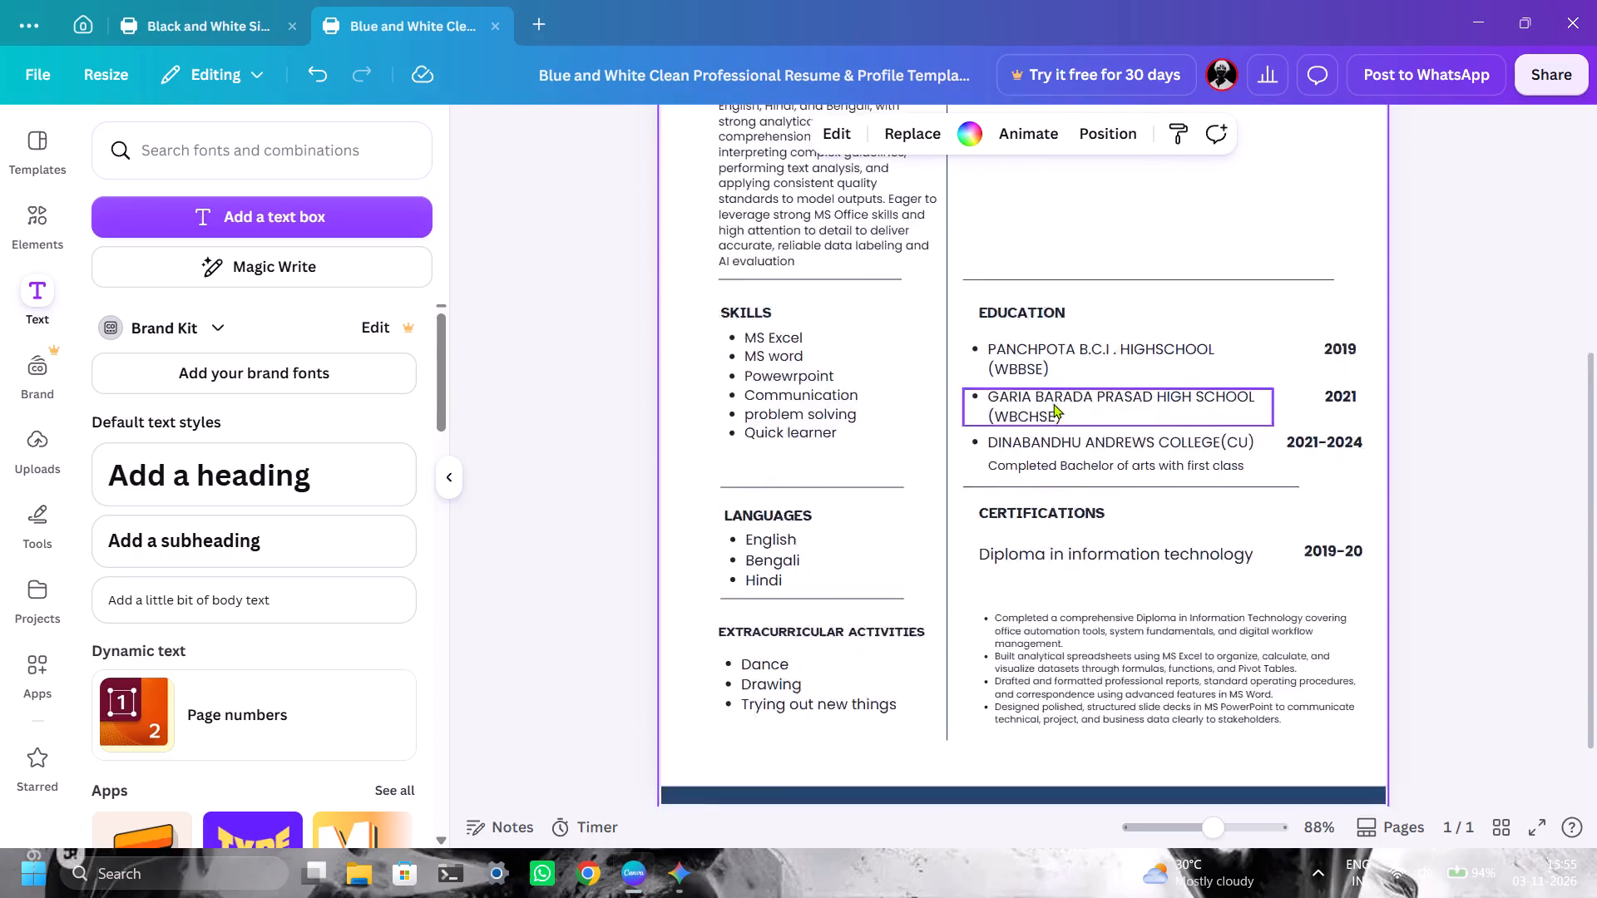
scroll(1053, 403, "up", 4)
scroll(1053, 403, "down", 3)
scroll(1053, 401, "up", 3)
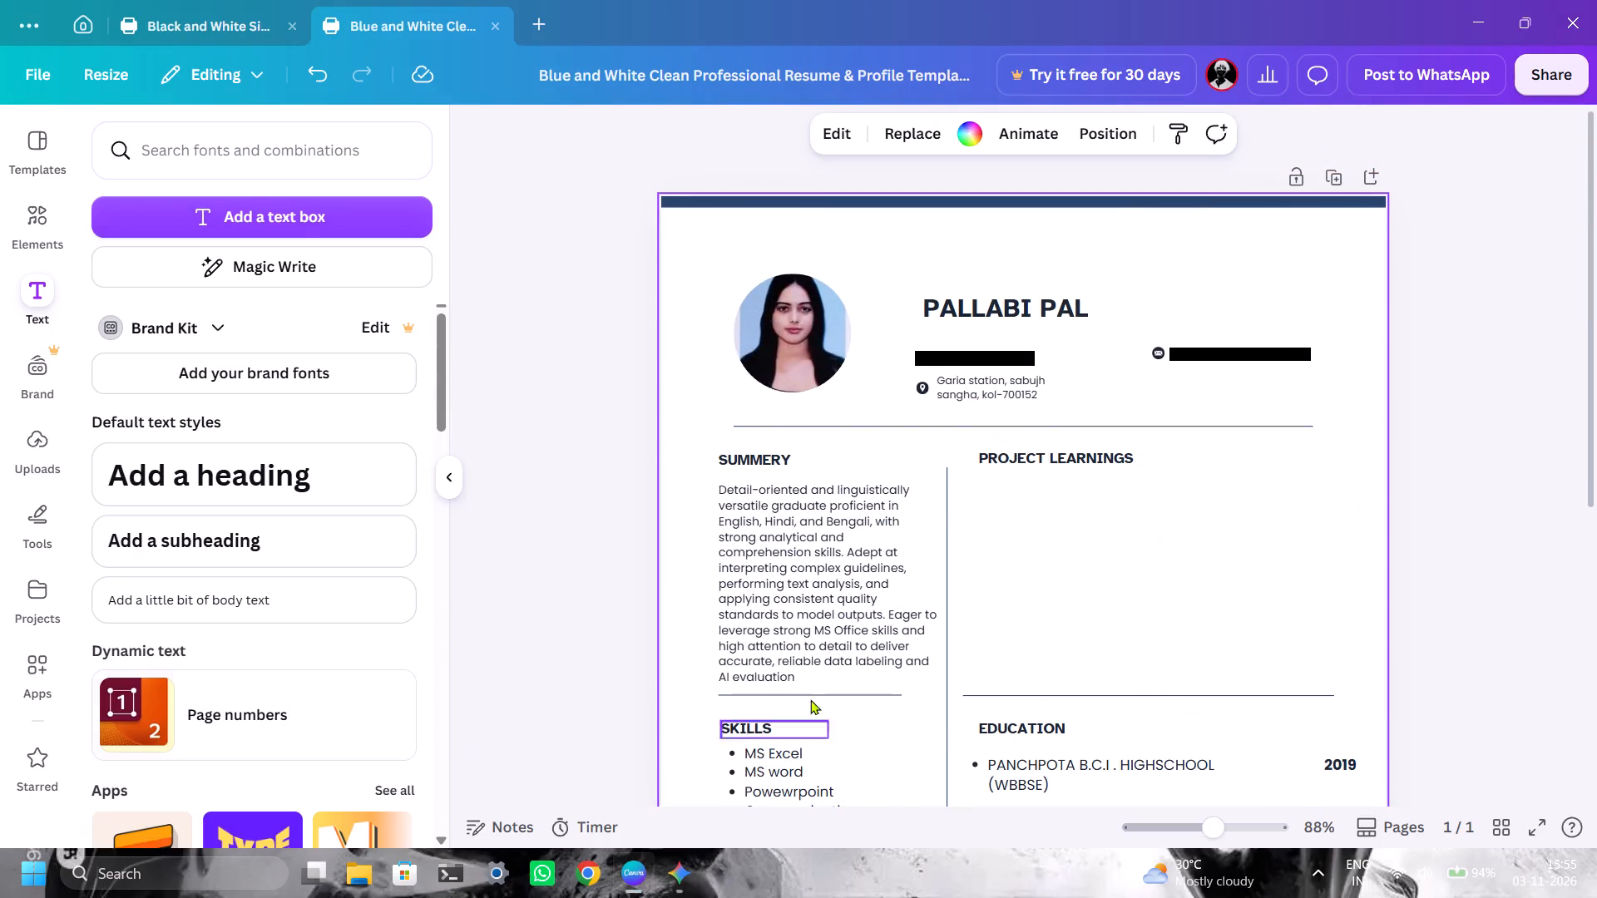
scroll(1006, 496, "down", 9)
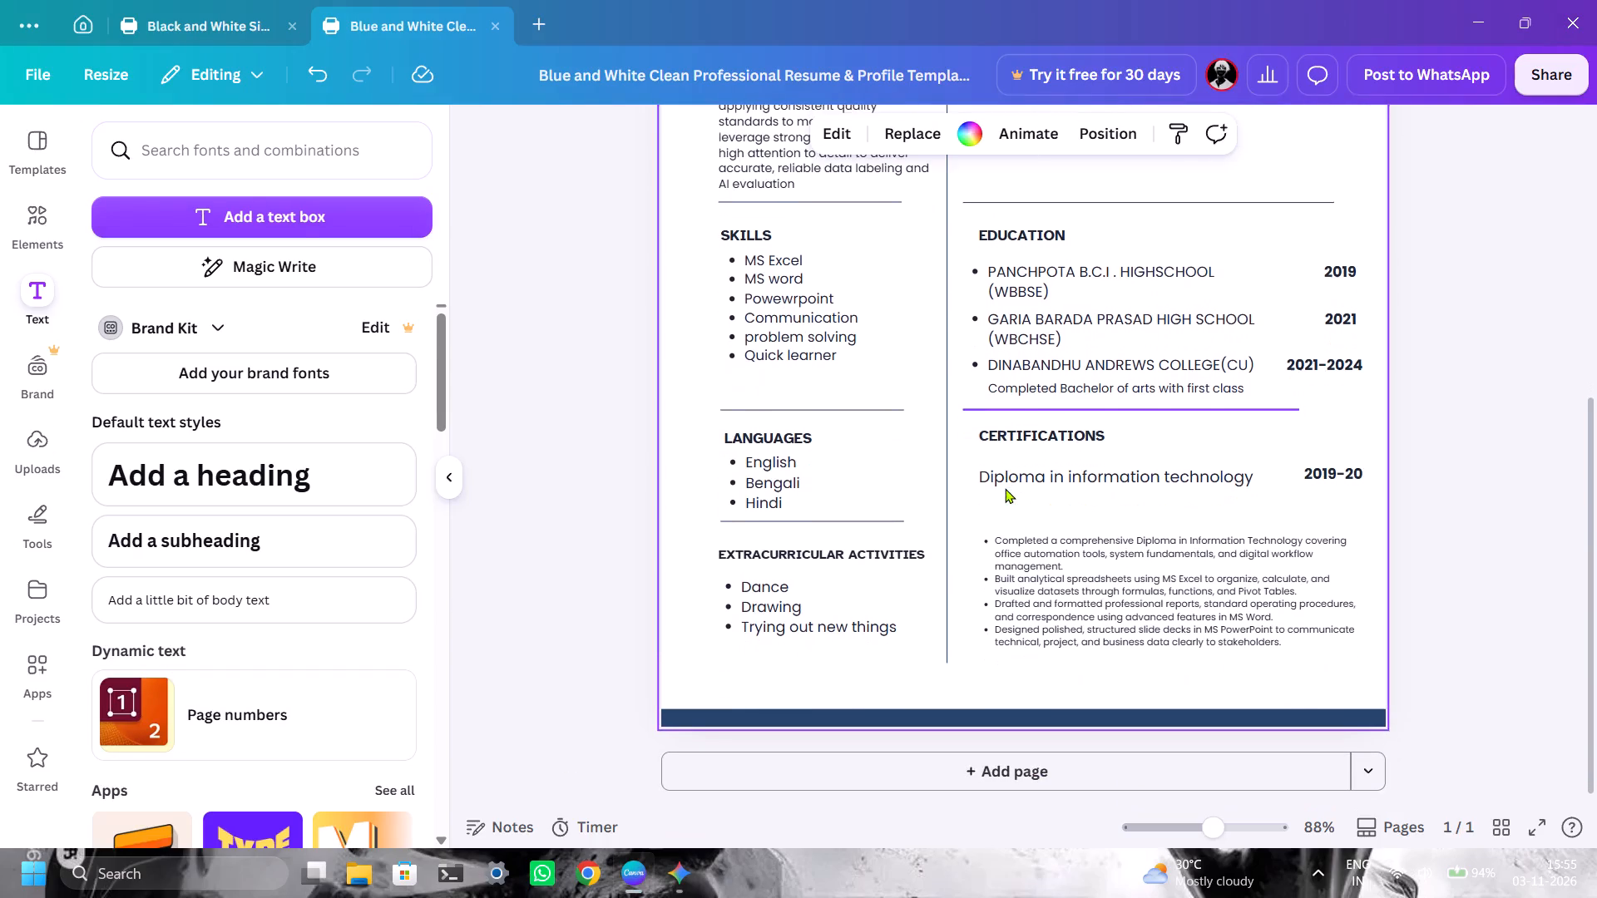
scroll(1082, 494, "up", 4)
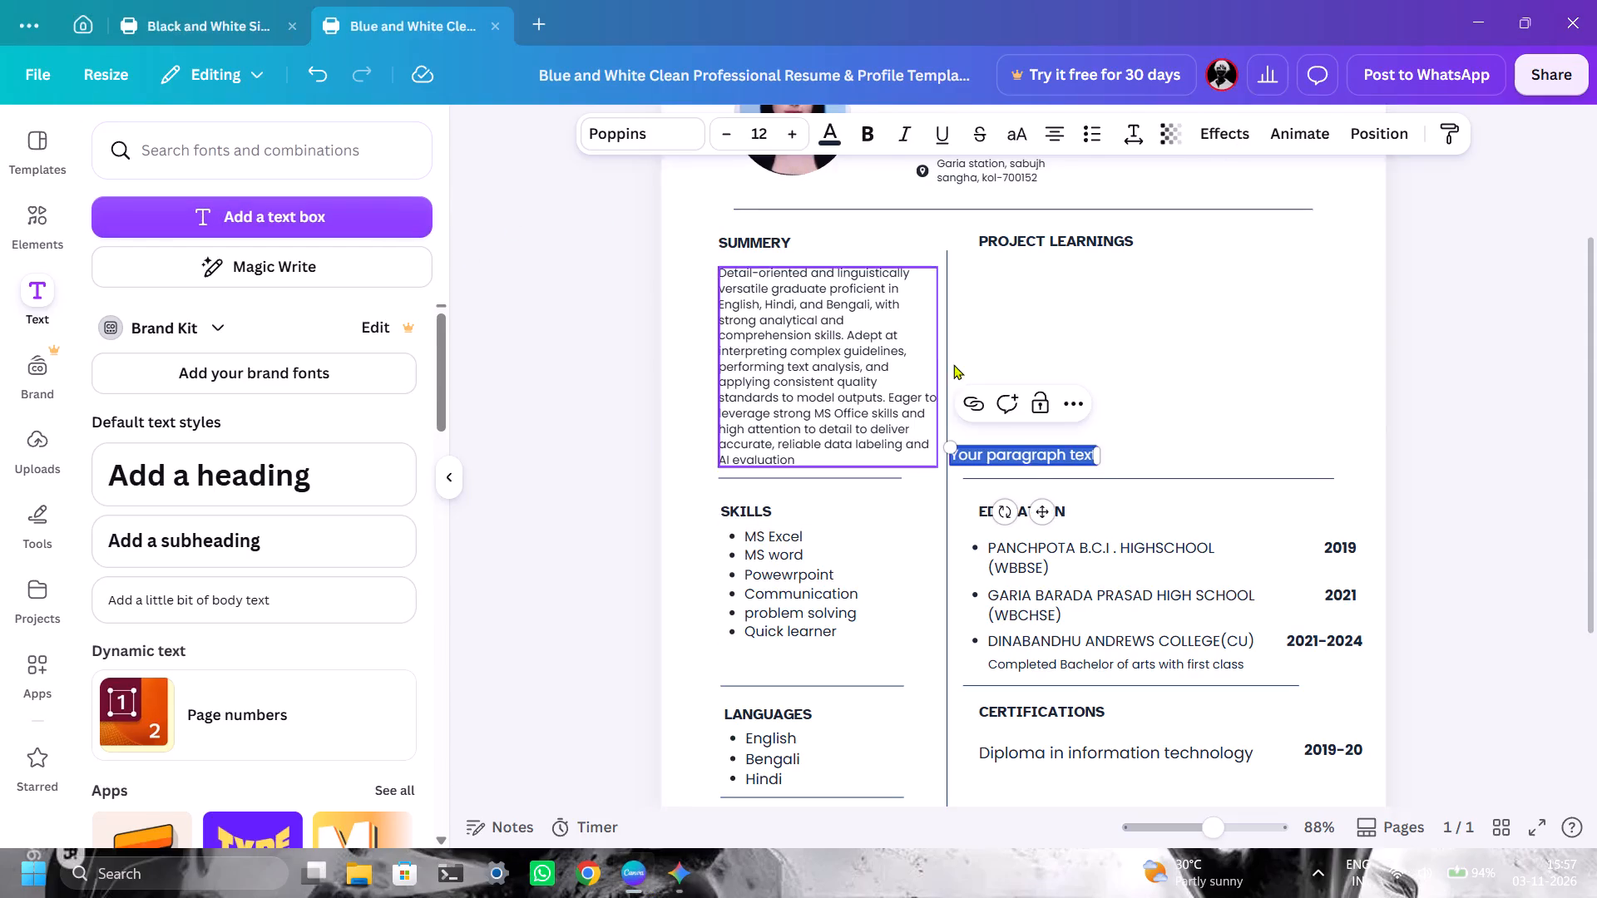
left_click_drag(1039, 520, 1067, 352)
double_click(1075, 287)
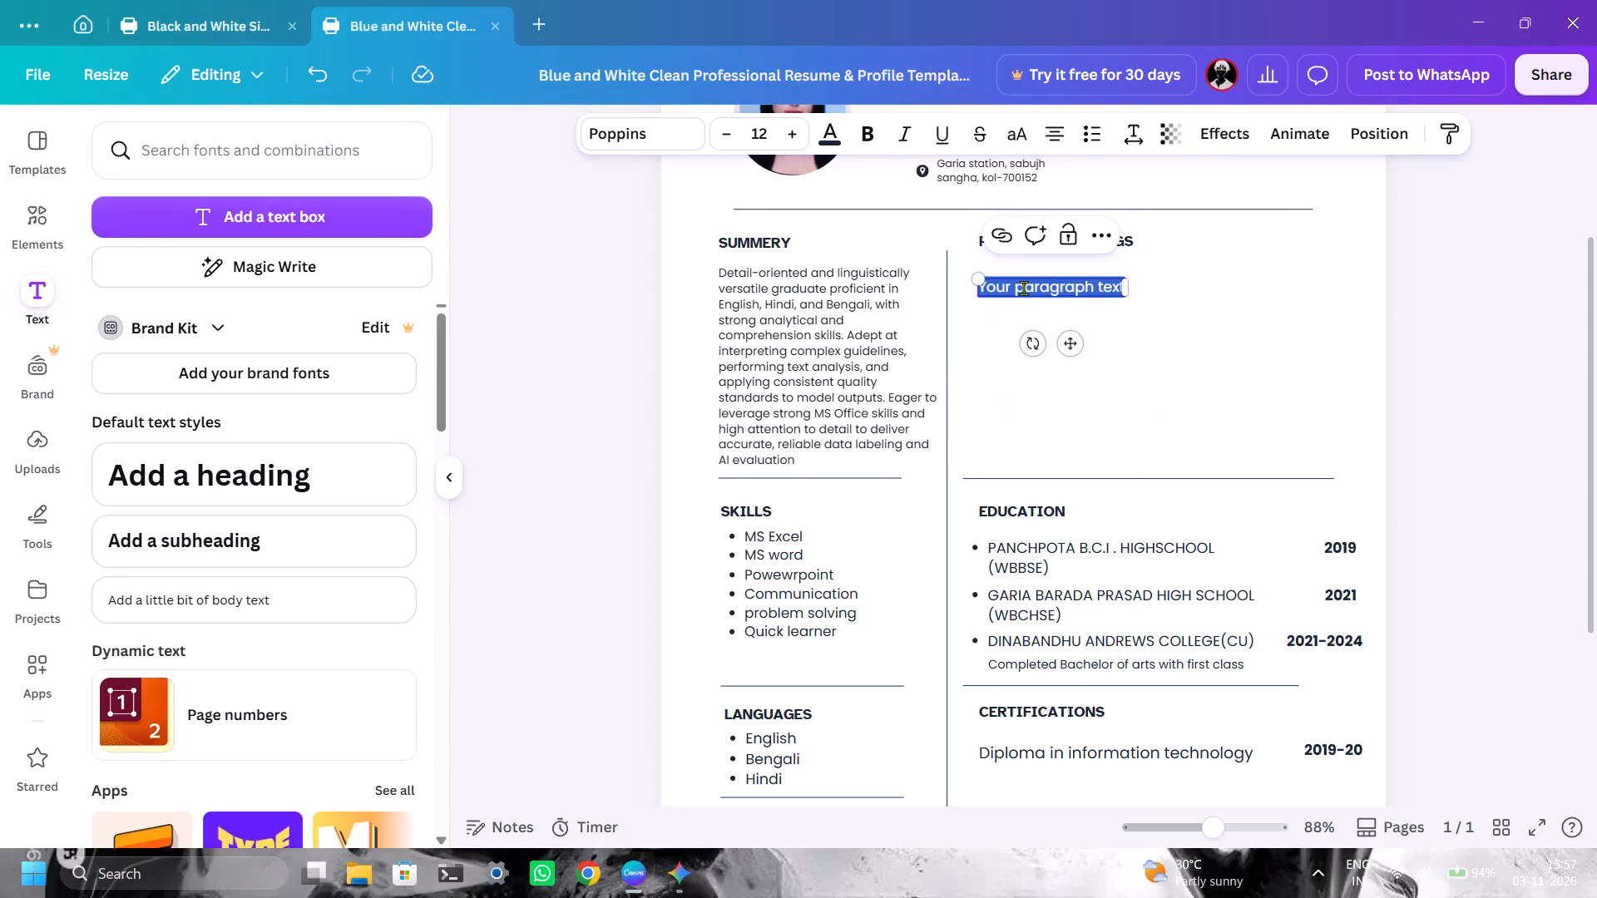
key("ctrl+v")
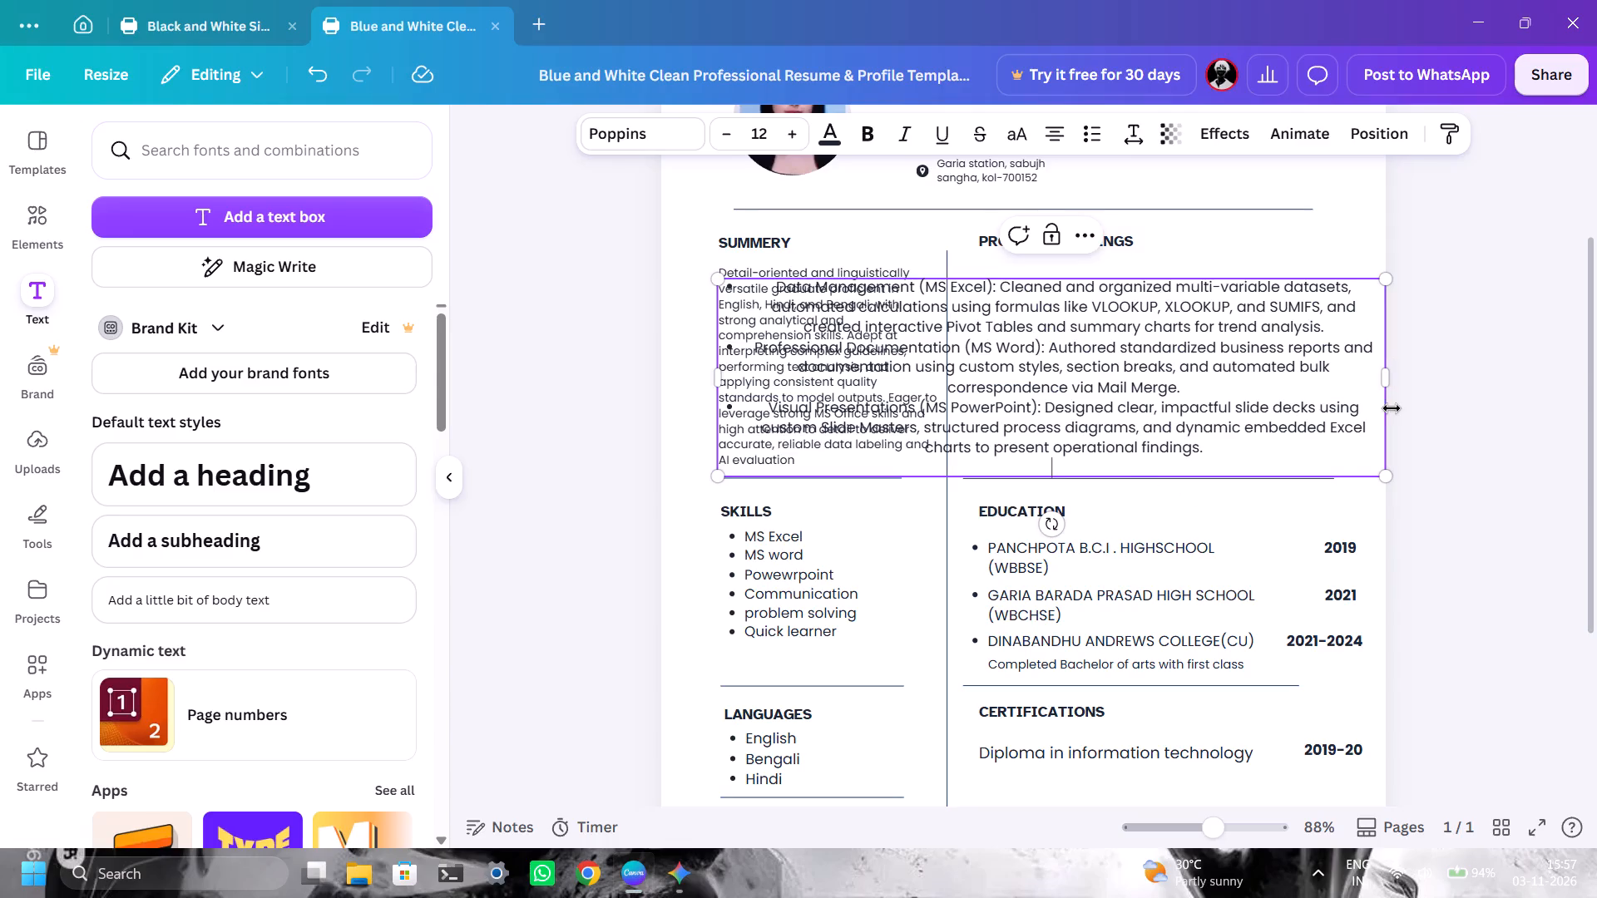
Shrink the pasted bullets to font size 7.8 and fit their box between the Project Learnings heading and the divider above Education.
left_click_drag(1390, 377, 1149, 337)
left_click(1272, 373)
left_click_drag(1063, 352, 1186, 348)
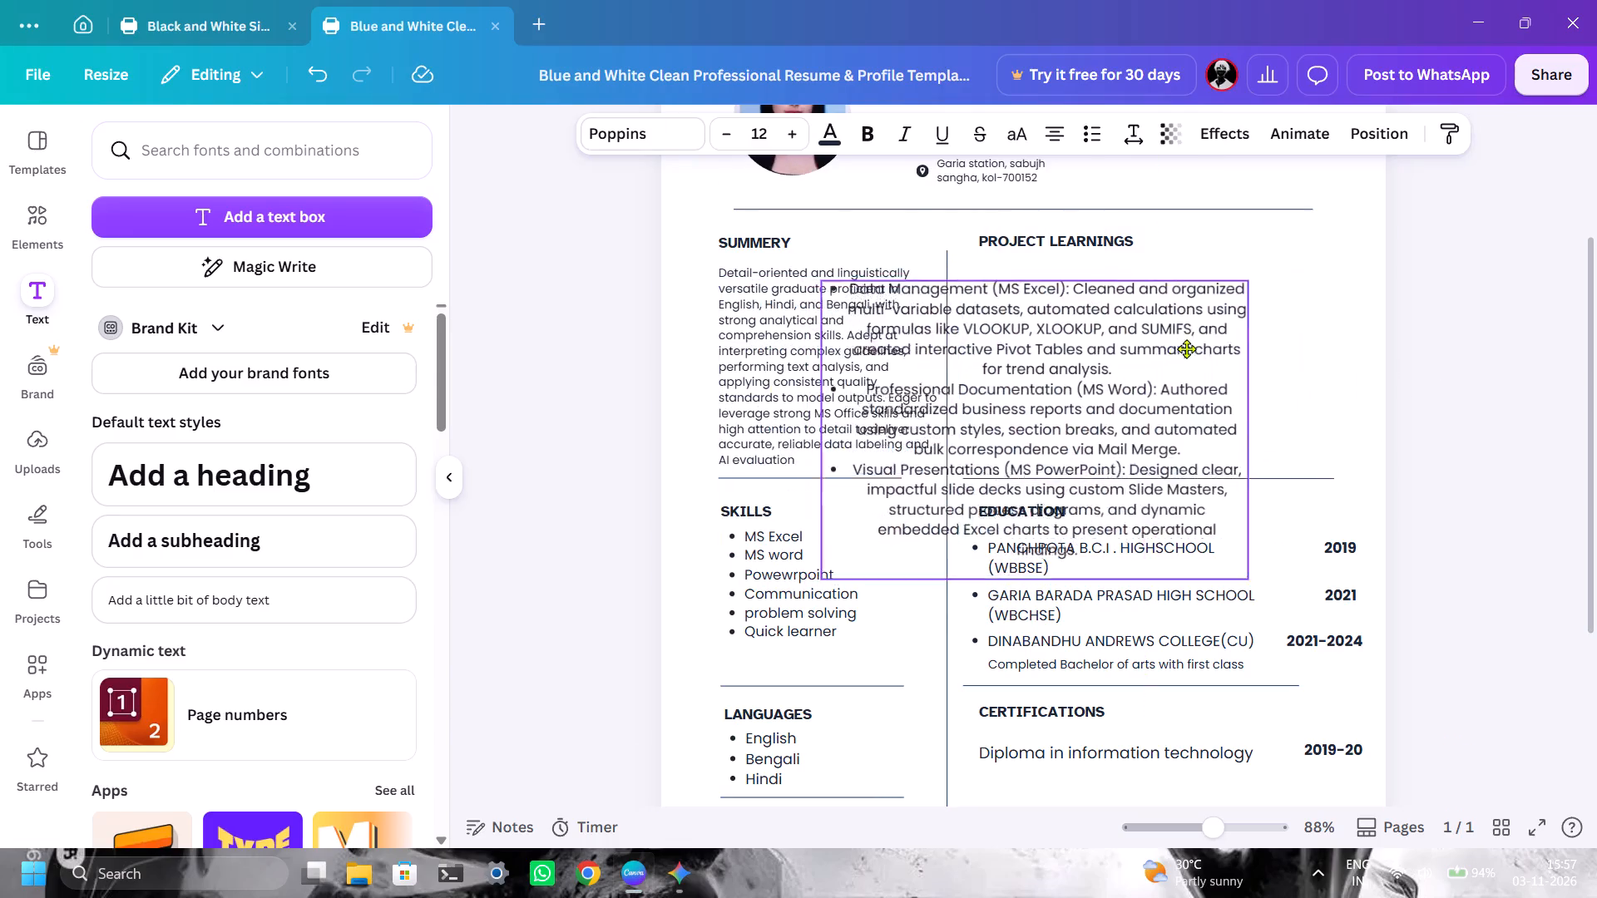
left_click_drag(1186, 348, 1281, 333)
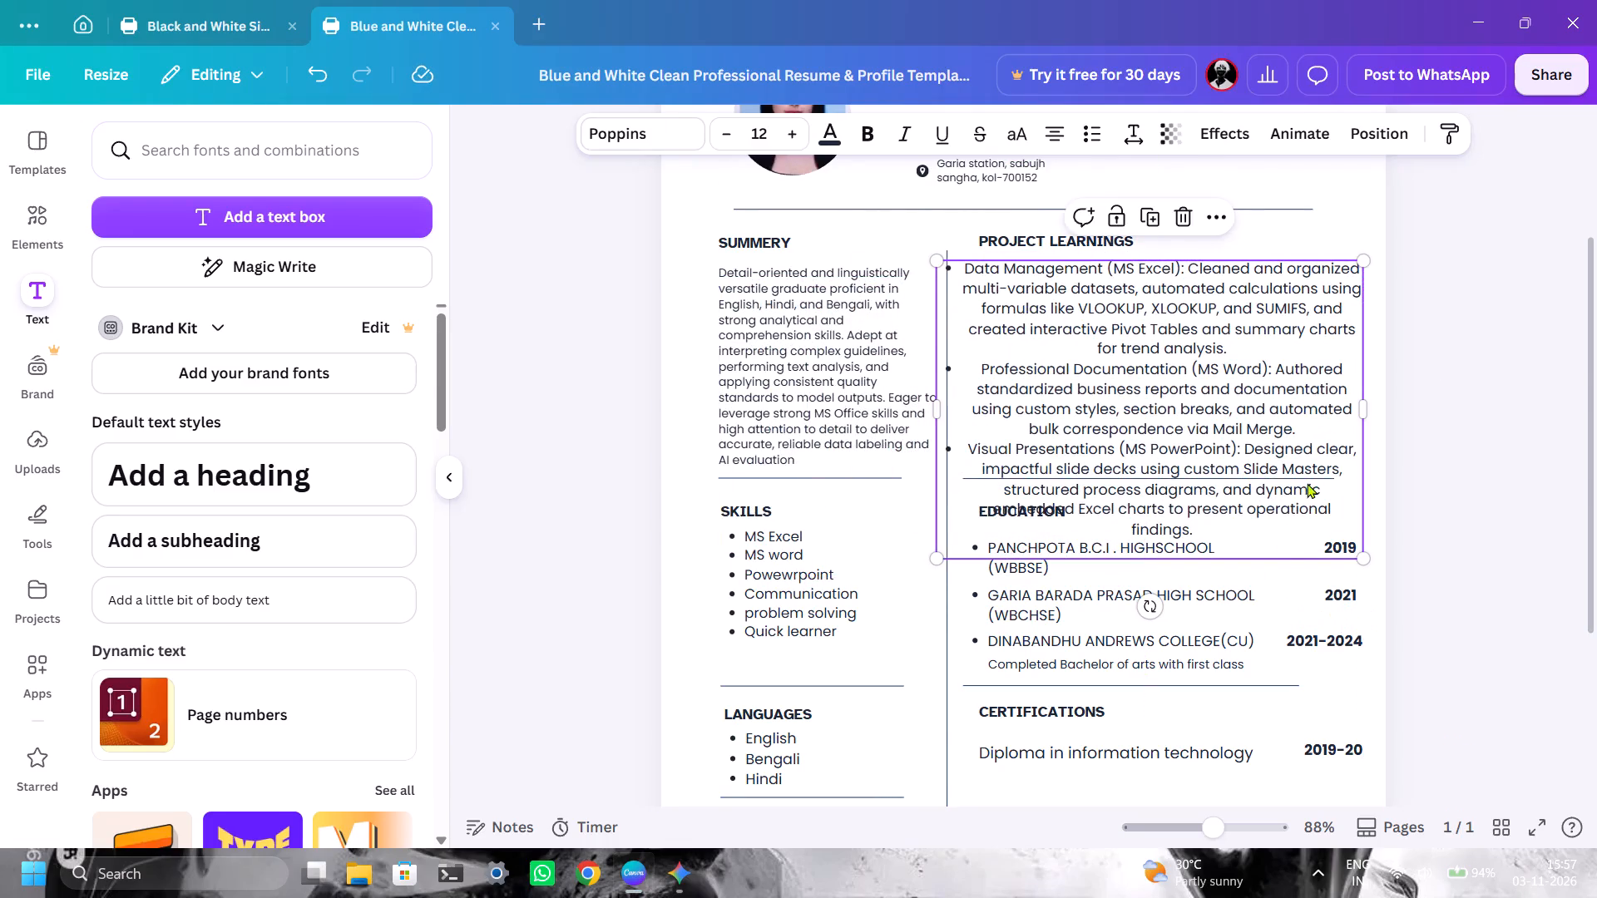
left_click_drag(1370, 560, 1300, 382)
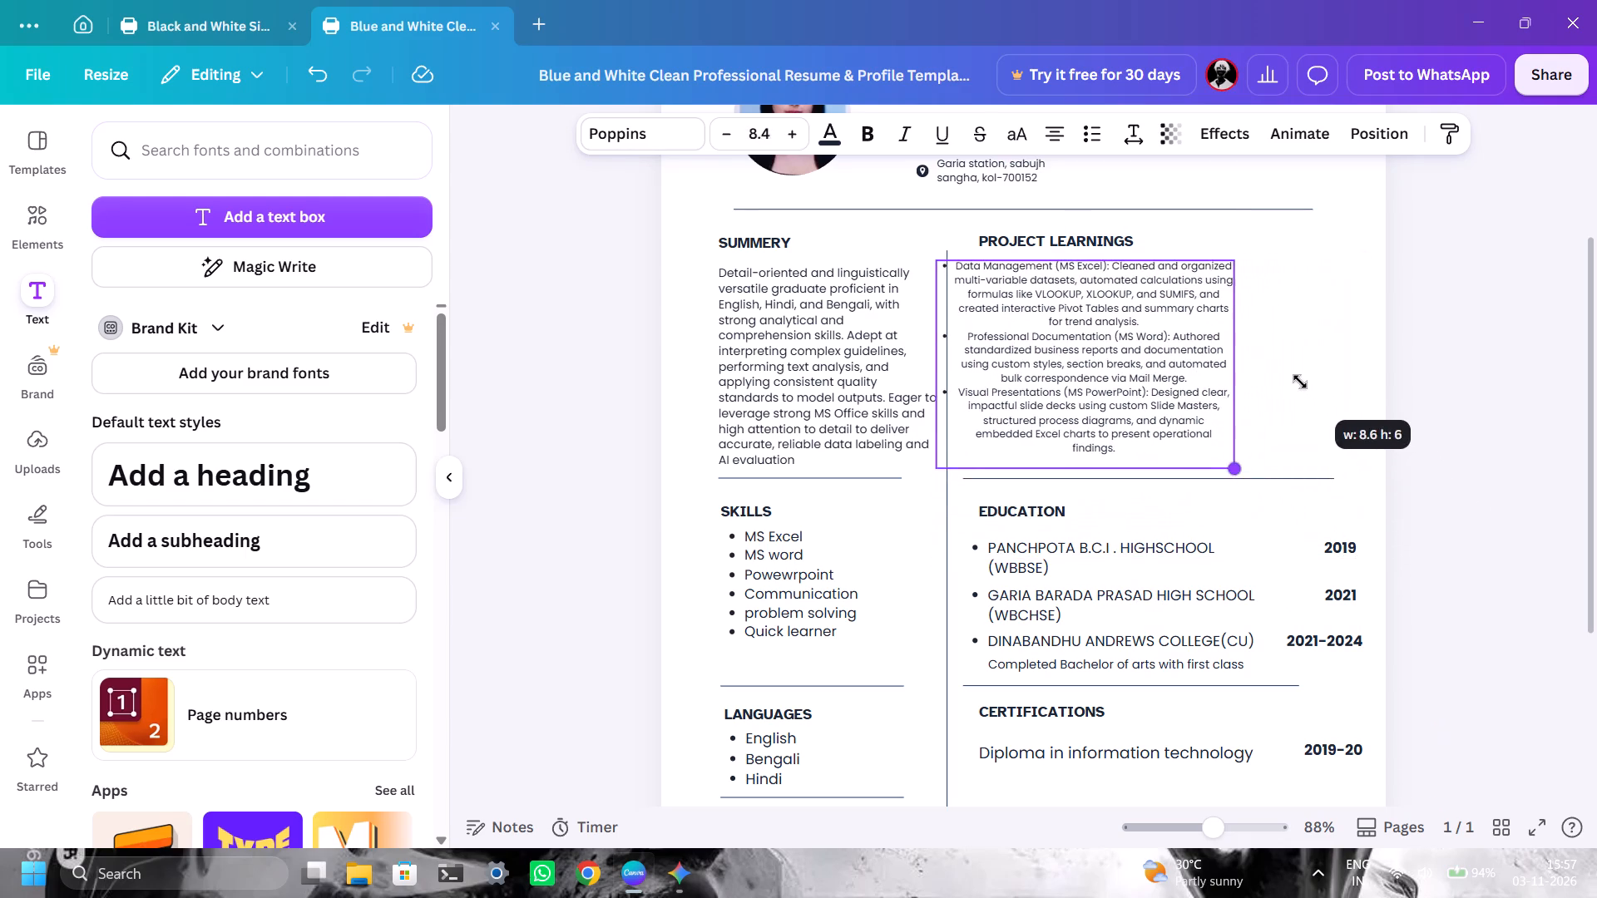
left_click_drag(1300, 382, 1286, 368)
left_click_drag(1215, 353, 1321, 375)
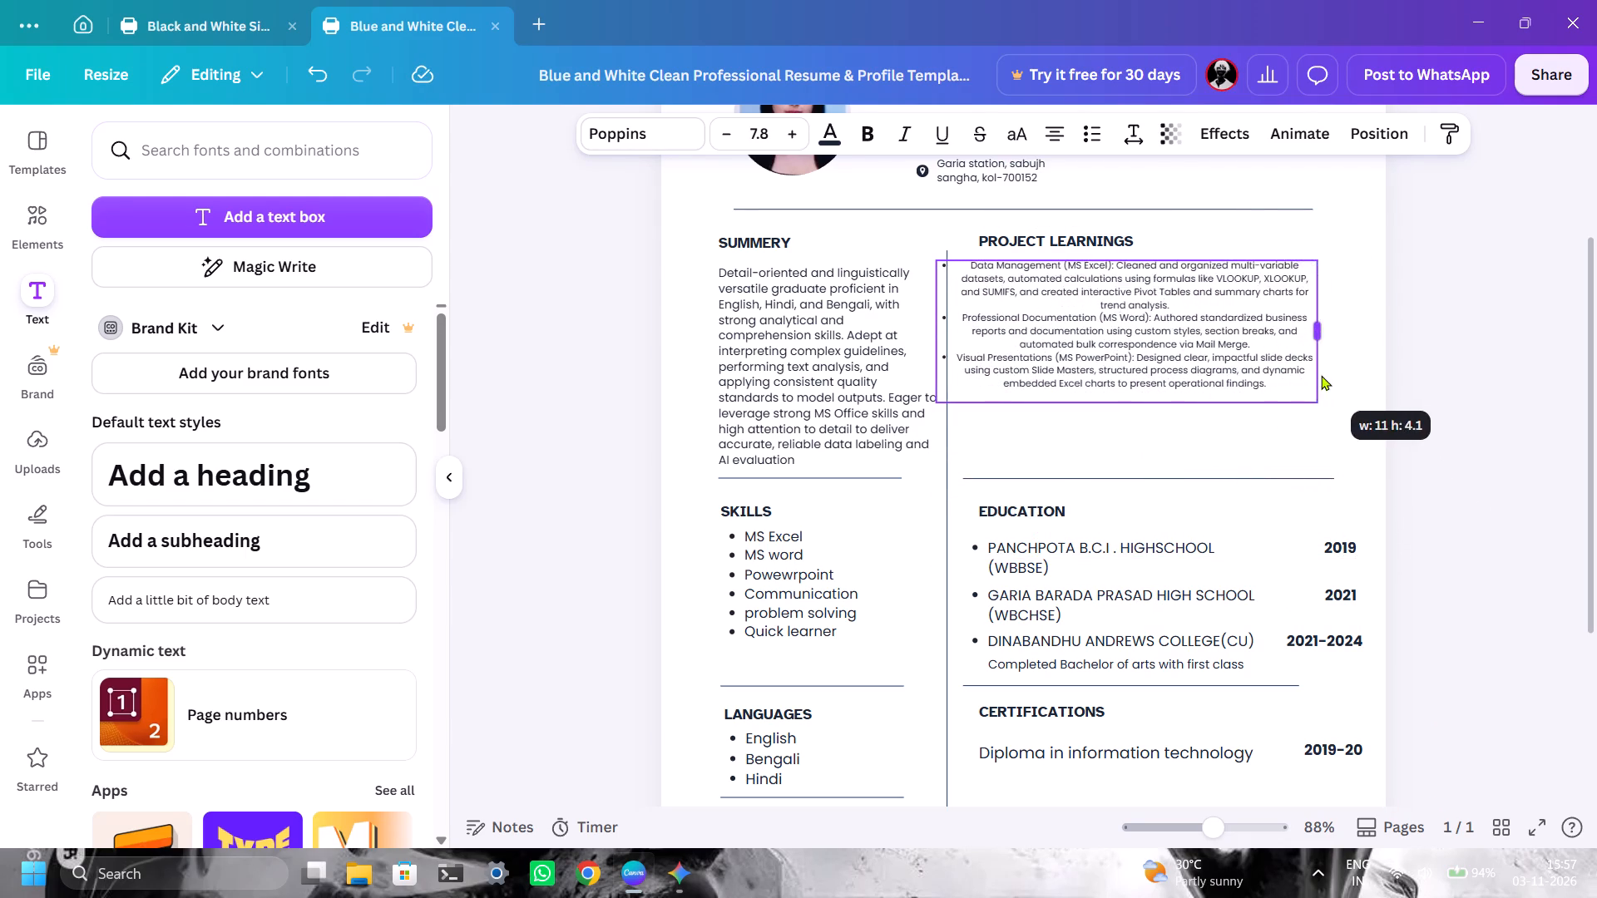
left_click_drag(1321, 375, 1344, 379)
left_click_drag(1149, 316, 1149, 318)
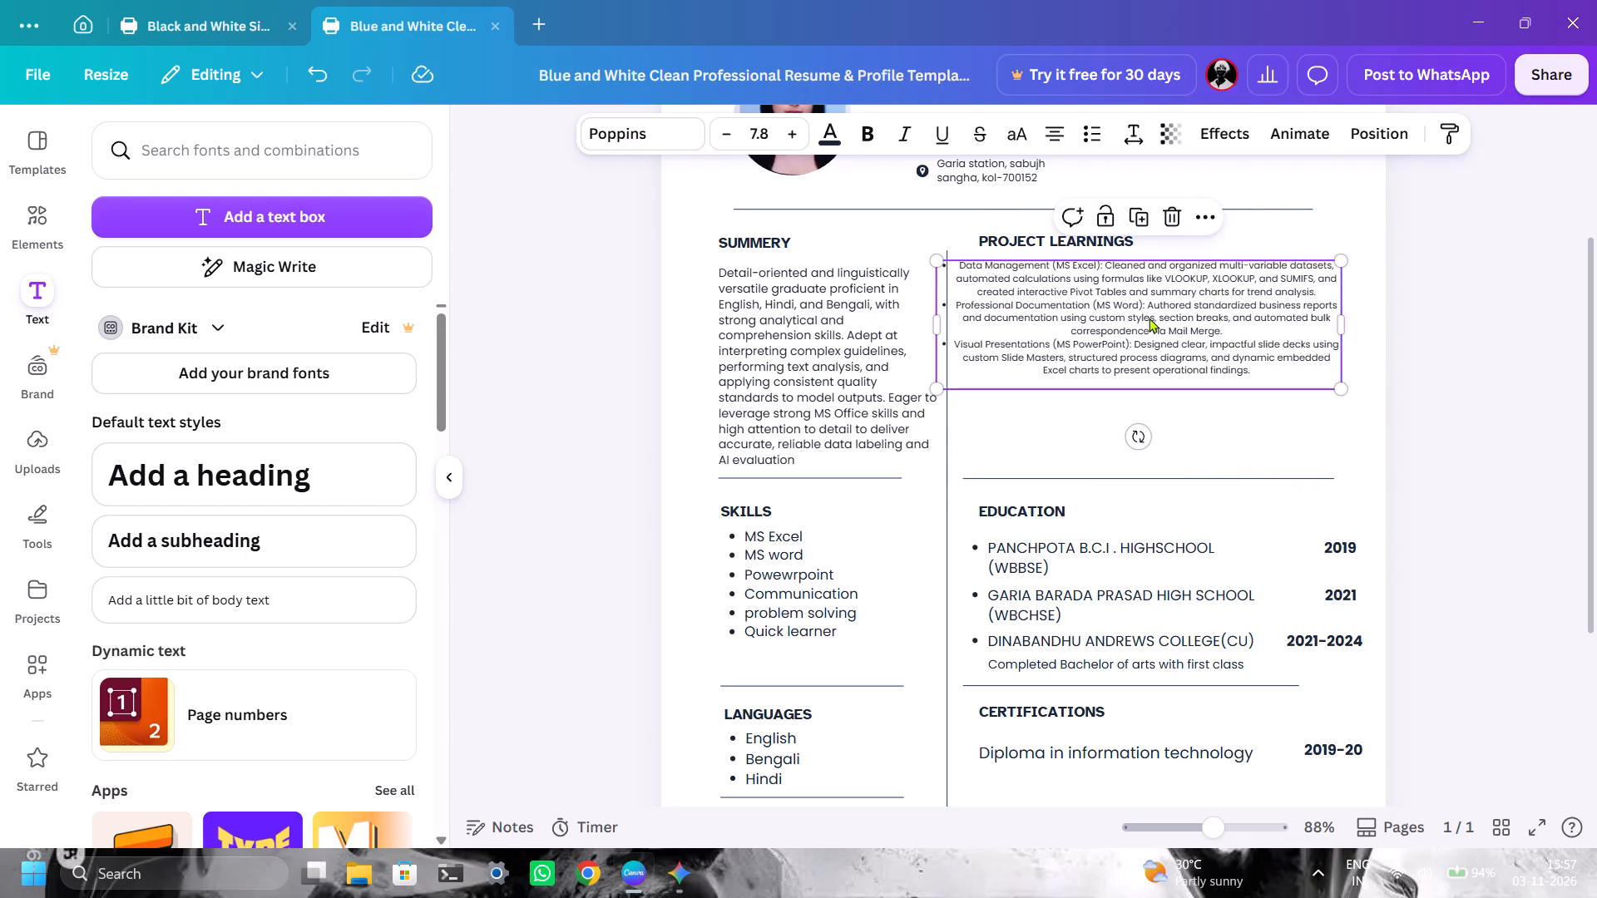
left_click_drag(1149, 318, 1177, 337)
left_click_drag(1372, 339, 1354, 343)
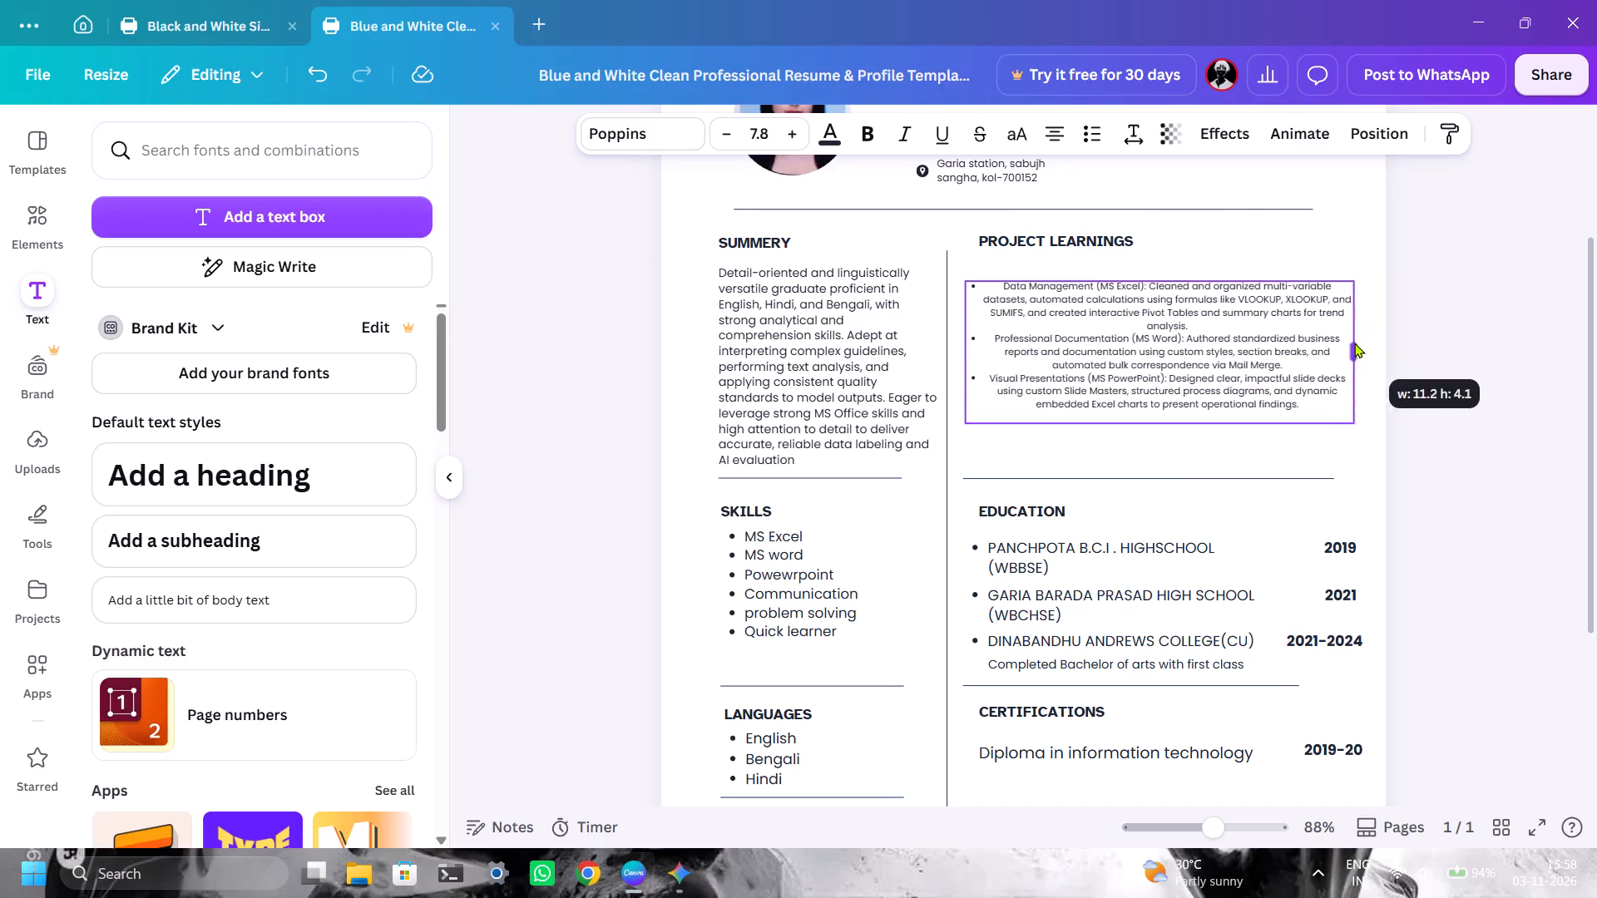
left_click_drag(1354, 343, 1346, 344)
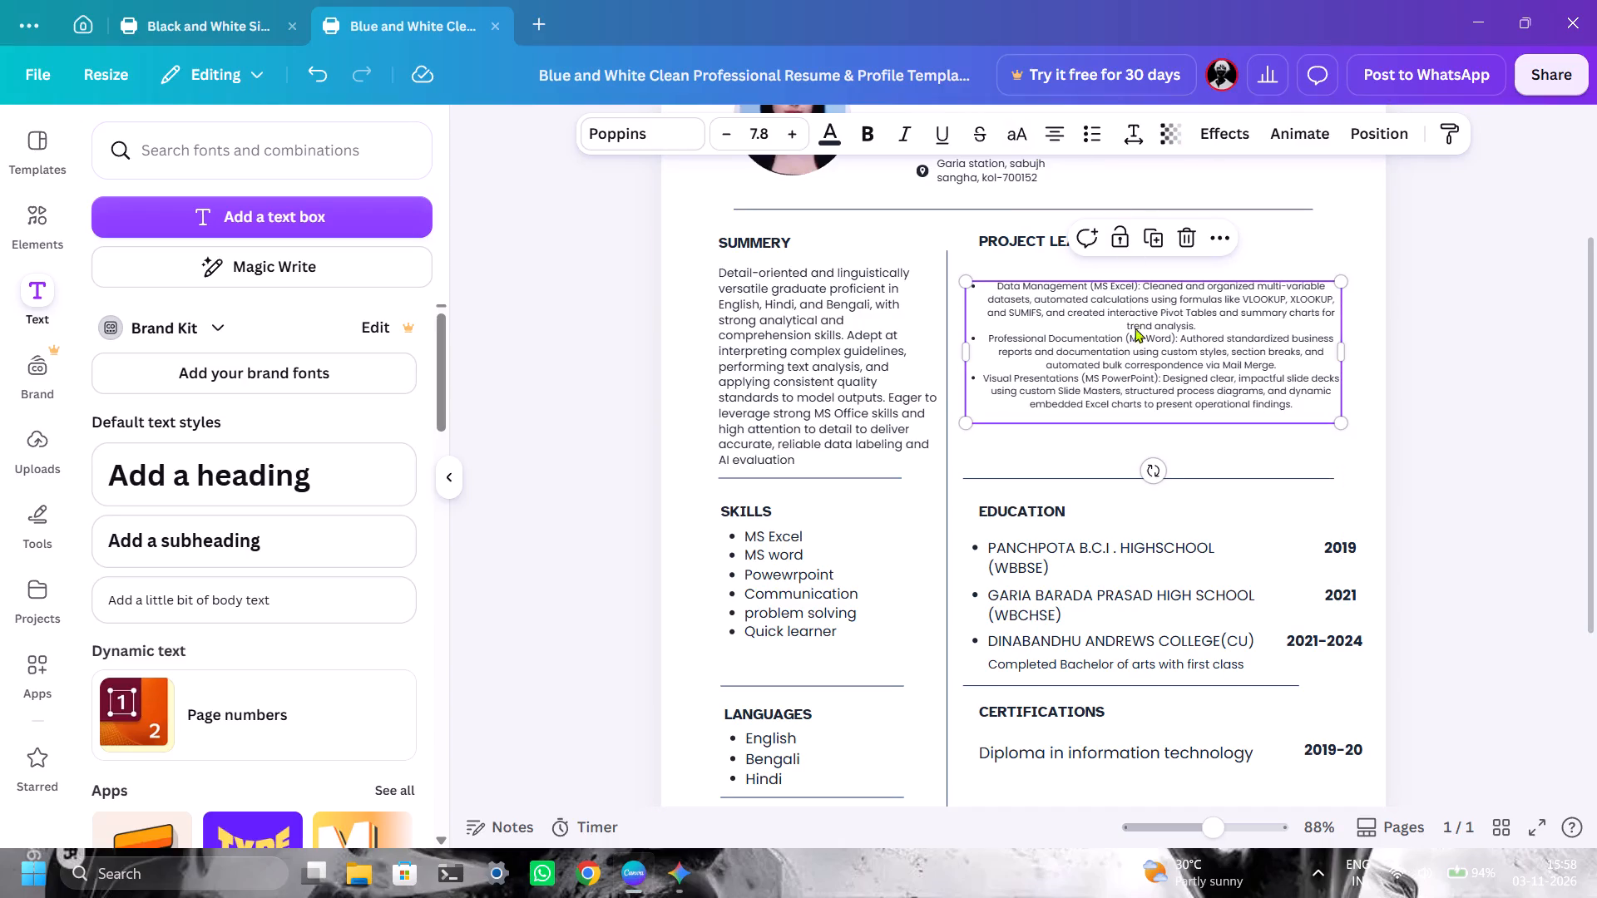
Left-align all of the Project Learnings bullet text.
left_click(1135, 338)
key("ctrl+a")
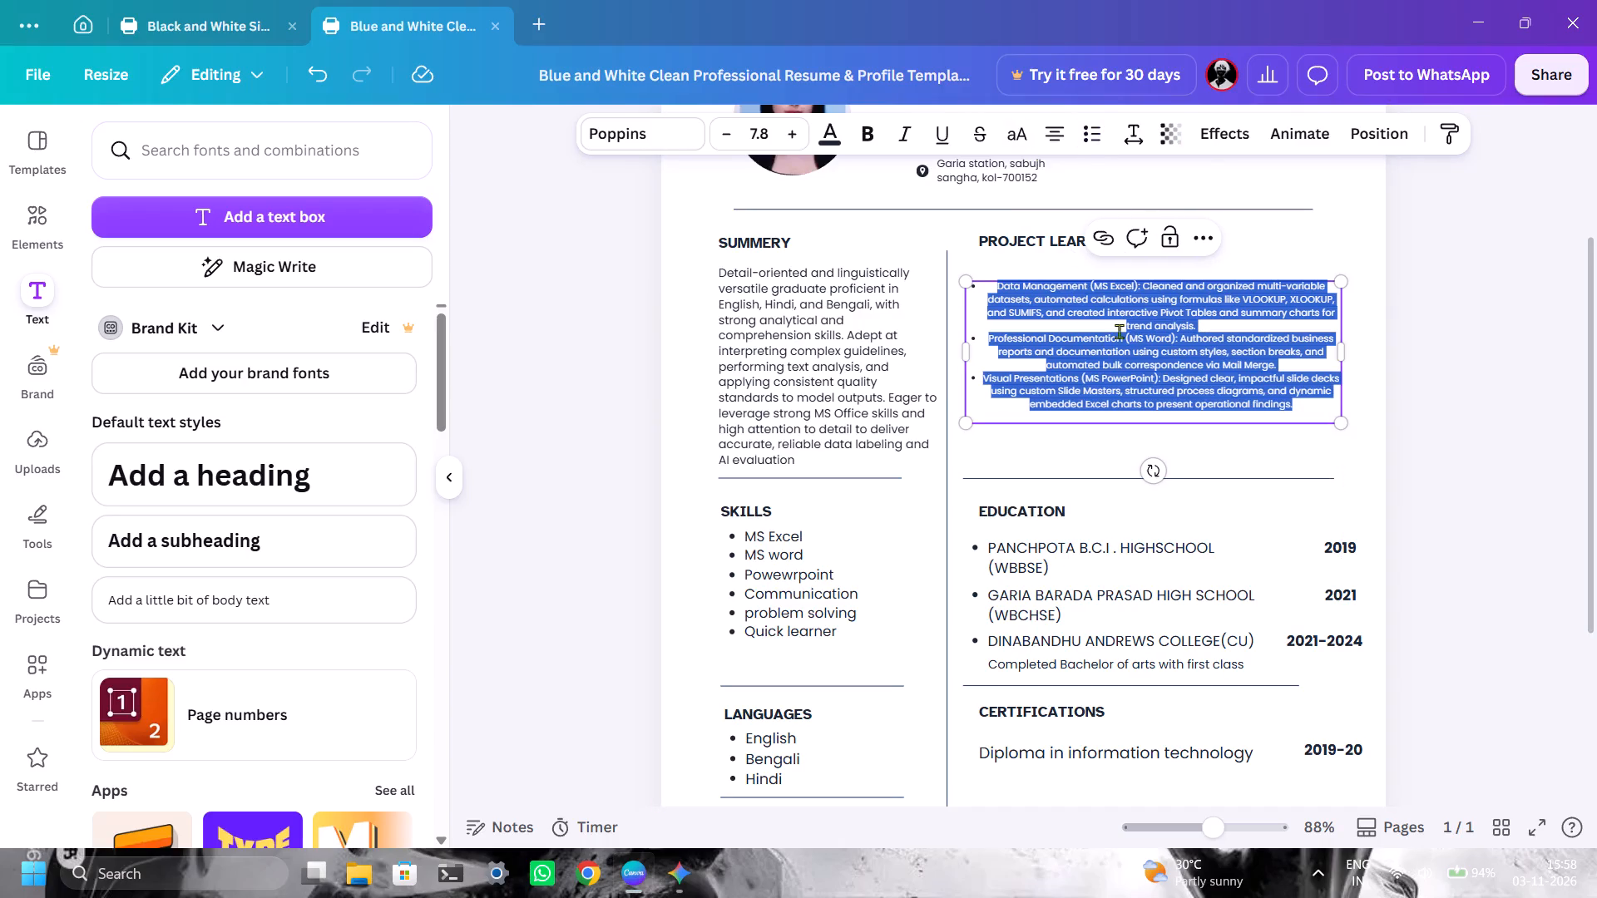
left_click(1047, 131)
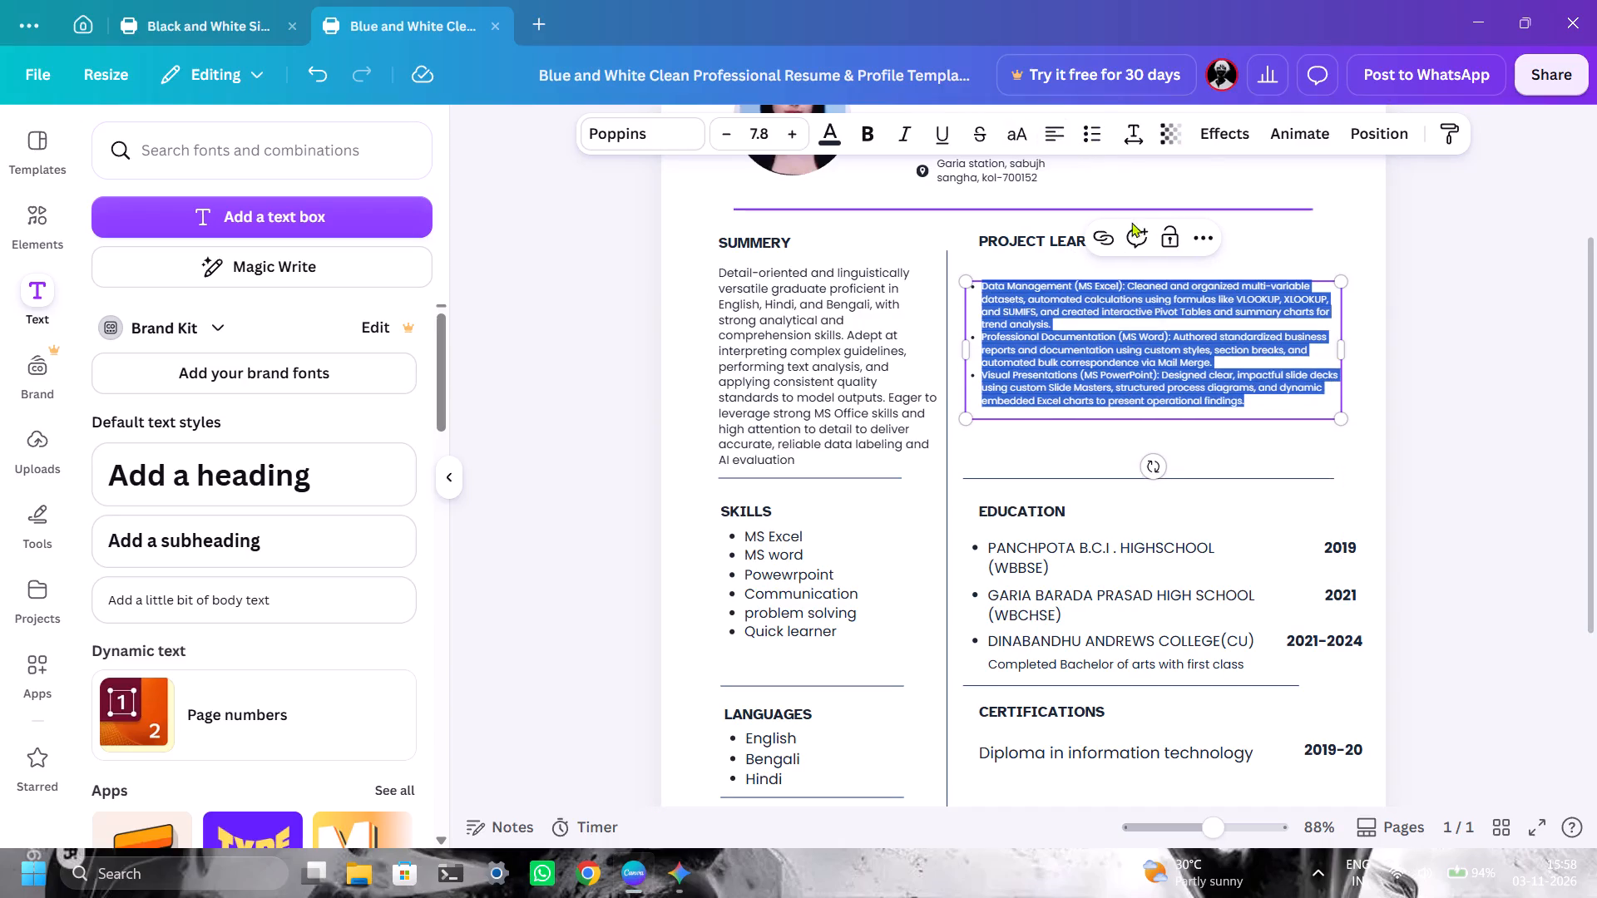
left_click(1417, 336)
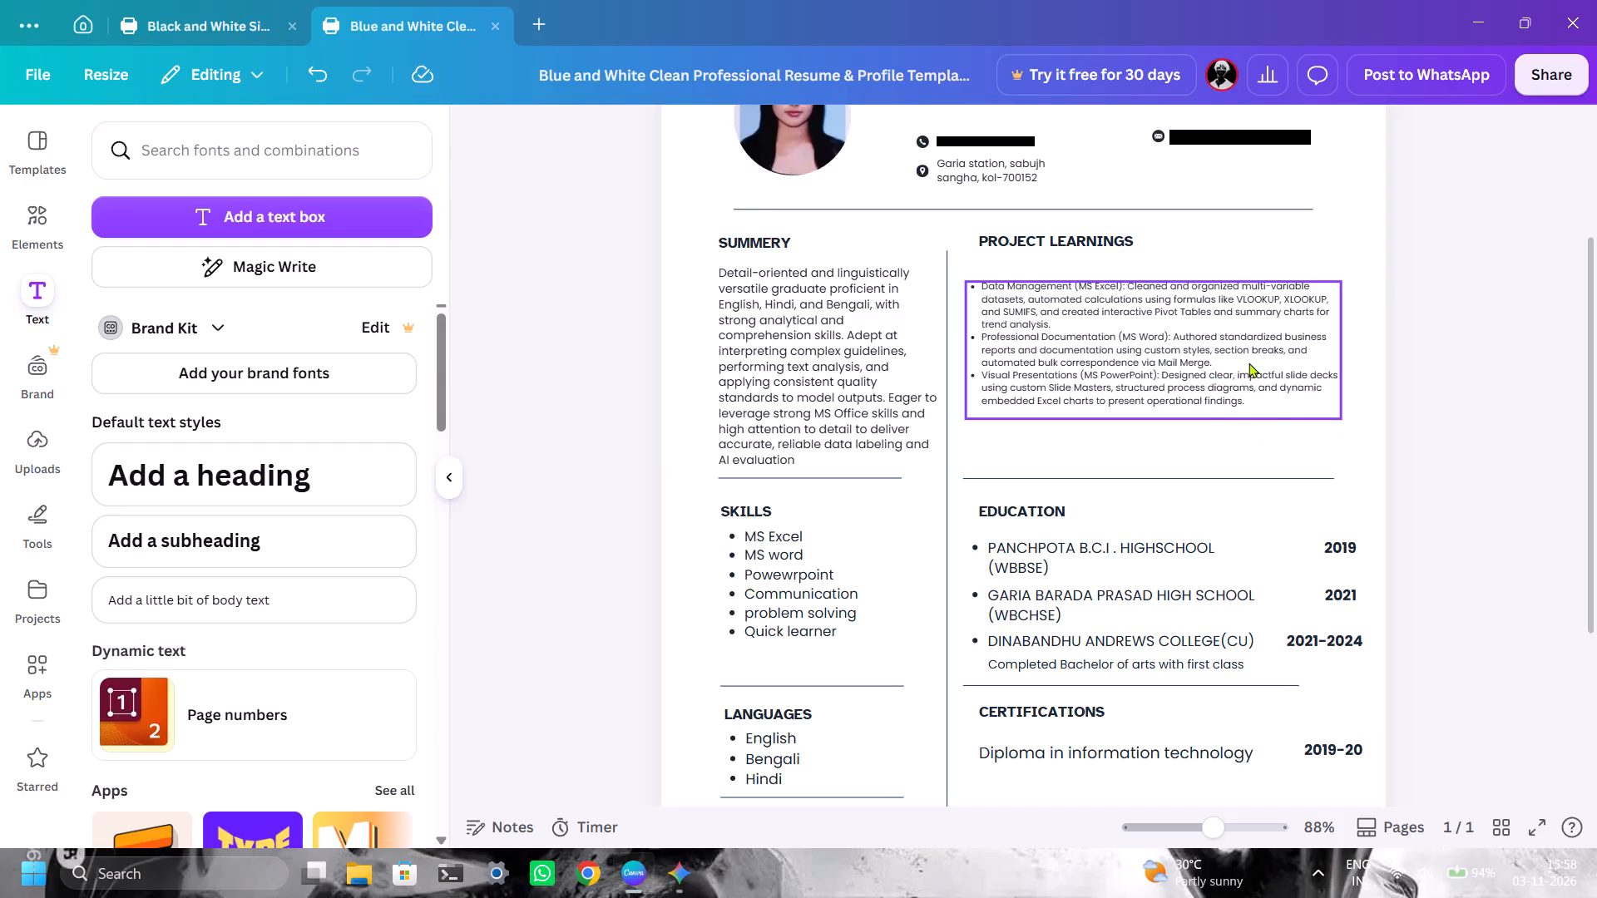
Move the bullets closer to the Project Learnings heading, enlarge them to font size 8.3 and narrow their box.
left_click_drag(1183, 366, 1183, 353)
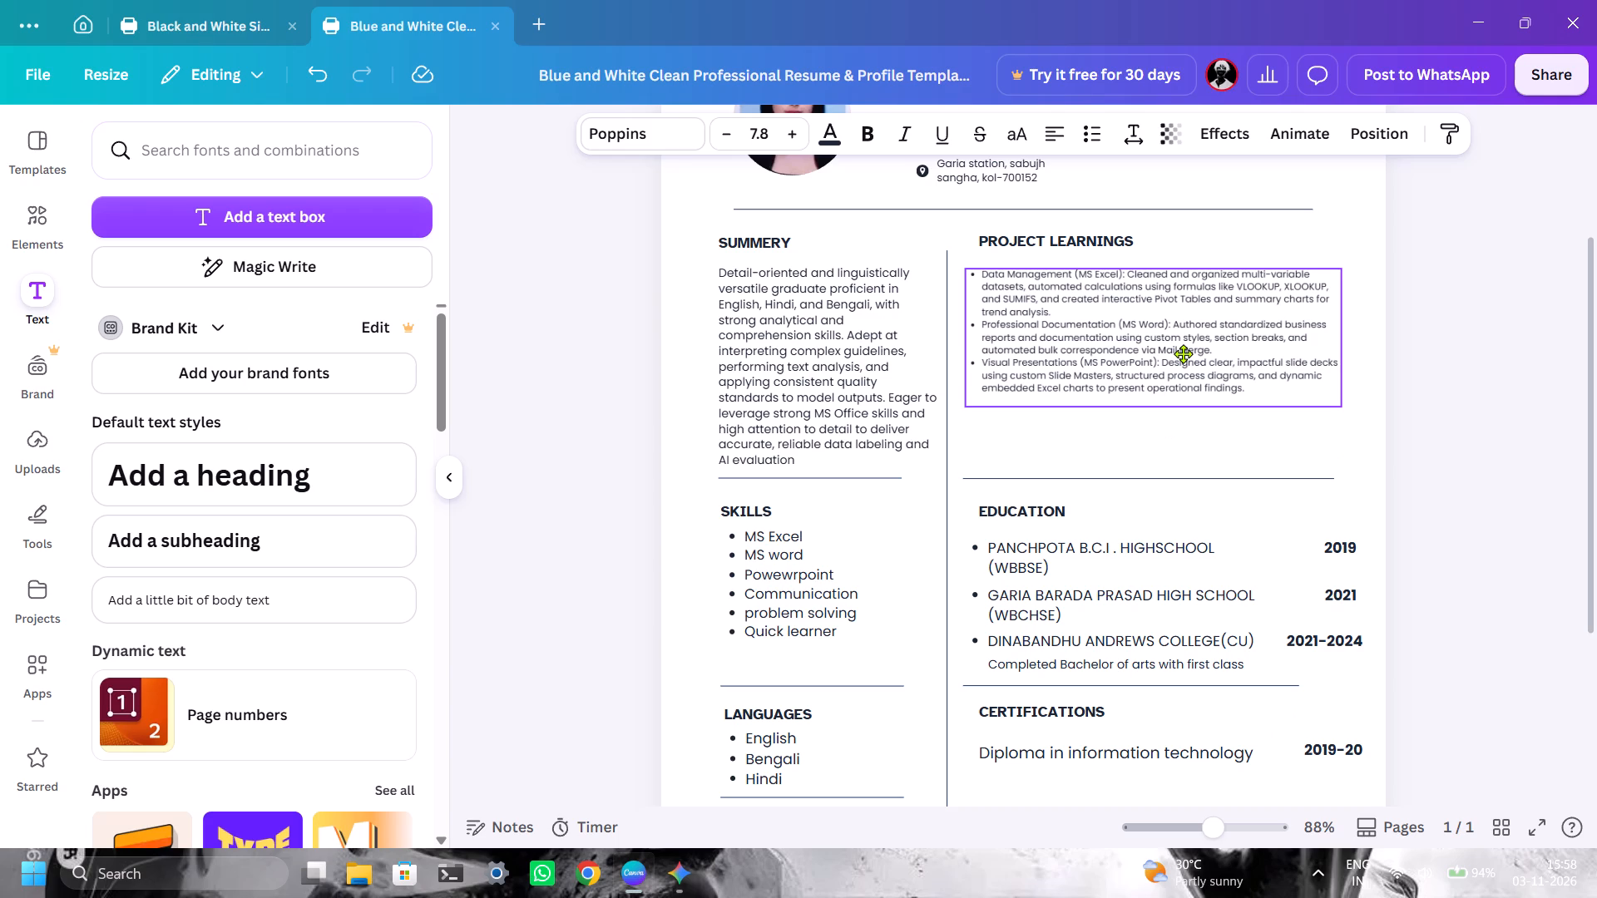
left_click_drag(1183, 353, 1183, 354)
left_click_drag(1346, 407, 1347, 417)
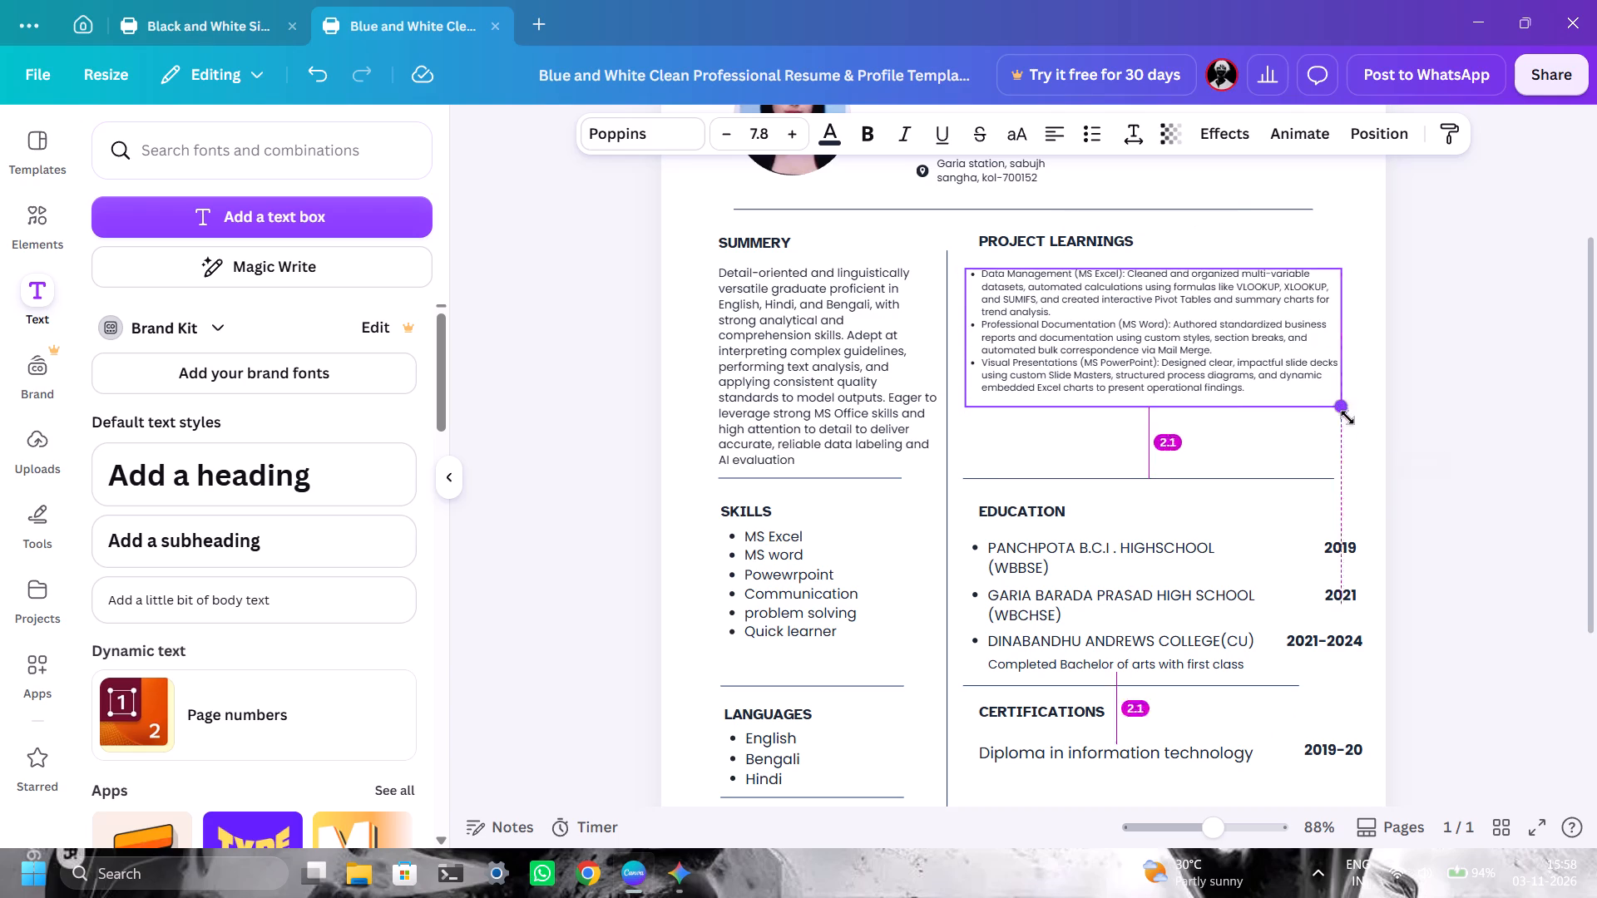
left_click_drag(1347, 417, 1358, 447)
left_click_drag(1368, 348, 1329, 377)
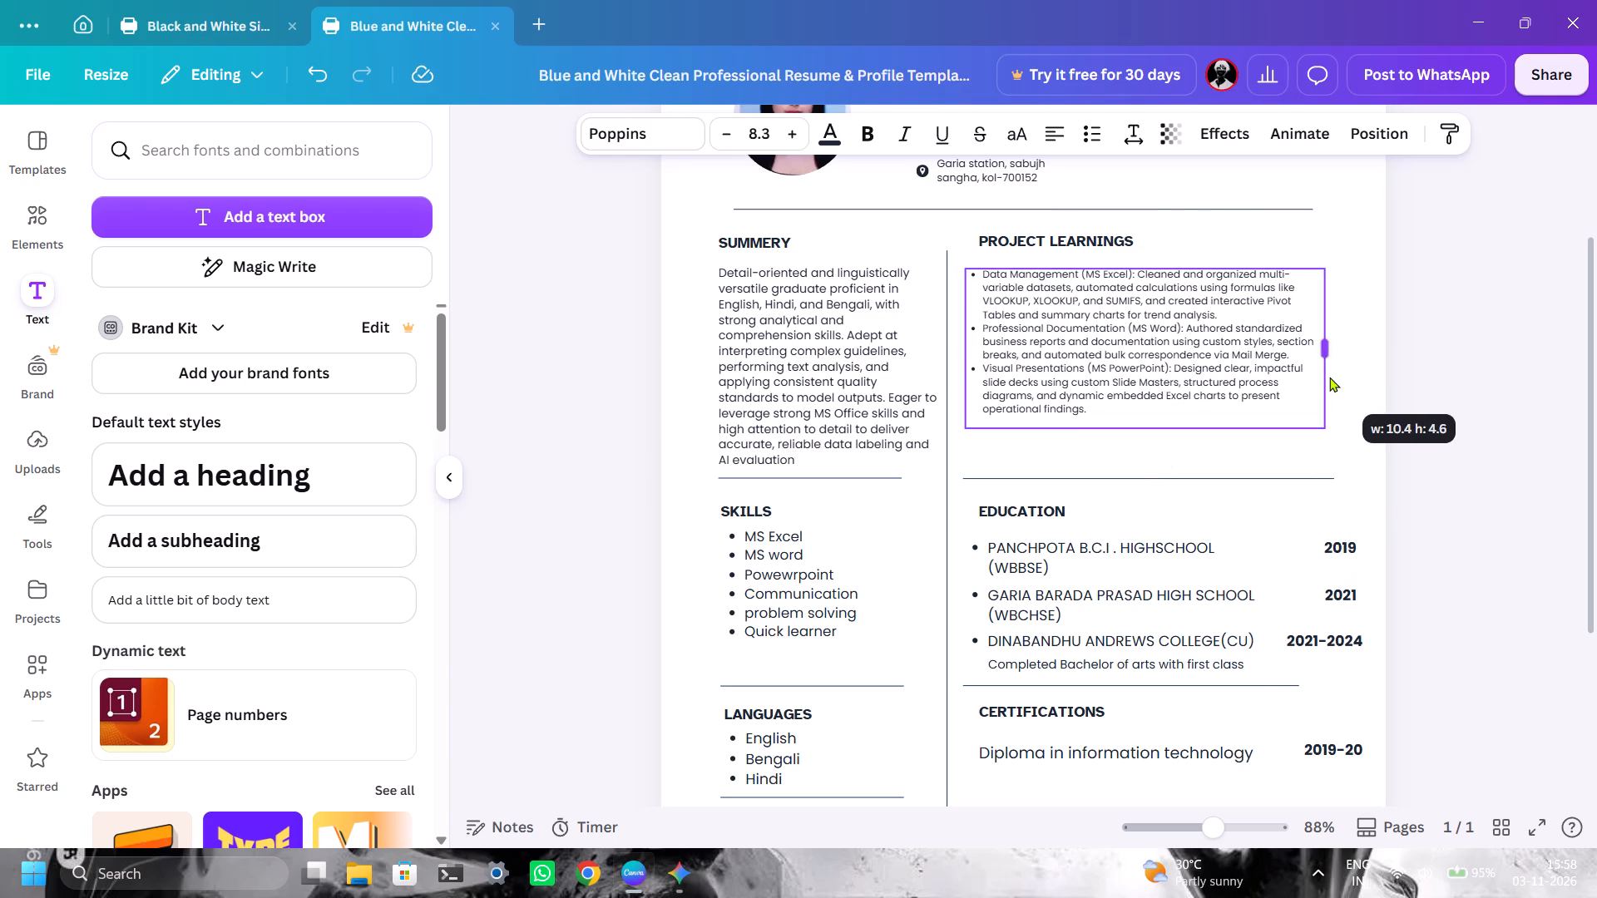
left_click_drag(1329, 377, 1303, 385)
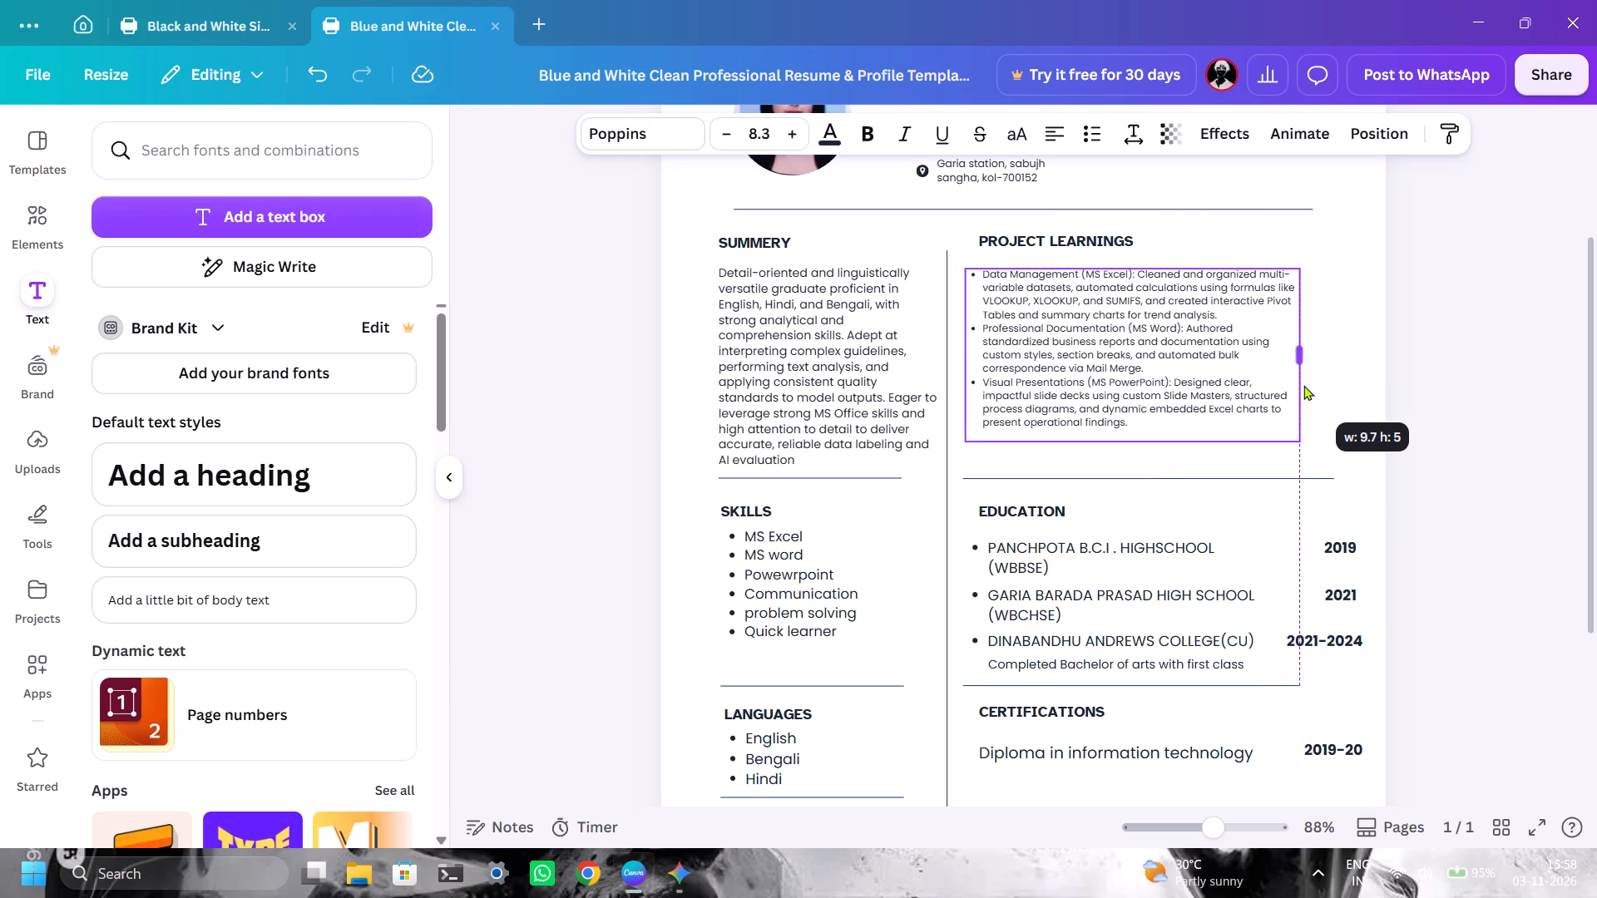
left_click_drag(1303, 385, 1318, 385)
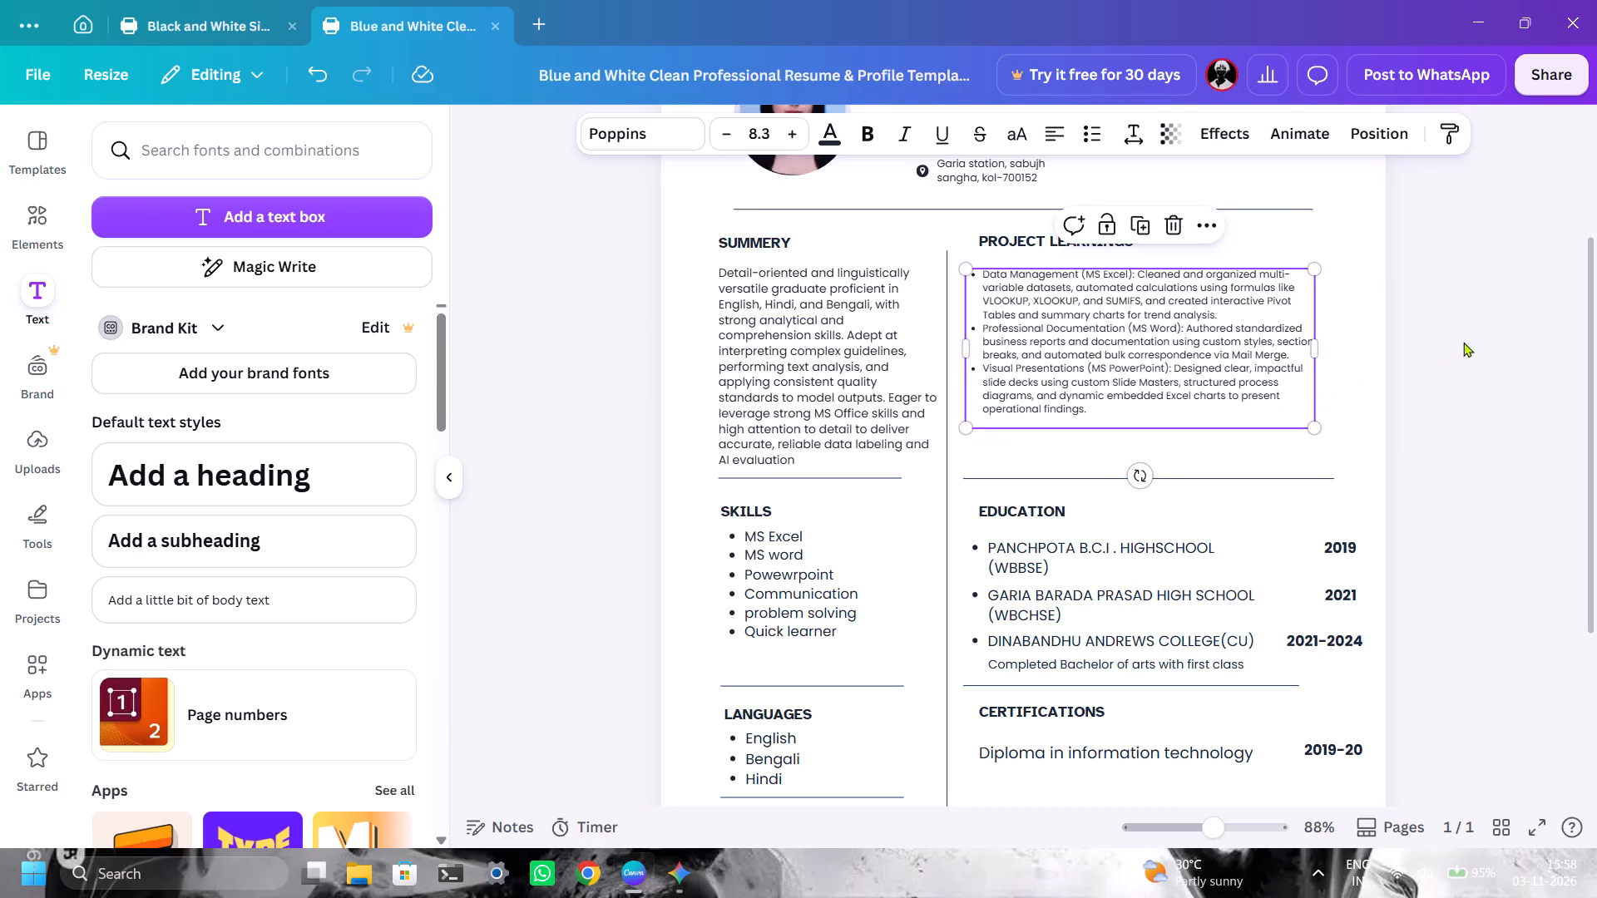
left_click(1488, 348)
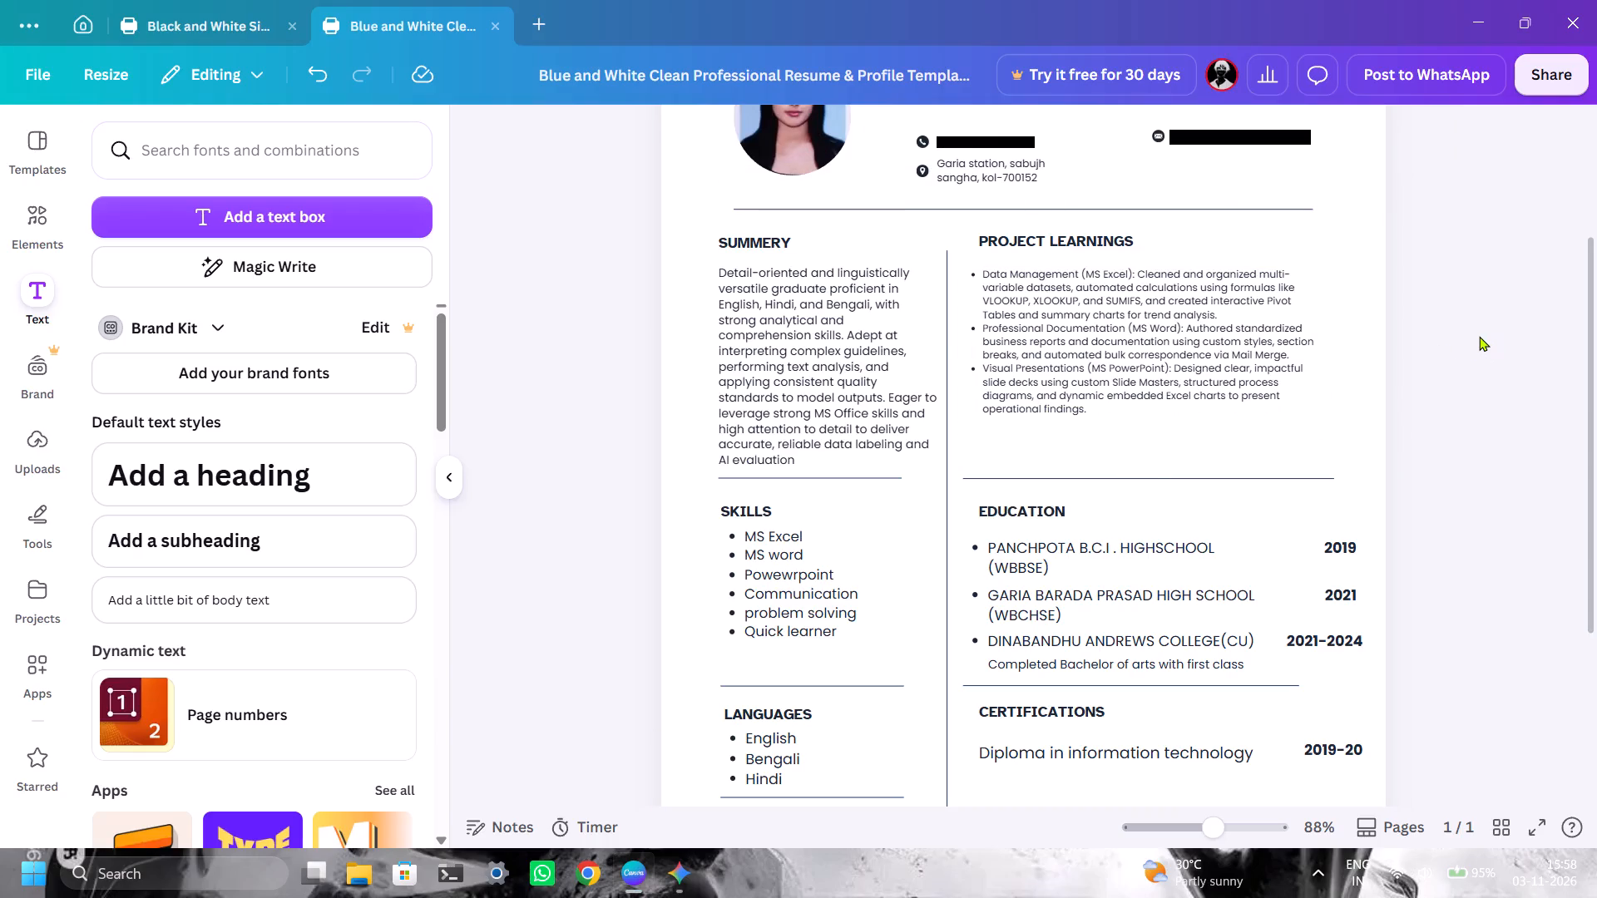
Insert an unbulleted blank line after the Data Management bullet and another after the Professional Documentation bullet.
left_click(1219, 316)
left_click(1229, 318)
left_click(1223, 316)
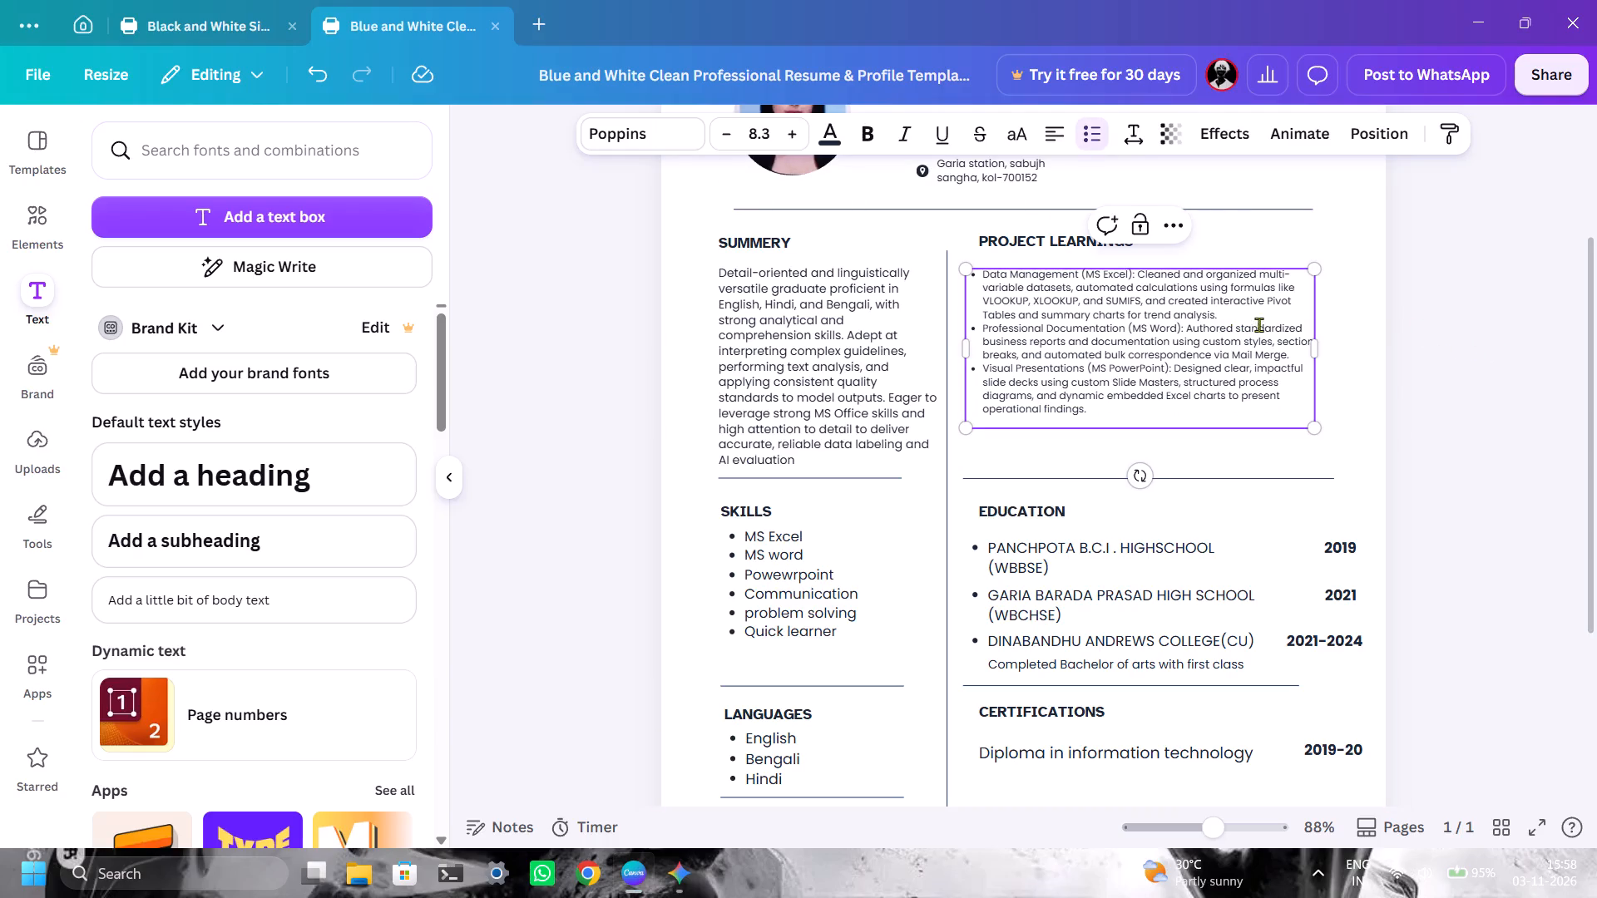
key("Return")
key("BackSpace")
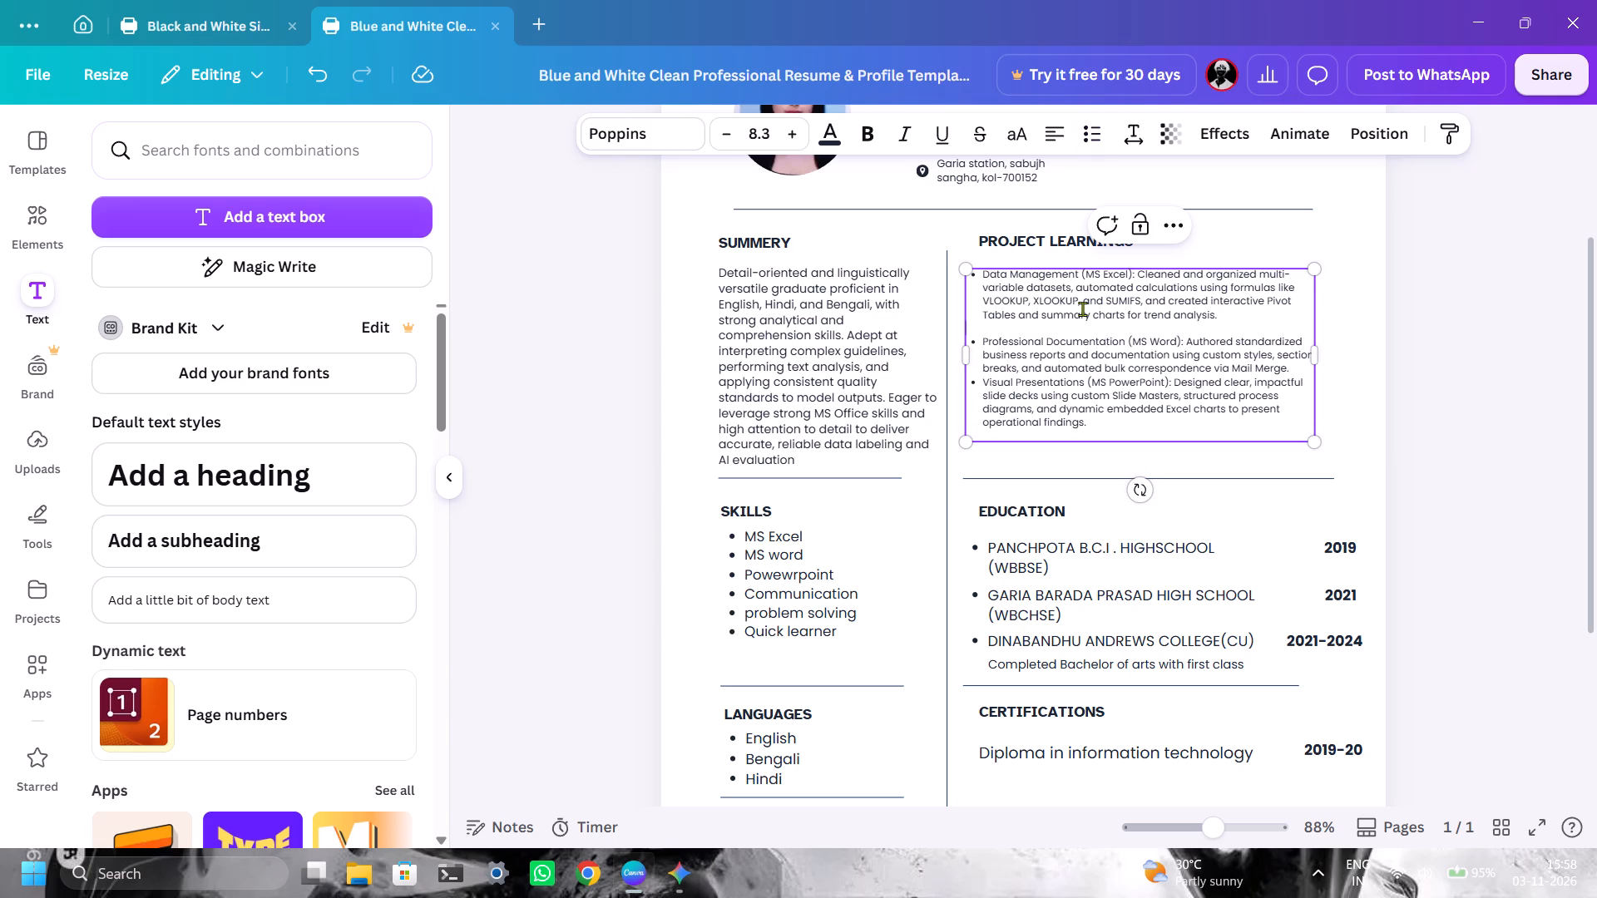
left_click(1288, 366)
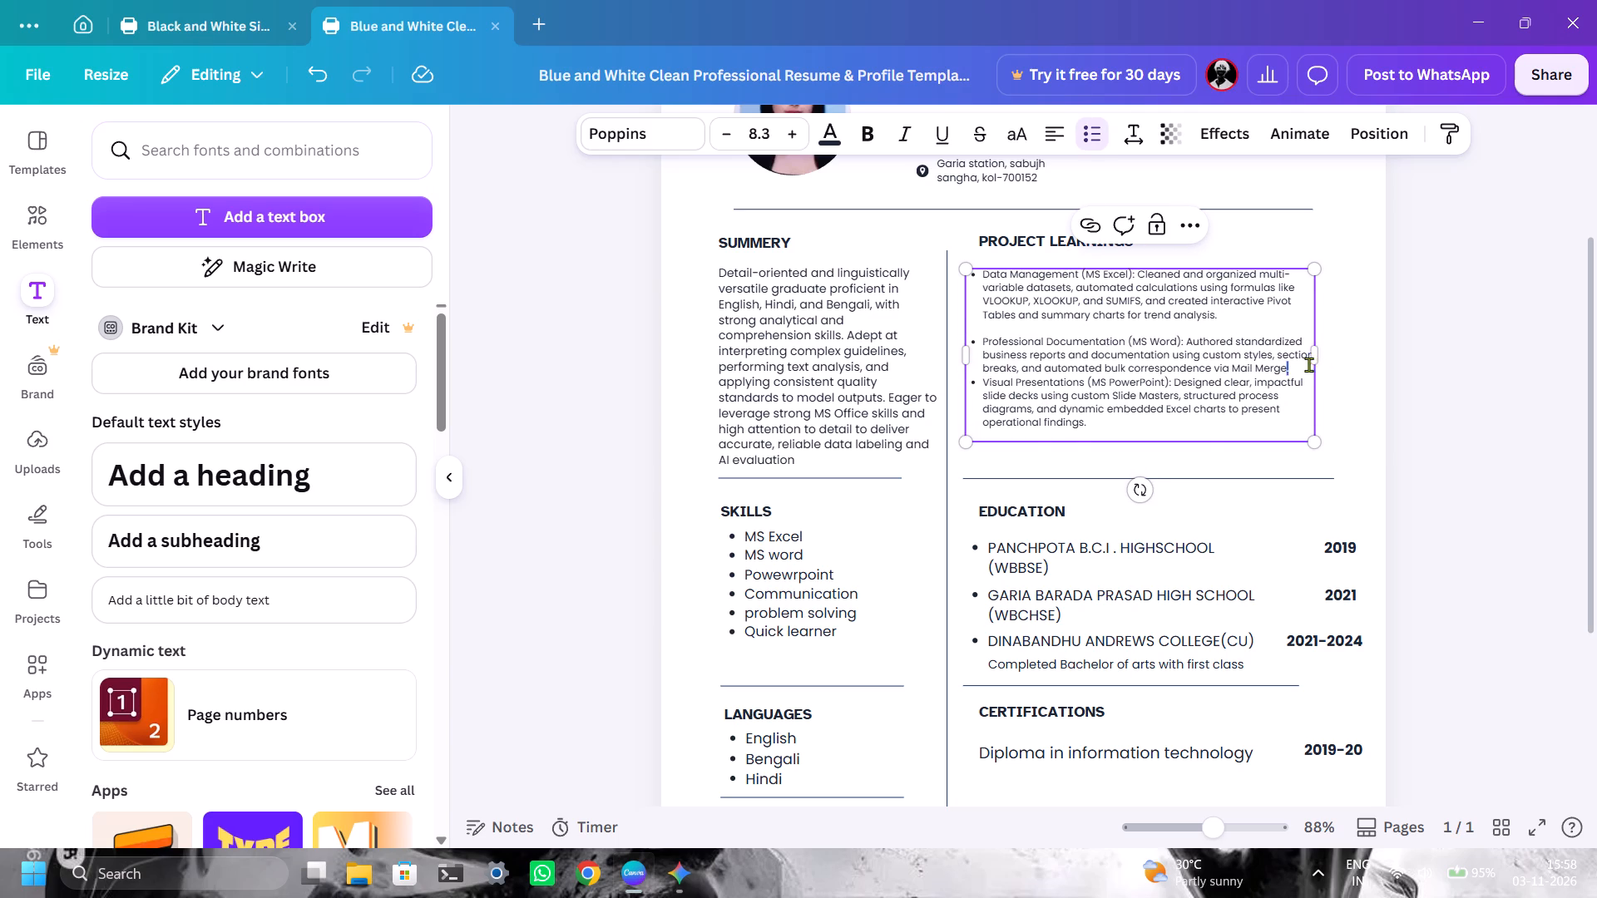
key("Return")
left_click(976, 381)
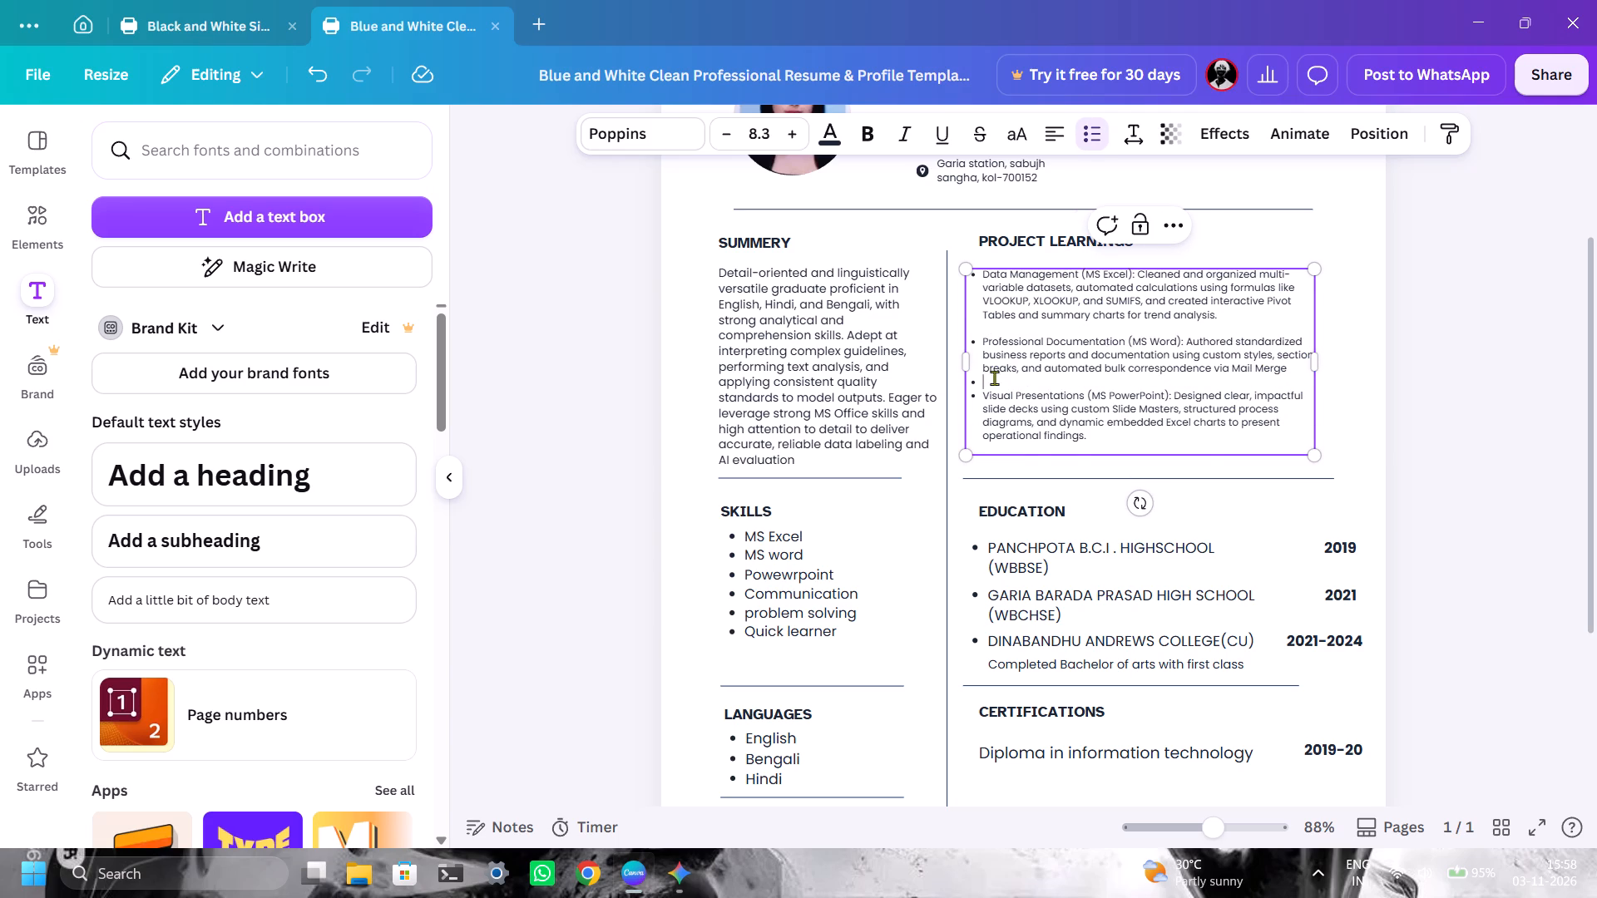
key("BackSpace")
left_click(1439, 422)
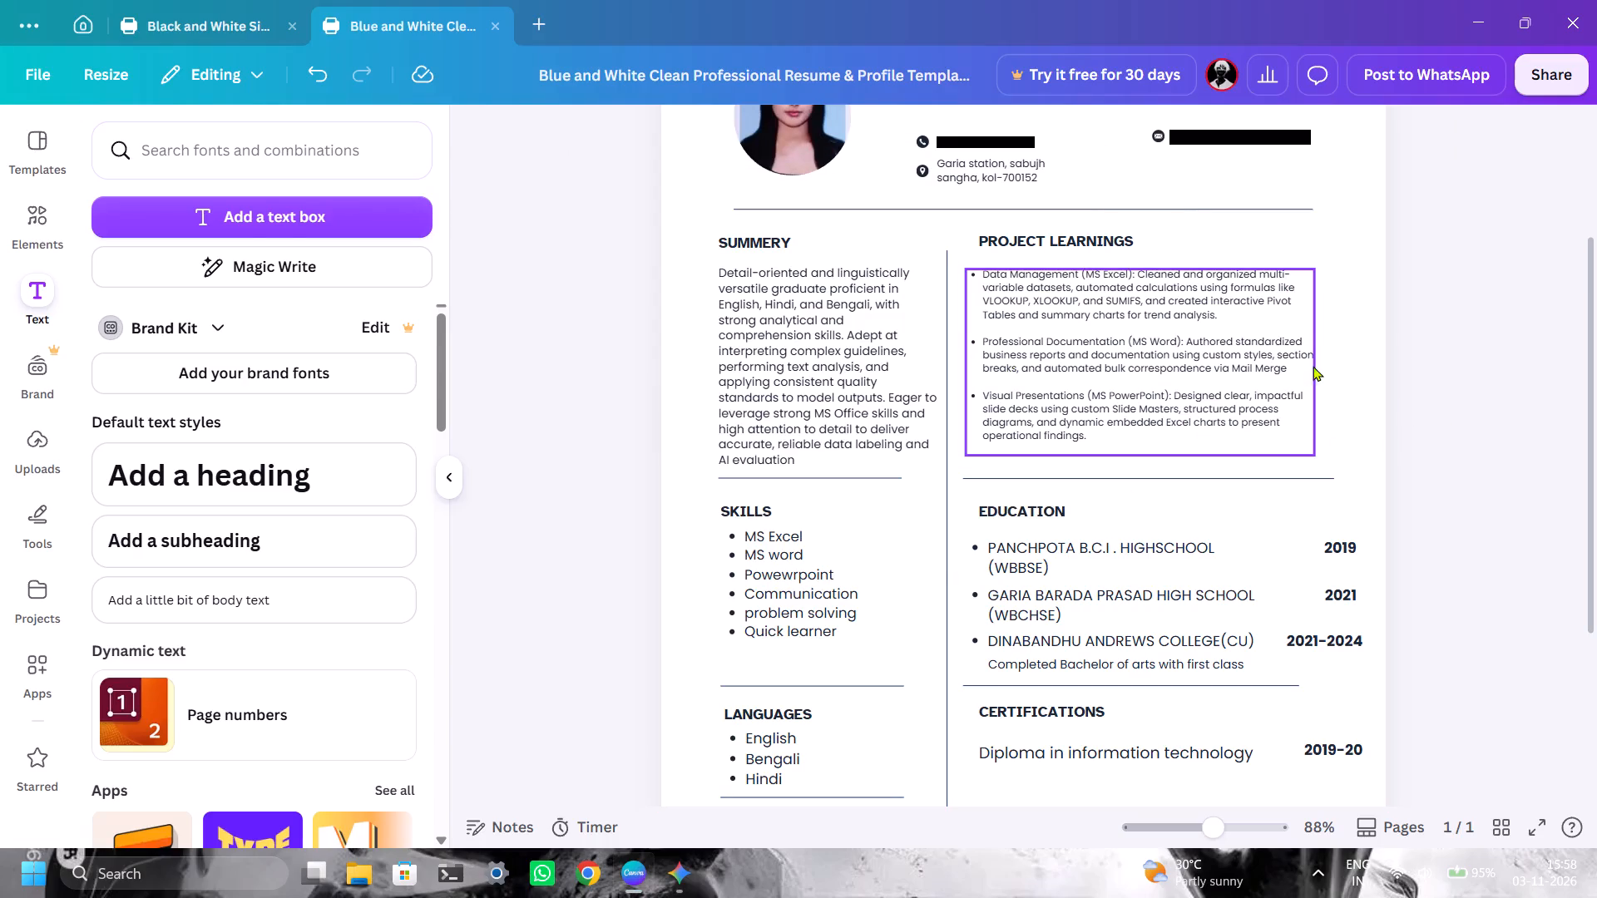
Widen the Project Learnings text box to match the end of the divider line above Education.
left_click(1276, 349)
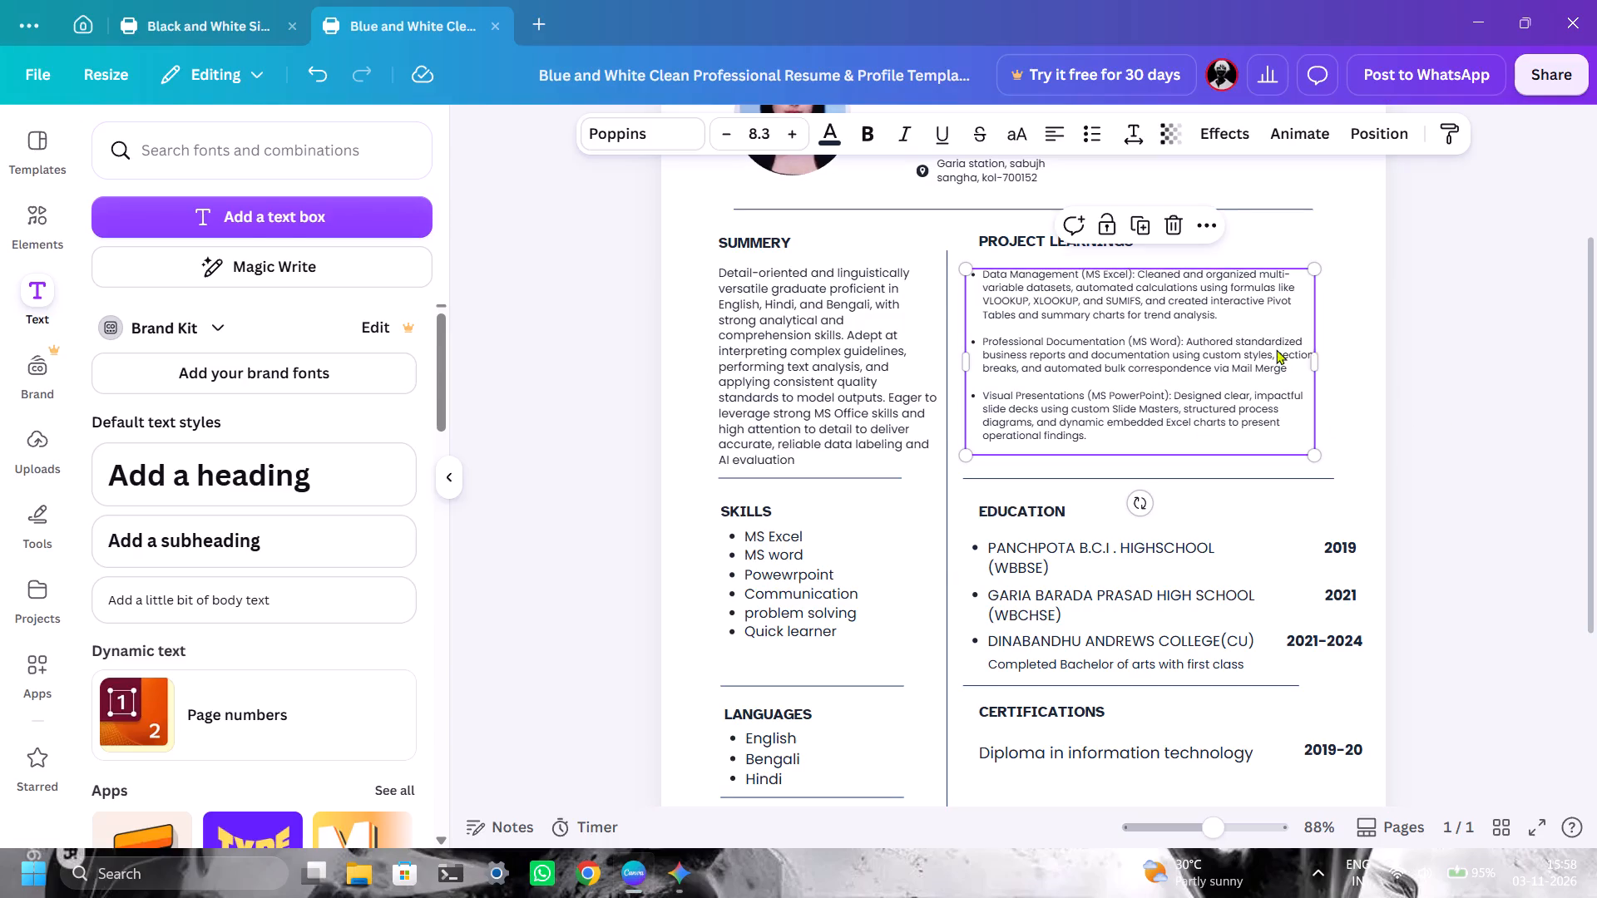
left_click_drag(1317, 365, 1329, 365)
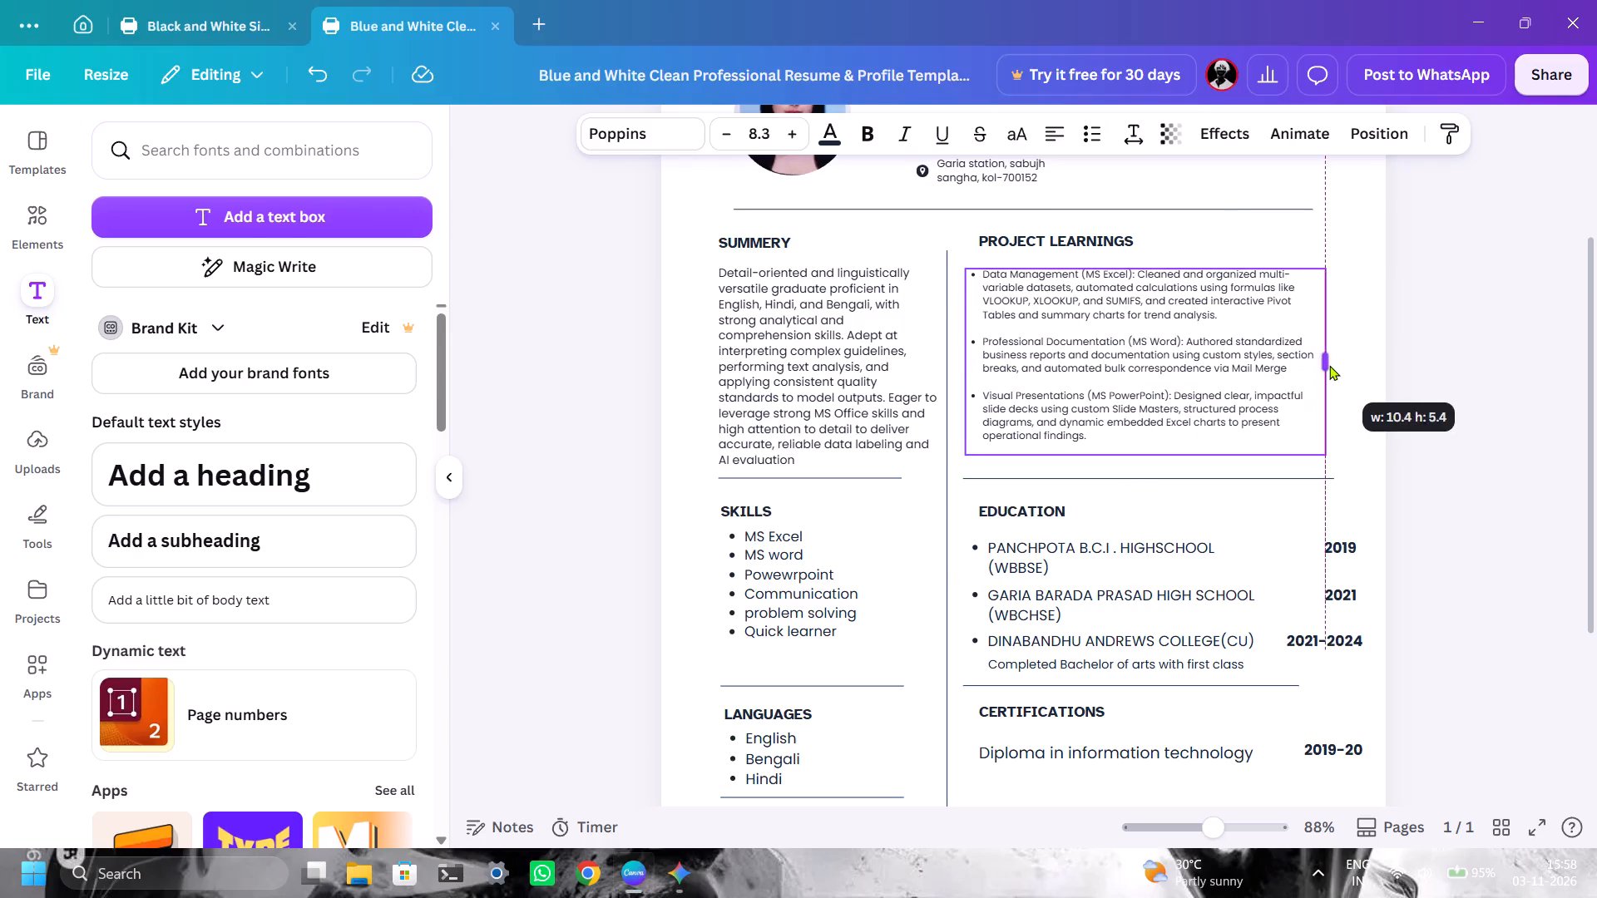
left_click_drag(1329, 365, 1336, 365)
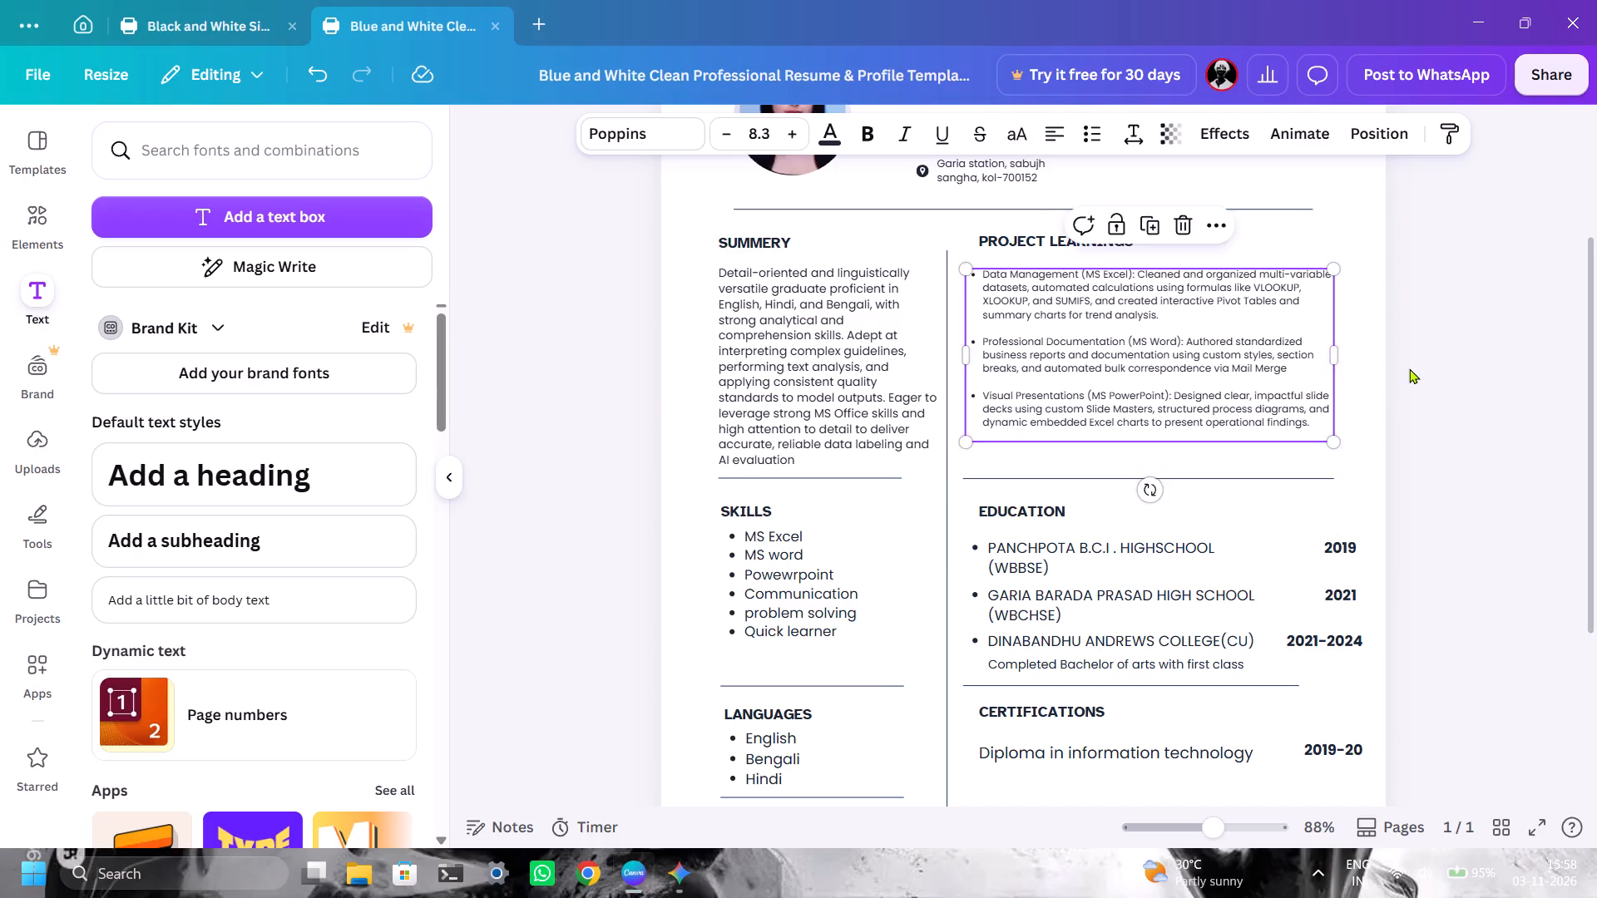
left_click(1412, 368)
Lengthen the divider line between Education and Certifications to roughly match the divider above Education.
scroll(1441, 408, "down", 2)
left_click(1273, 542)
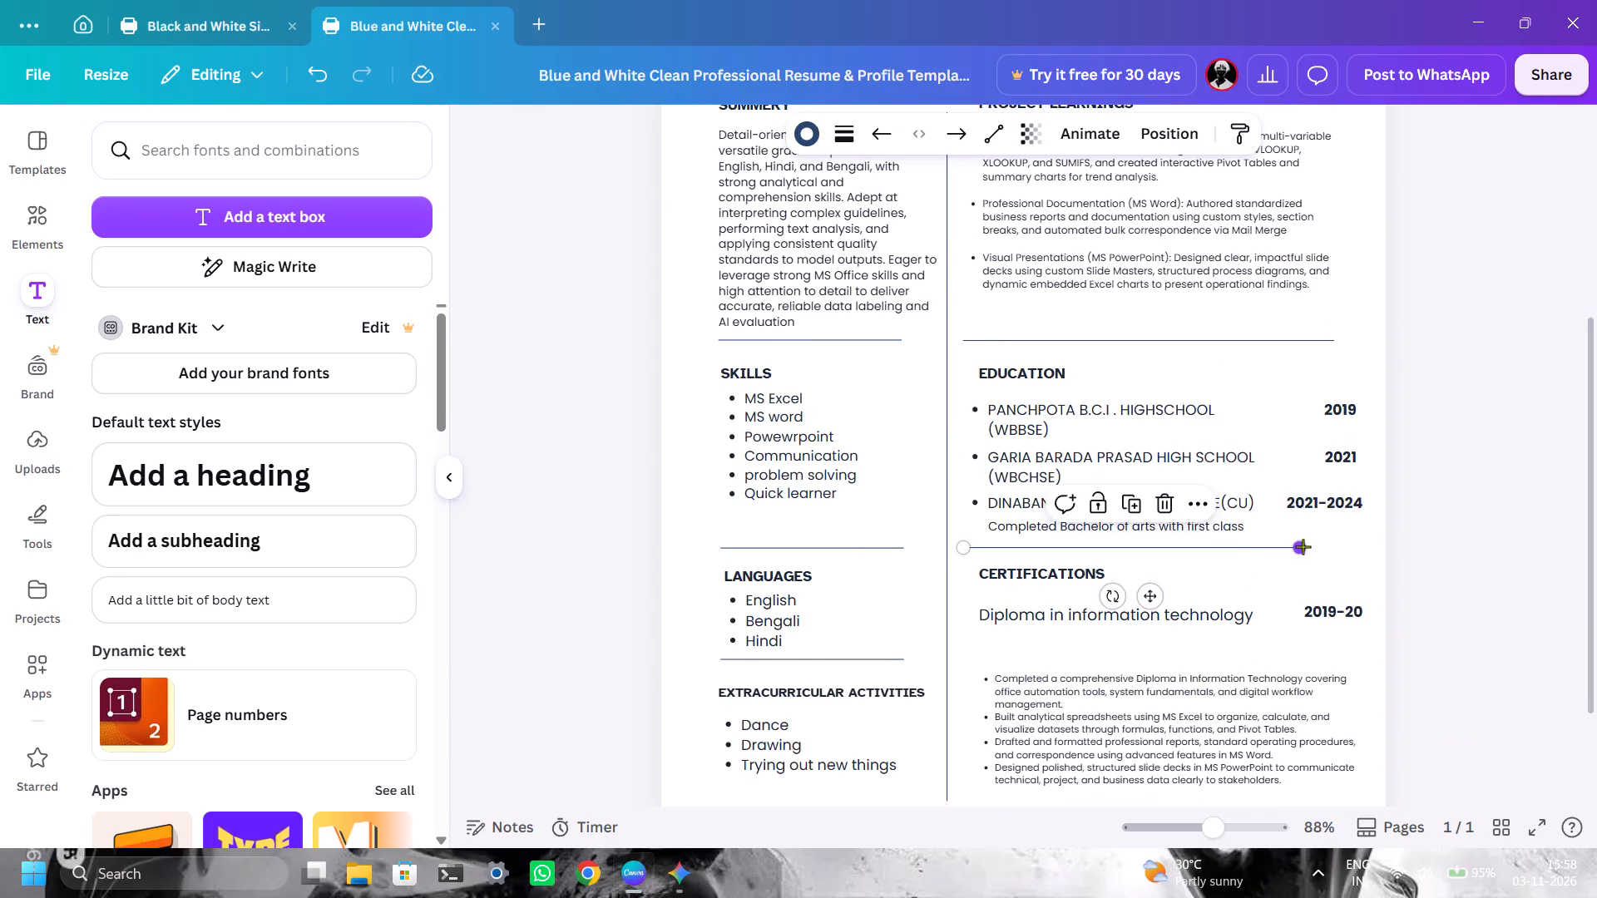
left_click_drag(1304, 546, 1344, 540)
left_click(1442, 525)
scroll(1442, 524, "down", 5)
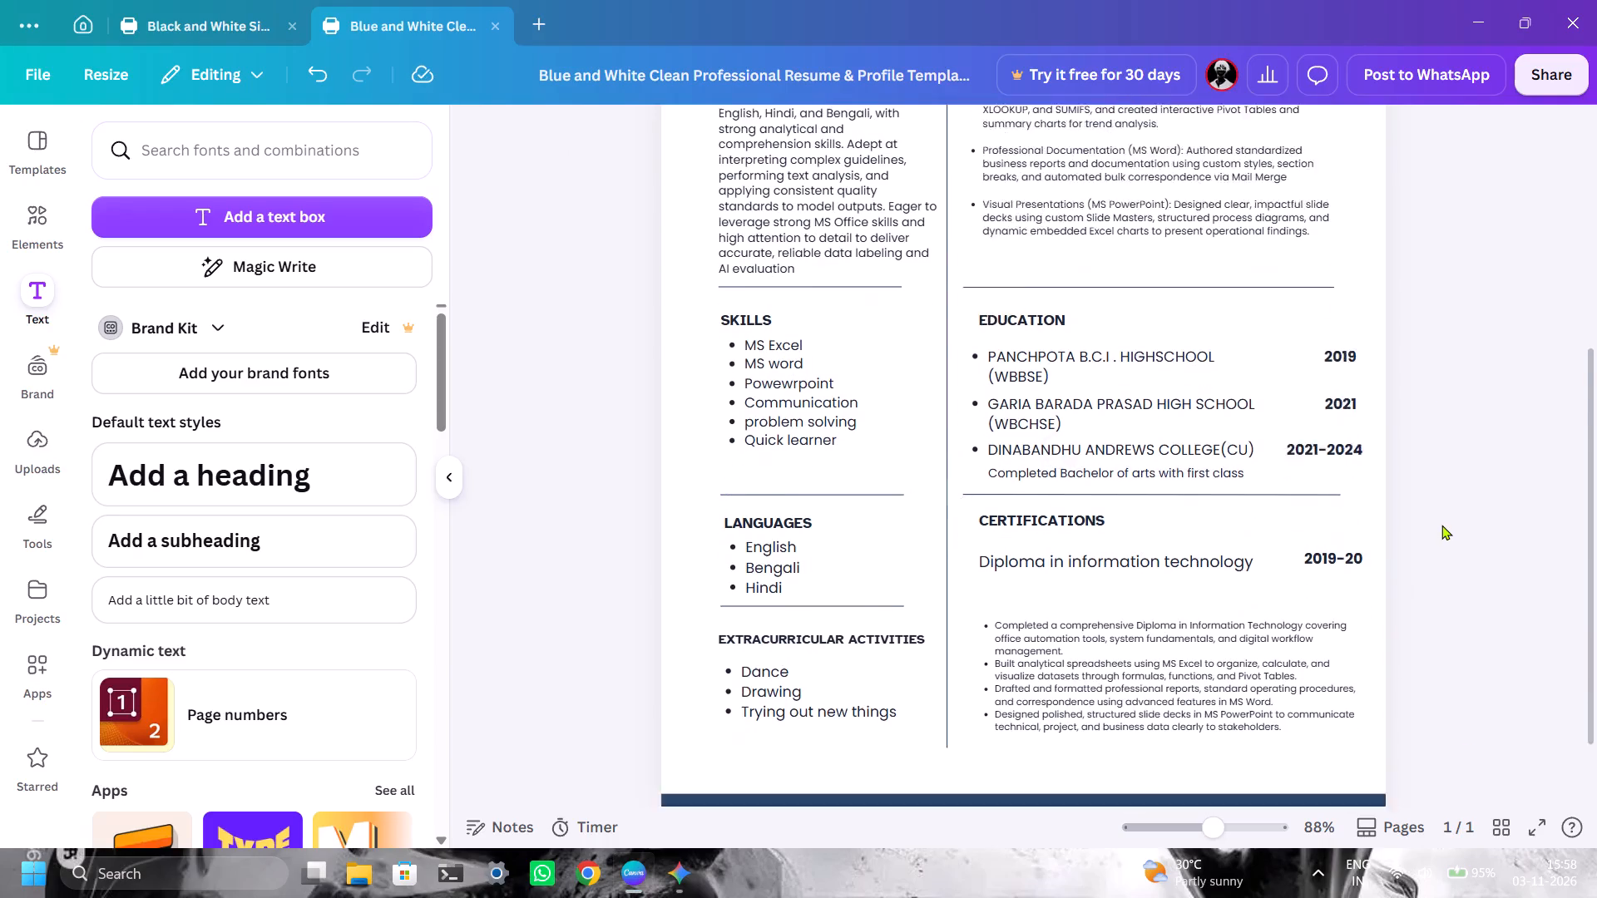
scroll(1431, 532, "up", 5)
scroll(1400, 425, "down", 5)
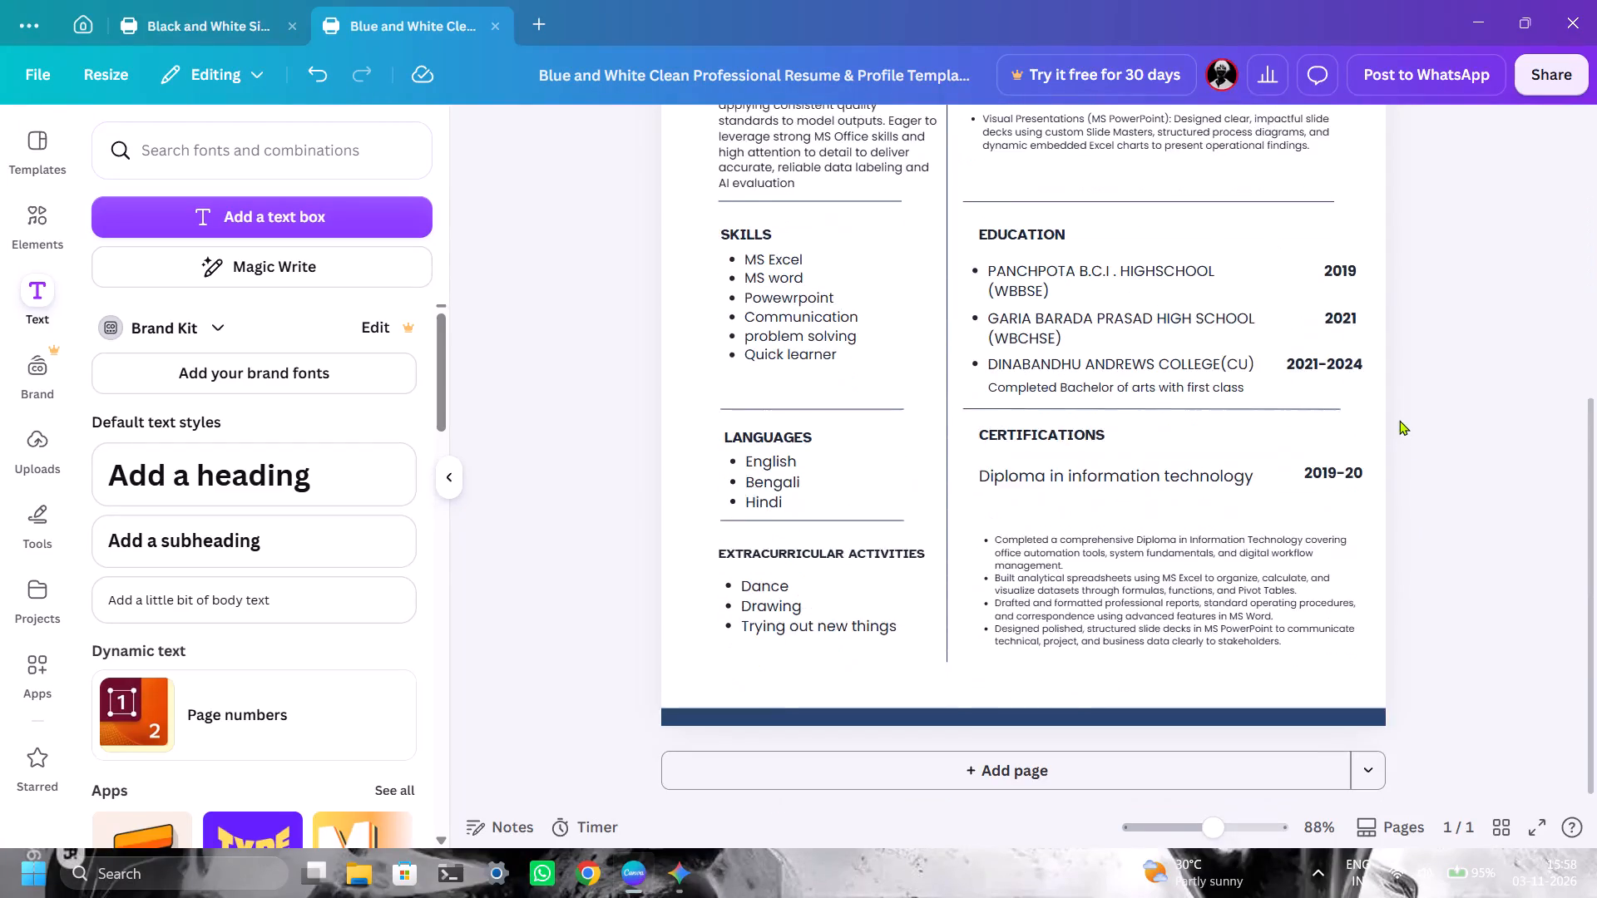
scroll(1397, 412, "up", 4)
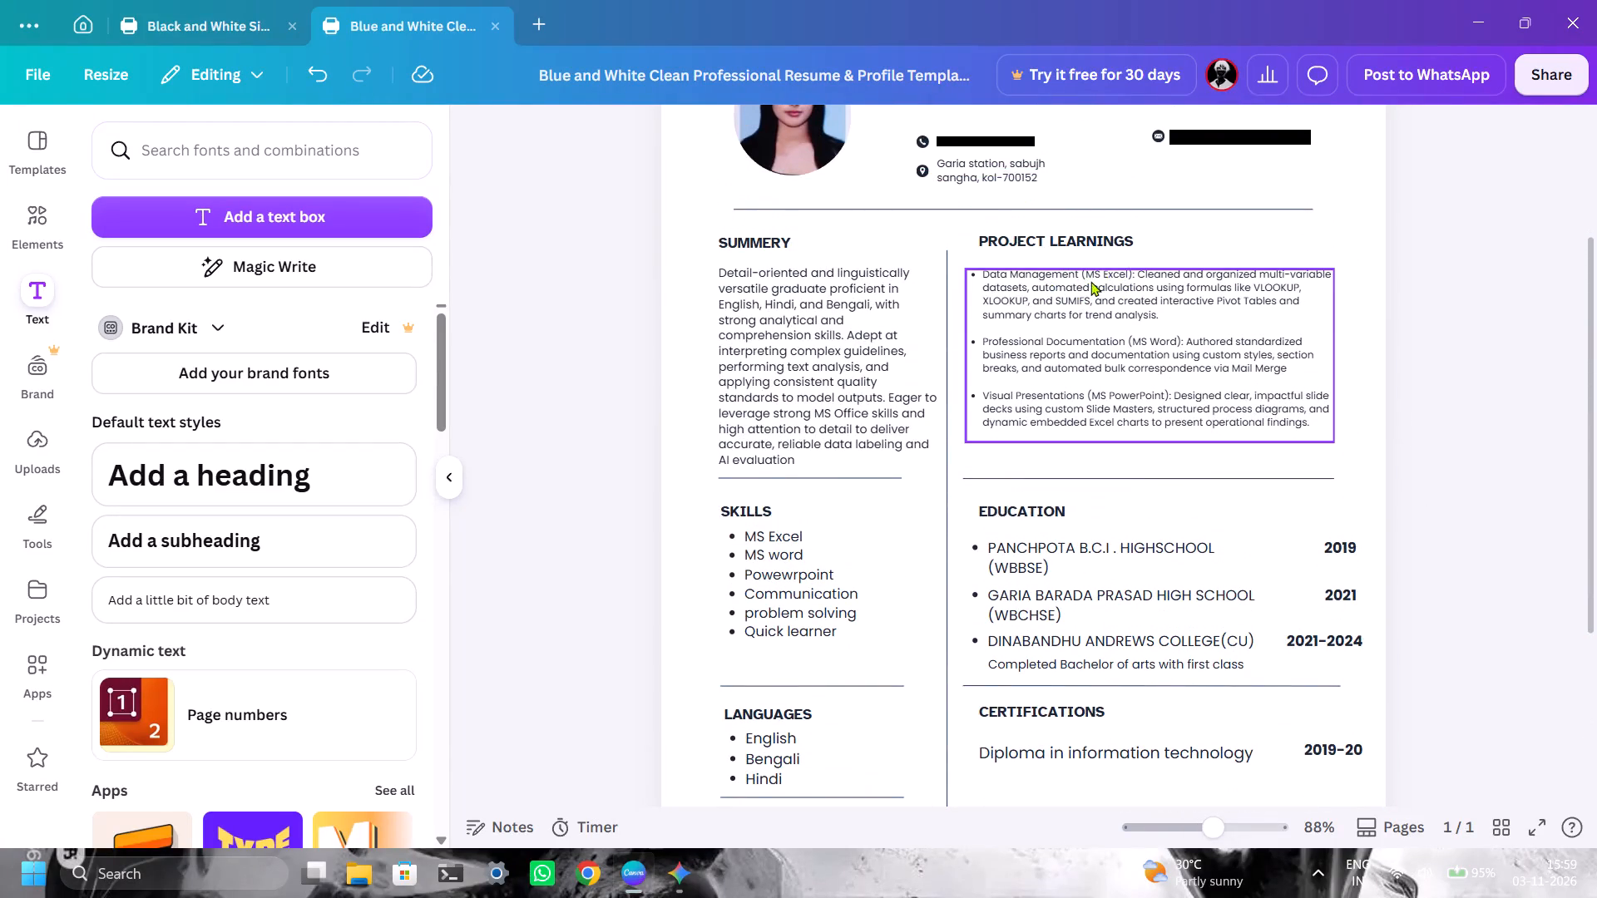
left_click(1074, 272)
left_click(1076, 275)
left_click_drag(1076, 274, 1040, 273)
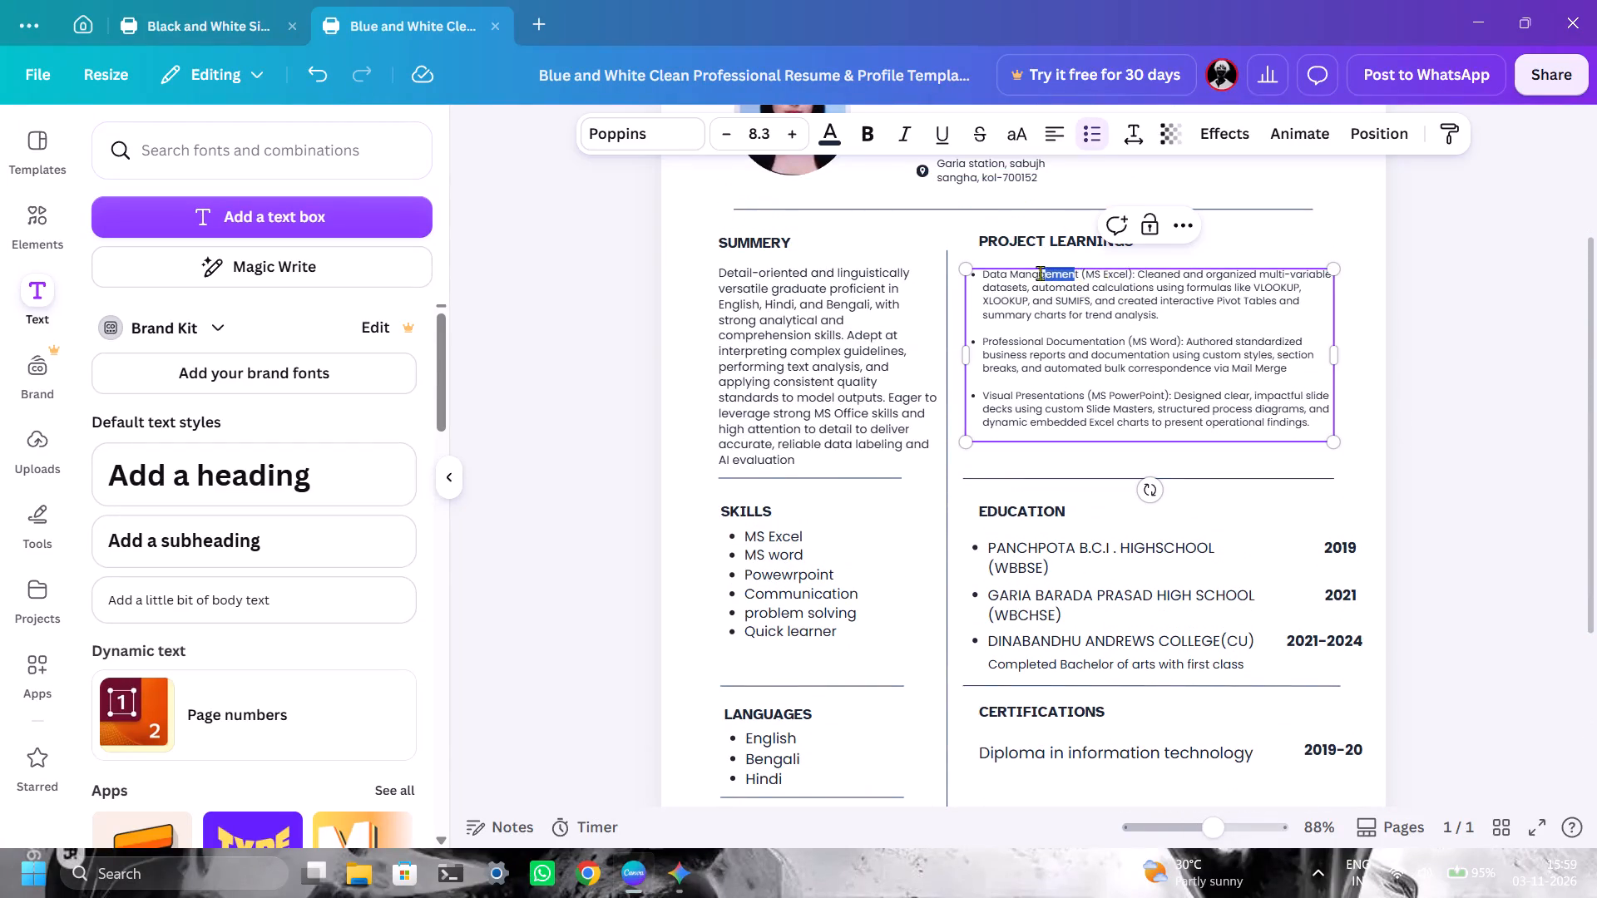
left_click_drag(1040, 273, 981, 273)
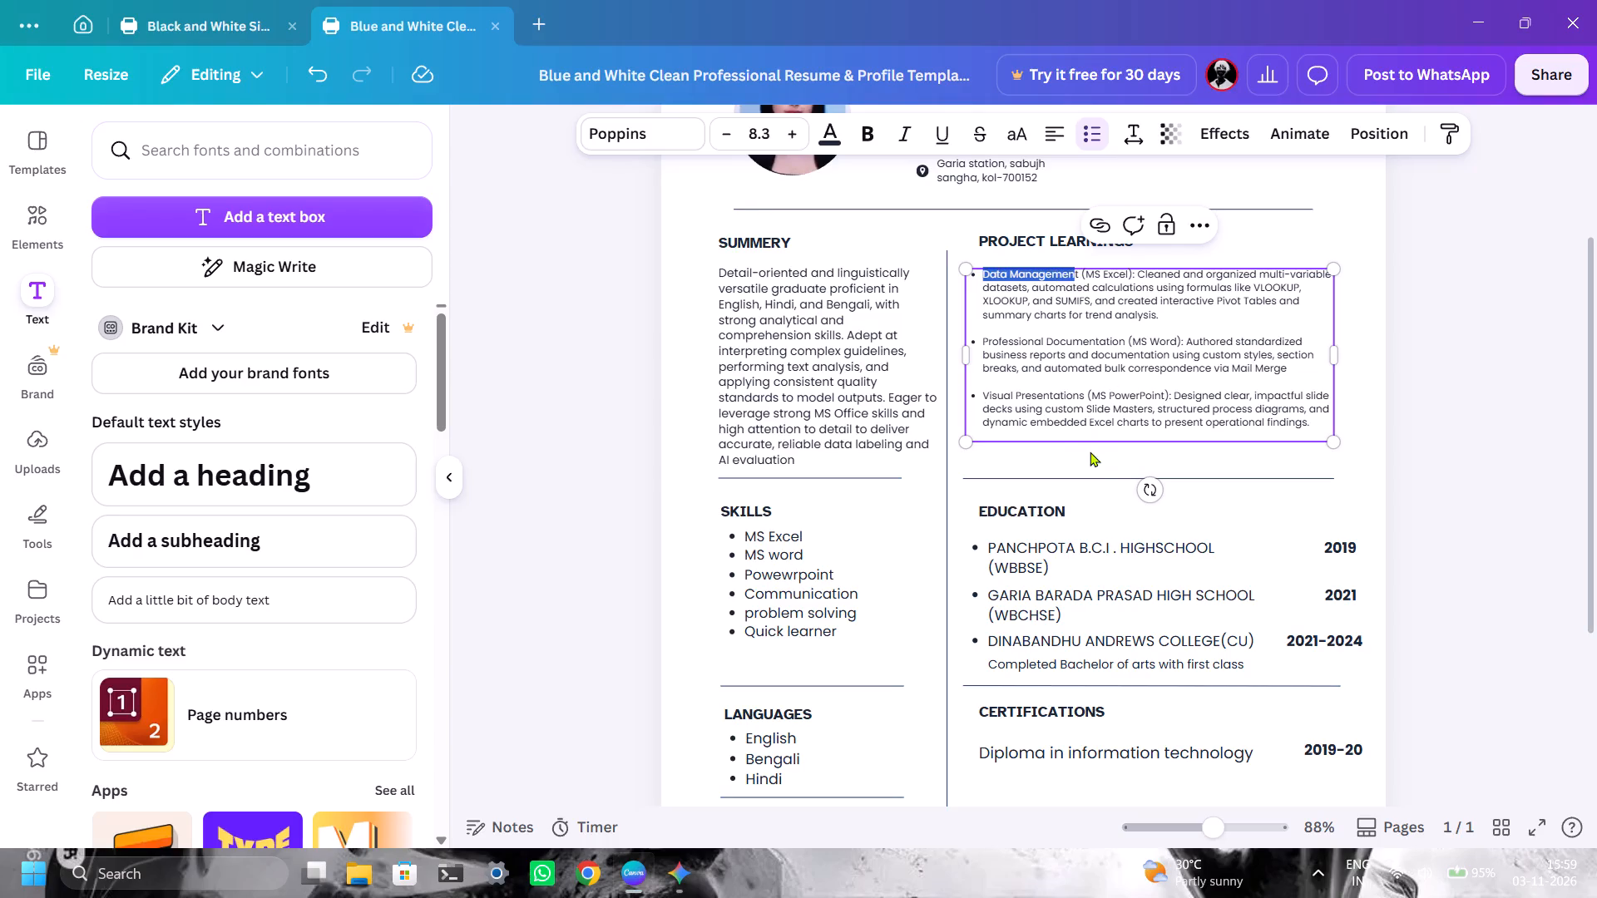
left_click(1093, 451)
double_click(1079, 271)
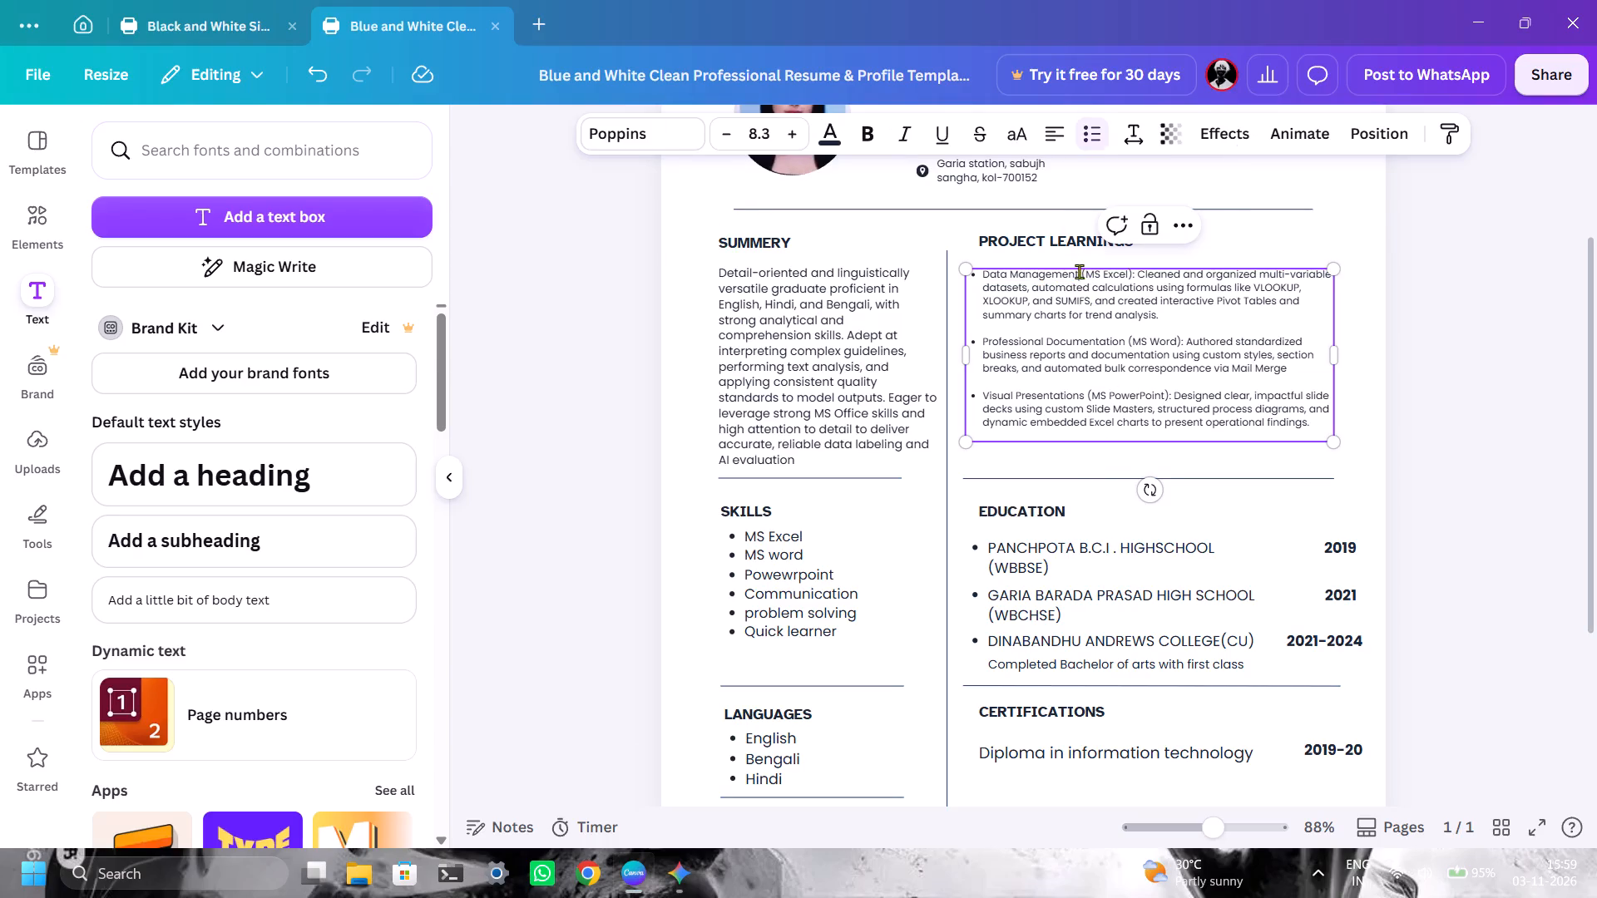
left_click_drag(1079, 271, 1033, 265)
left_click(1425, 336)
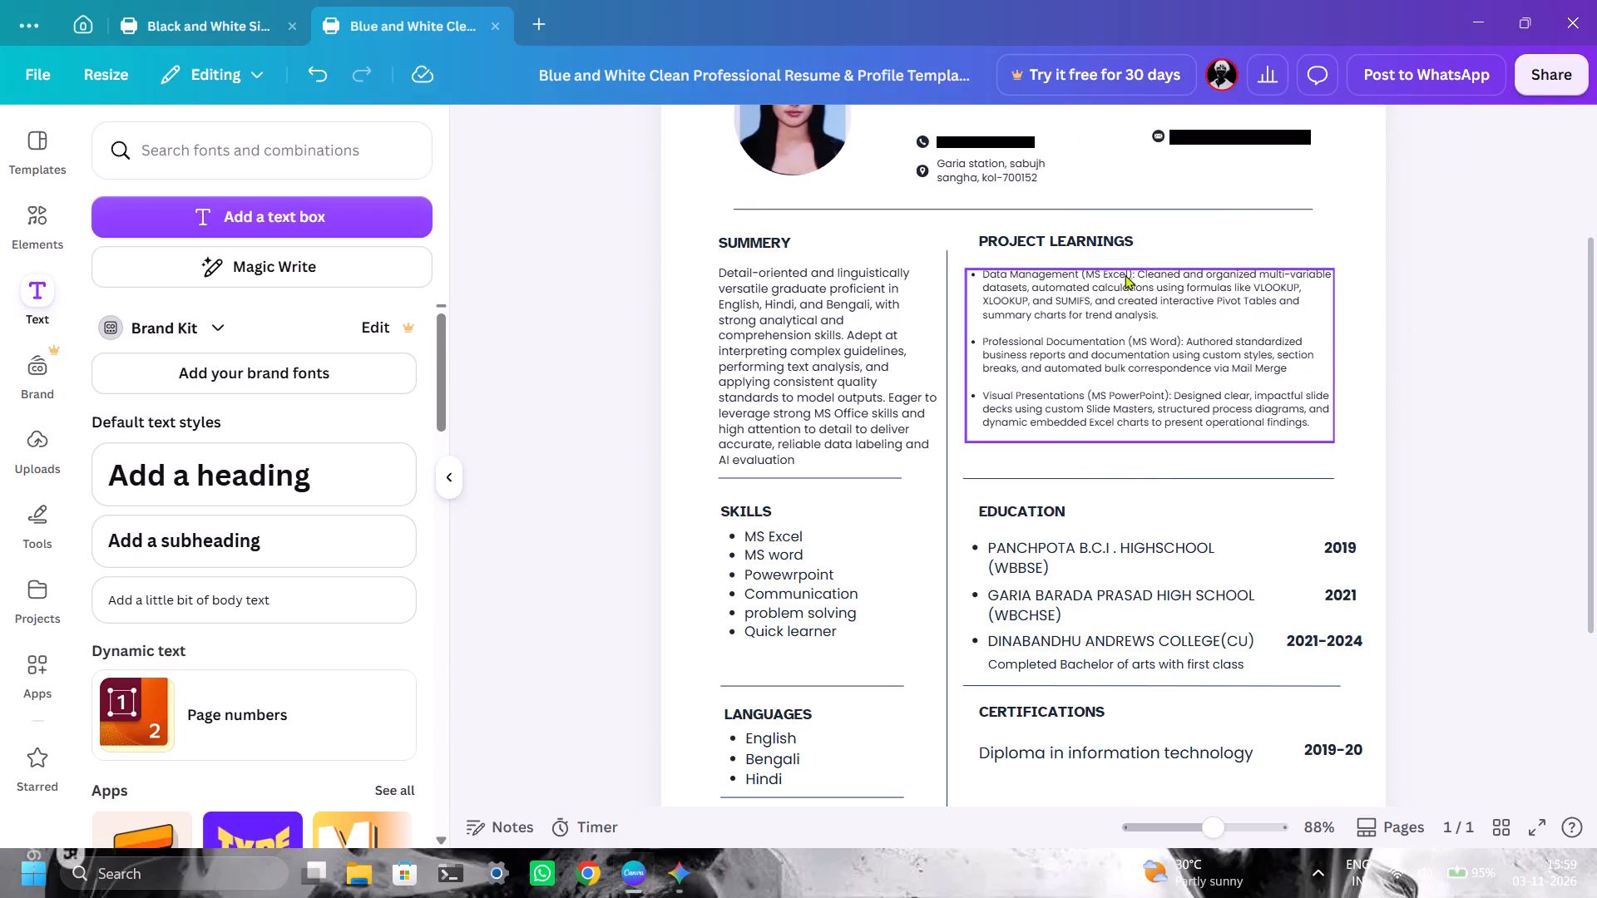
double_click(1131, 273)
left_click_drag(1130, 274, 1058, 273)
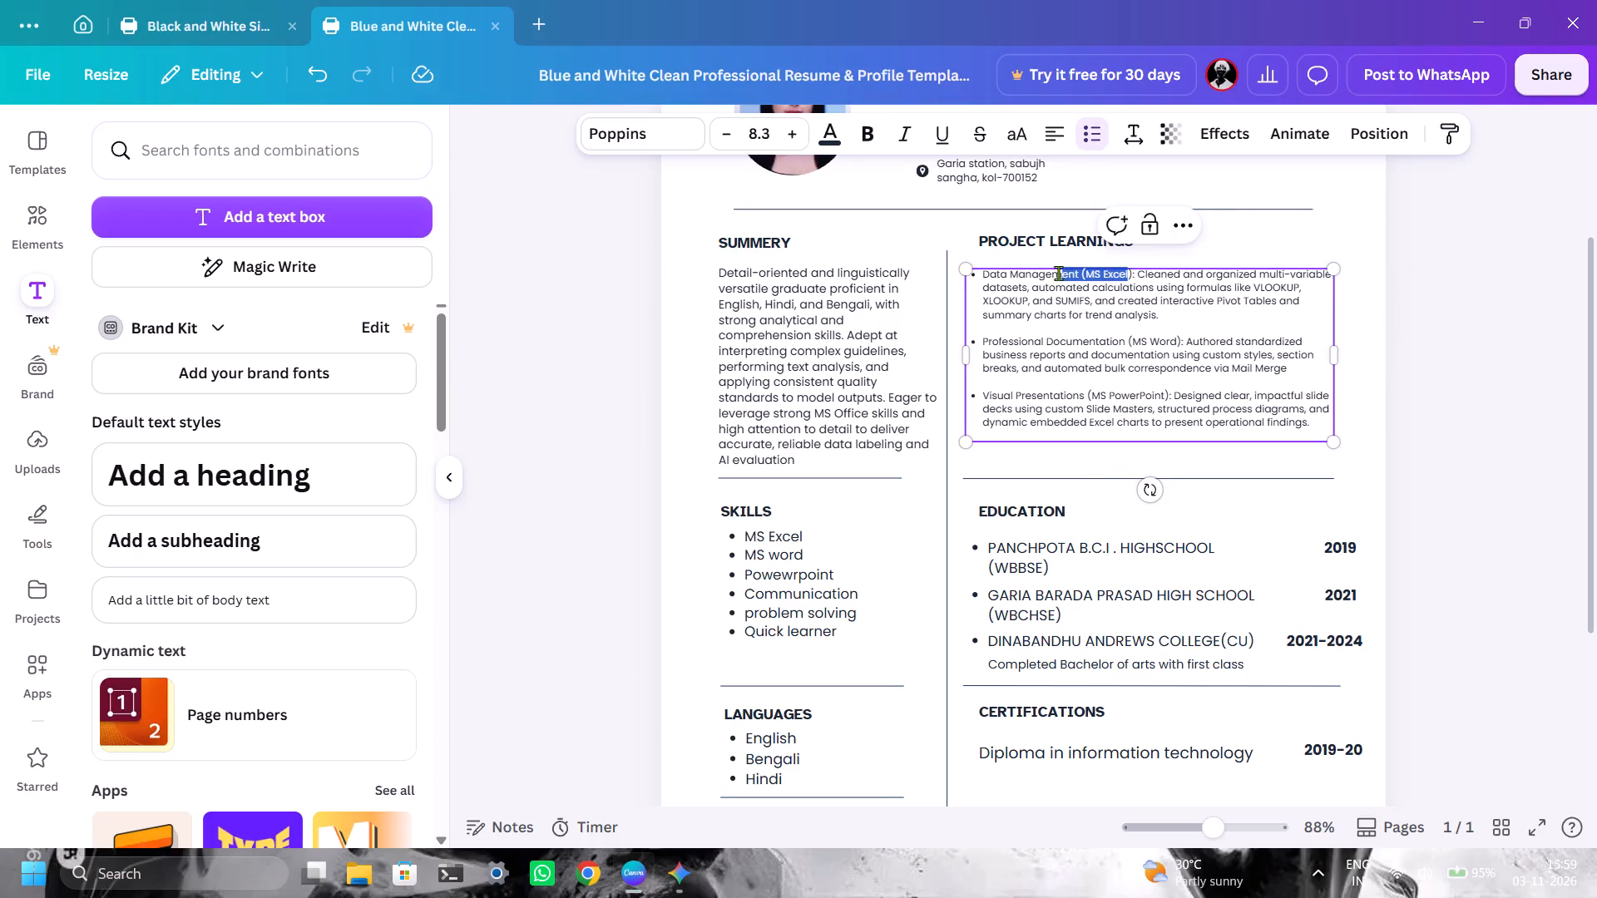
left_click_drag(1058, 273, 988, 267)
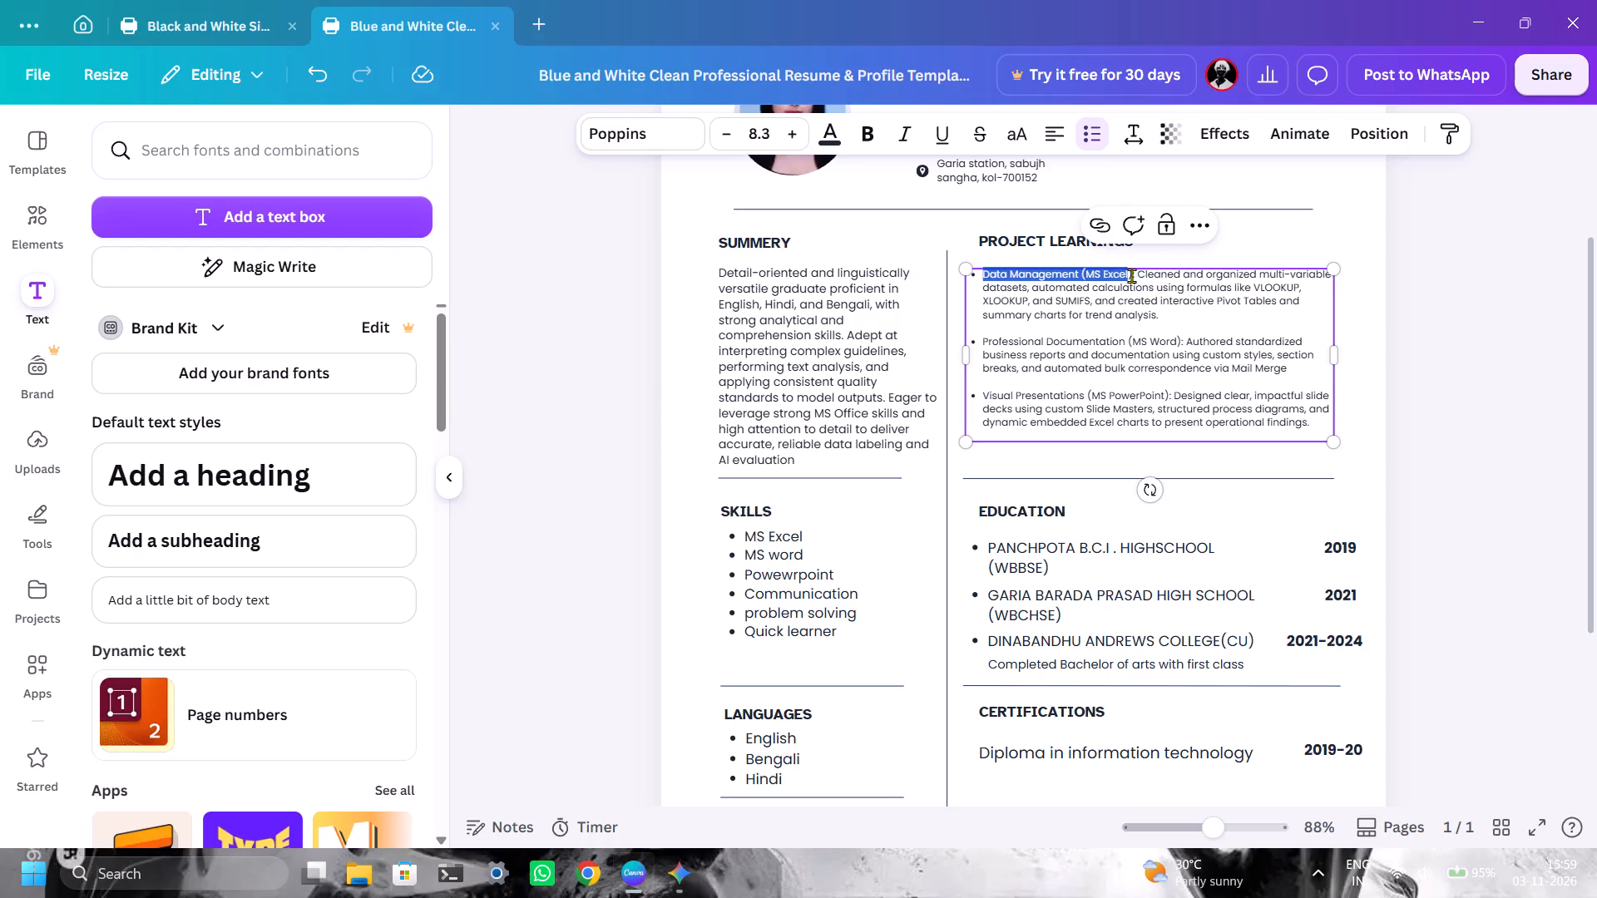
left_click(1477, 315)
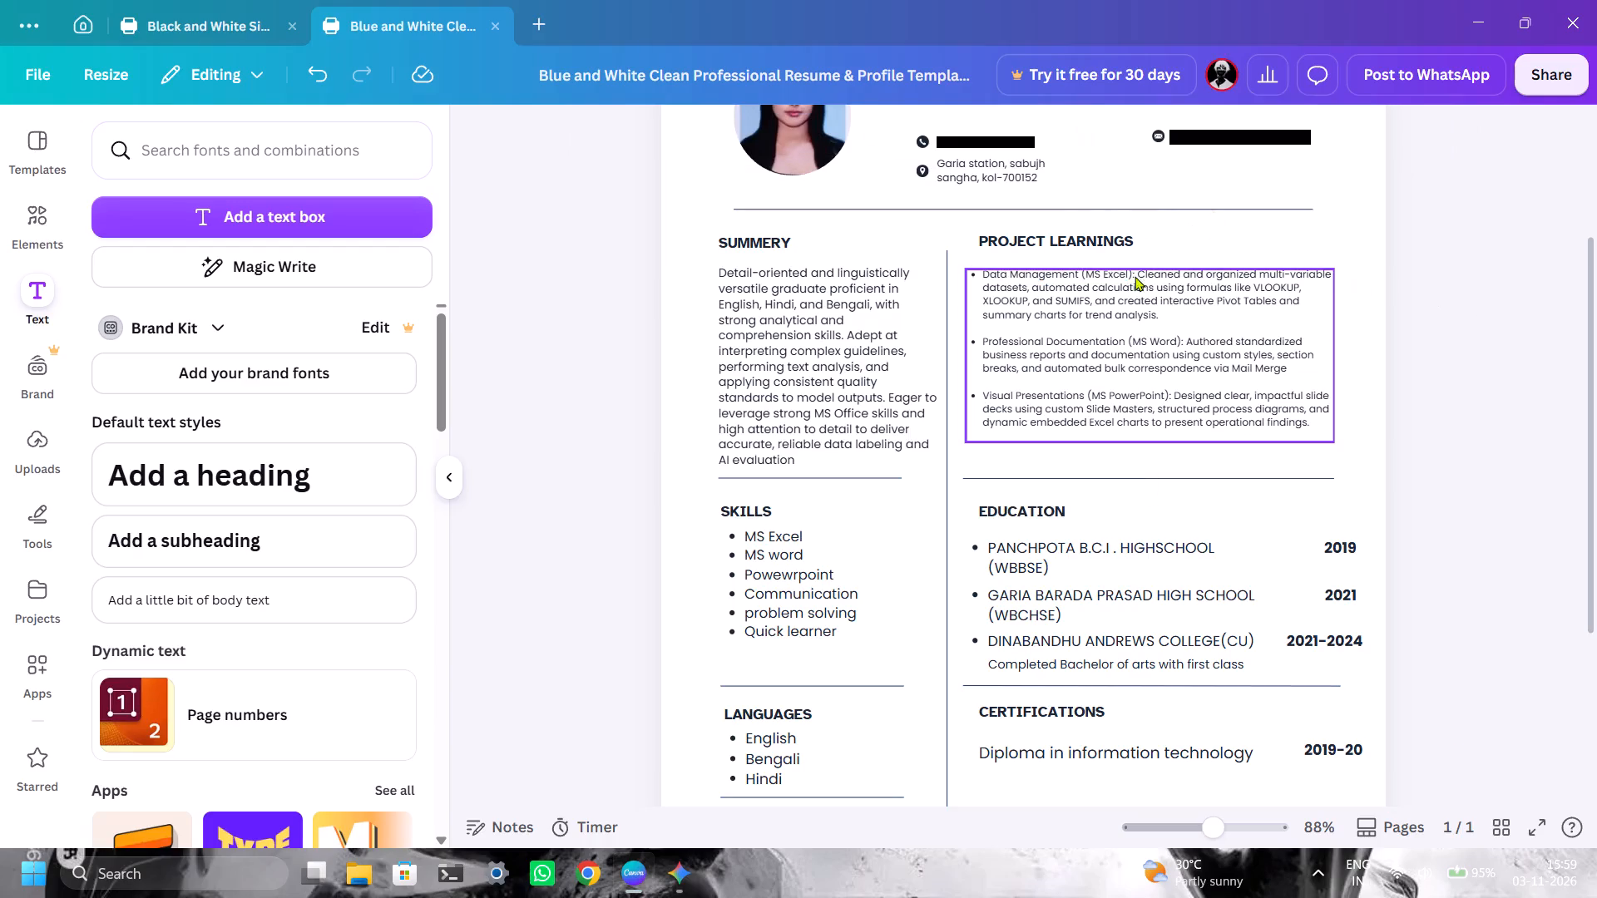
Make the lead-in label "Data Management (MS Excel):" bold in the first Project Learnings bullet.
left_click_drag(1217, 836, 1257, 819)
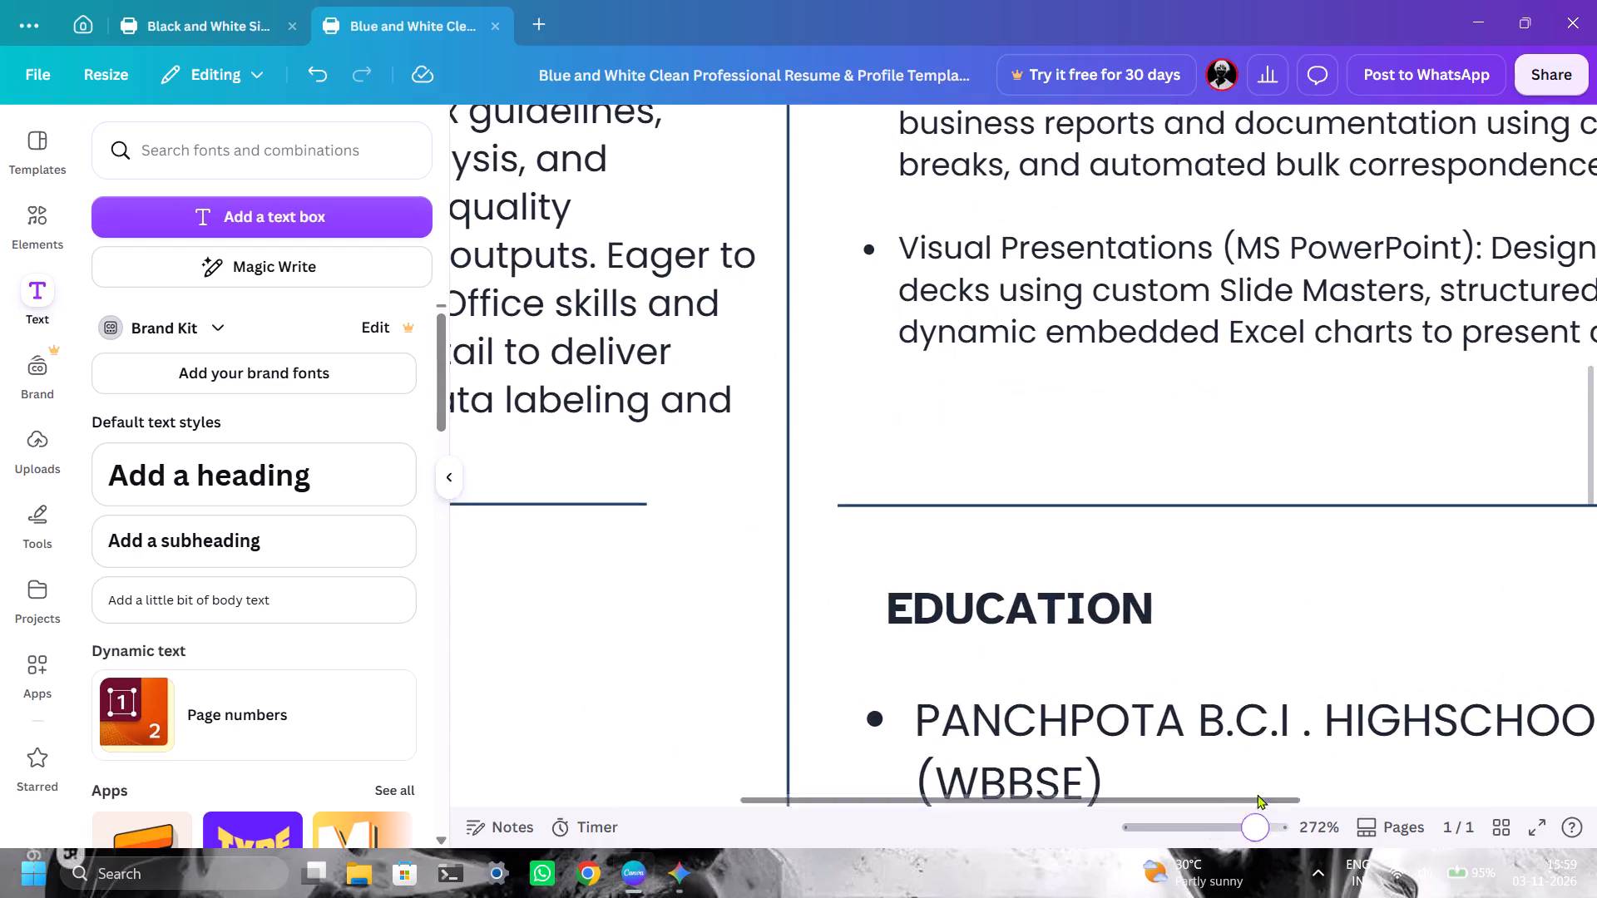
scroll(1278, 524, "up", 5)
scroll(1281, 449, "up", 1)
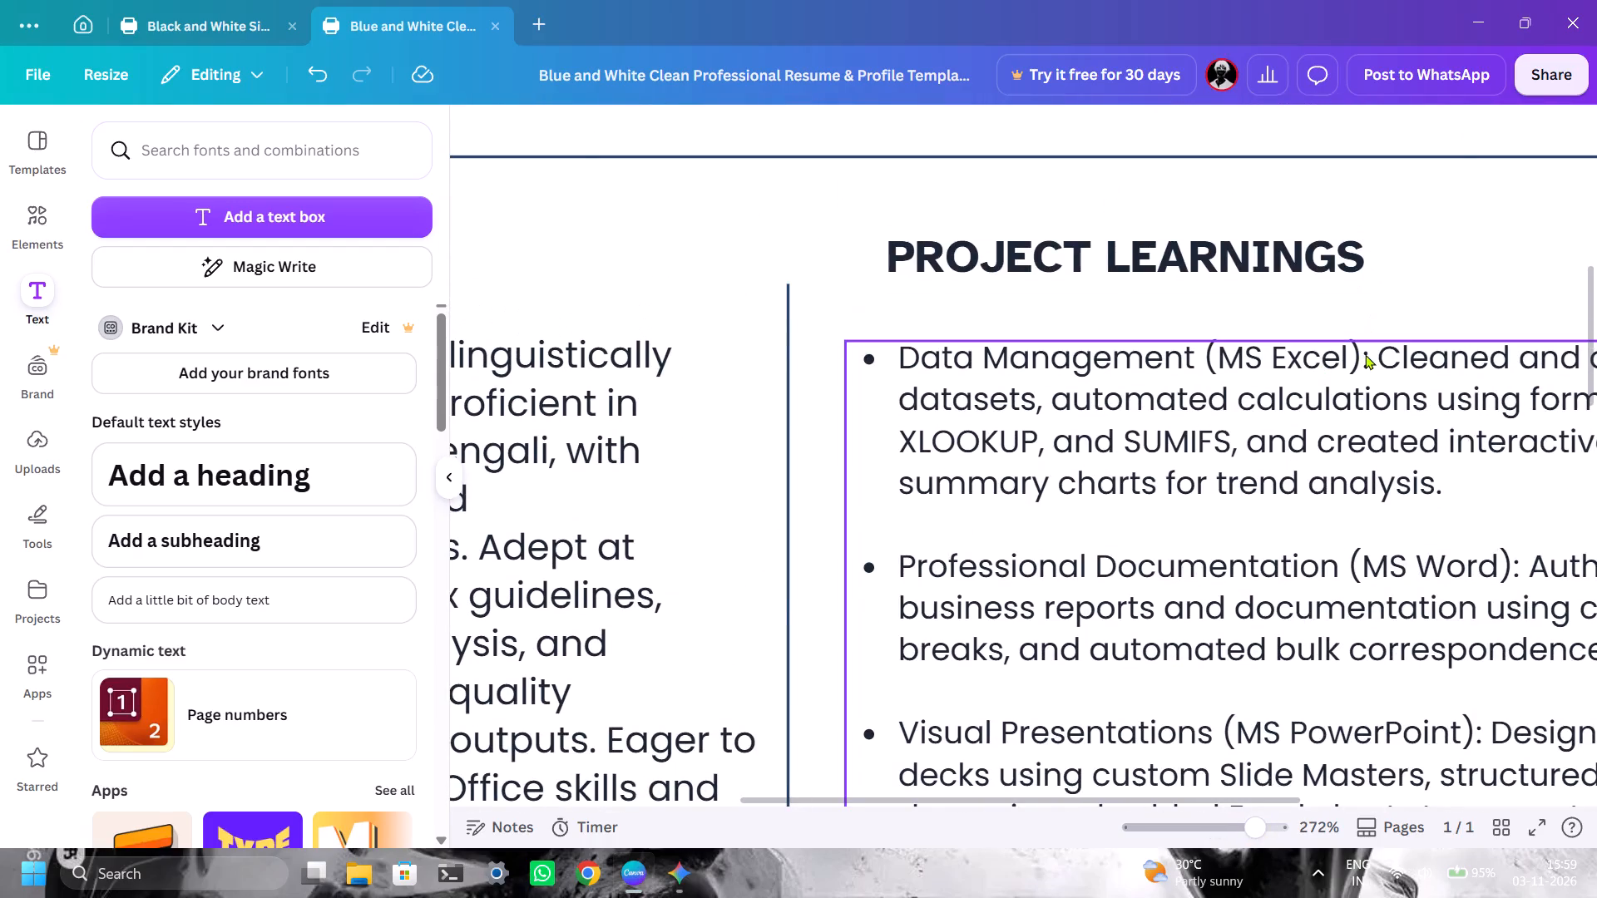
double_click(1368, 356)
left_click_drag(1368, 356, 1298, 348)
left_click(1307, 551)
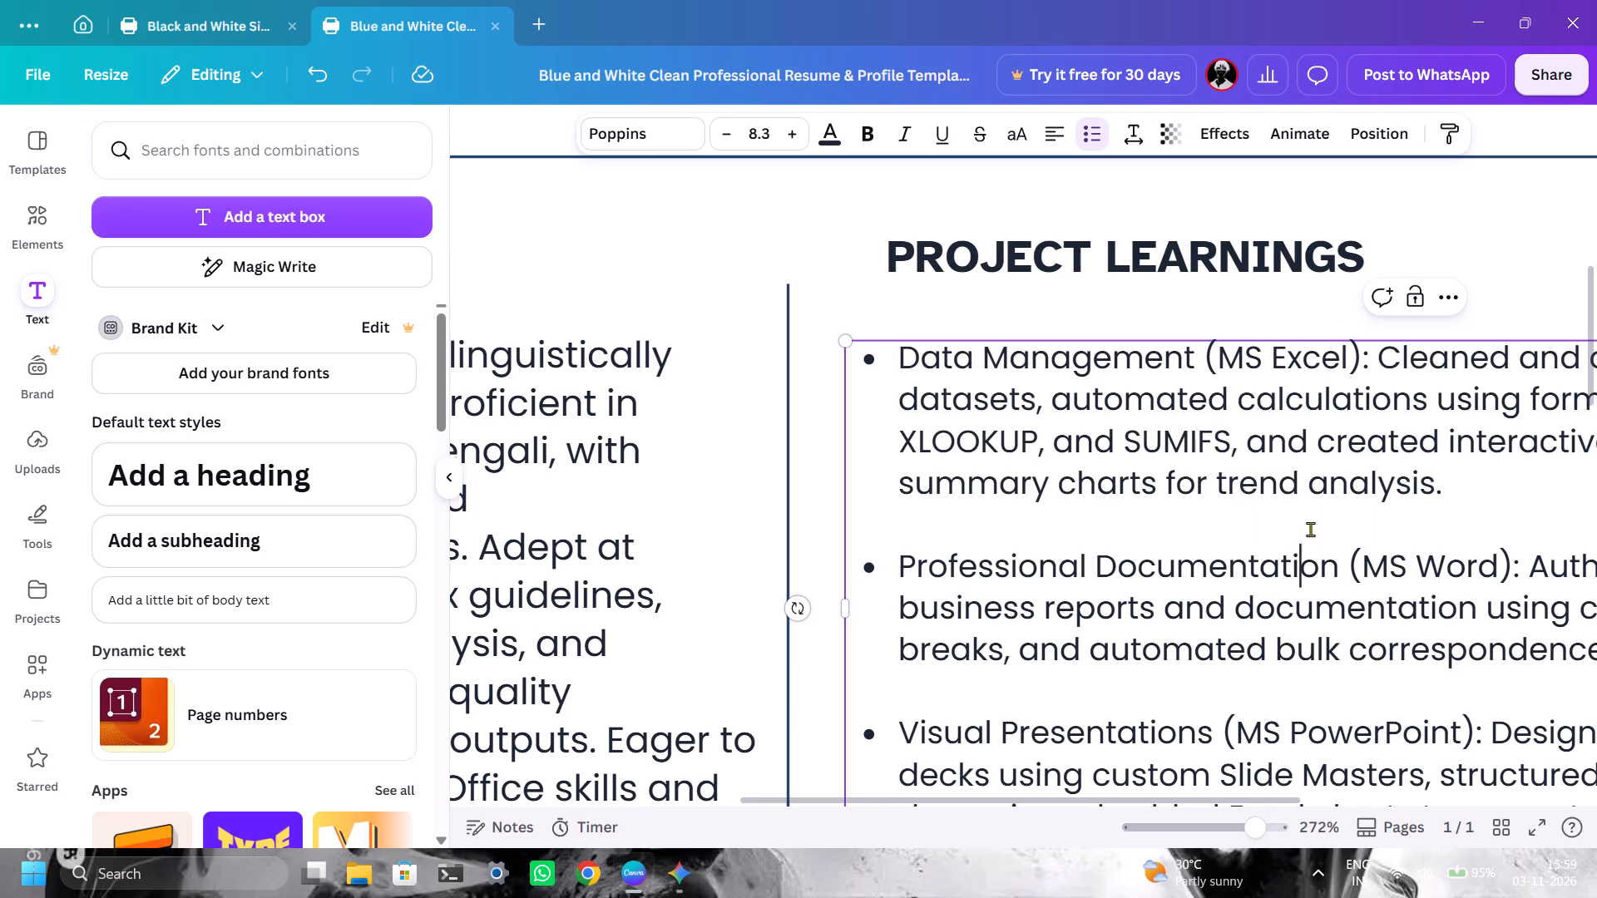
triple_click(1375, 358)
left_click(1345, 544)
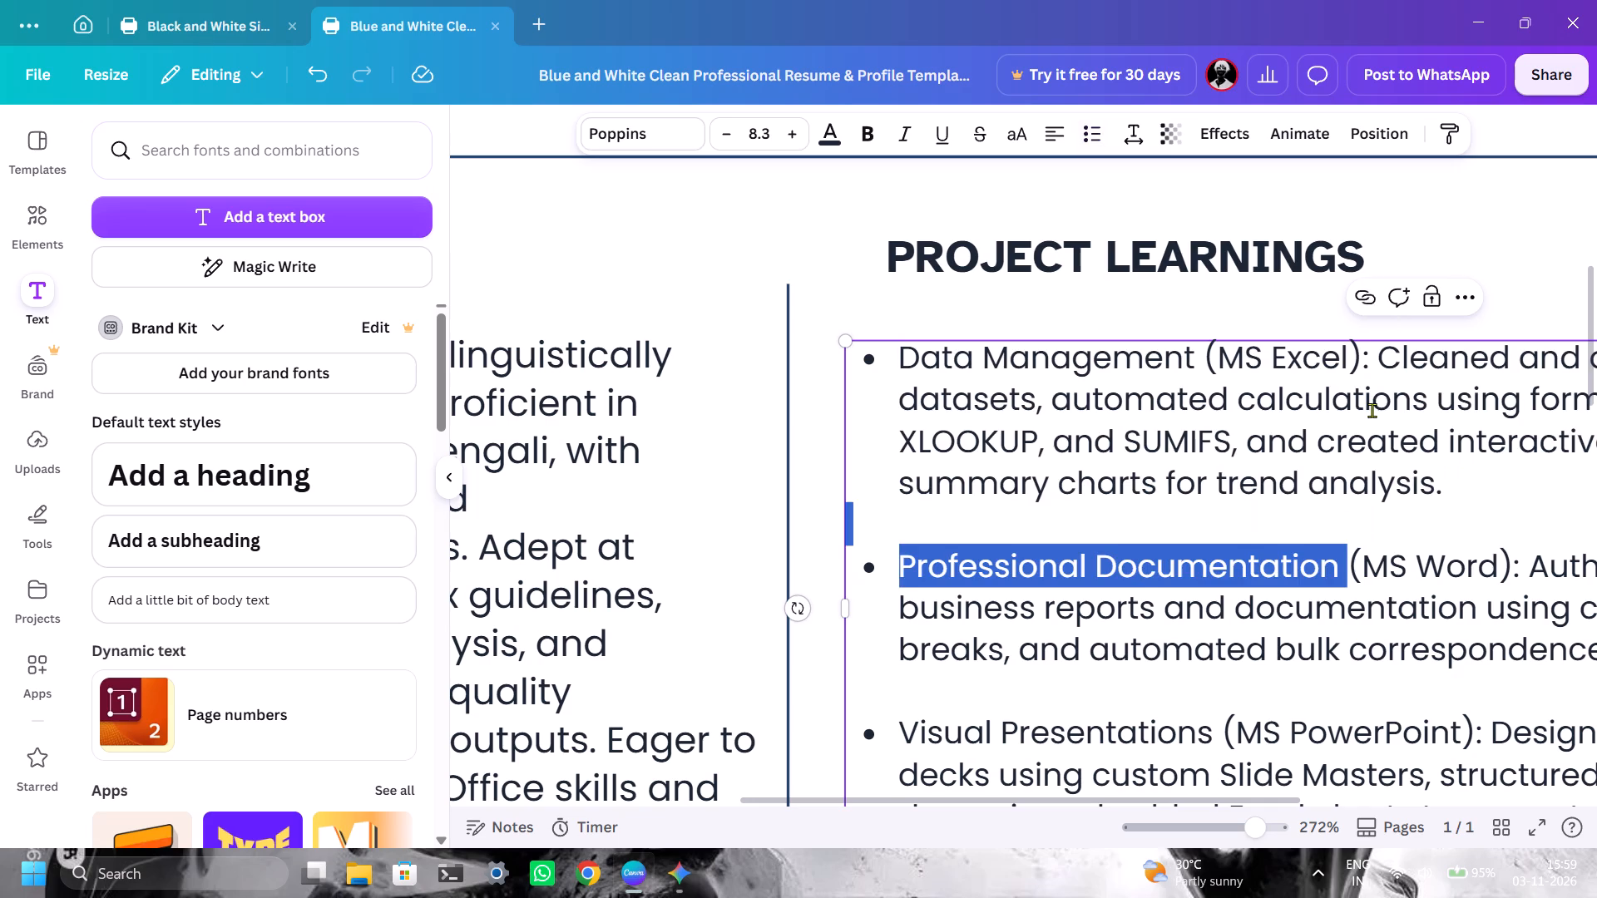
left_click(1366, 352)
left_click_drag(1366, 353, 937, 340)
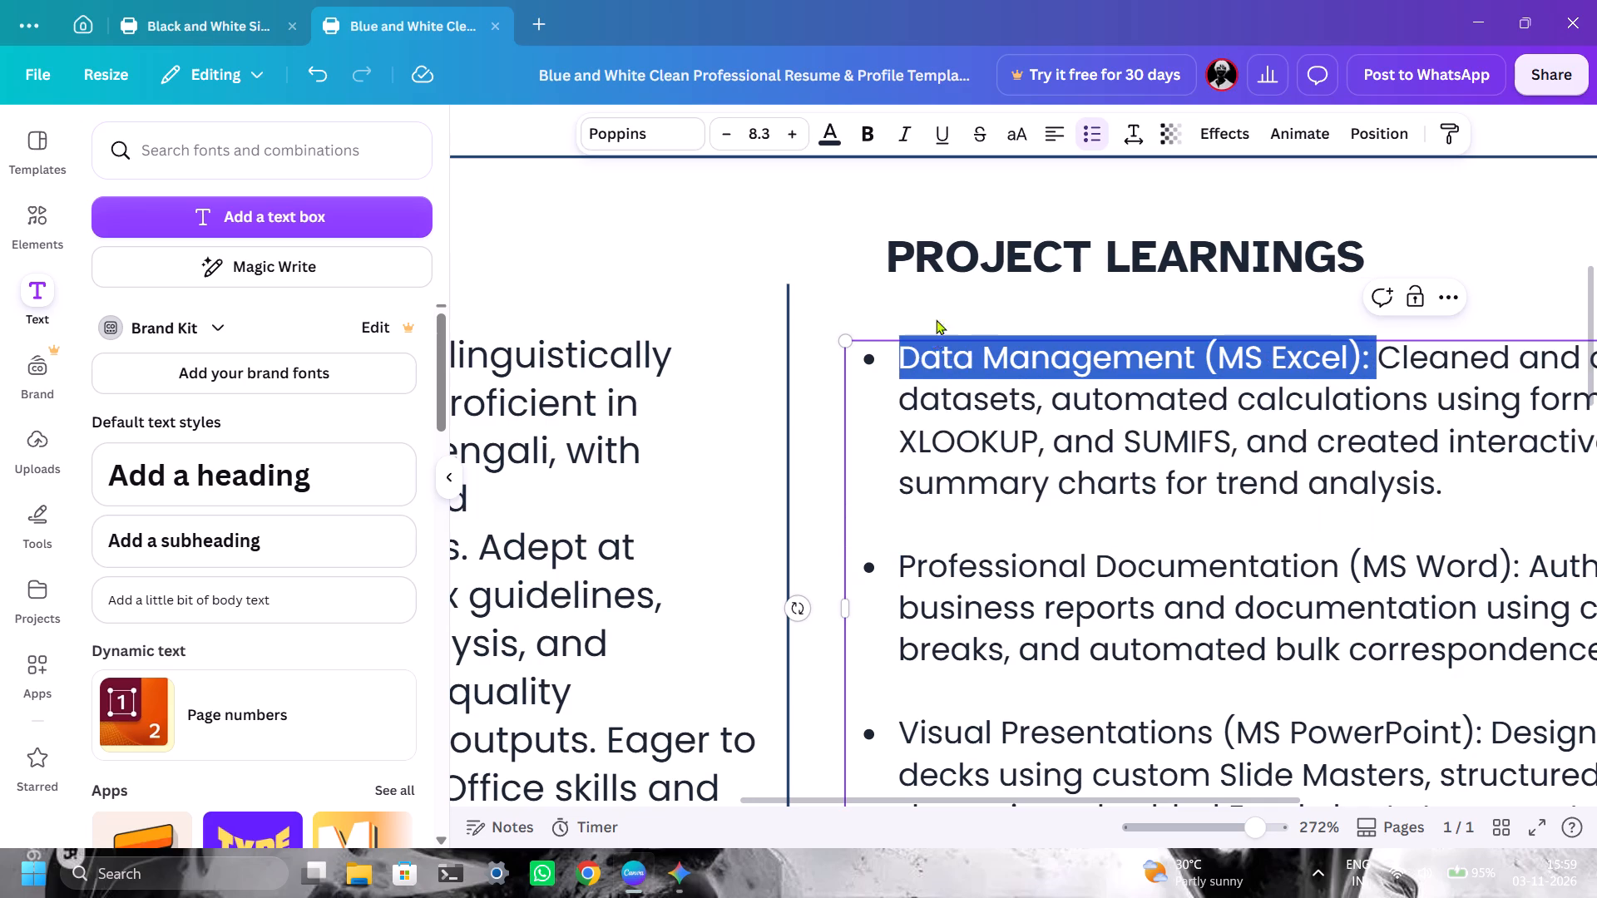
left_click(864, 140)
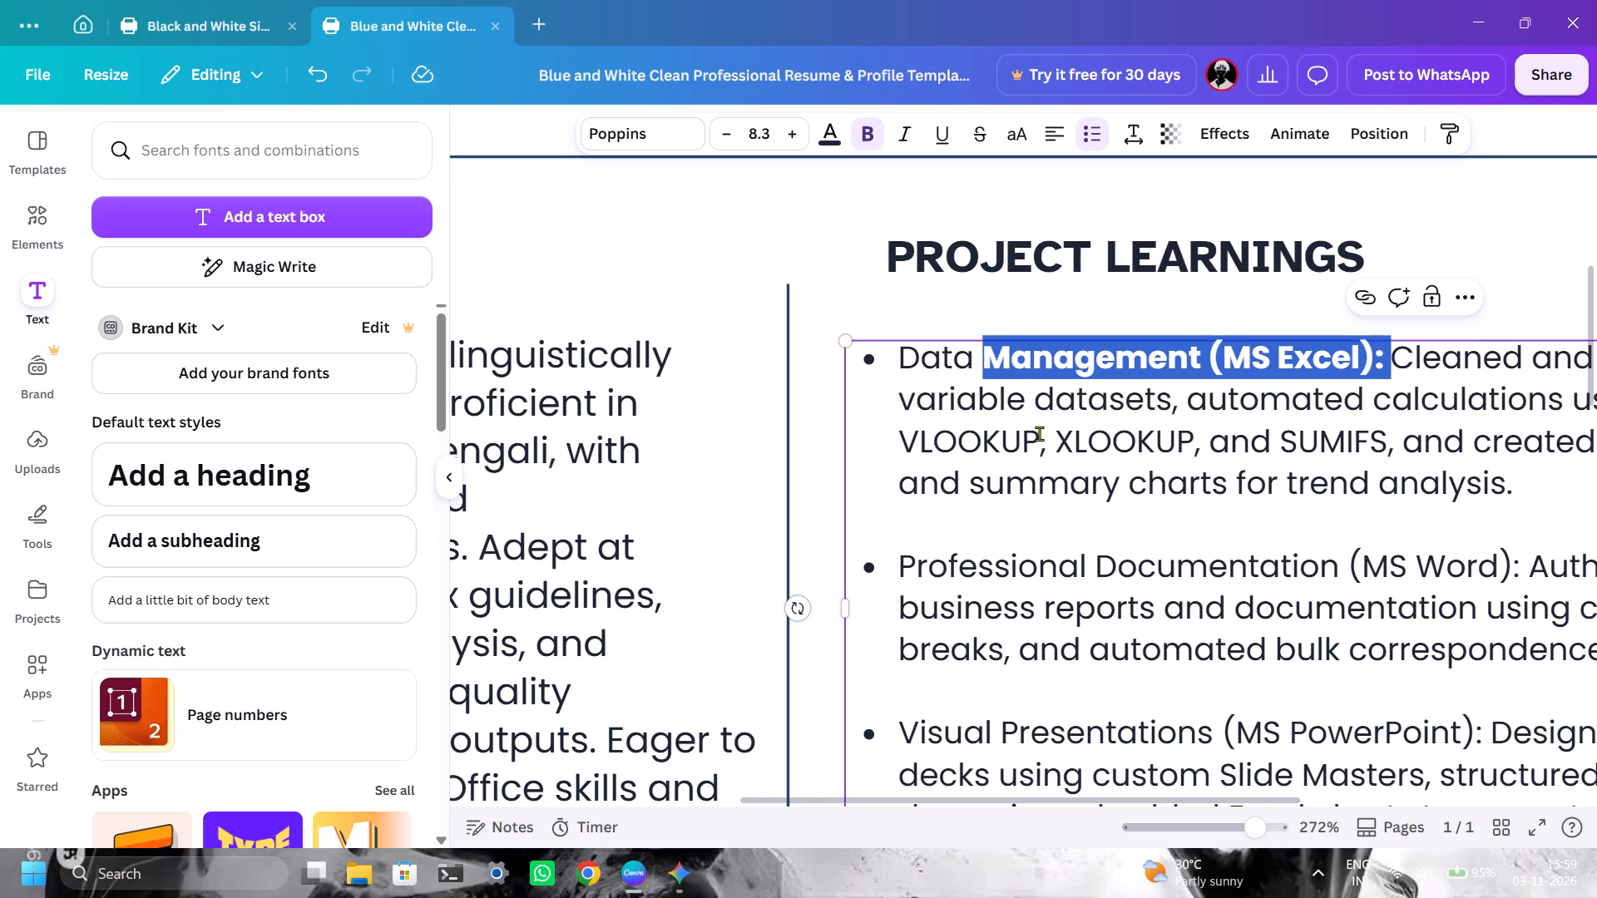
key("ctrl+z")
left_click(1155, 303)
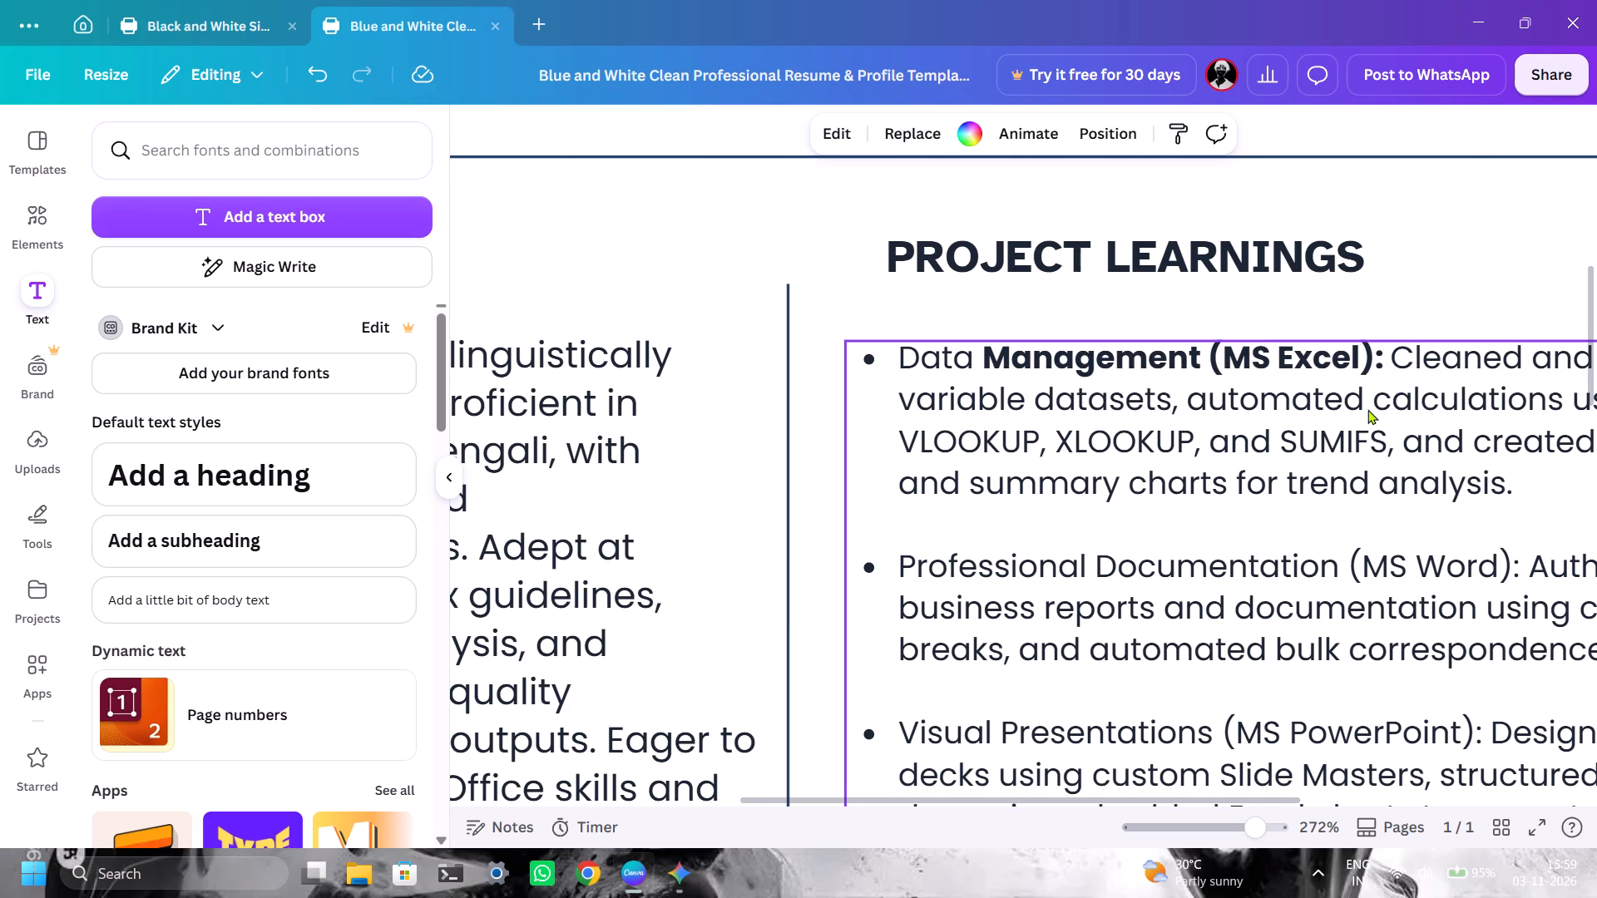
left_click(970, 361)
left_click(970, 354)
left_click_drag(970, 354, 934, 352)
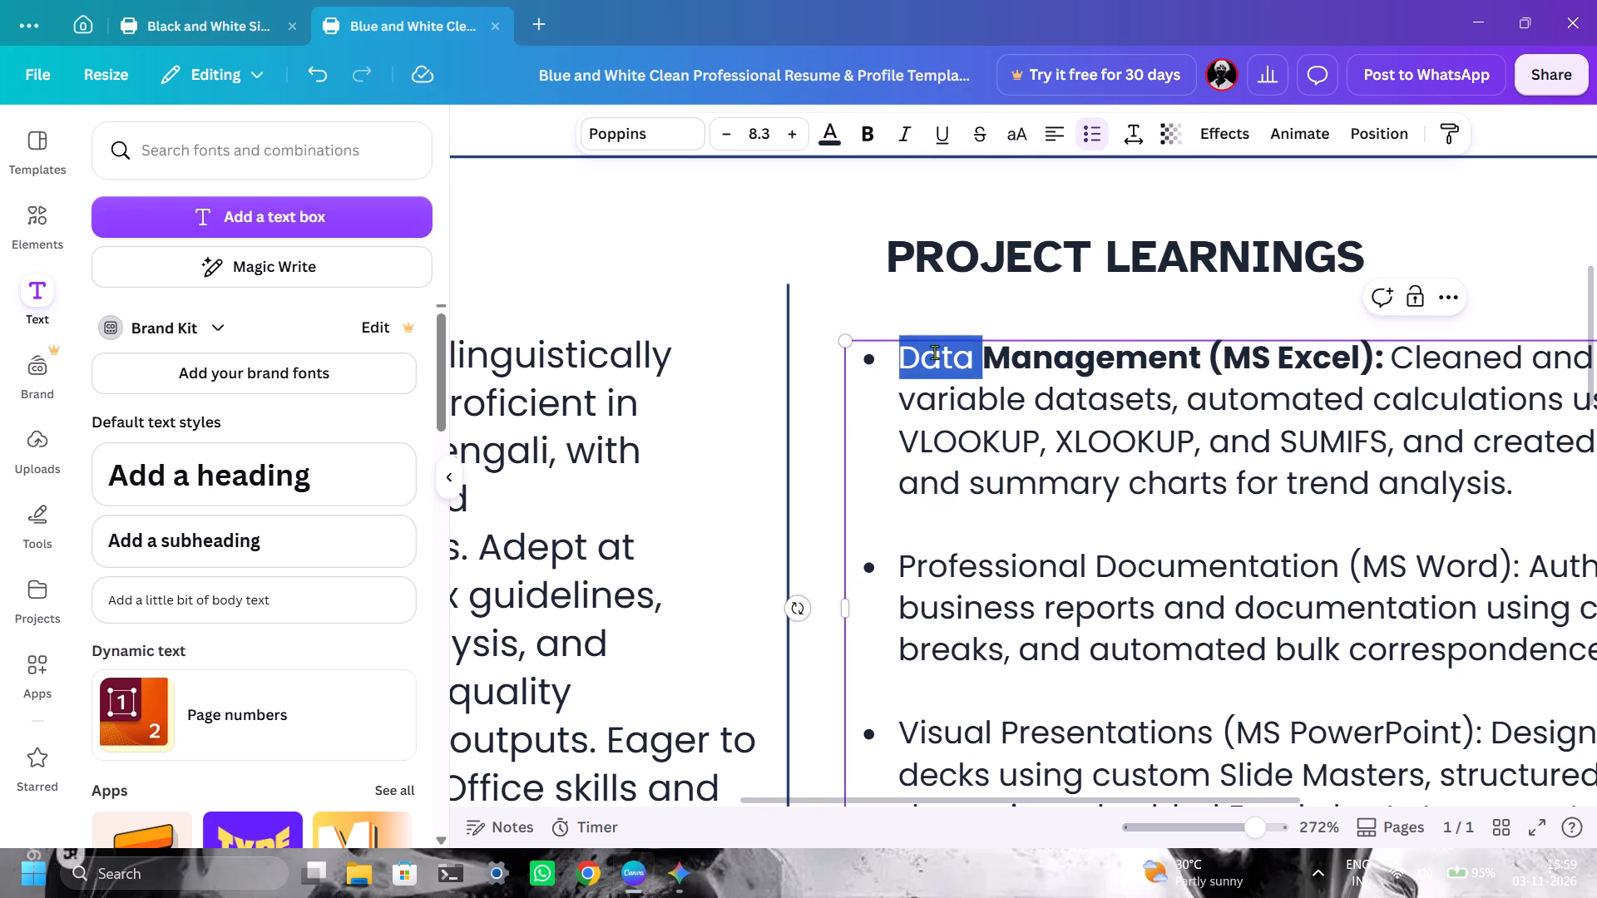
left_click_drag(934, 352, 934, 349)
left_click(865, 134)
Make the lead-in labels "Professional Documentation (MS Word):" and "Visual Presentations (MS PowerPoint):" bold in the other two Project Learnings bullets.
scroll(1043, 318, "down", 2)
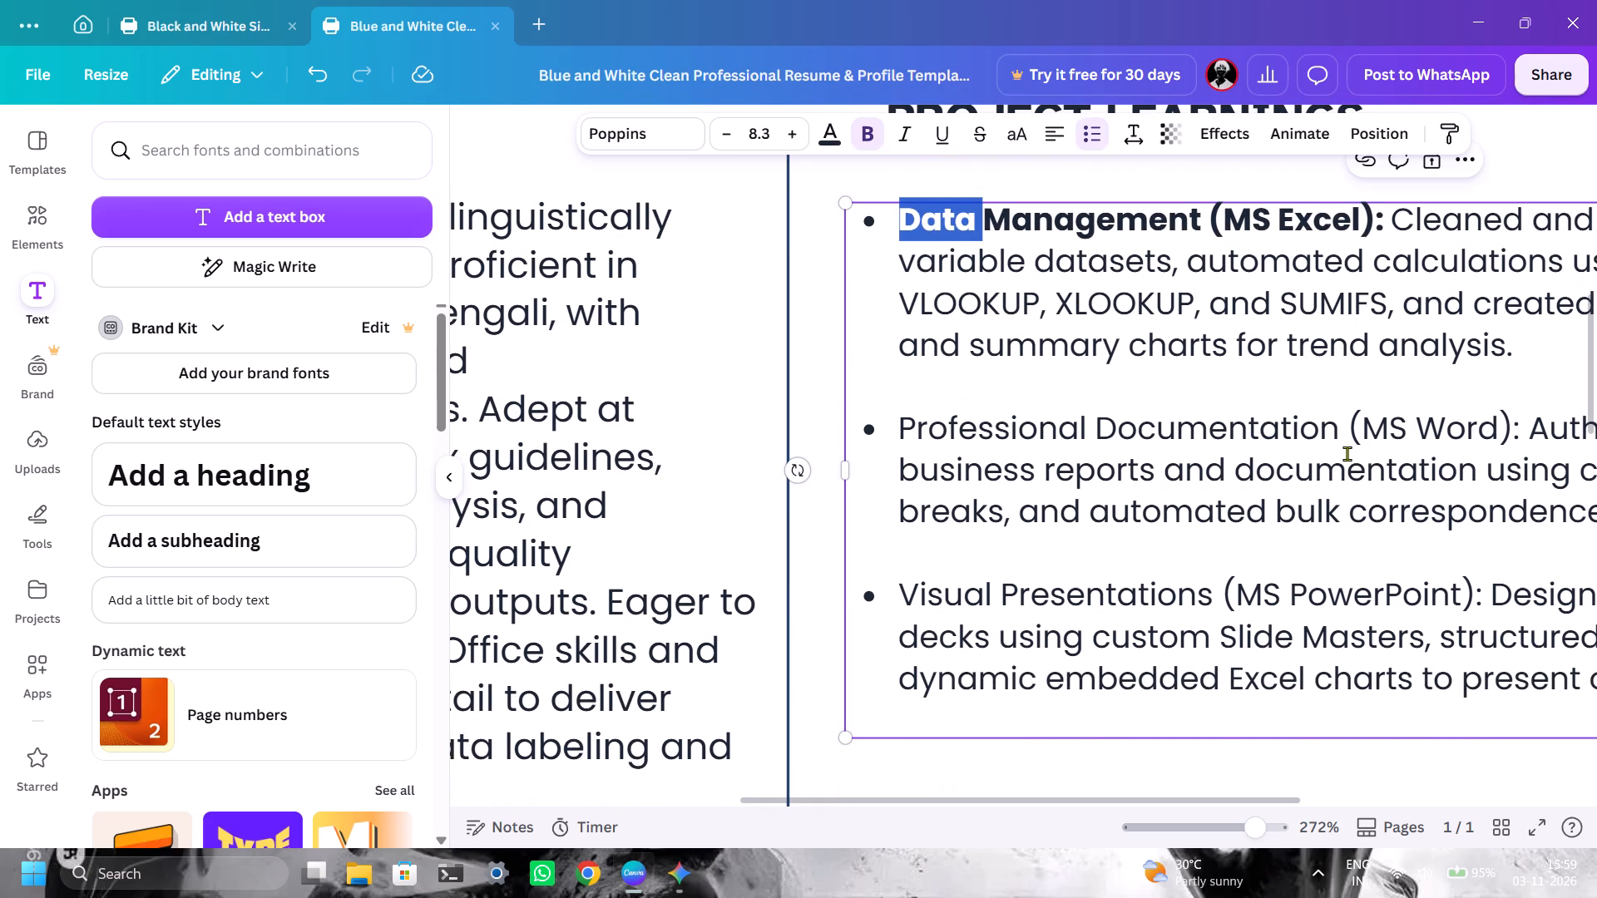
left_click_drag(1521, 431, 1522, 432)
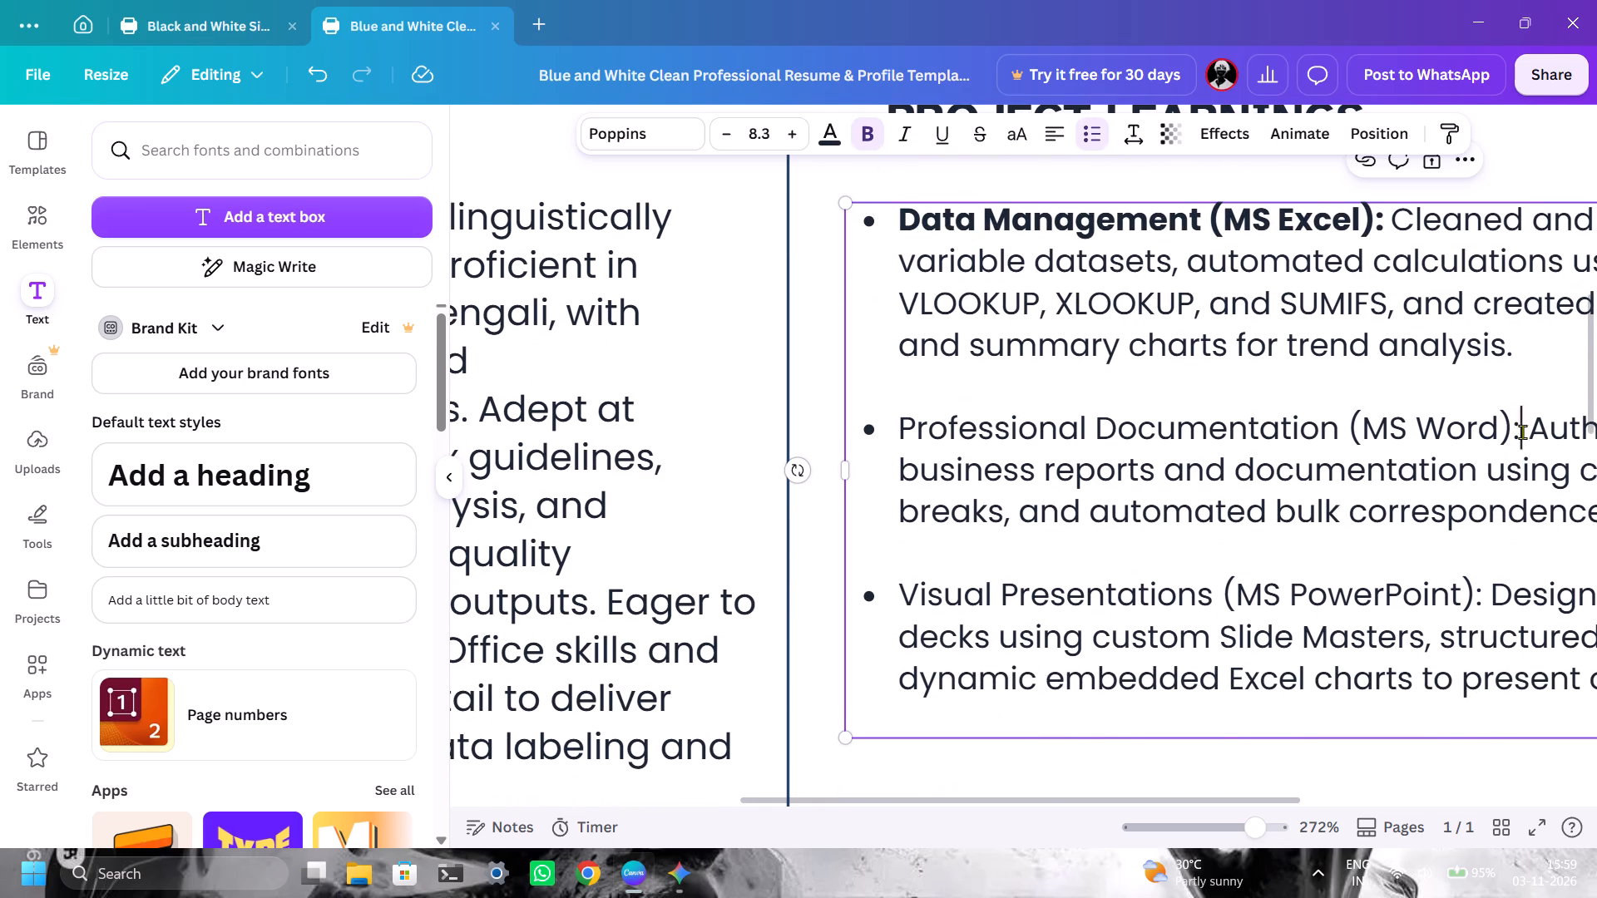
left_click_drag(1522, 432, 932, 404)
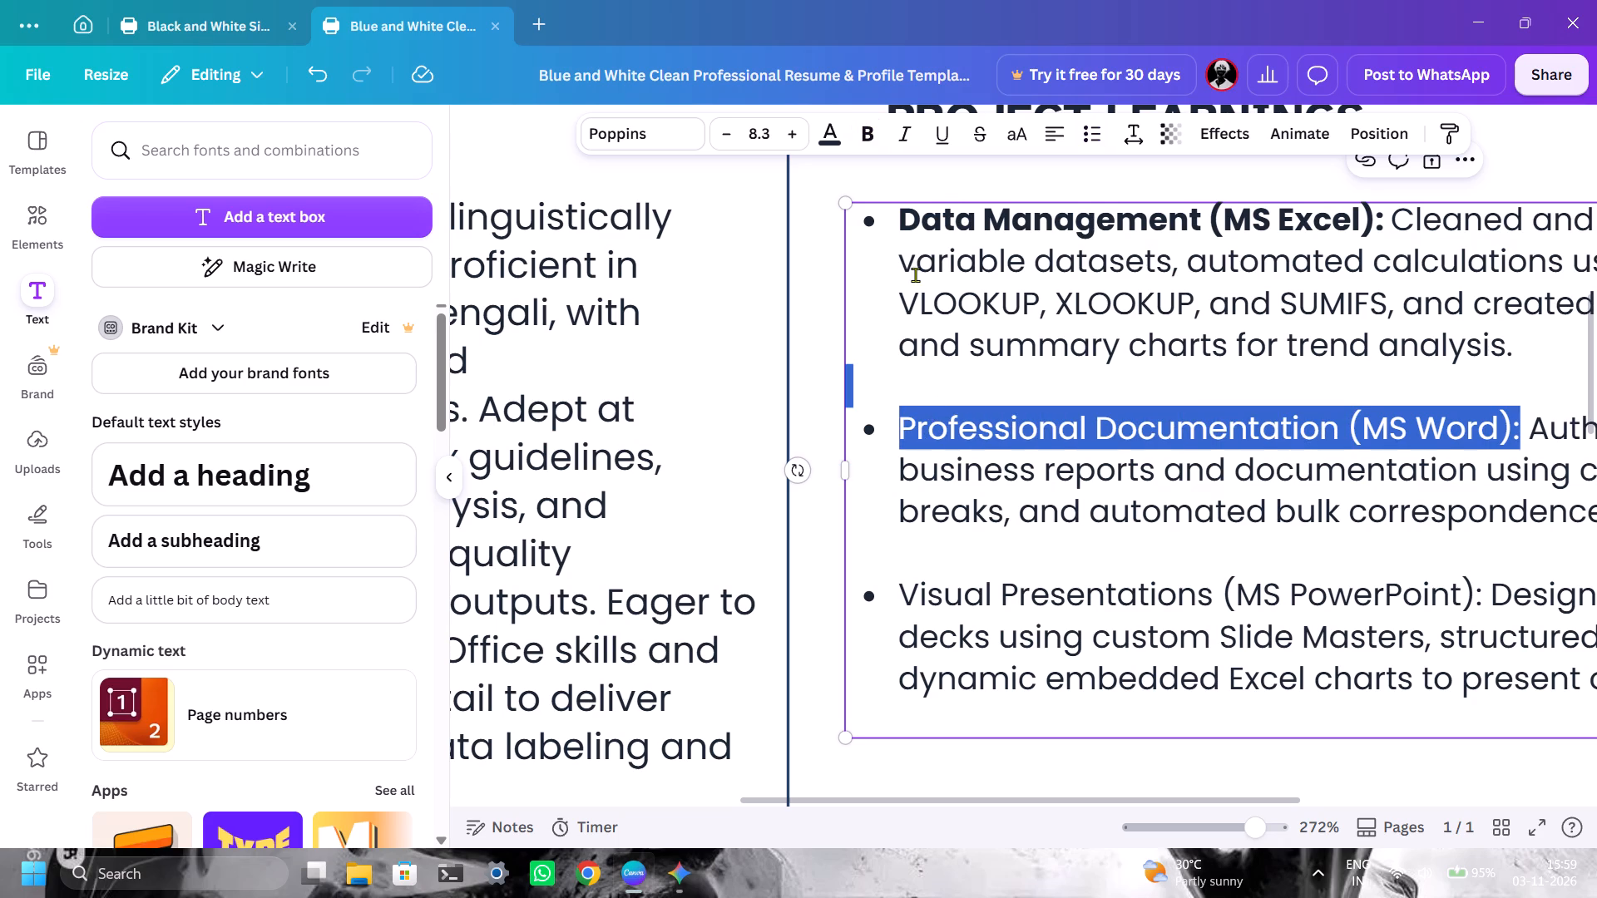
left_click(868, 145)
scroll(1138, 397, "down", 3)
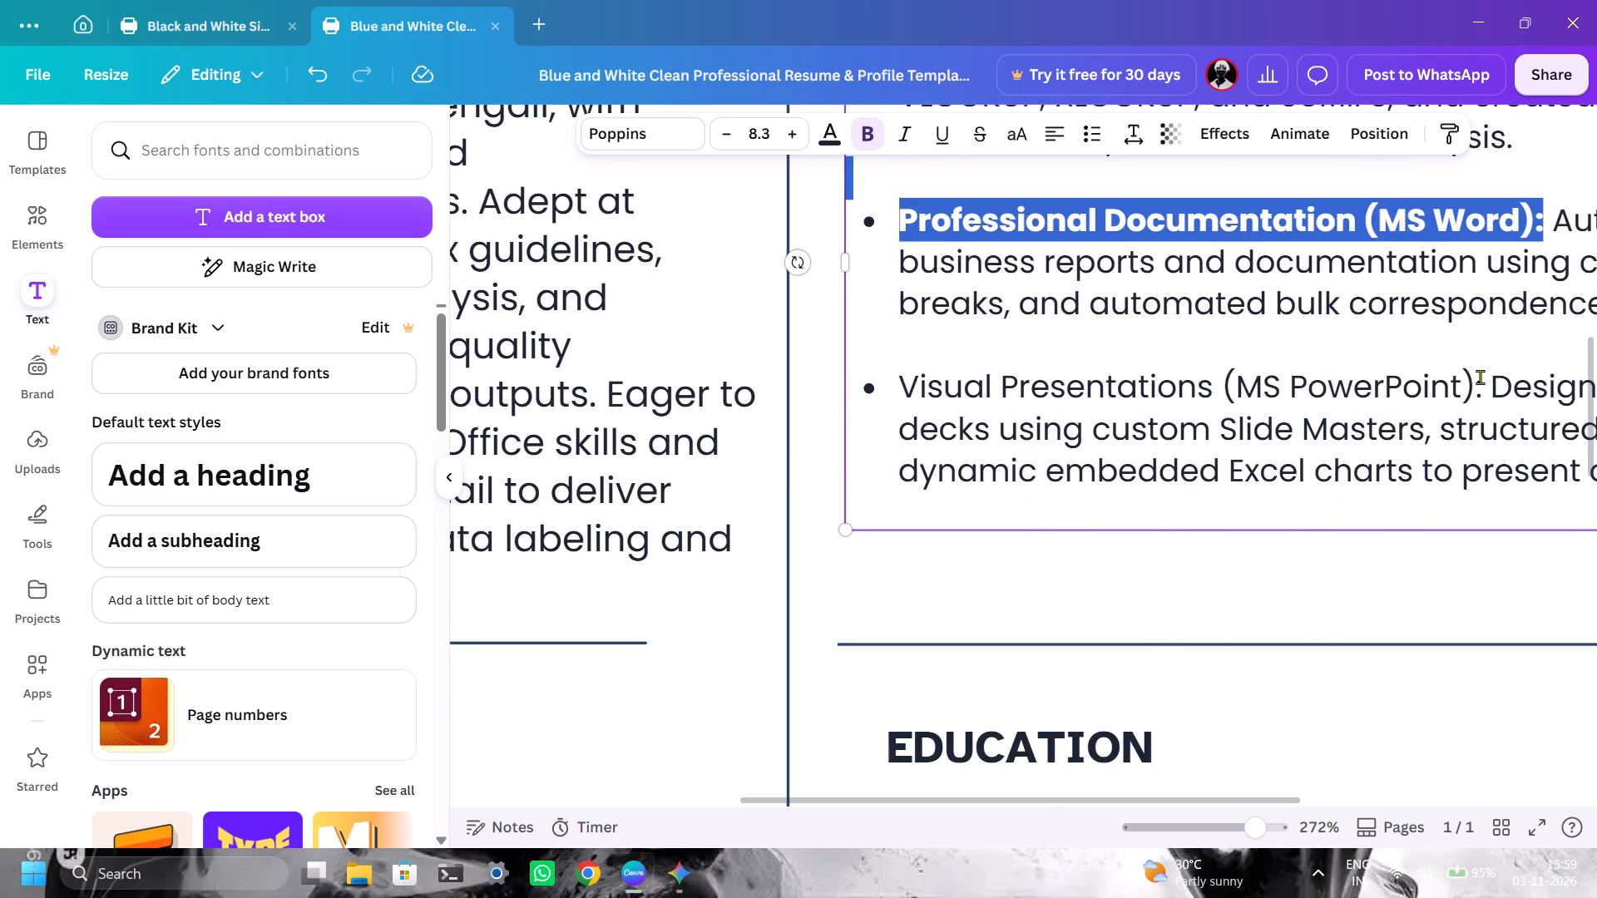
left_click_drag(1484, 381, 899, 374)
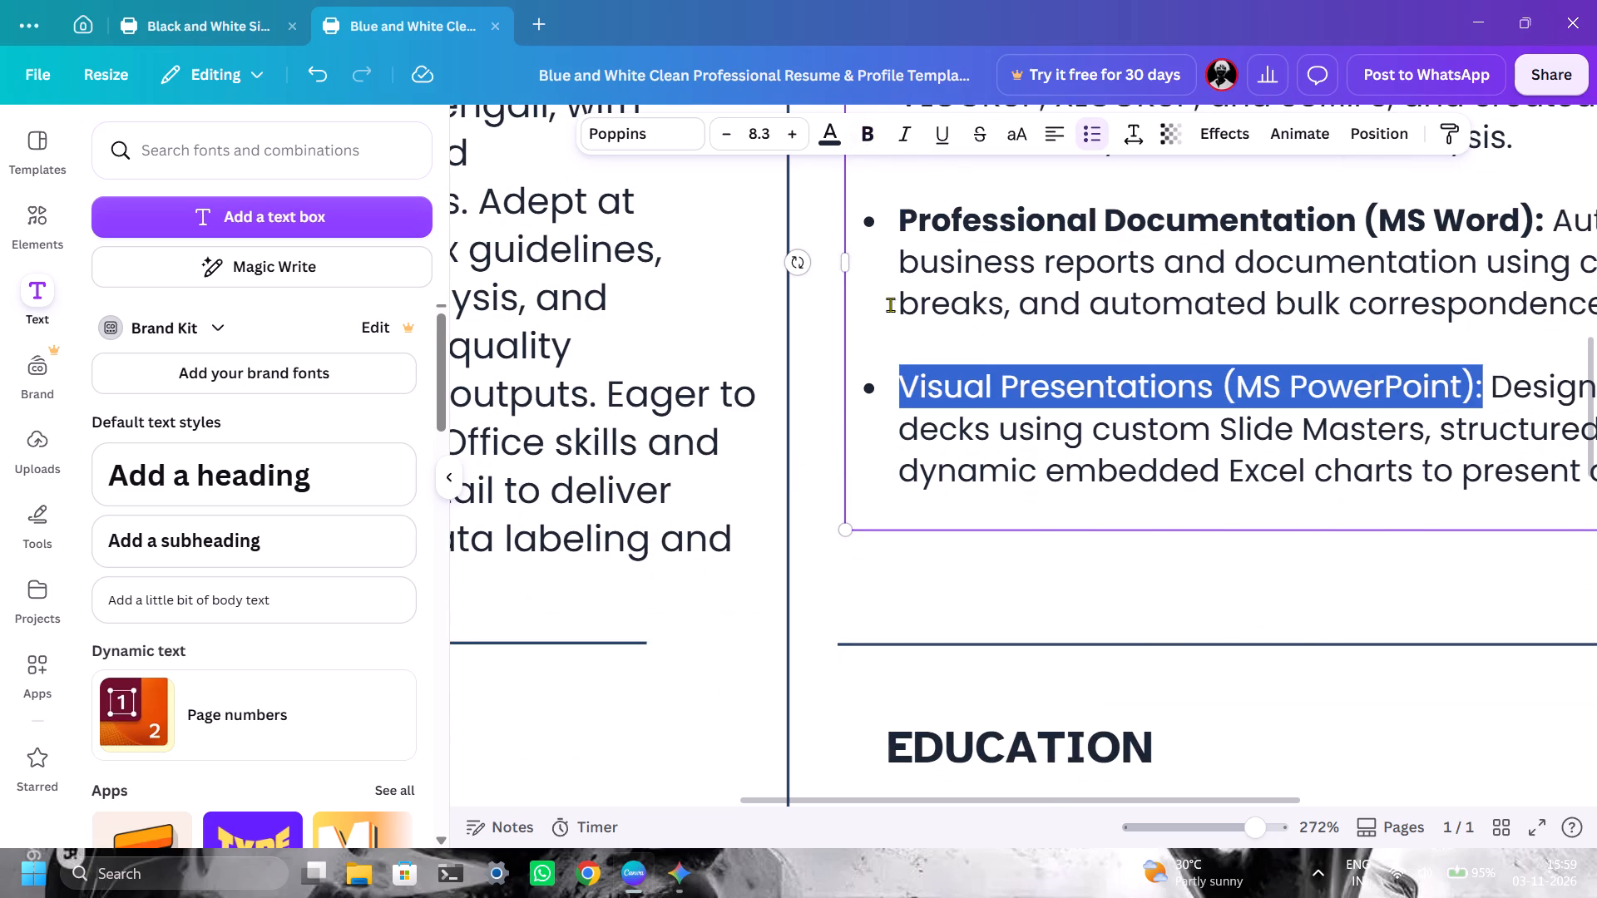
left_click(863, 146)
Review the whole resume page from the header to the bottom, checking the layout and text of every section.
scroll(1364, 476, "down", 5)
scroll(1353, 460, "up", 4)
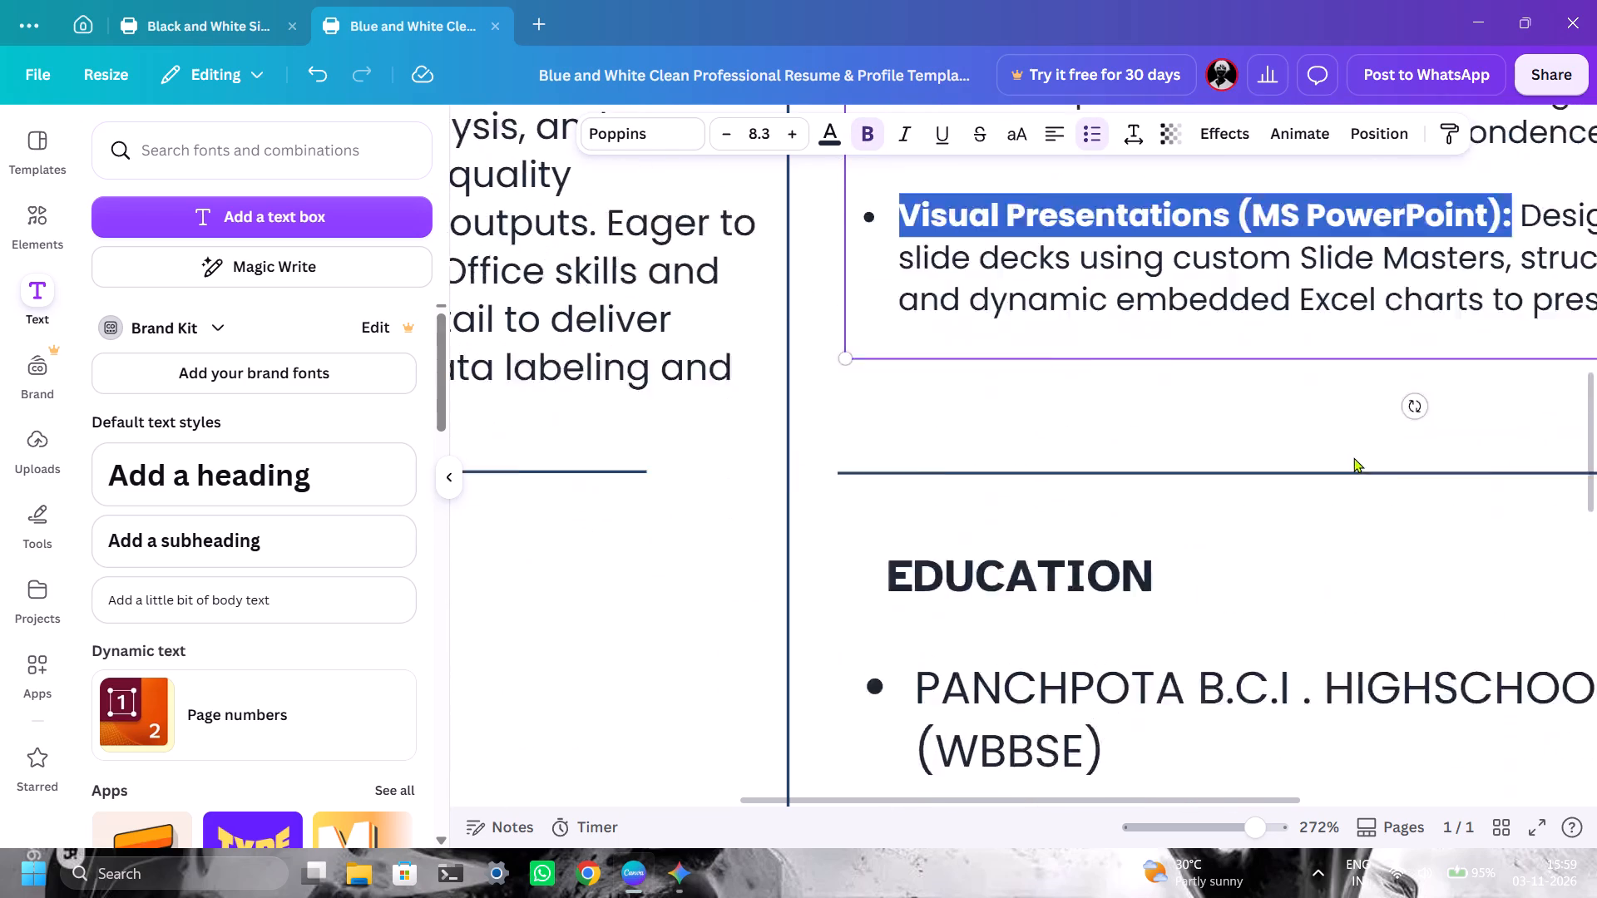
left_click_drag(1262, 831, 1234, 849)
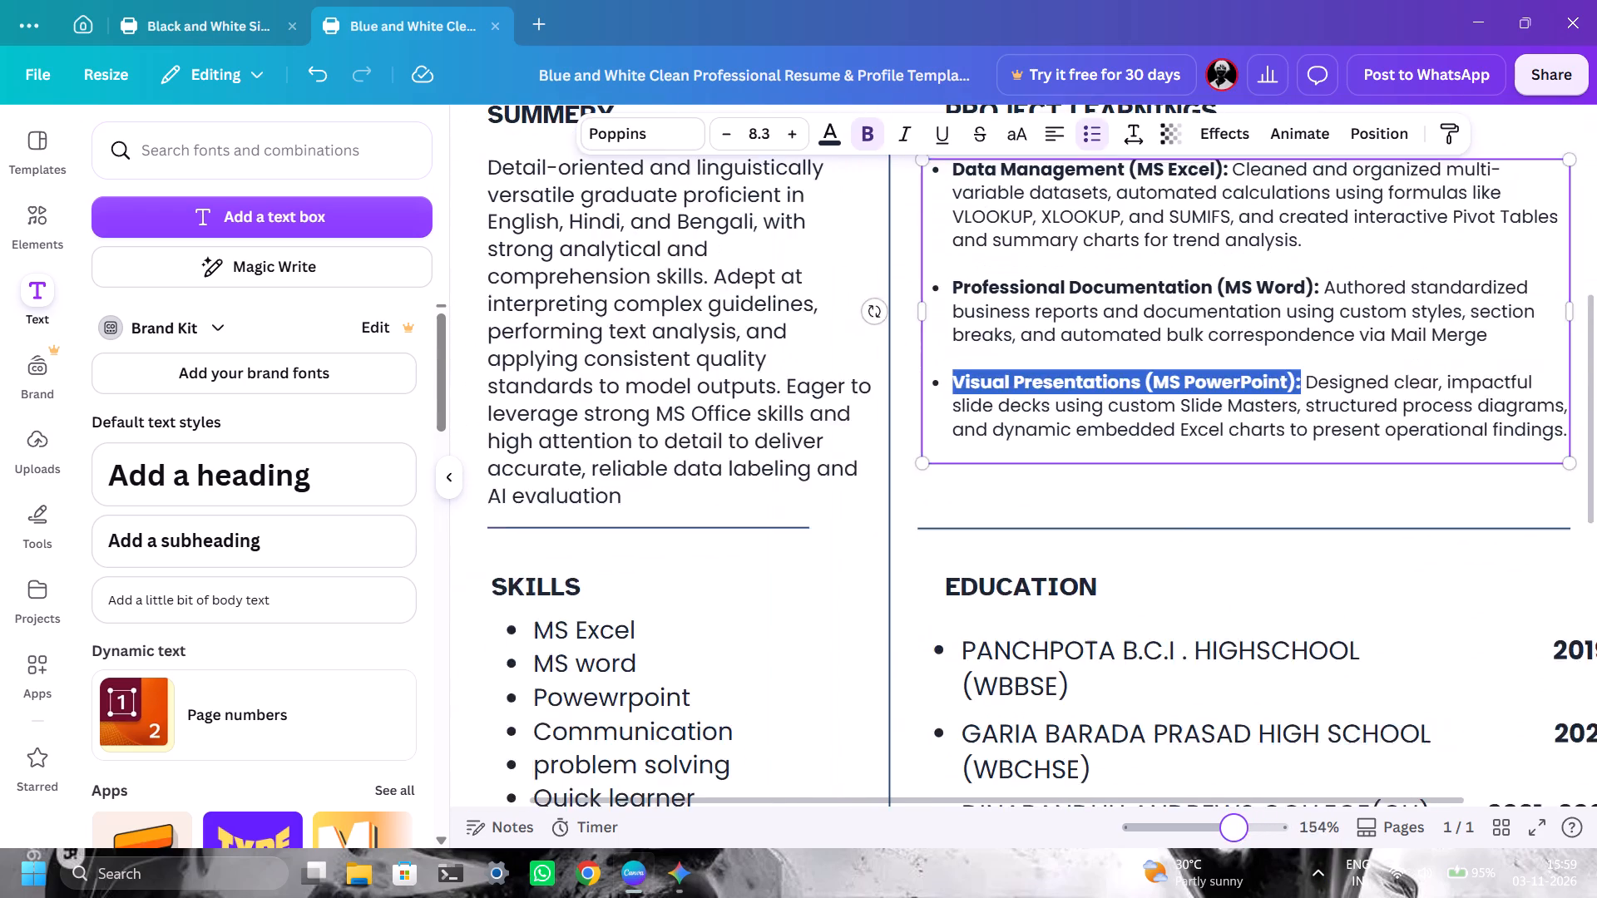
left_click_drag(1234, 849, 1223, 851)
left_click(1550, 540)
scroll(1428, 412, "down", 1)
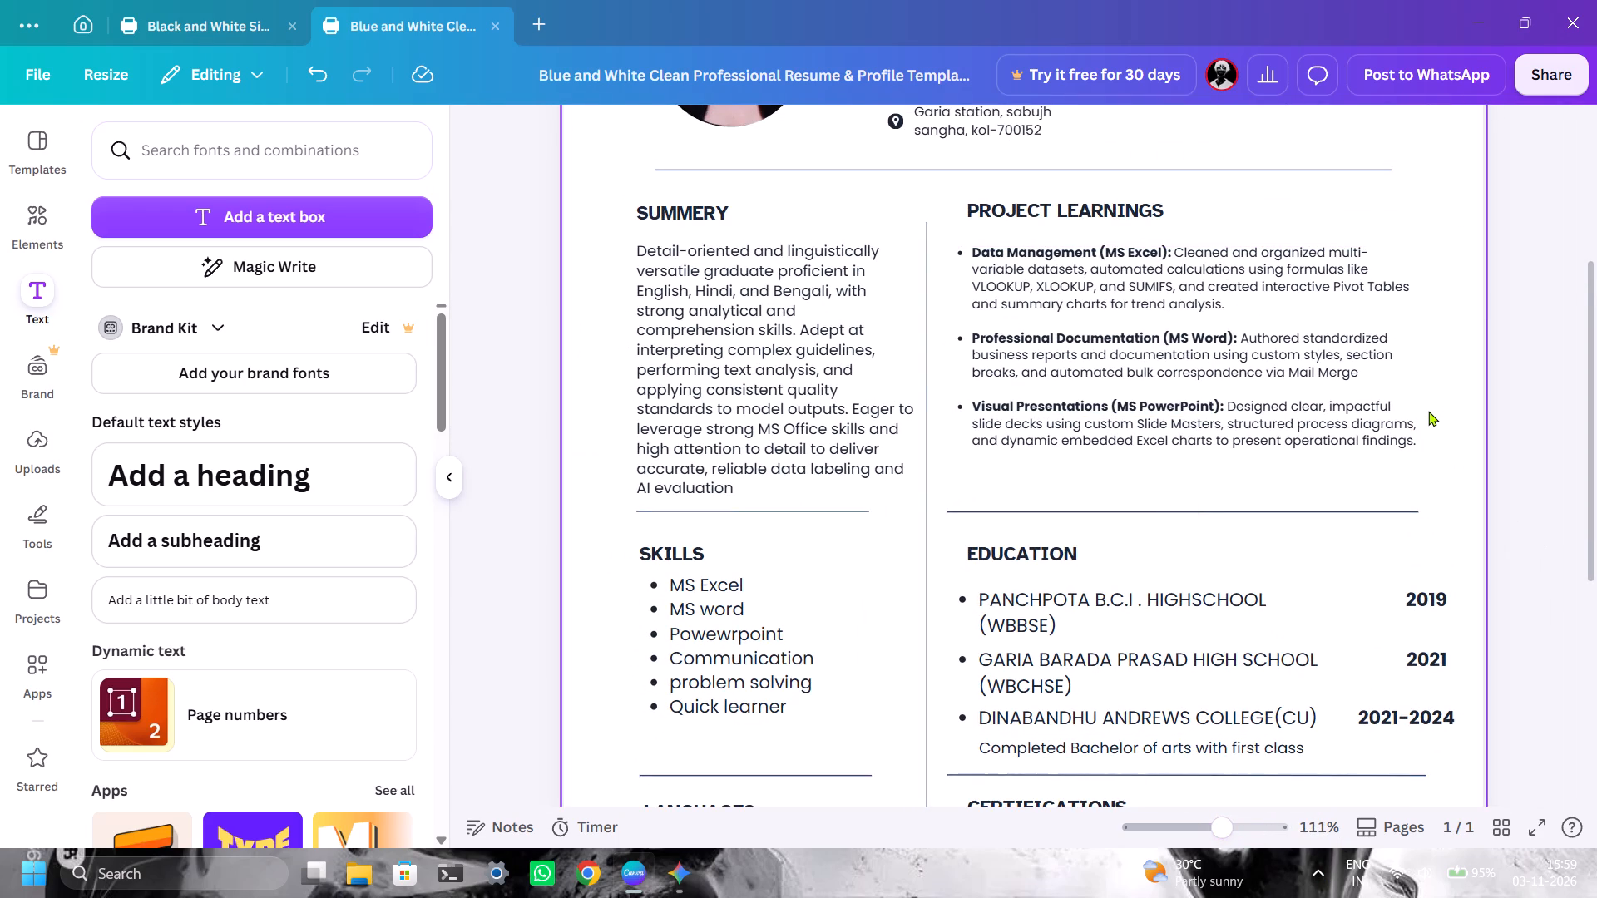
scroll(1424, 417, "up", 1)
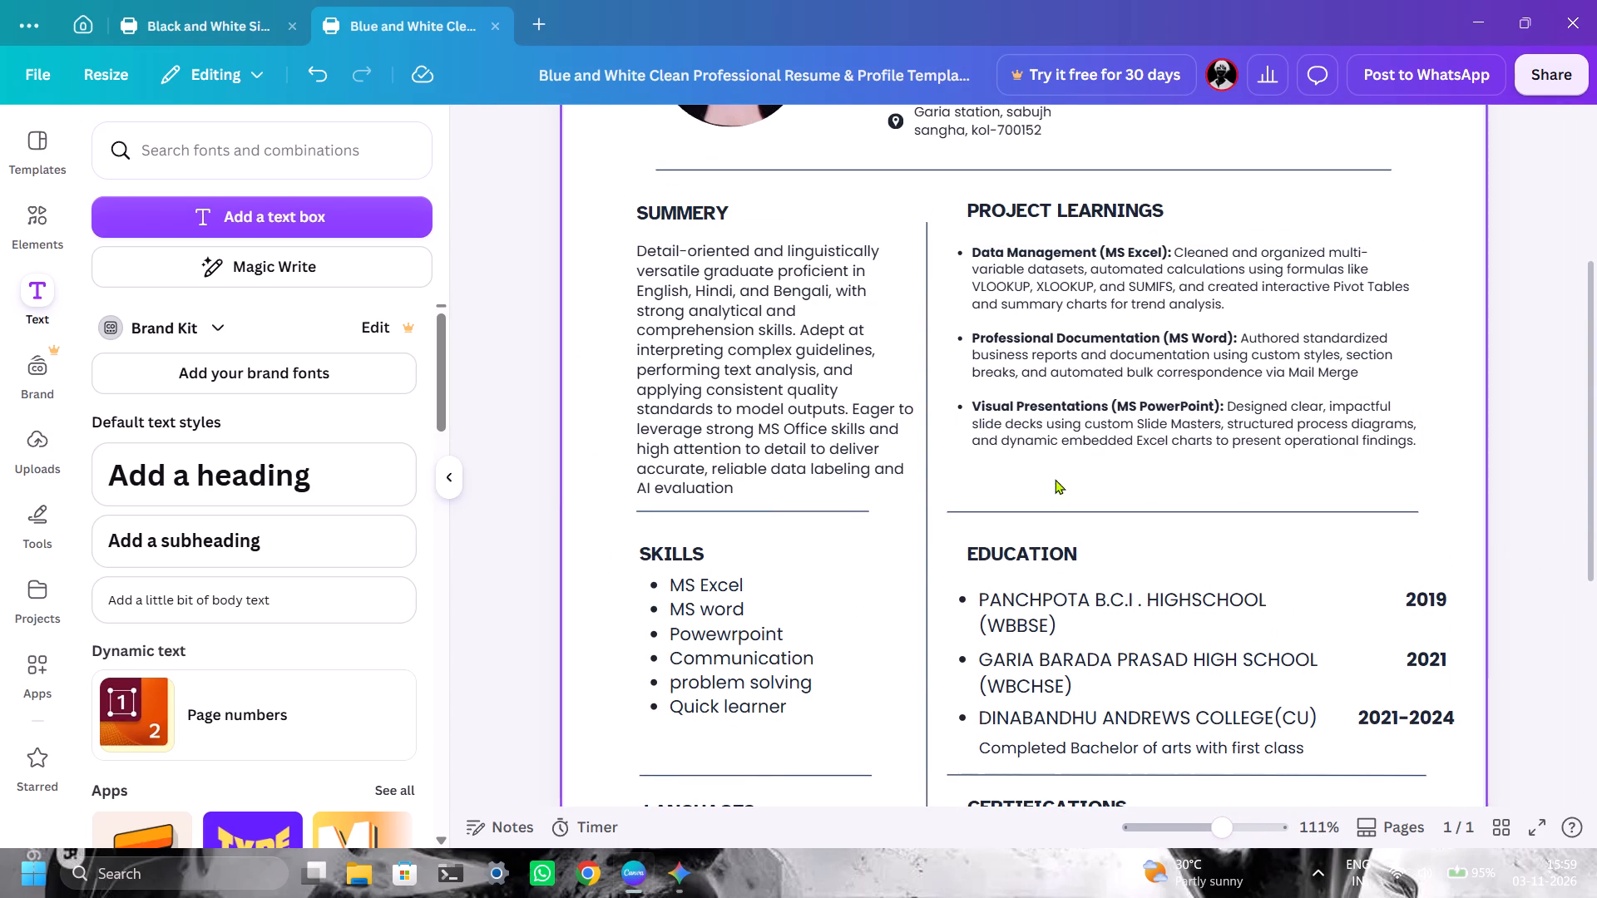
left_click(1527, 391)
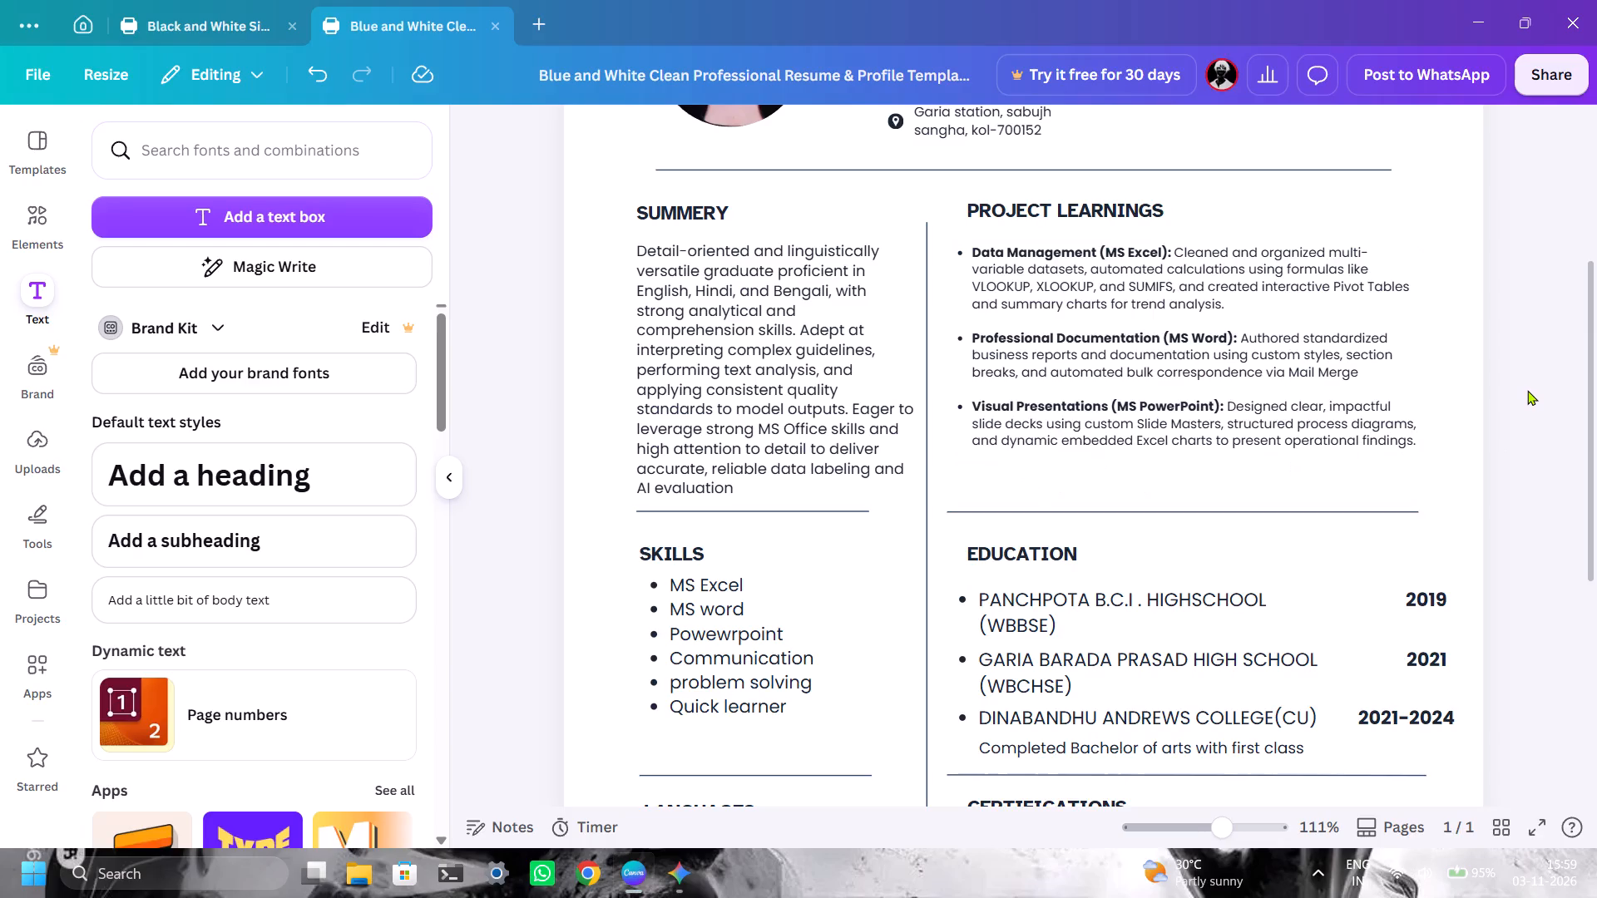
scroll(1523, 375, "up", 2)
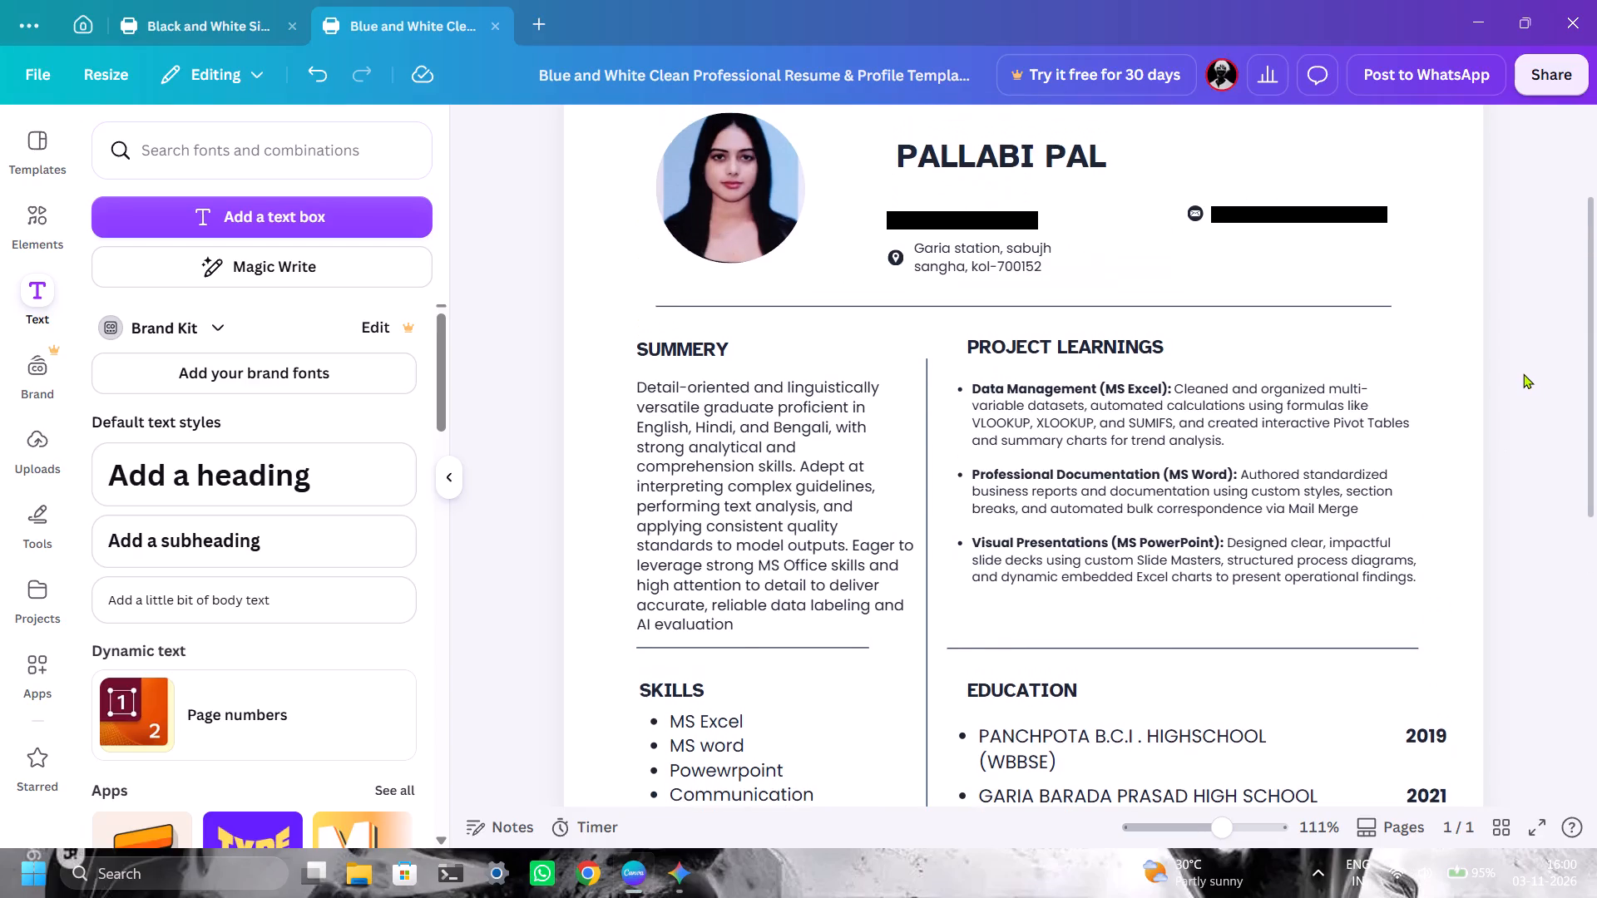
scroll(1523, 373, "down", 1)
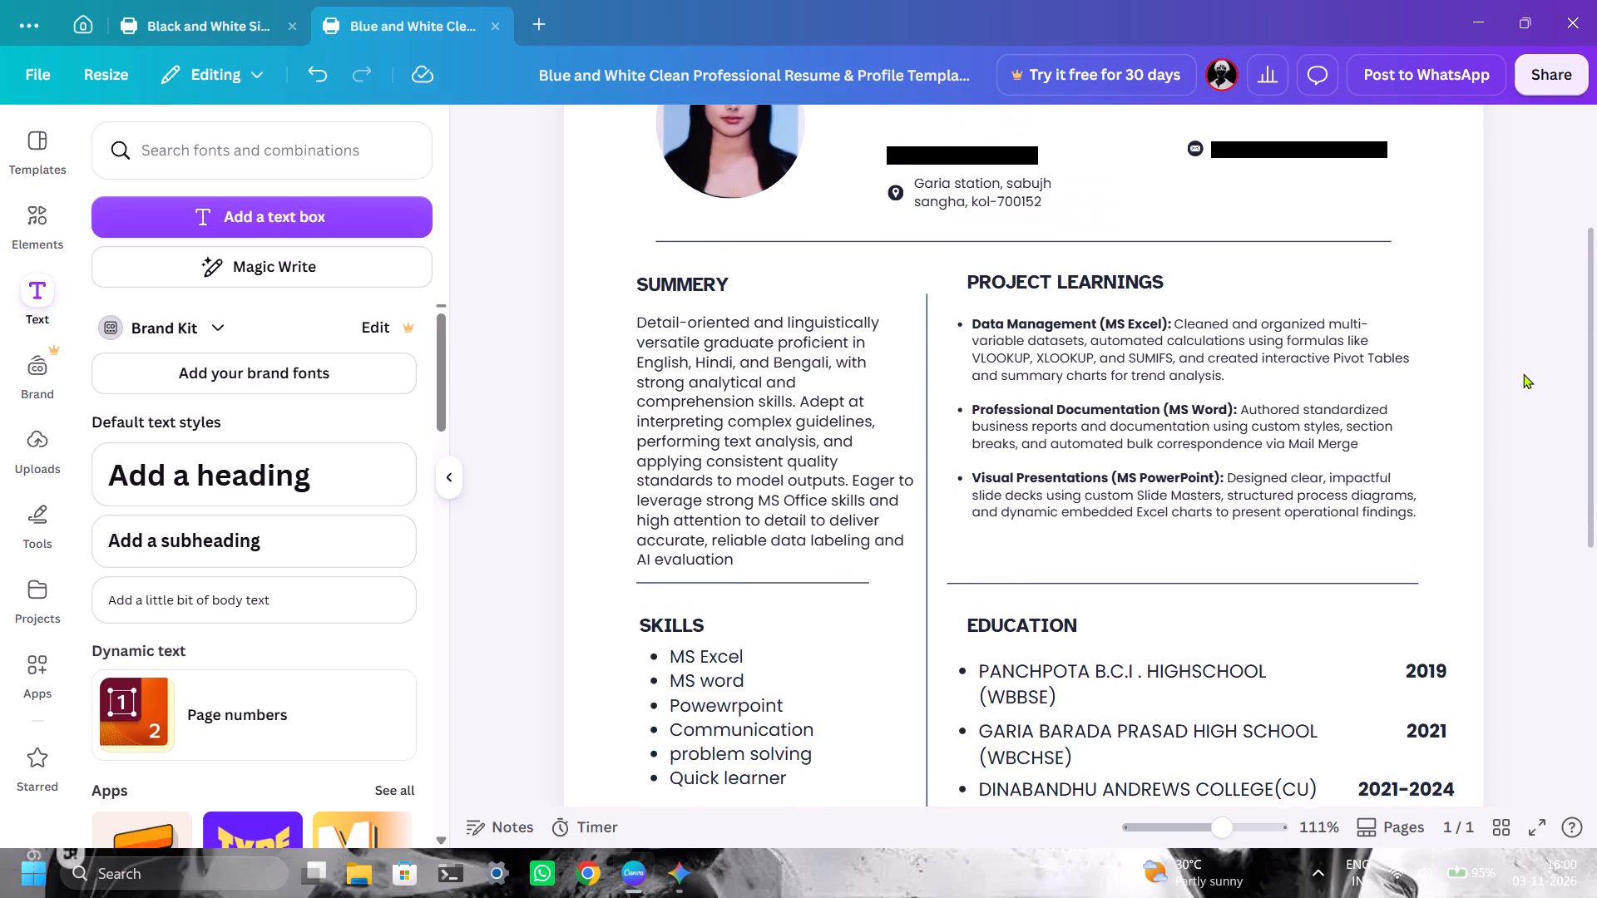
scroll(1523, 370, "down", 3)
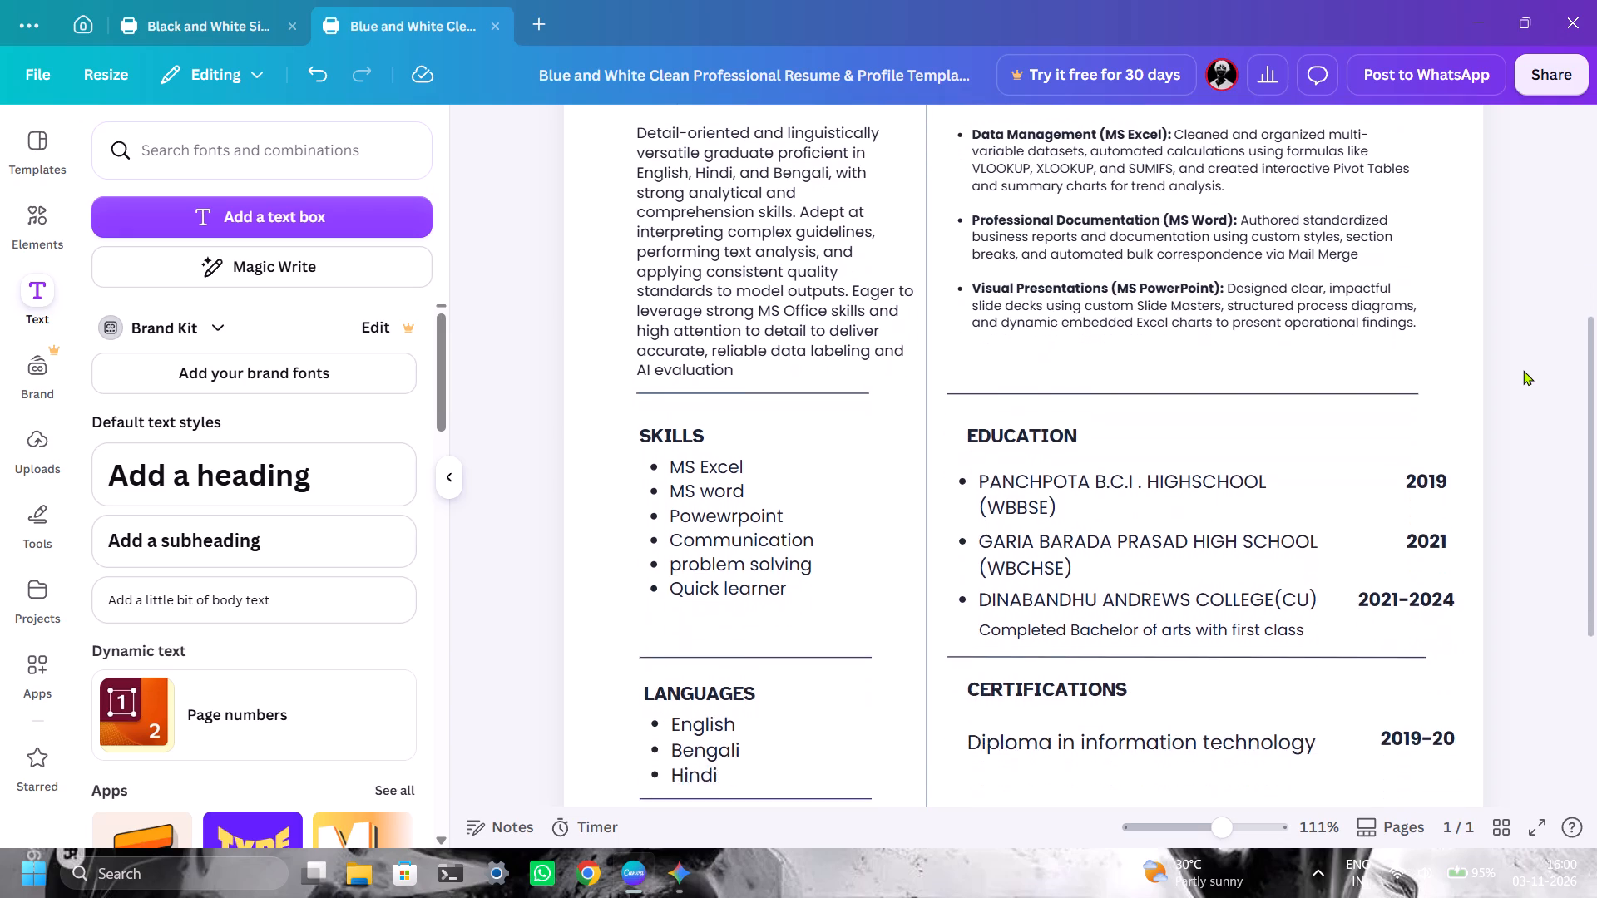
scroll(1523, 370, "down", 1)
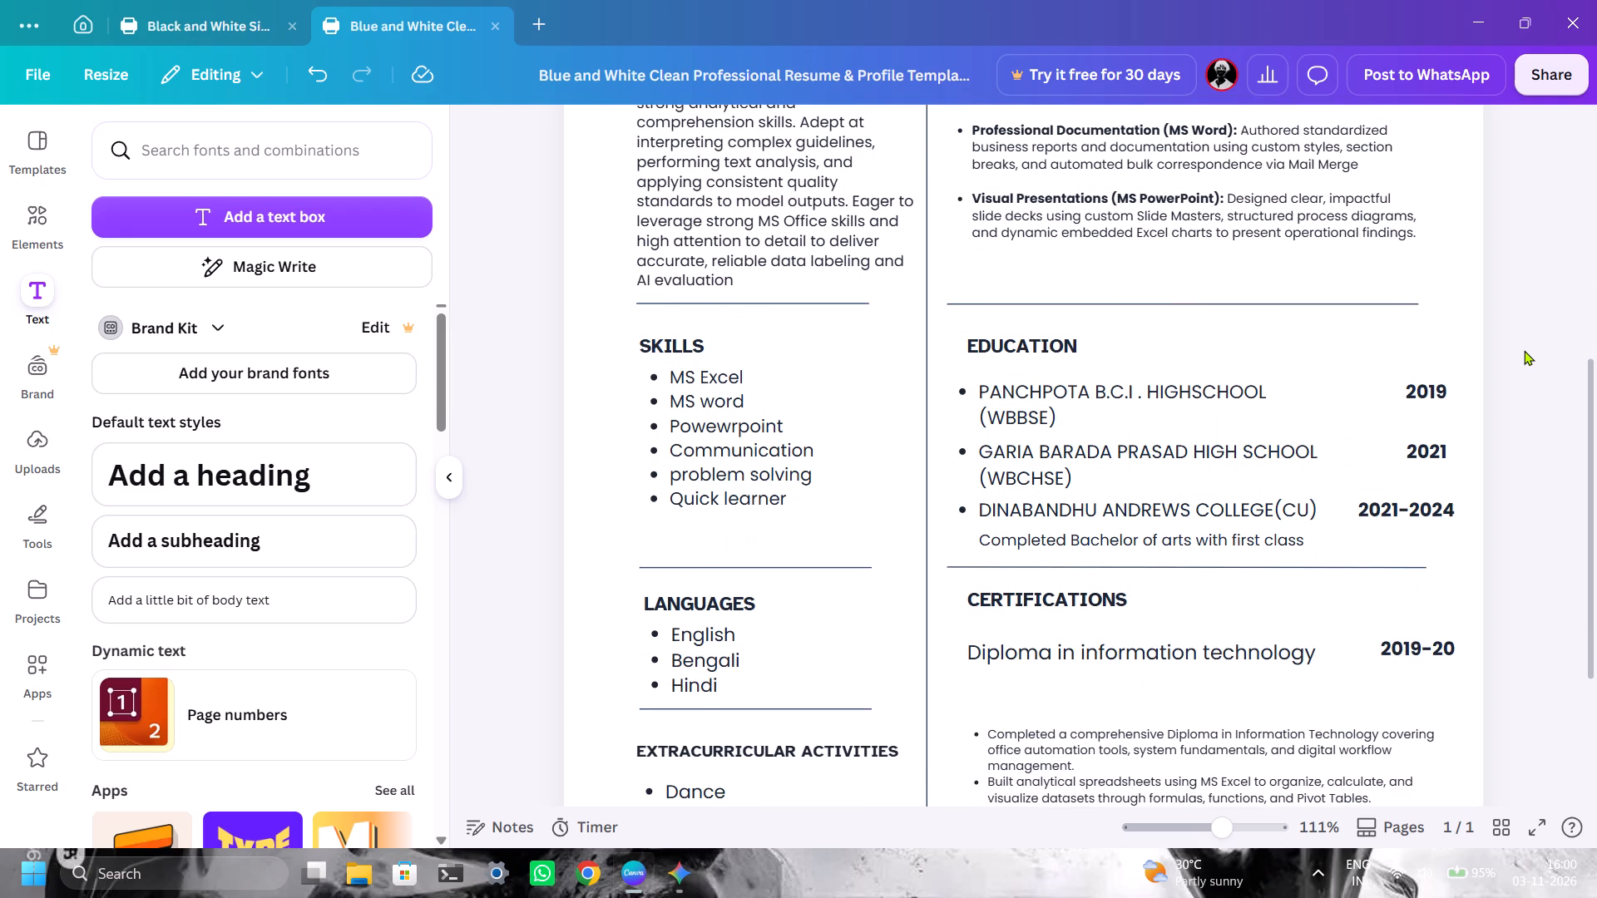
scroll(1524, 350, "up", 3)
scroll(1524, 350, "down", 7)
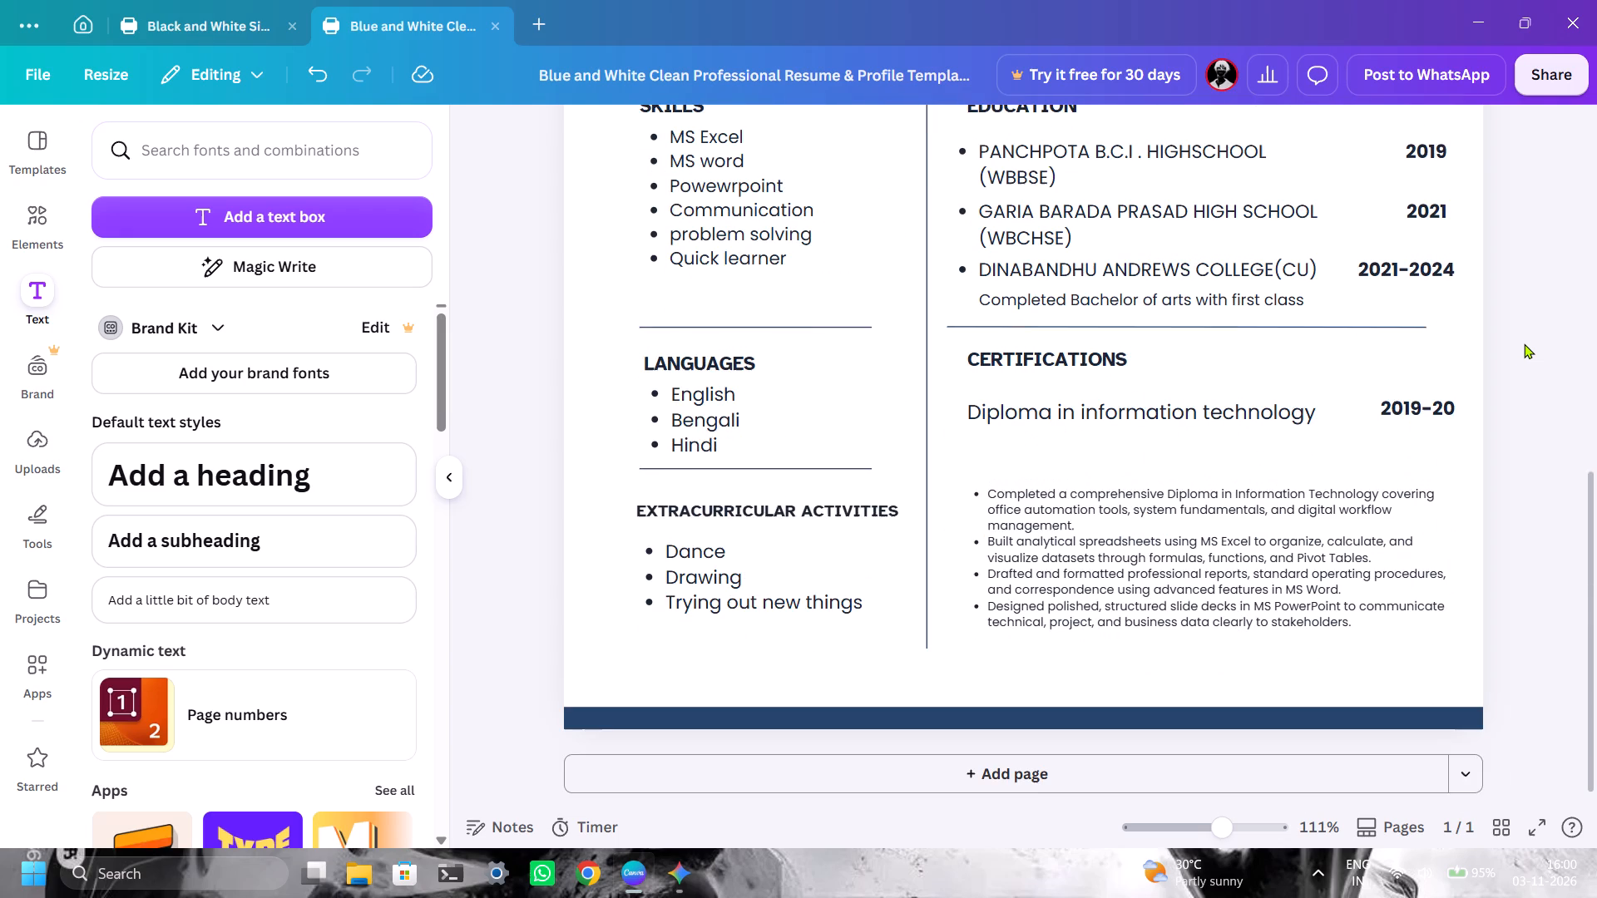
scroll(1524, 343, "down", 1)
scroll(1524, 343, "up", 2)
scroll(1524, 343, "down", 1)
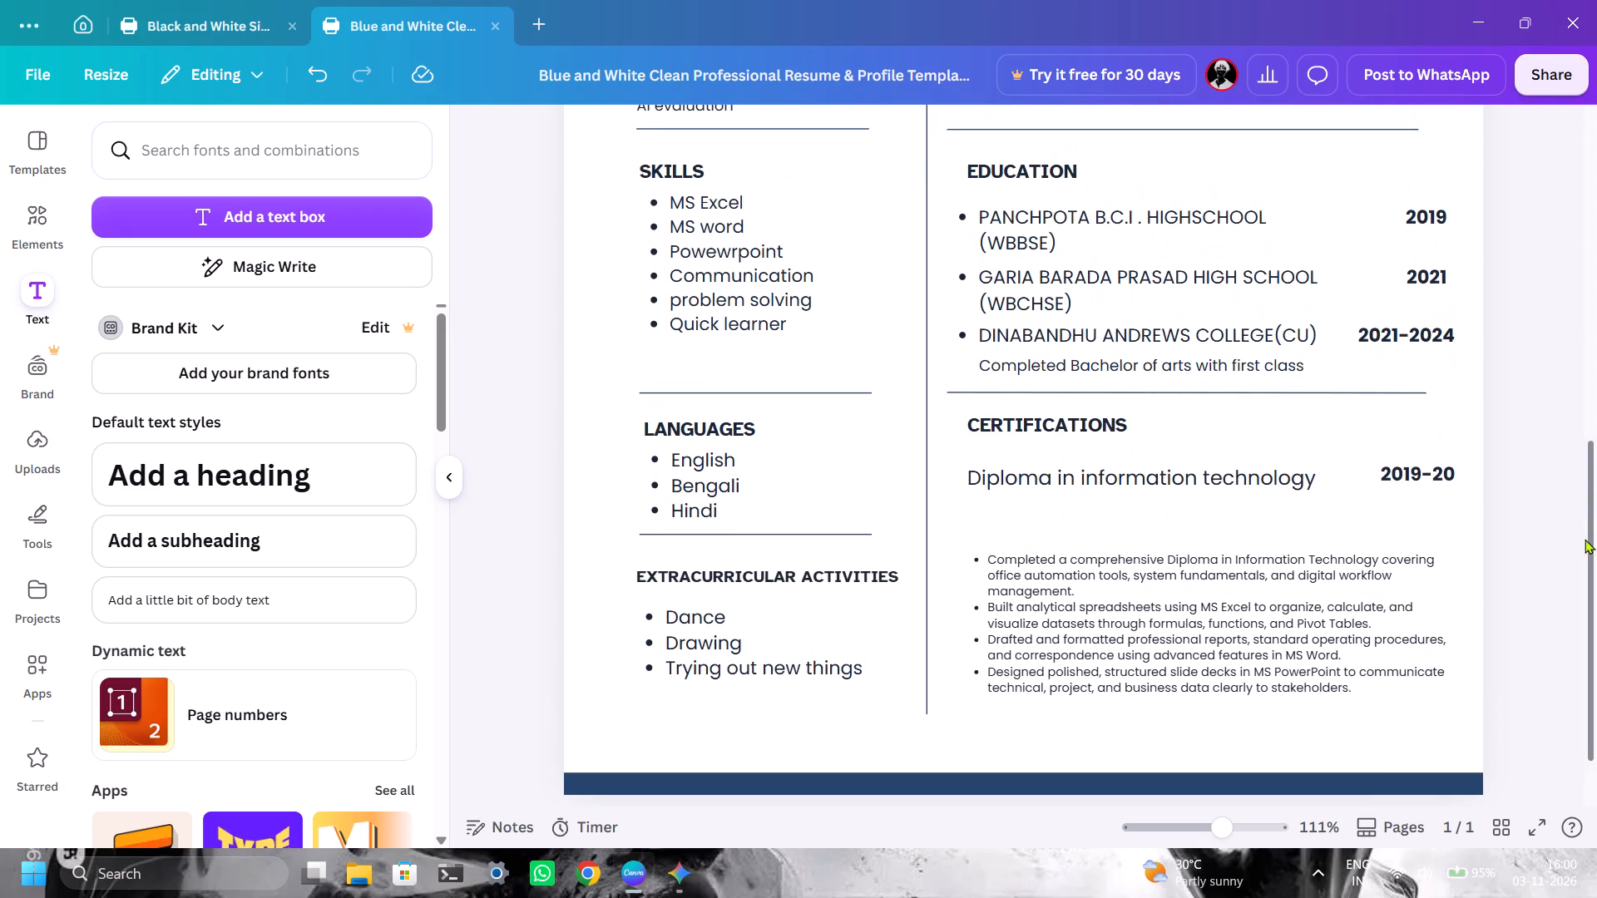
scroll(1590, 481, "up", 7)
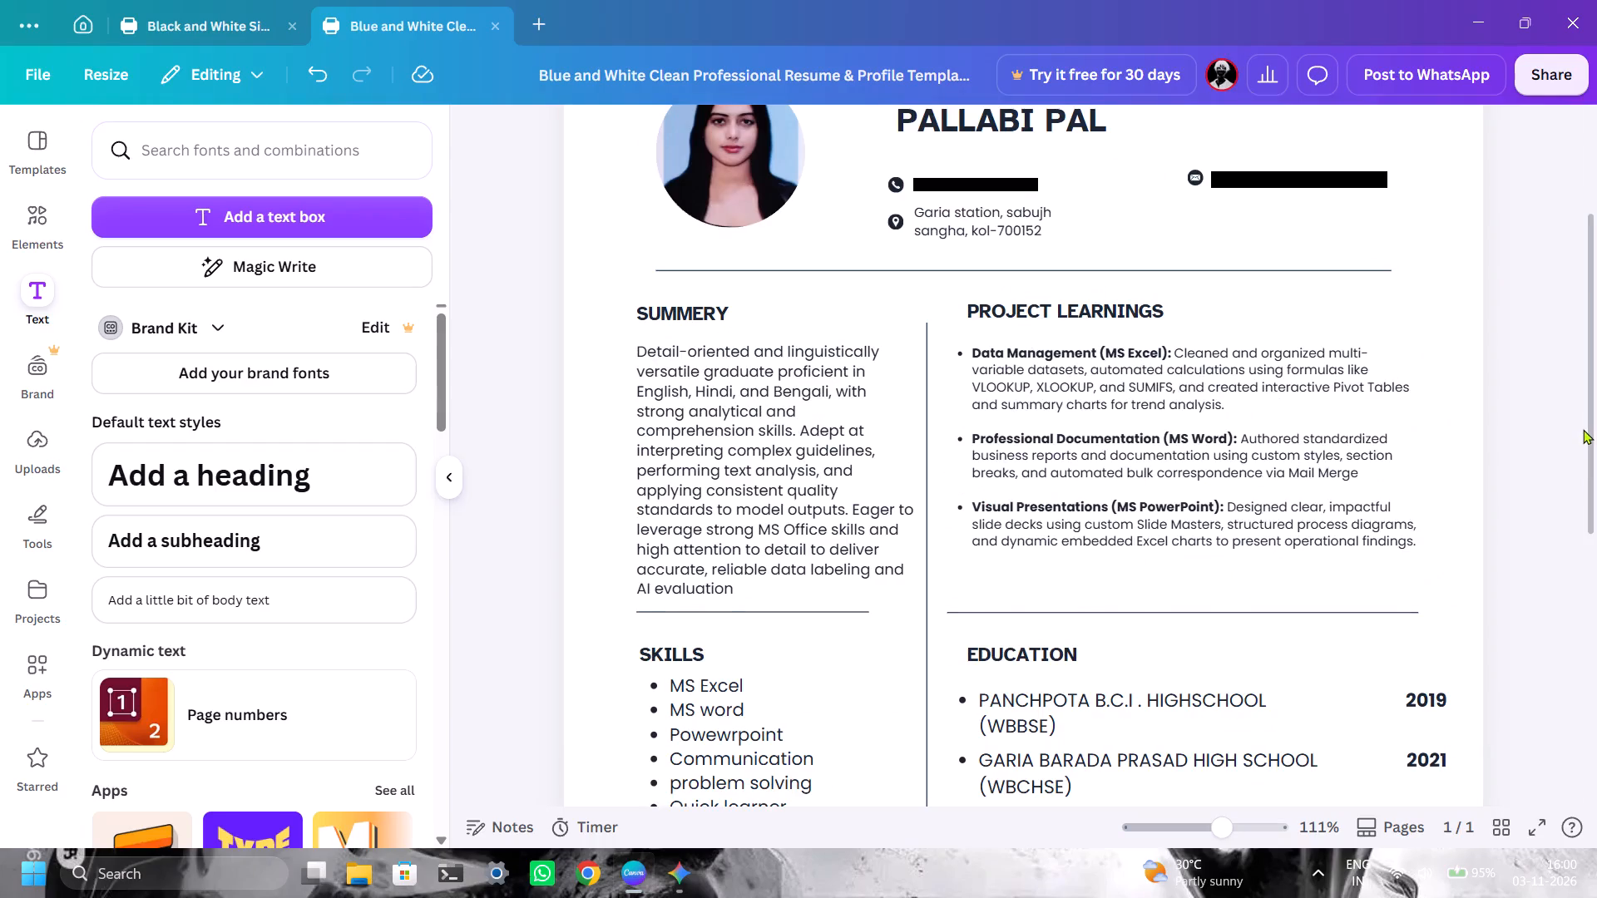
scroll(1580, 422, "down", 4)
scroll(1575, 414, "up", 5)
scroll(1548, 154, "up", 2)
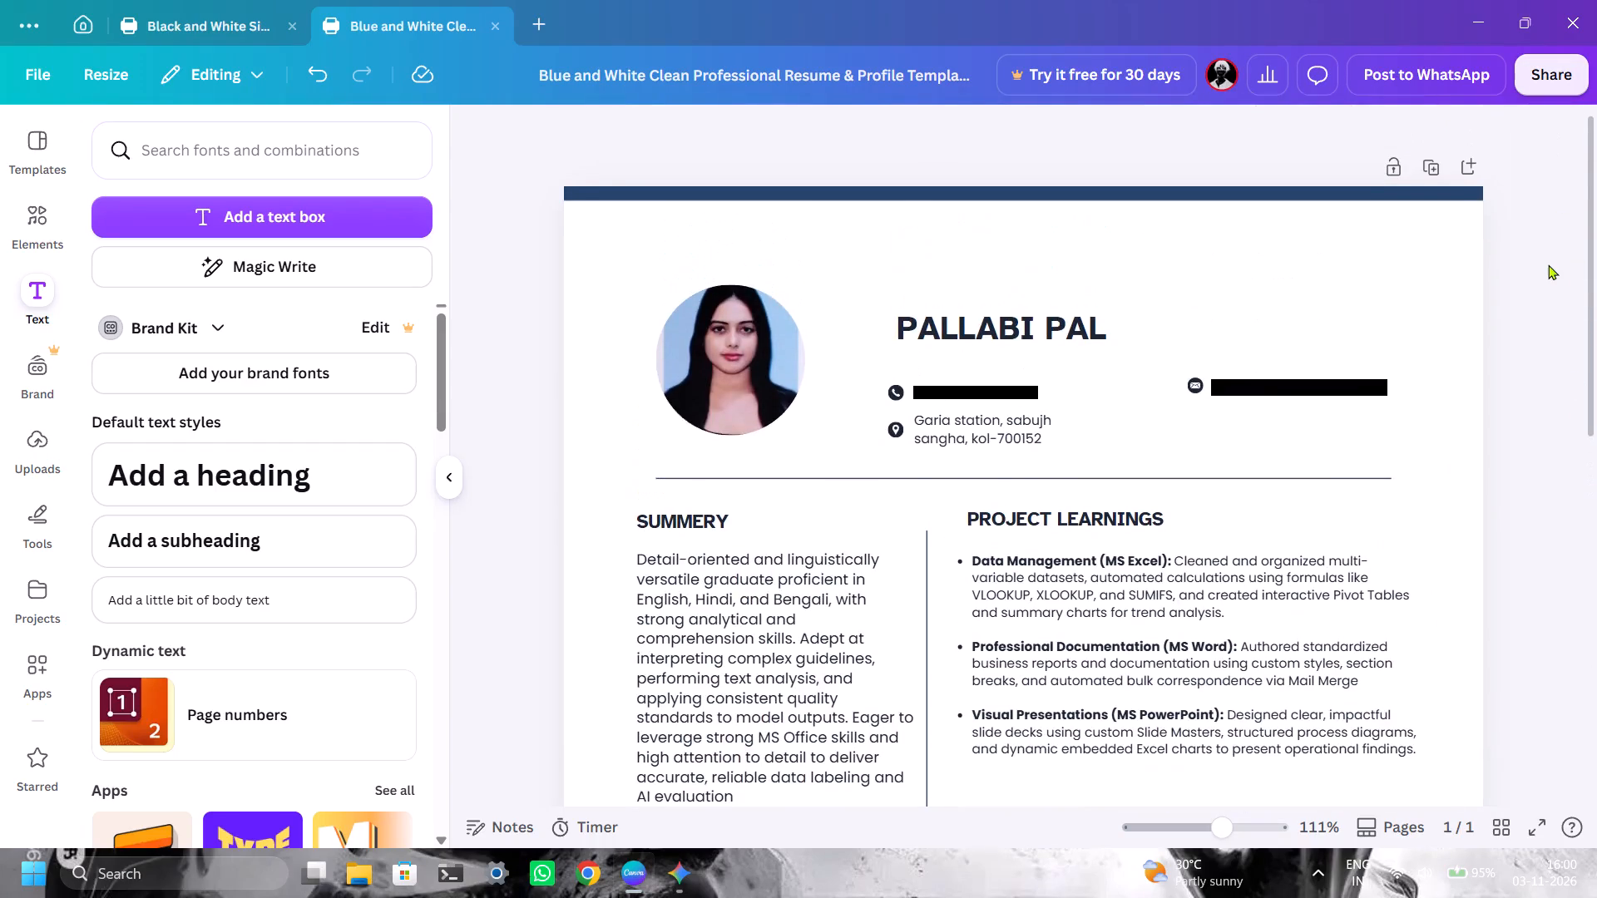
scroll(1536, 246, "down", 1)
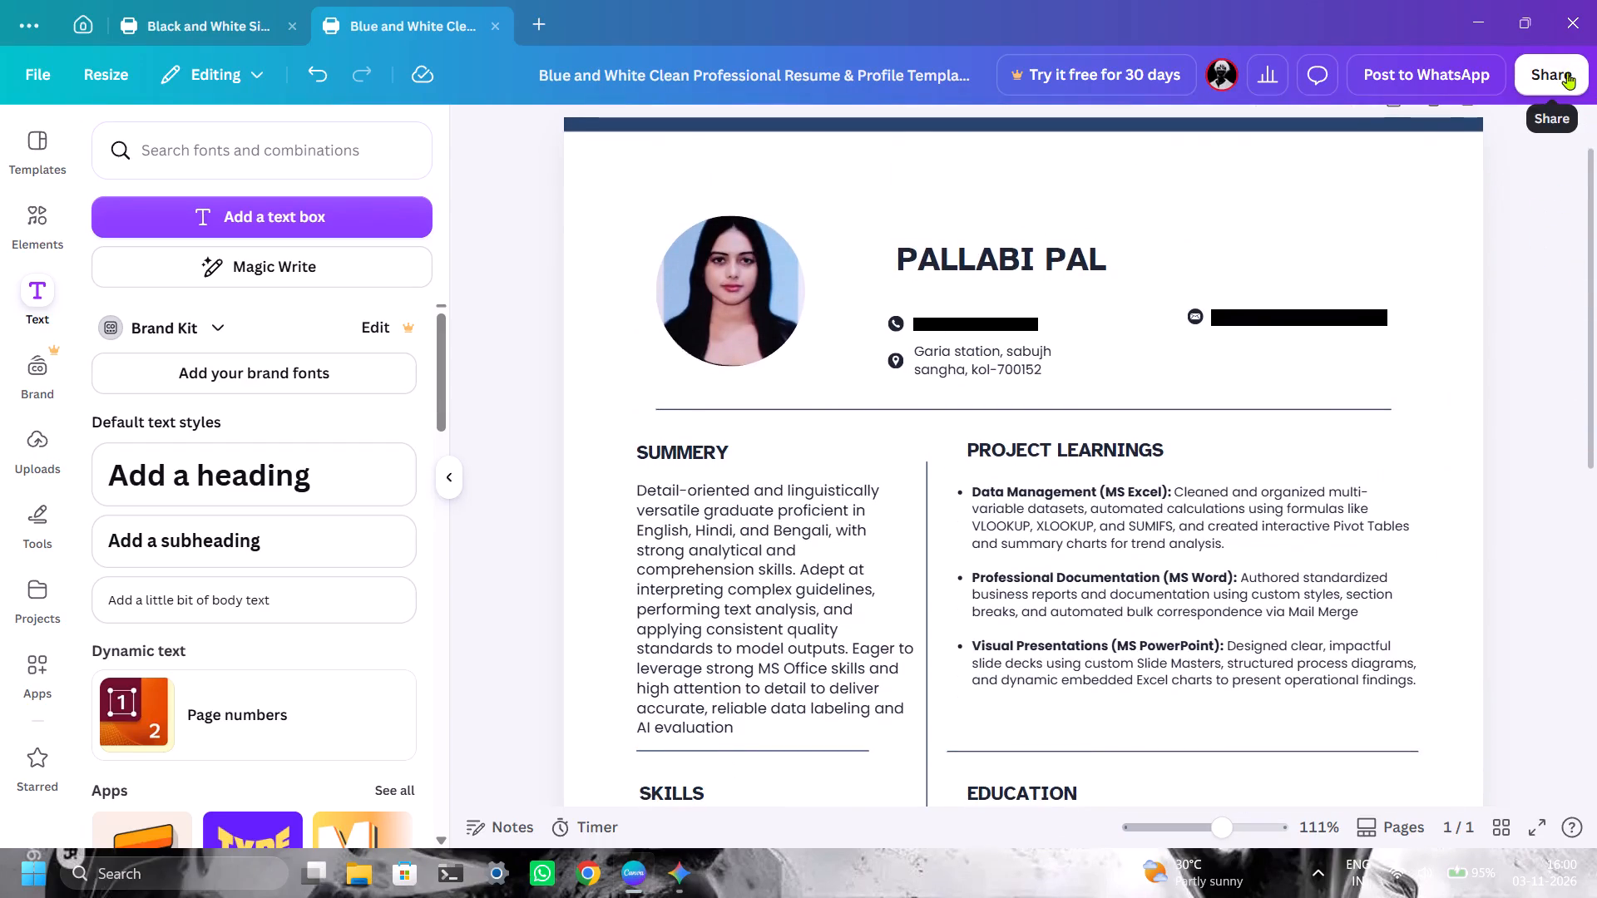
left_click(1567, 72)
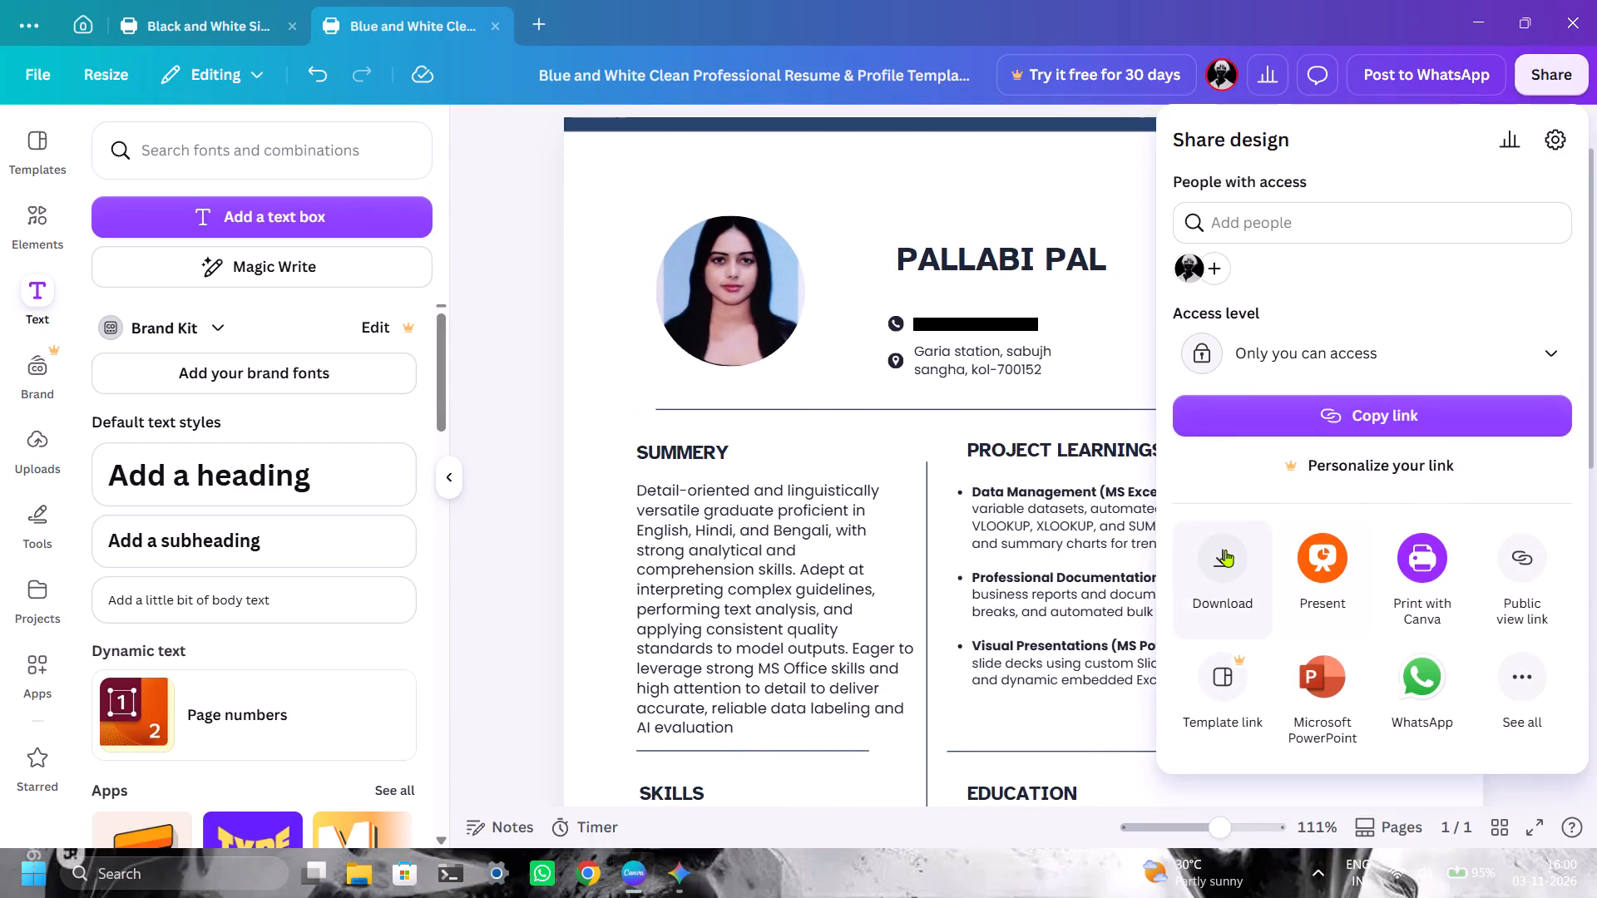
left_click(1224, 550)
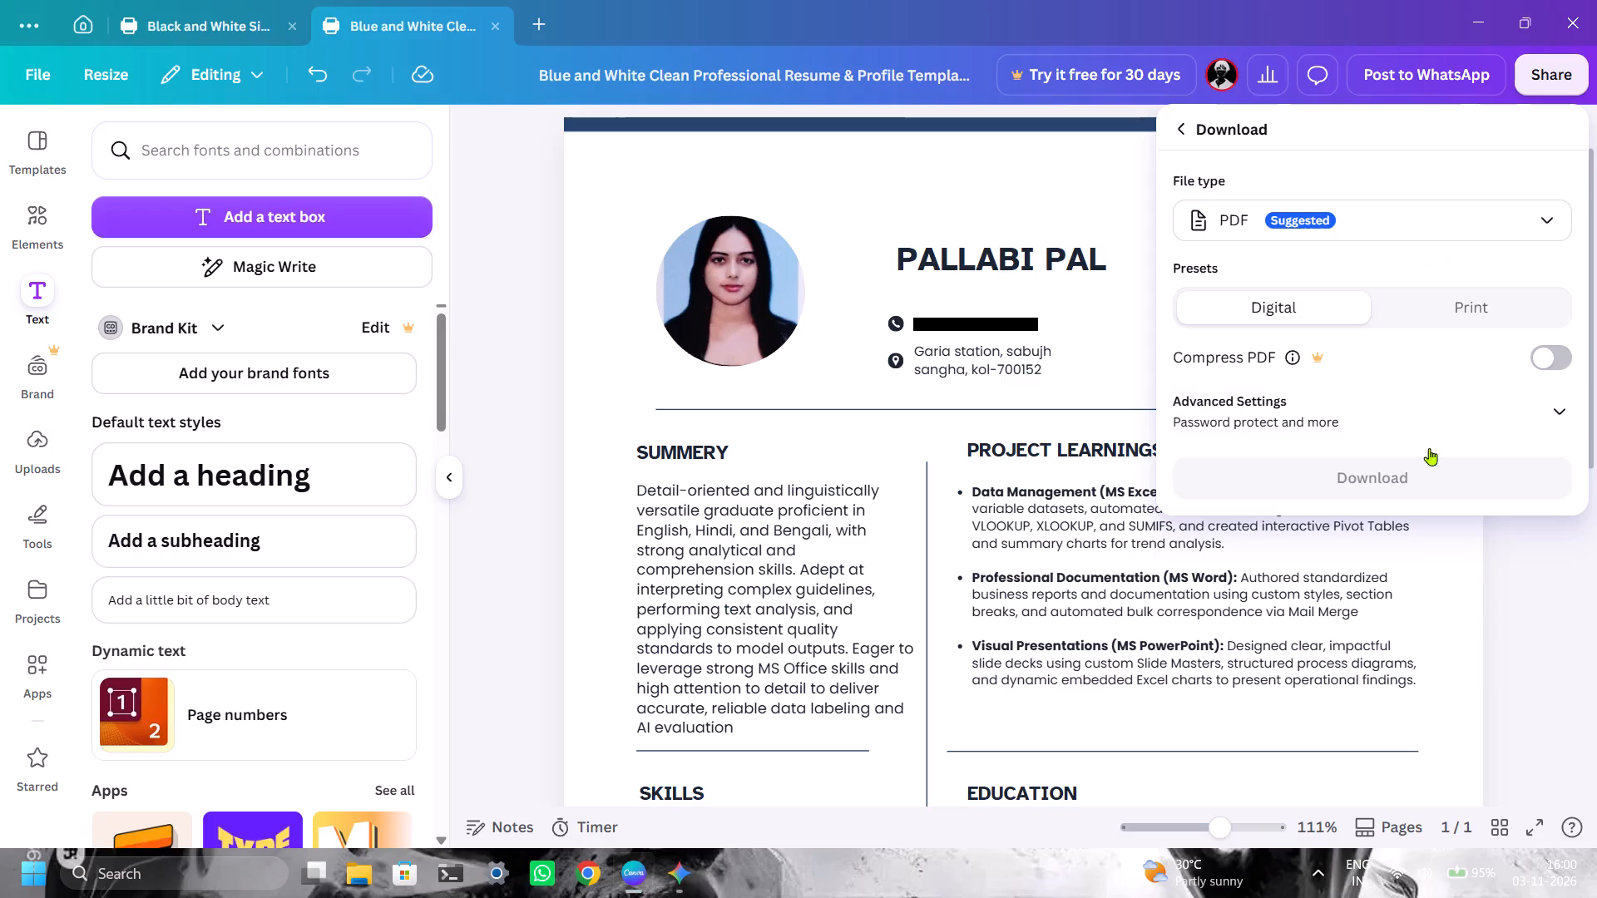
left_click(1392, 485)
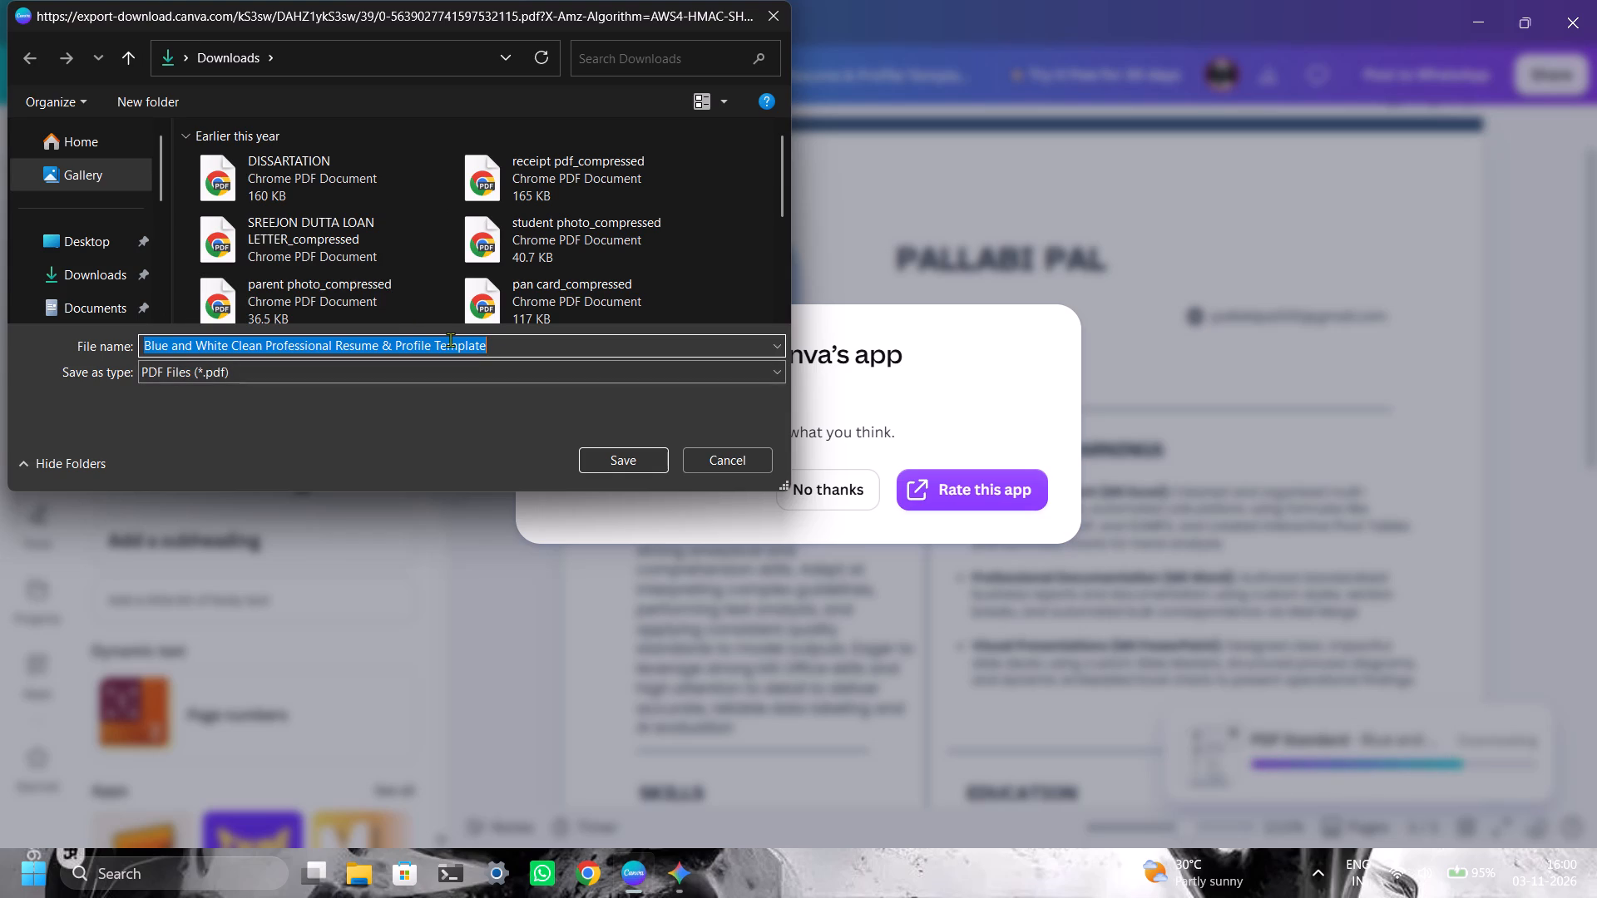
key("BackSpace")
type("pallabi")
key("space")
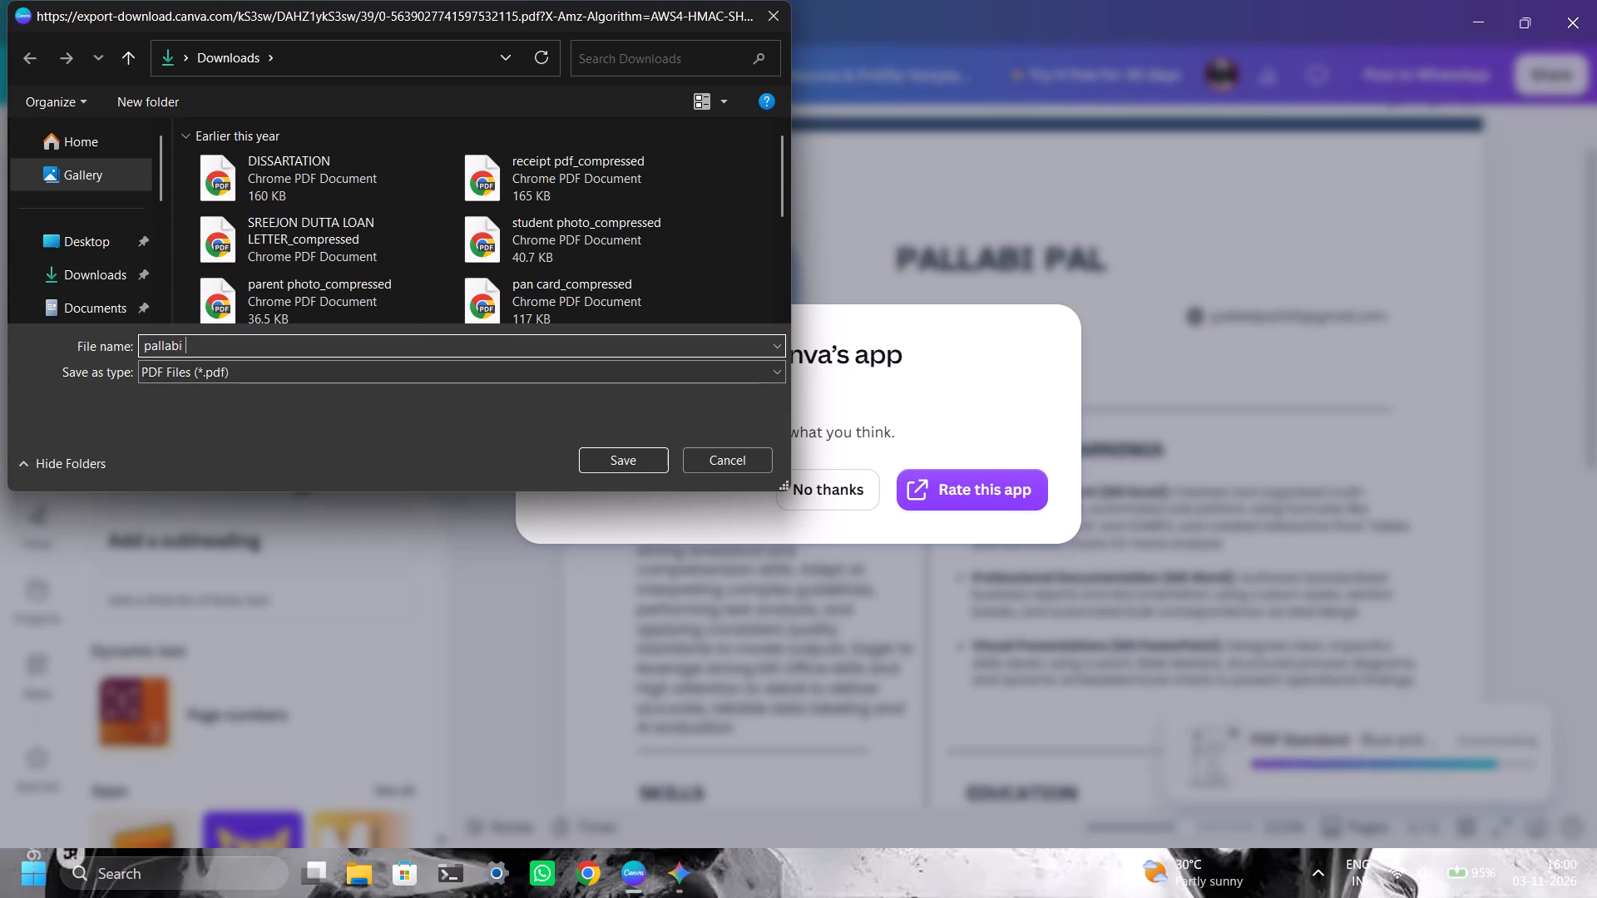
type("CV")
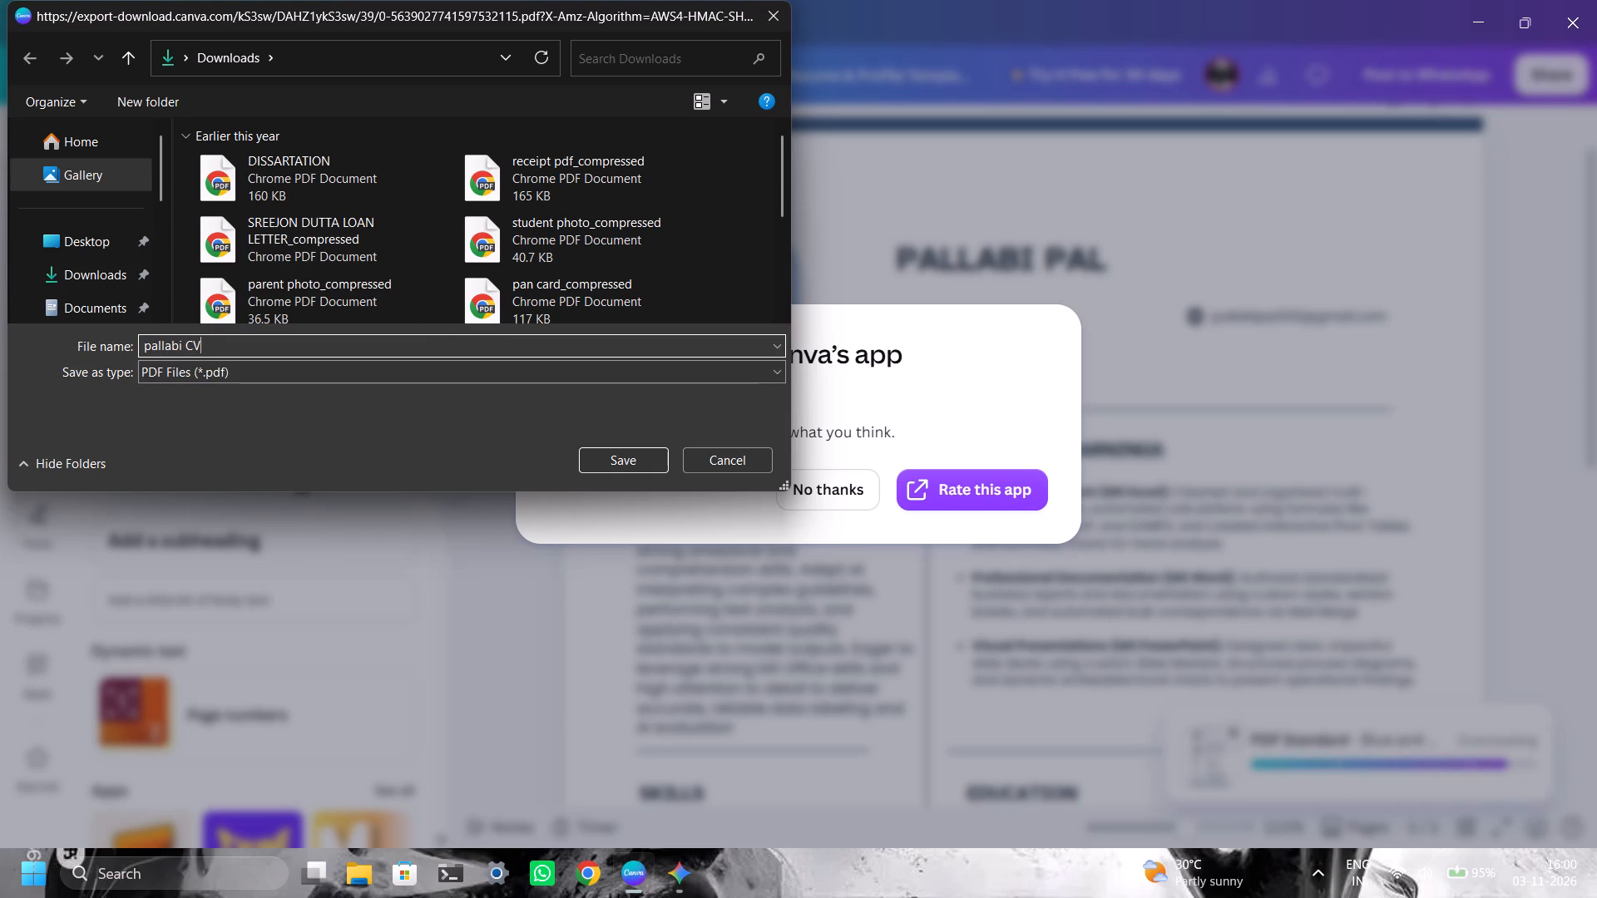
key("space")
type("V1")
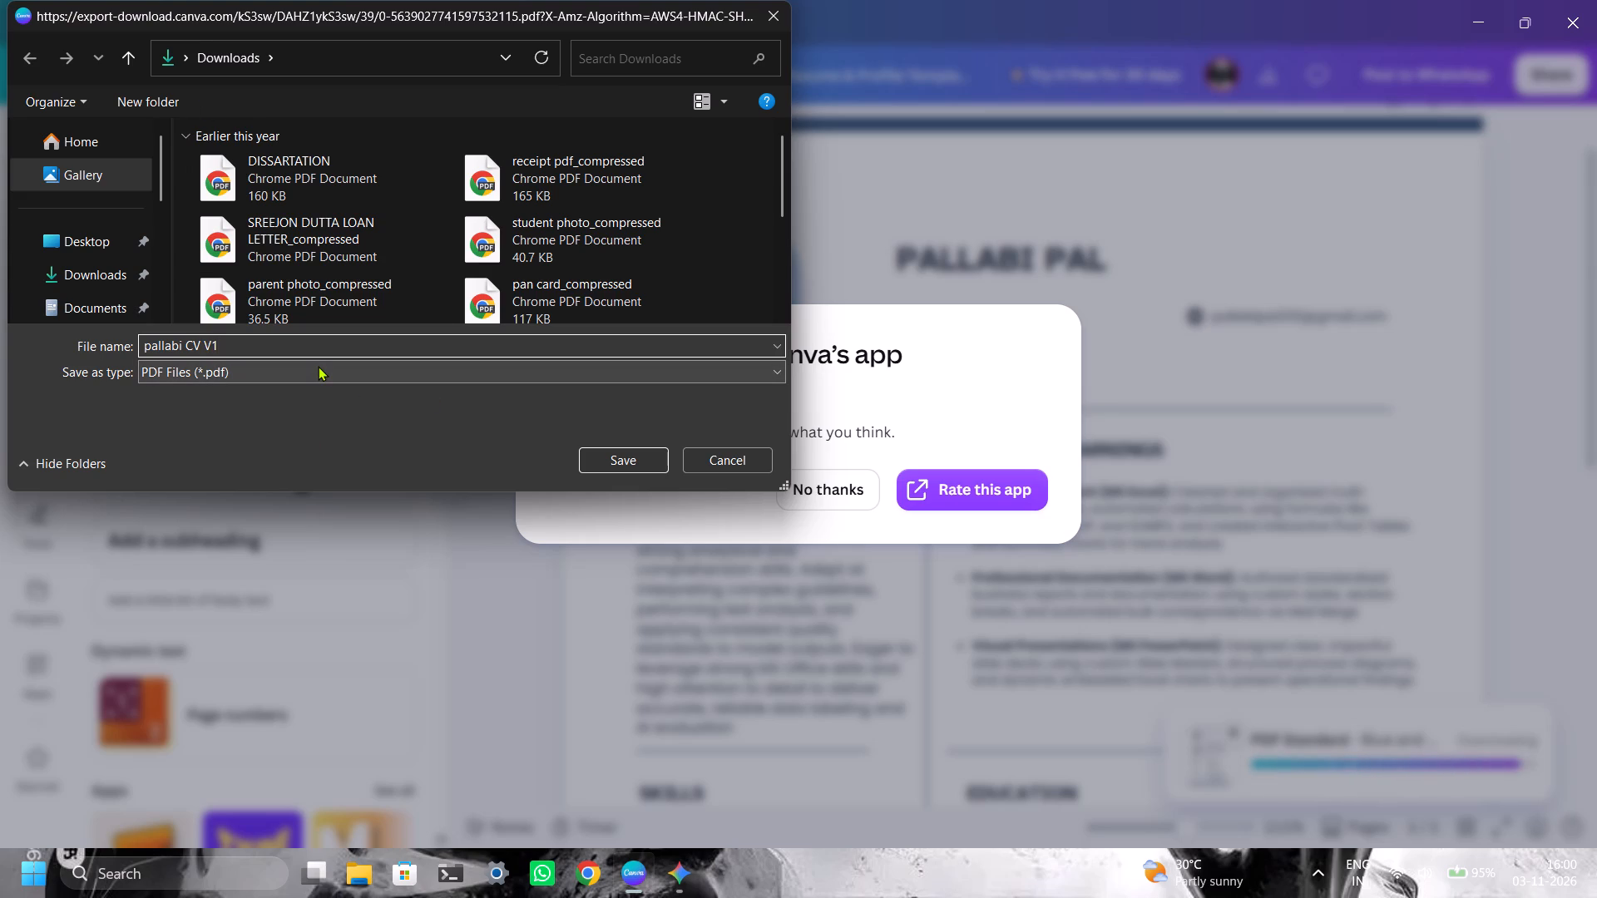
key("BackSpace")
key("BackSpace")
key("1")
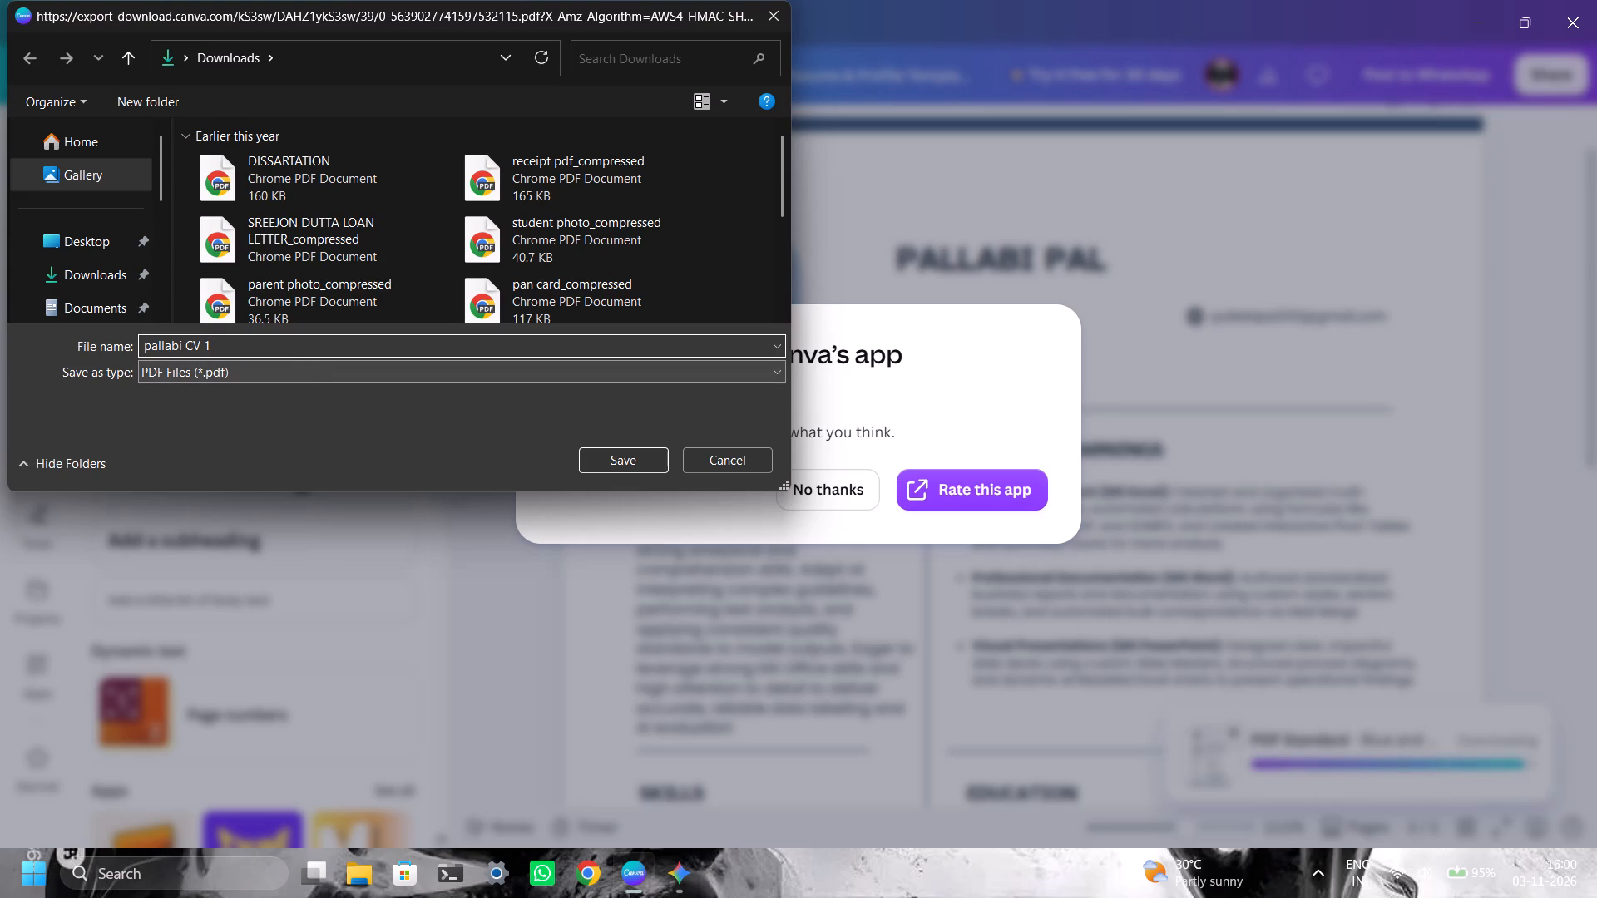
scroll(150, 247, "down", 1)
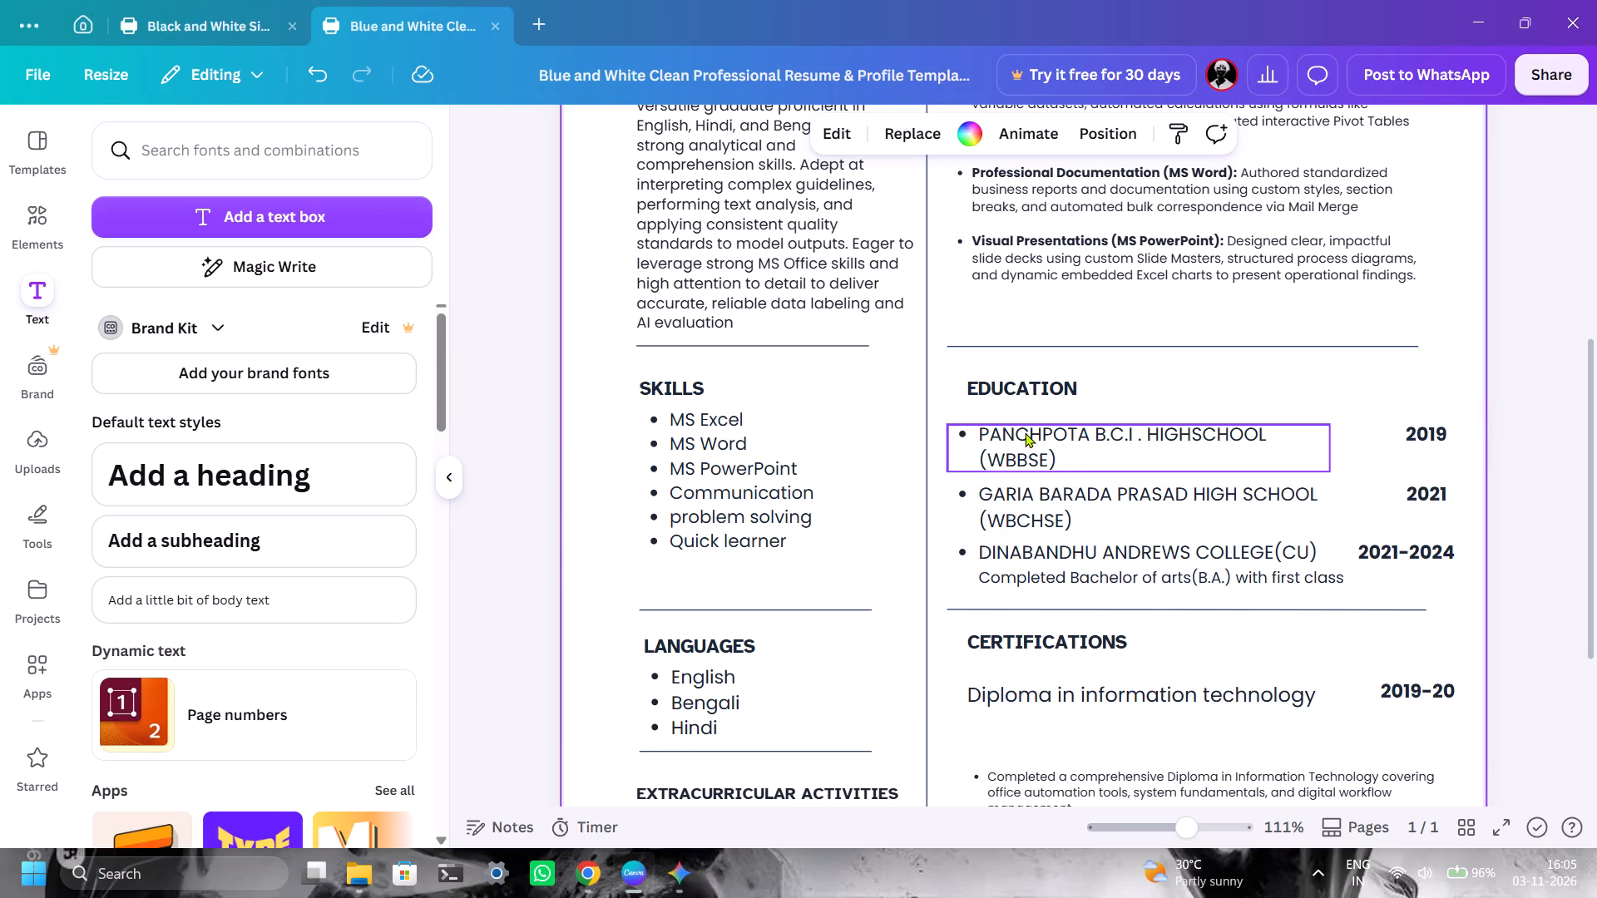
Nudge the PANCHPOTA B.C.I. school entry up slightly and add a text box reading "Secondary" in the Education section.
left_click_drag(1028, 442, 1028, 435)
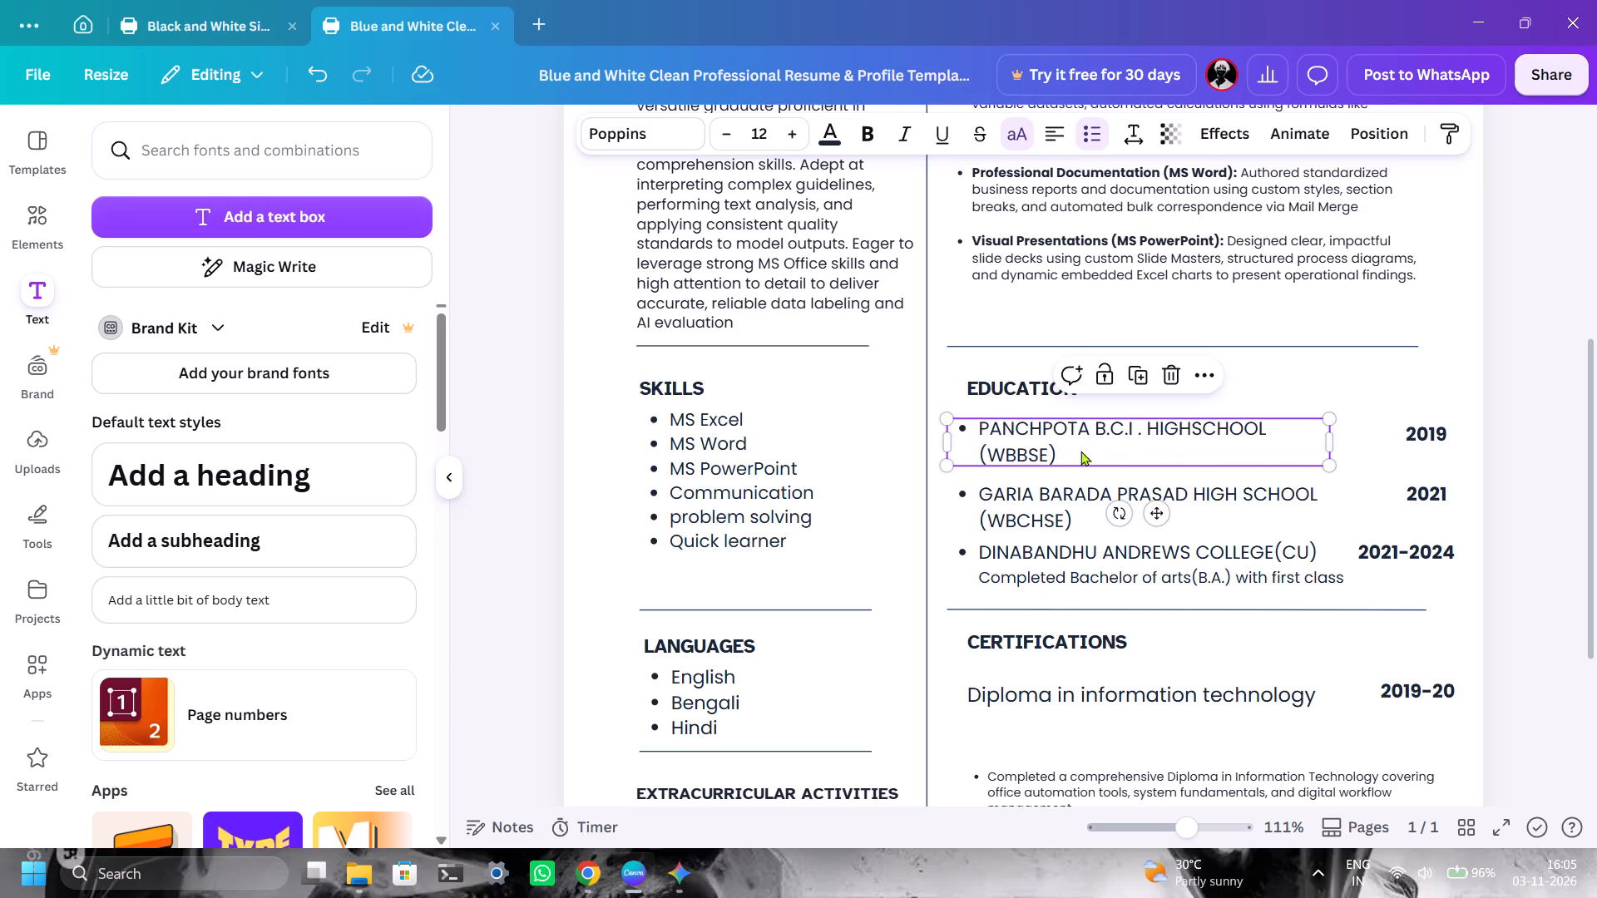
left_click(1010, 404)
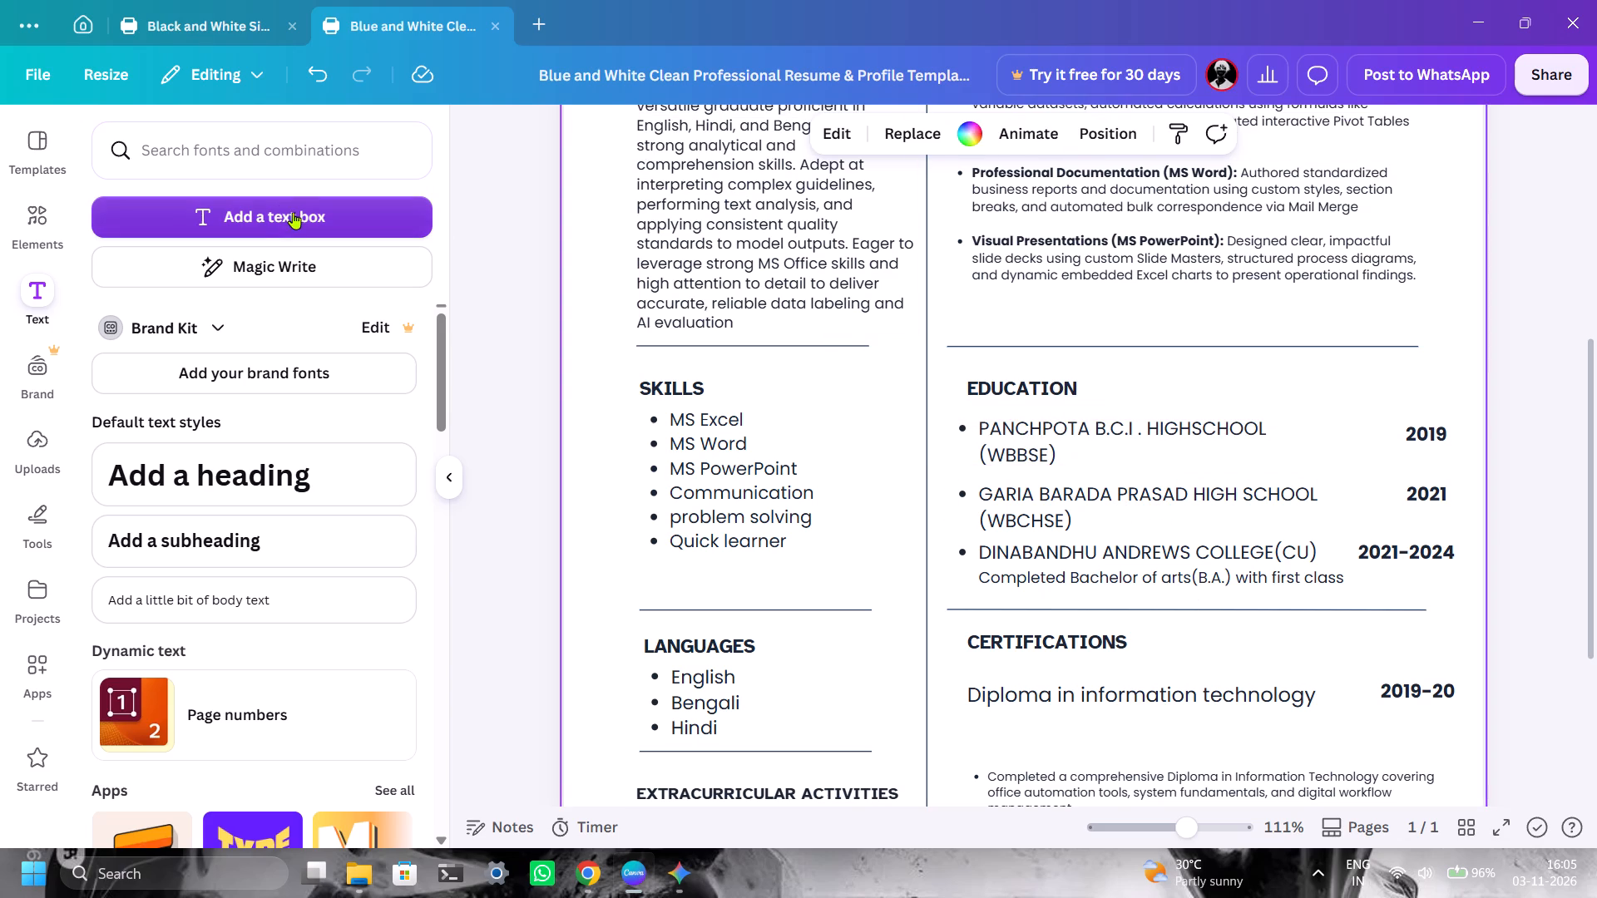
left_click(294, 212)
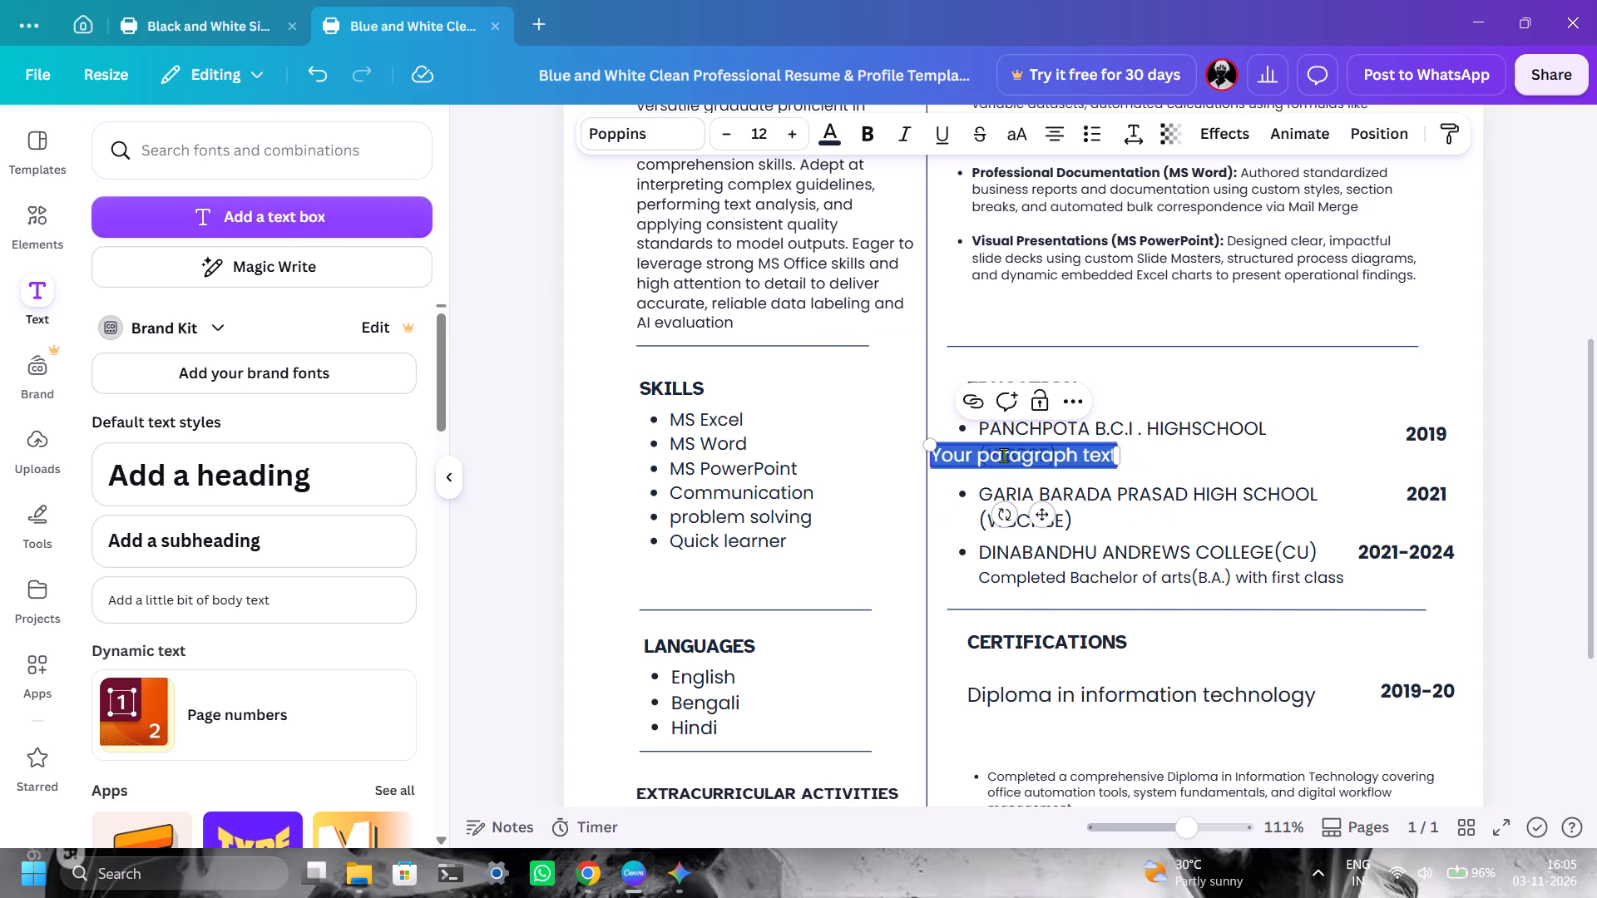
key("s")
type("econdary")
left_click(1186, 470)
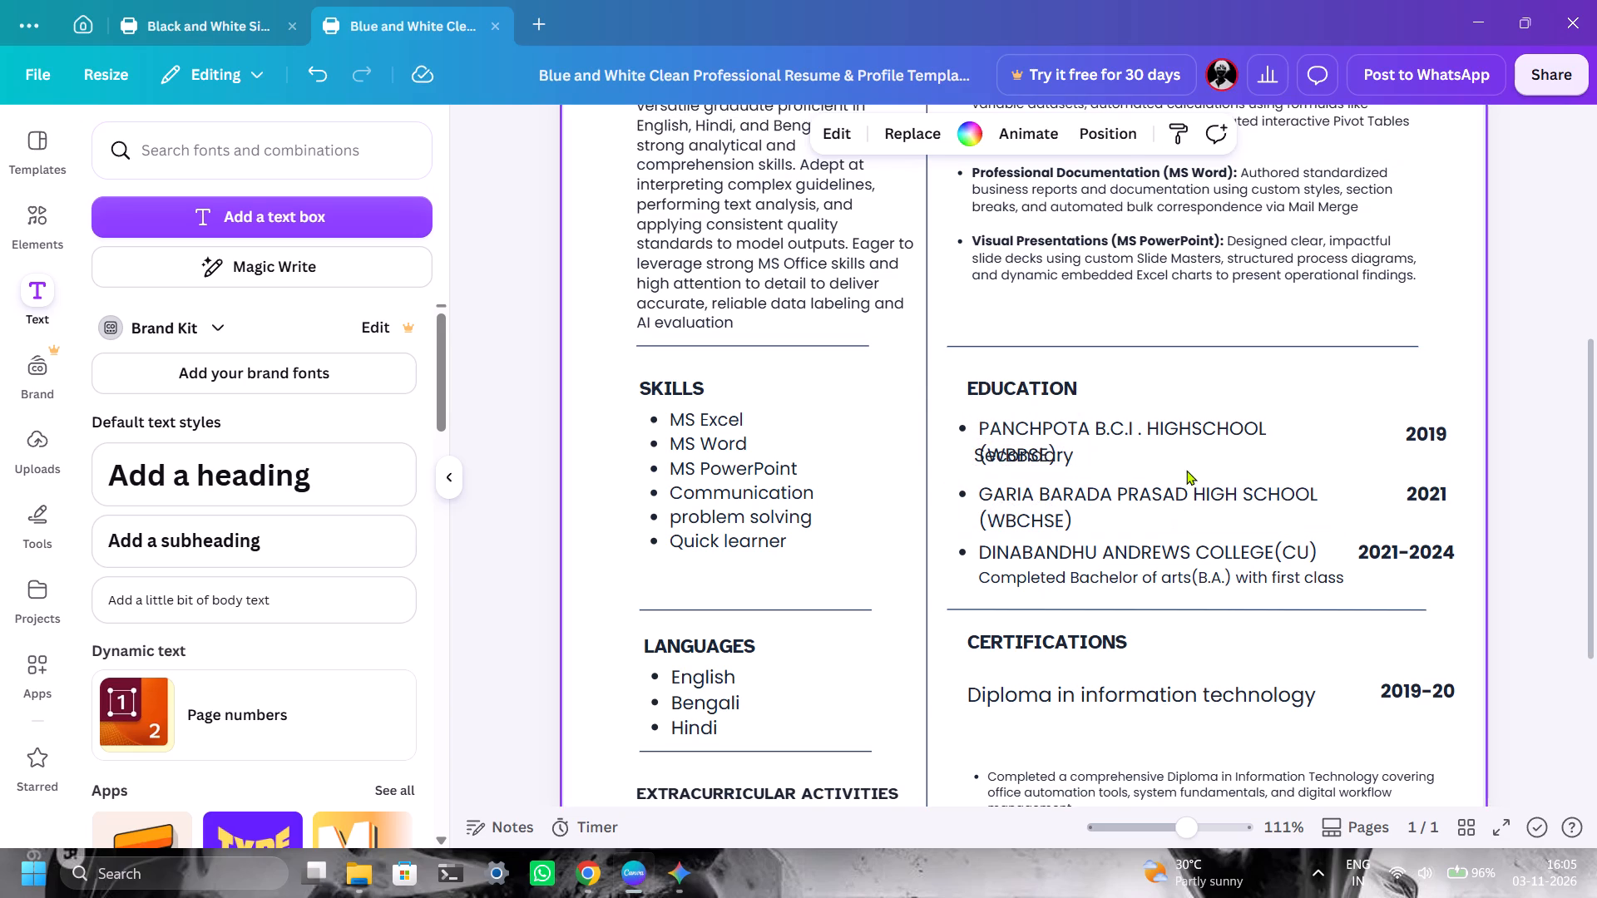
Move the PANCHPOTA B.C.I. school entry down to the second row of the Education list, clear of the "Secondary" text.
left_click(1045, 448)
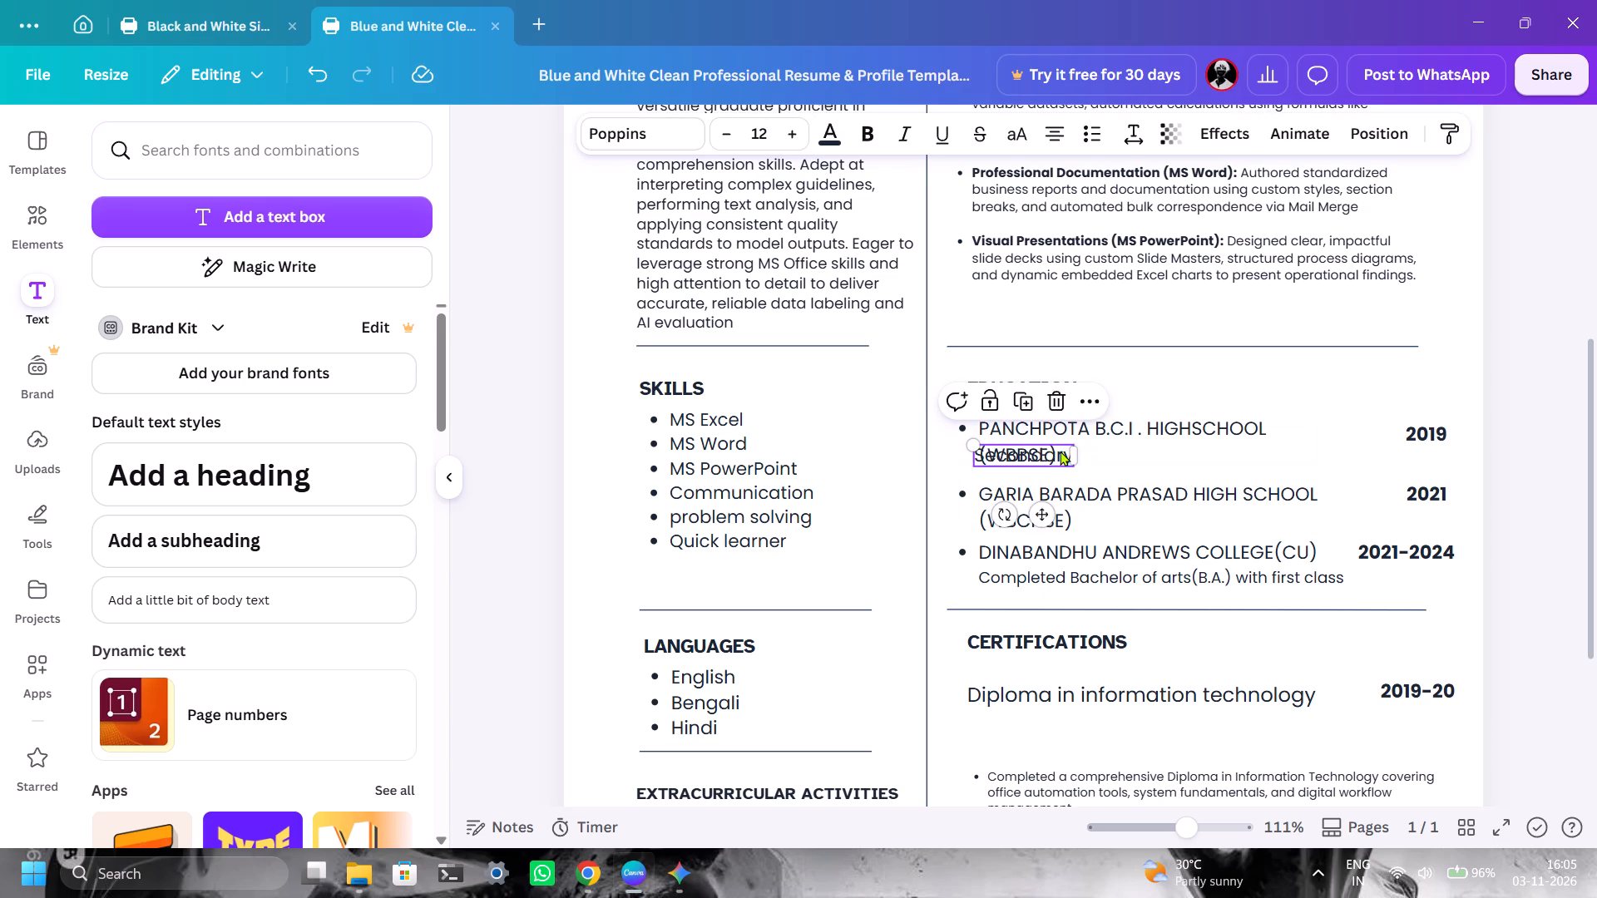
left_click(1127, 456)
left_click_drag(1071, 455, 1096, 442)
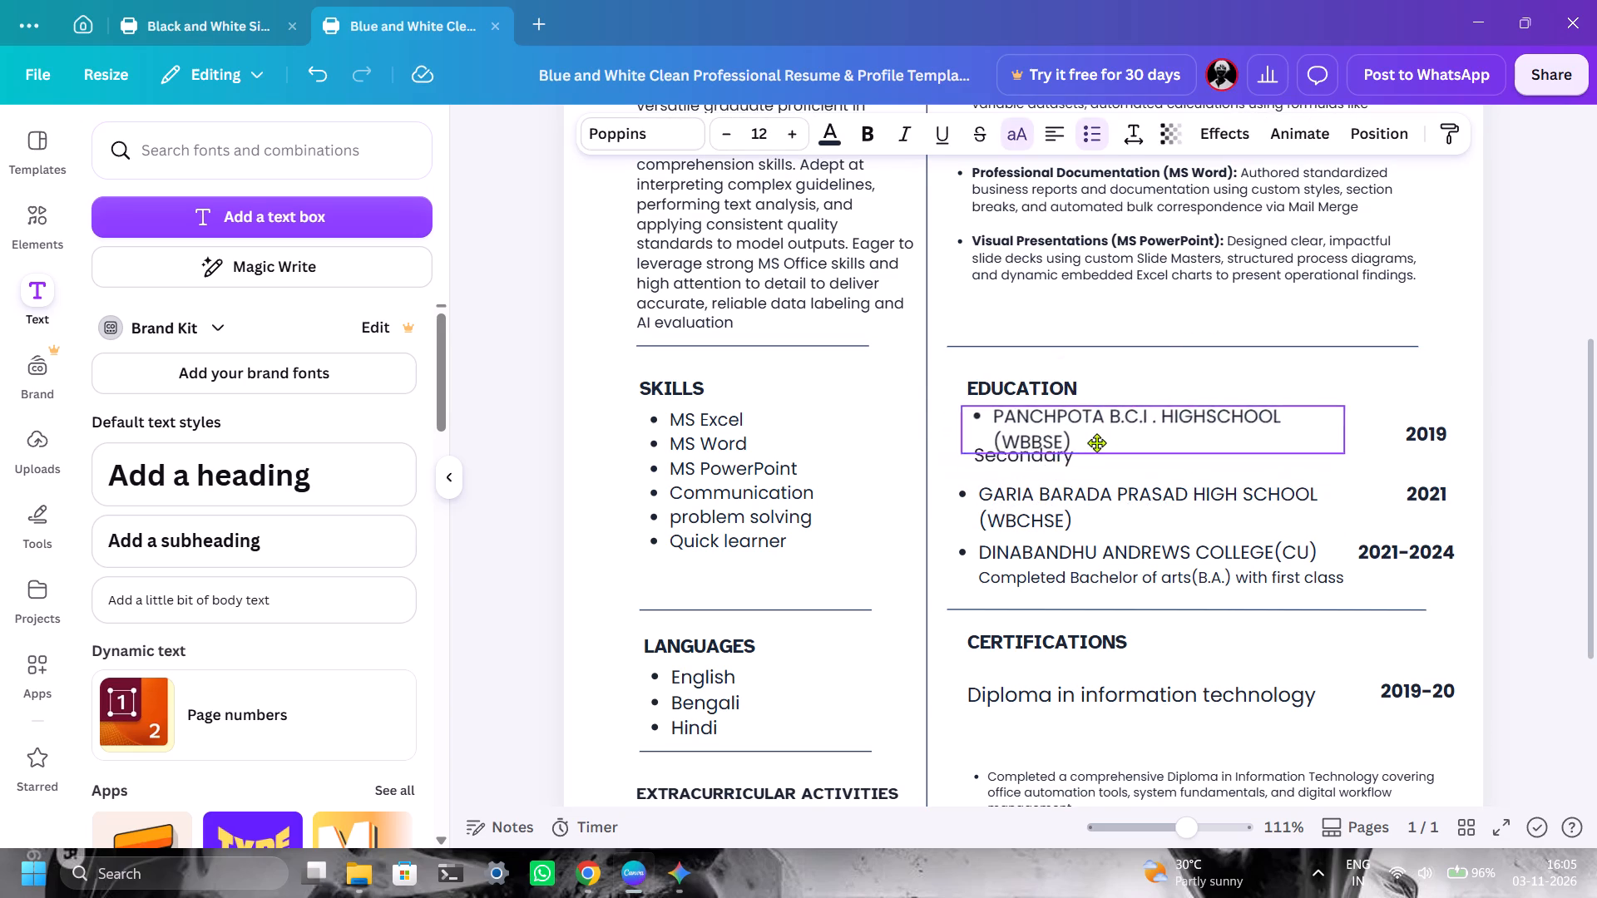
left_click_drag(1096, 442, 1077, 513)
Place the "Secondary" label directly beneath the EDUCATION heading and reduce its font size to 9.
left_click_drag(1052, 452, 1033, 419)
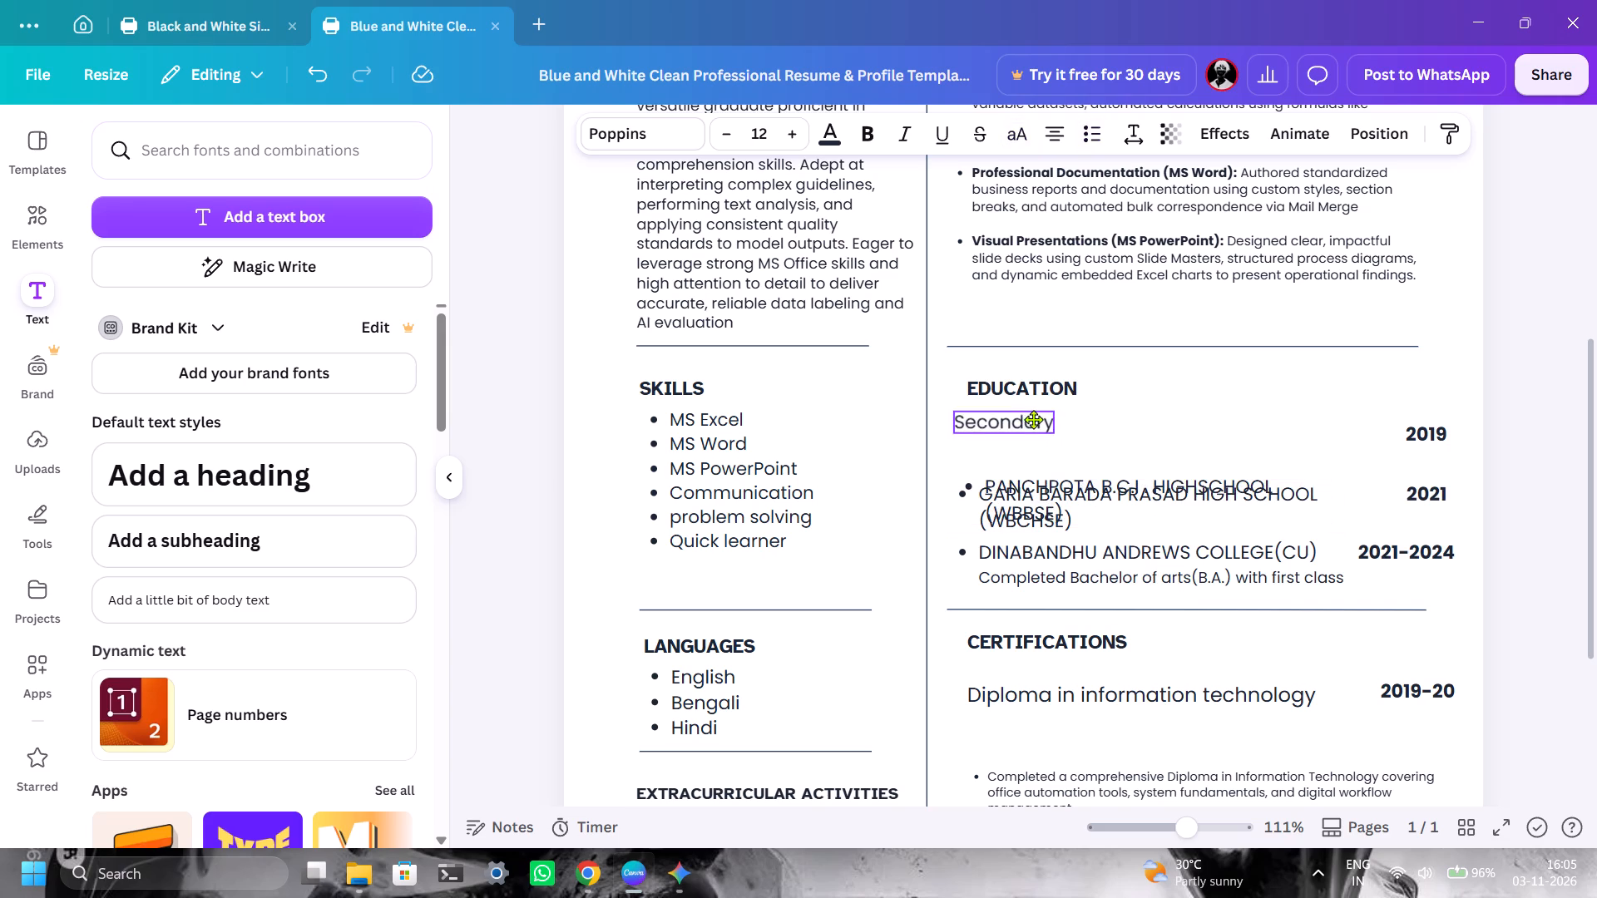
left_click_drag(1033, 419, 1044, 412)
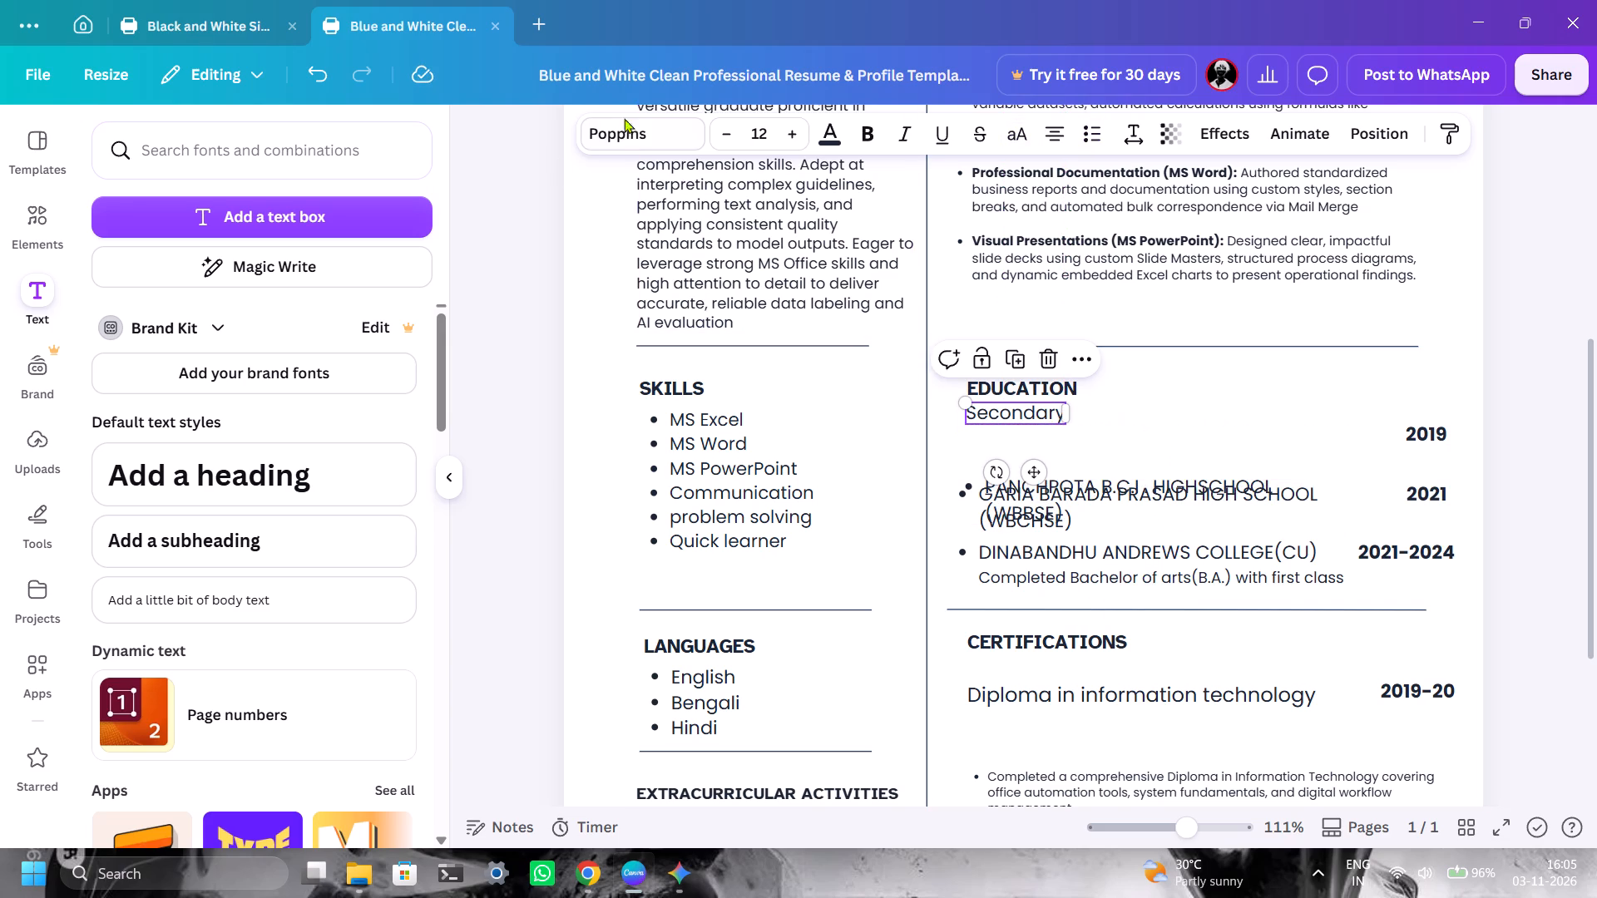
triple_click(725, 129)
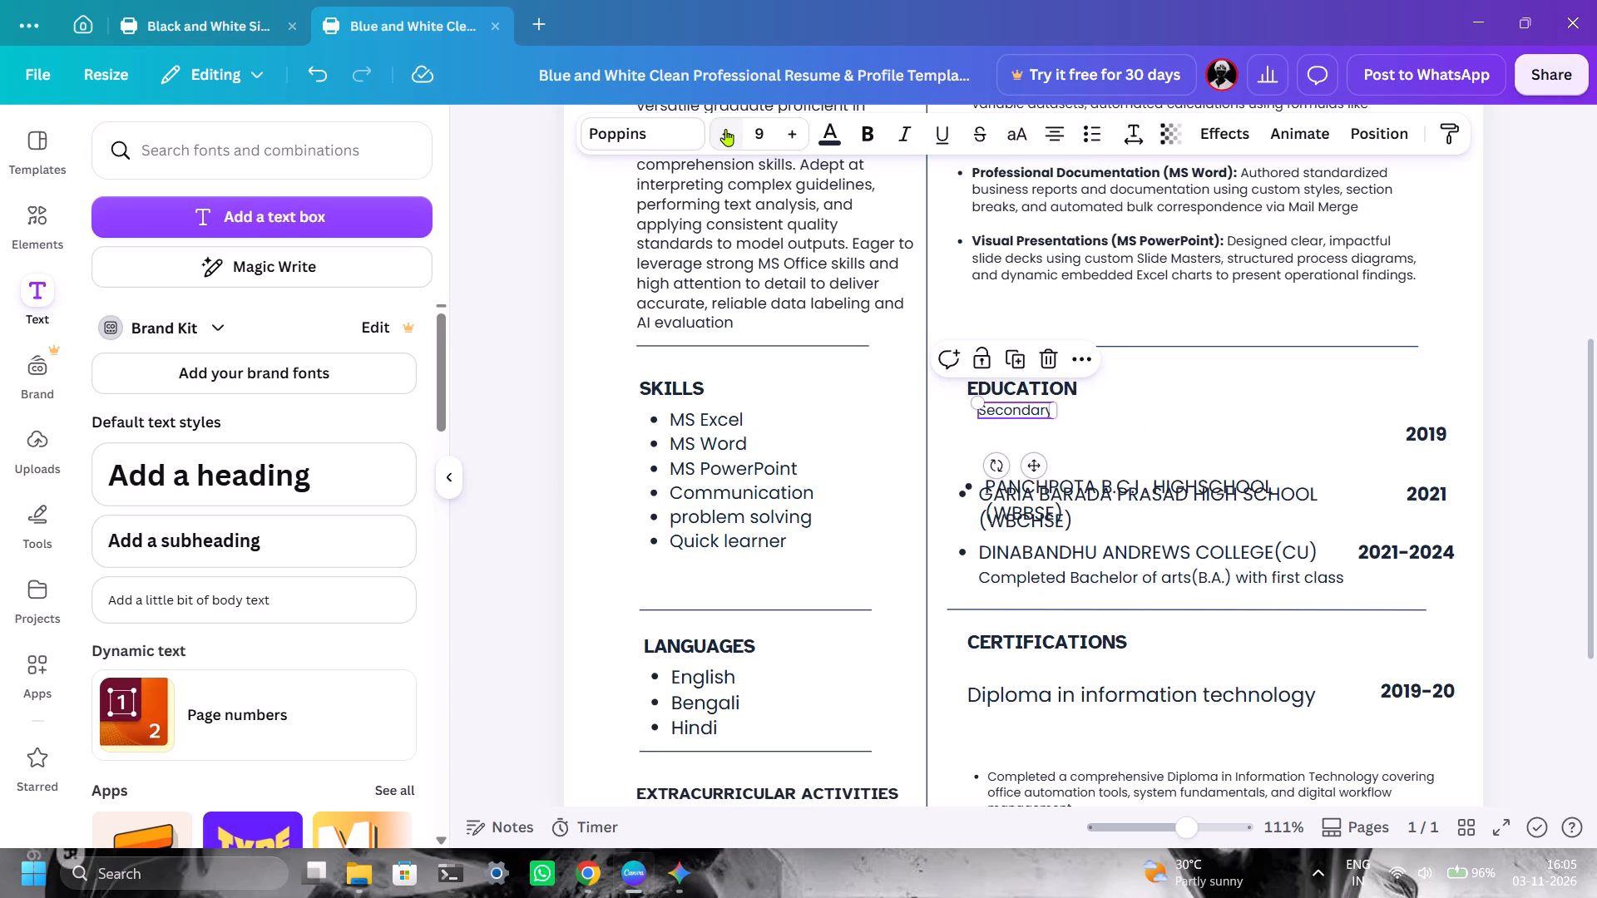
left_click(1151, 437)
Move the GARIA BARADA PRASAD HIGH SCHOOL entry up to the first row of the Education list, just beneath the "Secondary" label.
left_click_drag(1085, 502, 1079, 438)
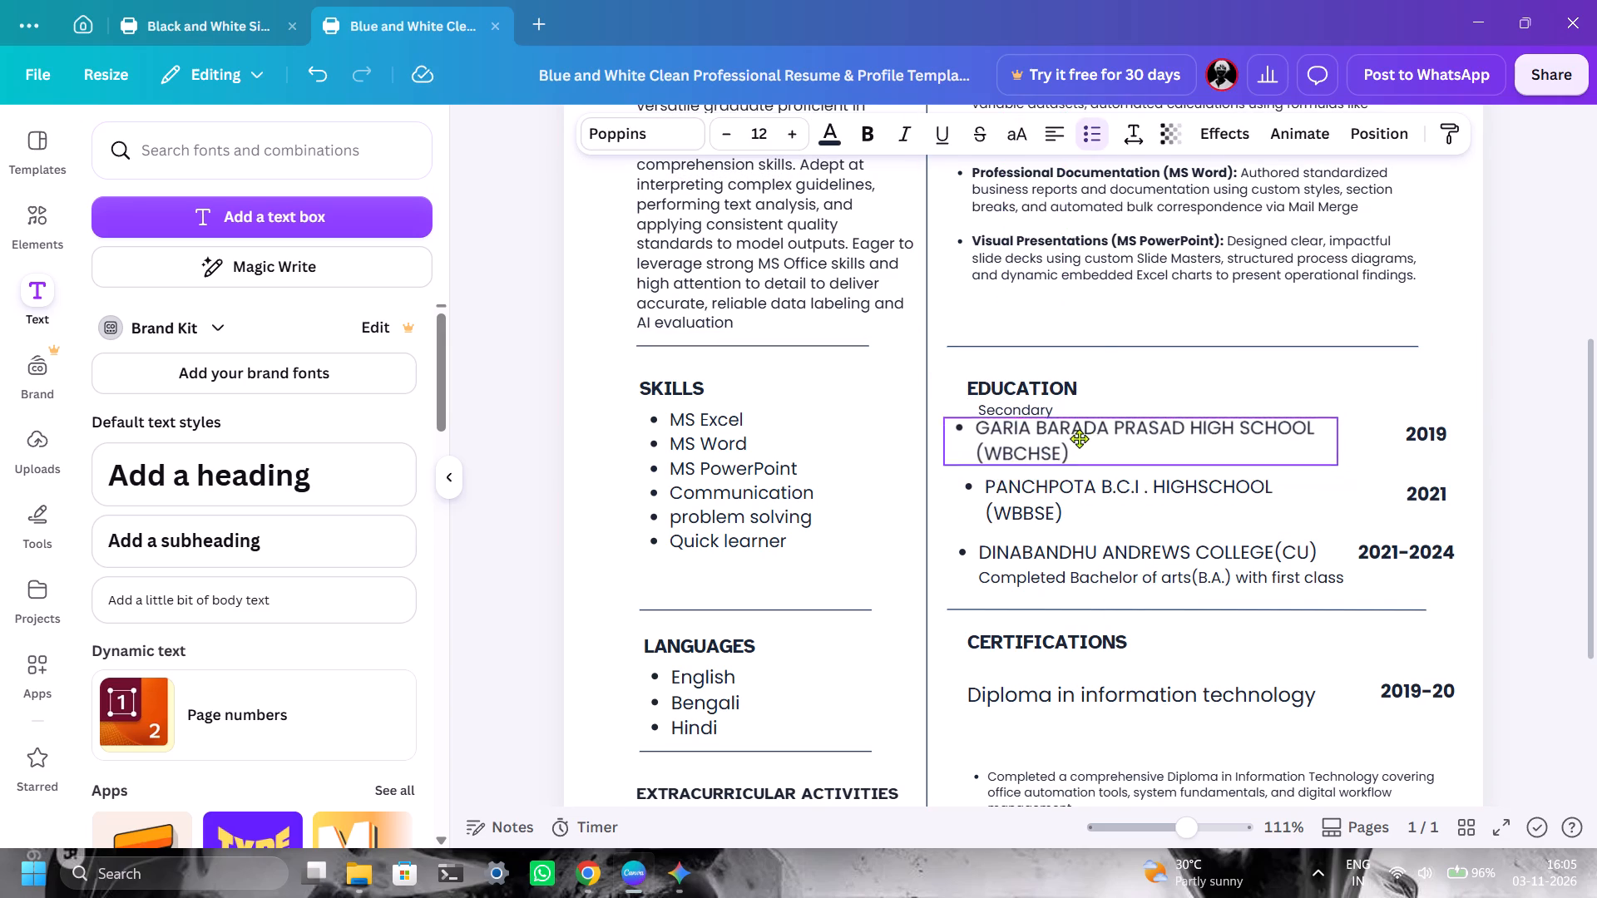
left_click_drag(1079, 438, 1084, 438)
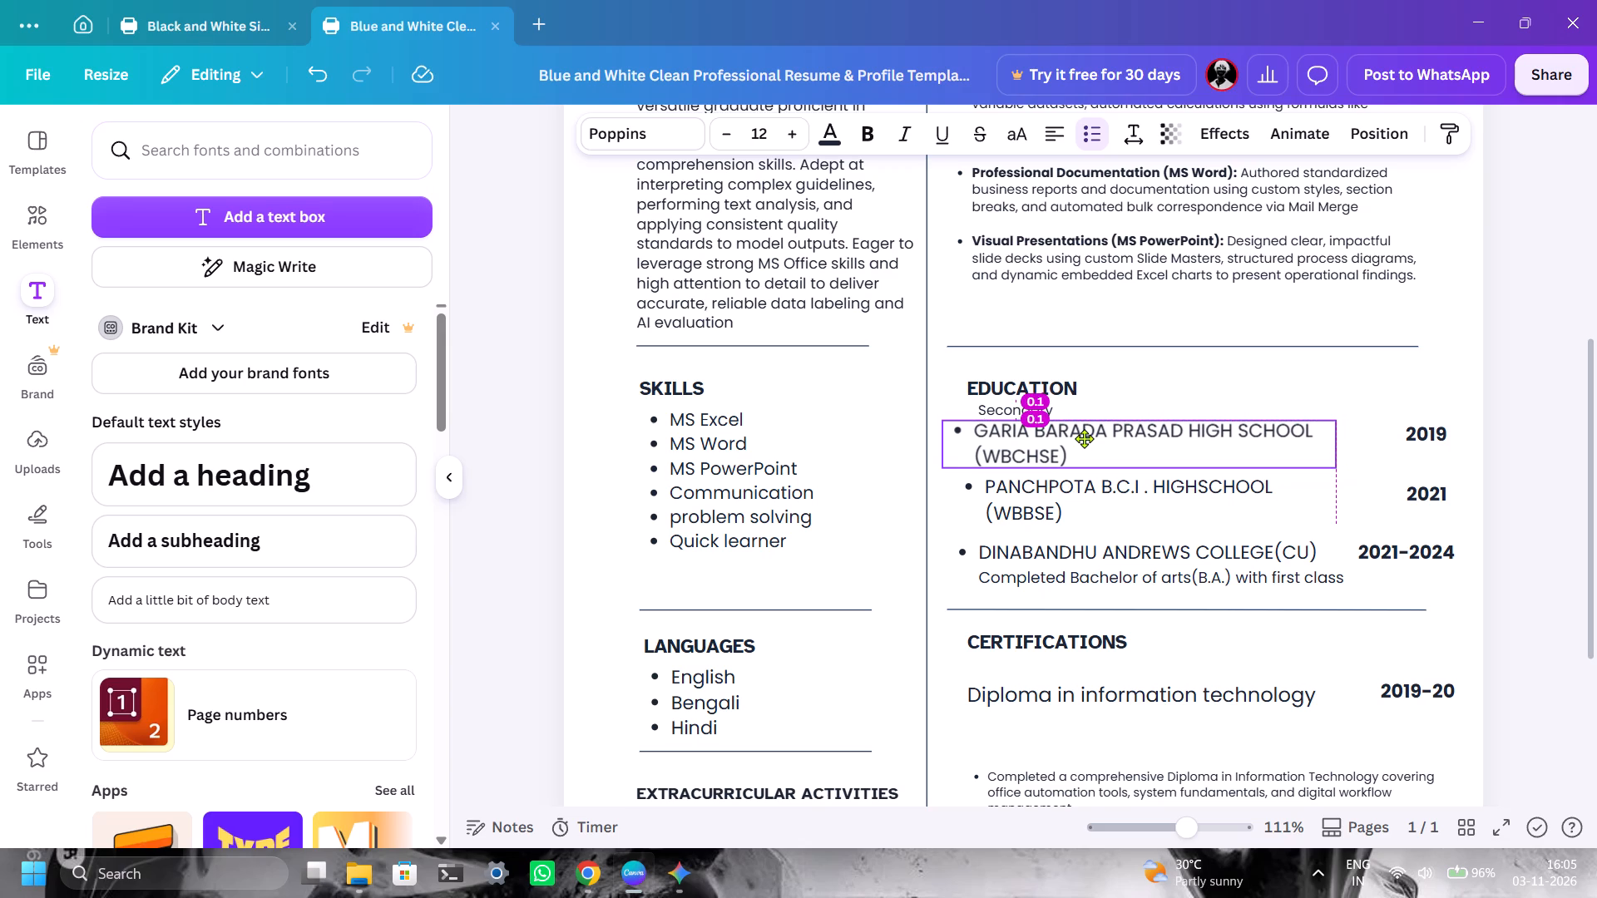
left_click_drag(1084, 438, 1085, 434)
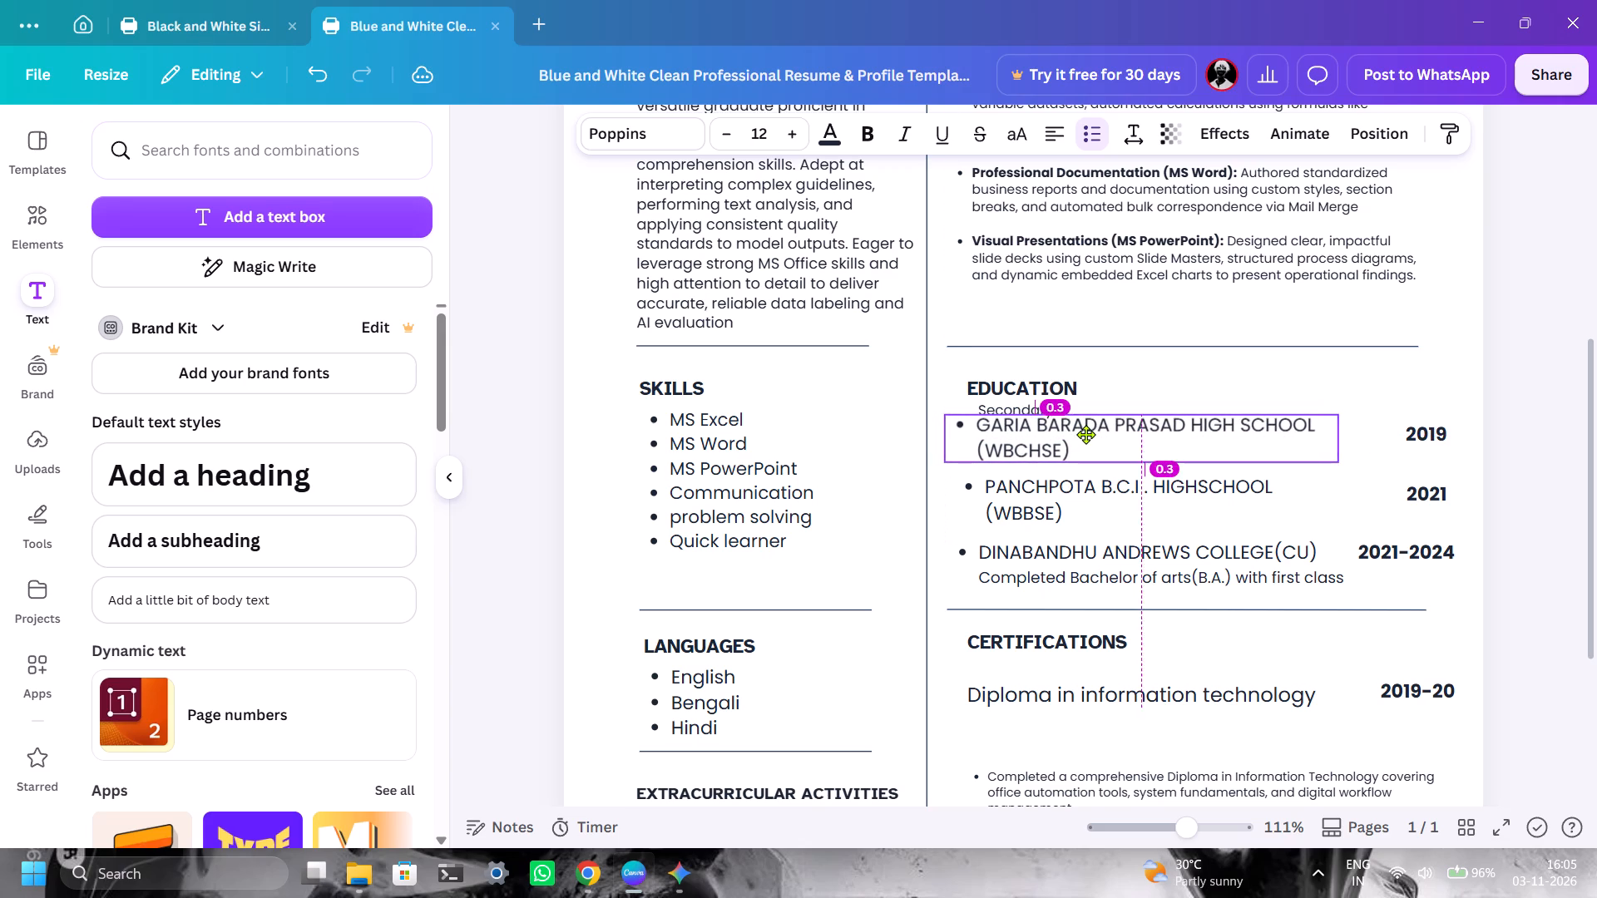
left_click_drag(1085, 434, 1083, 440)
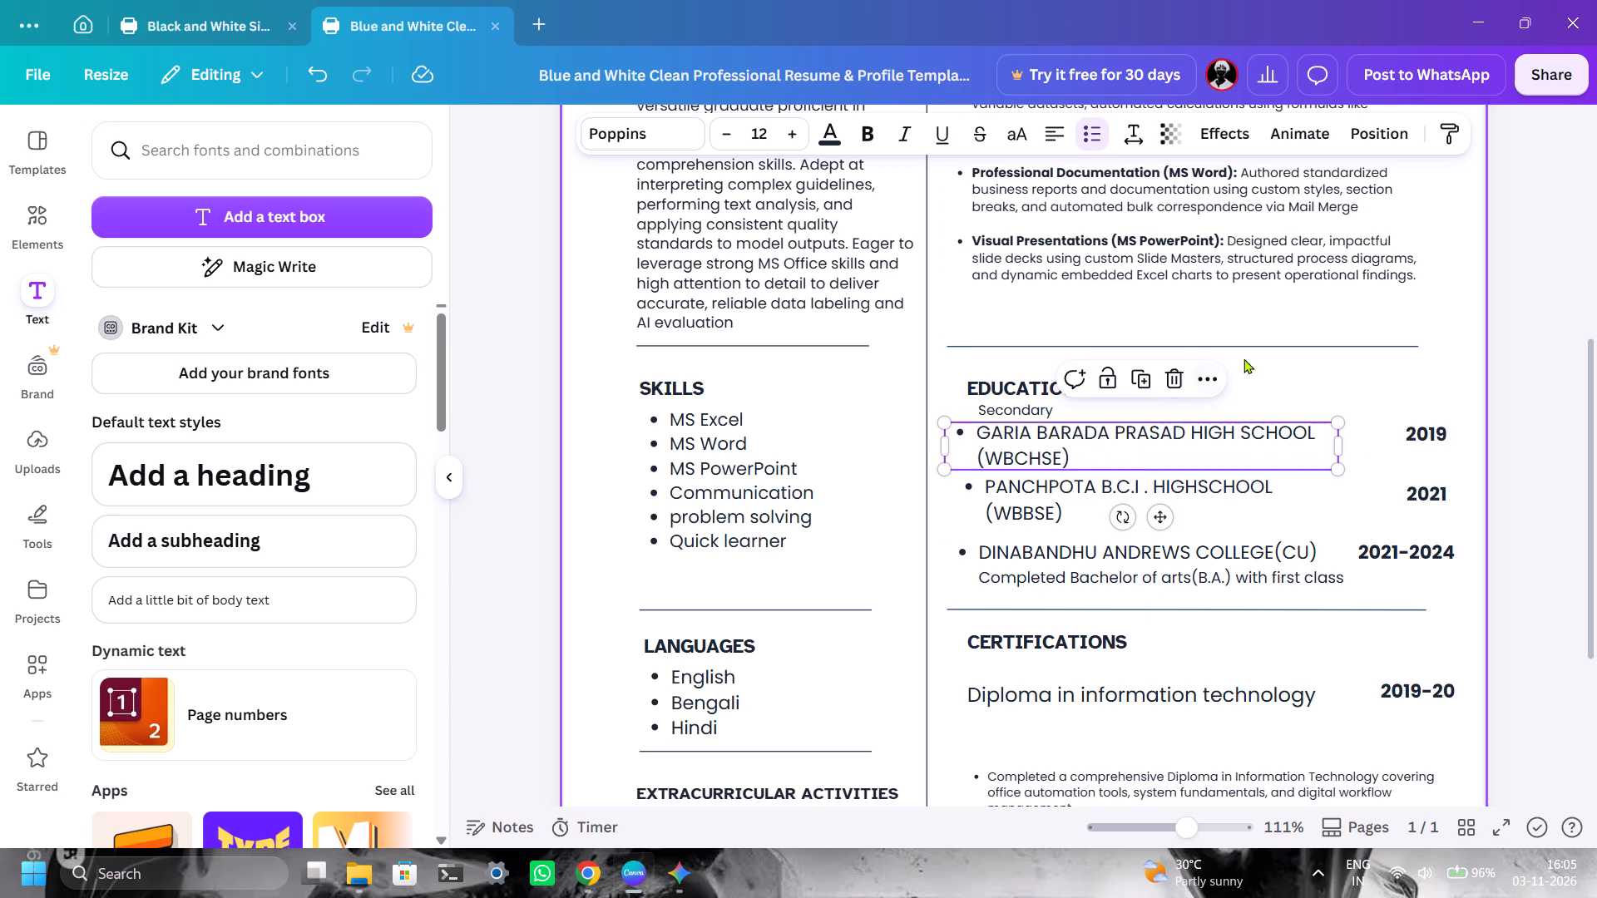
left_click(1251, 353)
Lower the PANCHPOTA B.C.I. entry, the degree line and the DINABANDHU ANDREWS COLLEGE entry slightly to space out the Education list.
left_click_drag(1043, 503, 1040, 516)
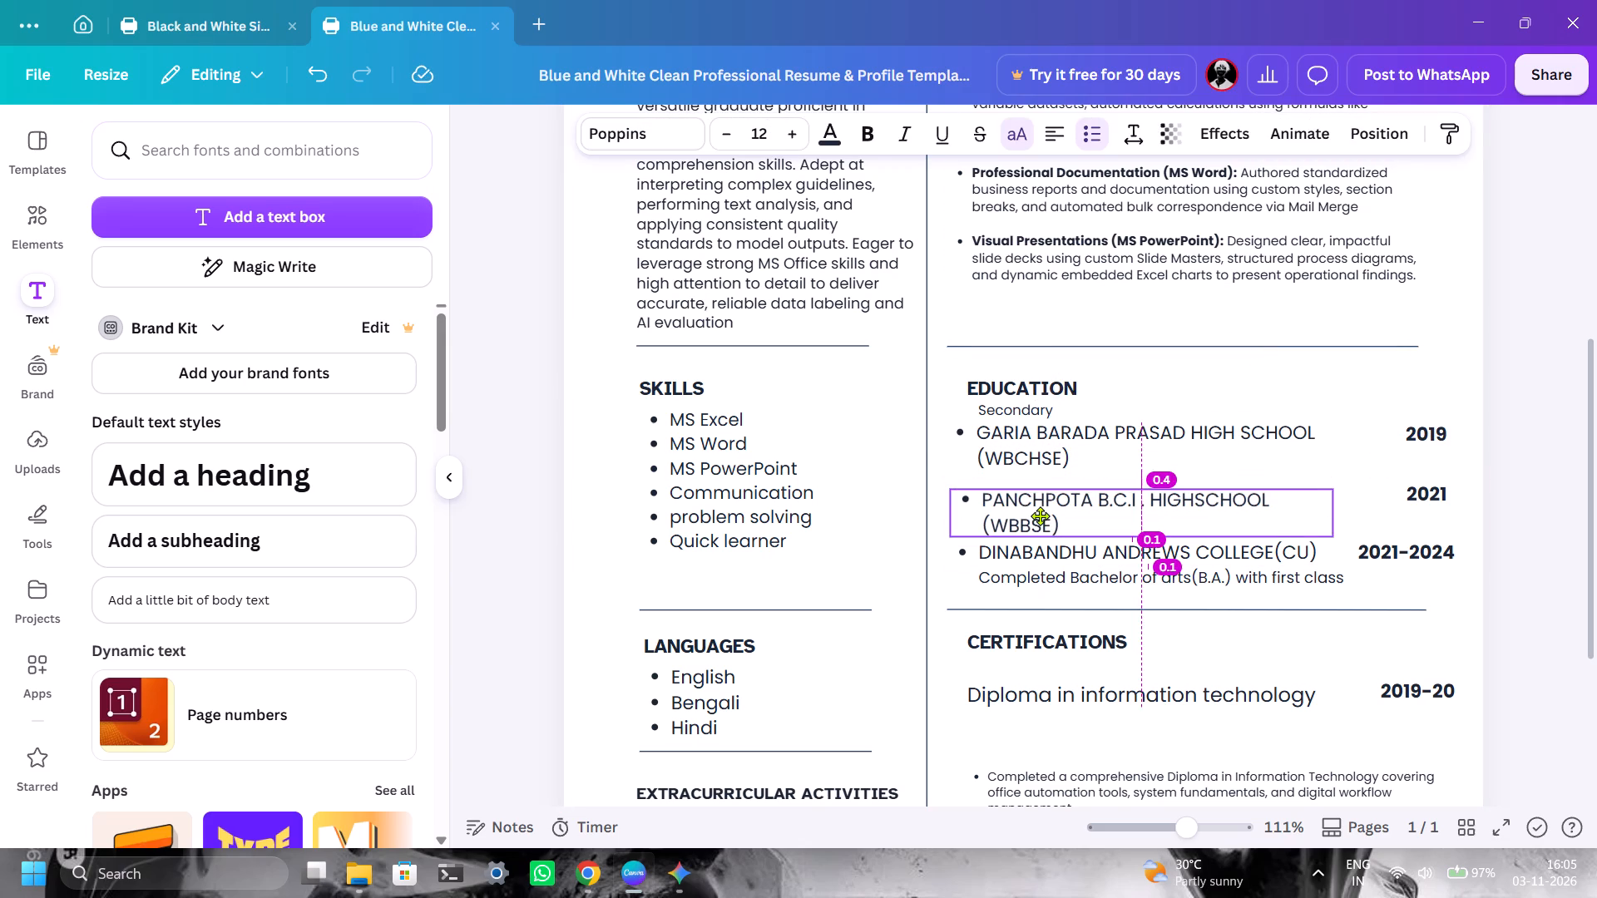
left_click_drag(1040, 516, 1038, 516)
left_click_drag(1061, 578, 1061, 590)
left_click_drag(1072, 557, 1073, 568)
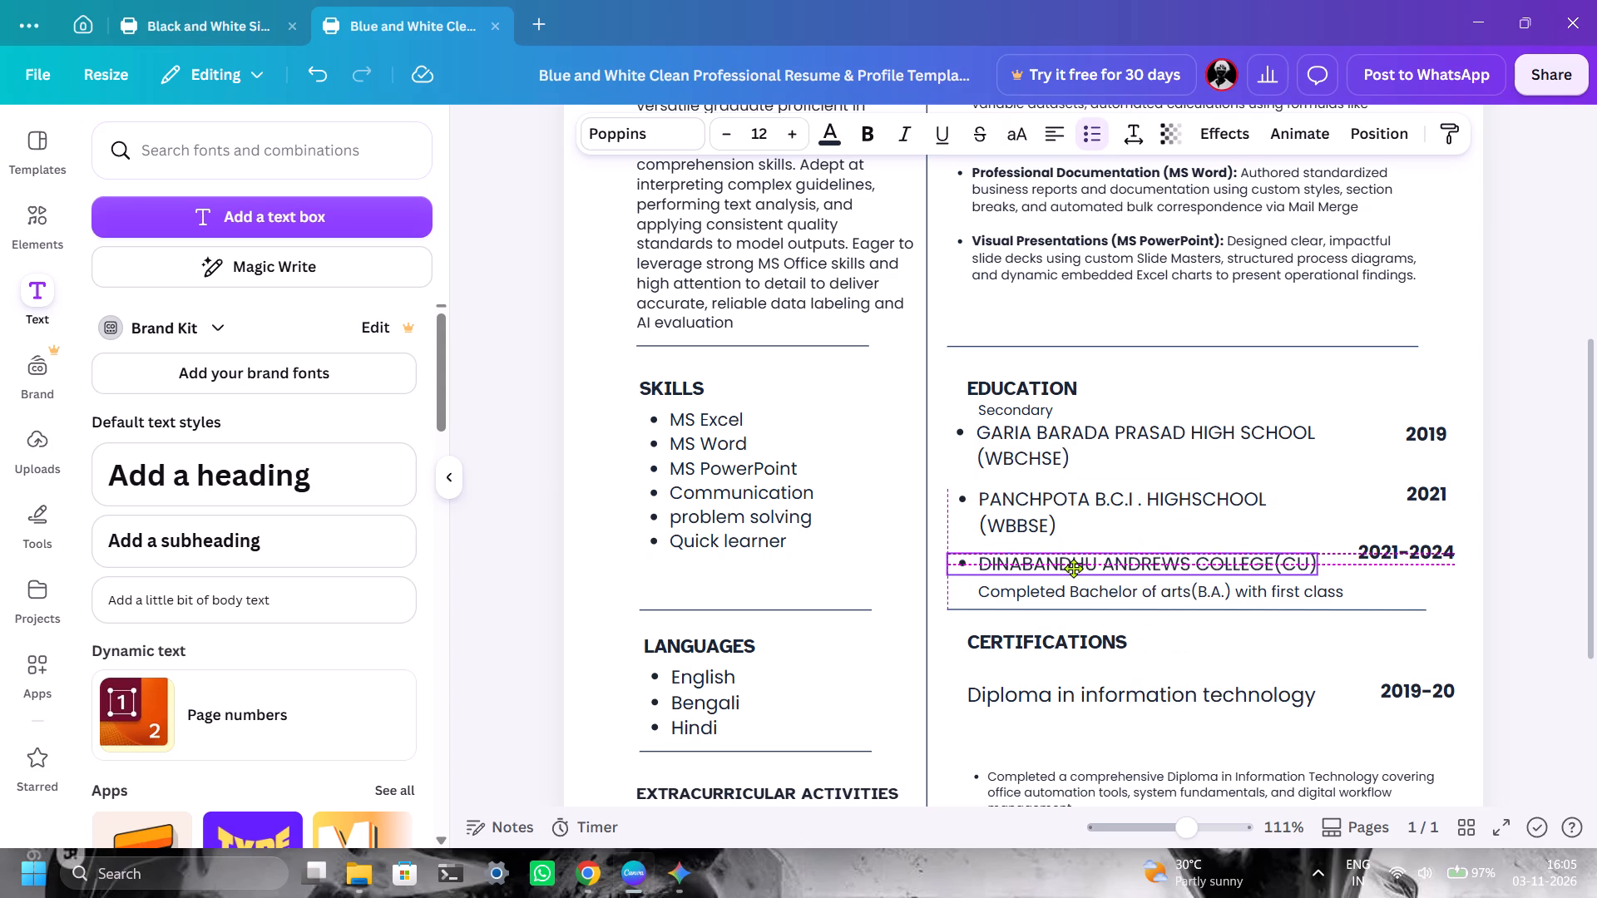
left_click_drag(1073, 568, 1073, 573)
left_click(1349, 471)
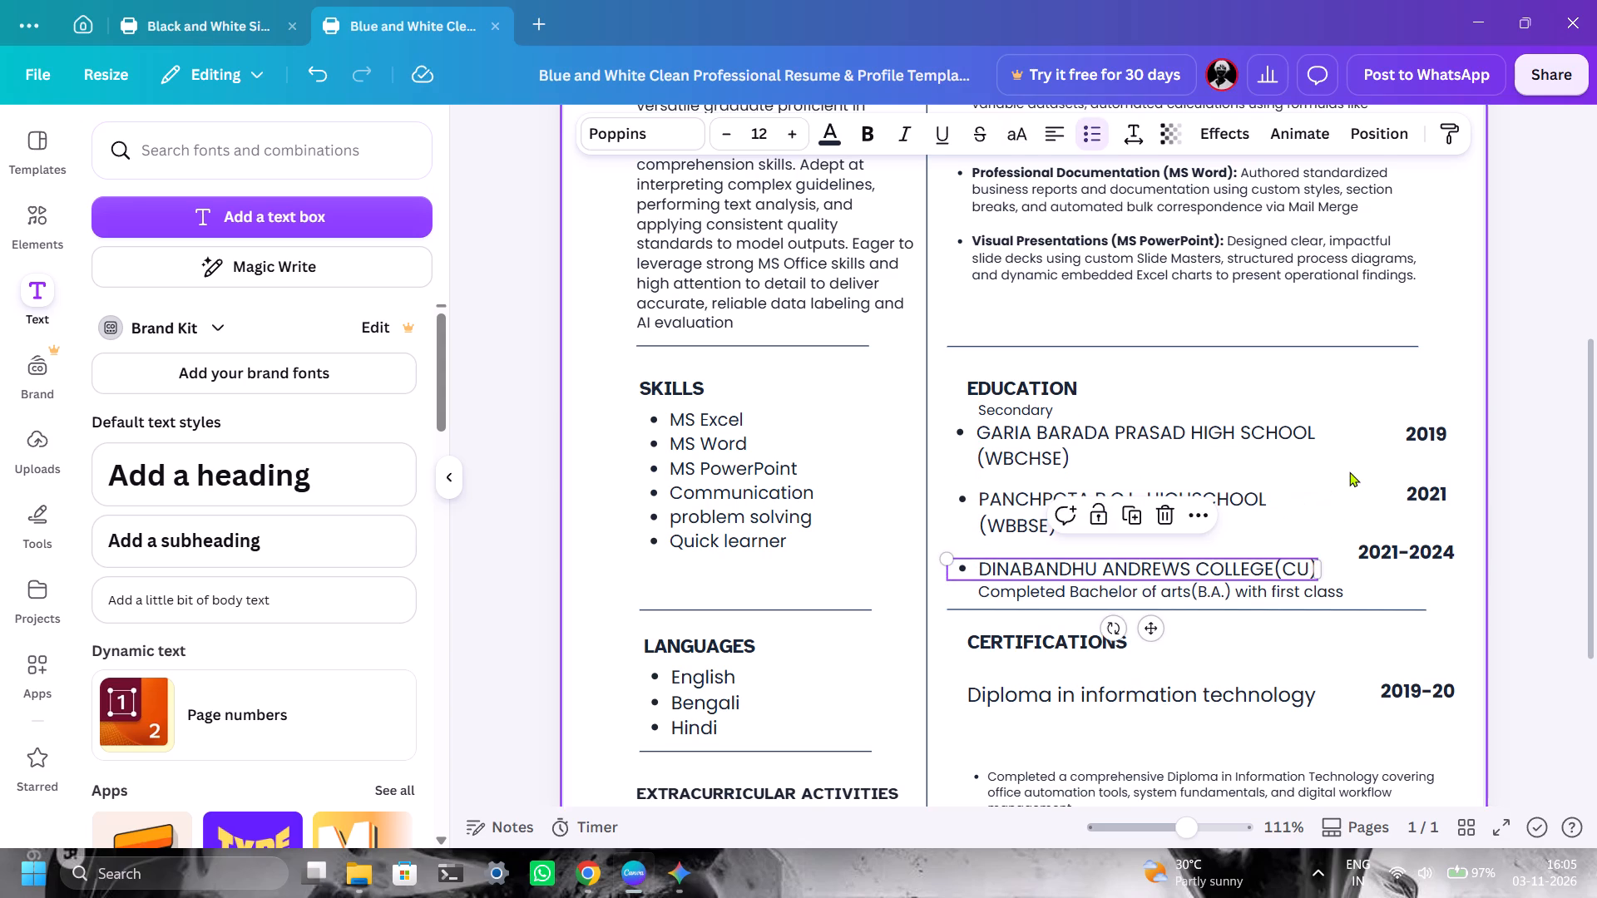
Raise the EDUCATION heading slightly and adjust the "Secondary" label between it and the first school entry.
left_click(1011, 407)
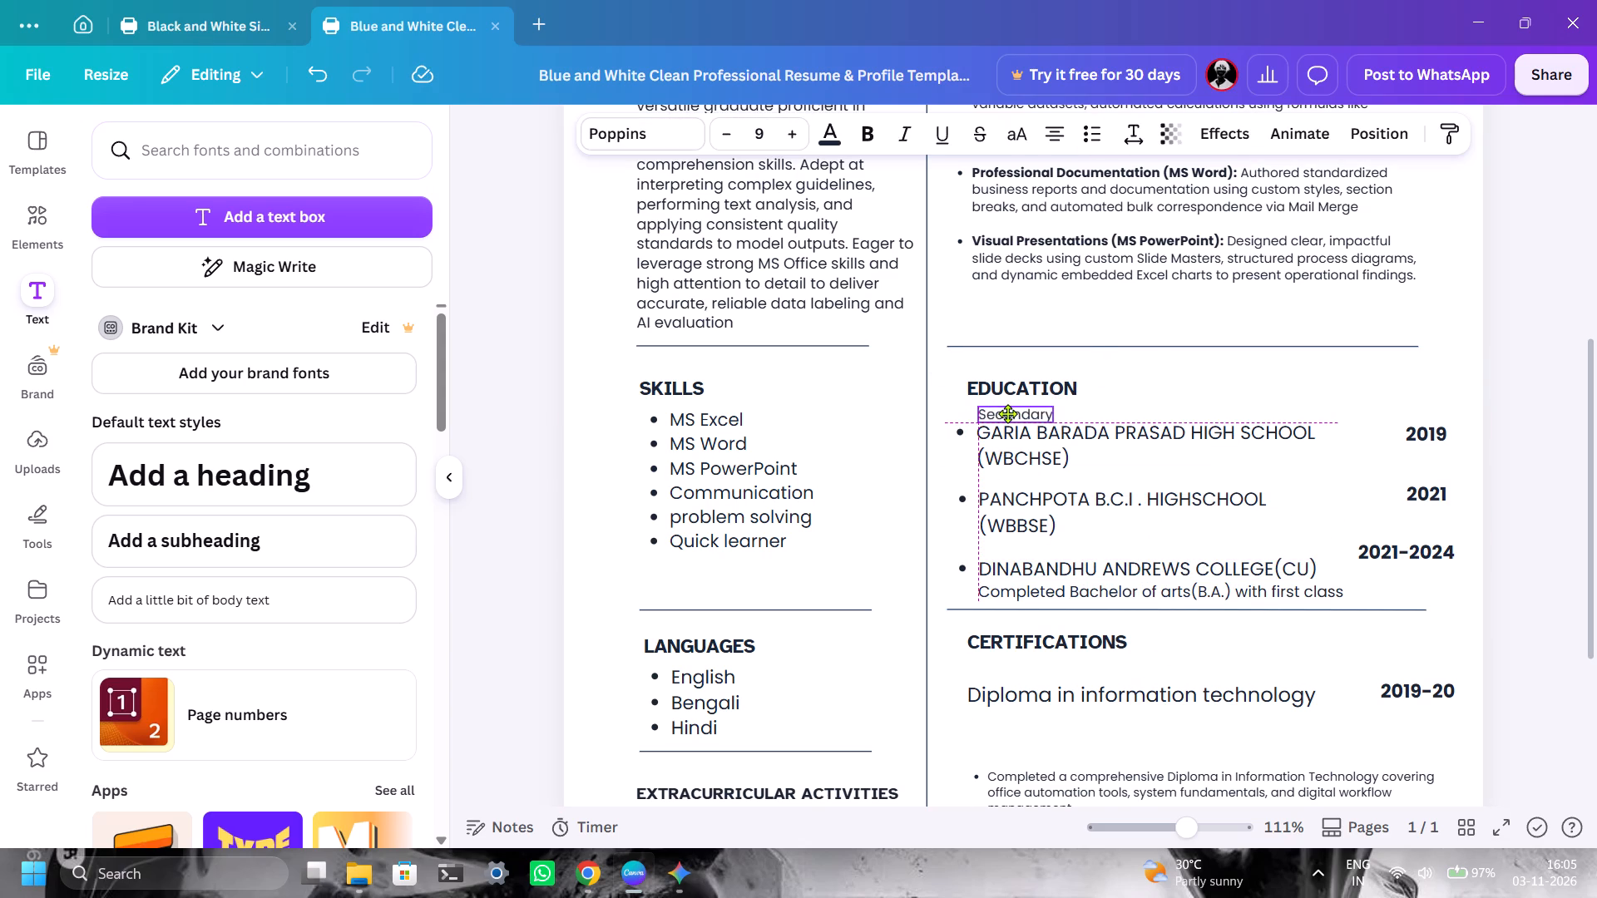
left_click(1219, 383)
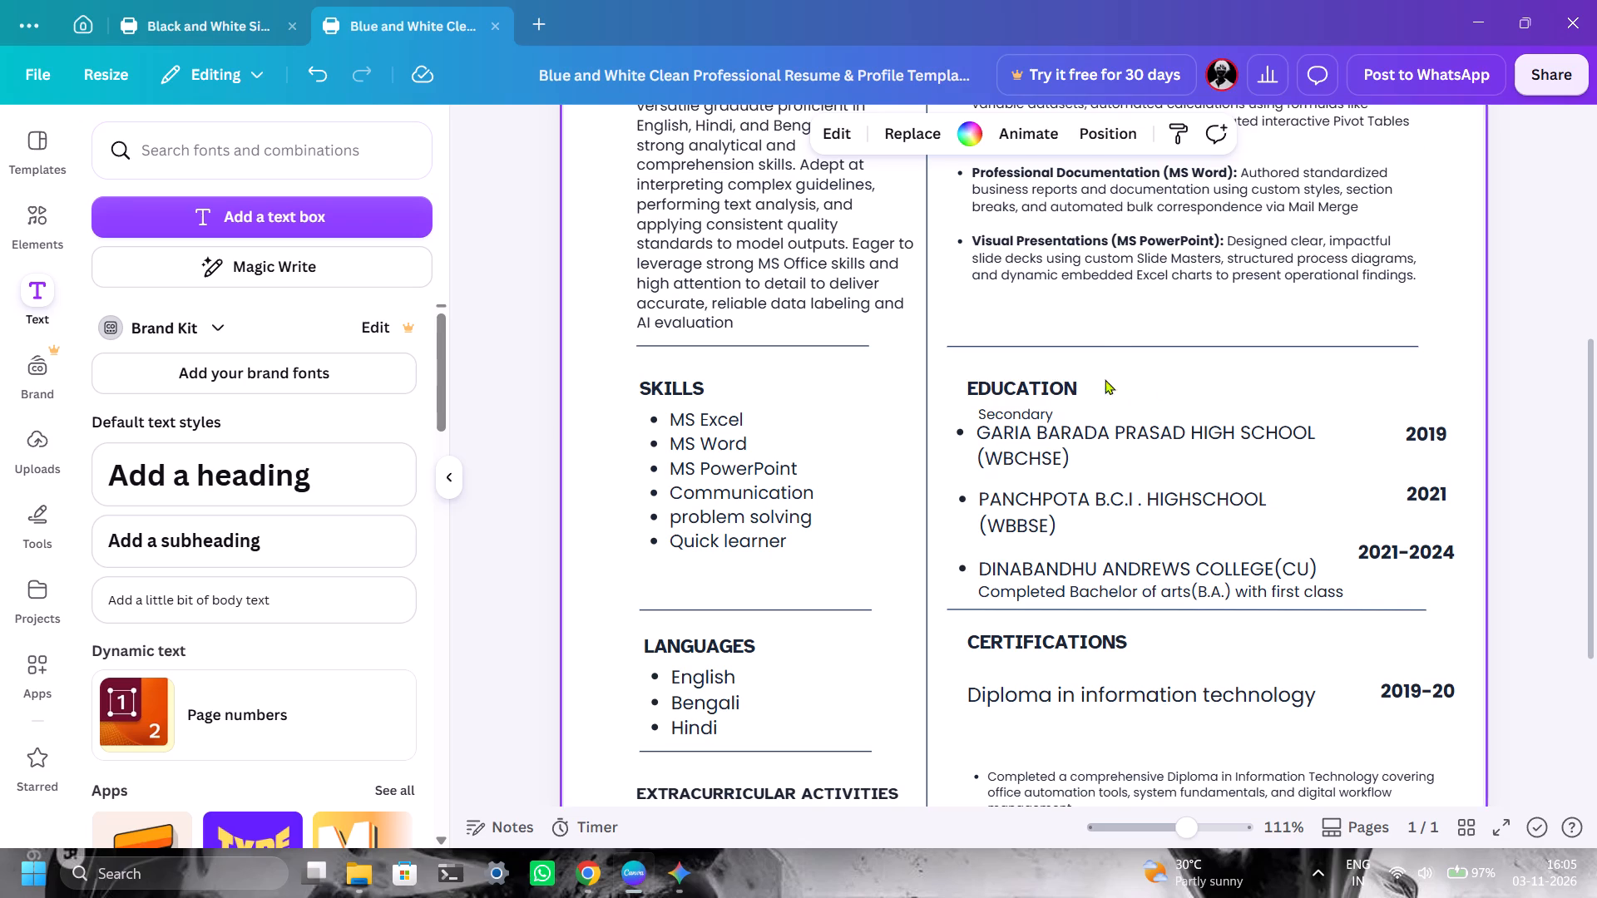
left_click(1052, 385)
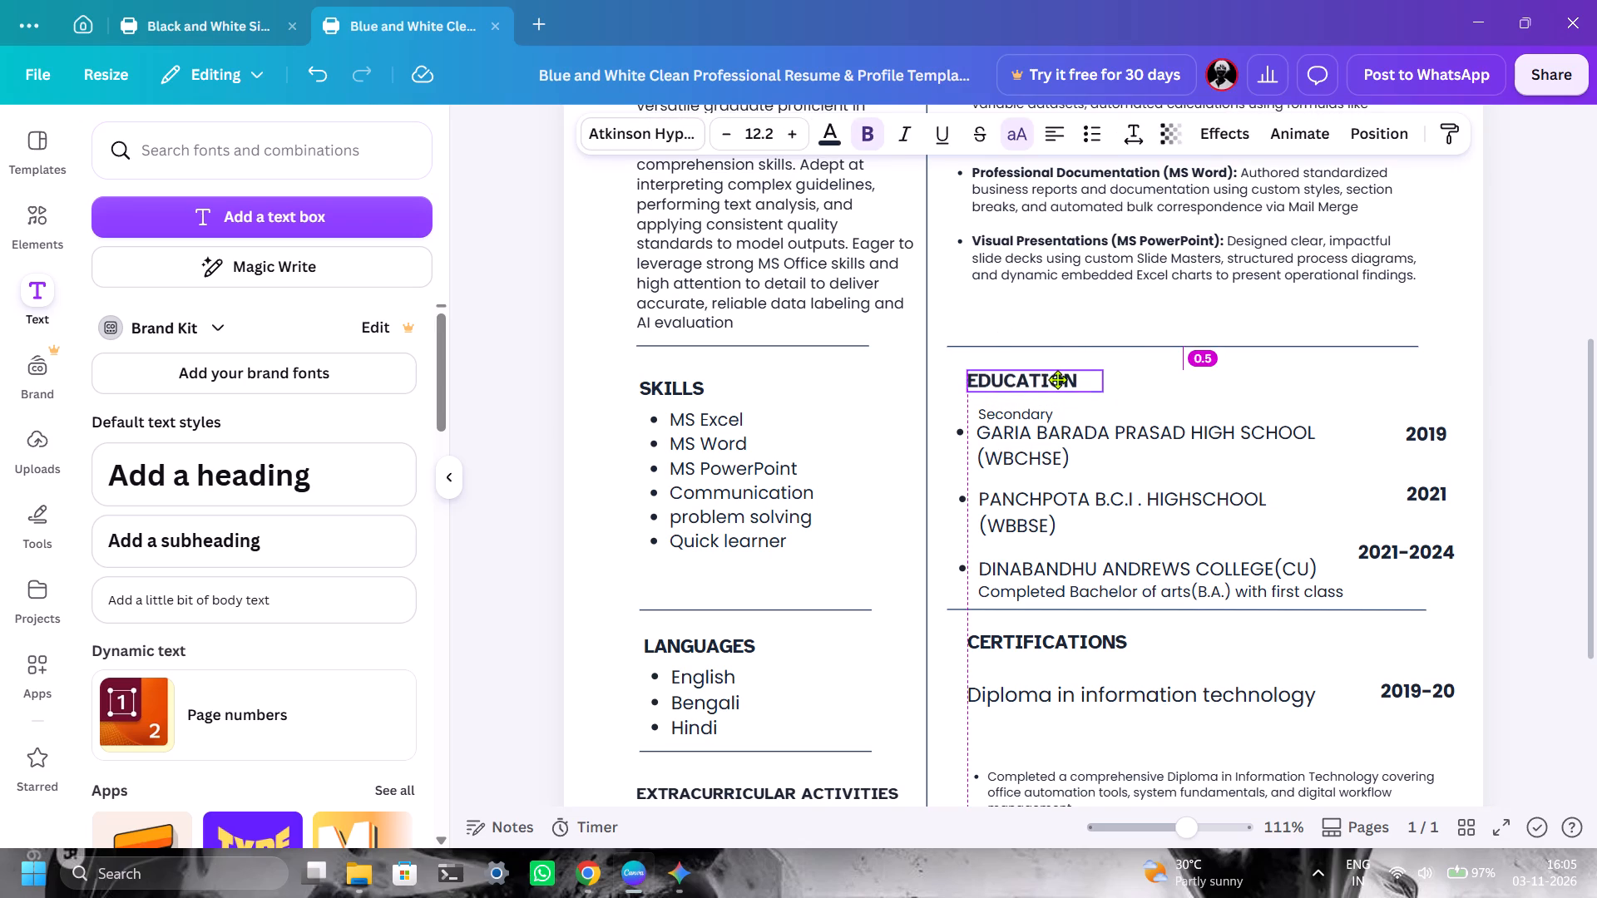
left_click(1040, 417)
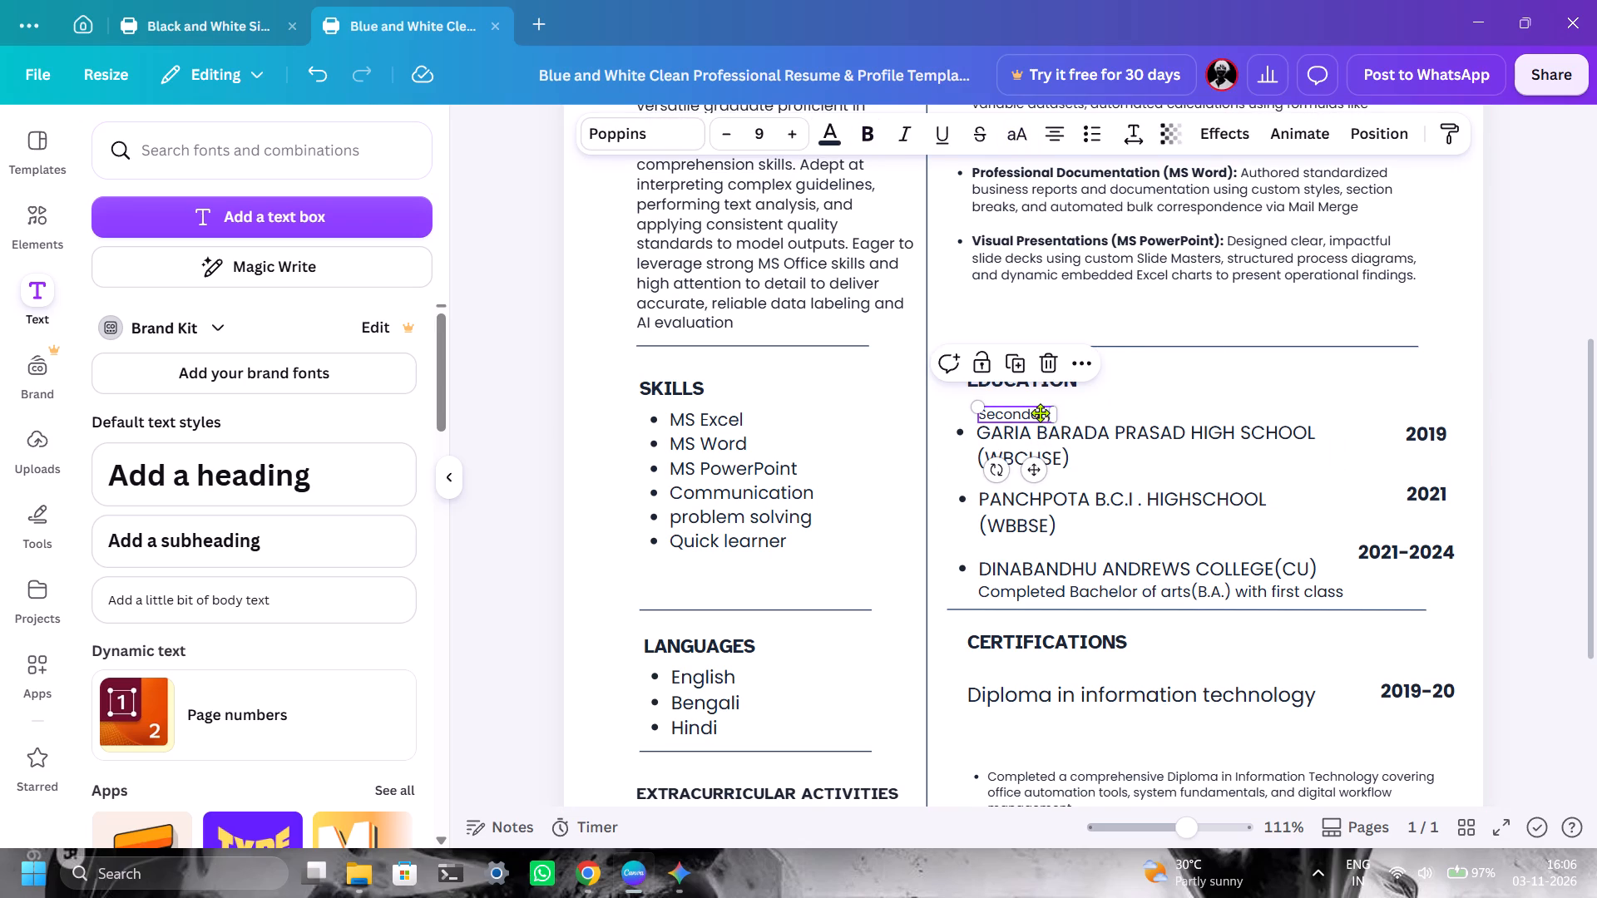
left_click(1229, 391)
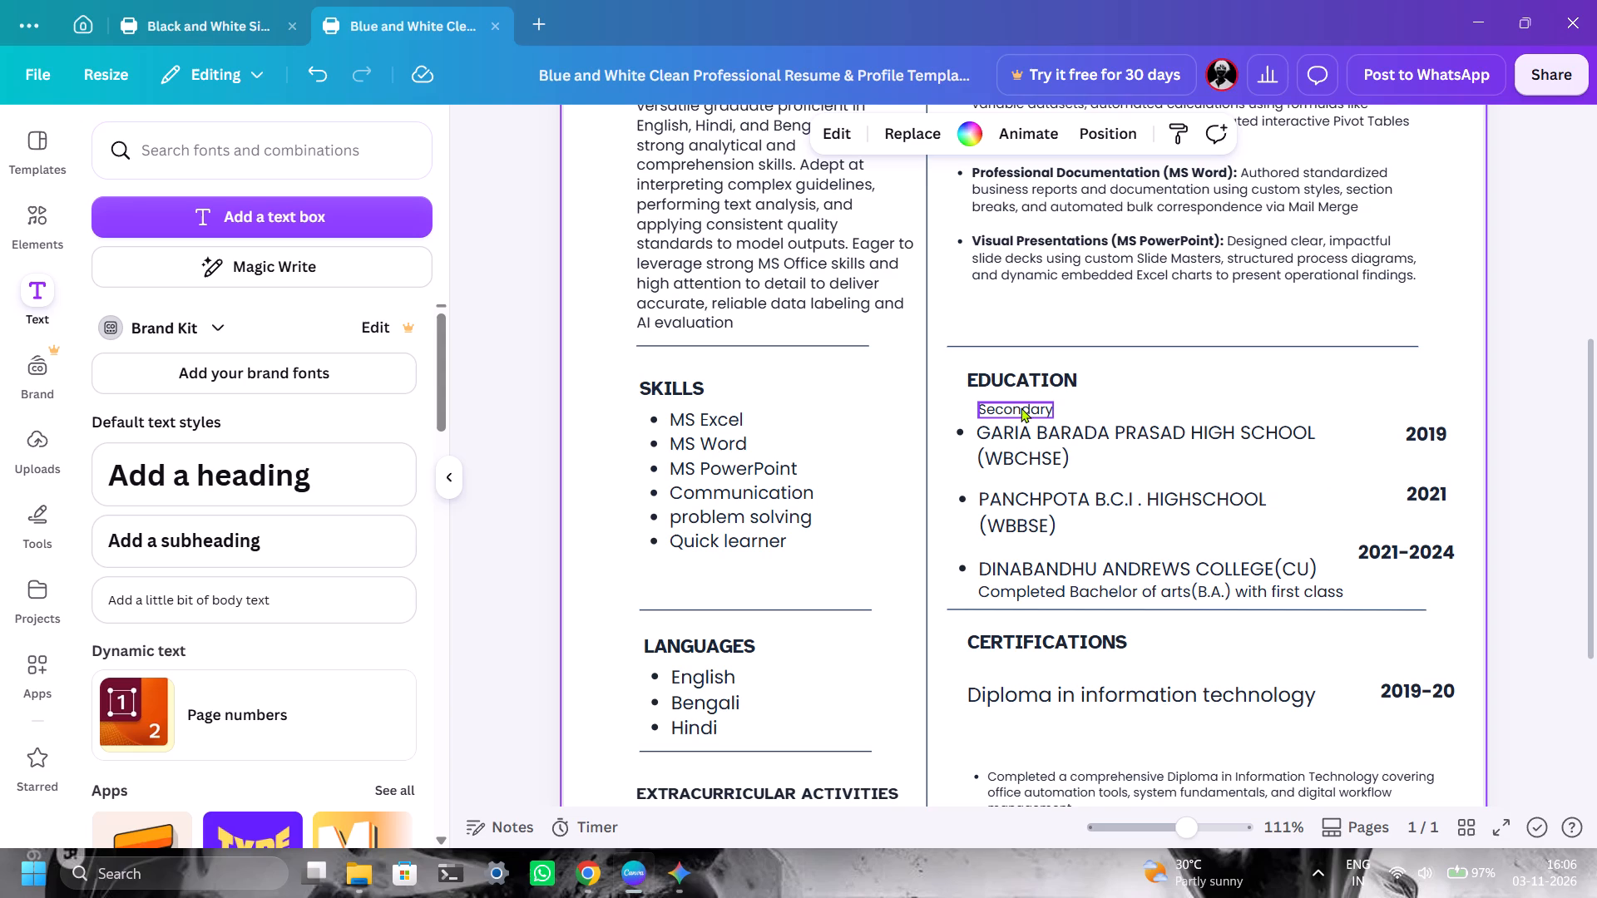
Move the "Secondary" label beneath the (WBCHSE) line of the GARIA BARADA PRASAD HIGH SCHOOL entry, aligned with the school name.
left_click_drag(1021, 407, 1026, 473)
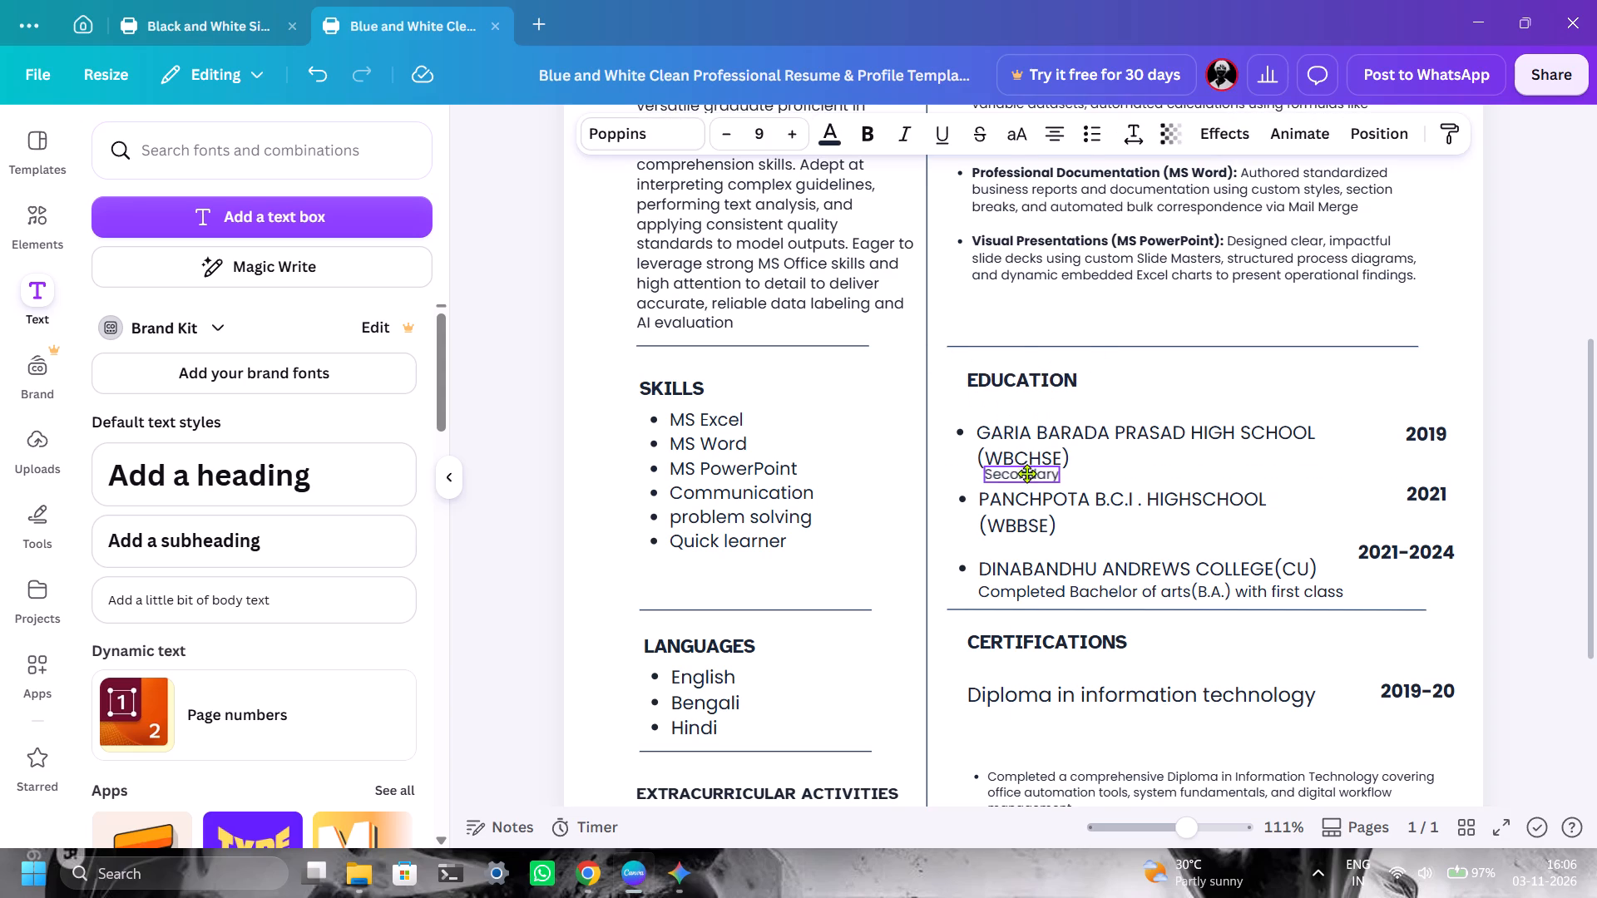
left_click_drag(1026, 473, 1019, 477)
left_click(1164, 467)
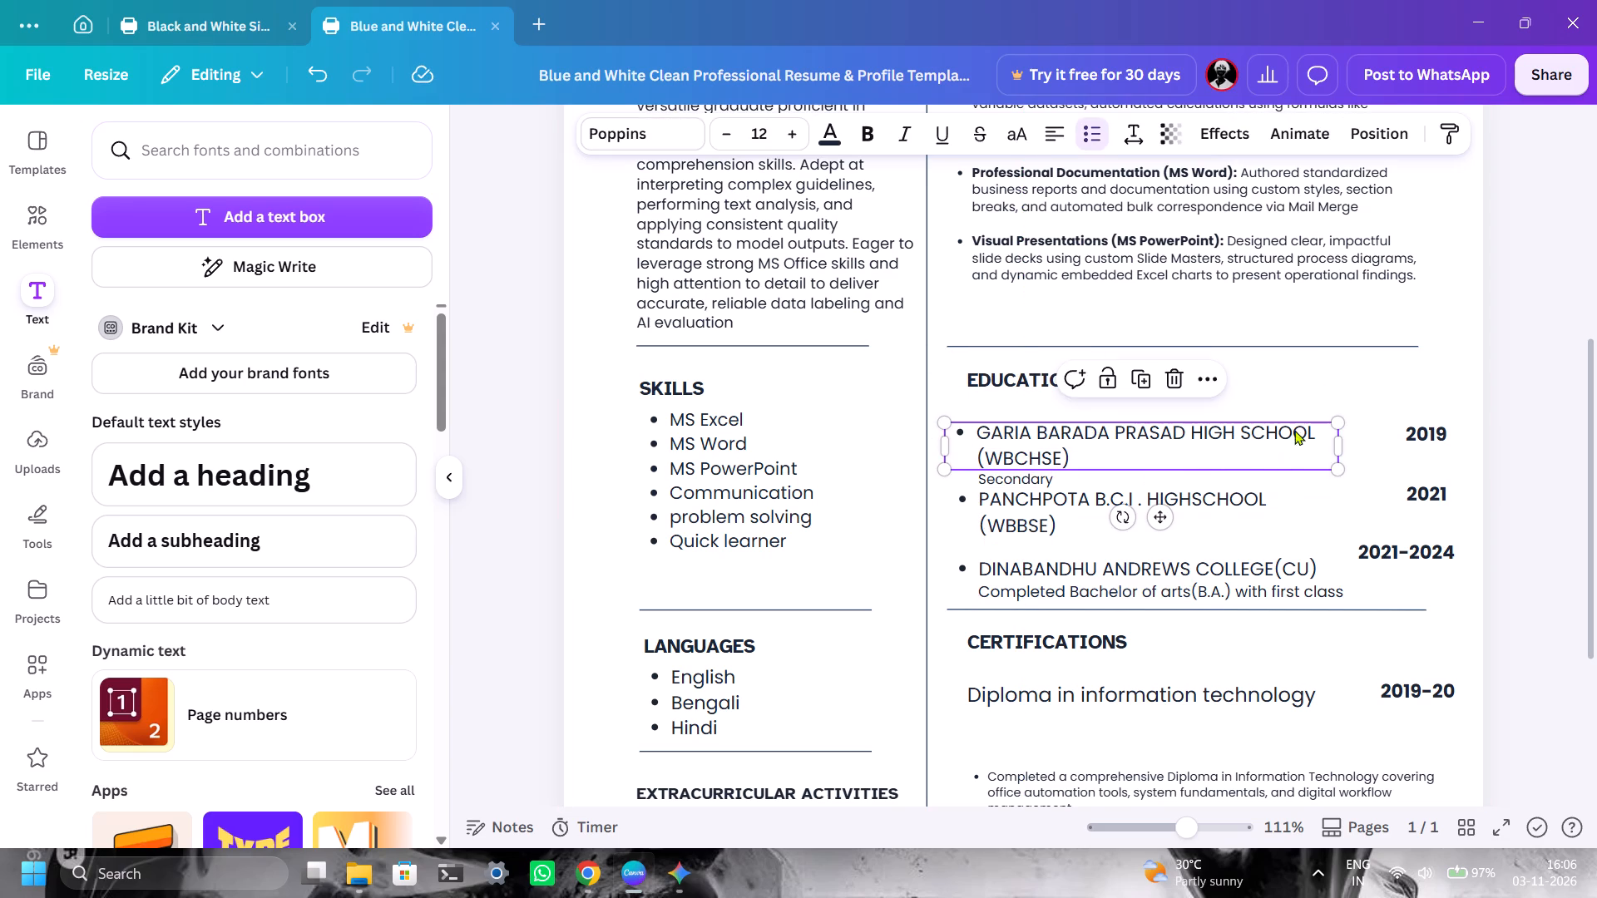
left_click(1323, 386)
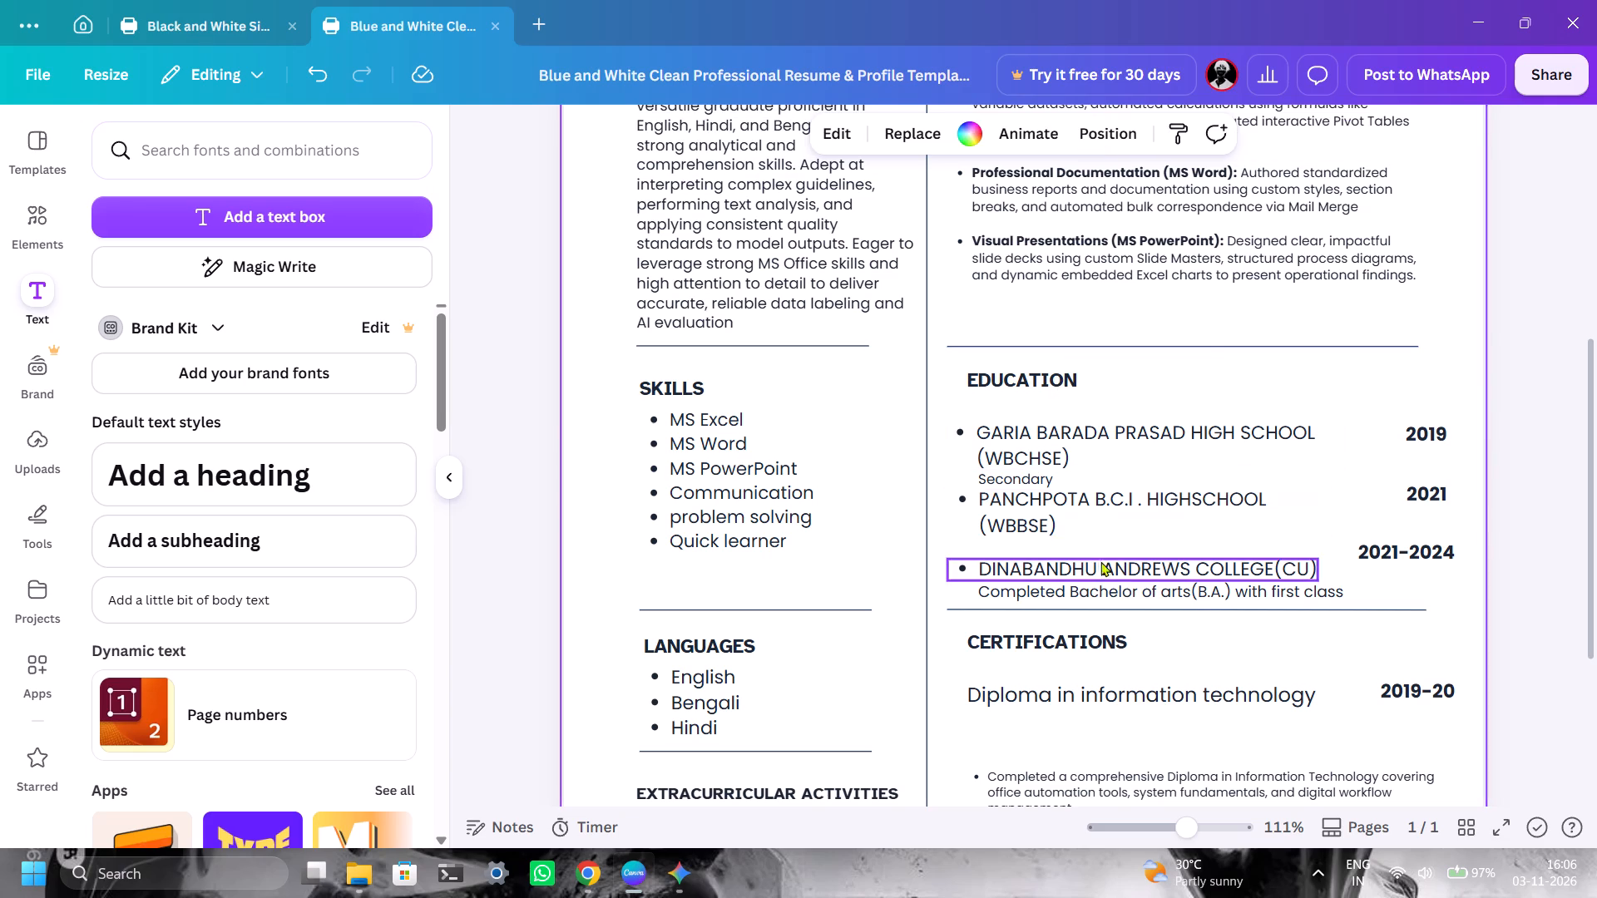
Move the "Secondary" label up to just beneath the EDUCATION heading, aligned with the first school's name.
left_click_drag(1030, 481, 1026, 405)
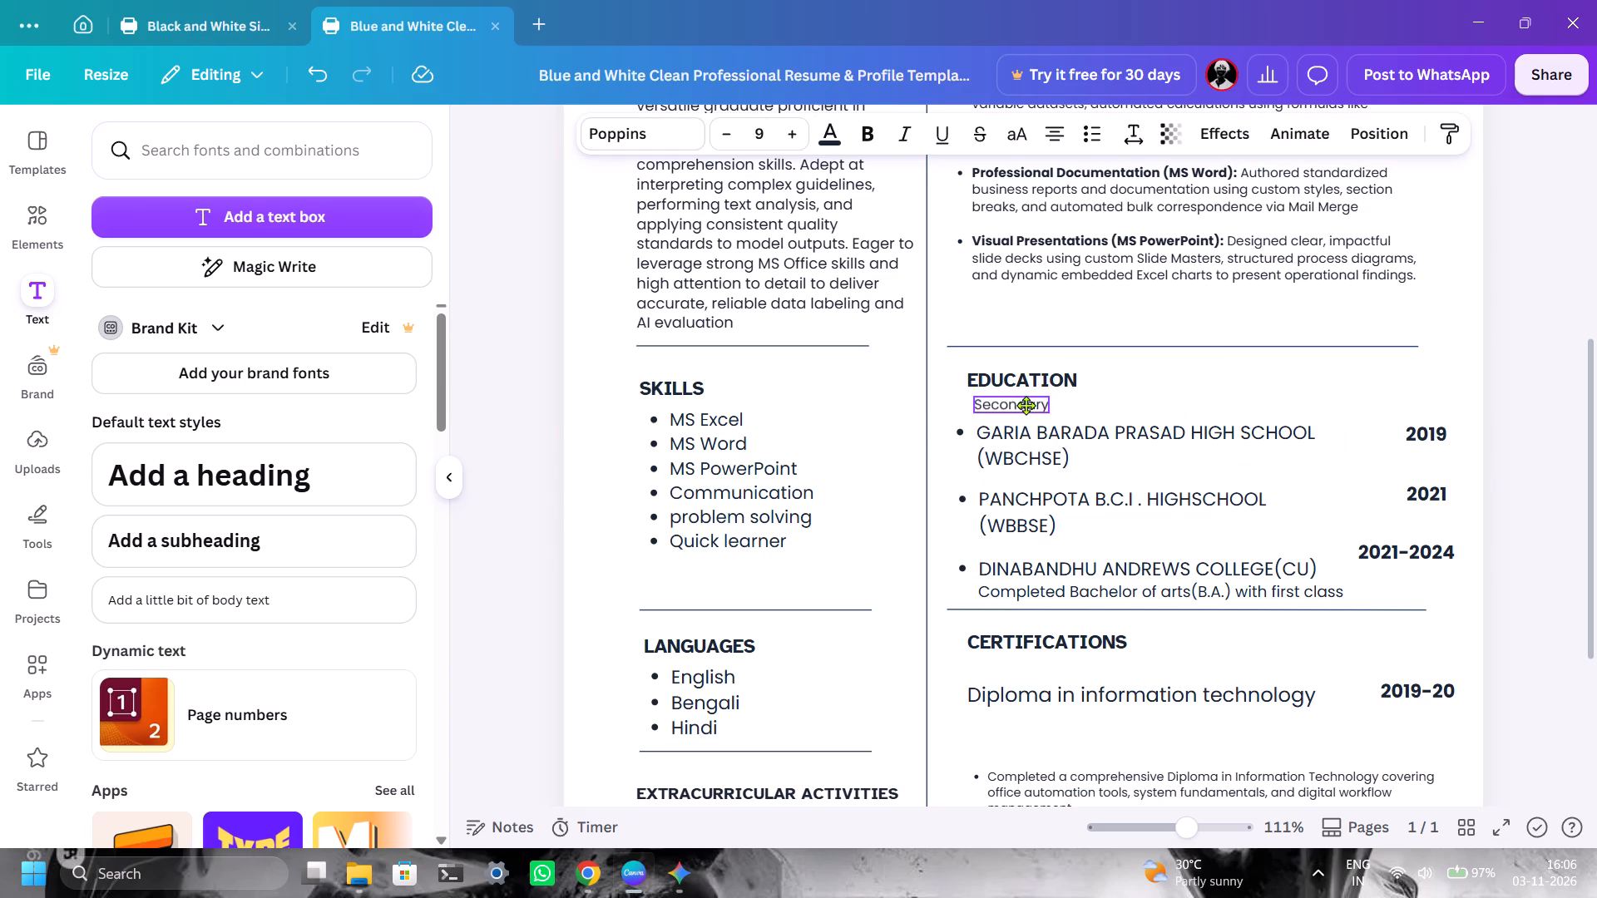
left_click_drag(1026, 405, 1028, 411)
left_click(1197, 393)
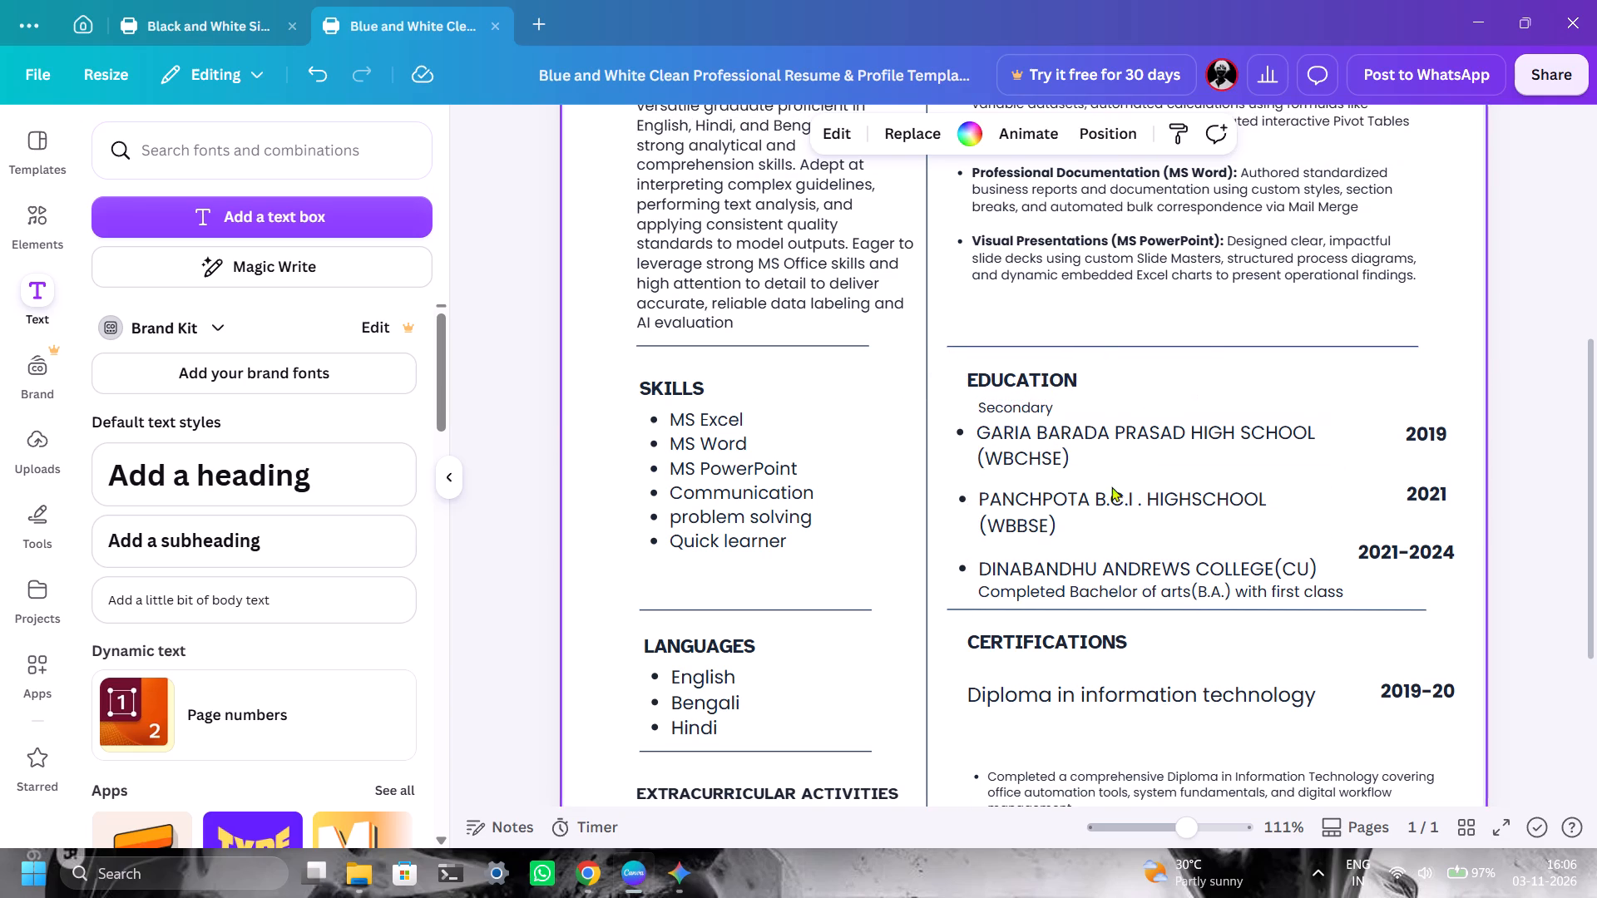
Swap the two school entries, putting PANCHPOTA B.C.I. beneath the "Secondary" label and GARIA BARADA PRASAD HIGH SCHOOL in the second row.
left_click_drag(1101, 444, 1122, 542)
left_click_drag(1156, 501, 1154, 494)
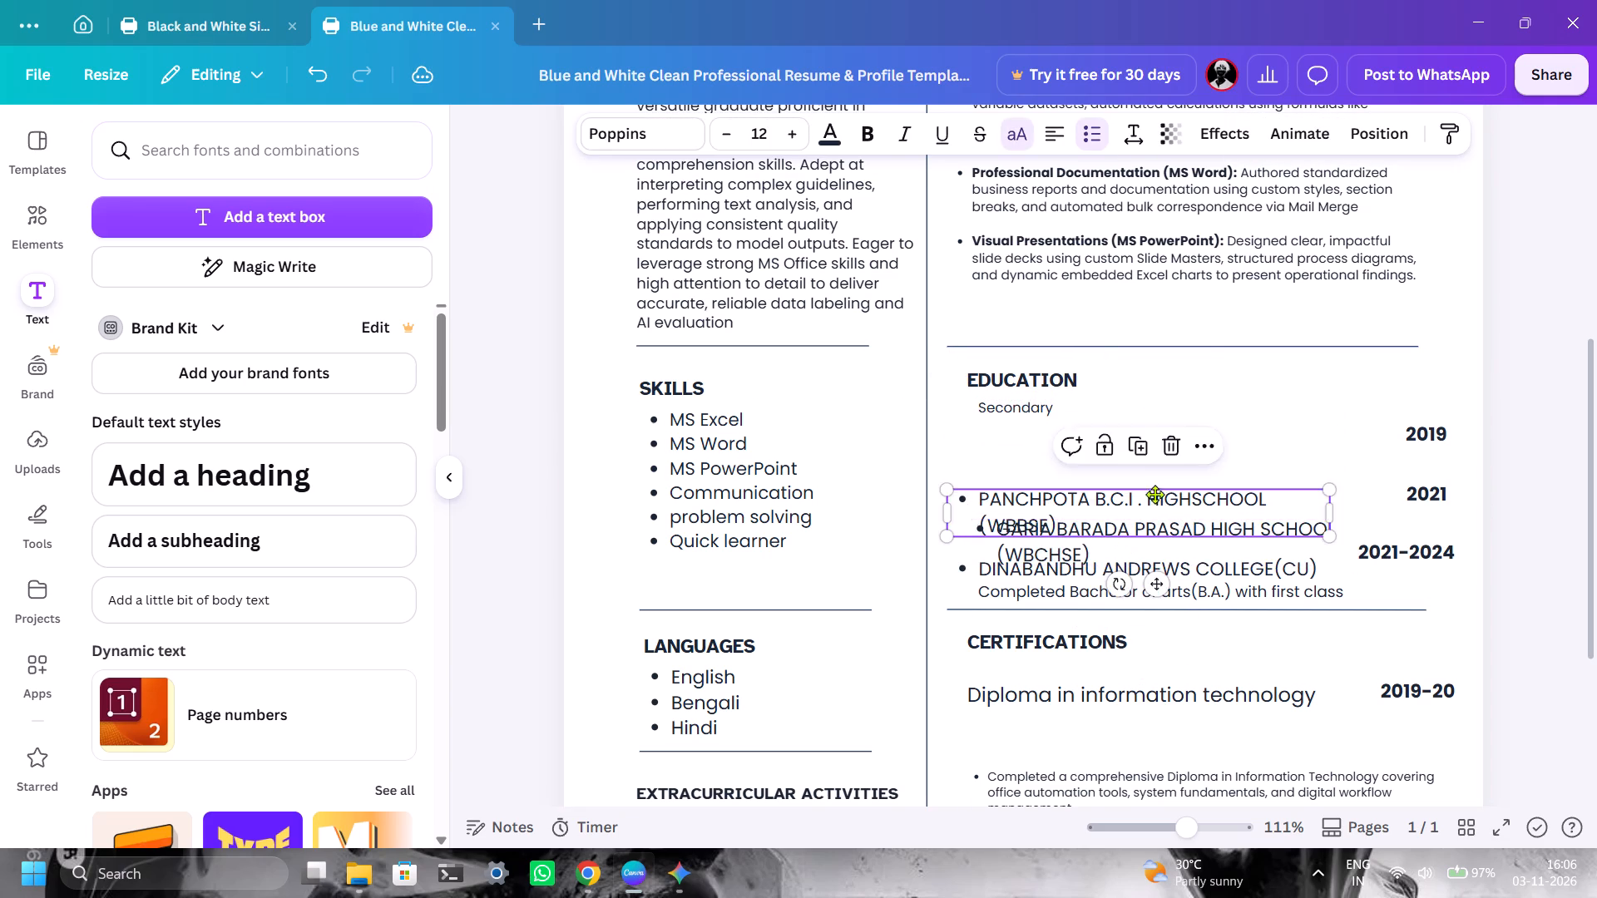
left_click_drag(1154, 494, 1148, 428)
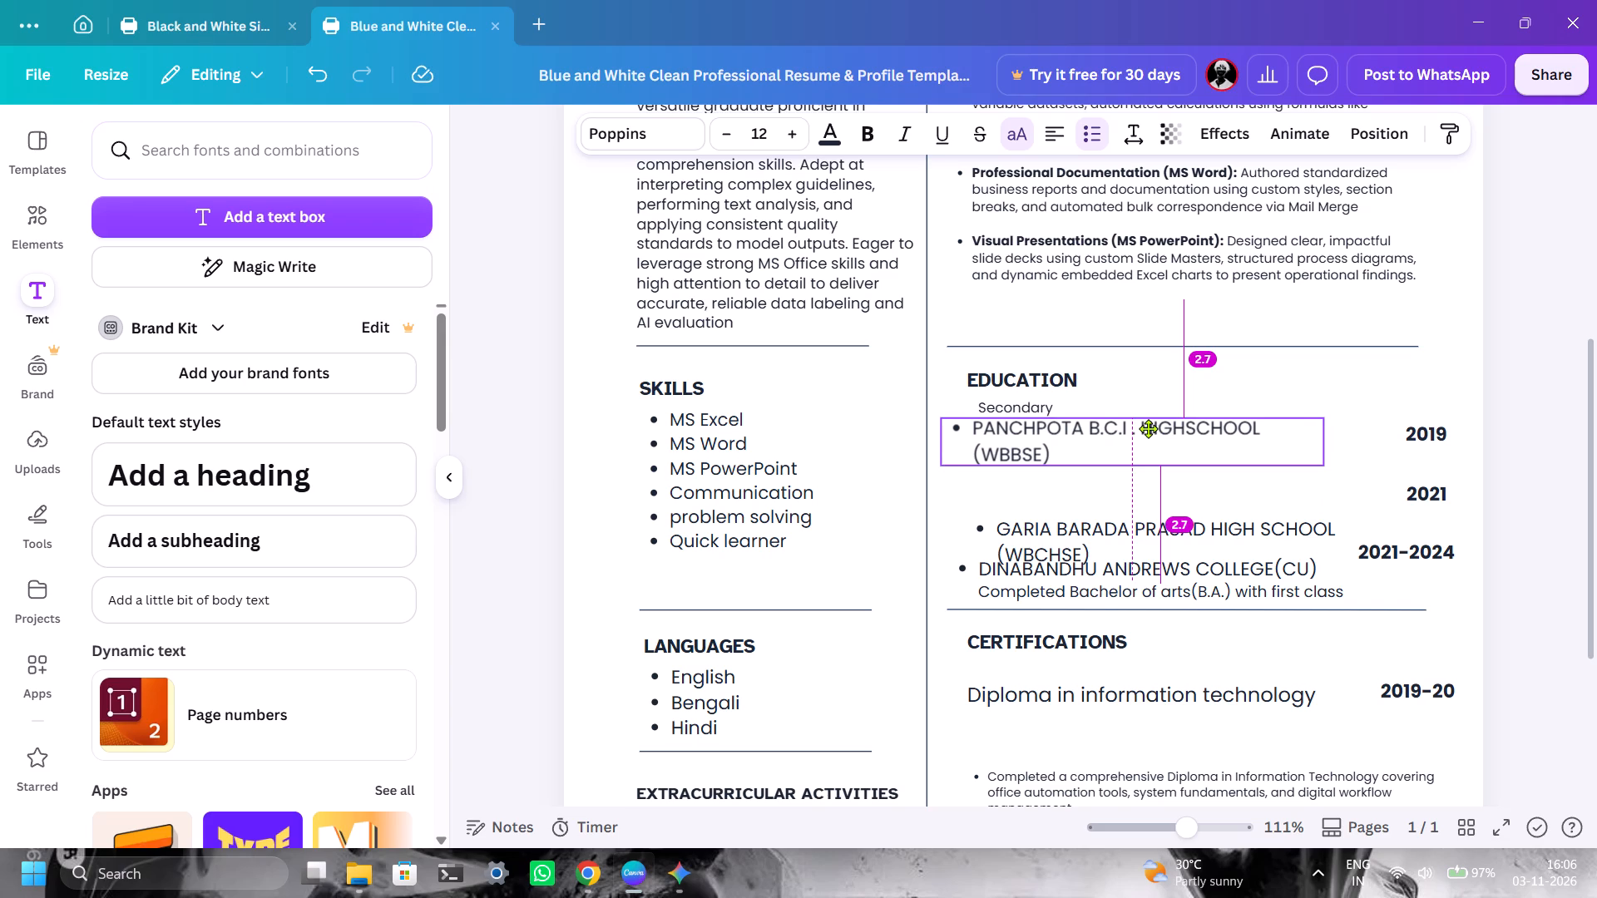
left_click_drag(1148, 428, 1154, 430)
left_click(1304, 371)
left_click_drag(1125, 534, 1121, 511)
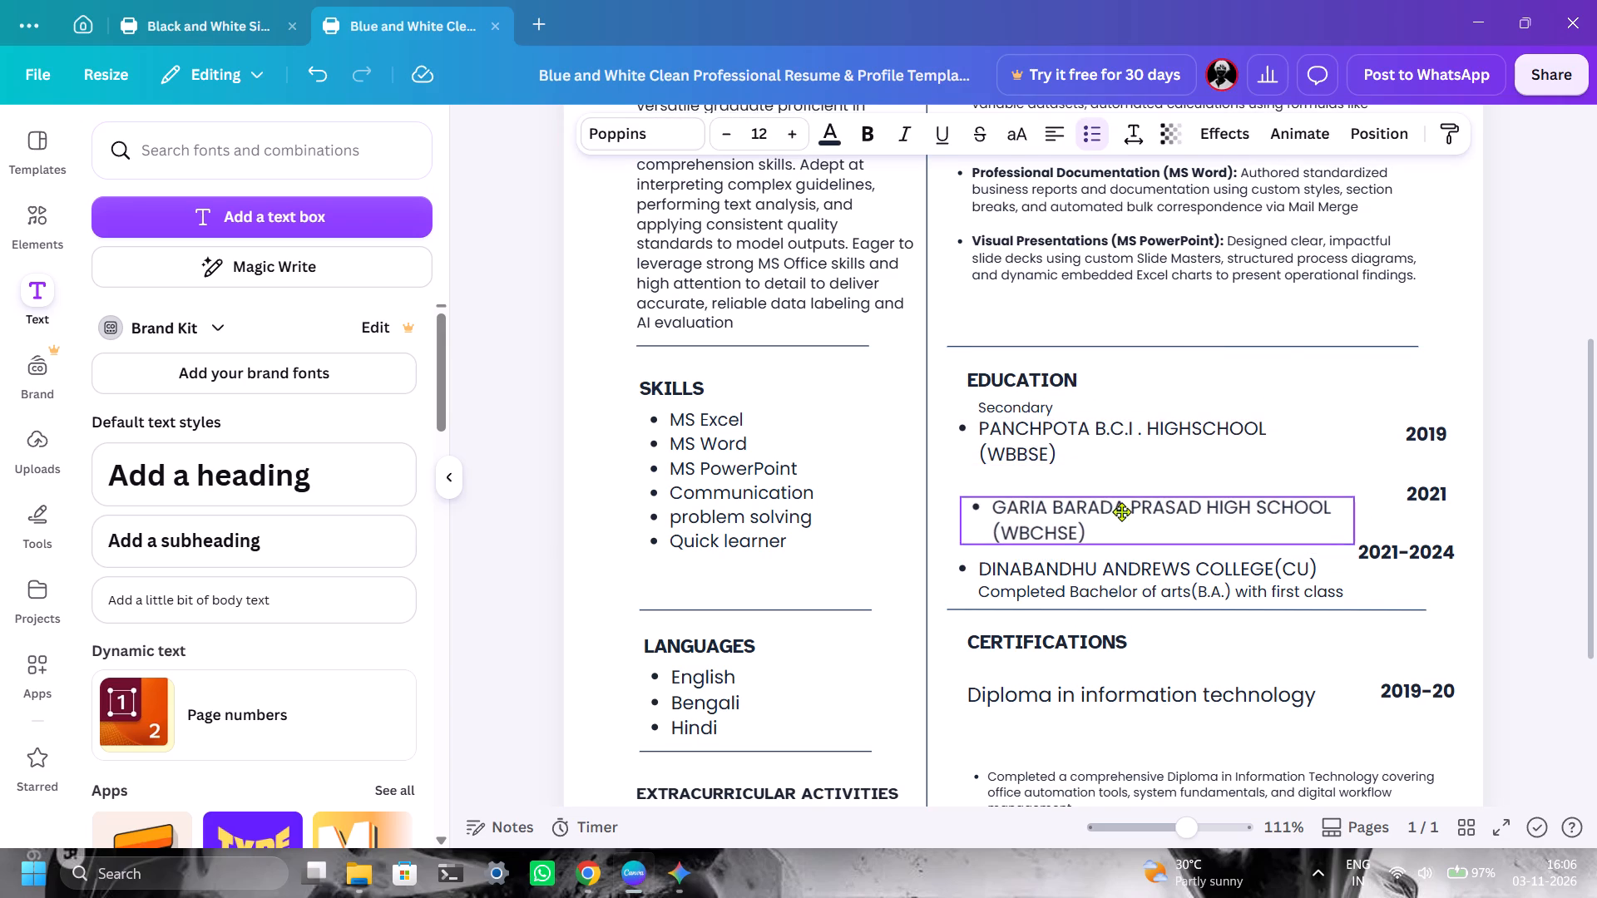
left_click_drag(1121, 511, 1107, 506)
left_click(1360, 438)
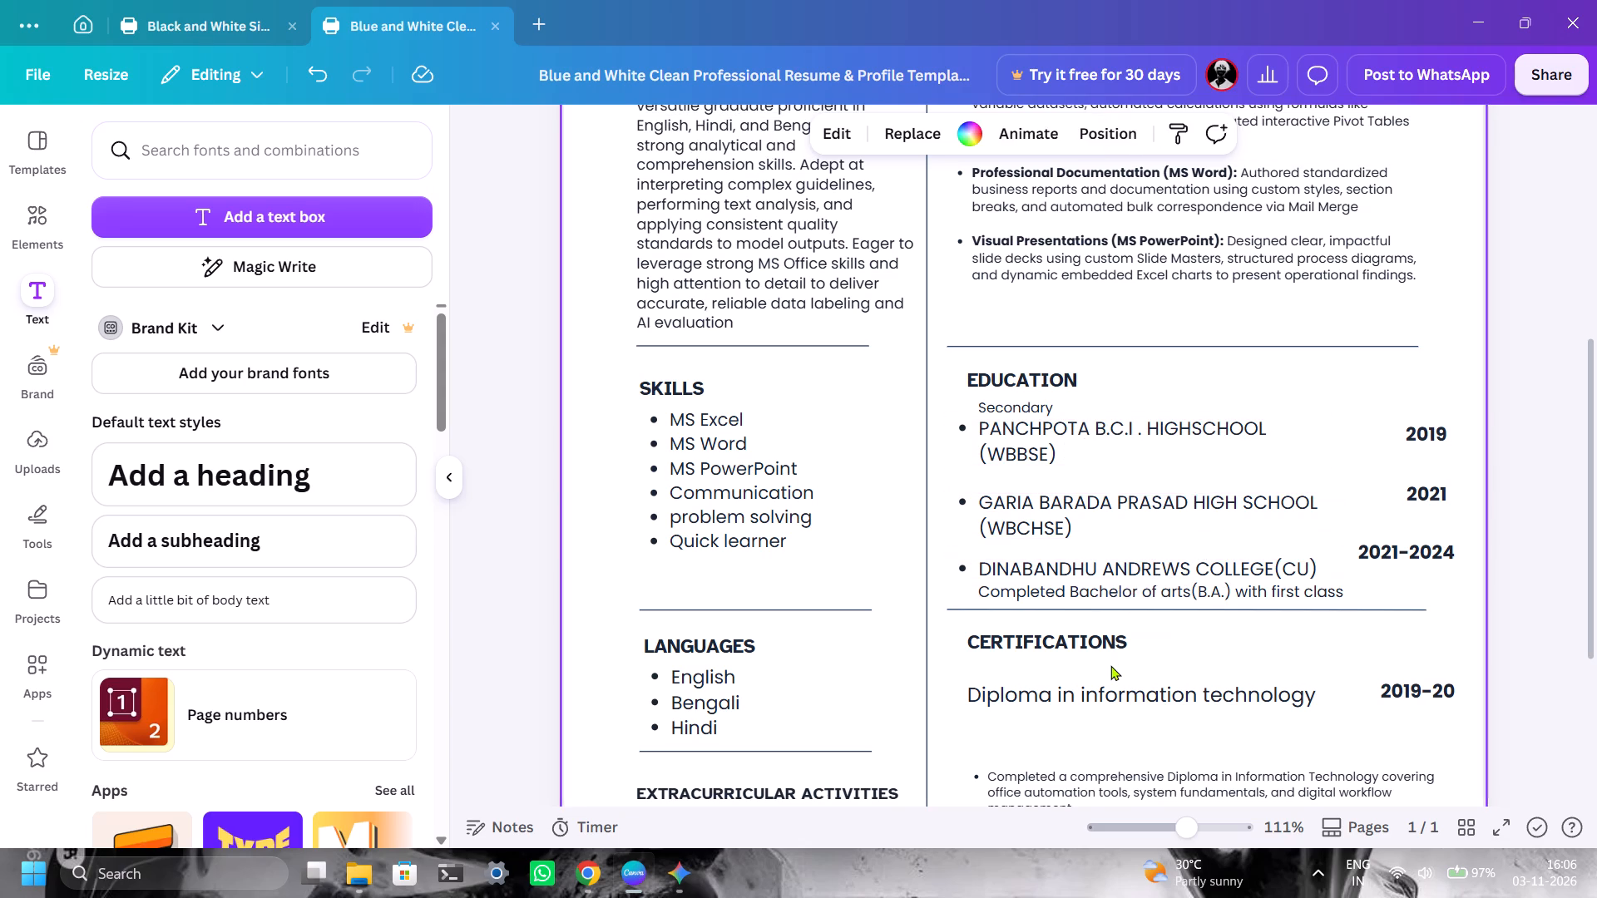
Make the "Secondary" label above the PANCHPOTA B.C.I. entry bold.
left_click(1036, 412)
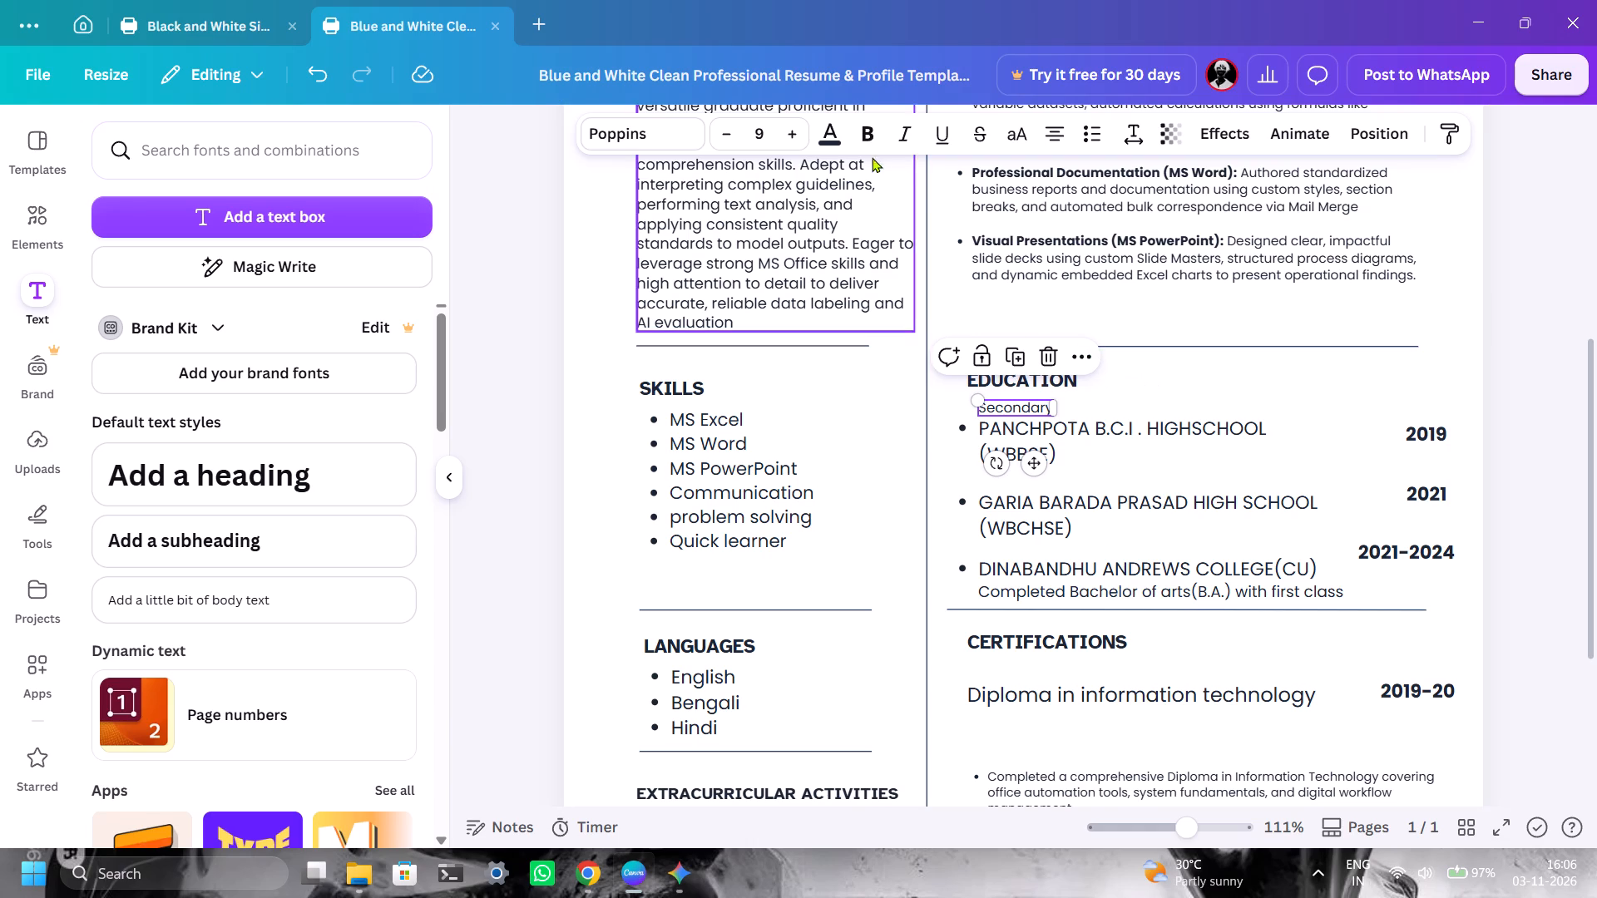
left_click(868, 134)
left_click(1125, 405)
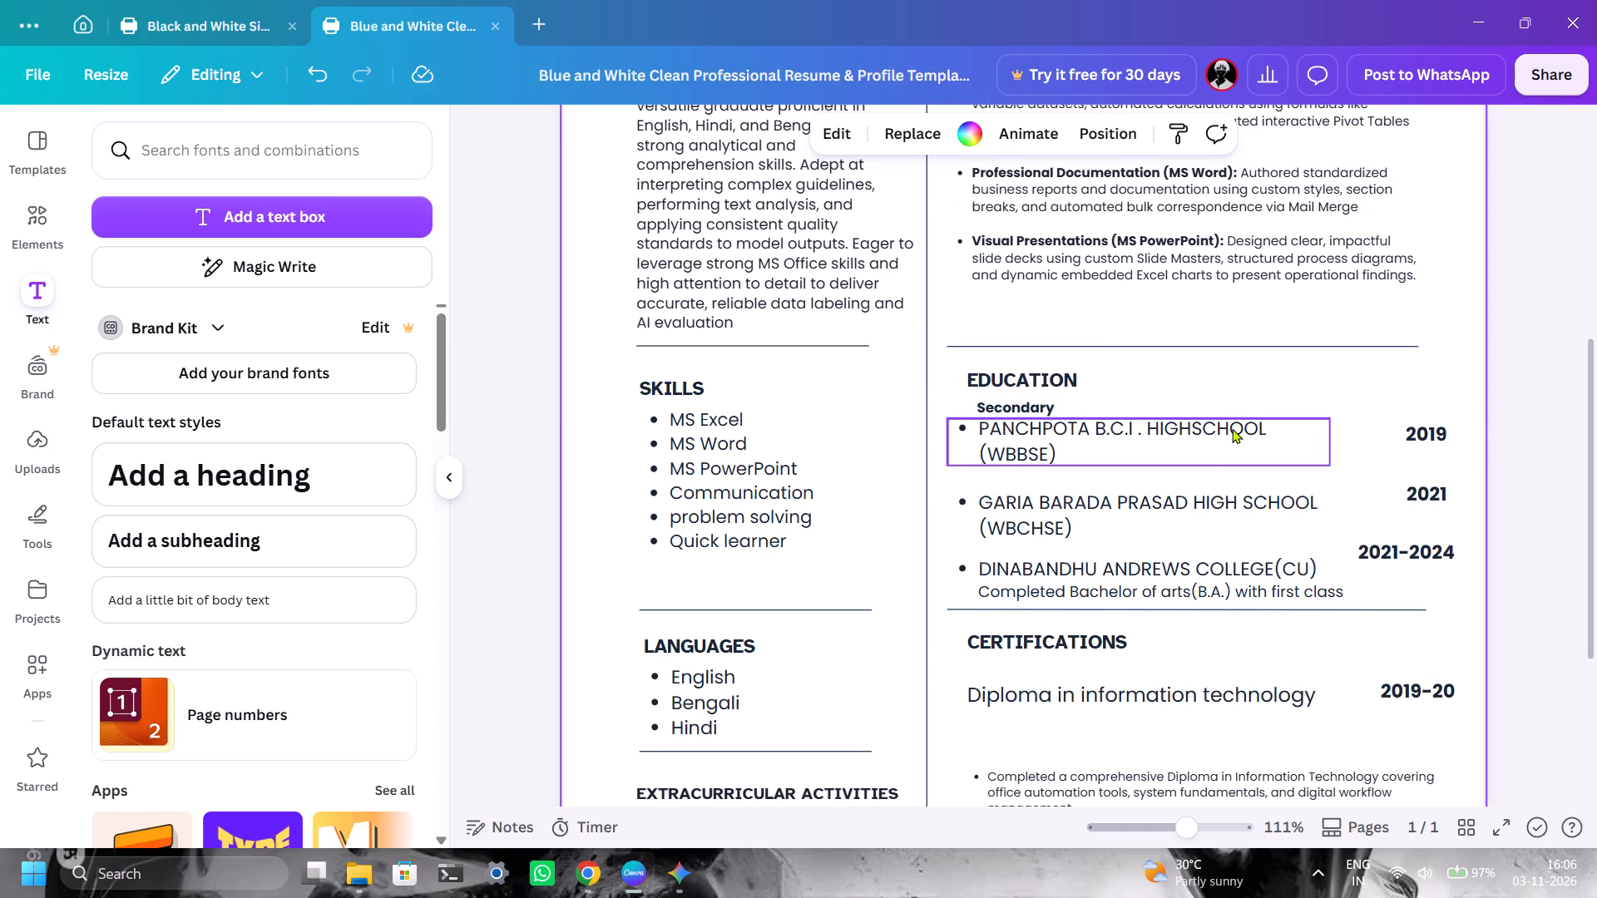
left_click(1080, 440)
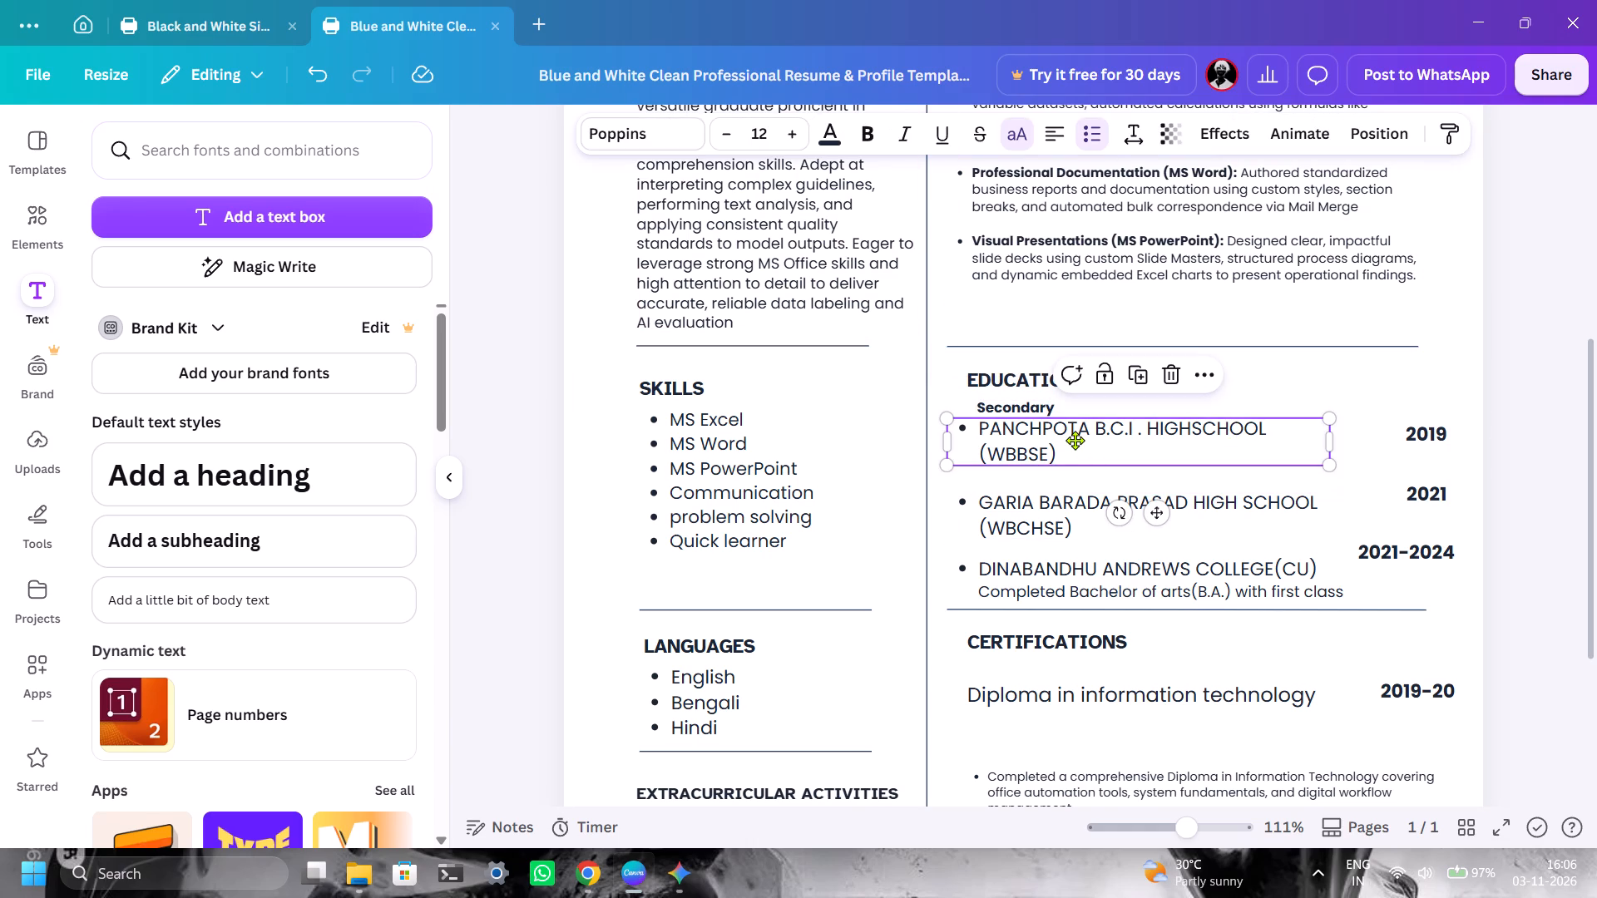
left_click(1301, 372)
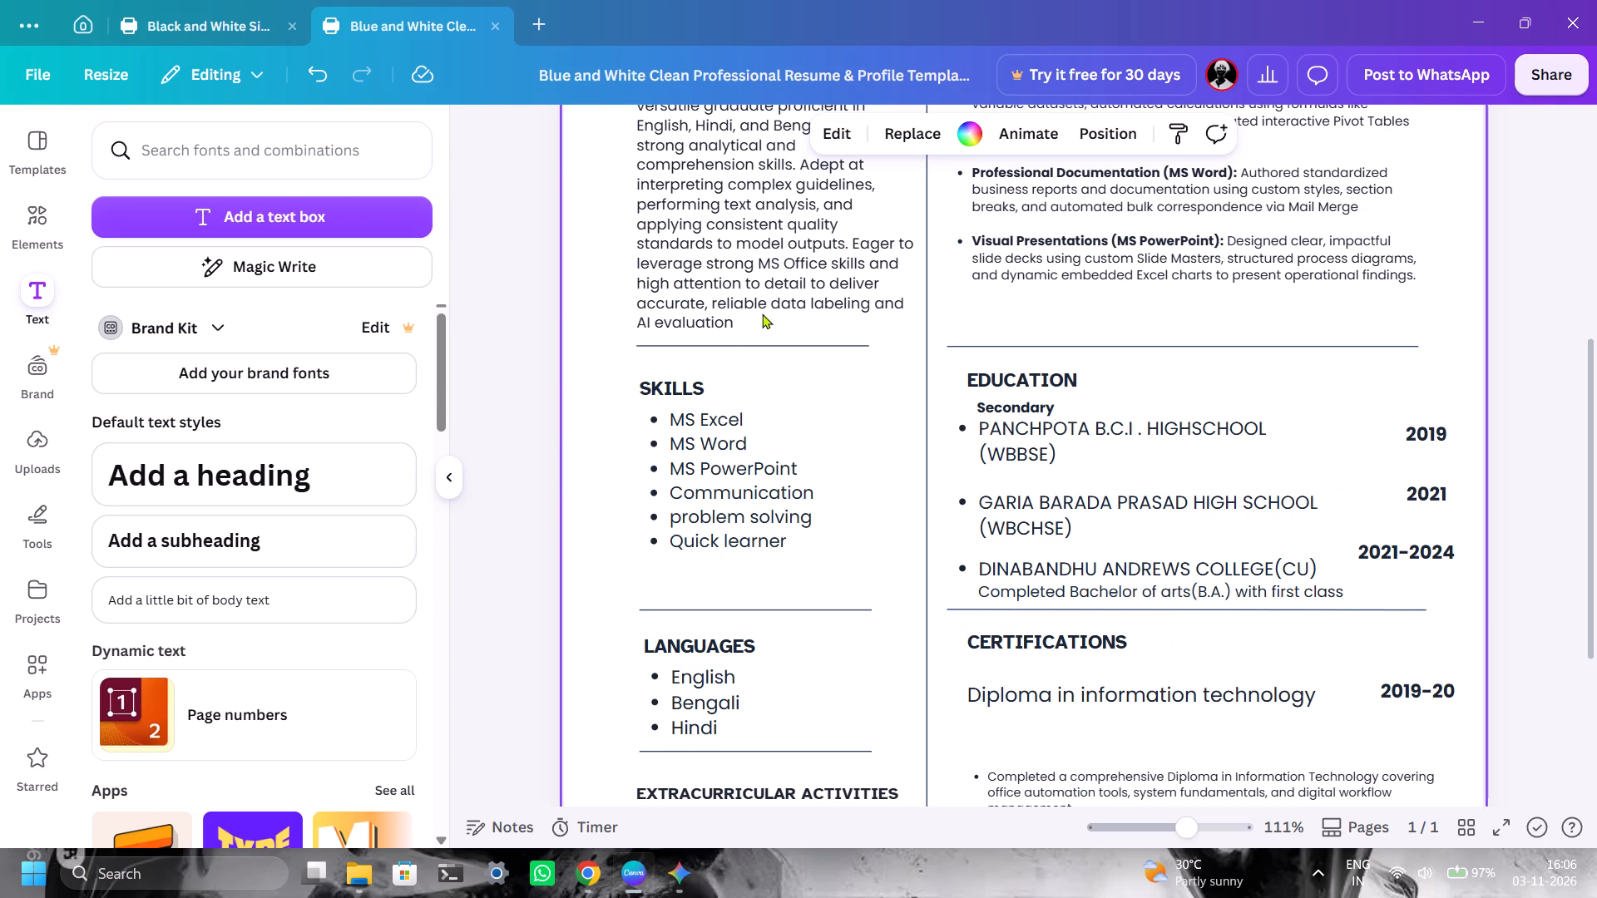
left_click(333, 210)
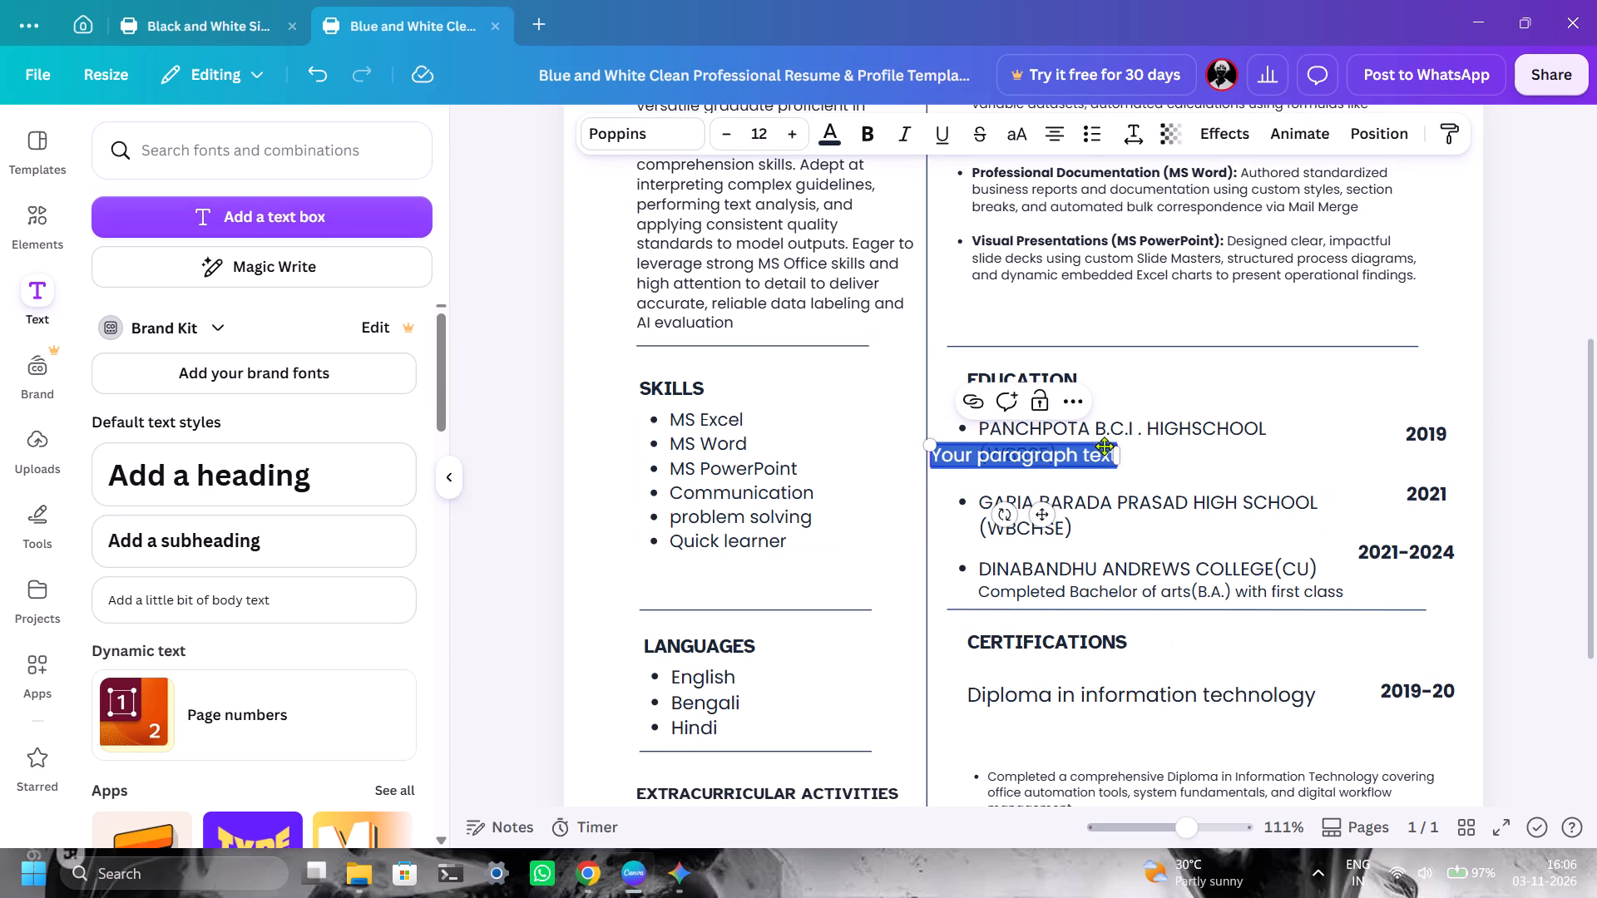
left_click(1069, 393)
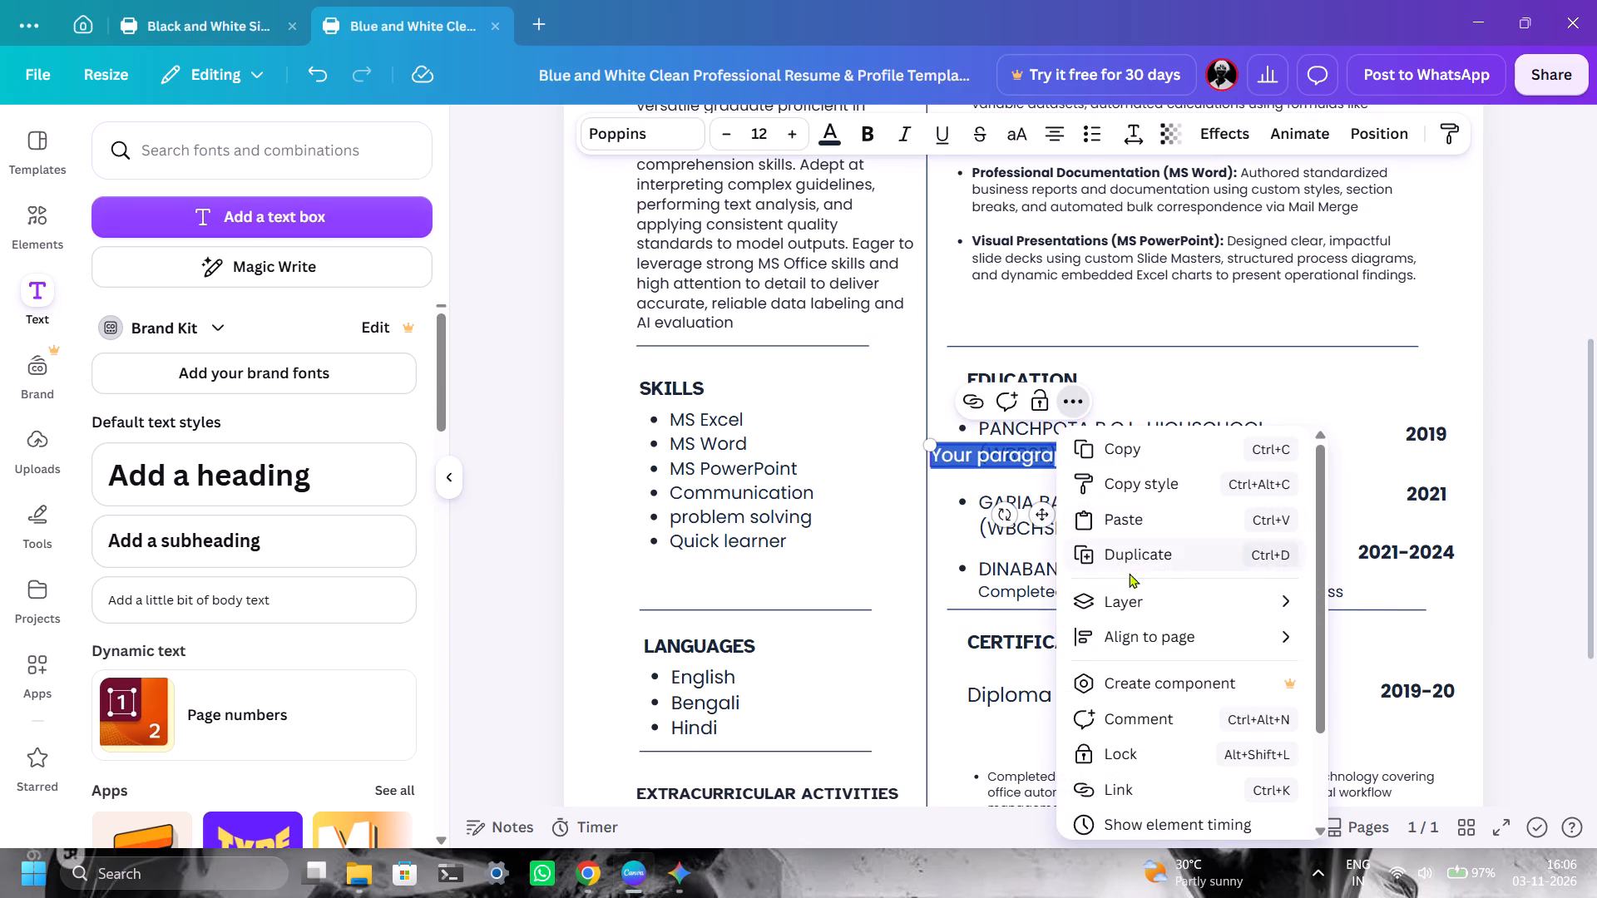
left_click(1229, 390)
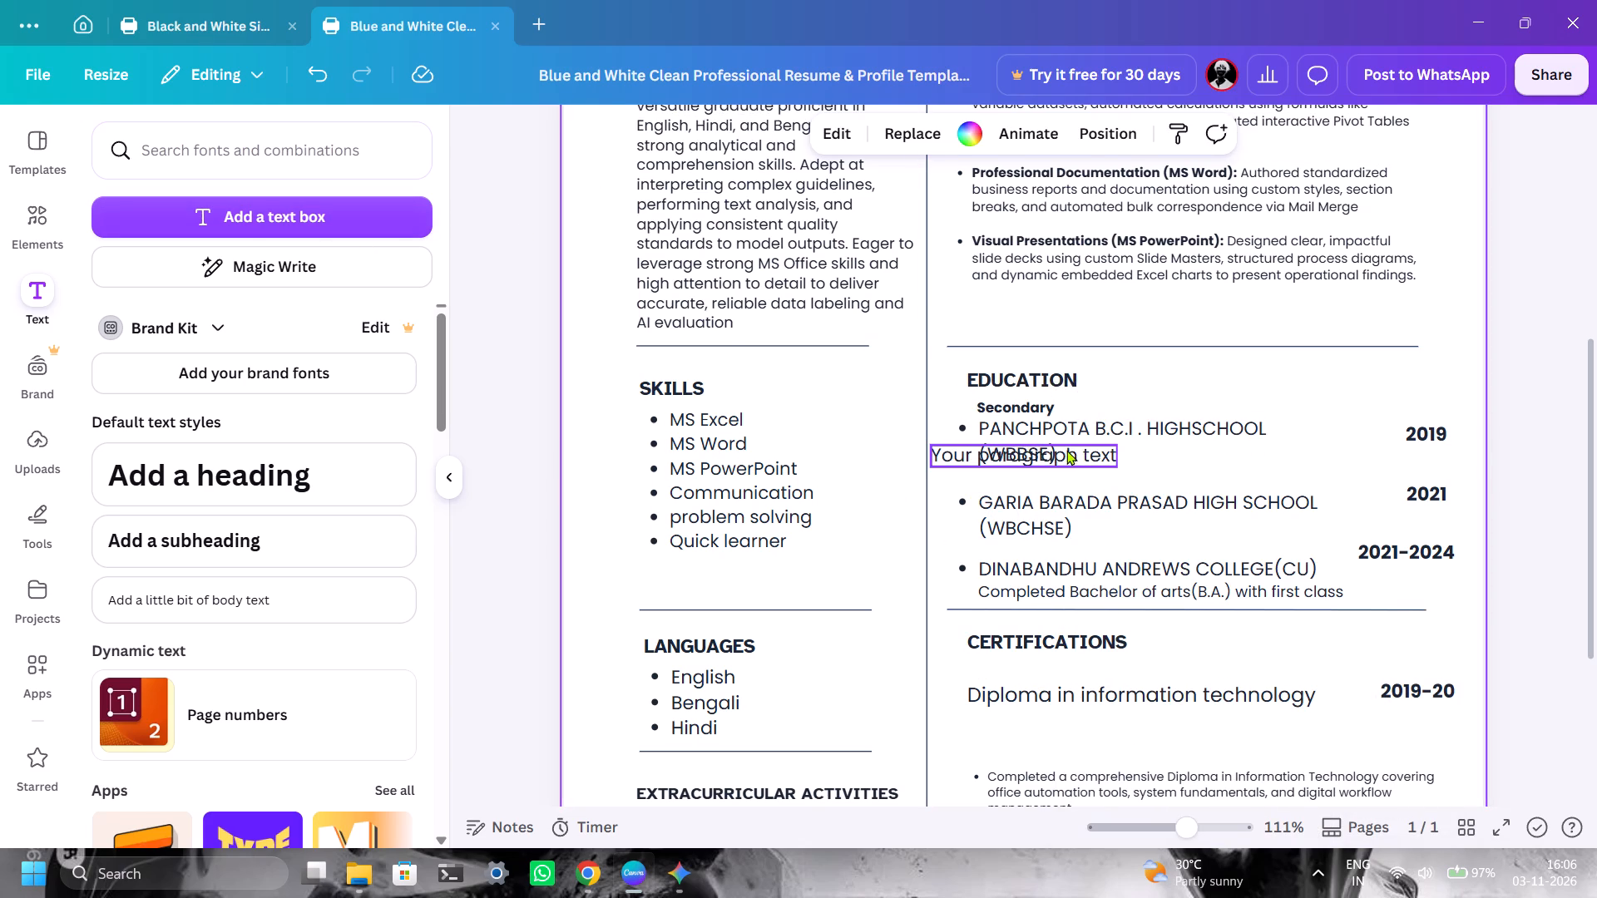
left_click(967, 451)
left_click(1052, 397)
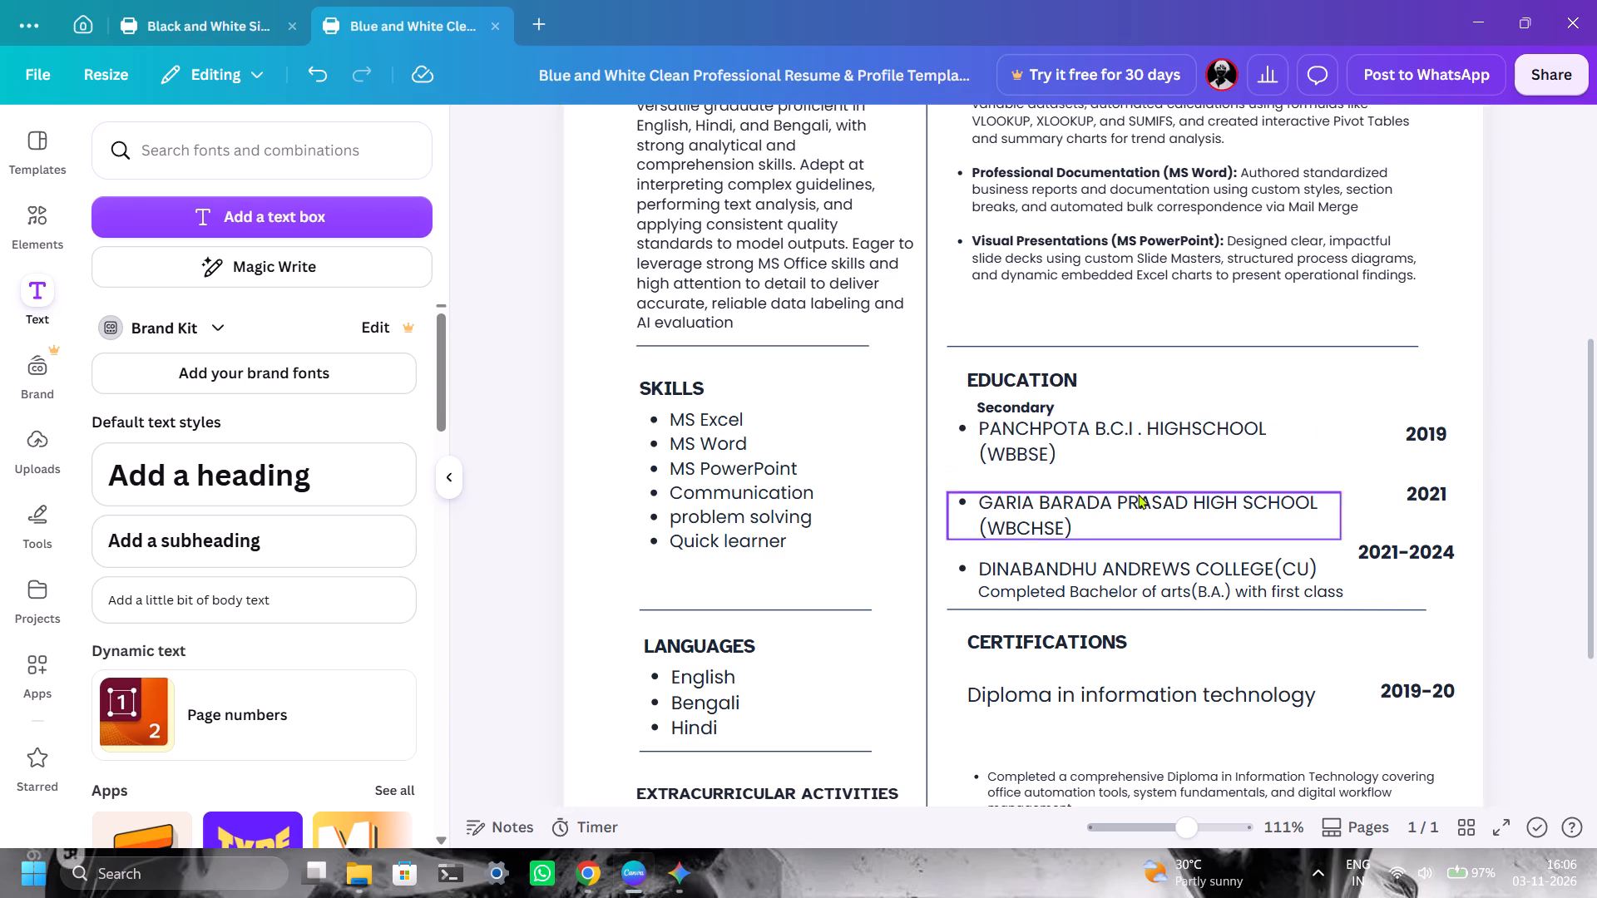
Duplicate the bold "Secondary" label and place the copy just above the GARIA BARADA PRASAD HIGH SCHOOL entry.
left_click(1036, 406)
left_click(1010, 353)
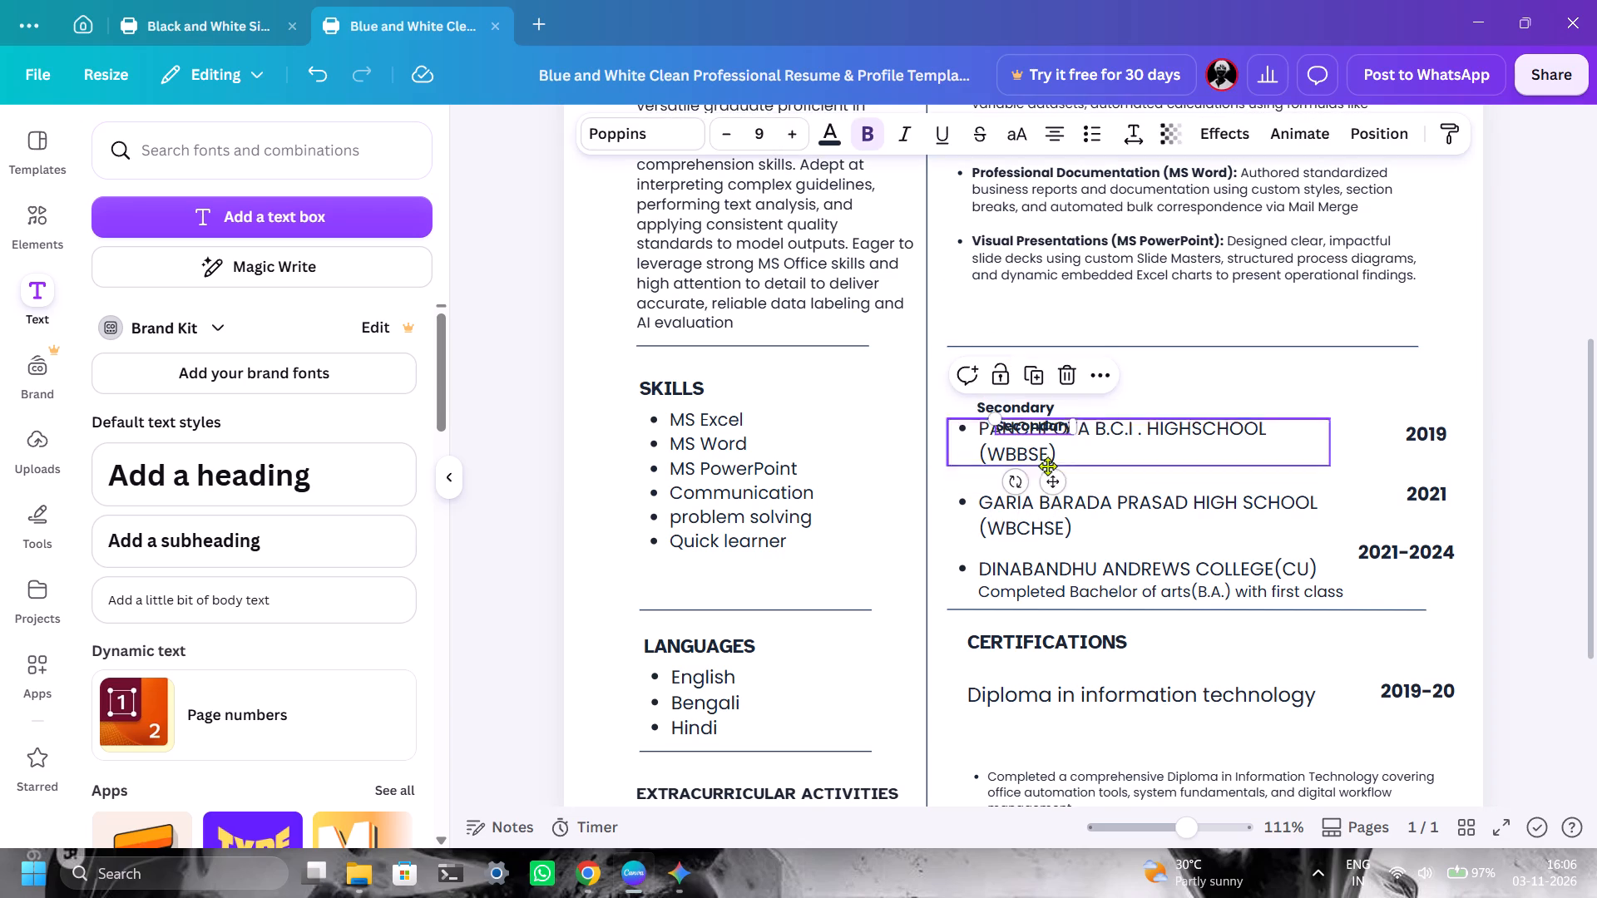
left_click_drag(1051, 486, 1041, 540)
double_click(1026, 481)
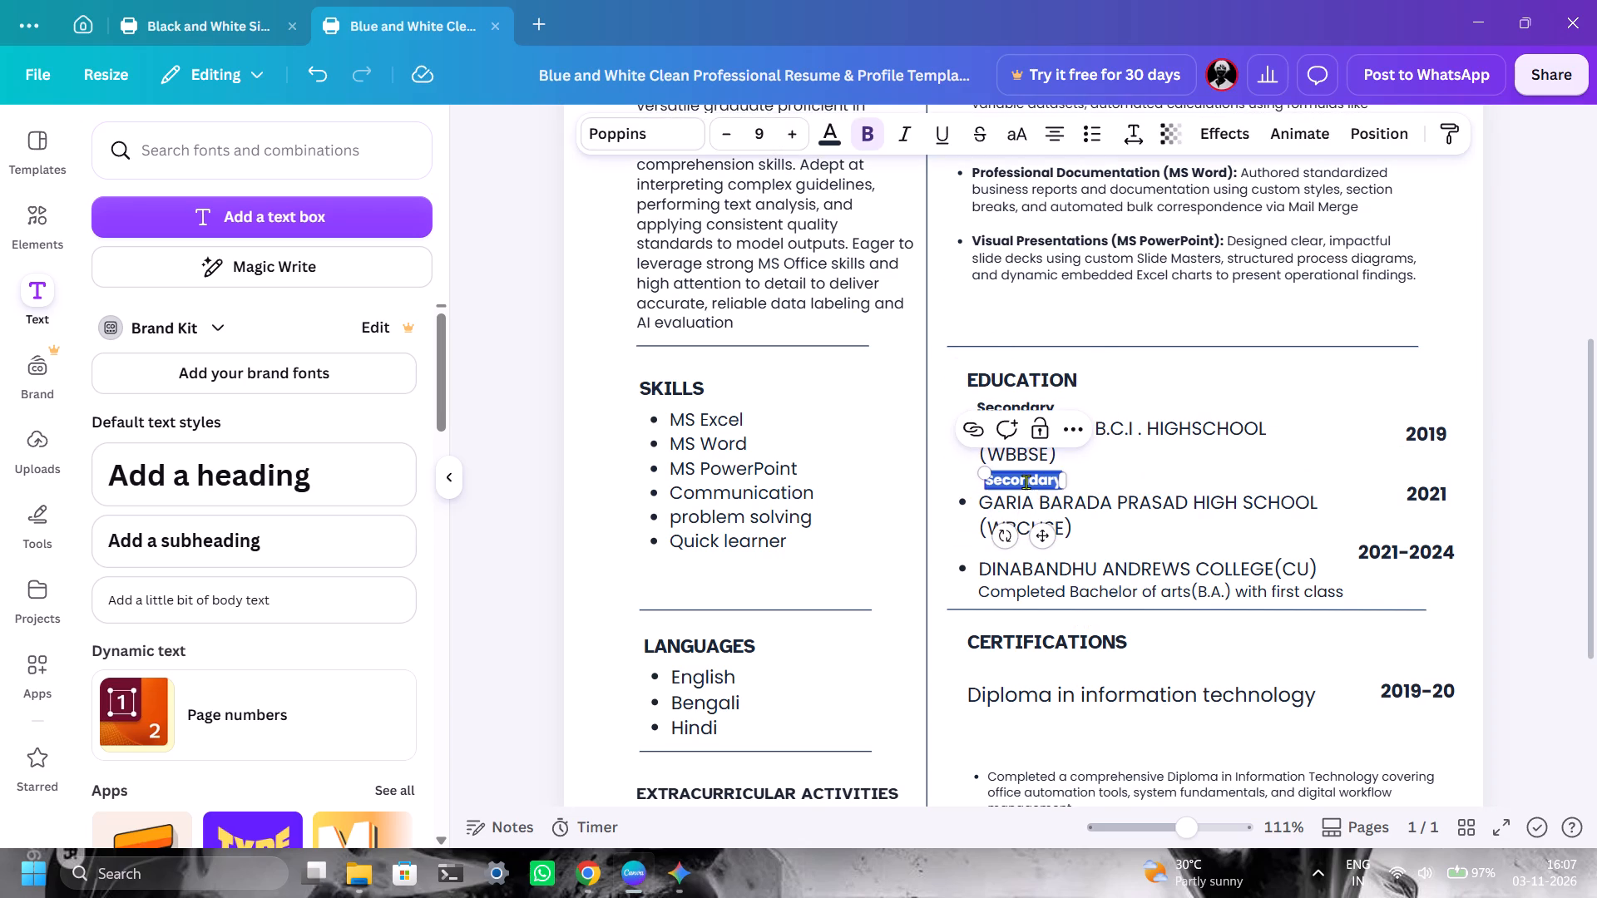
key("Left")
key("Left")
key("Left")
key("Left")
key("Left")
key("Left")
key("Left")
key("Left")
key("Left")
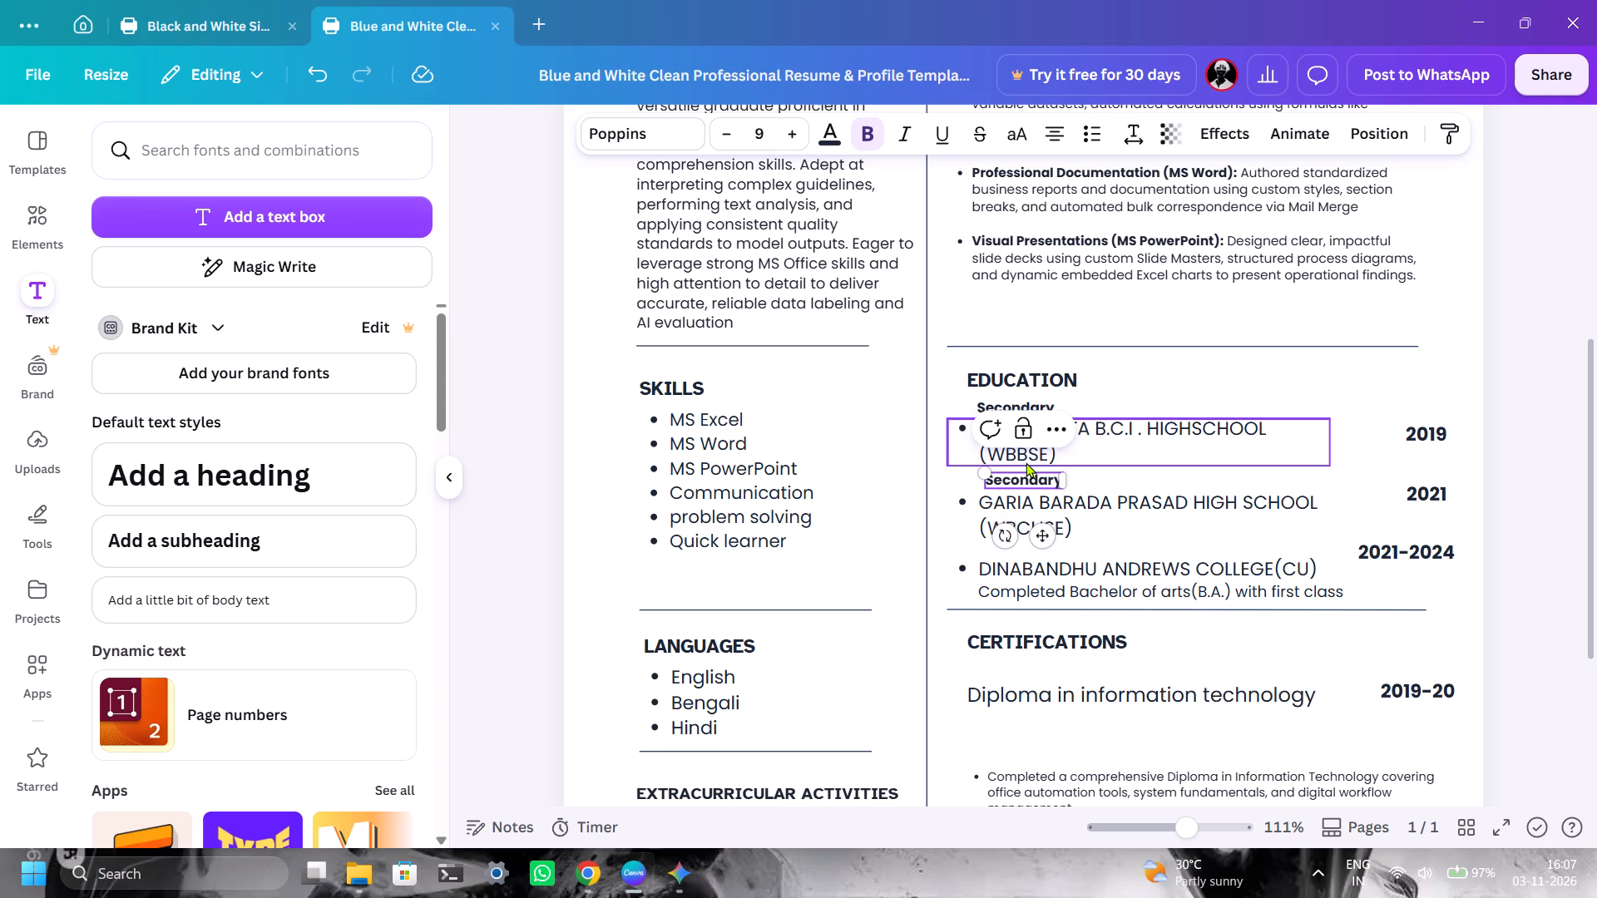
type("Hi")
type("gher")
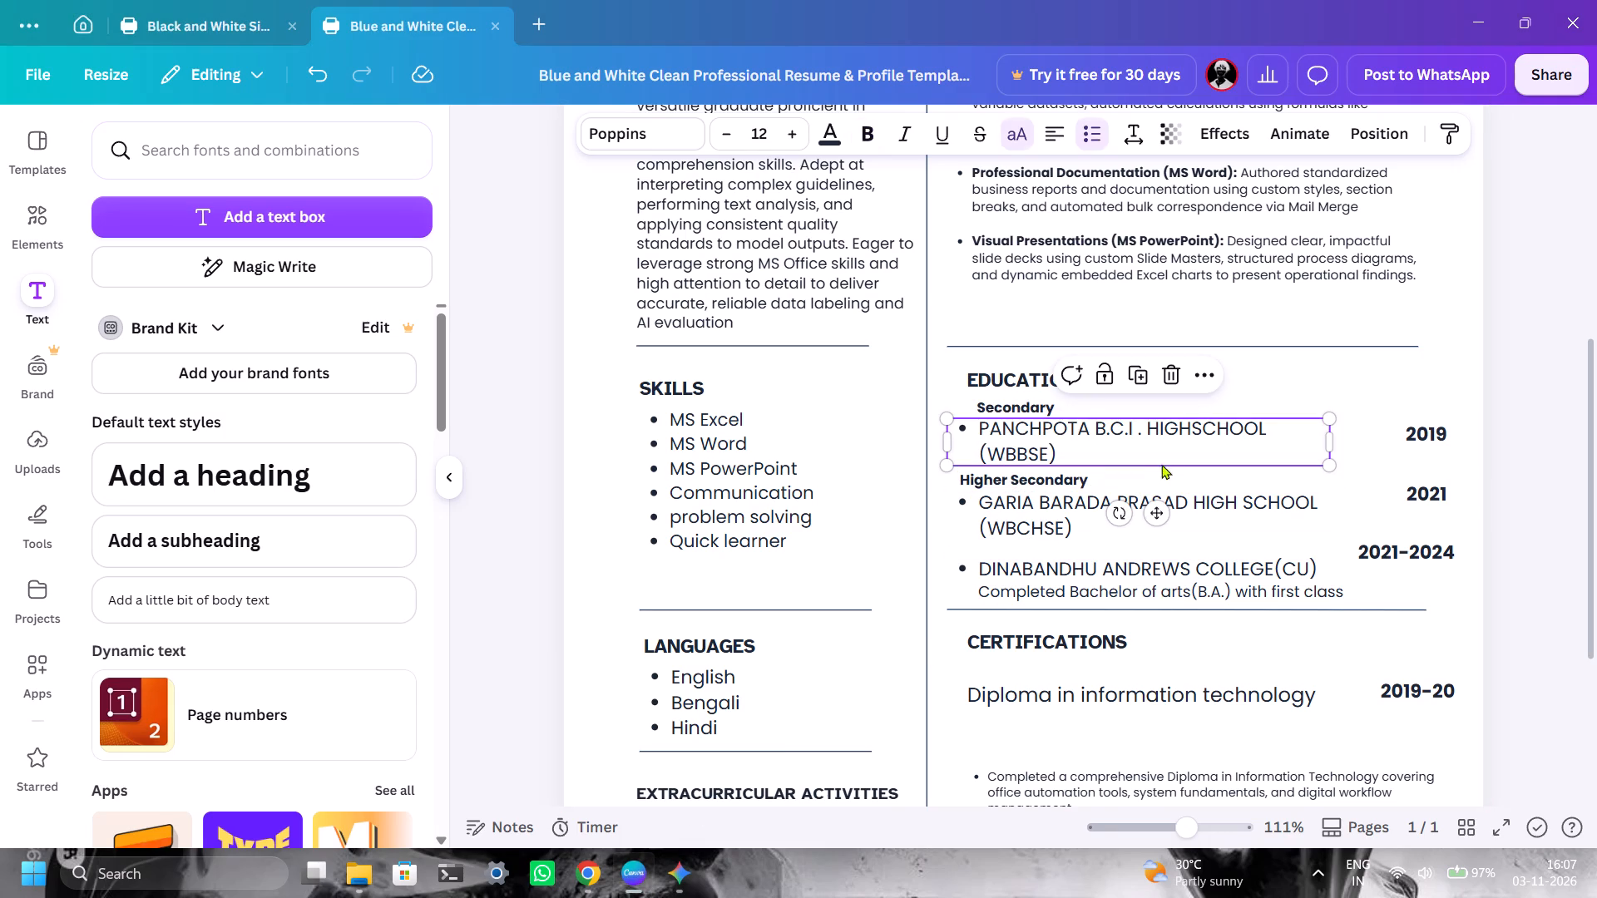
left_click(1252, 668)
Shift the "Higher Secondary" label sideways so it lines up with the GARIA BARADA PRASAD HIGH SCHOOL name below it.
left_click_drag(1031, 481, 1035, 483)
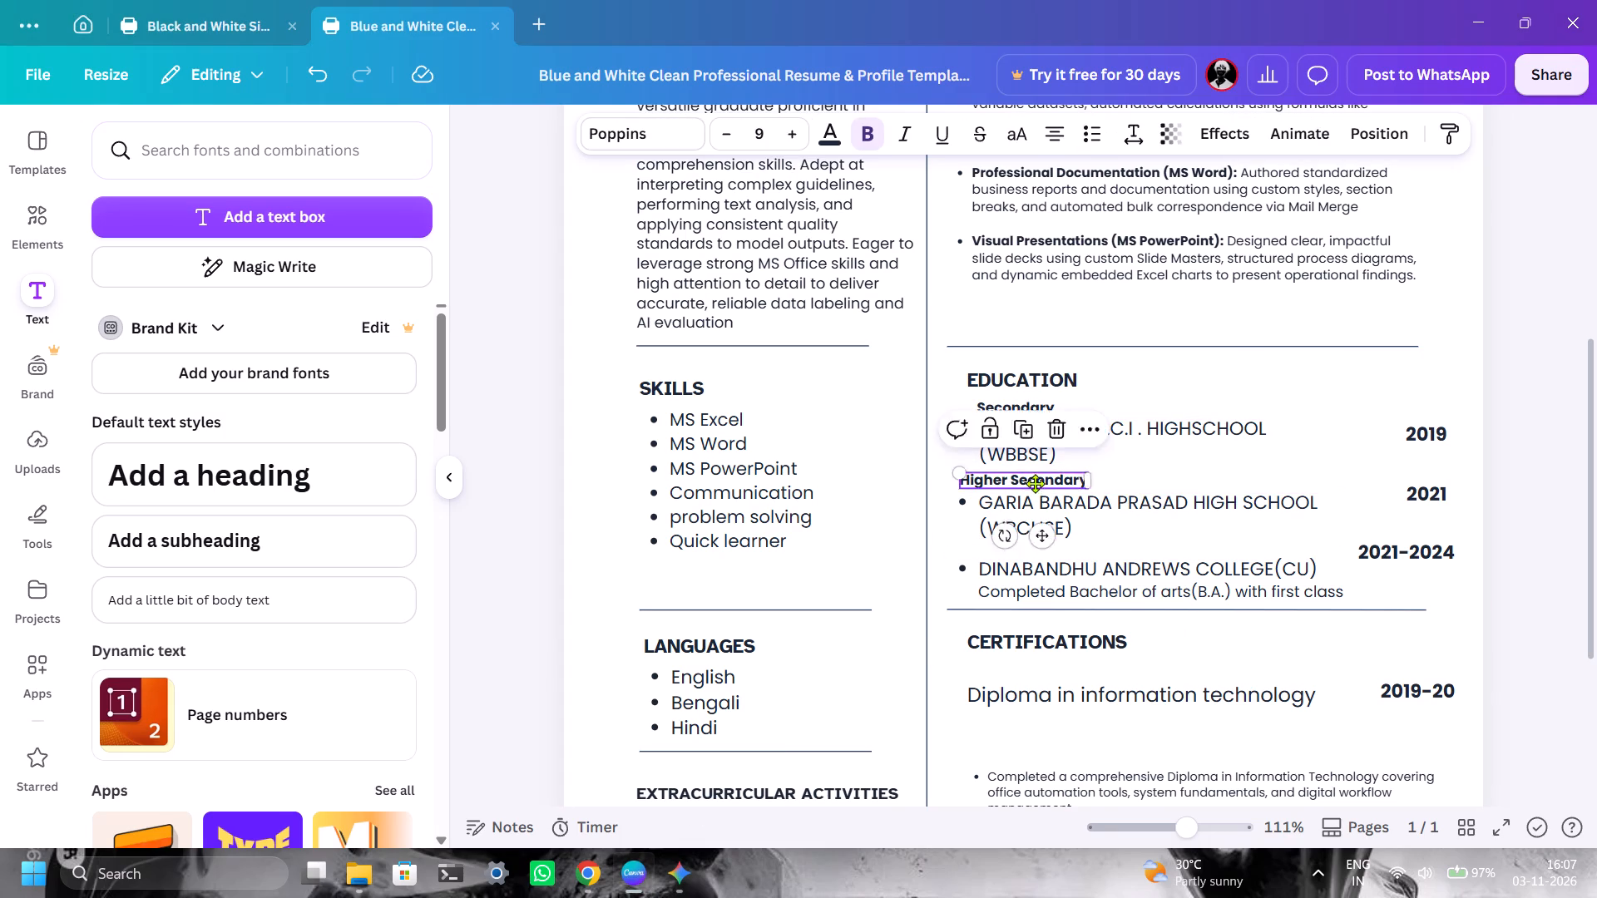
left_click_drag(1035, 483, 1054, 482)
left_click(1296, 642)
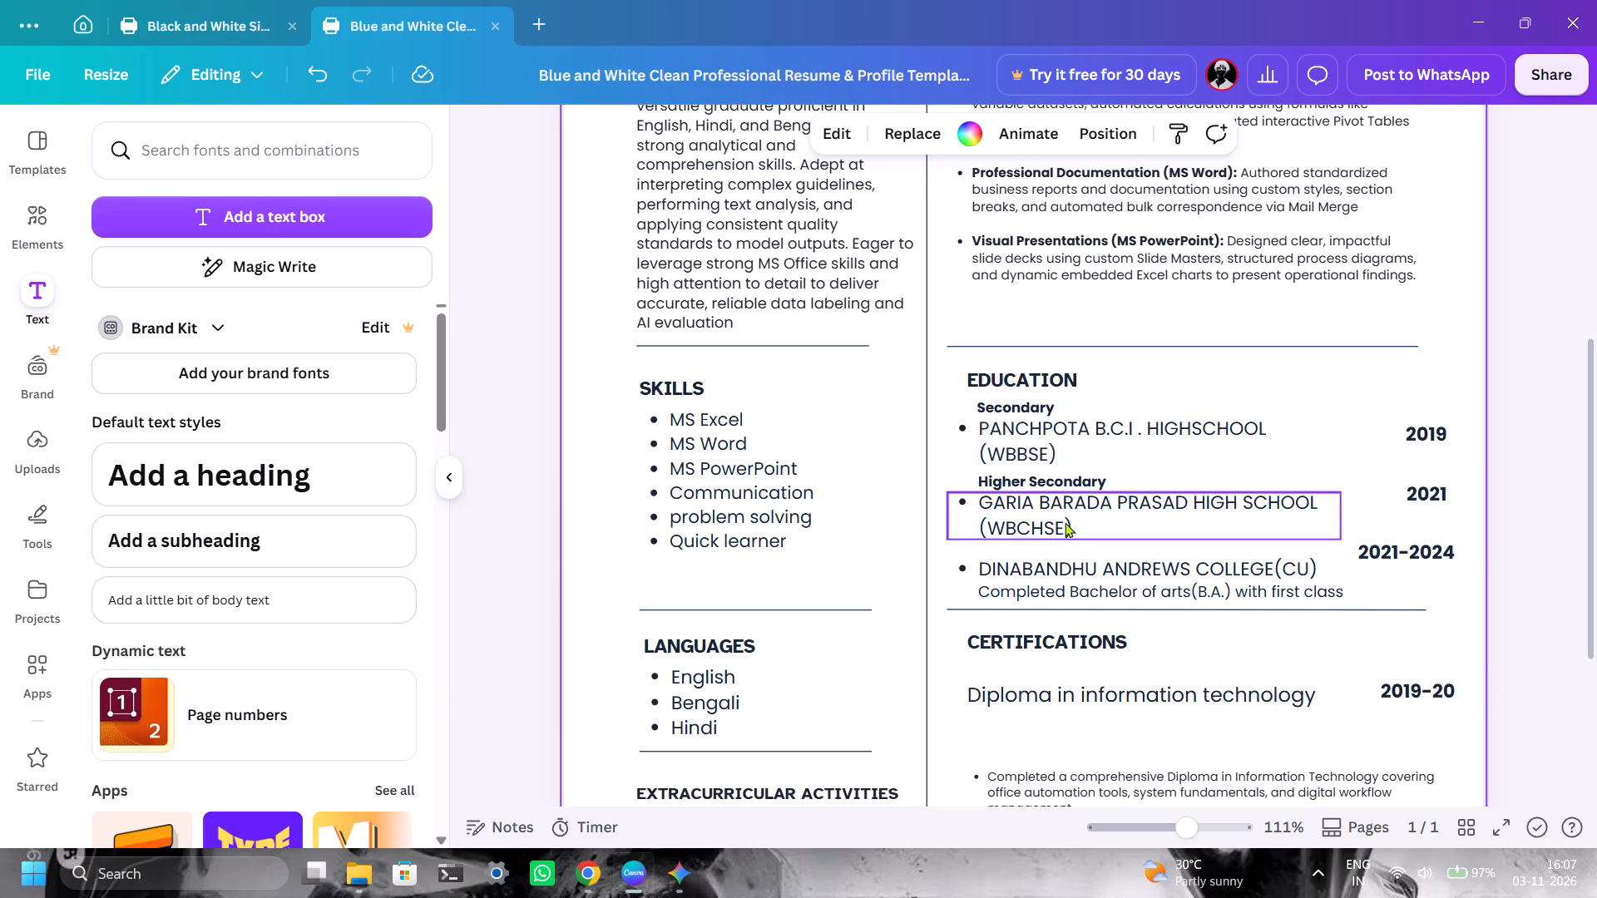
Fine-tune the vertical spacing of the "Higher Secondary" label and the GARIA BARADA PRASAD HIGH SCHOOL entry between the neighbouring Education entries.
left_click_drag(1063, 521, 1061, 529)
left_click(1061, 483)
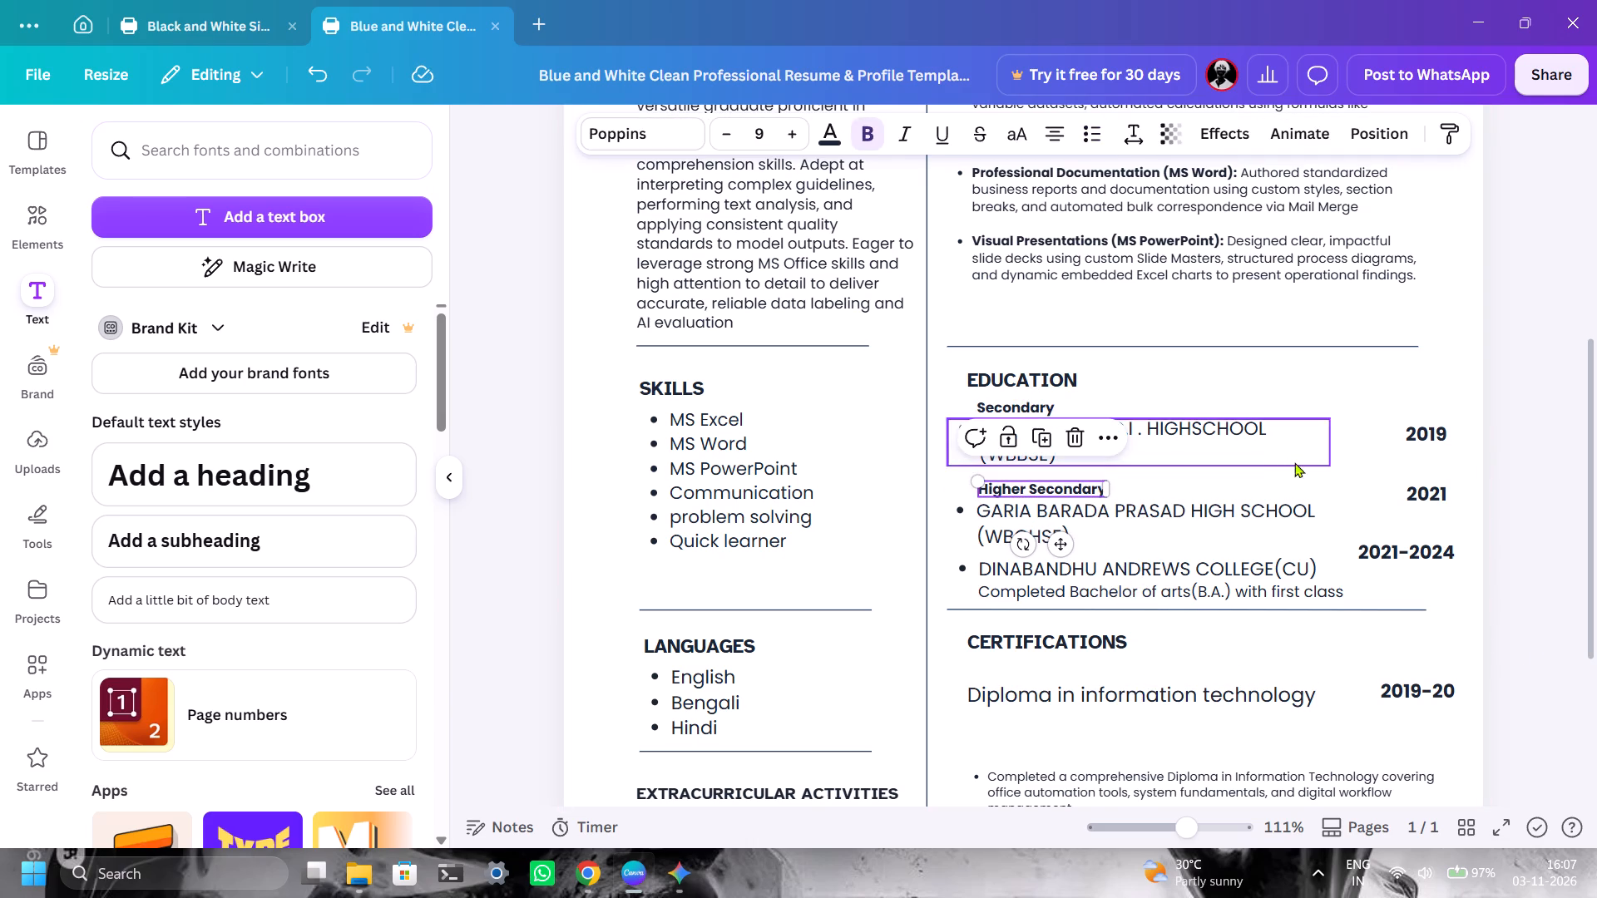
left_click(1331, 476)
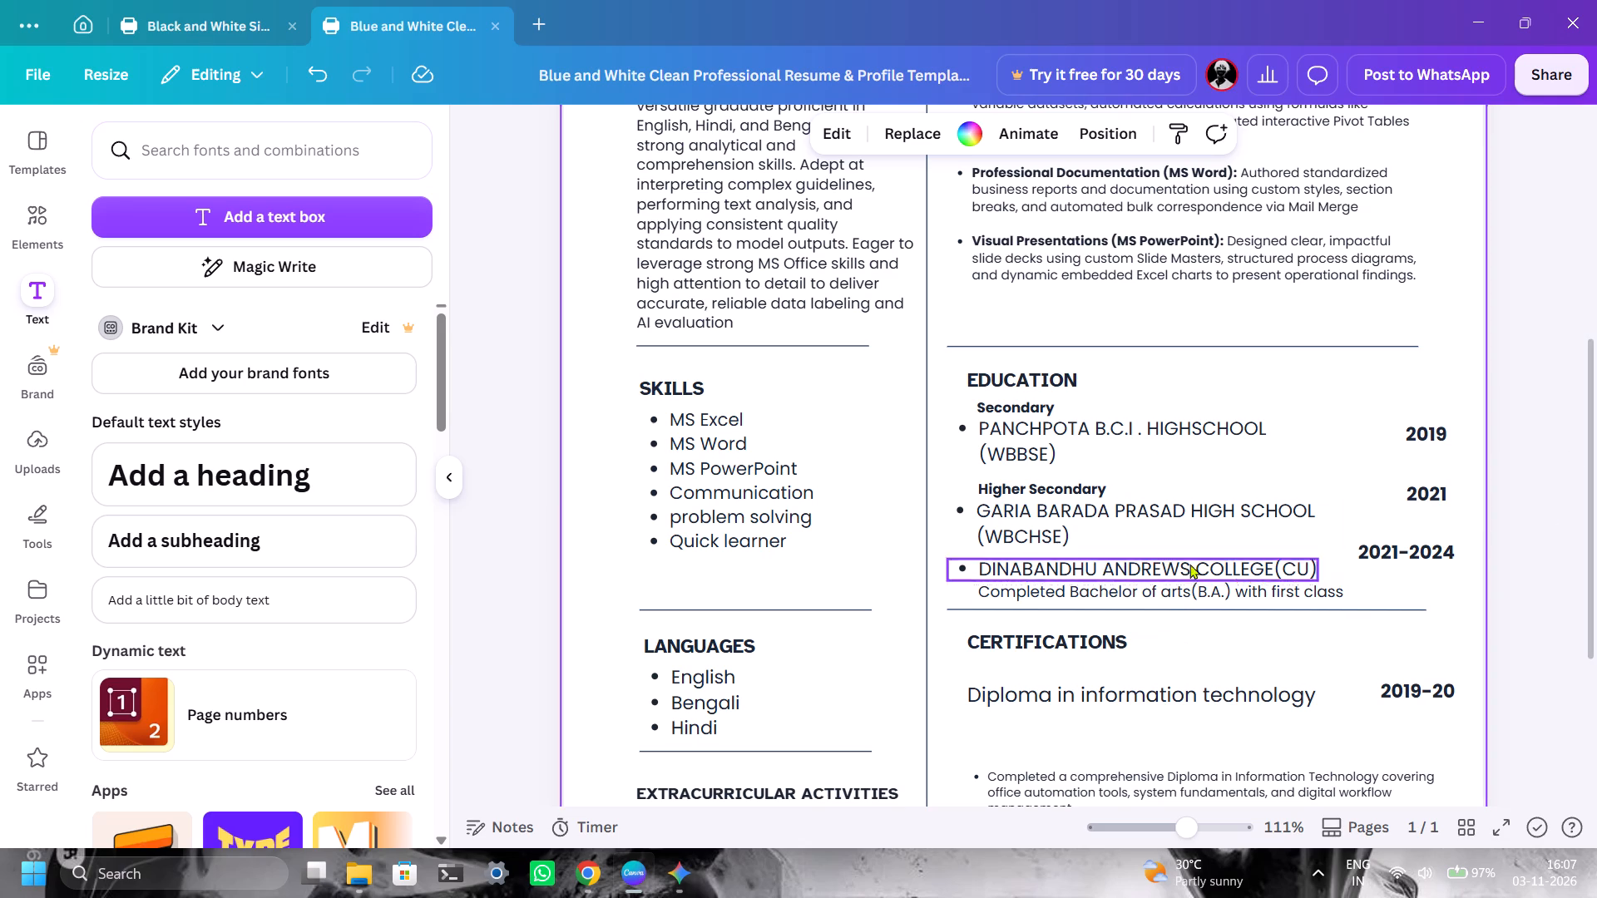
left_click(1064, 493)
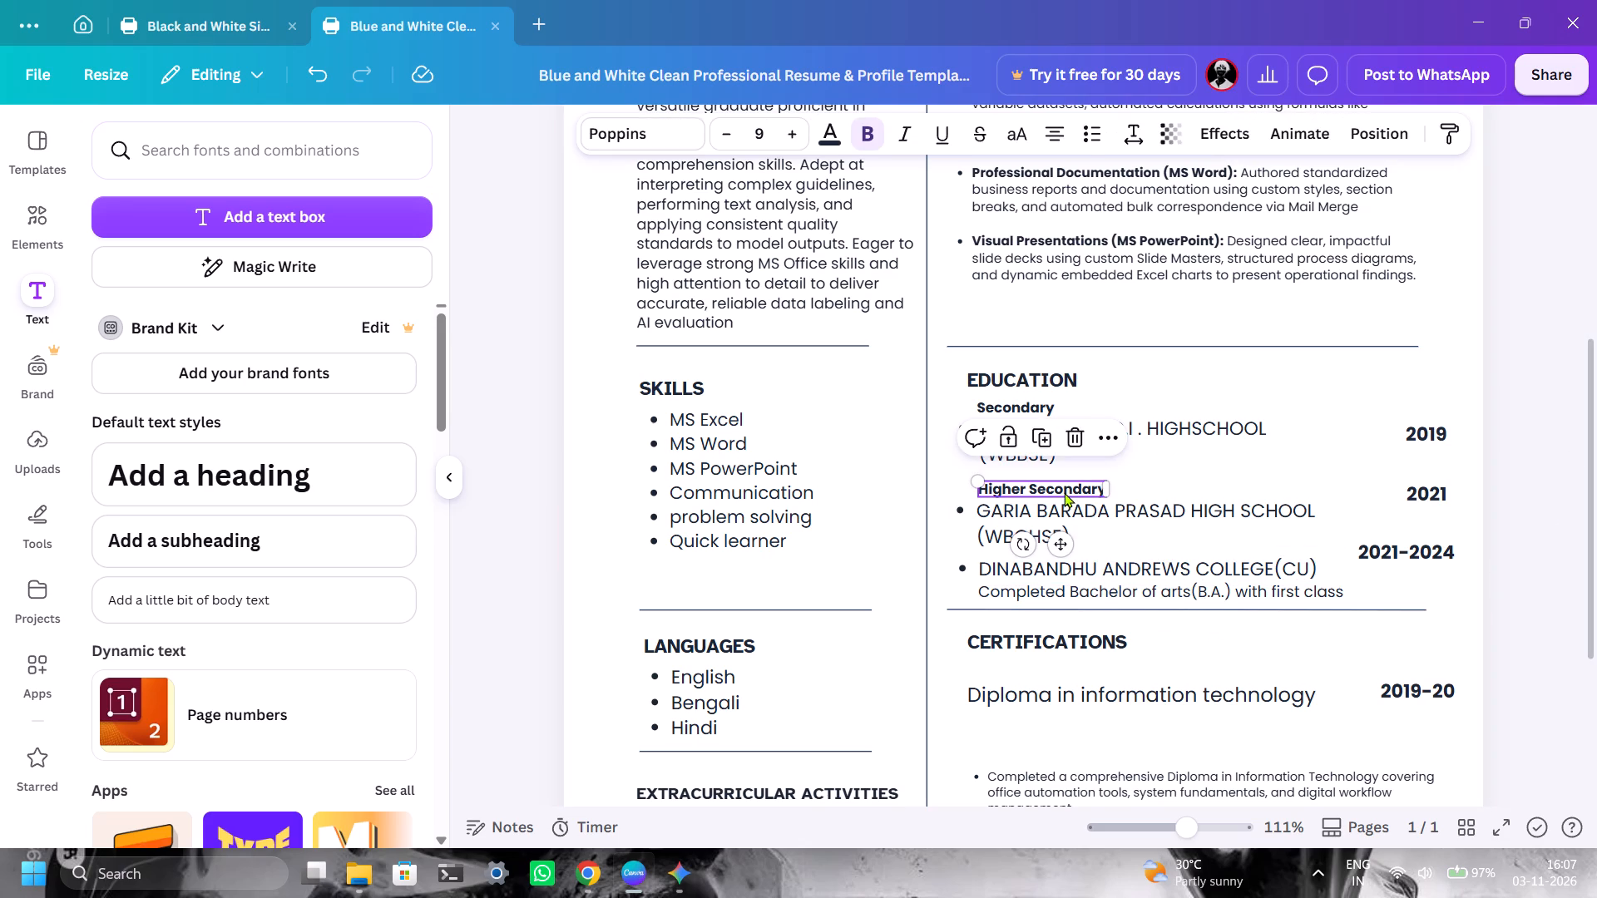
left_click(1060, 525)
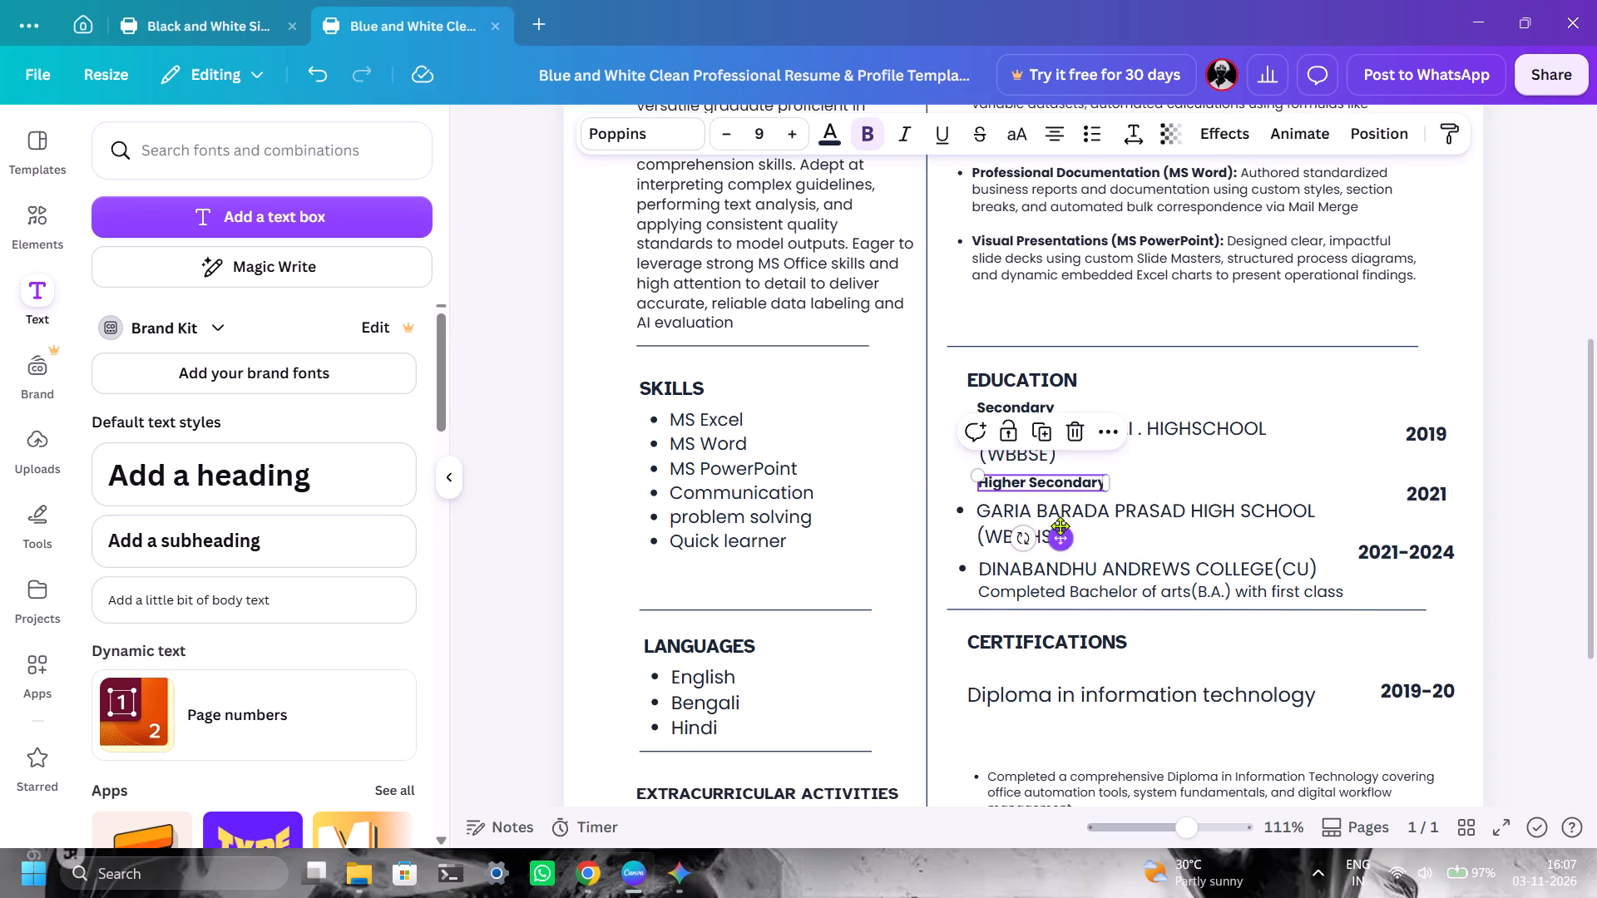
left_click(1372, 579)
left_click(1186, 511)
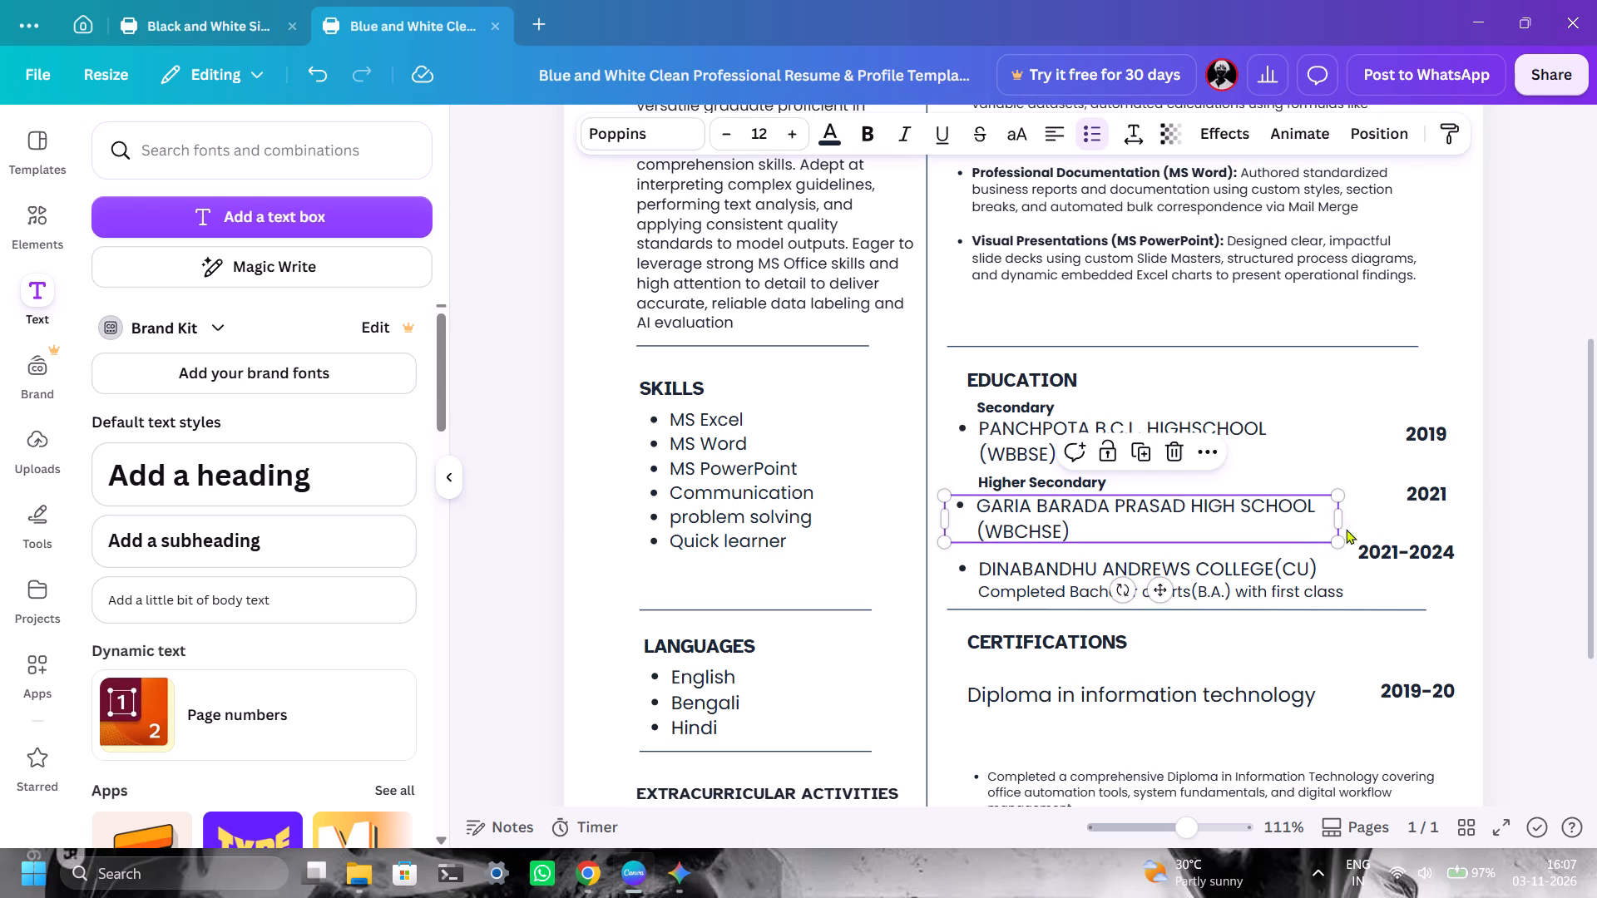
left_click(1557, 512)
Align the 2019, 2021 and 2021-2024 dates with the first lines of their matching Education entries.
left_click(1441, 437)
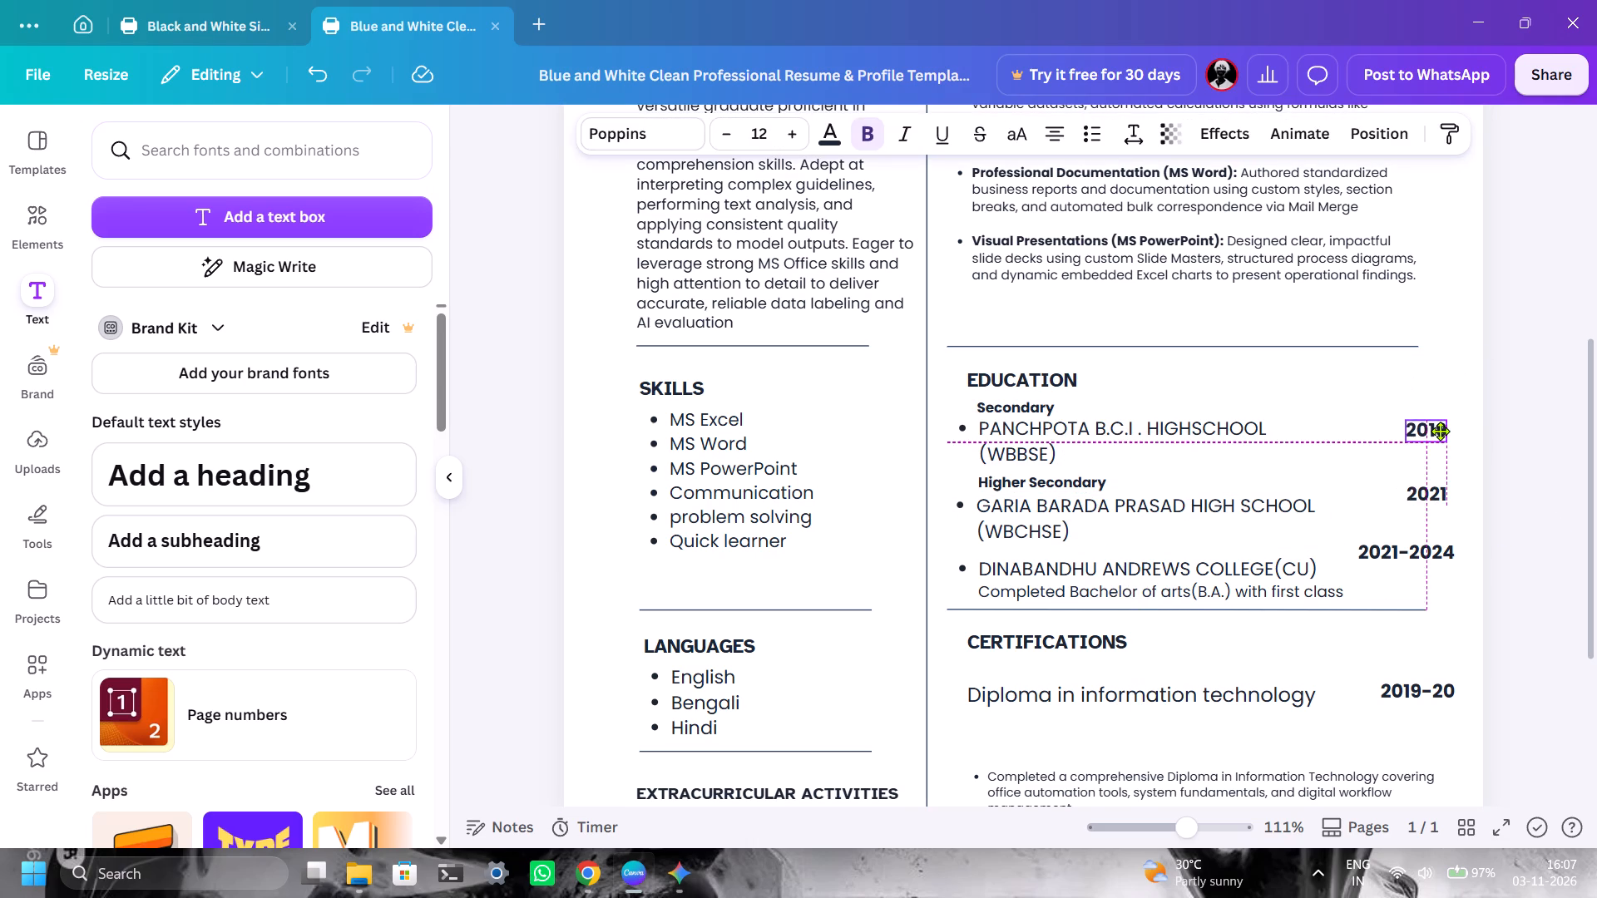
left_click(1525, 510)
left_click_drag(1439, 491, 1439, 500)
left_click(1535, 499)
left_click_drag(1395, 560, 1399, 570)
left_click(1530, 546)
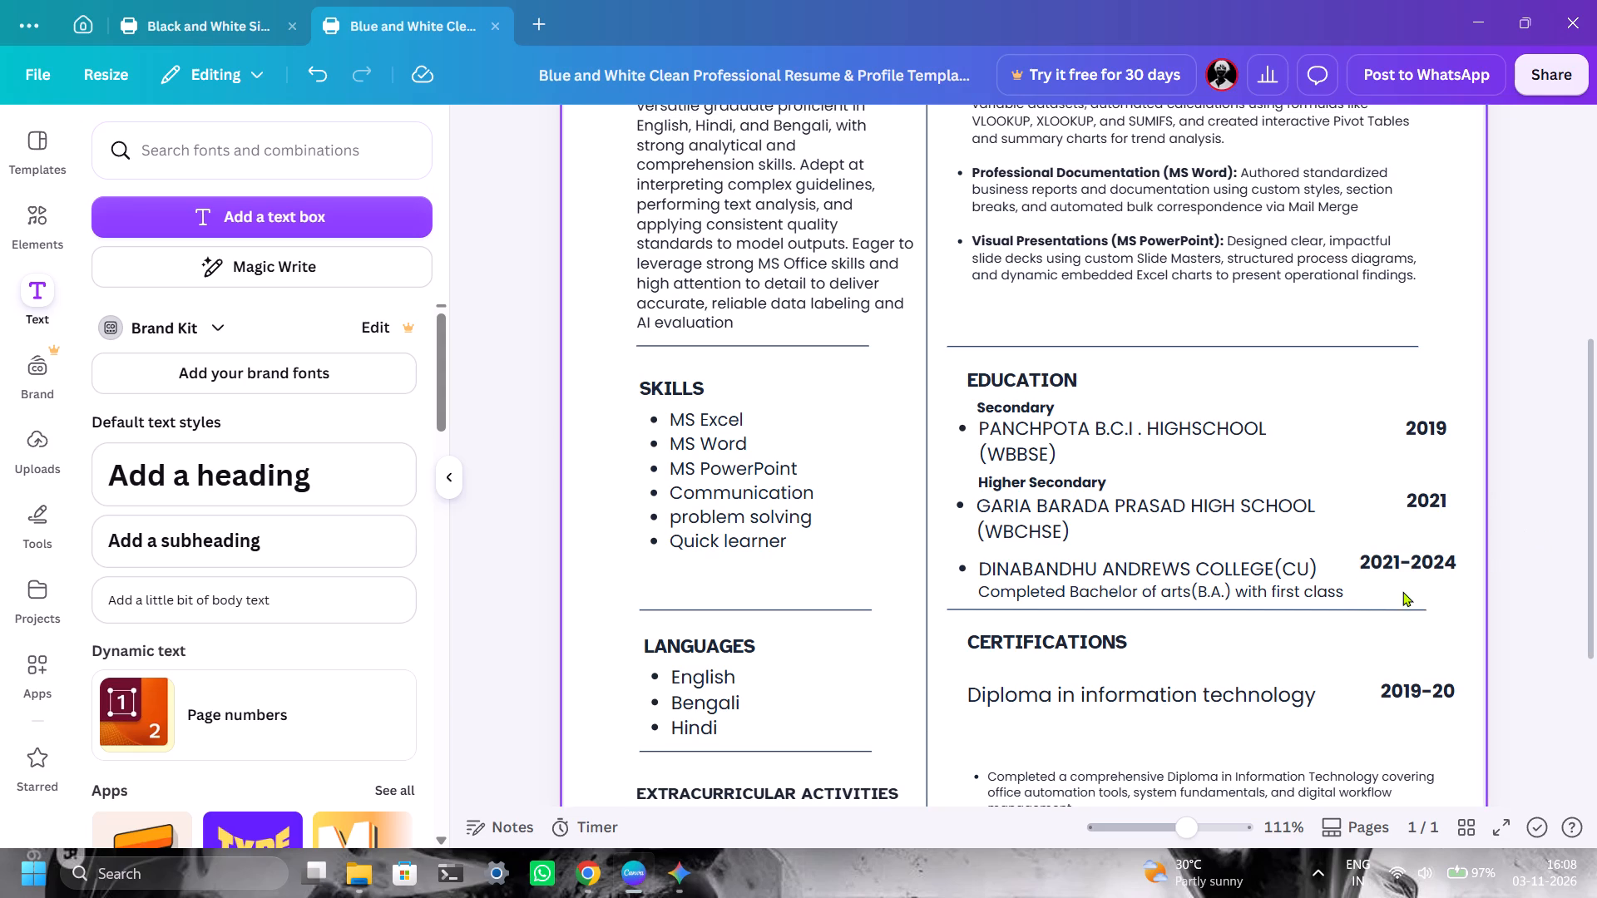
left_click(1420, 567)
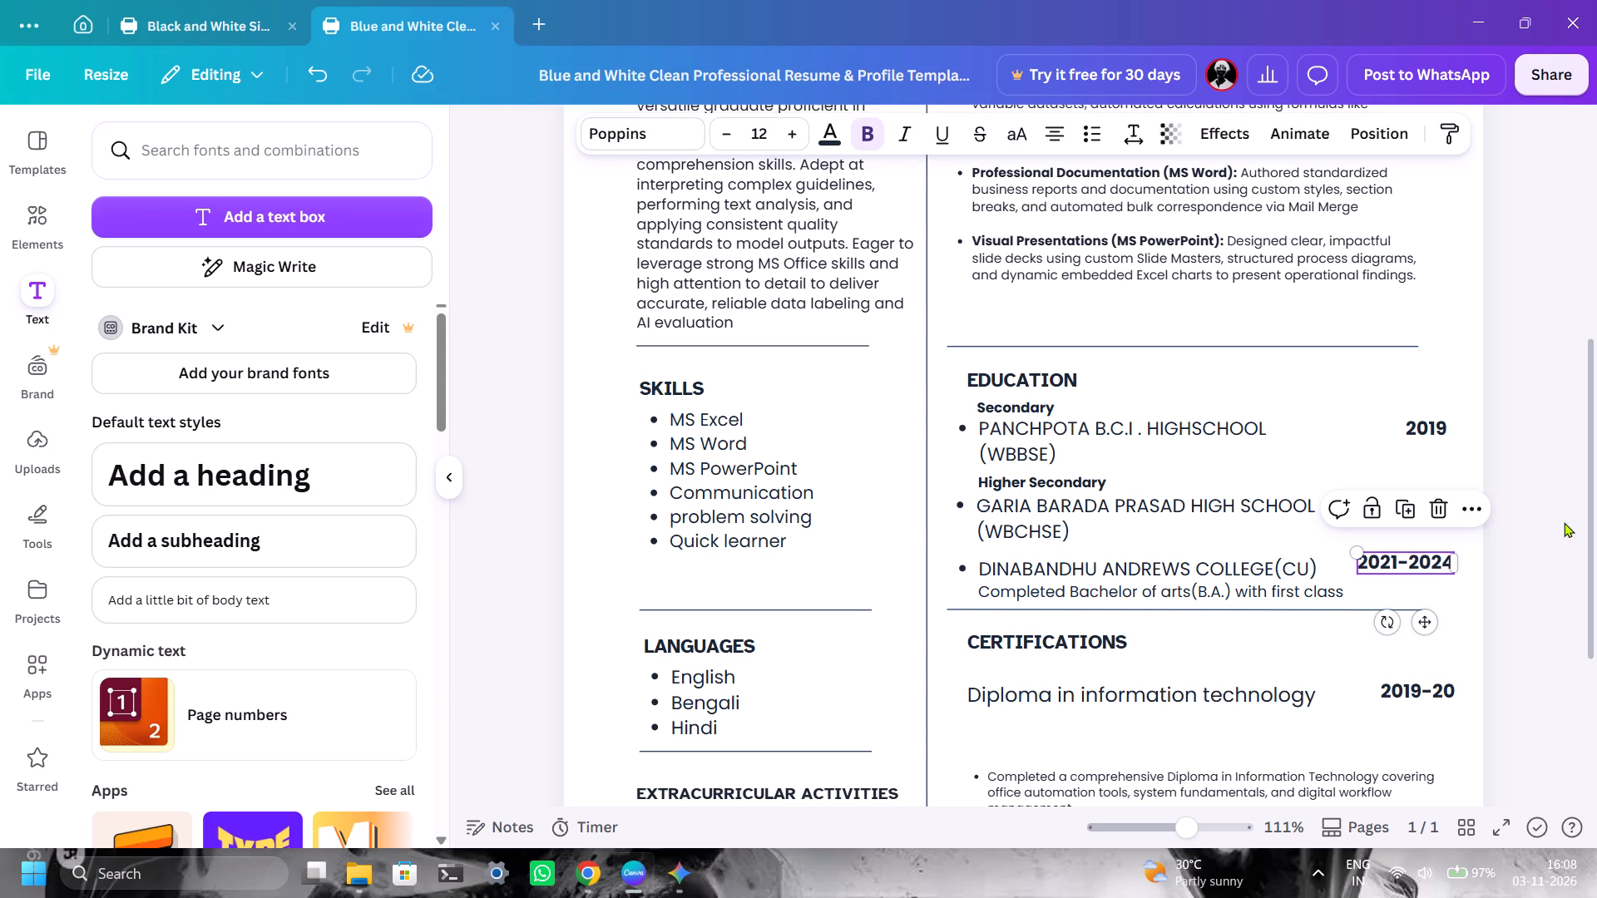
left_click(1543, 523)
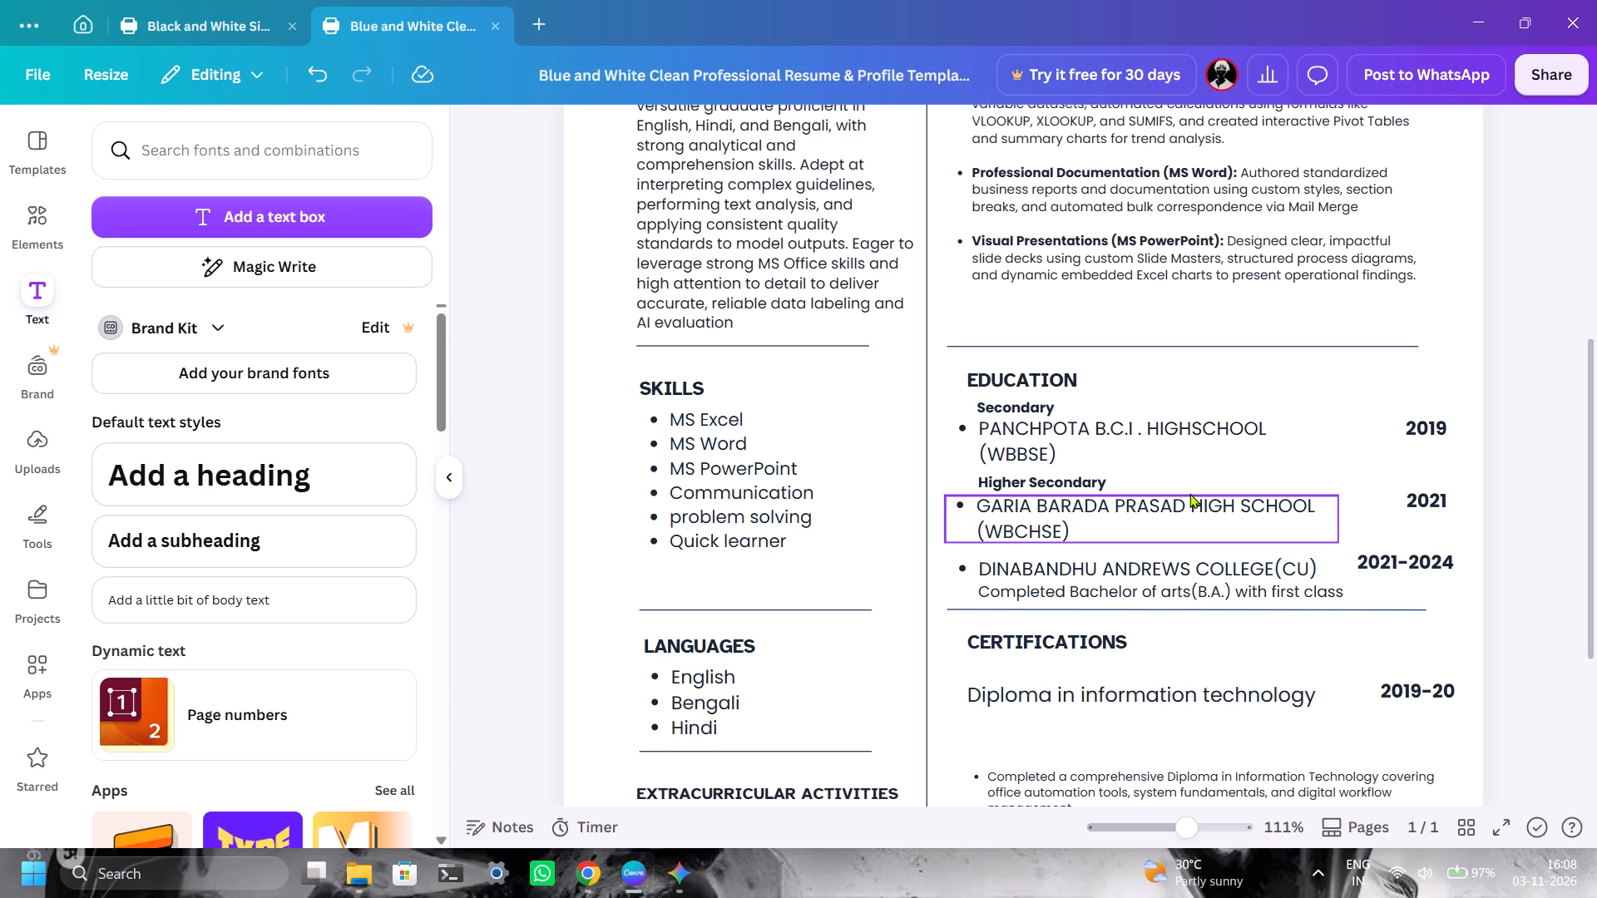
left_click(674, 391)
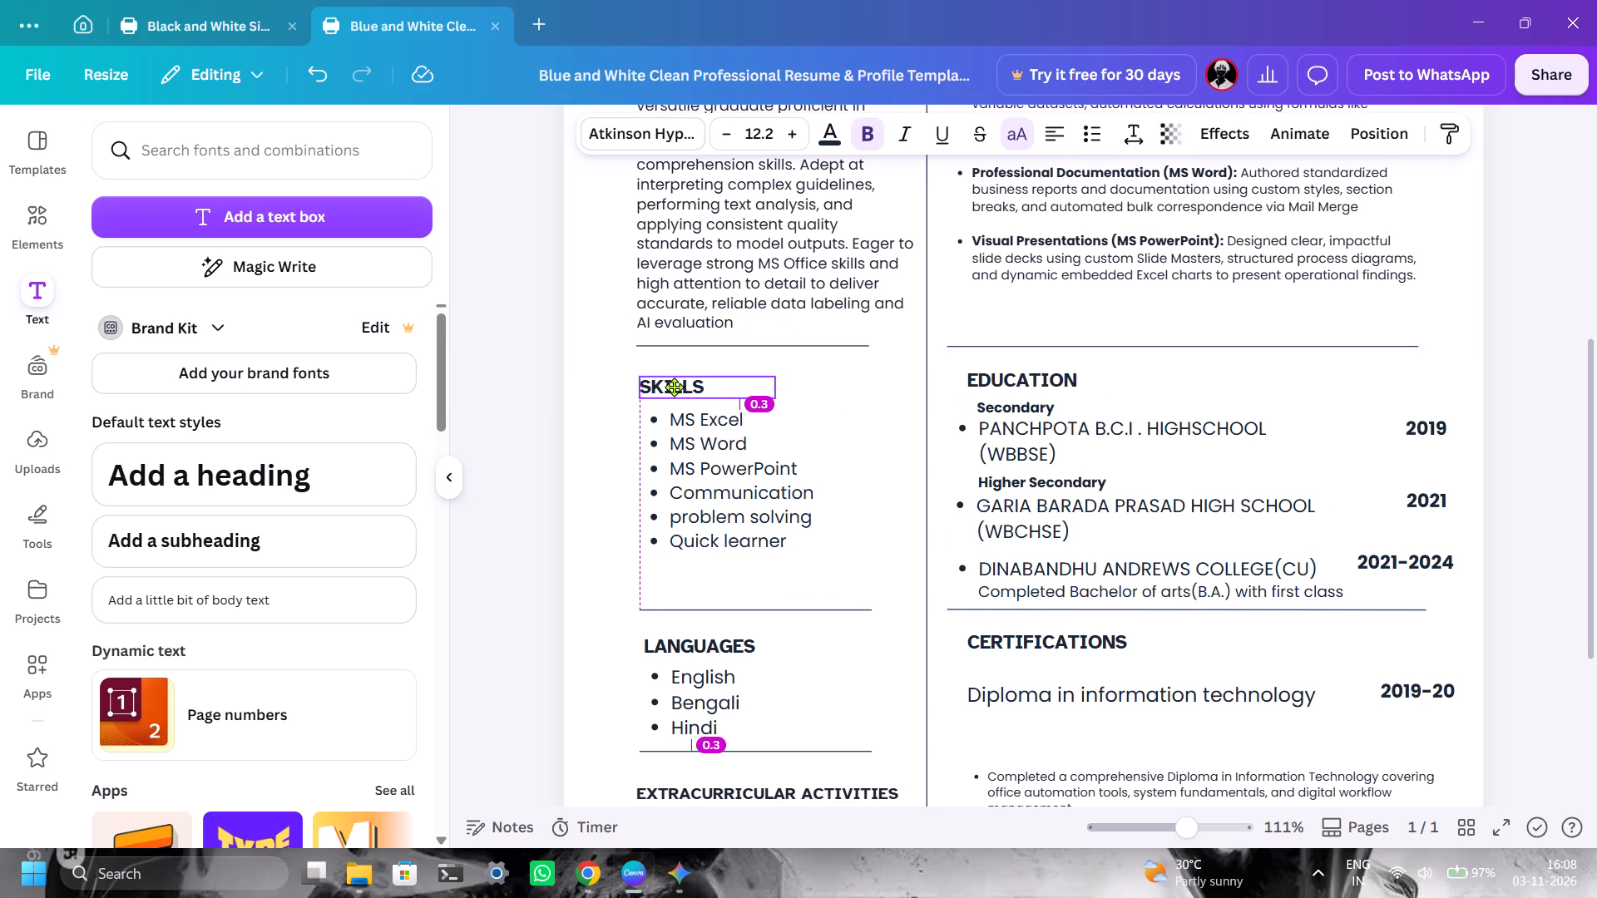
left_click(1528, 337)
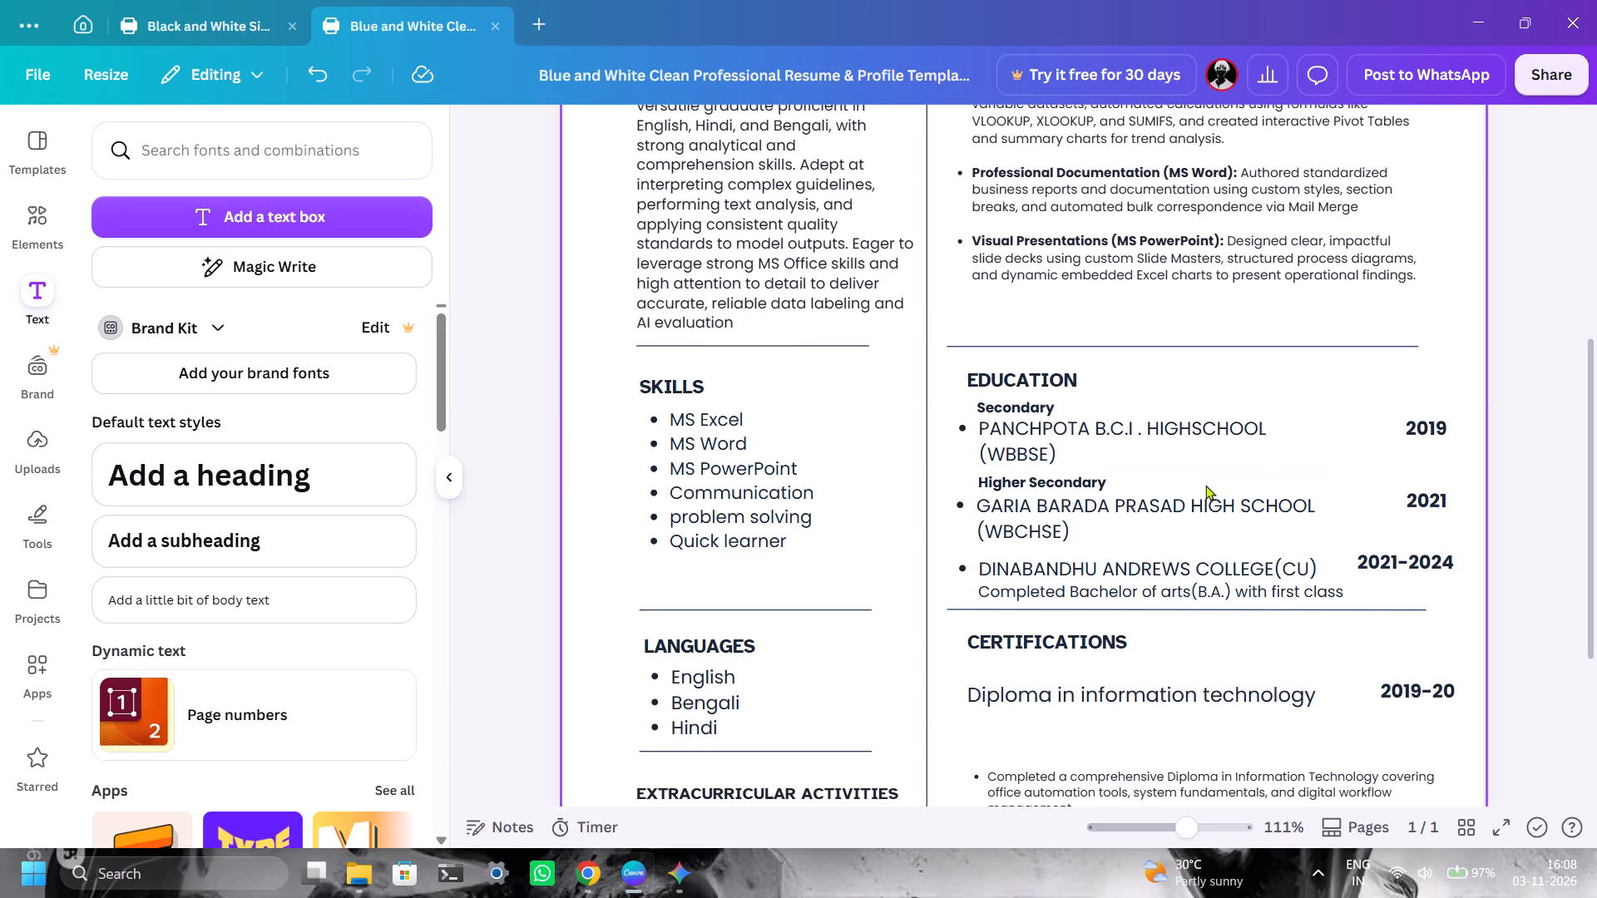
scroll(1205, 480, "down", 1)
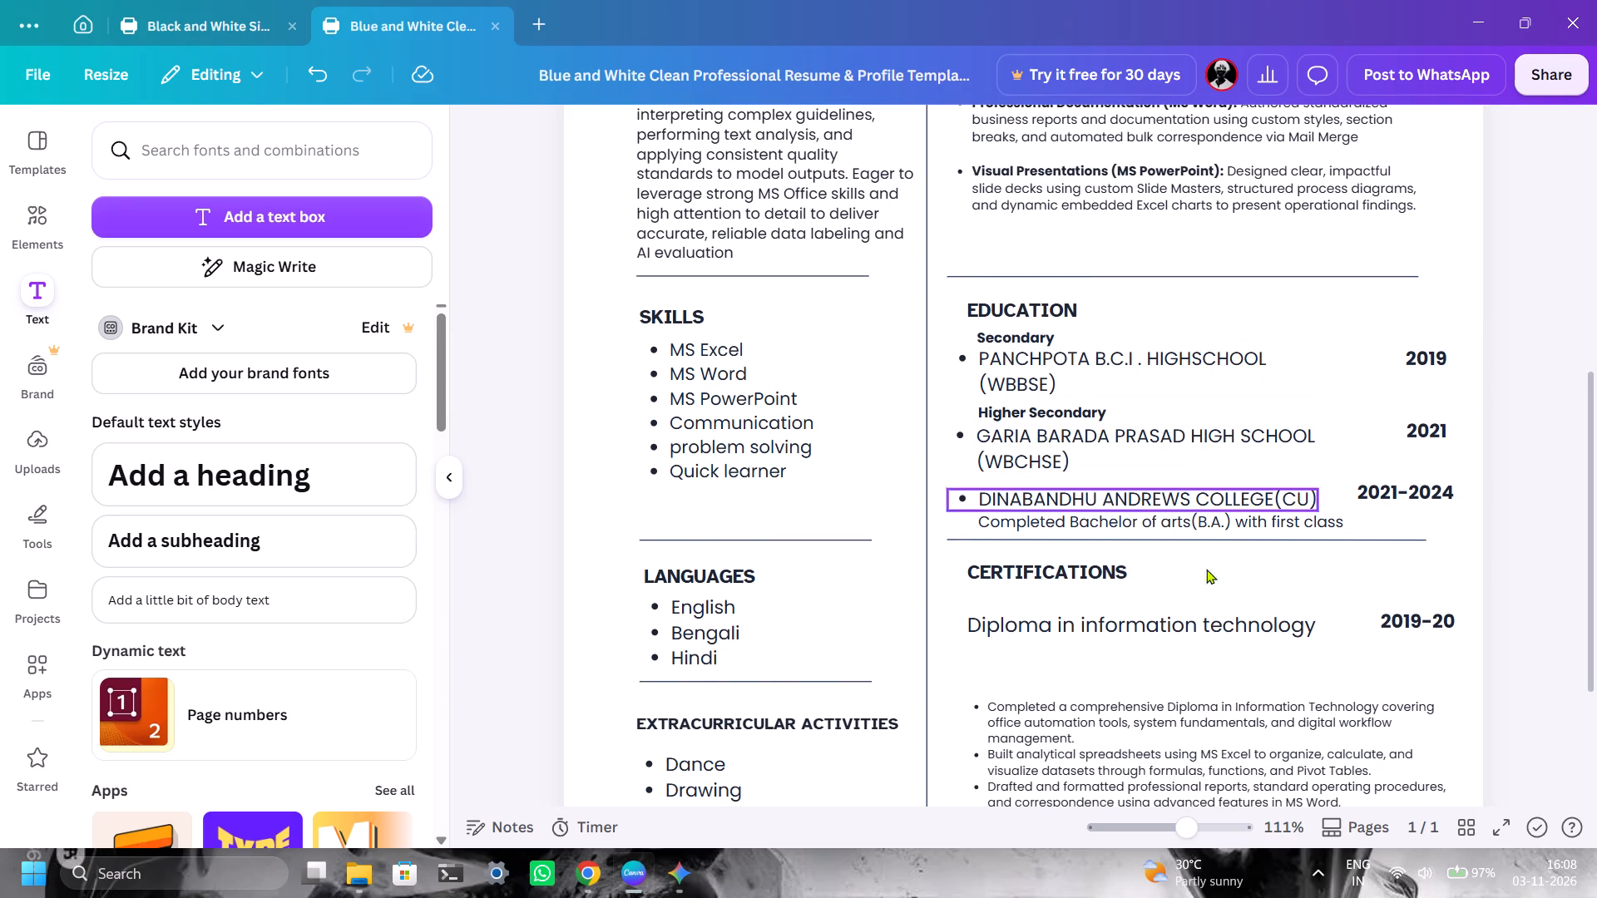
scroll(1074, 673, "down", 2)
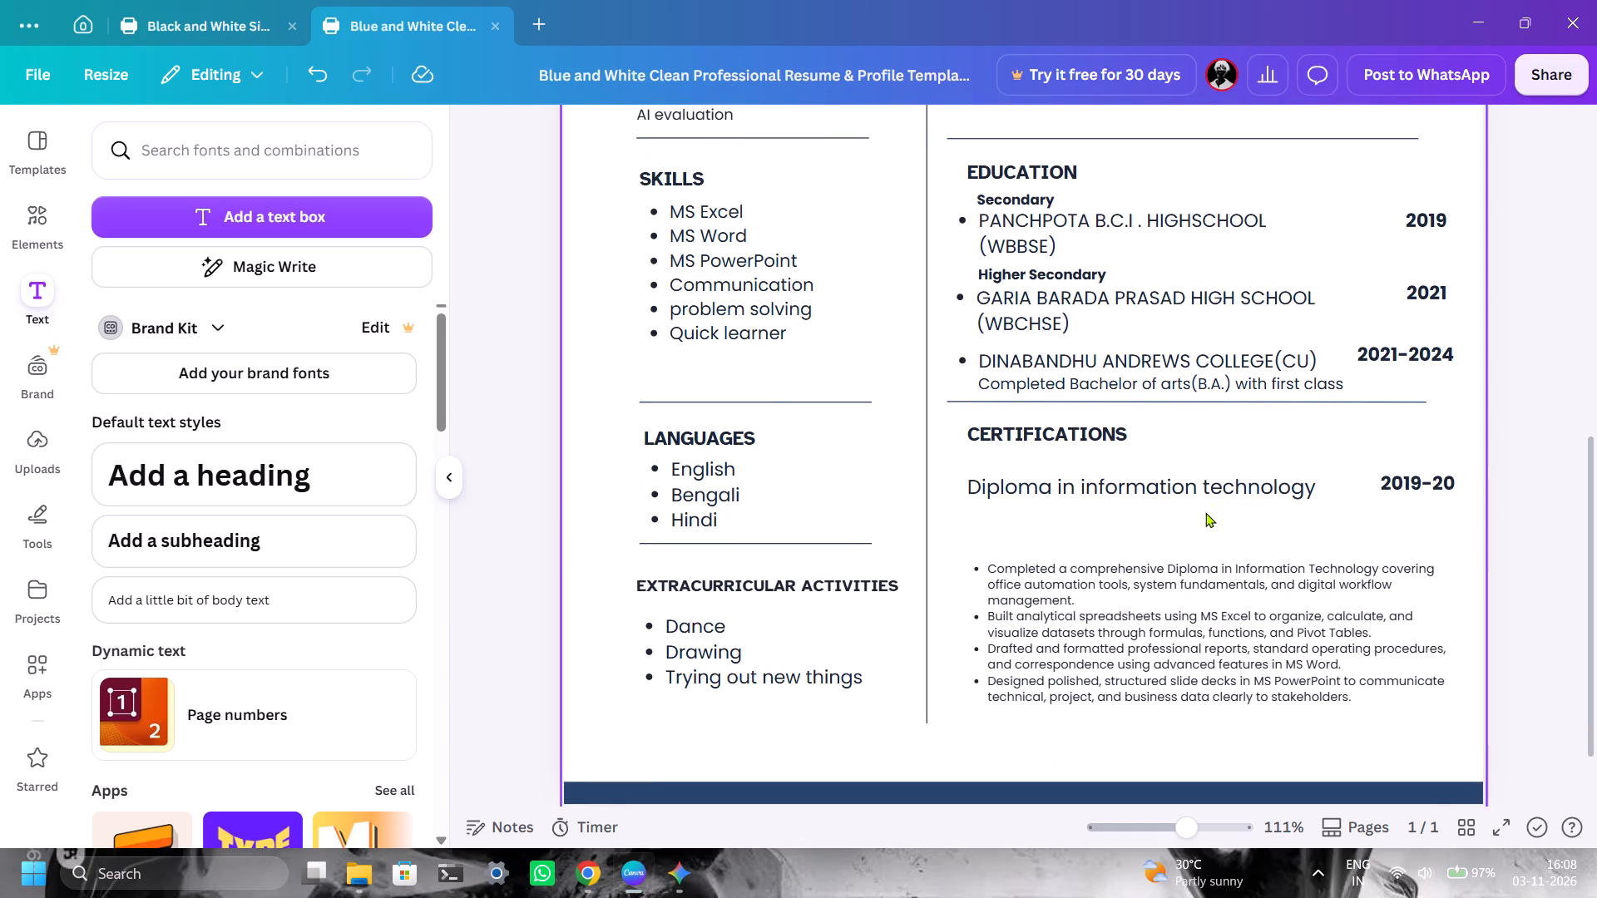
left_click(1555, 424)
scroll(1234, 437, "up", 7)
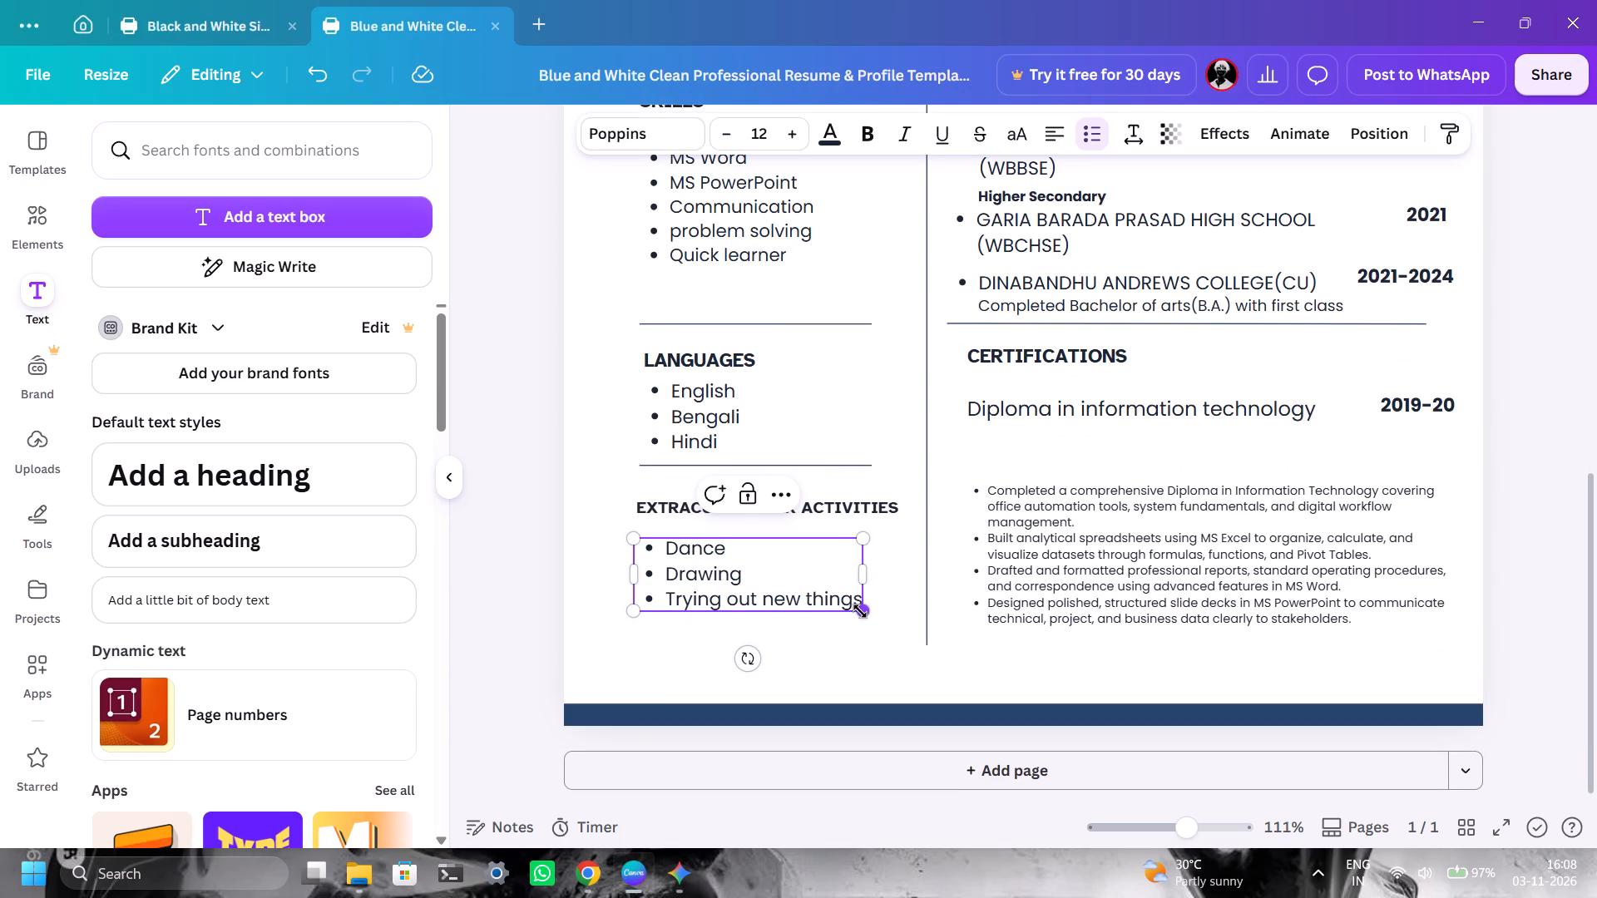
key("BackSpace")
key("BackSpace")
key("BackSpace")
key("BackSpace")
key("BackSpace")
key("BackSpace")
key("BackSpace")
key("BackSpace")
key("BackSpace")
key("BackSpace")
key("BackSpace")
key("BackSpace")
key("BackSpace")
key("BackSpace")
key("BackSpace")
key("BackSpace")
key("BackSpace")
key("BackSpace")
key("BackSpace")
key("BackSpace")
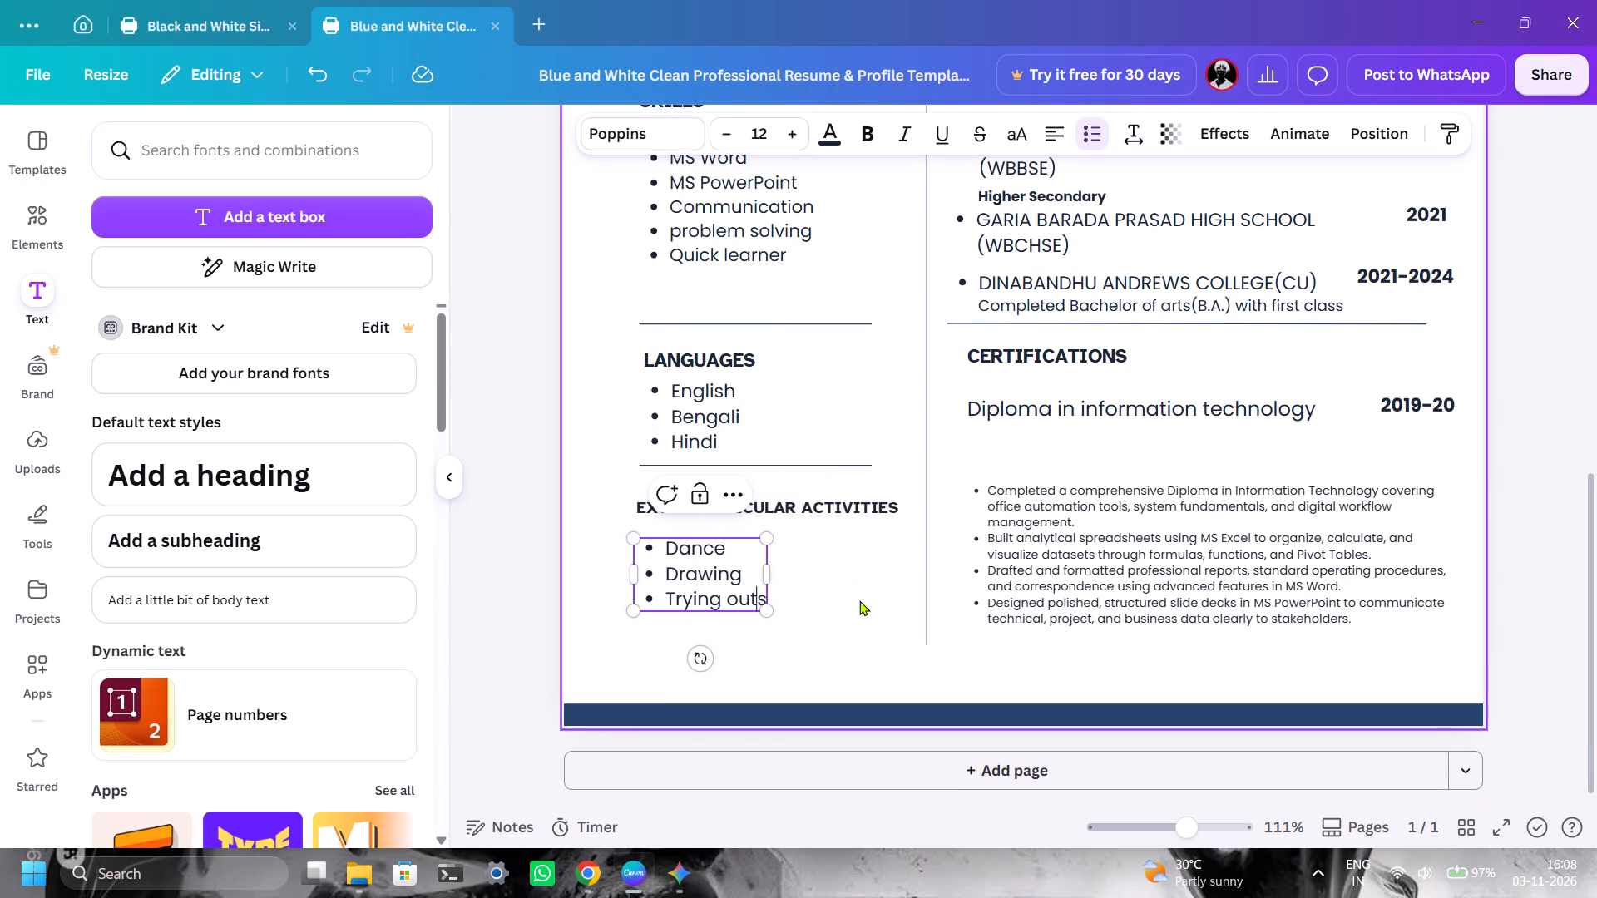
key("BackSpace")
key("BackSpace")
key("BackSpace")
key("BackSpace")
key("Right")
key("BackSpace")
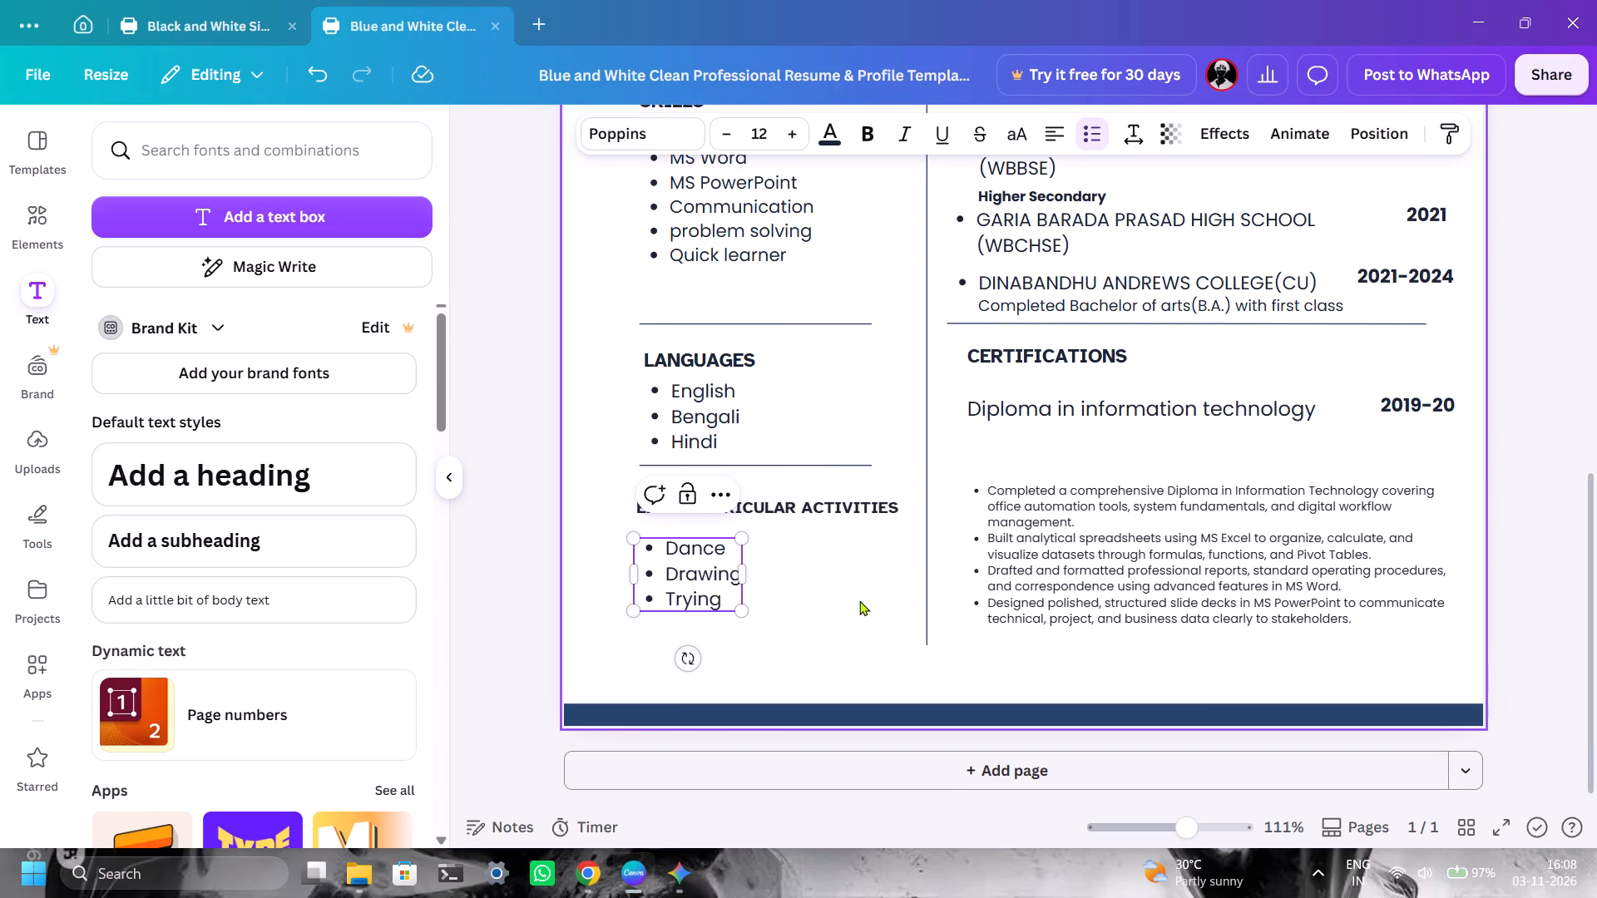
key("BackSpace")
key("BackSpace")
key("BackSpace")
key("BackSpace")
key("BackSpace")
key("BackSpace")
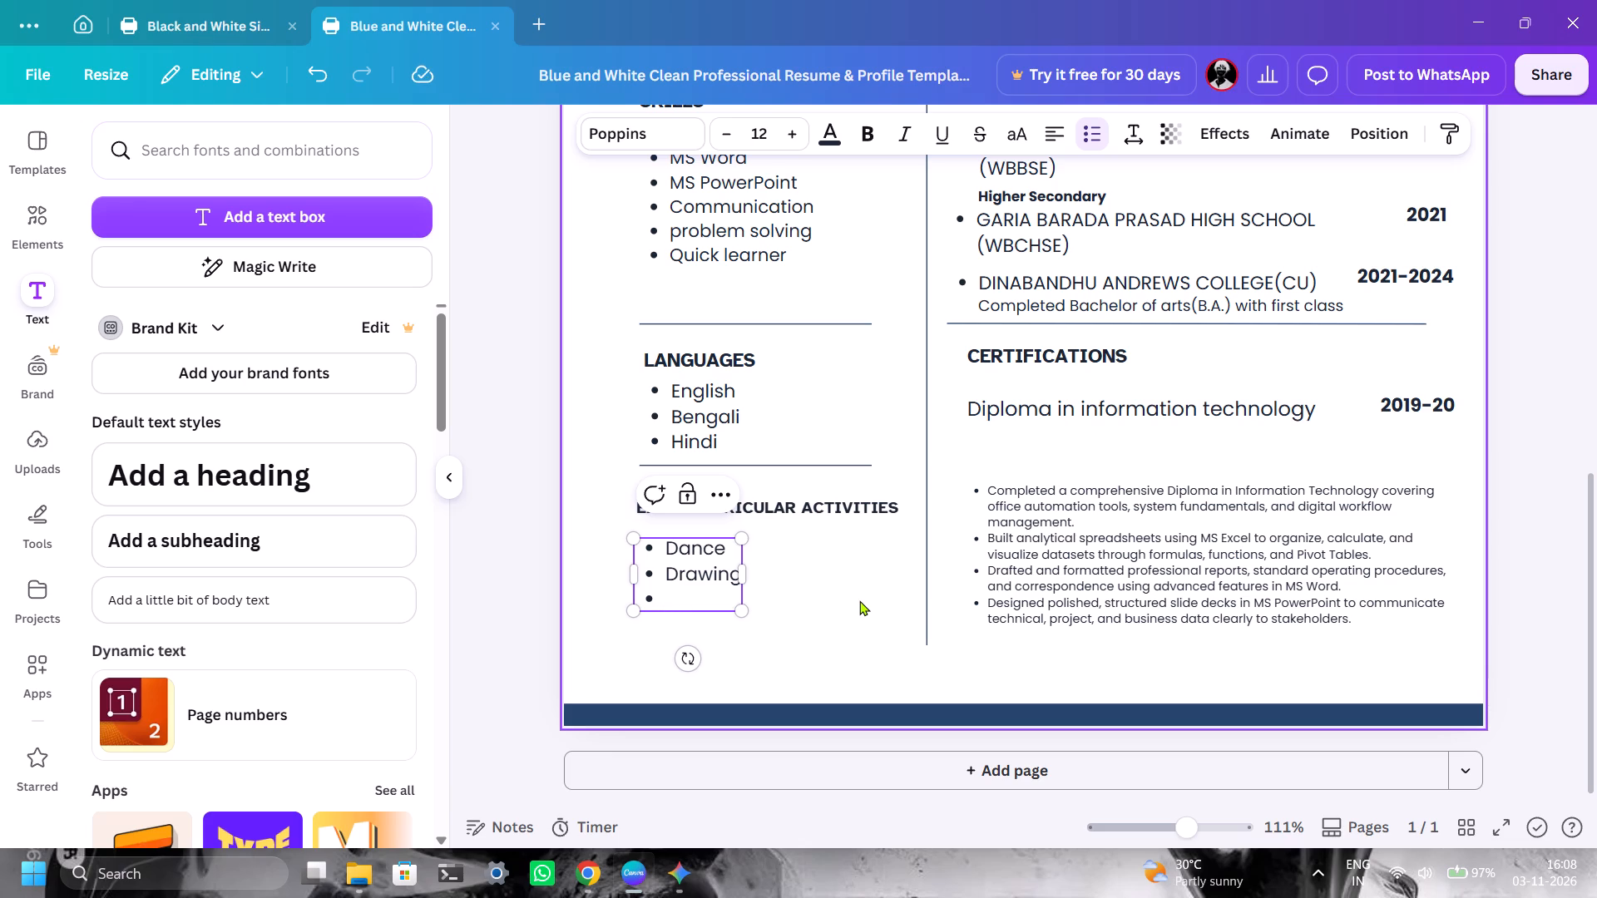
key("ctrl+v")
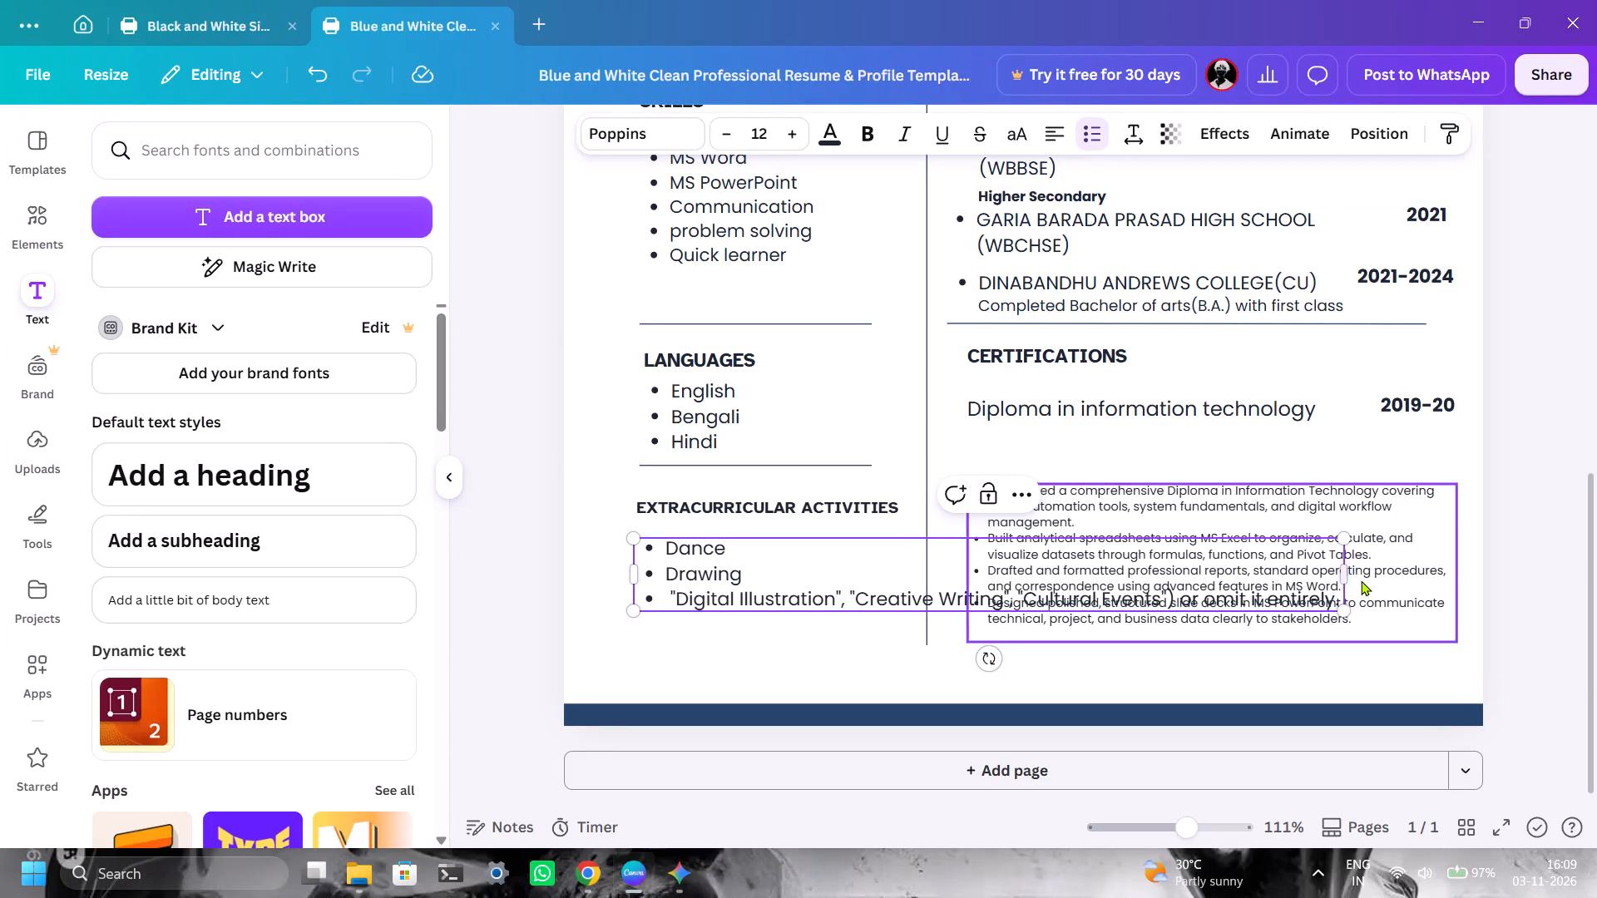
Narrow the Extracurricular Activities list box so its text wraps within the resume's narrow column.
left_click_drag(1352, 574, 837, 586)
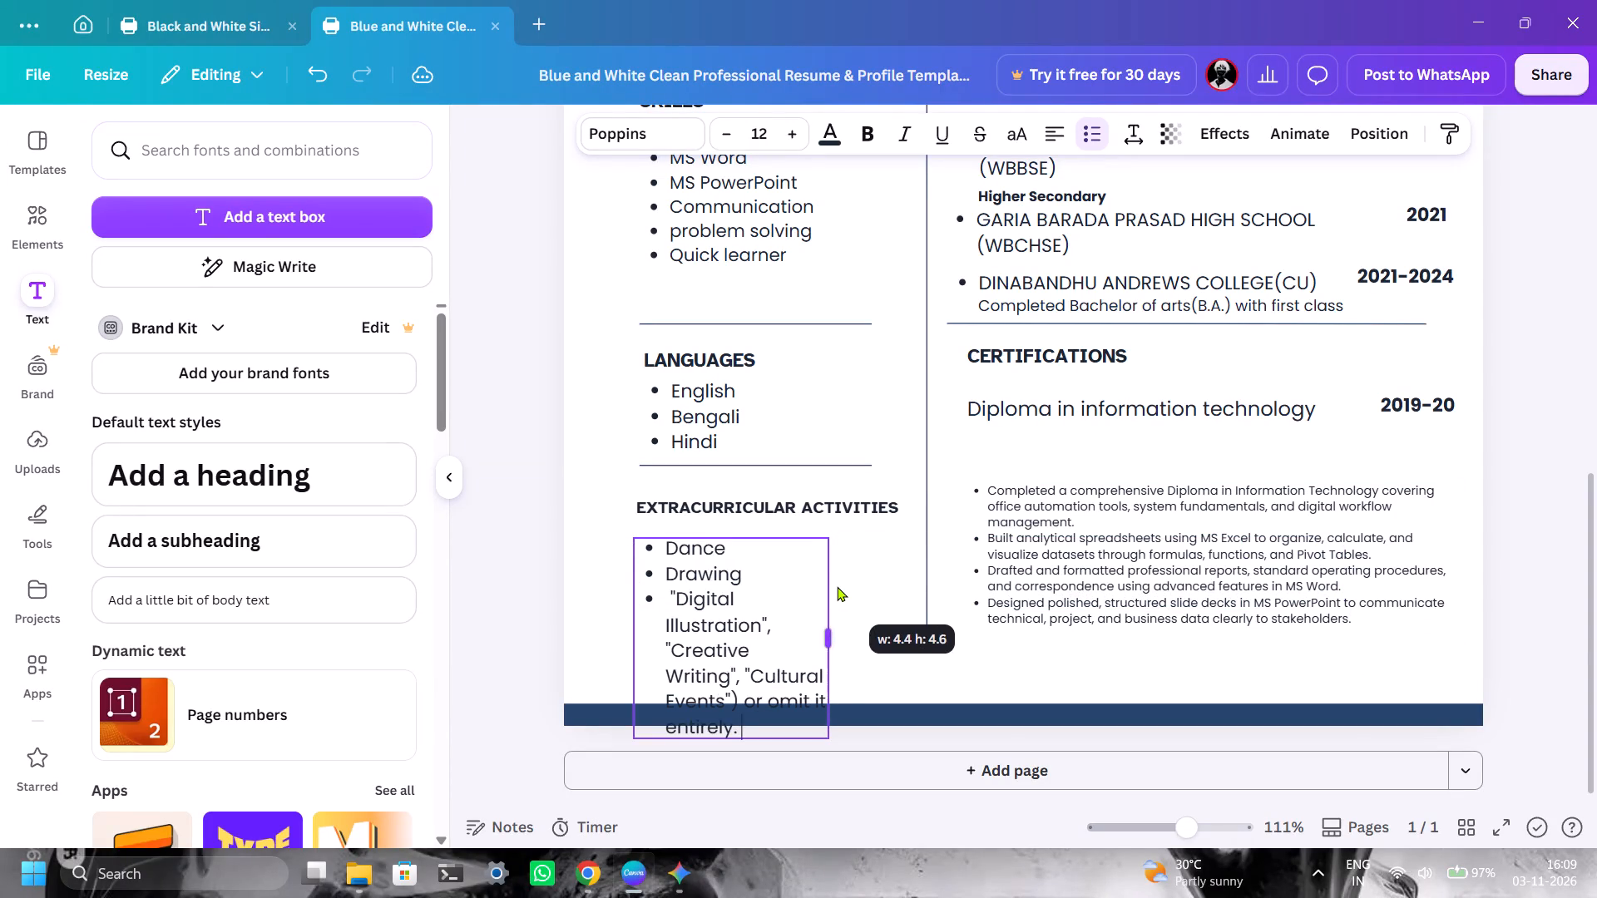
left_click_drag(837, 586, 858, 593)
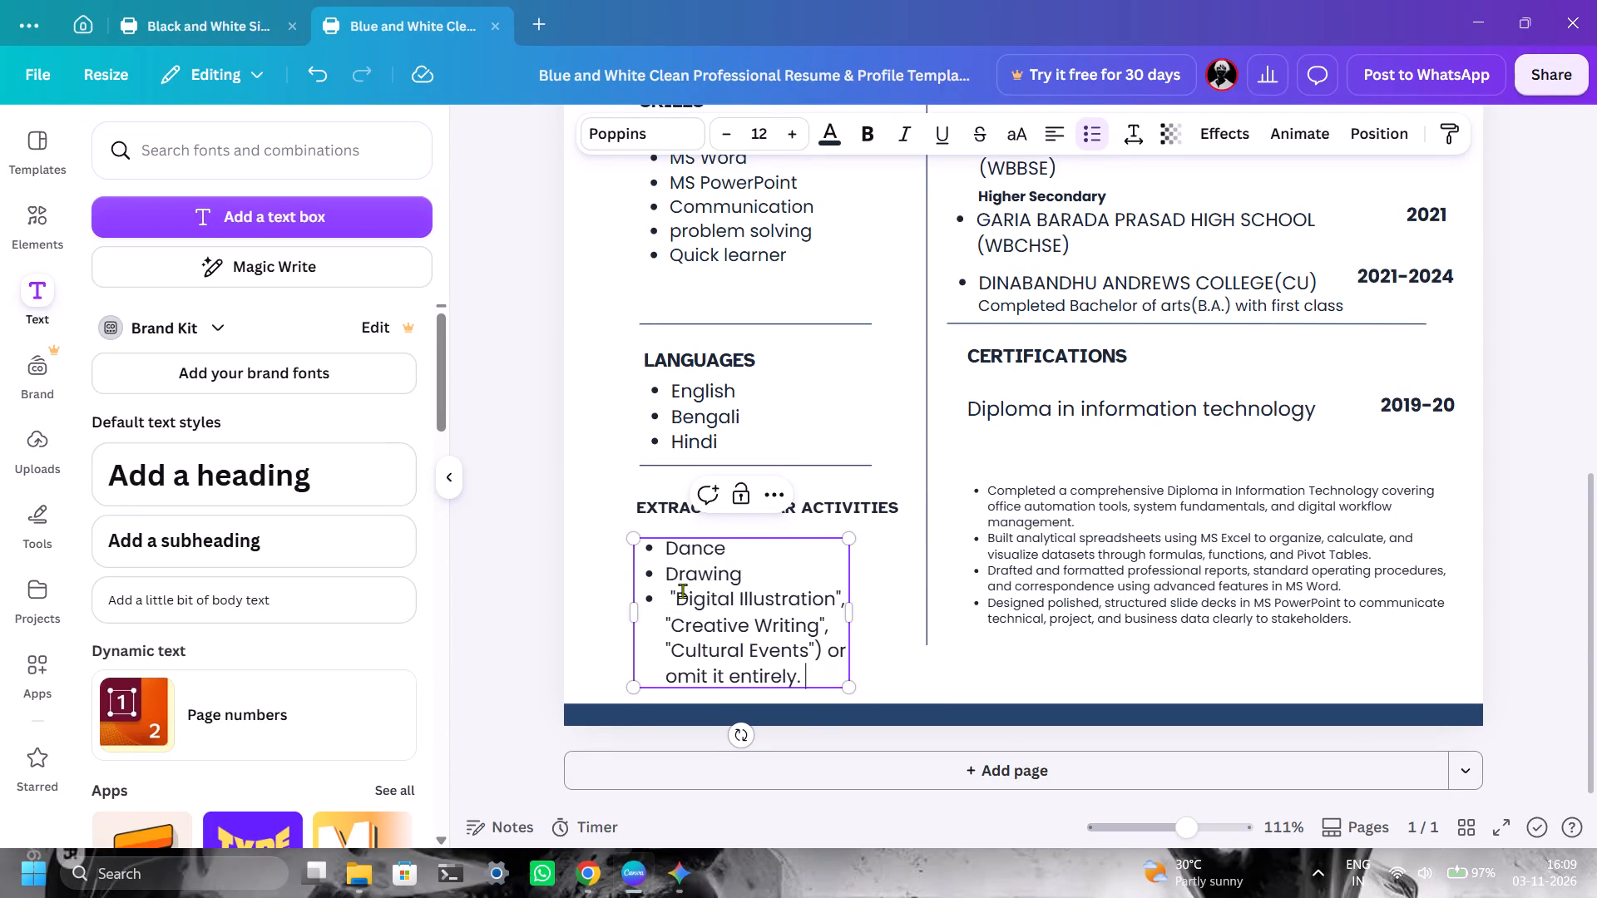
Remove the quotation marks and commas around Digital Illustration and Creative Writing in the extracurricular list.
left_click(678, 592)
key("BackSpace")
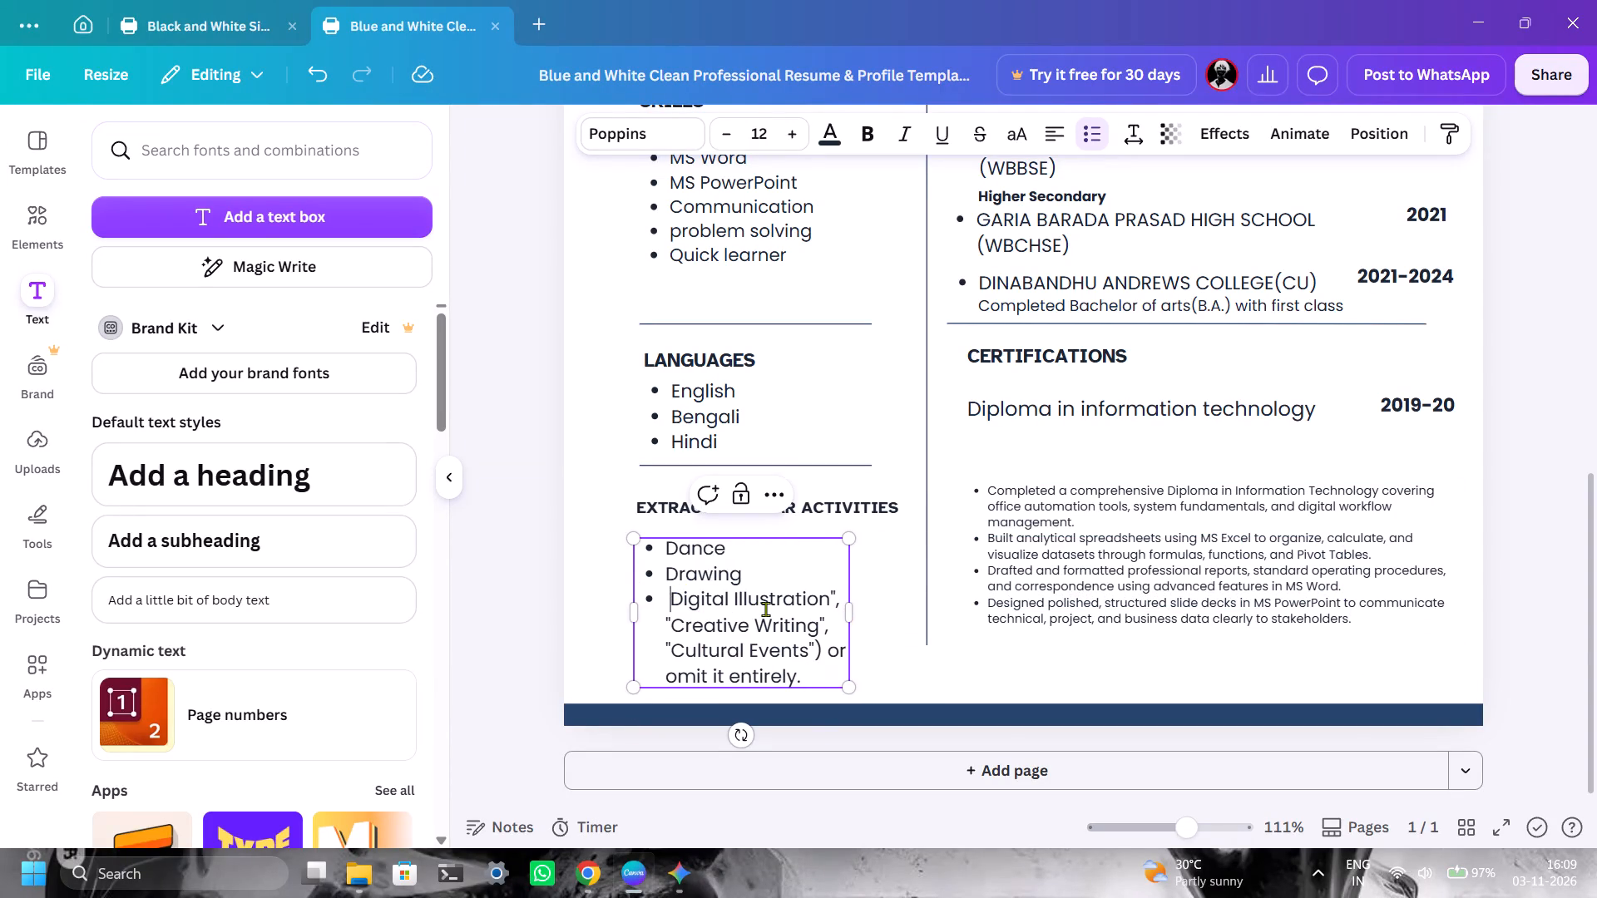
key("BackSpace")
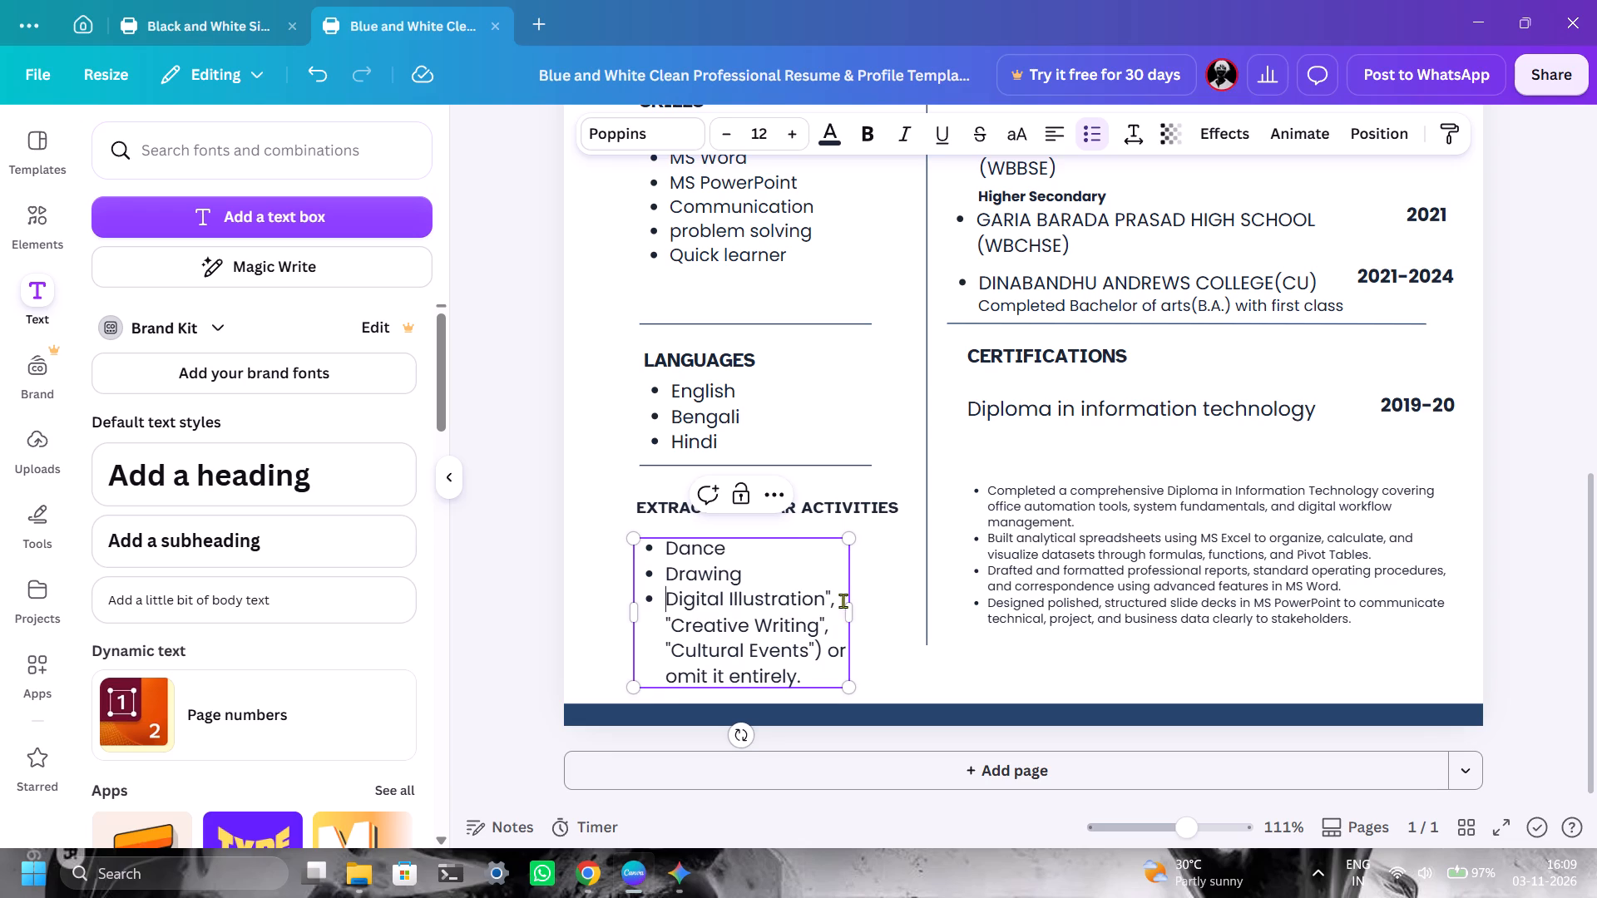
left_click(840, 597)
key("BackSpace")
key("BackSpace")
left_click(823, 639)
left_click(826, 628)
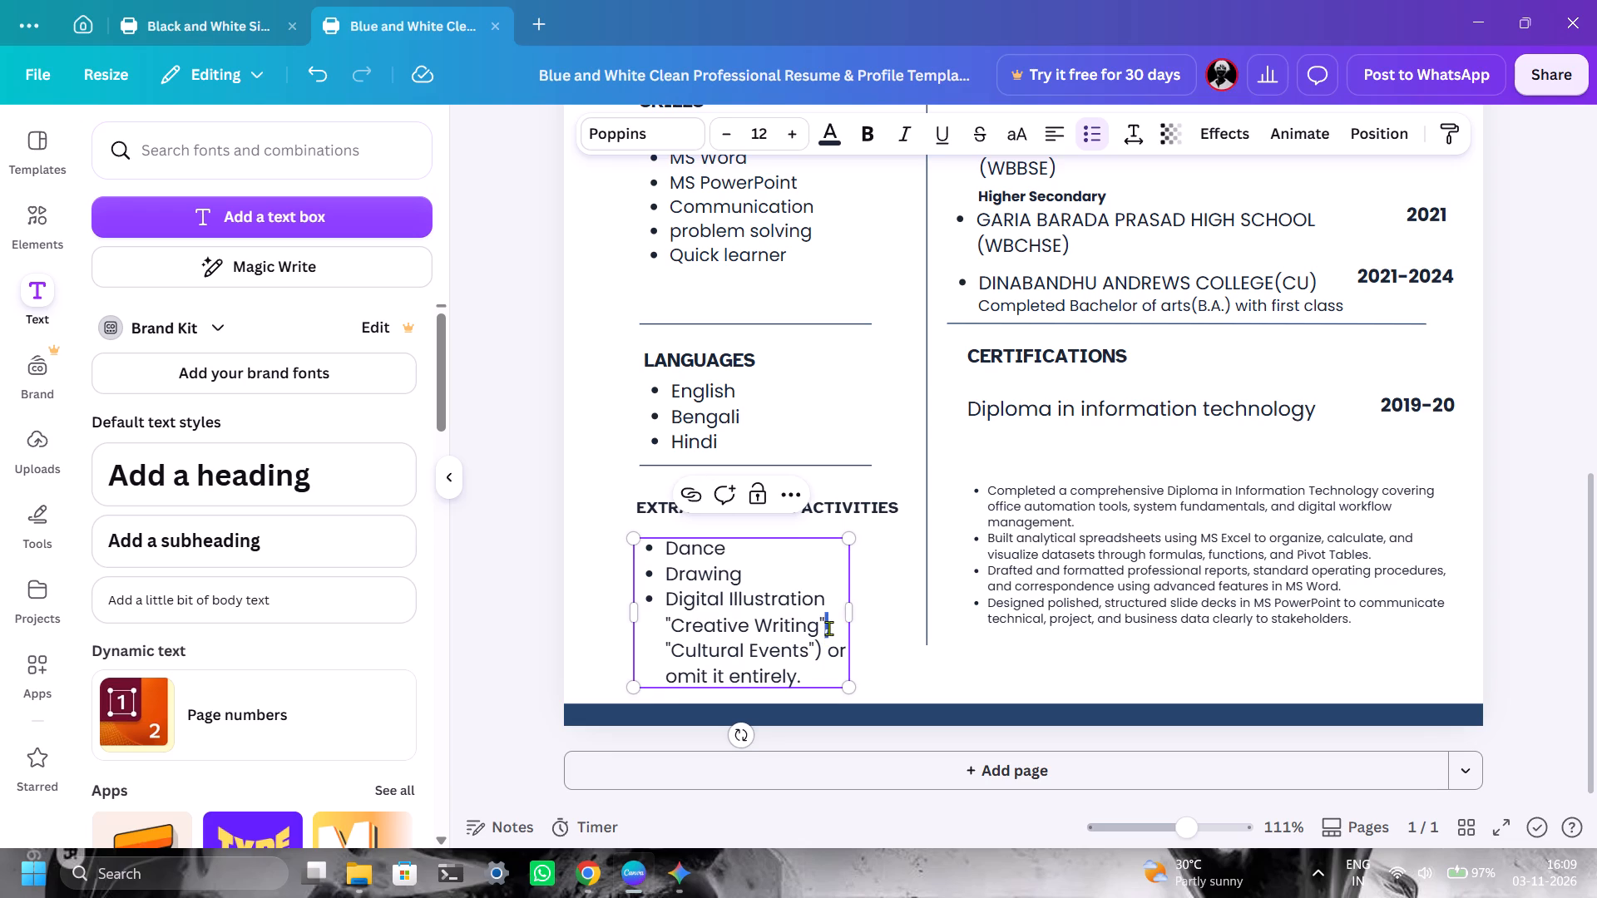
key("BackSpace")
key("BackSpace")
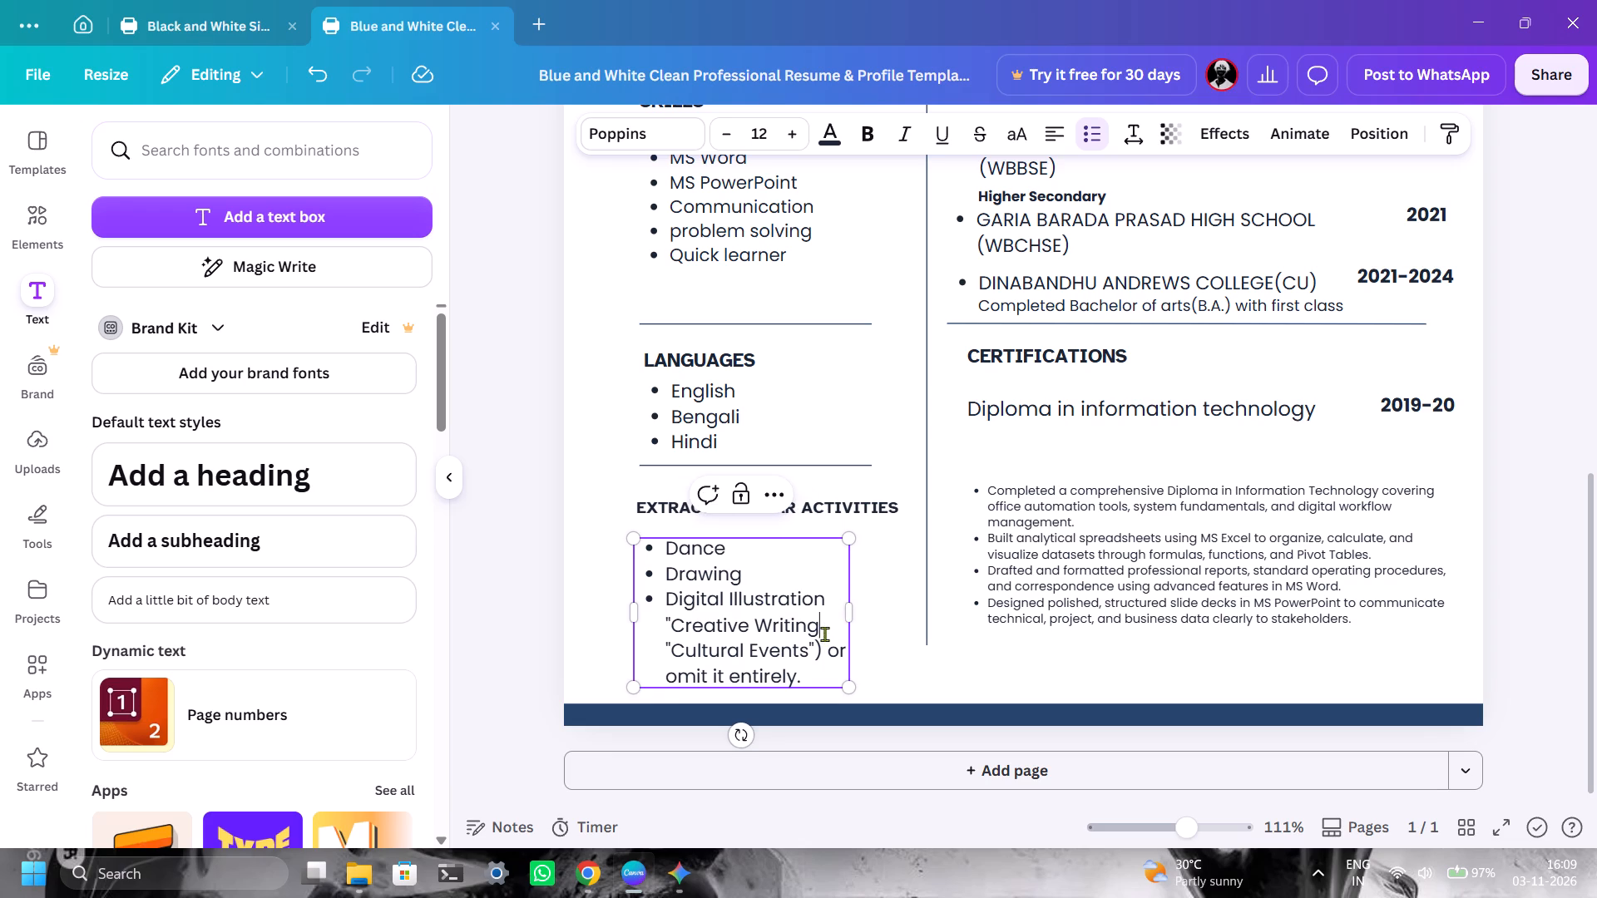
left_click(674, 622)
key("BackSpace")
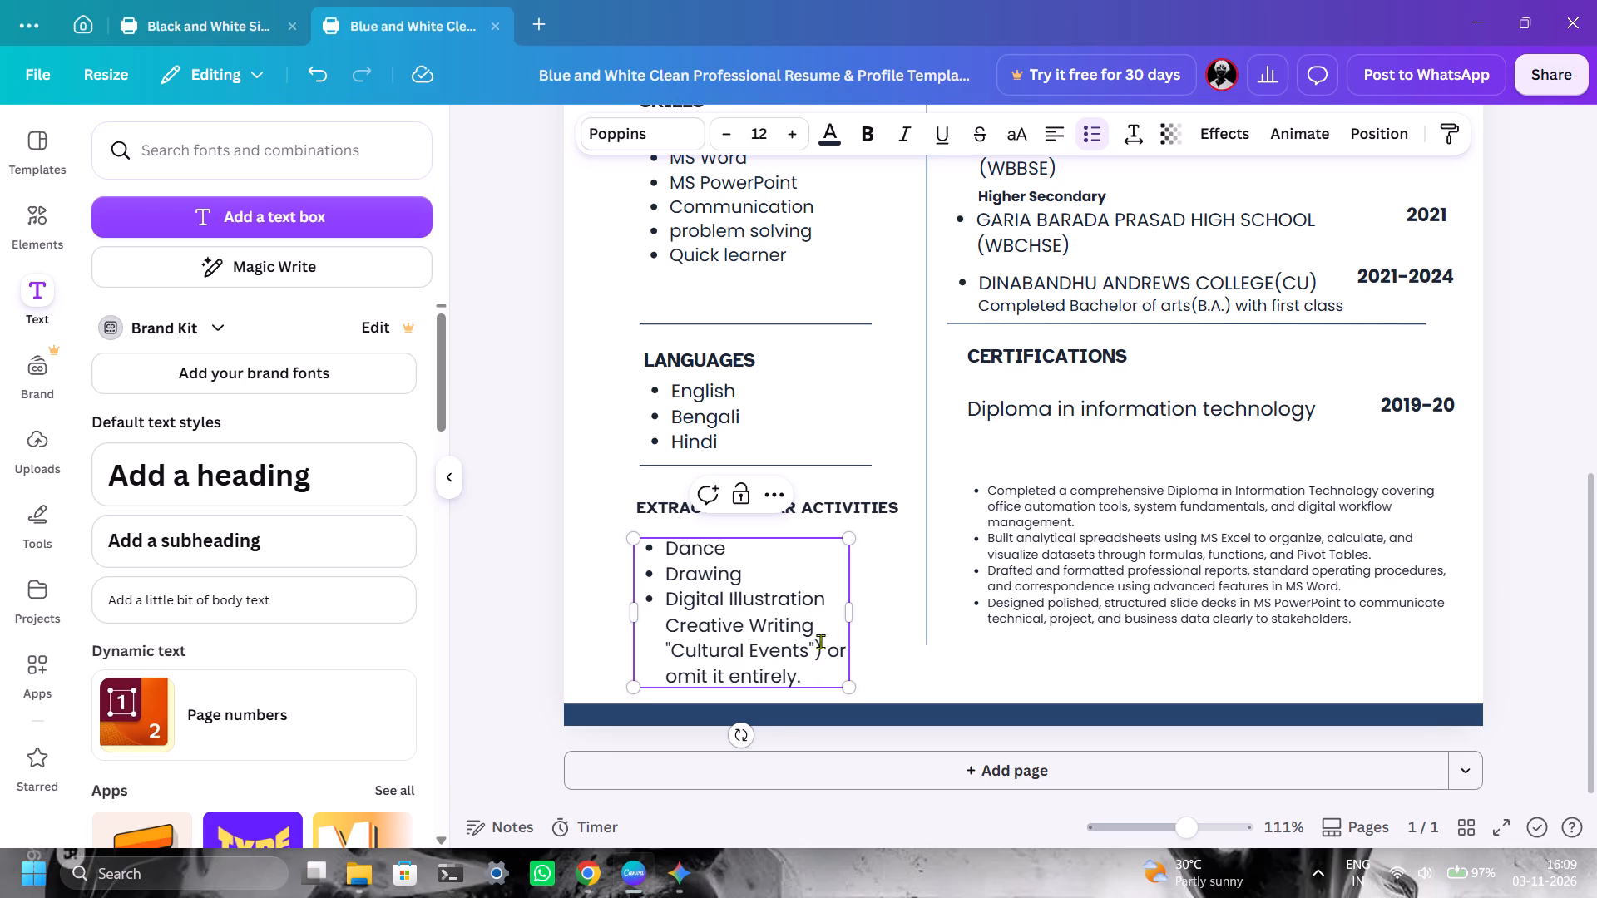
Delete the leftover ") or omit it entirely." wording and the quotation marks around Cultural Events.
left_click(801, 678)
key("BackSpace")
key("BackSpace")
key("BackSpace")
key("BackSpace")
key("BackSpace")
key("BackSpace")
key("BackSpace")
key("BackSpace")
key("BackSpace")
key("BackSpace")
key("BackSpace")
key("BackSpace")
key("BackSpace")
key("BackSpace")
key("BackSpace")
key("BackSpace")
key("BackSpace")
key("BackSpace")
key("BackSpace")
key("BackSpace")
key("BackSpace")
key("BackSpace")
key("BackSpace")
key("BackSpace")
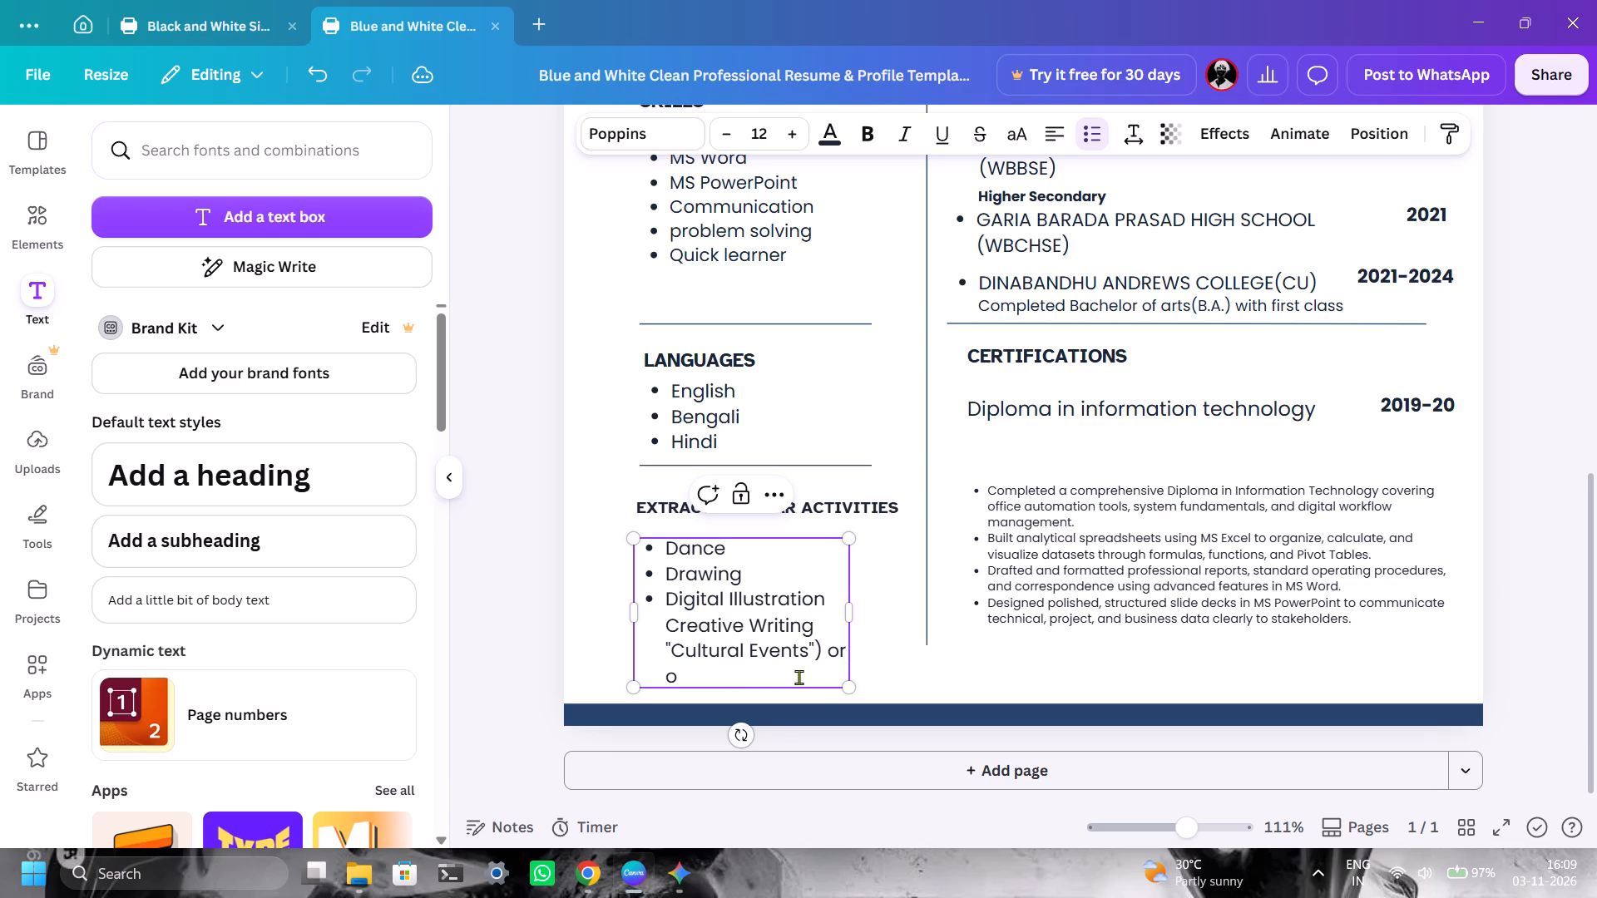
key("BackSpace")
key("BackSpace")
key("BackSpace")
key("BackSpace")
key("BackSpace")
key("BackSpace")
key("BackSpace")
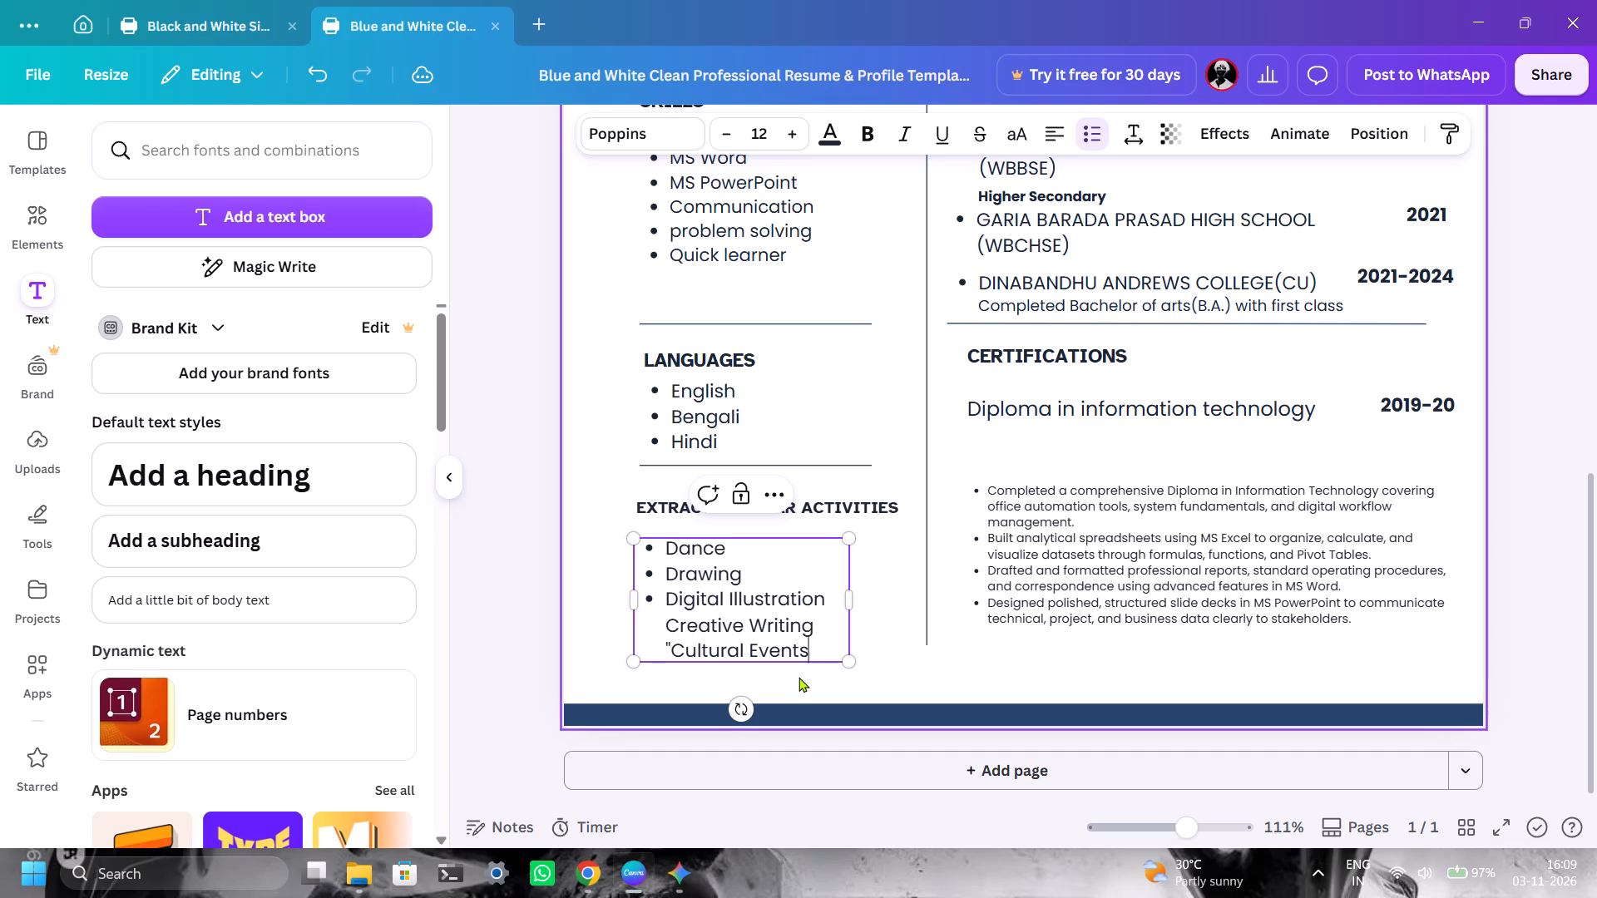
left_click(672, 648)
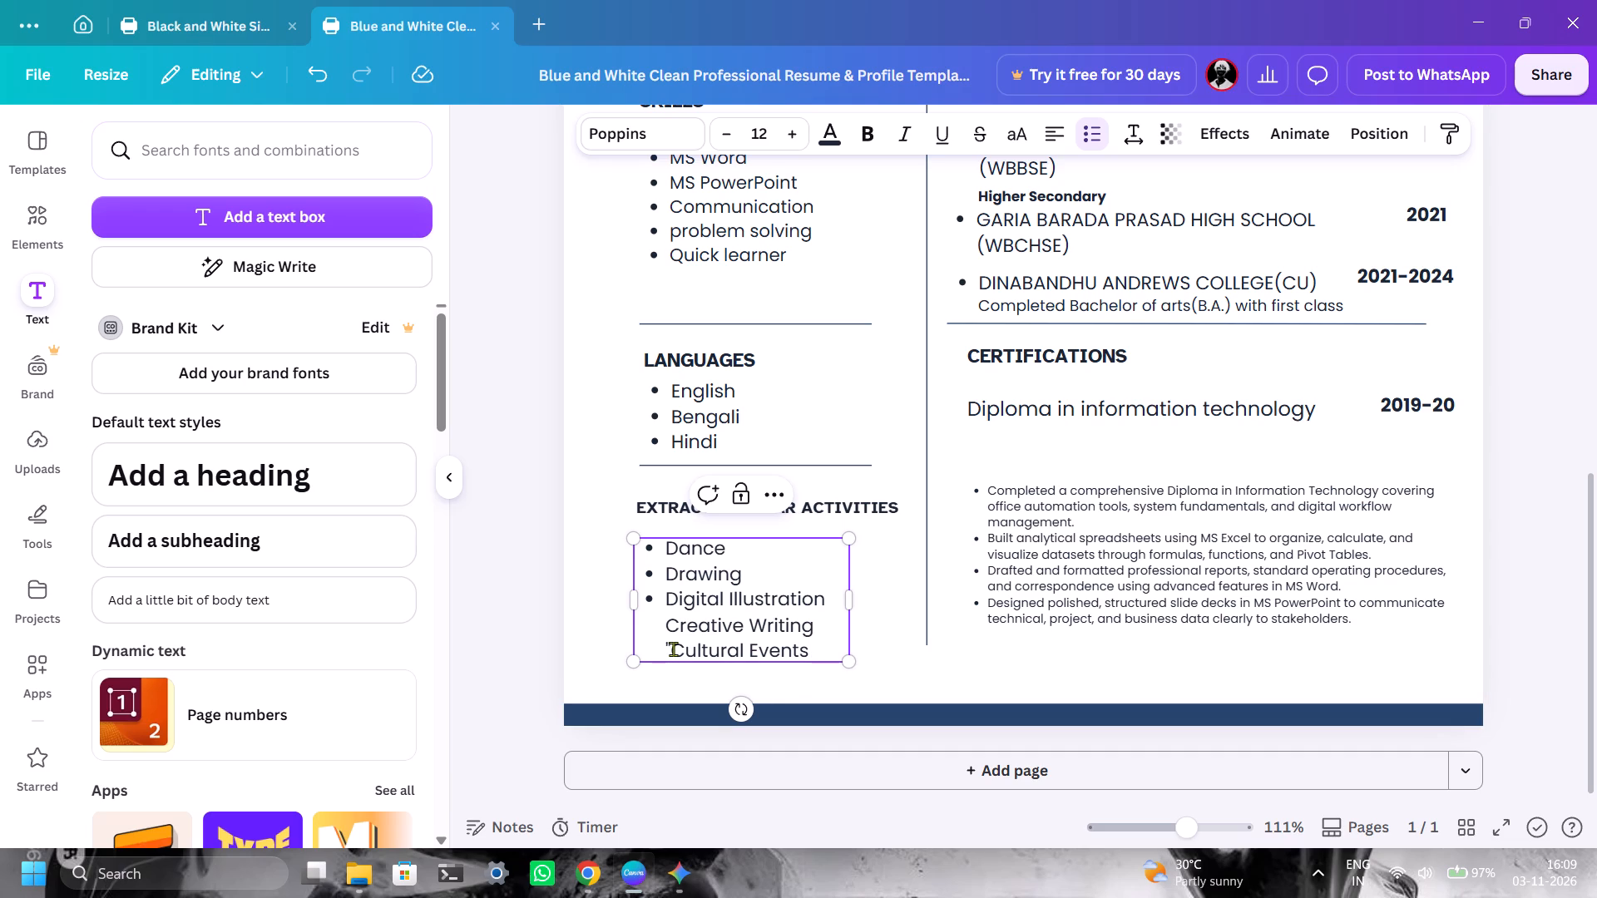
key("BackSpace")
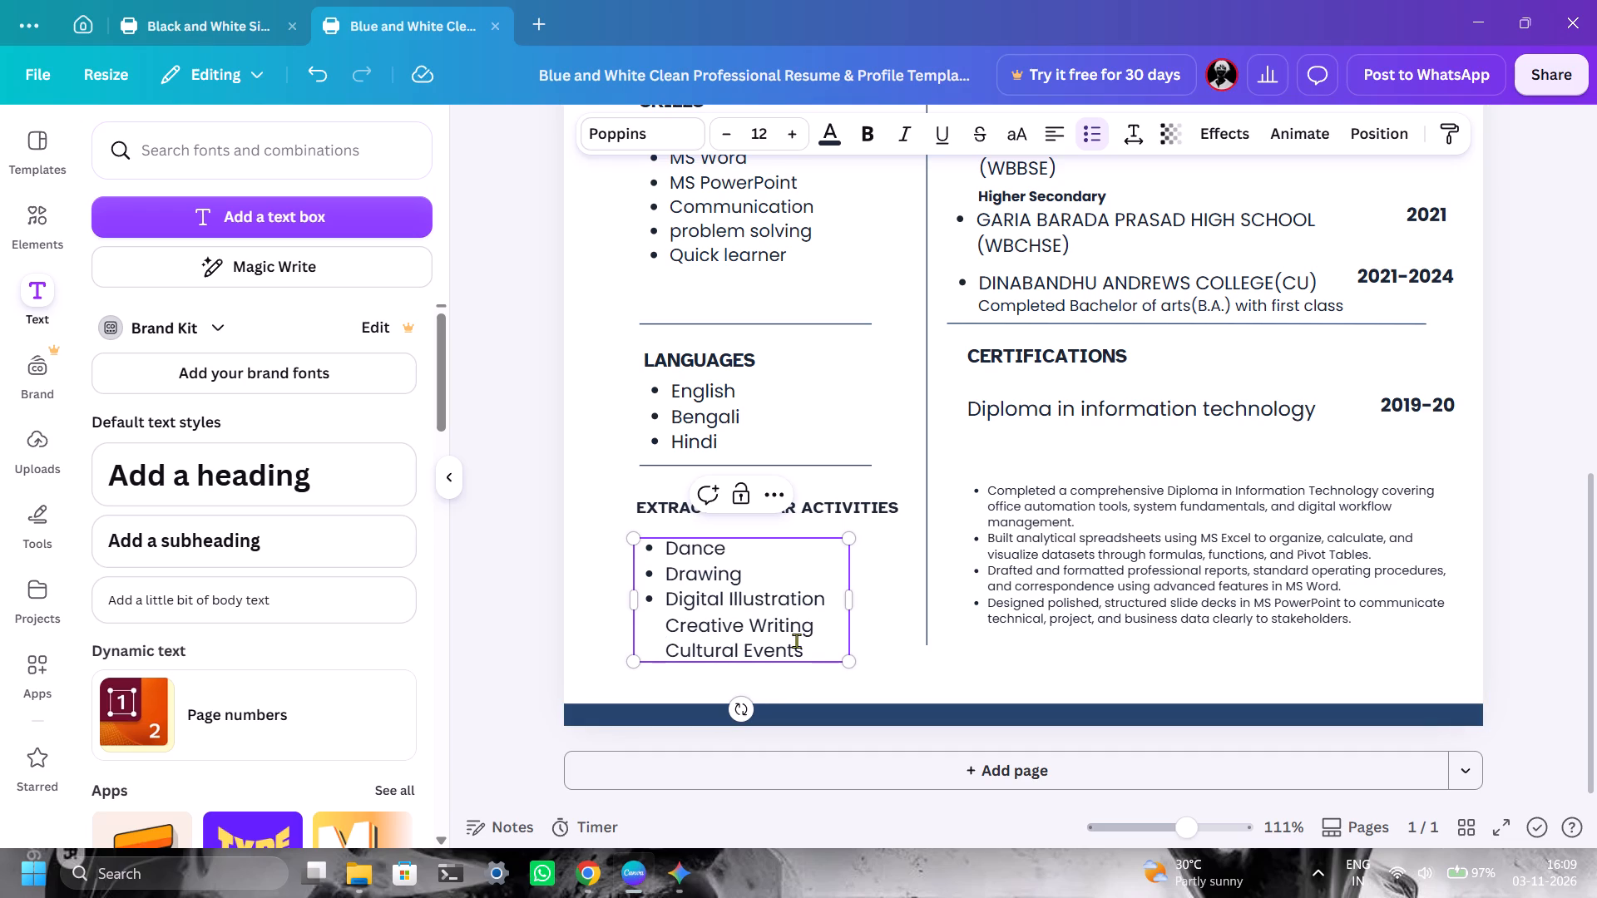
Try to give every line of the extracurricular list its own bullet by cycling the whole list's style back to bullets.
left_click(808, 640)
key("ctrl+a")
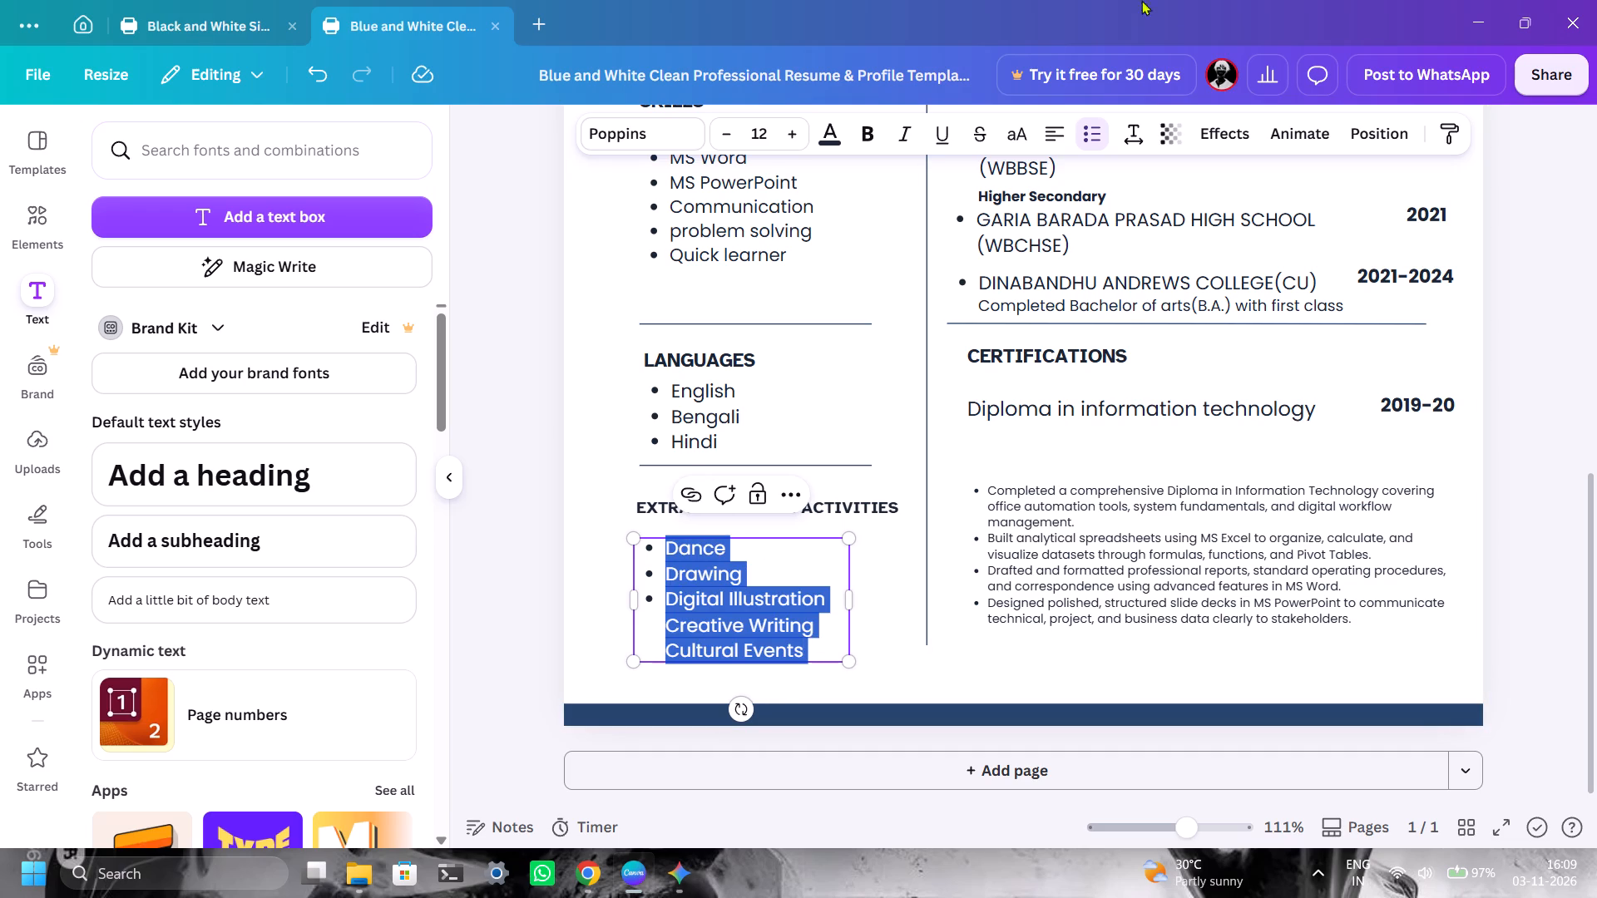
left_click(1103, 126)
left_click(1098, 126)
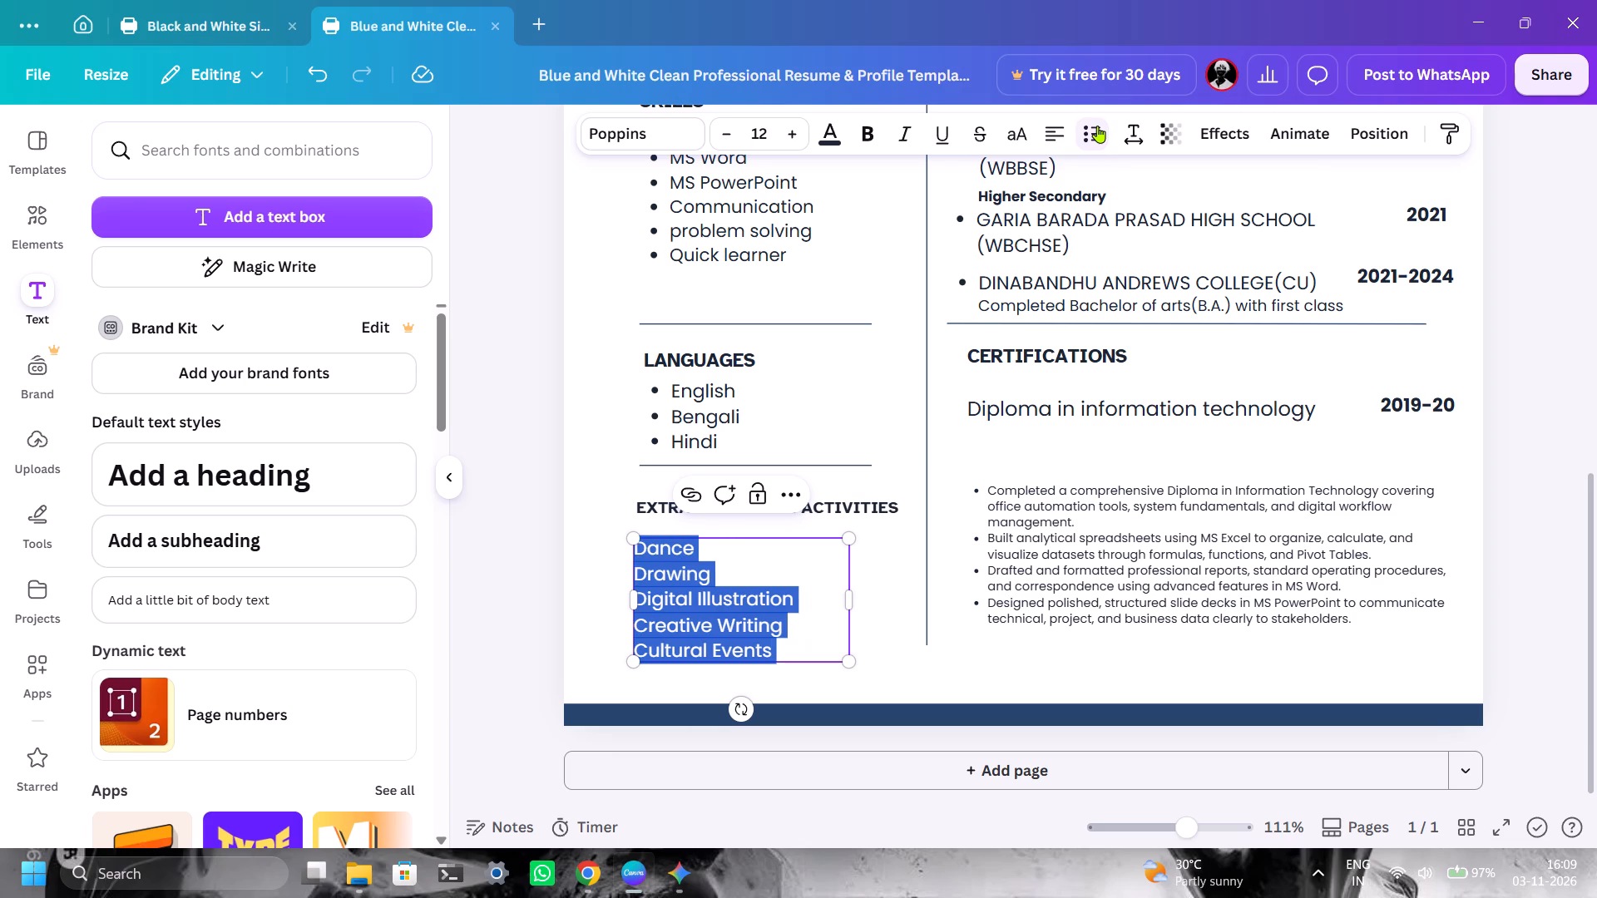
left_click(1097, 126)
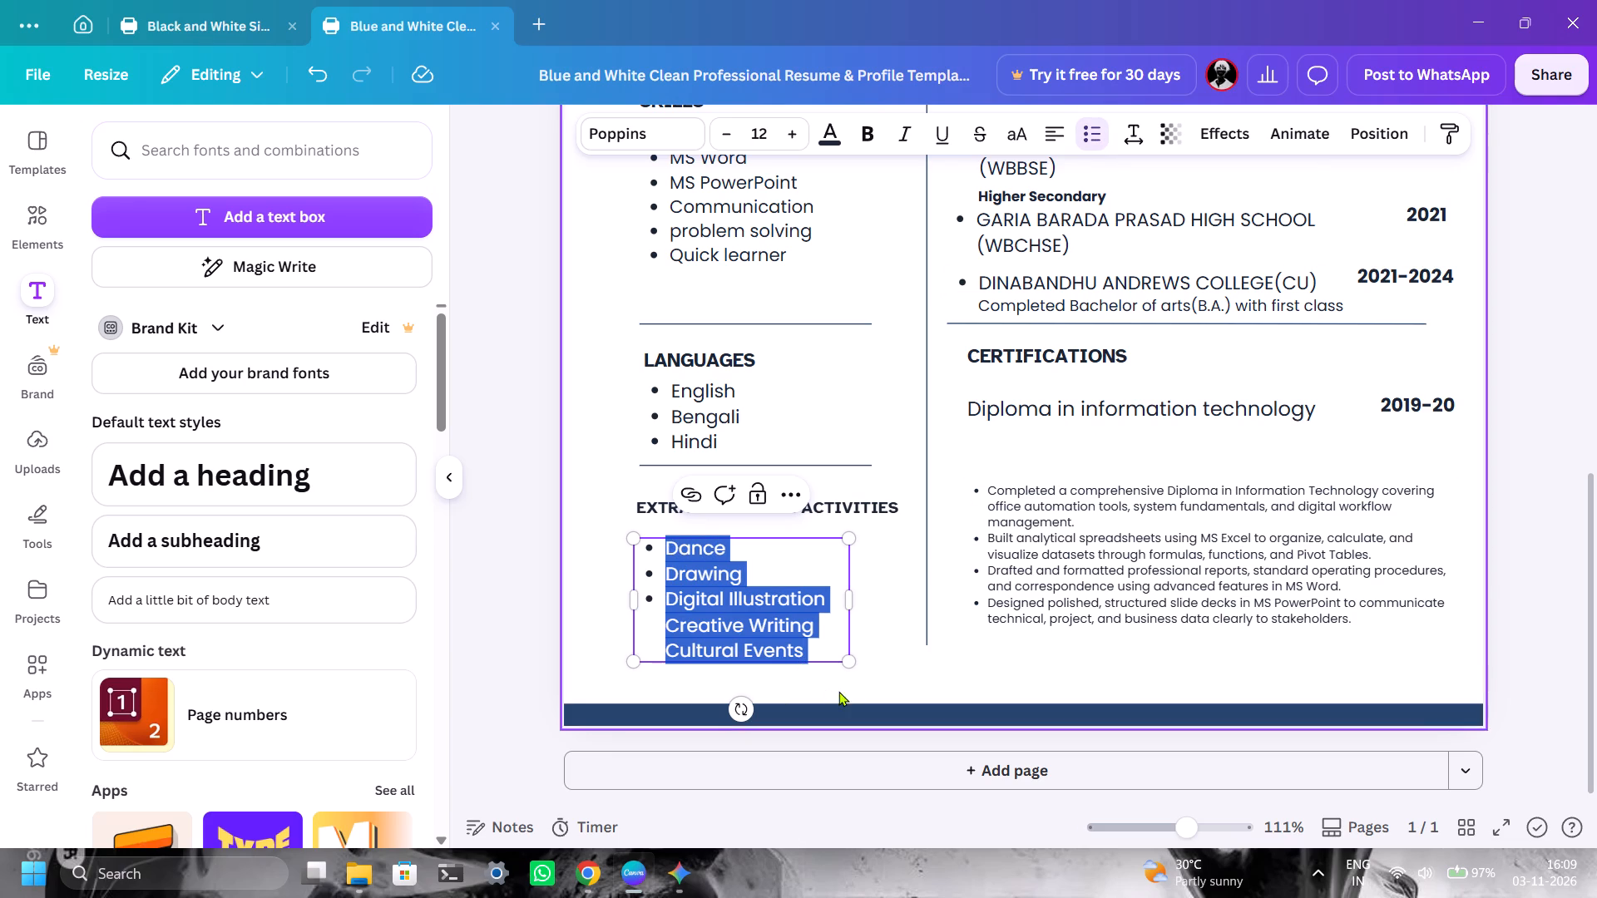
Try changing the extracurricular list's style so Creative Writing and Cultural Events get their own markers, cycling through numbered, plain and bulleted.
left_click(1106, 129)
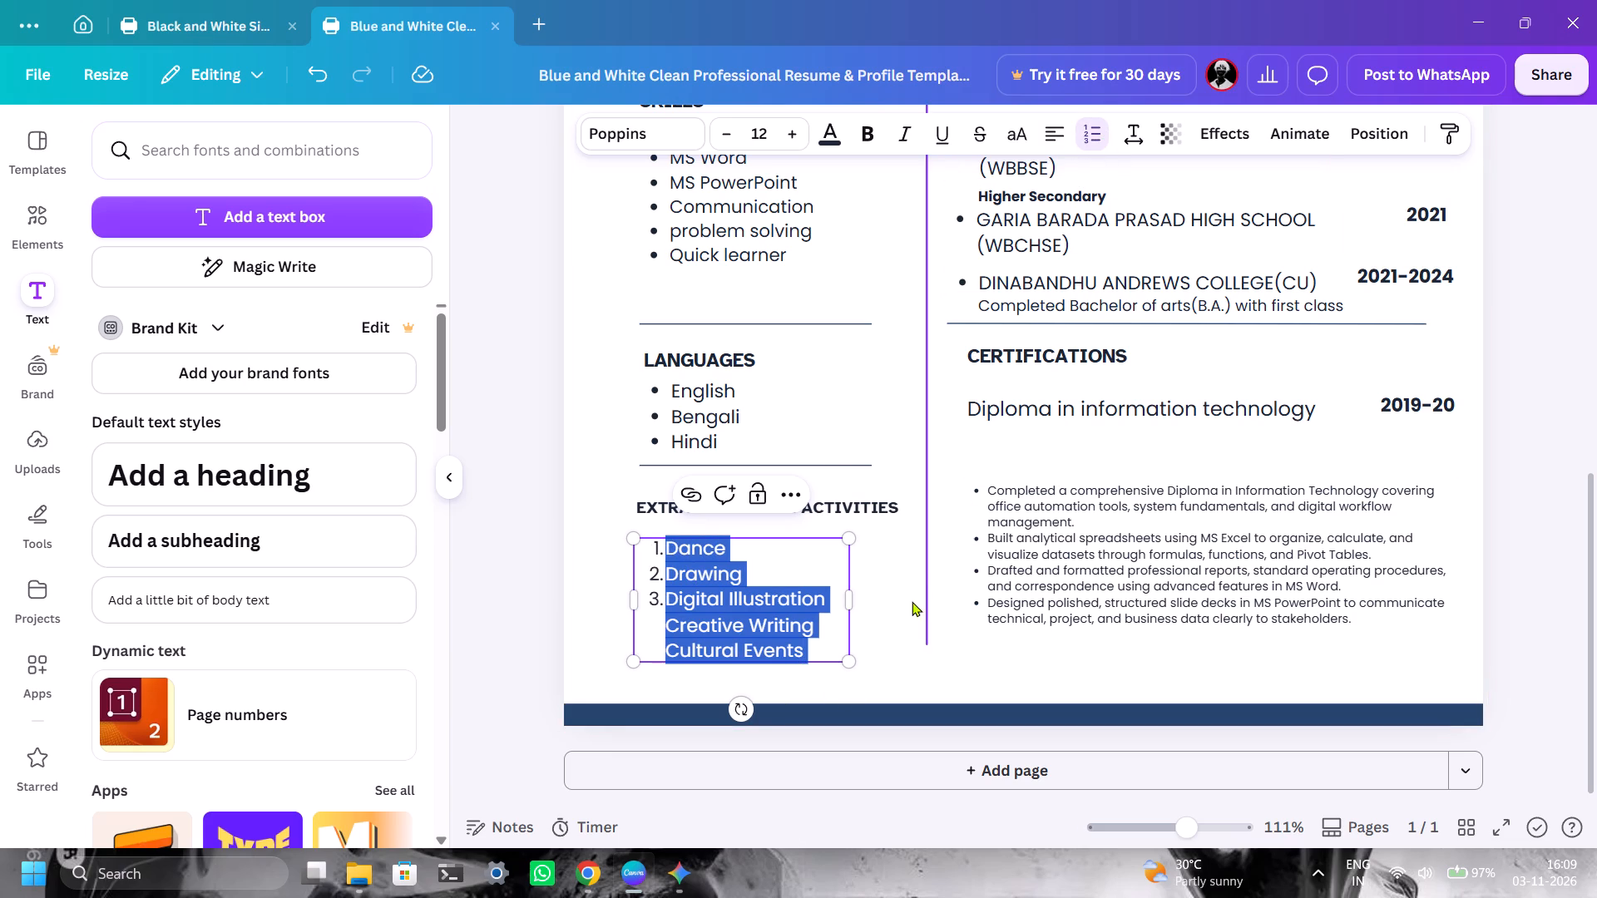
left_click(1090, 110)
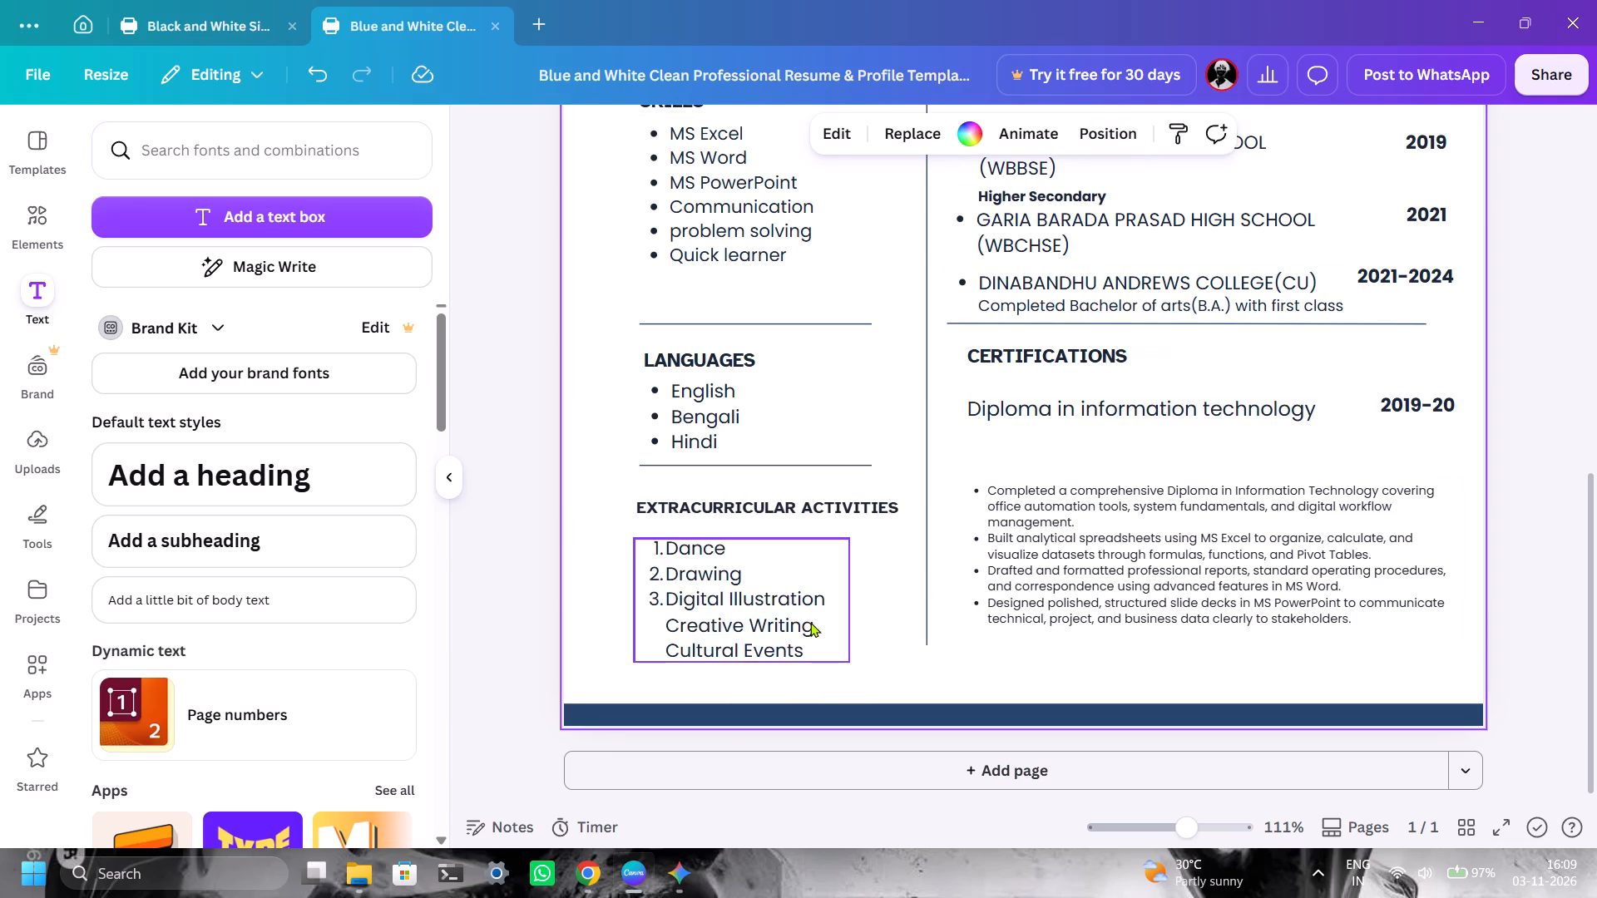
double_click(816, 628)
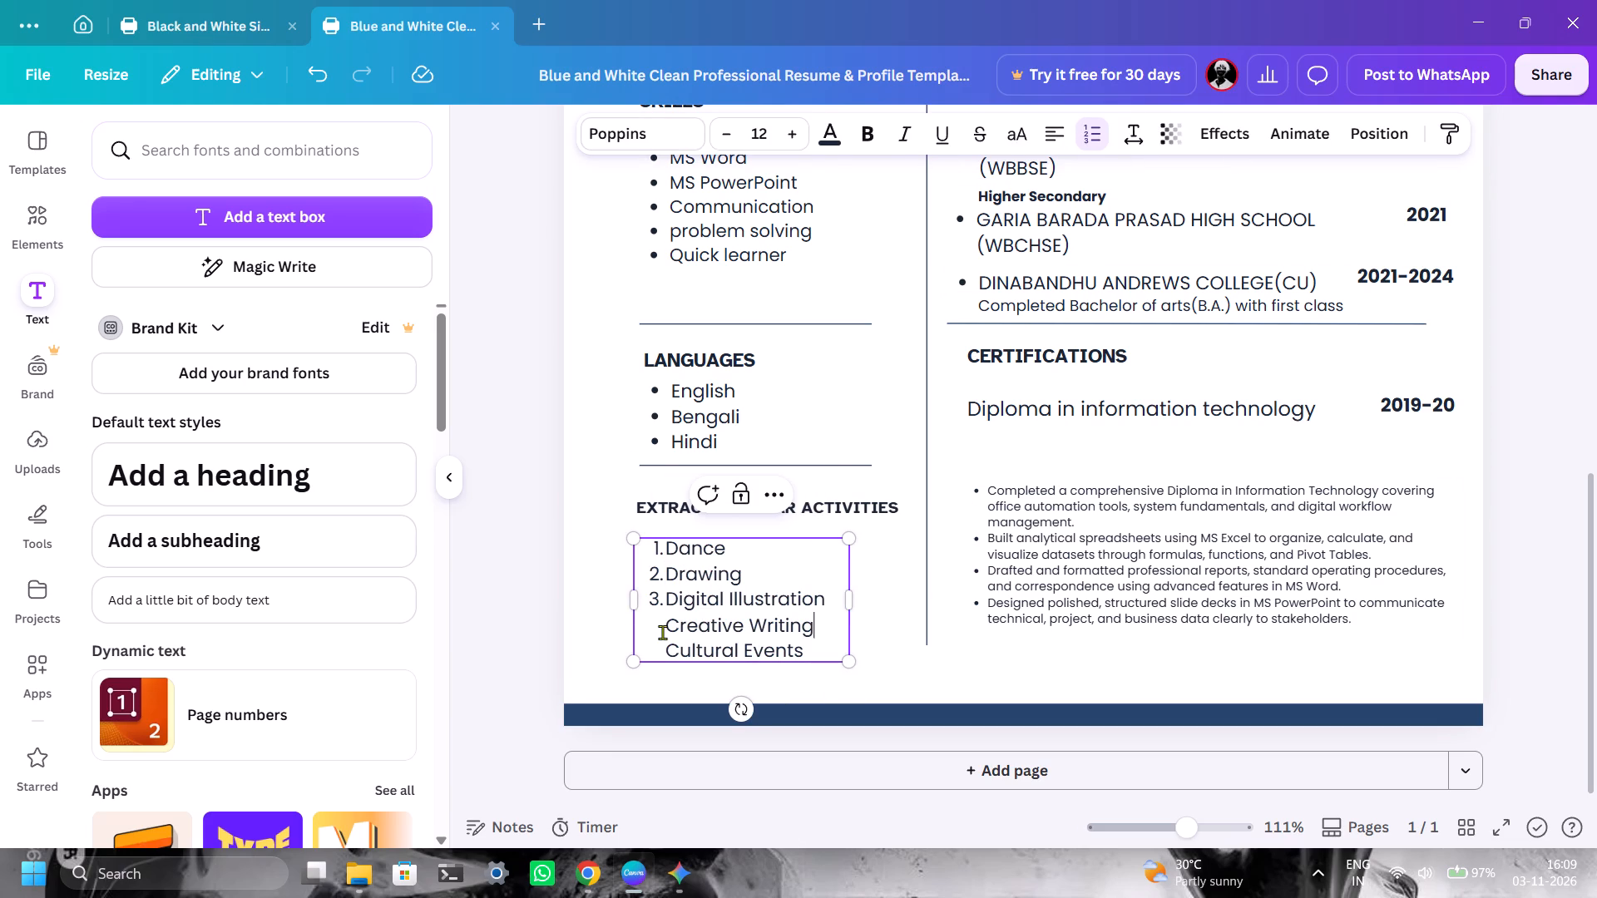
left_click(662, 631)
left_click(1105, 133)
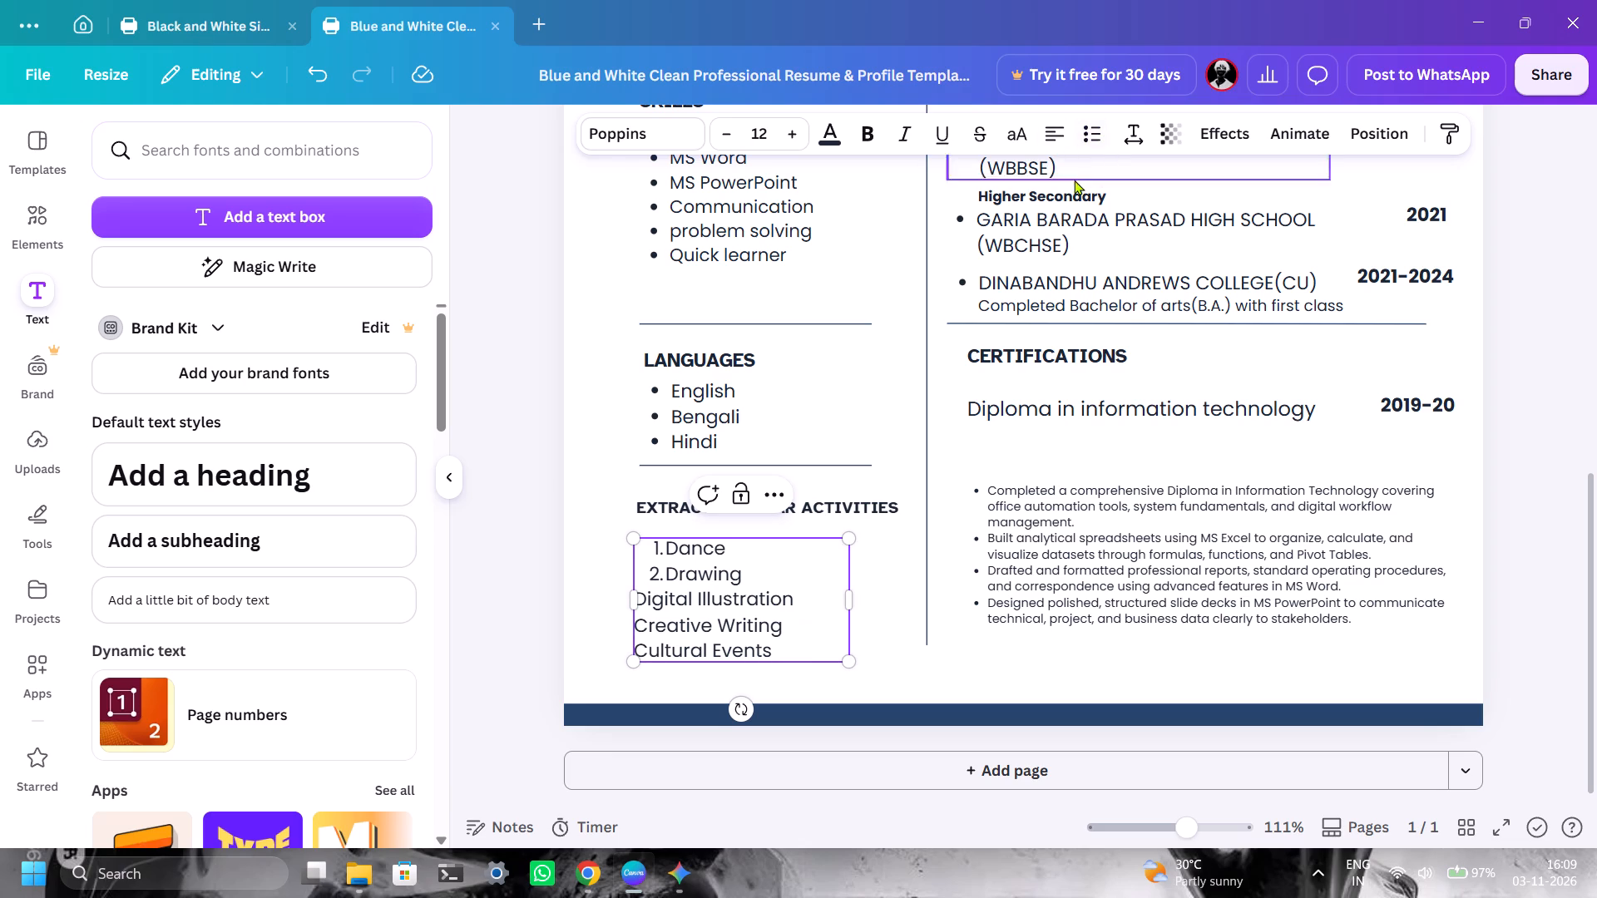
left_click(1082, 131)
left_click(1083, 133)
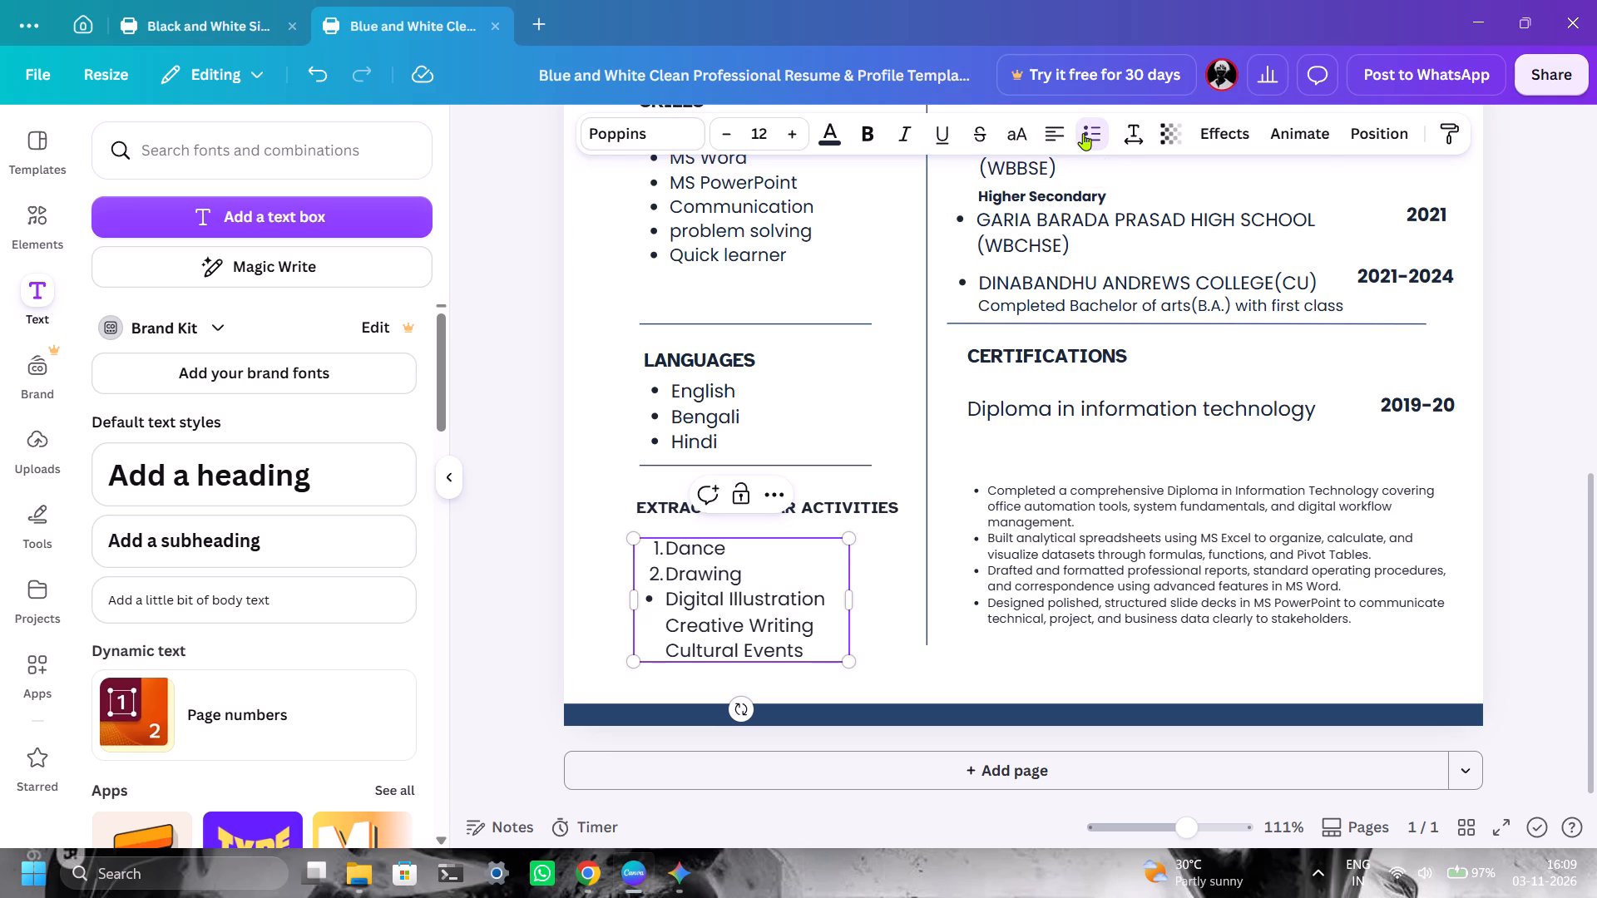
Remove the list markers in front of Digital Illustration, Drawing and Dance in the extracurricular list.
left_click(654, 595)
key("BackSpace")
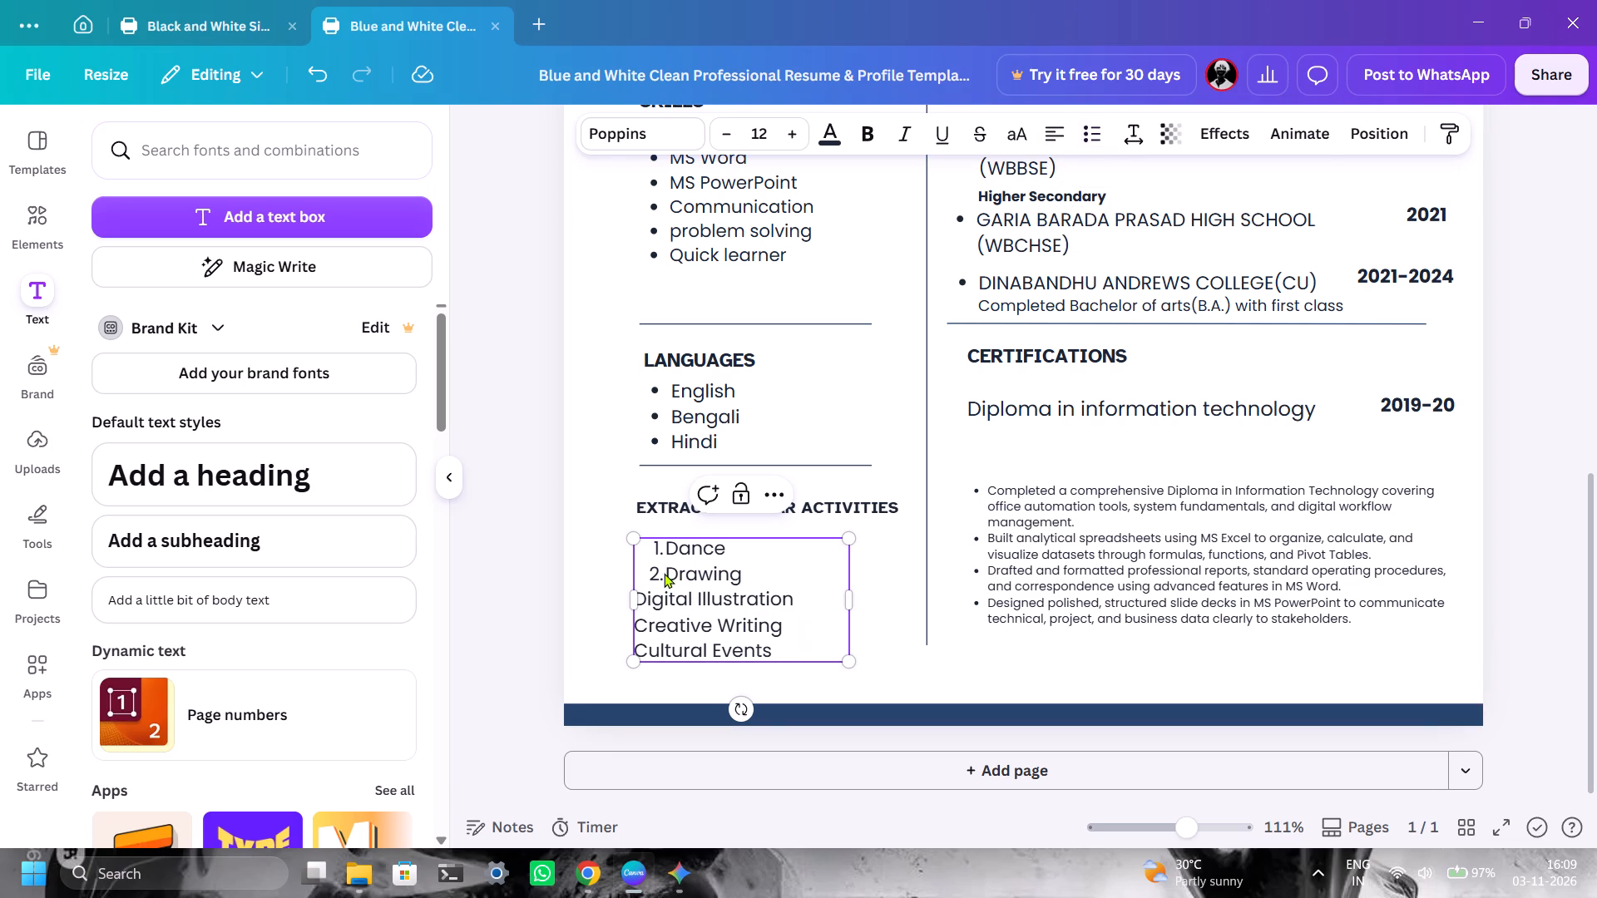
left_click(664, 573)
key("BackSpace")
left_click(661, 542)
key("BackSpace")
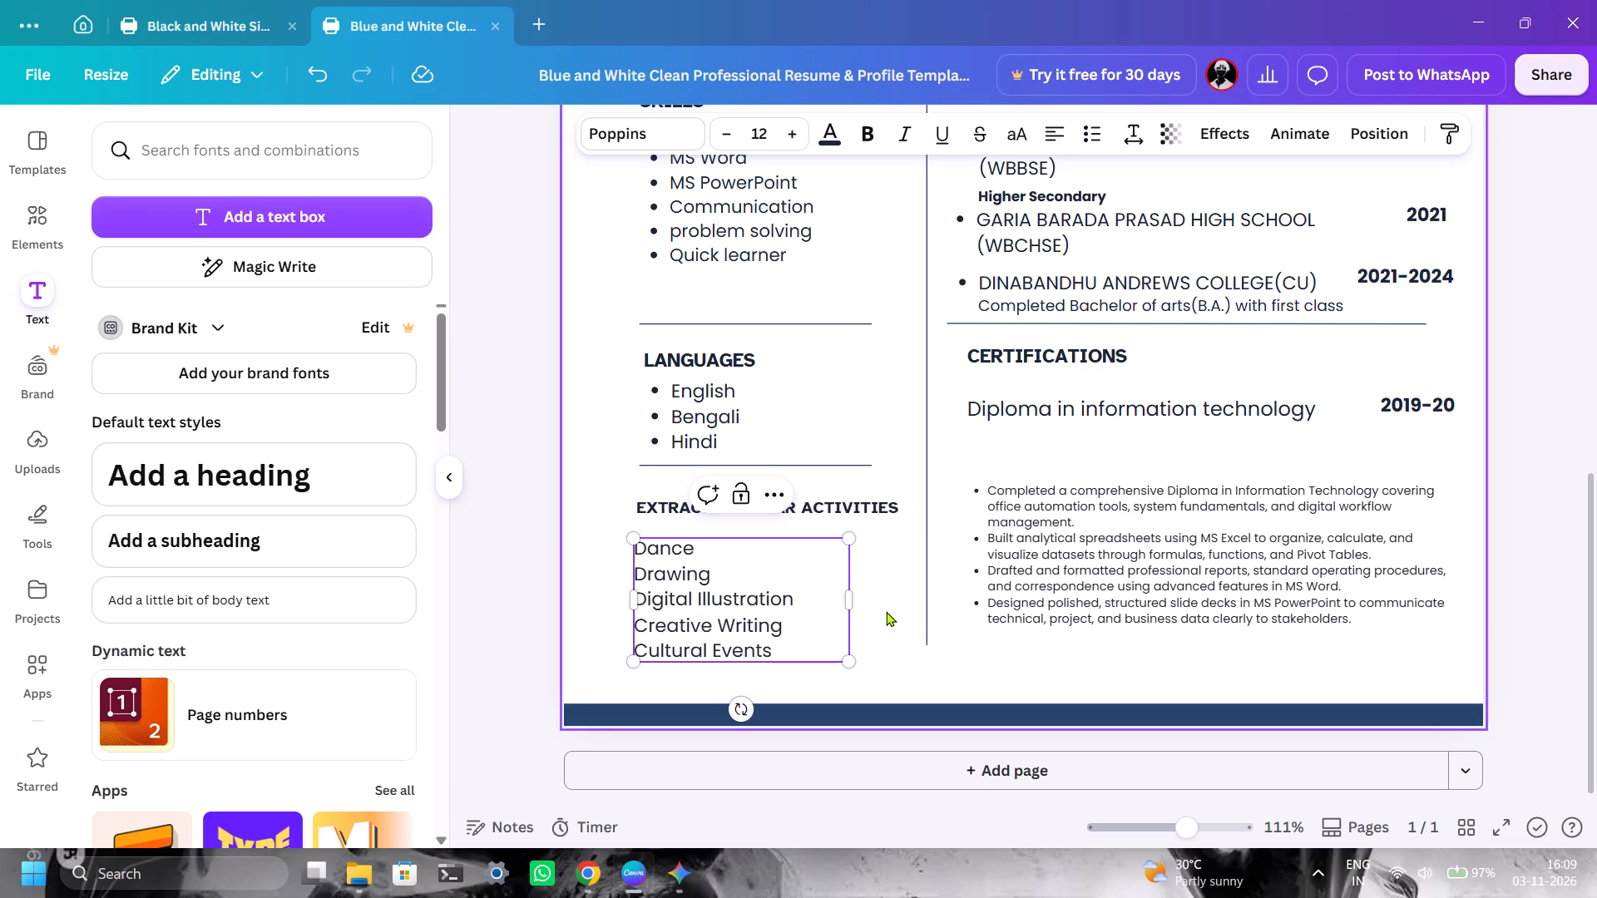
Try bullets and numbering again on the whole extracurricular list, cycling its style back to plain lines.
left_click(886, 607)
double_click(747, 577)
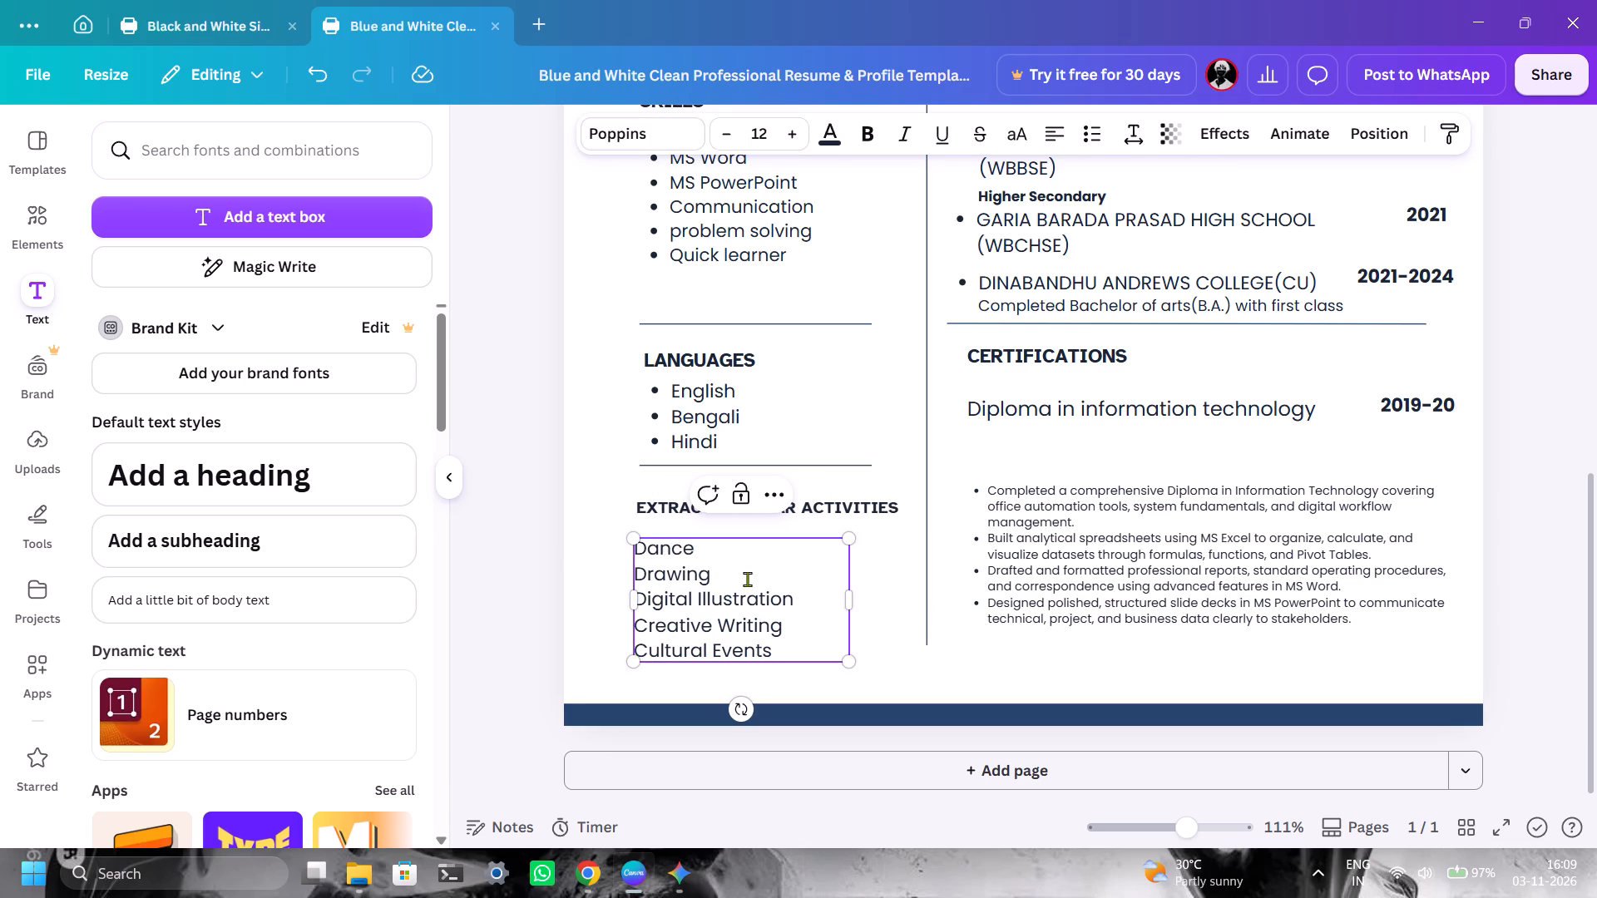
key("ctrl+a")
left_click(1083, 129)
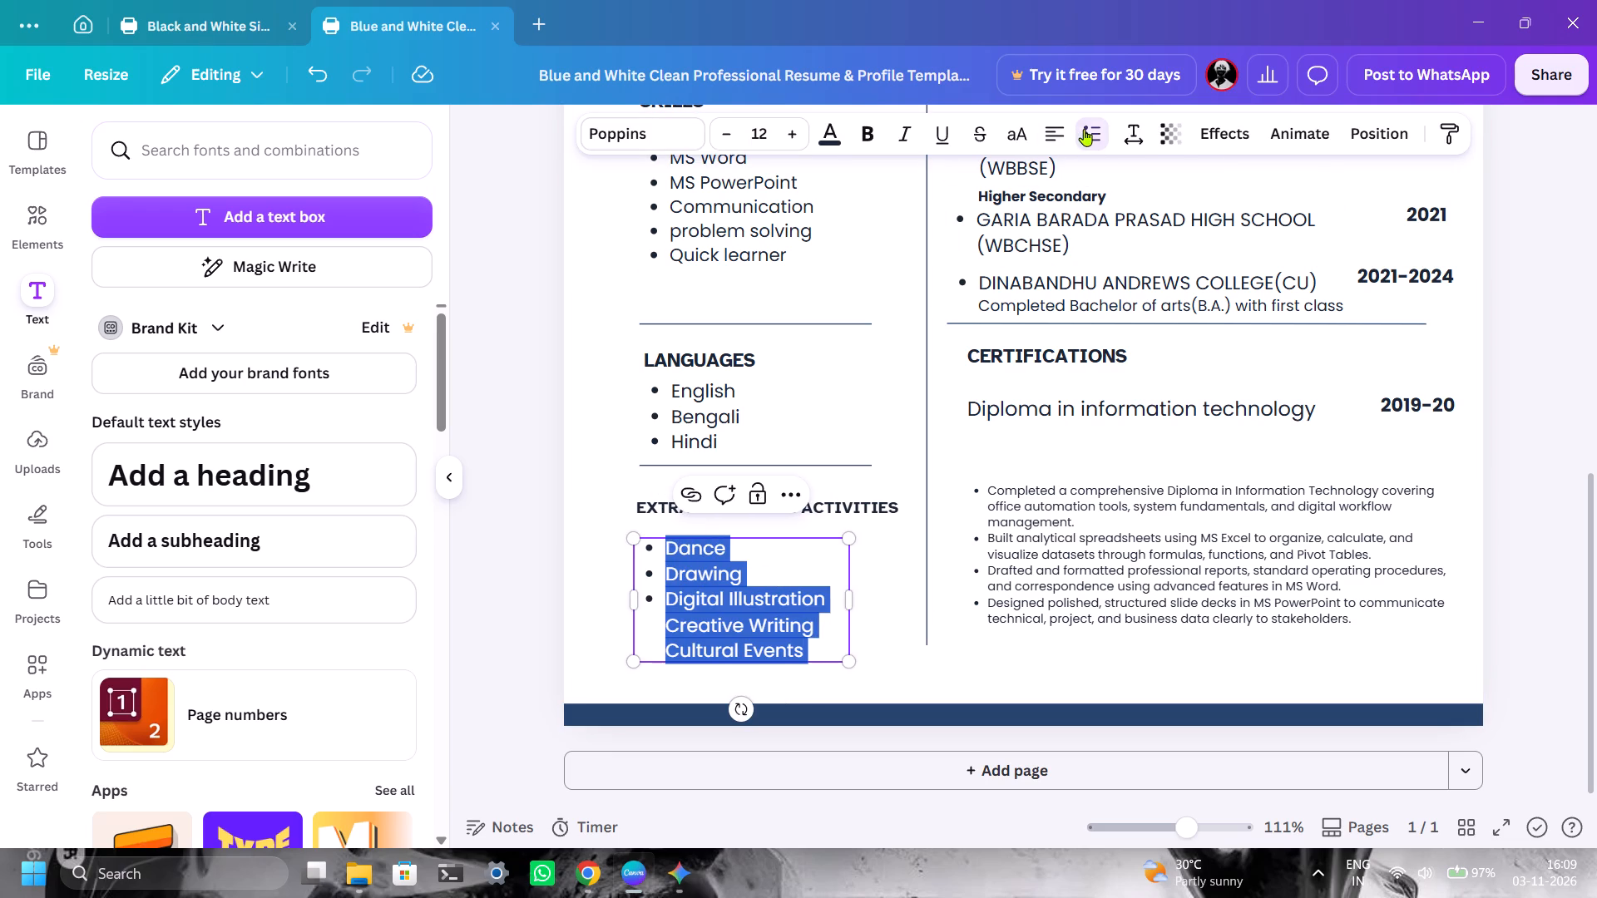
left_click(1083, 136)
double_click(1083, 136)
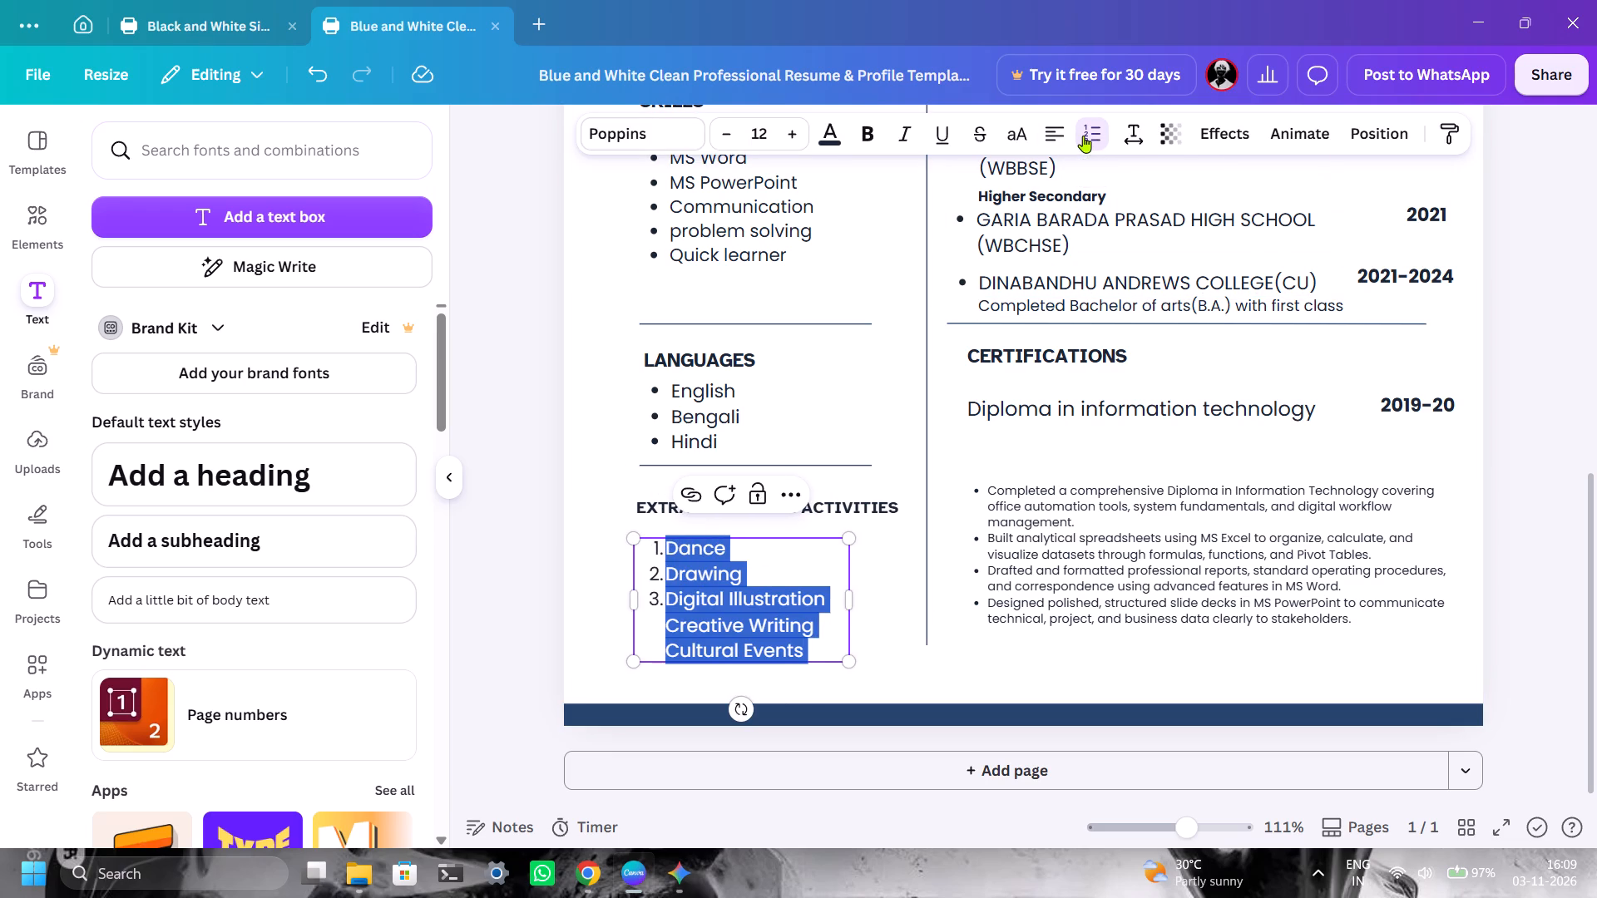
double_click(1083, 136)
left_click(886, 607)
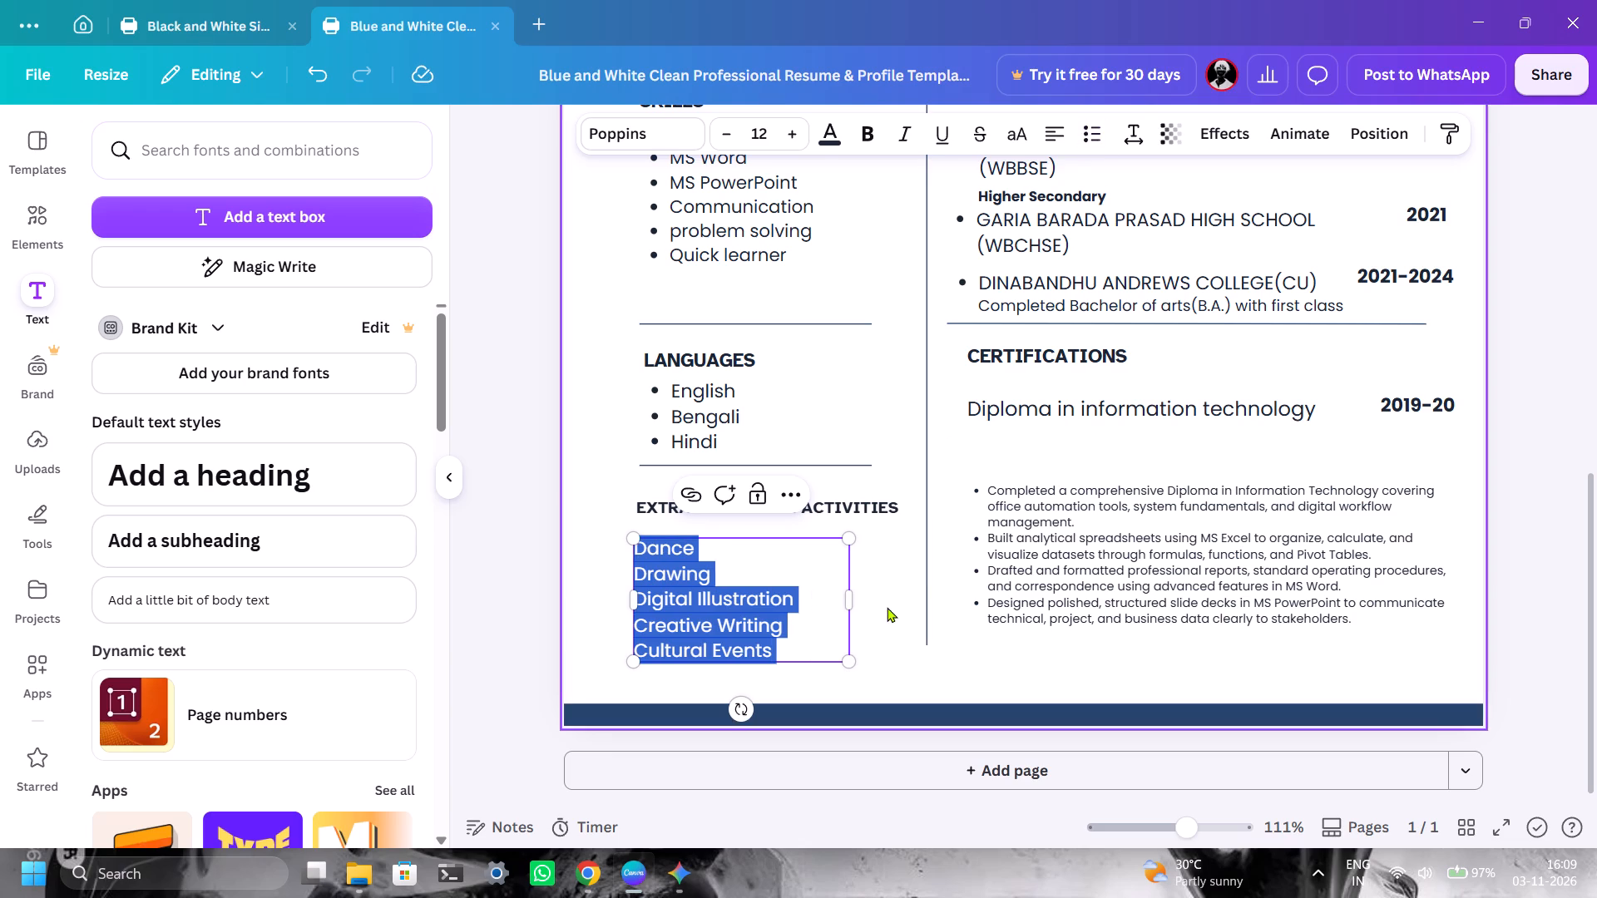
Move the extracurricular list slightly up and inward, keeping it under its heading with its box ending at the divider's end.
left_click_drag(685, 602, 698, 598)
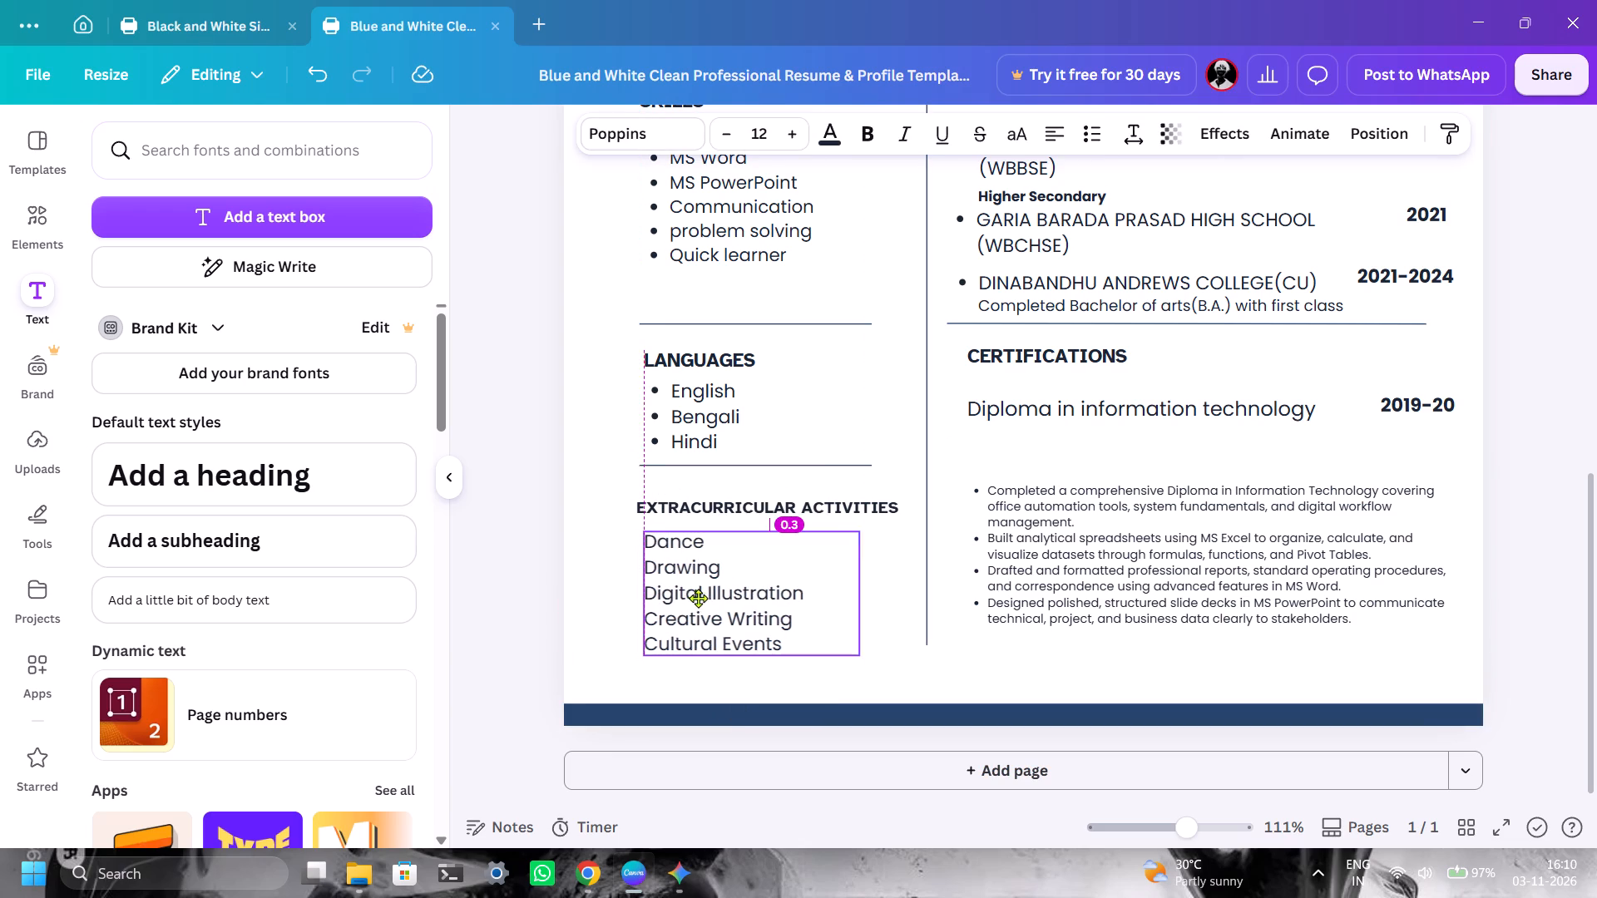
left_click_drag(698, 598, 704, 599)
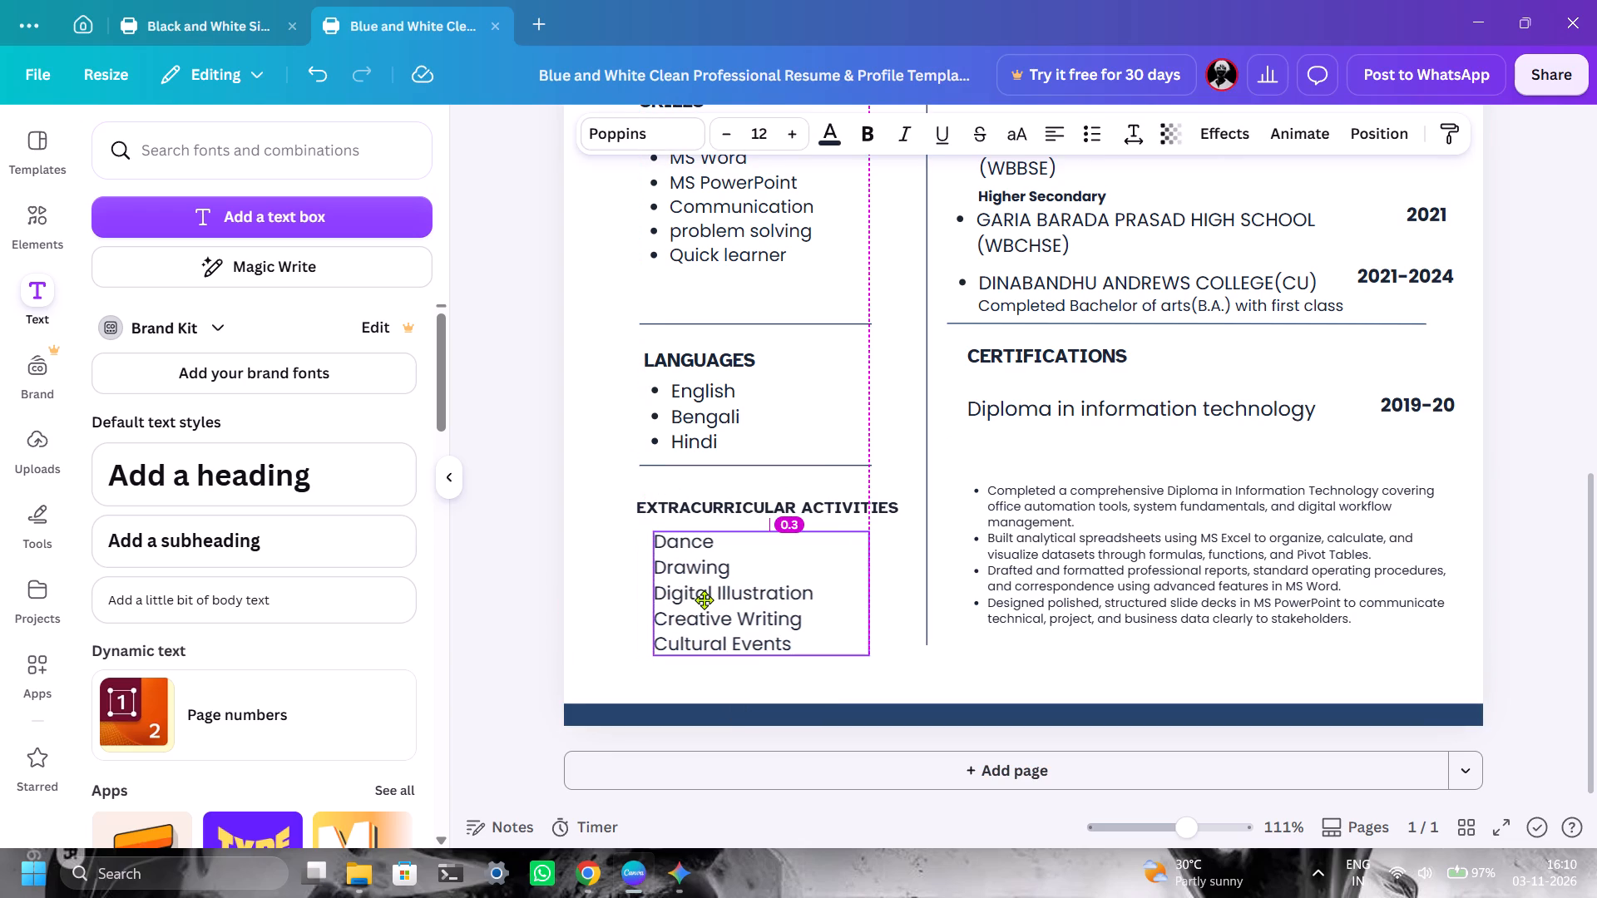
left_click_drag(704, 599, 704, 600)
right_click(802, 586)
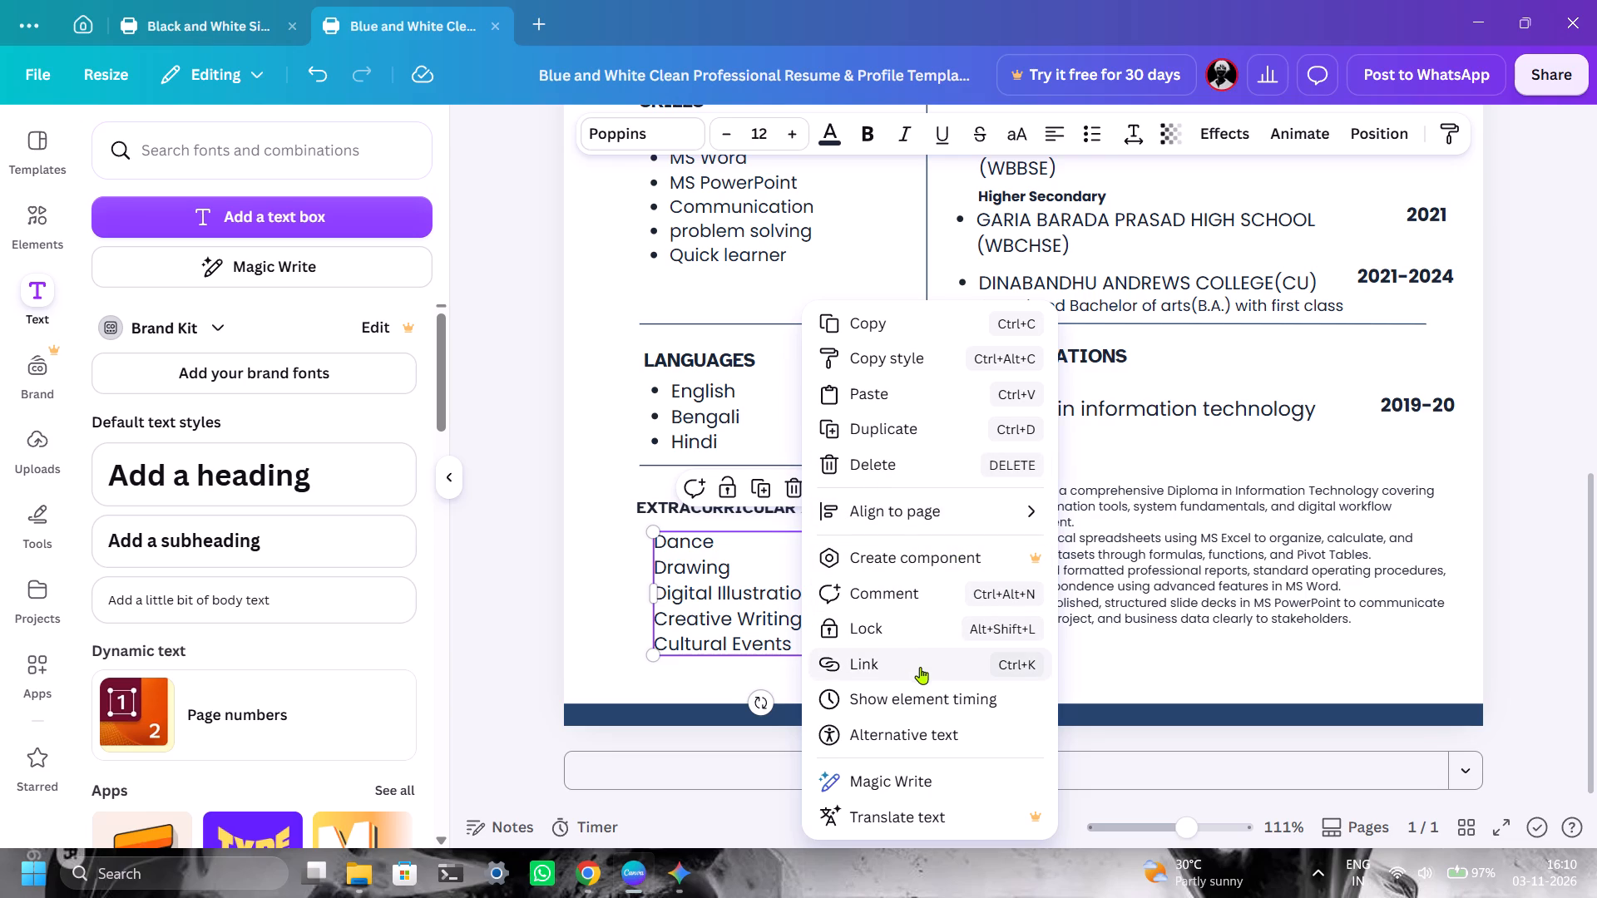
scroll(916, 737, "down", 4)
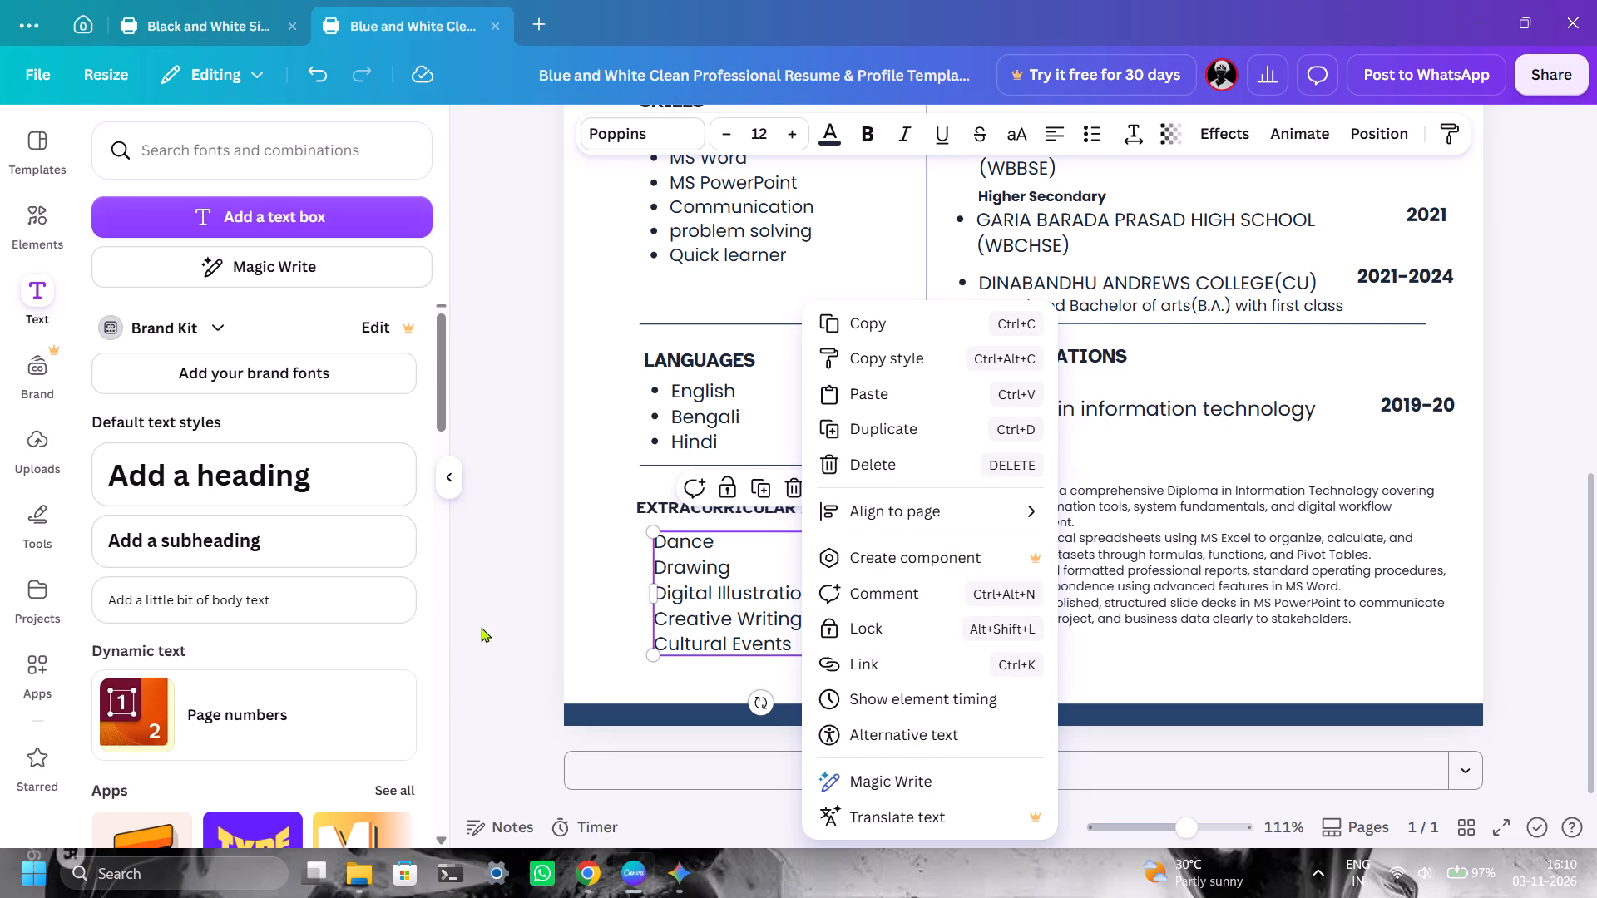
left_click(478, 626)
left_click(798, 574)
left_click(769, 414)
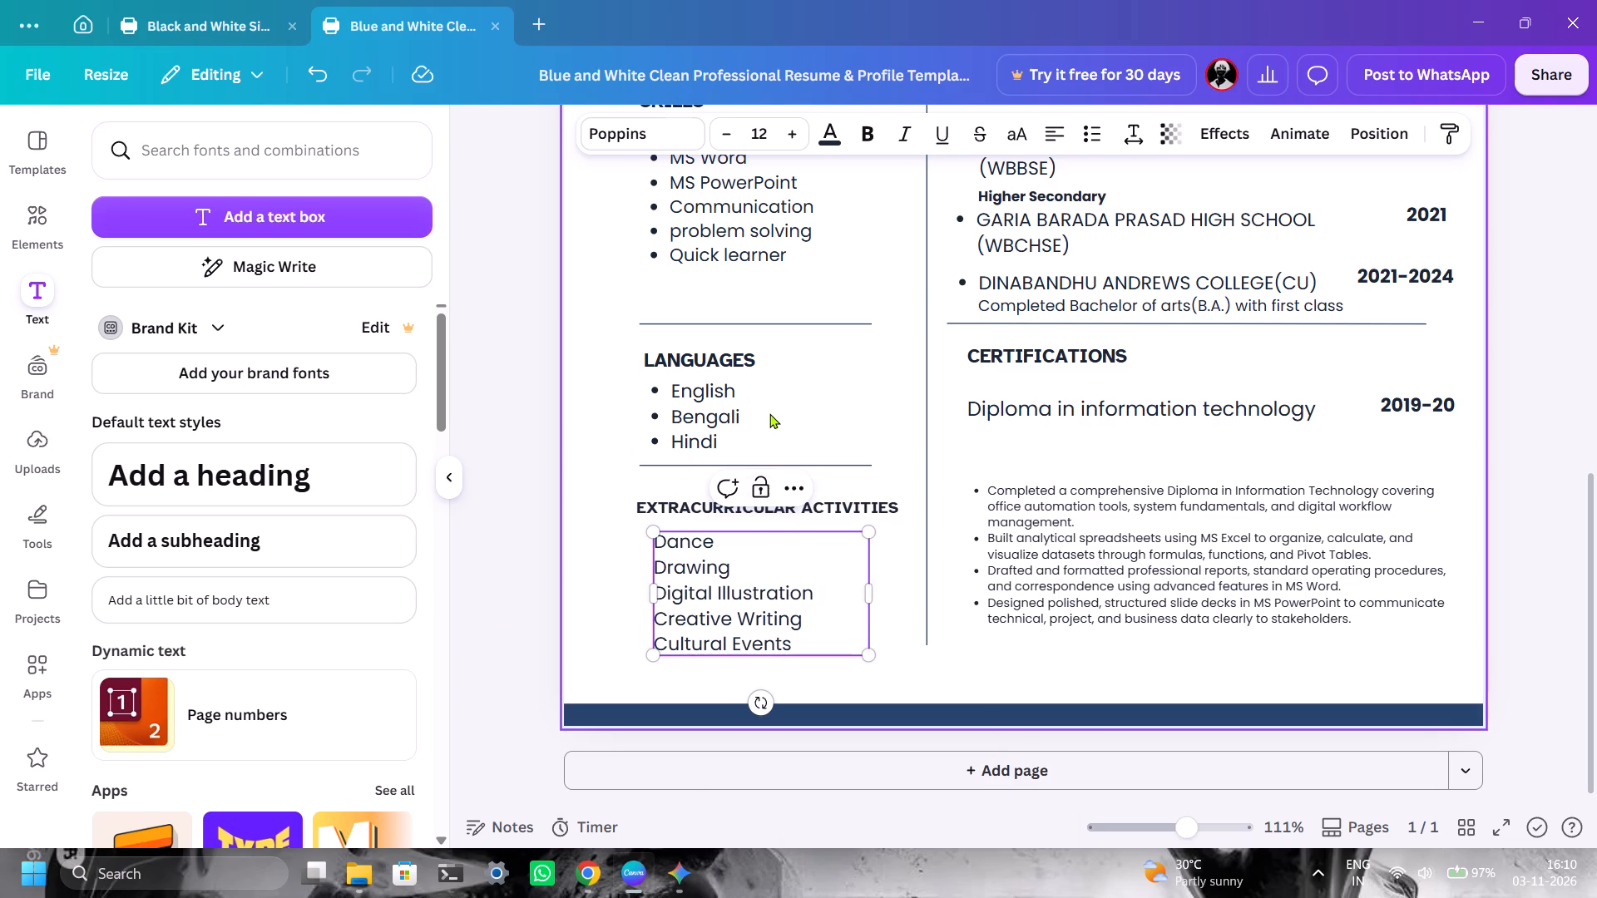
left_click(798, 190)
Reduce the extracurricular list's font size to 11.
left_click(781, 577)
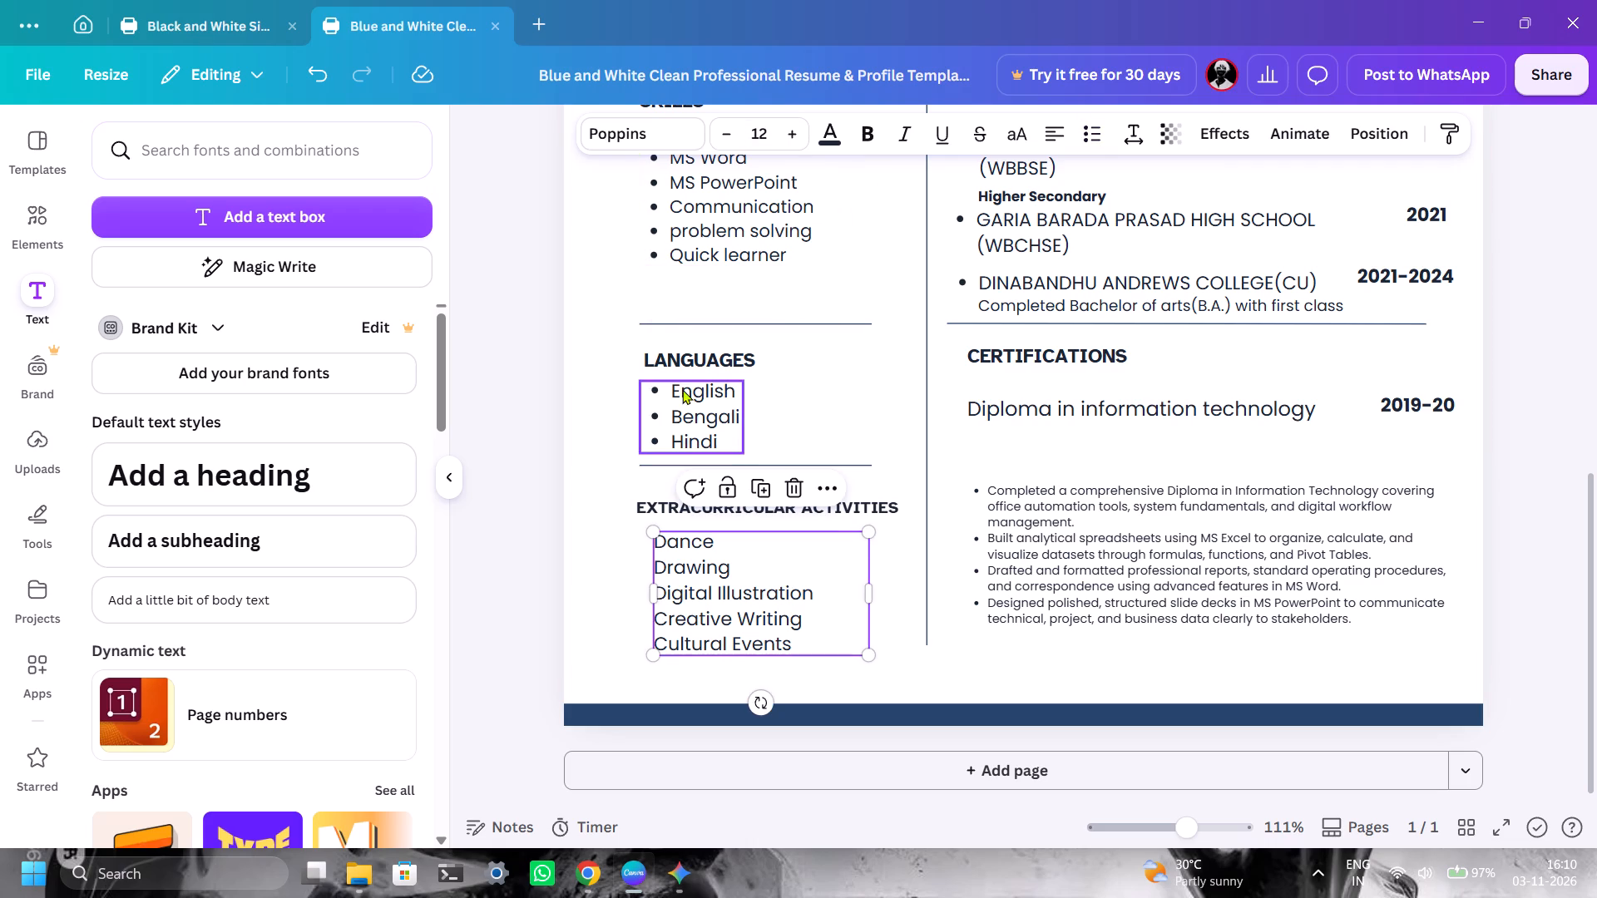
left_click(726, 131)
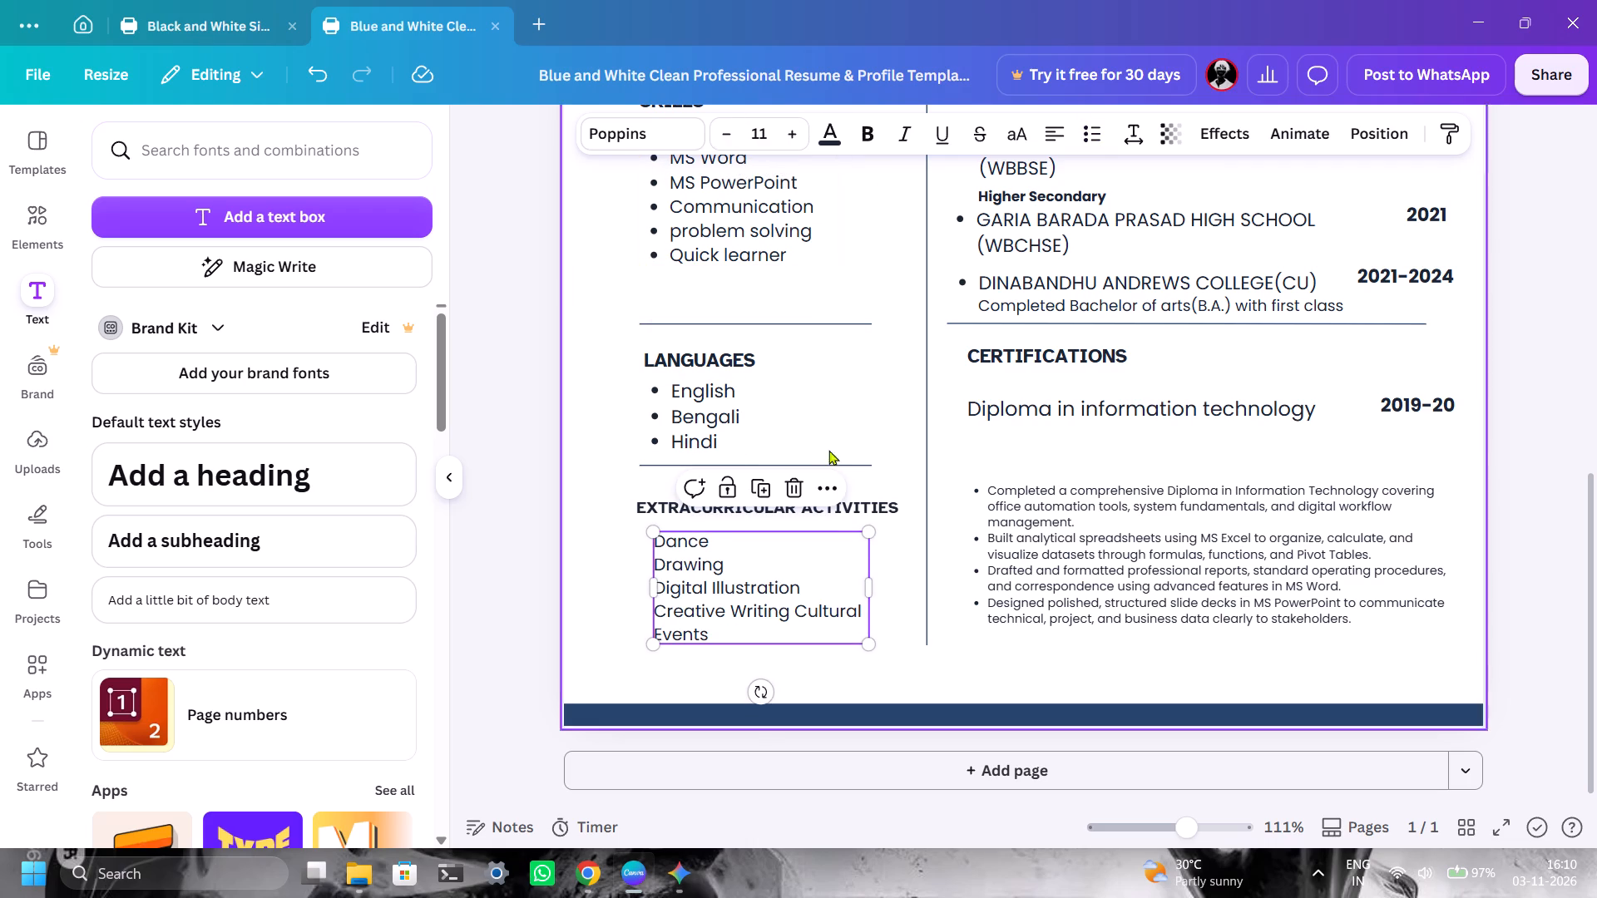
left_click(834, 685)
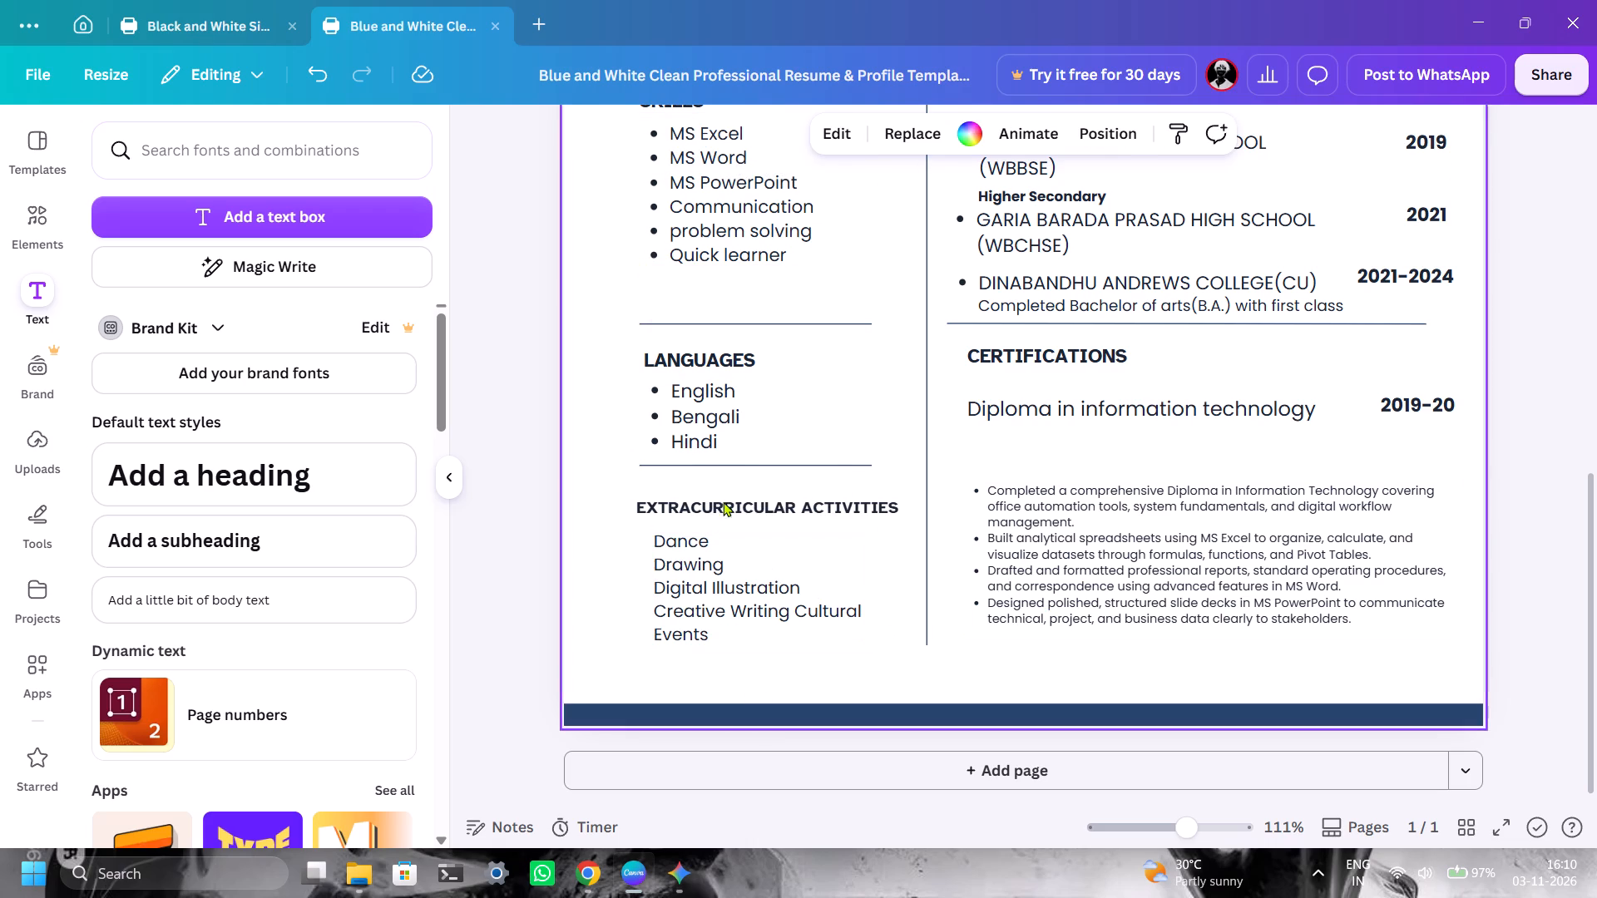
Increase the Project Learnings text to size 9.3 and widen its box so the text fits above the Education divider.
scroll(833, 377, "up", 5)
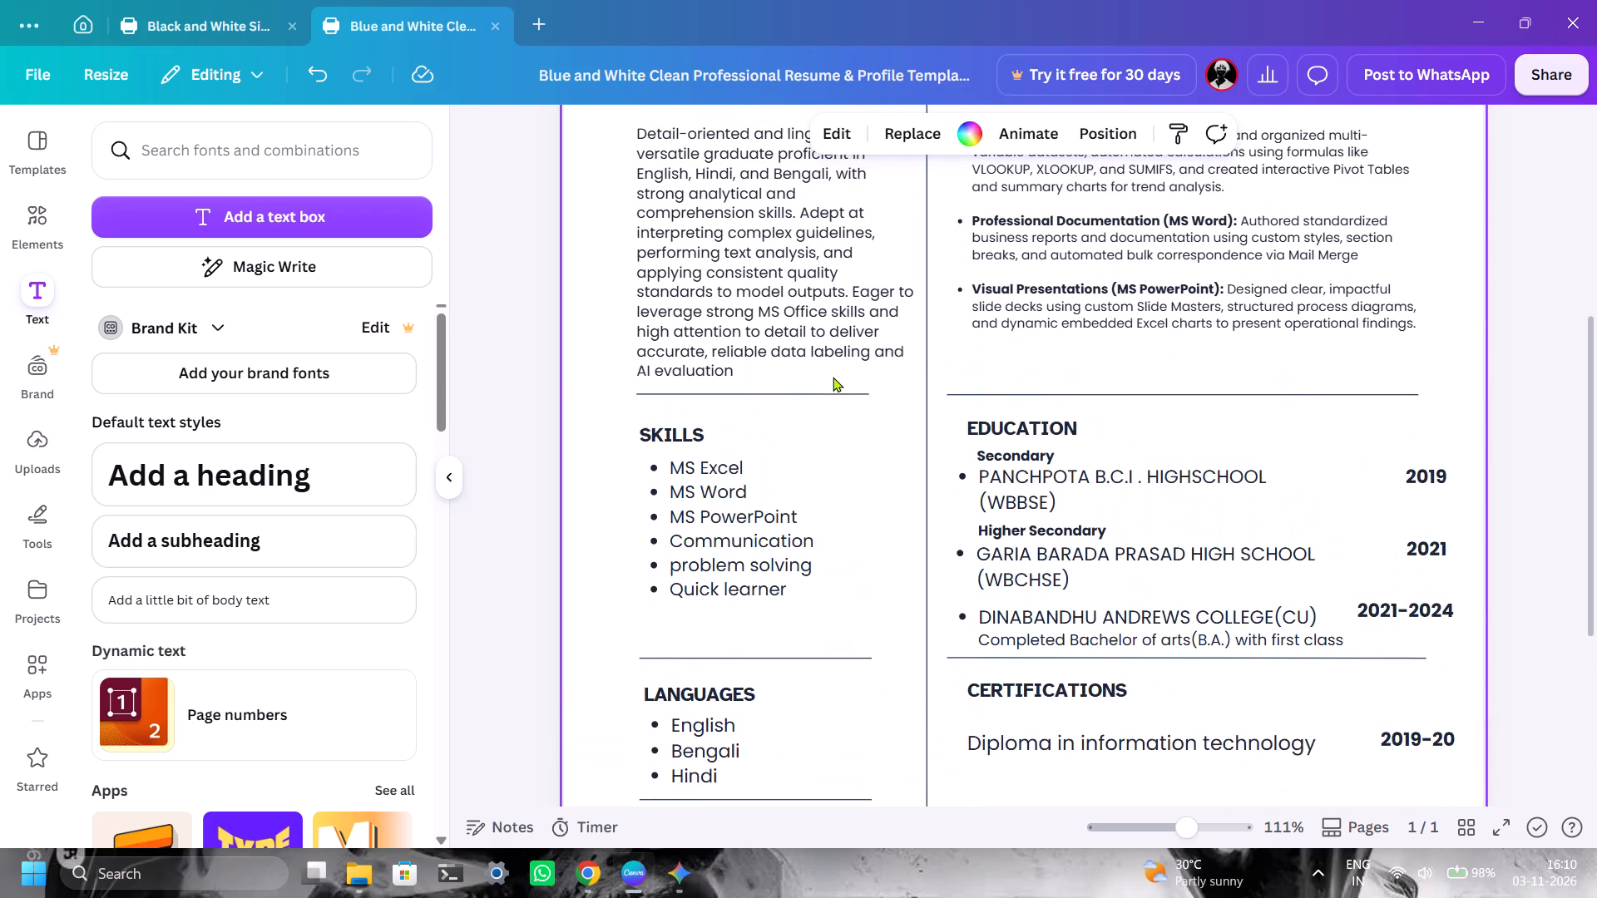
left_click(820, 315)
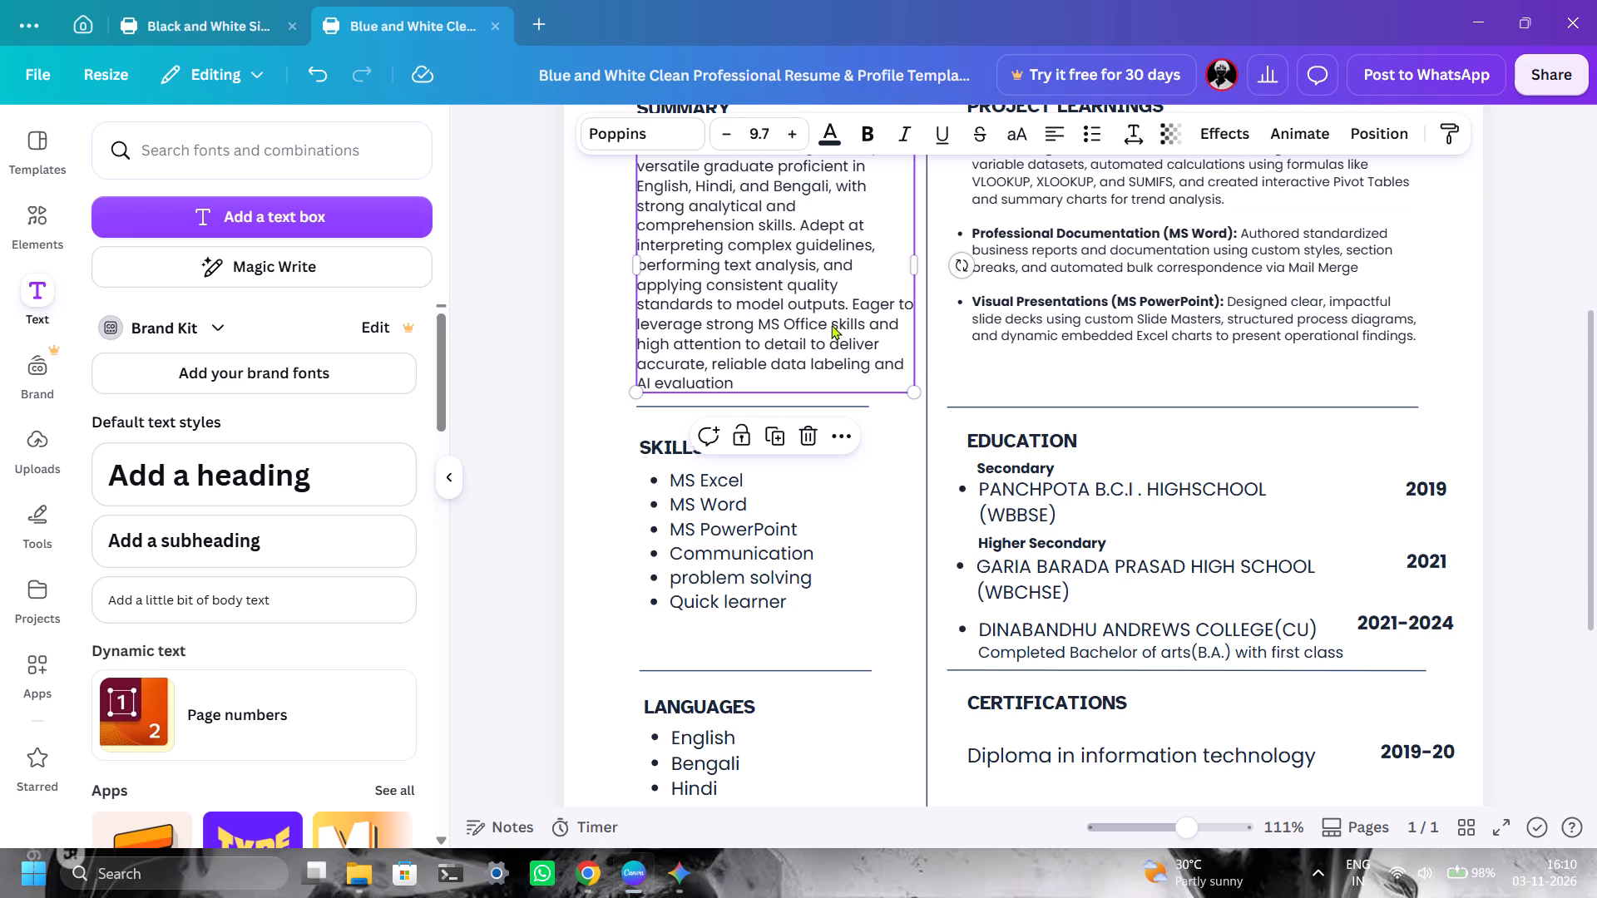
left_click(1153, 288)
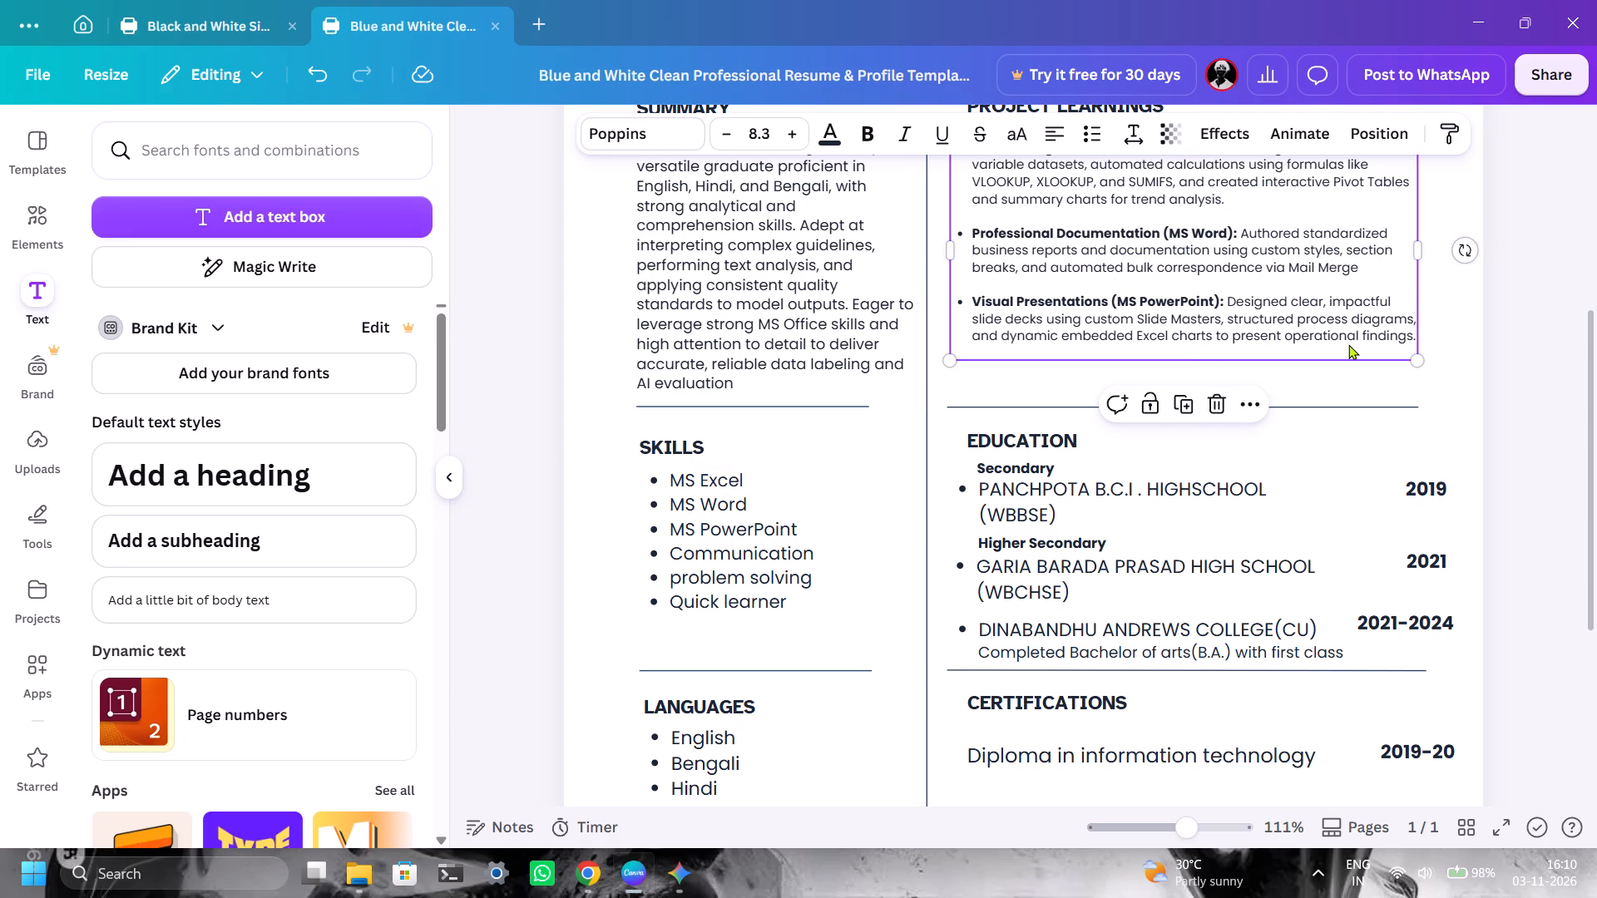
left_click(787, 133)
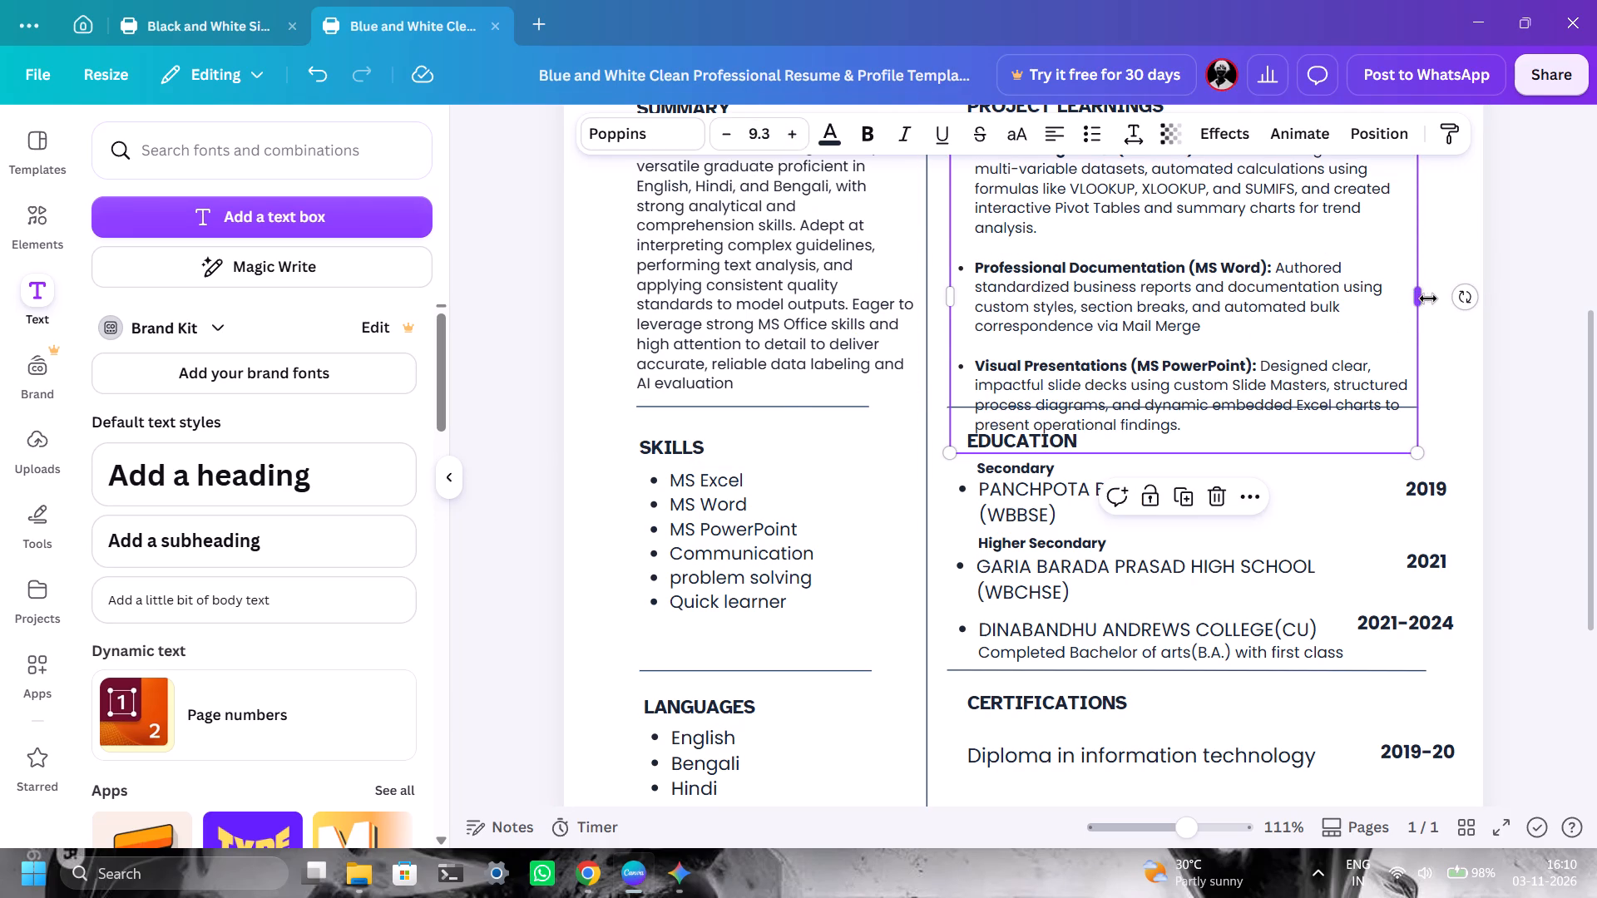
left_click_drag(1428, 299, 1456, 289)
left_click(1552, 289)
scroll(1547, 294, "up", 2)
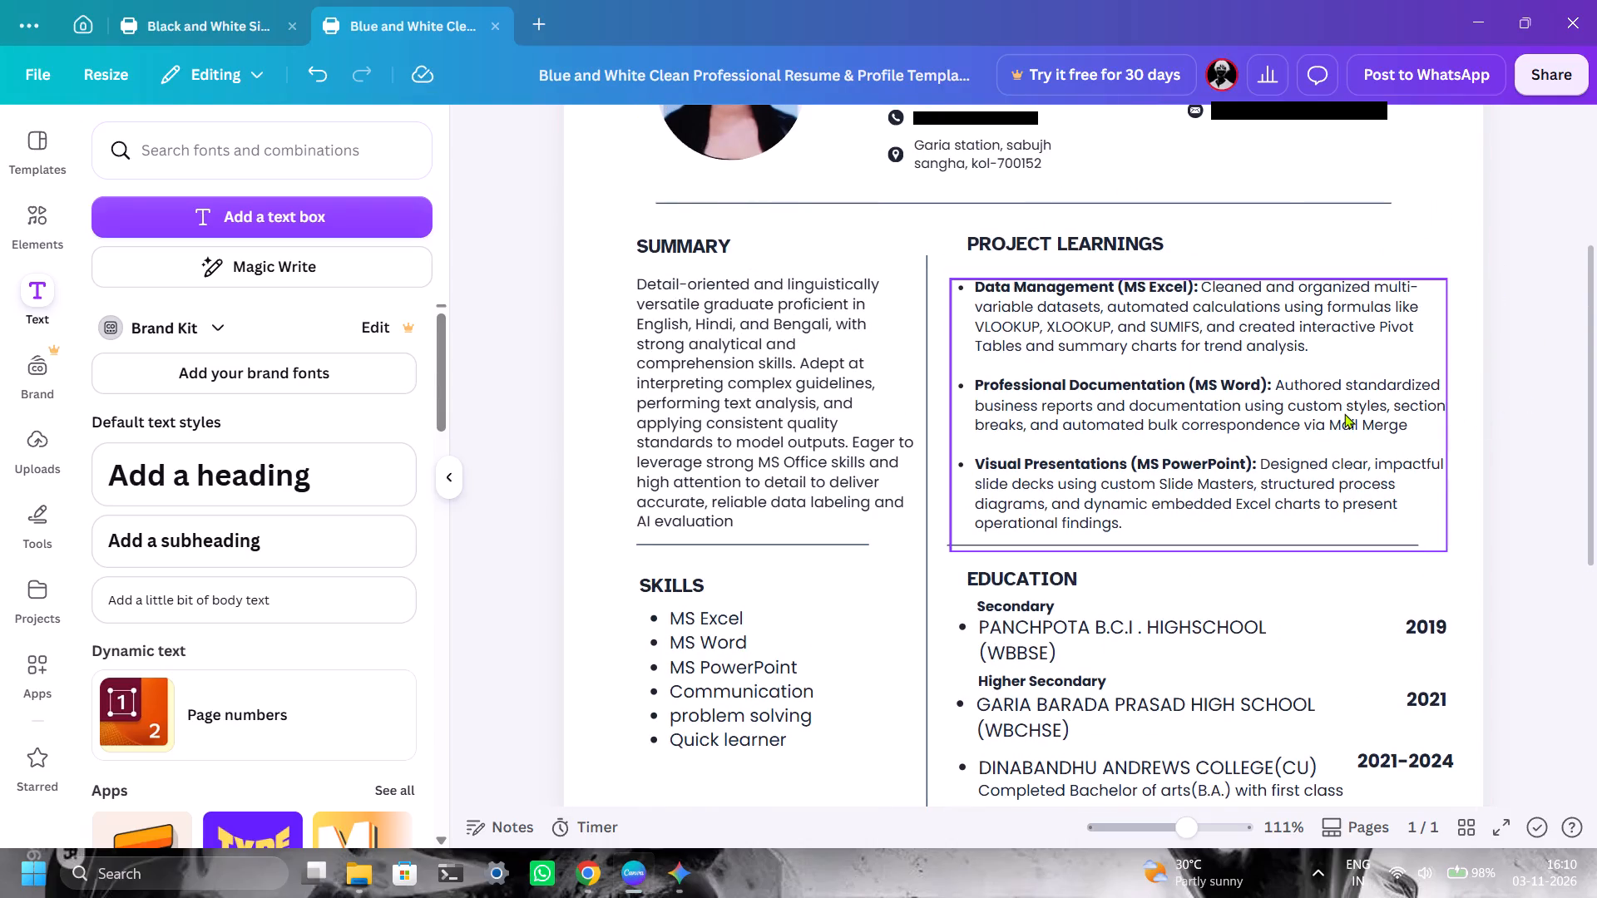
left_click(1571, 378)
Lengthen the divider above Certifications to about 11.5 so it reaches the outer edge of the dates.
scroll(1546, 384, "down", 3)
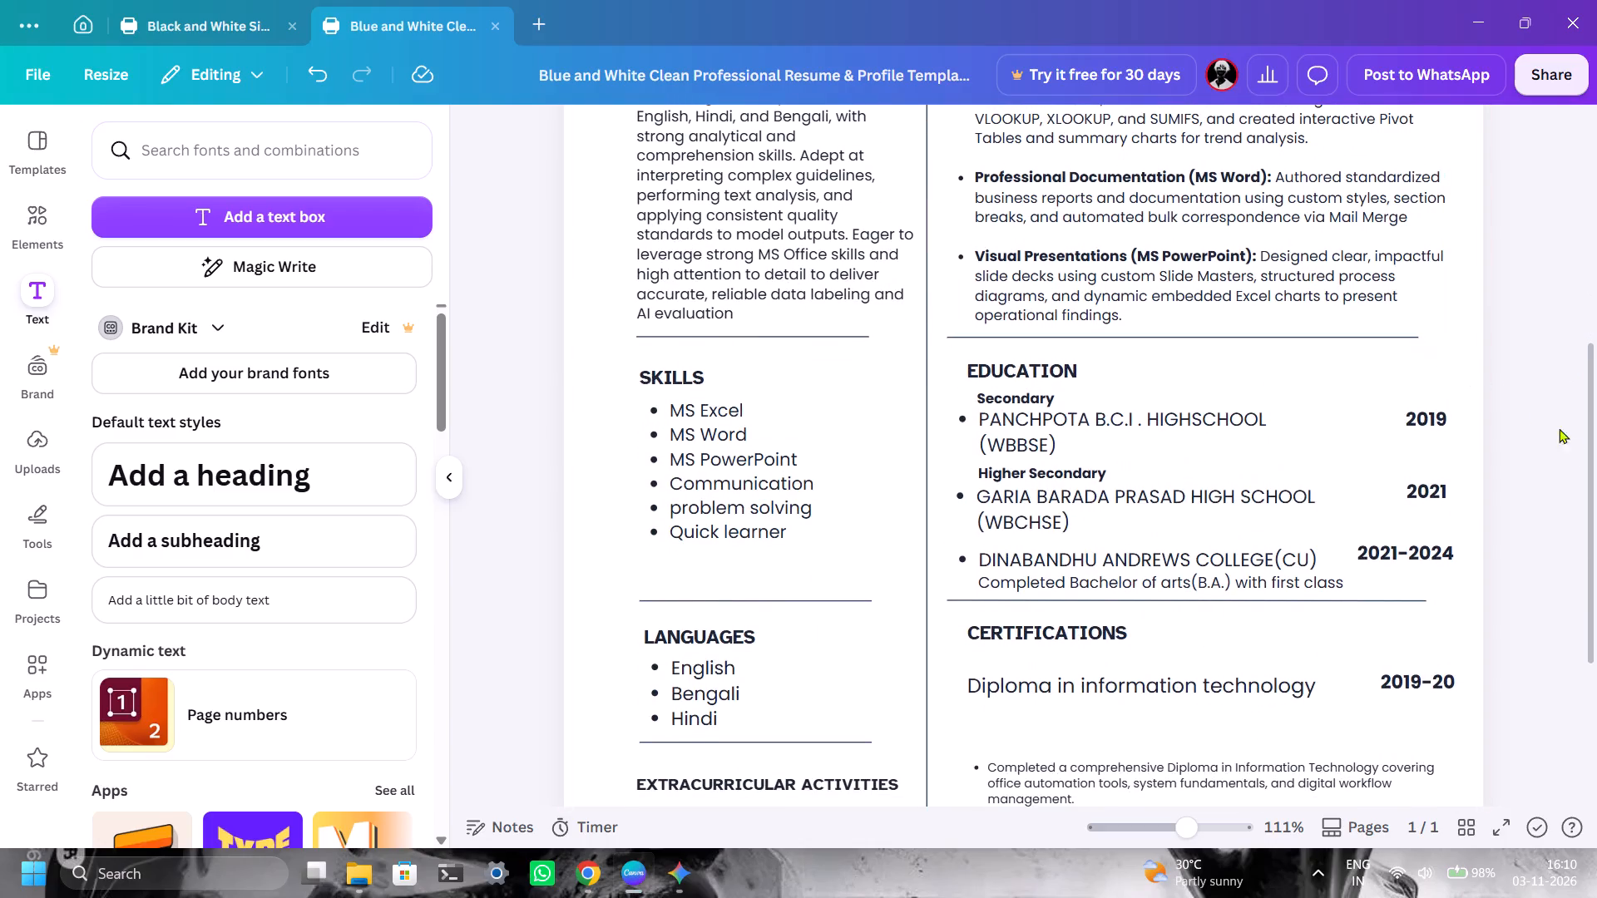
scroll(1530, 477, "down", 1)
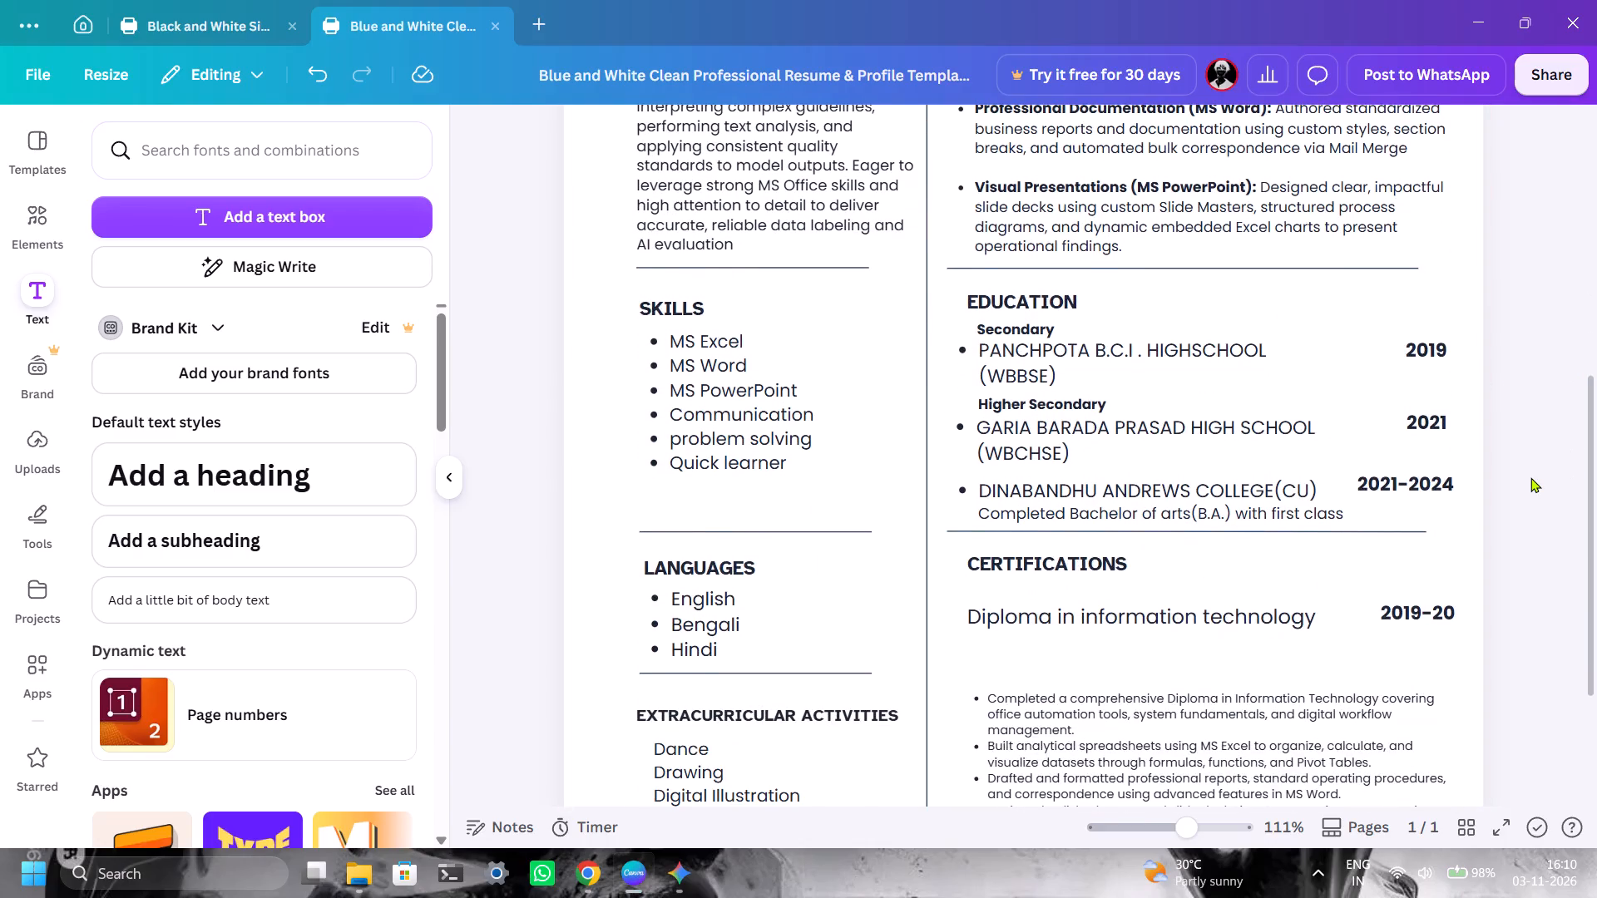
left_click(1403, 535)
left_click_drag(1426, 534, 1453, 531)
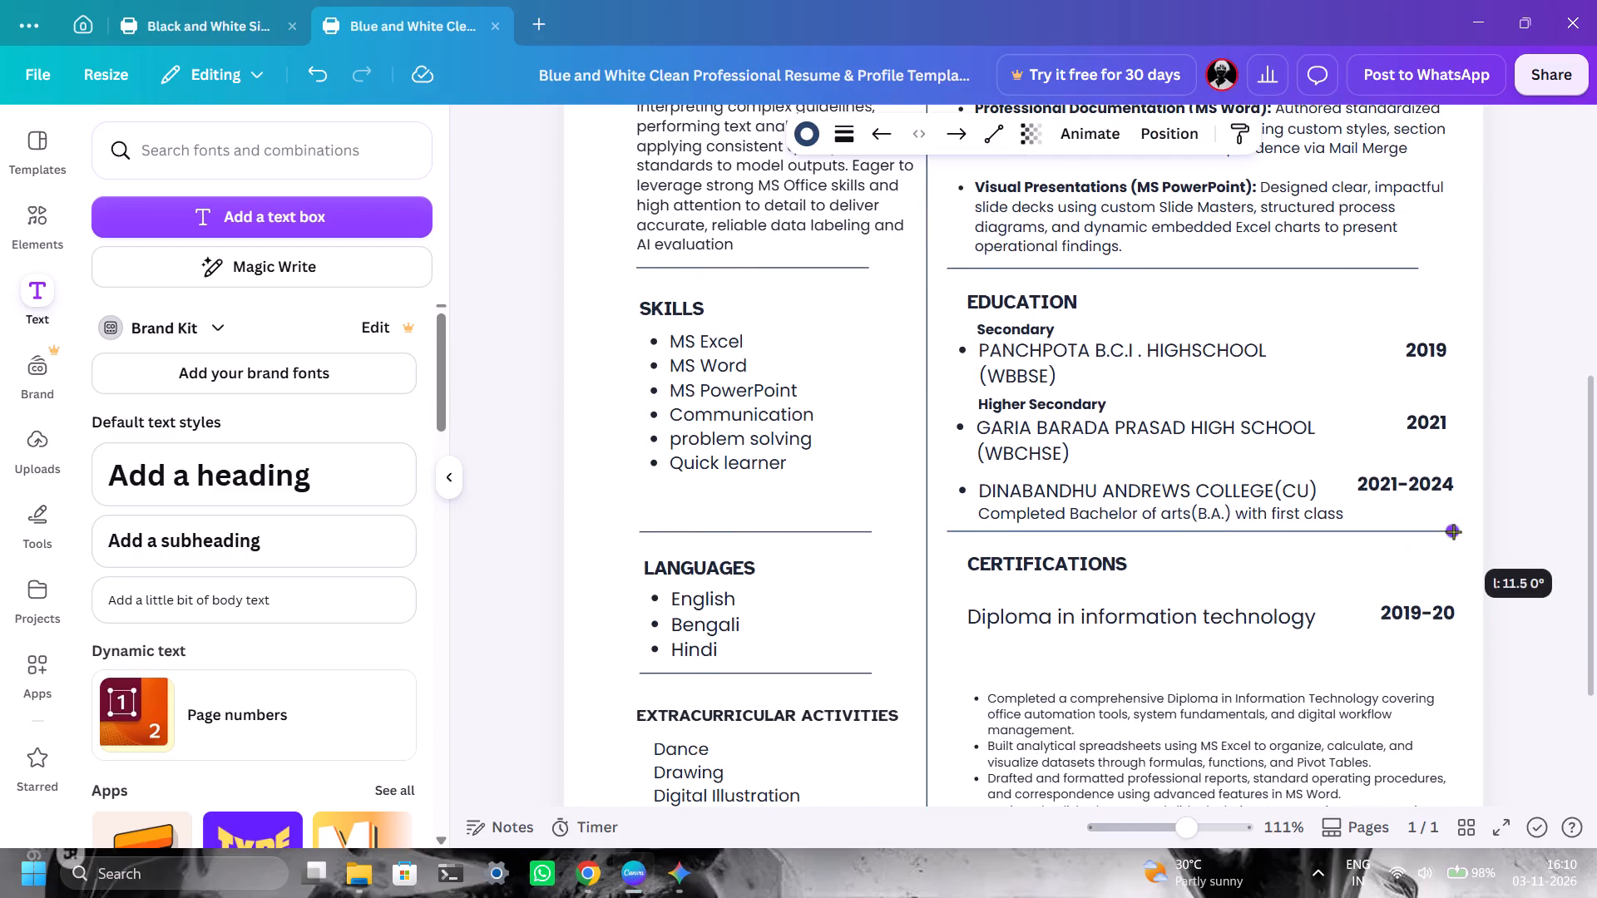
left_click_drag(1453, 531, 1455, 531)
left_click(1532, 513)
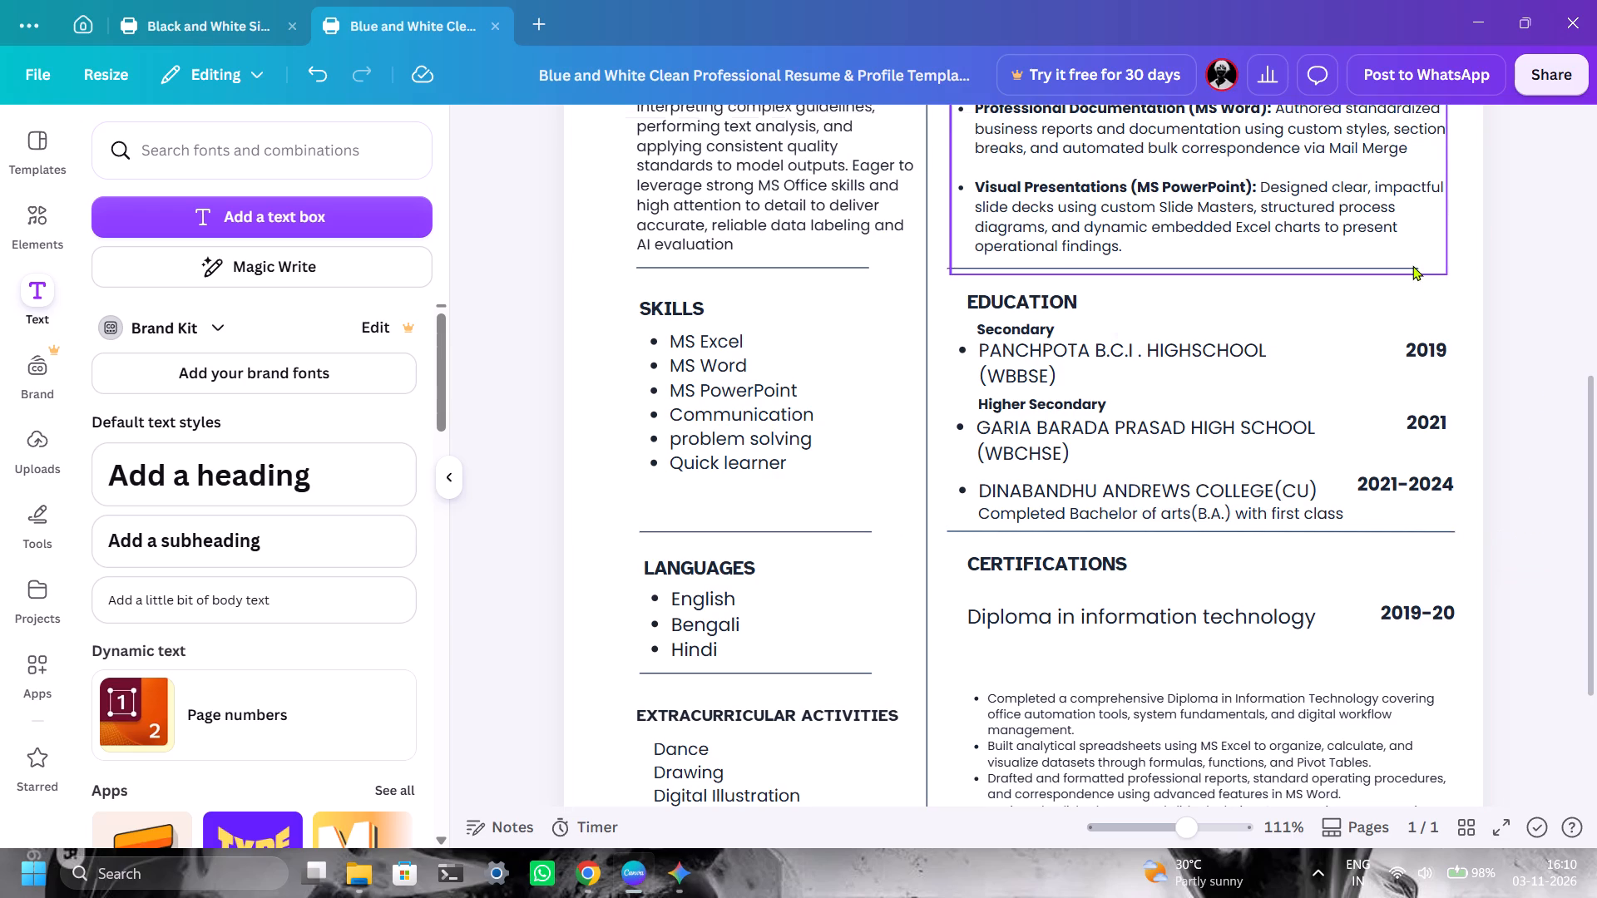
Lengthen the divider above Education to about 11.6, keeping it horizontal and matching the divider above Certifications.
left_click(1412, 265)
left_click(1569, 307)
left_click(1360, 318)
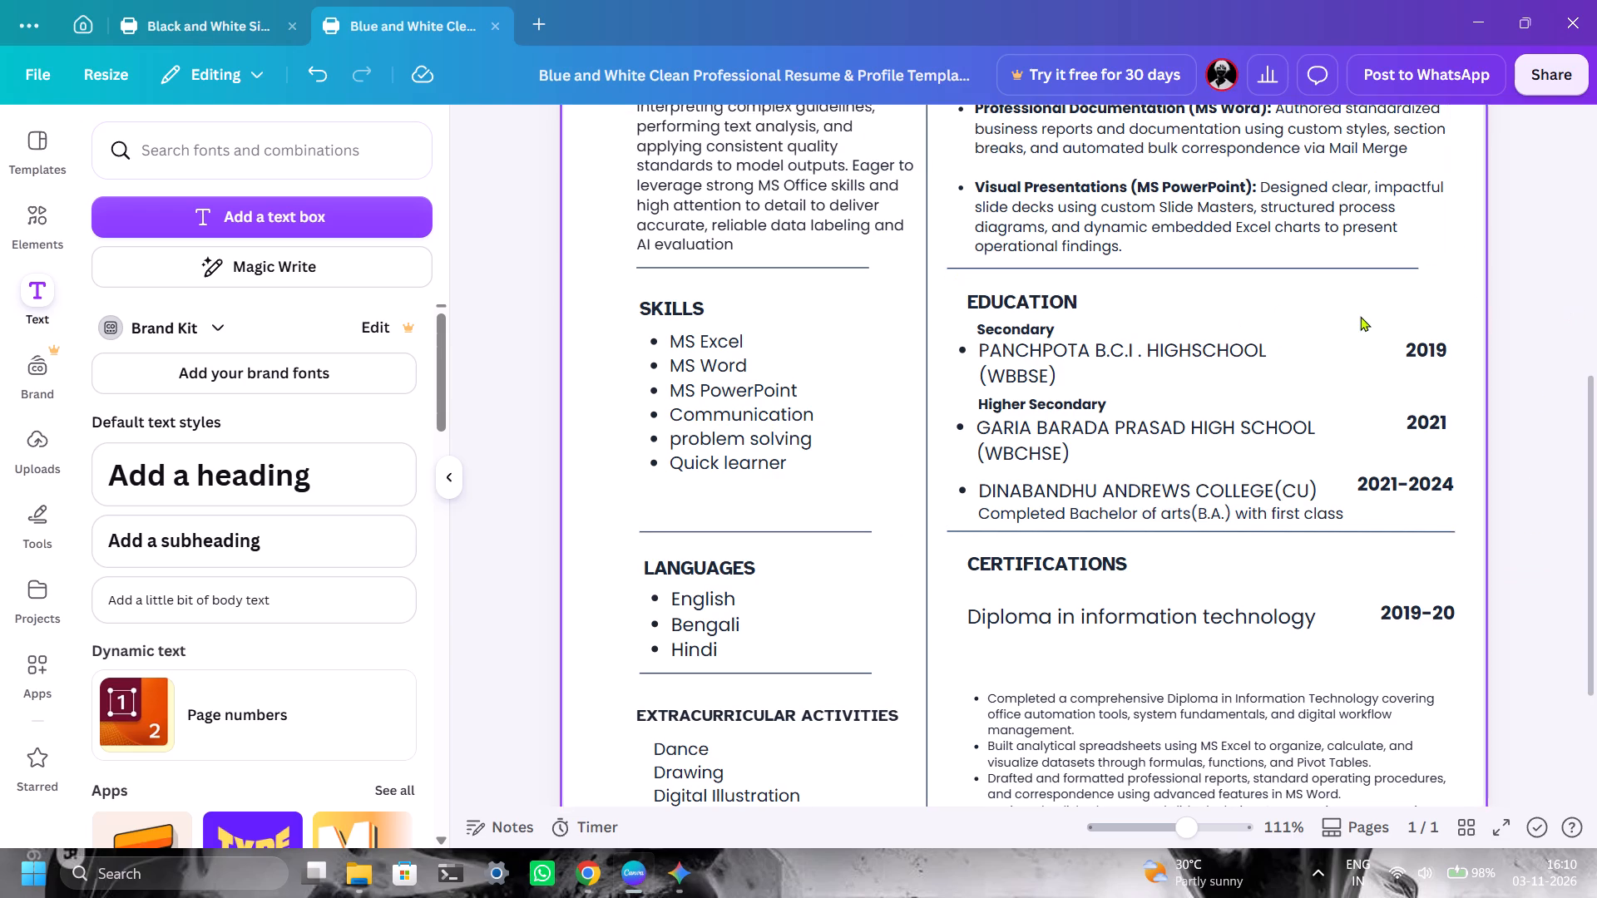
left_click(1377, 274)
left_click(1381, 303)
left_click(1382, 274)
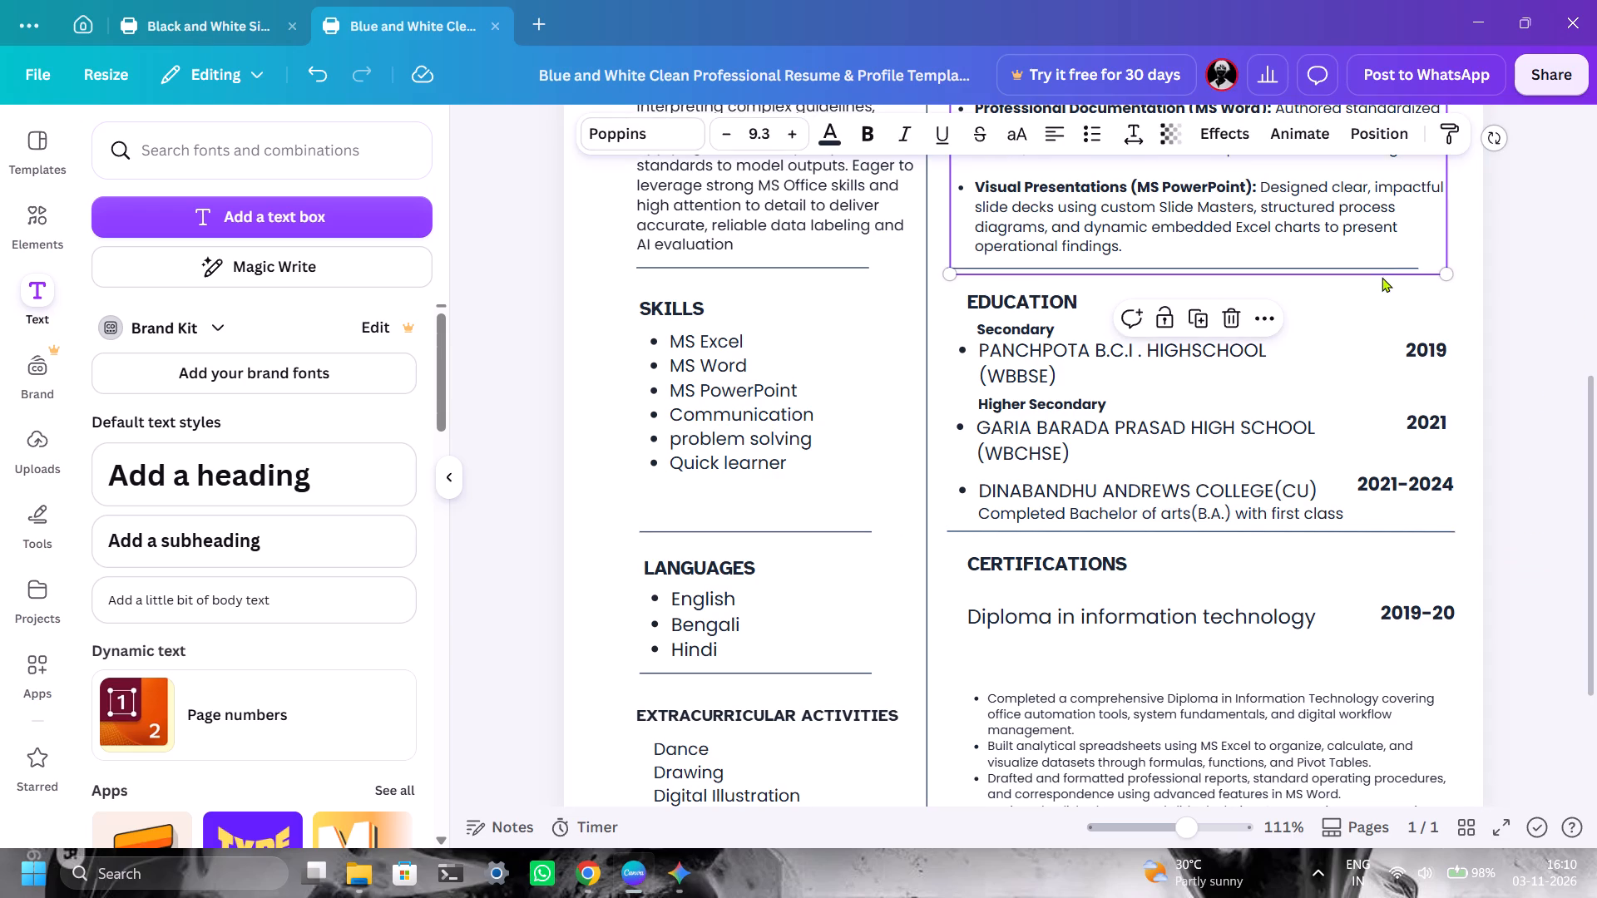
left_click(1376, 276)
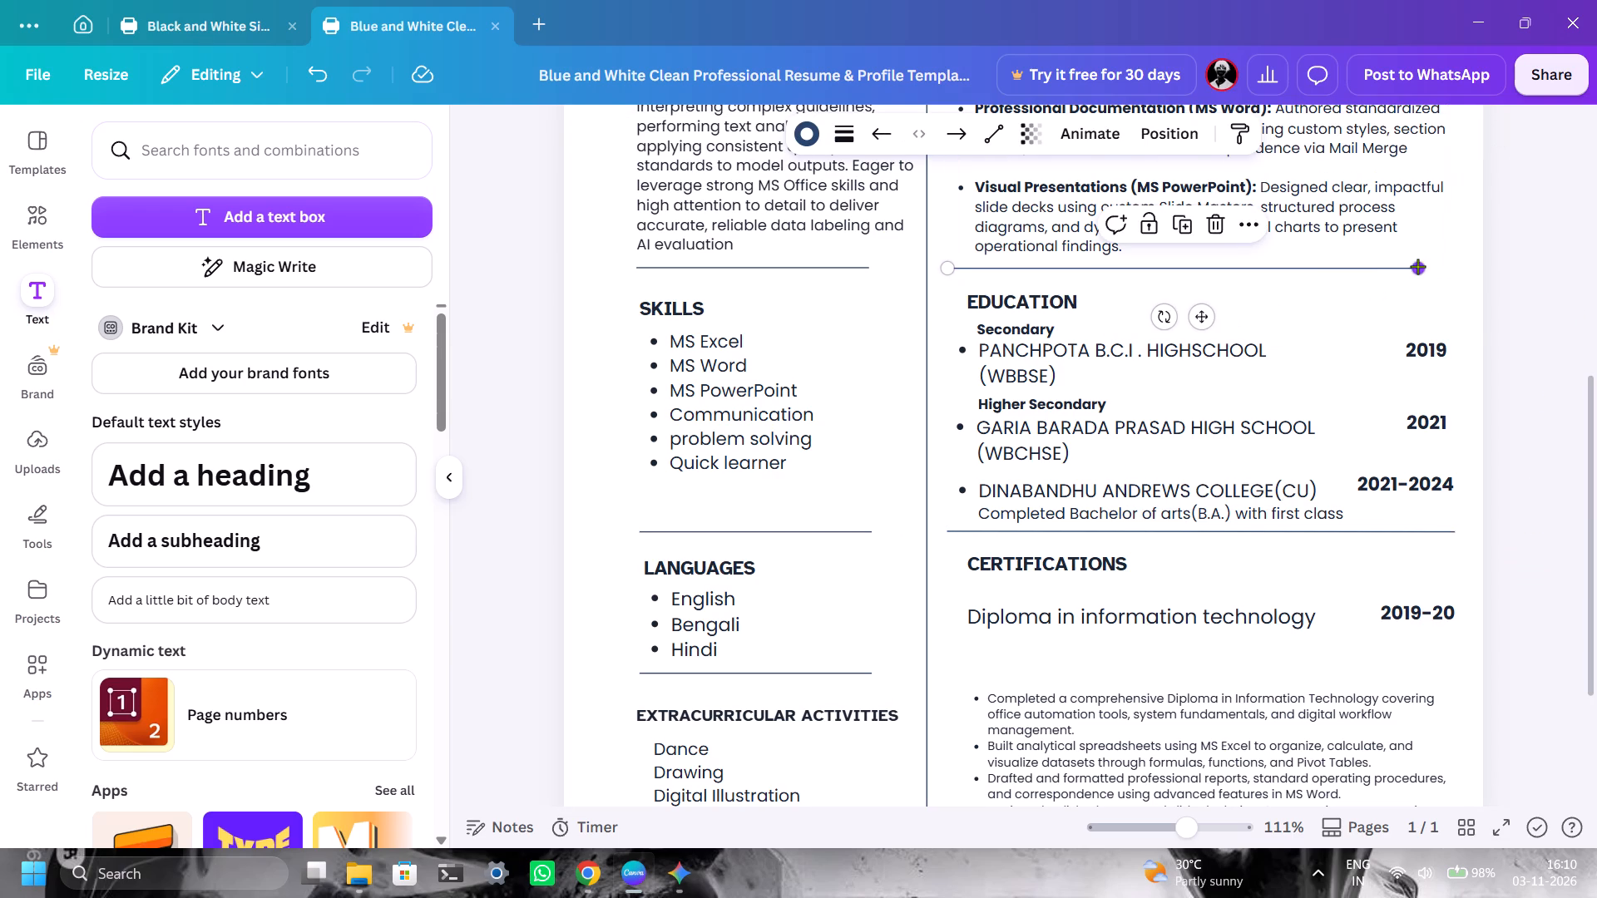
left_click_drag(1419, 267, 1456, 260)
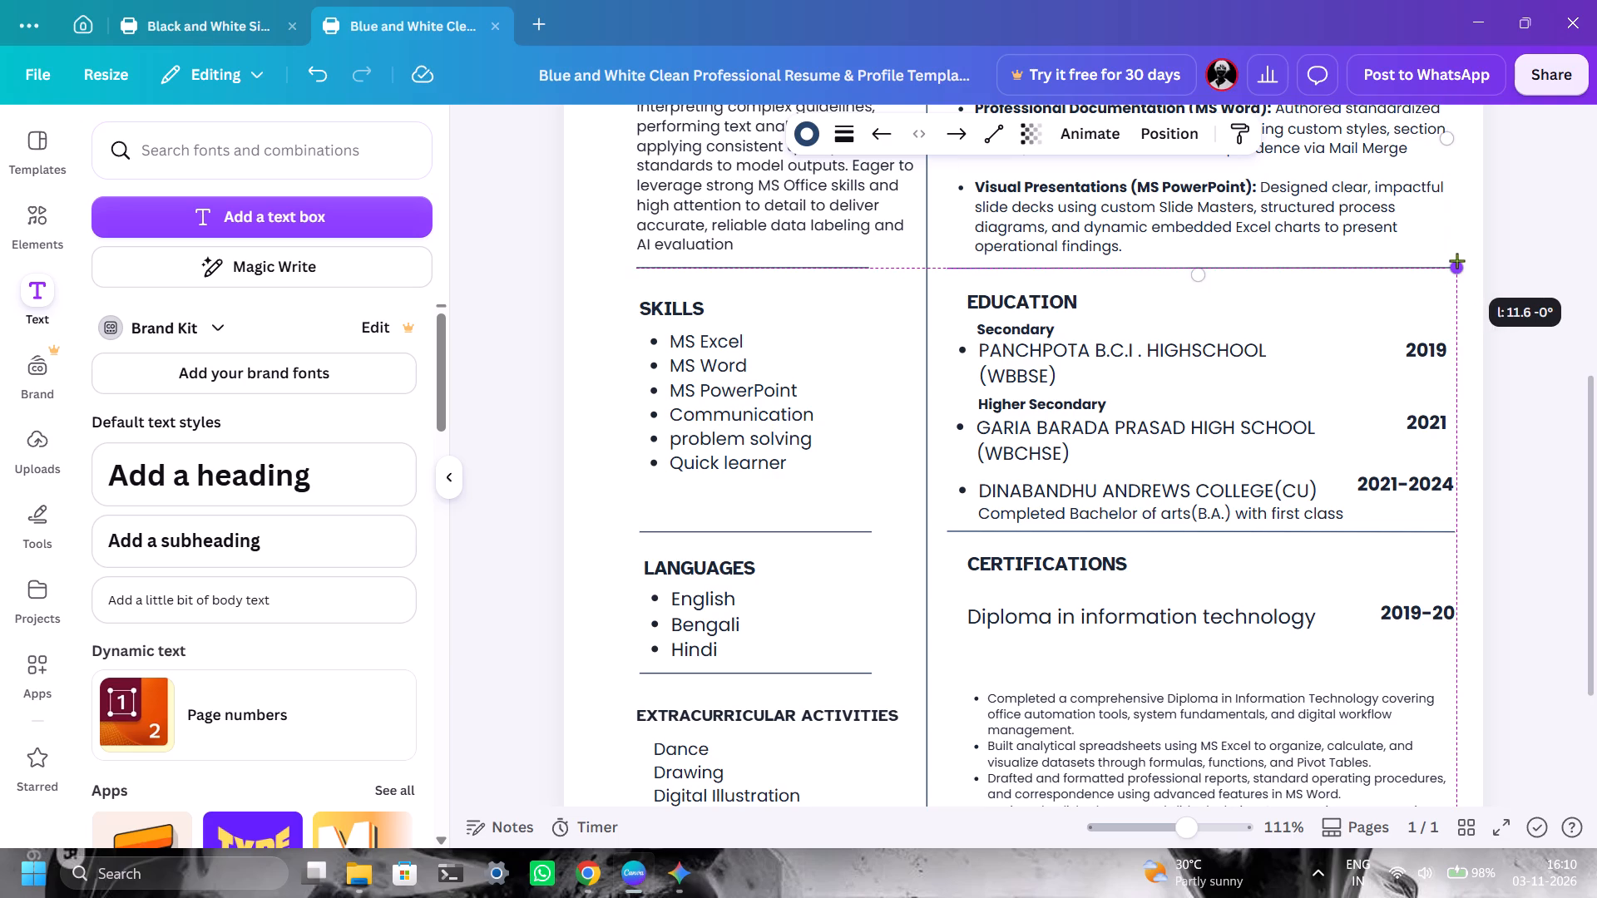
left_click_drag(1456, 260, 1456, 264)
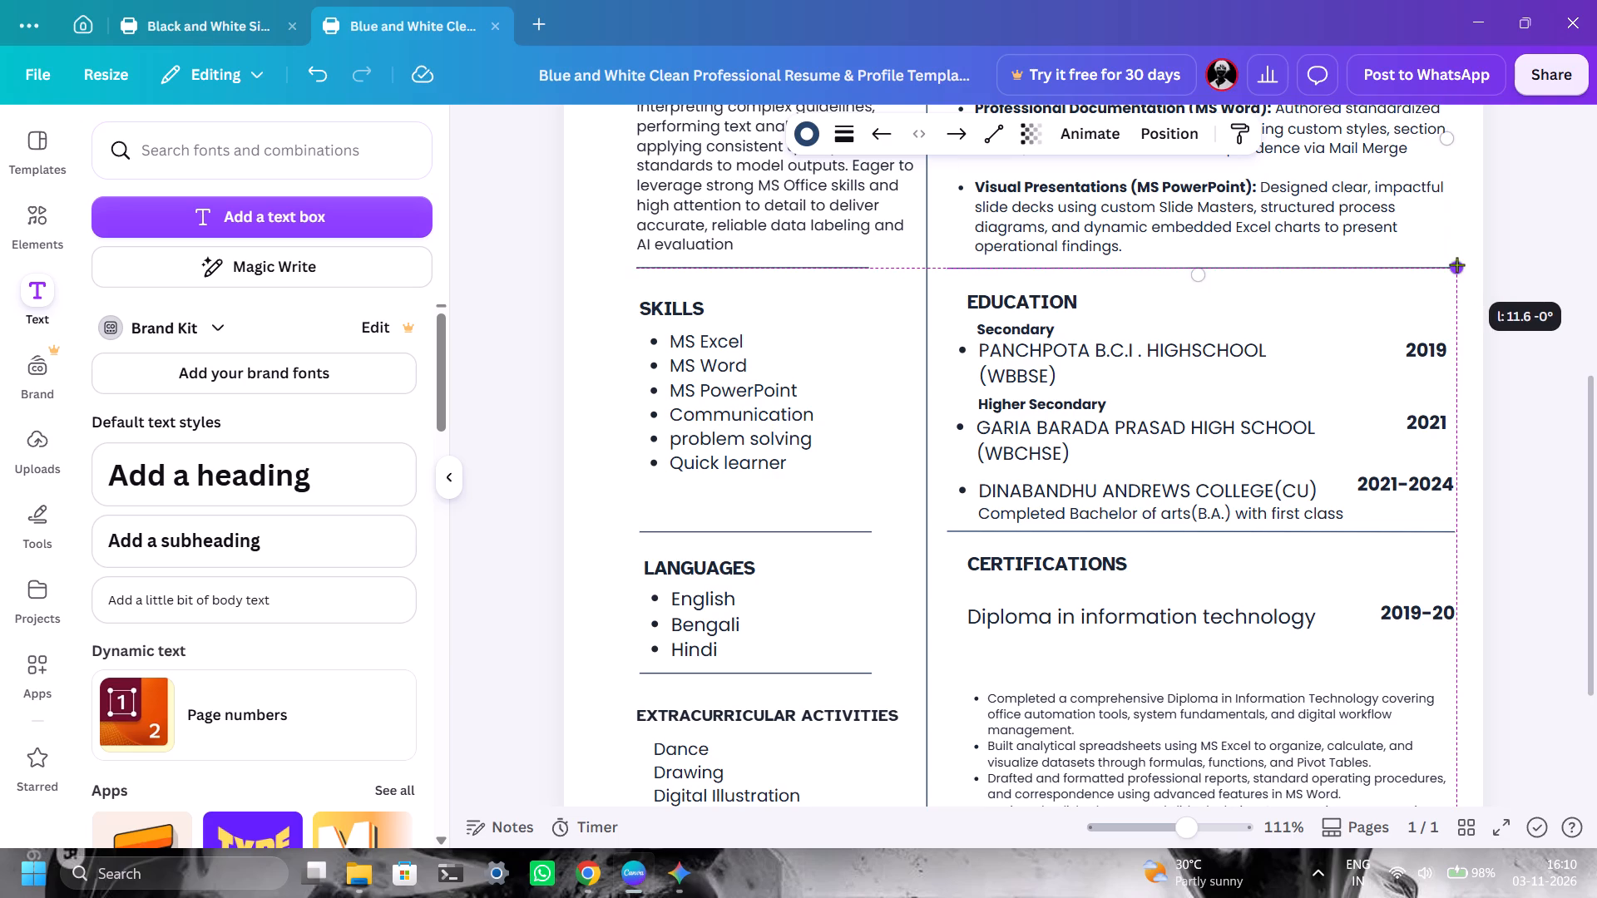
left_click_drag(1456, 264, 1457, 262)
left_click(1528, 272)
scroll(1528, 268, "up", 3)
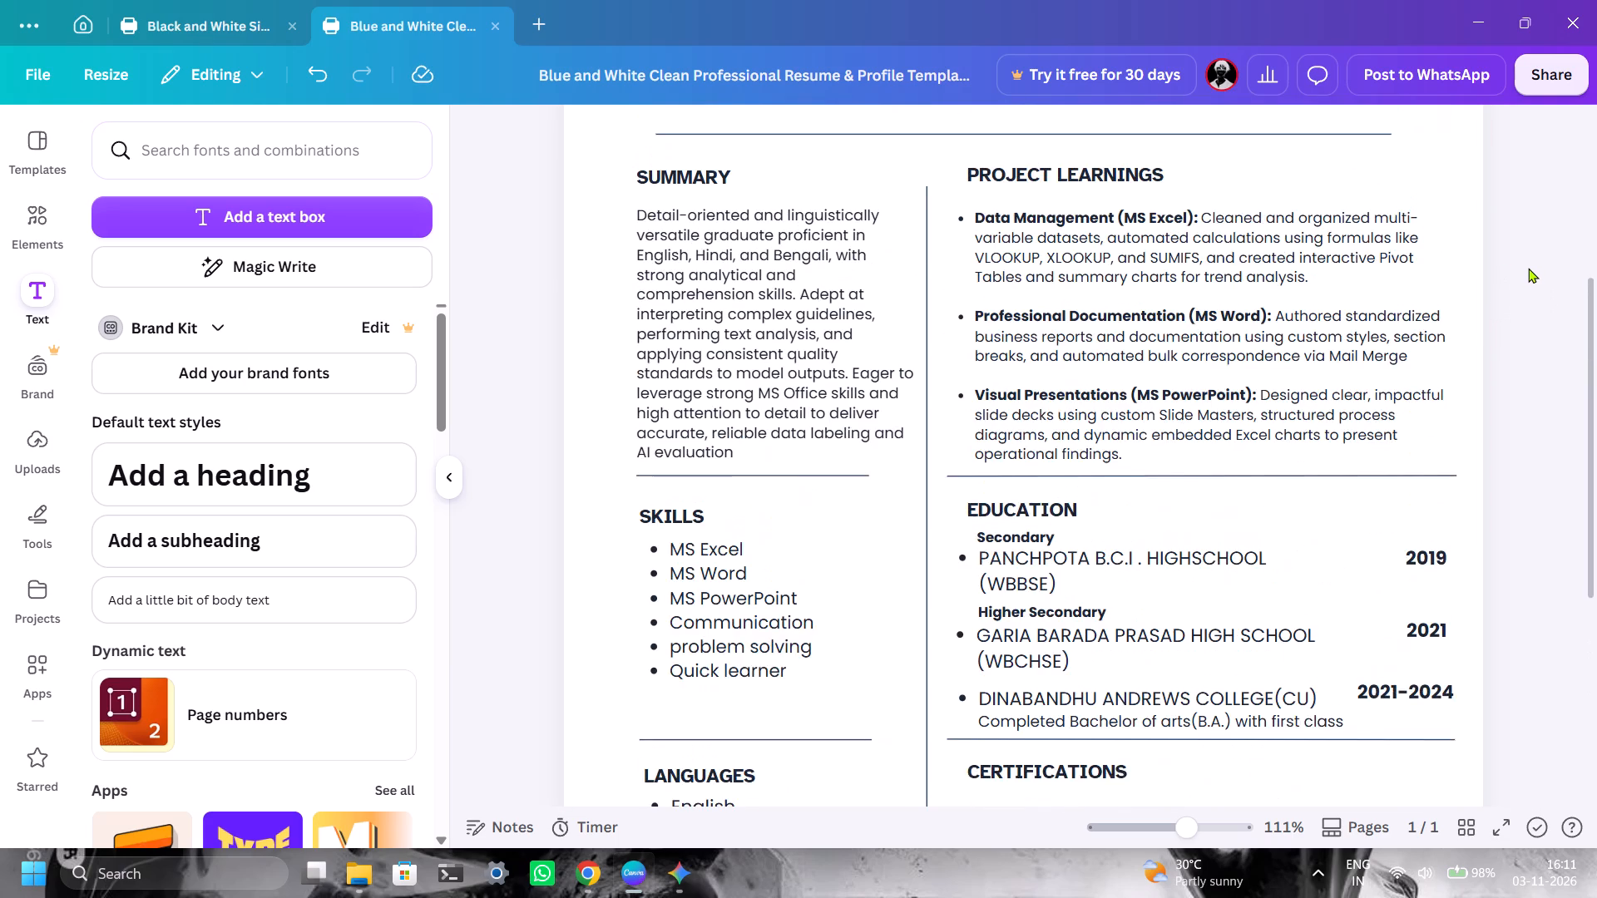
Lengthen the divider beneath the contact details horizontally until it reaches the outer edge of the Education divider.
scroll(1528, 268, "down", 2)
scroll(1528, 268, "up", 4)
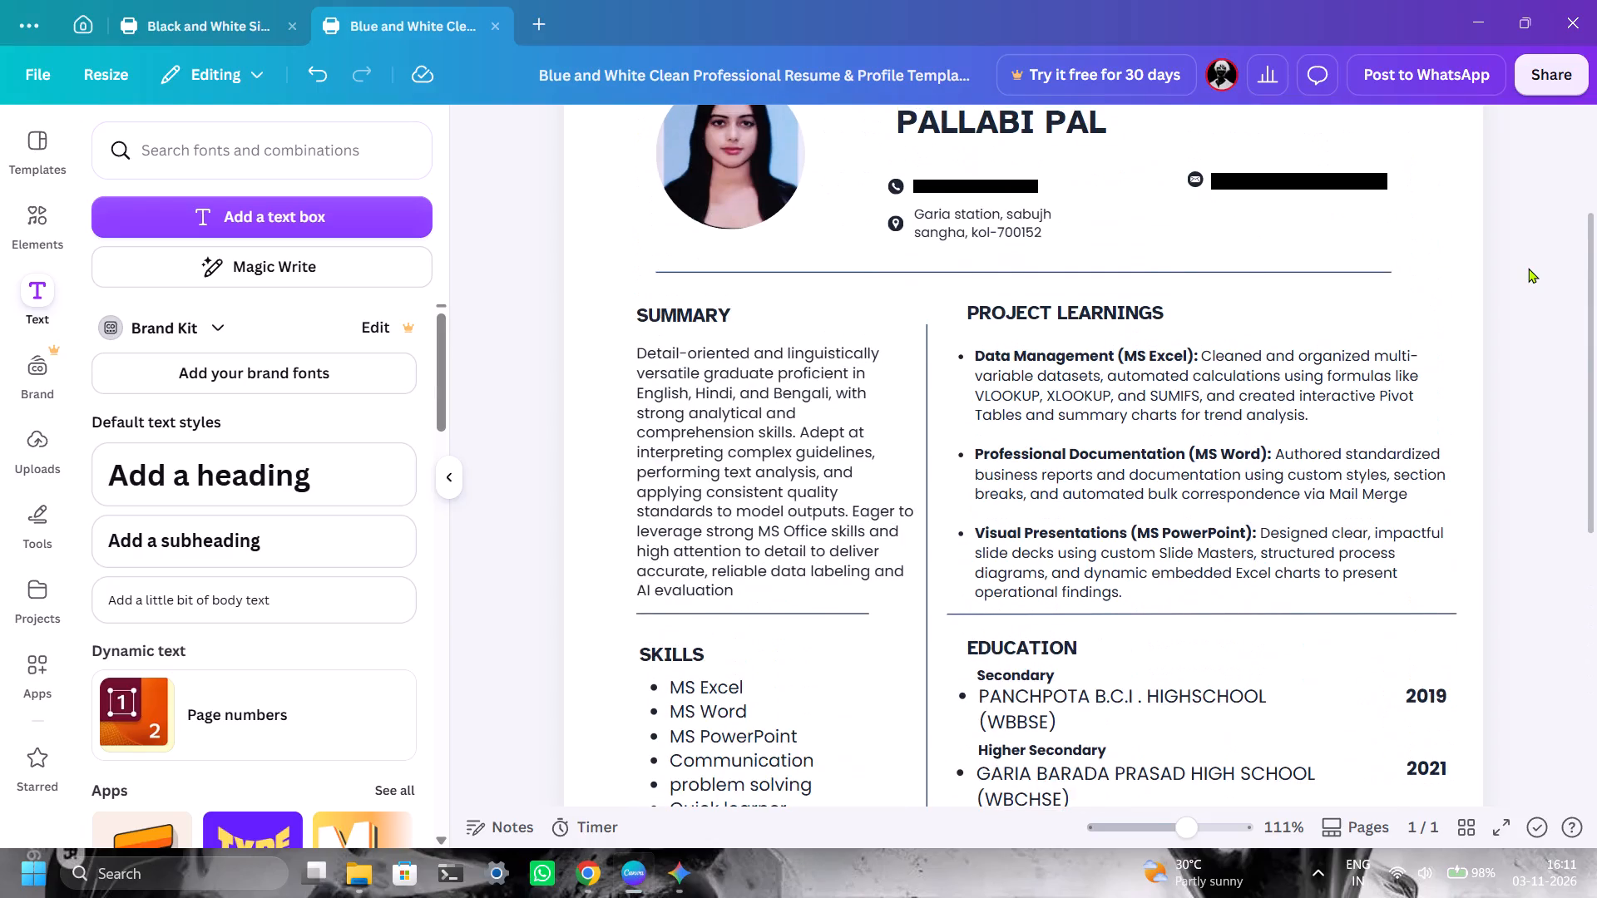
scroll(1499, 329, "down", 4)
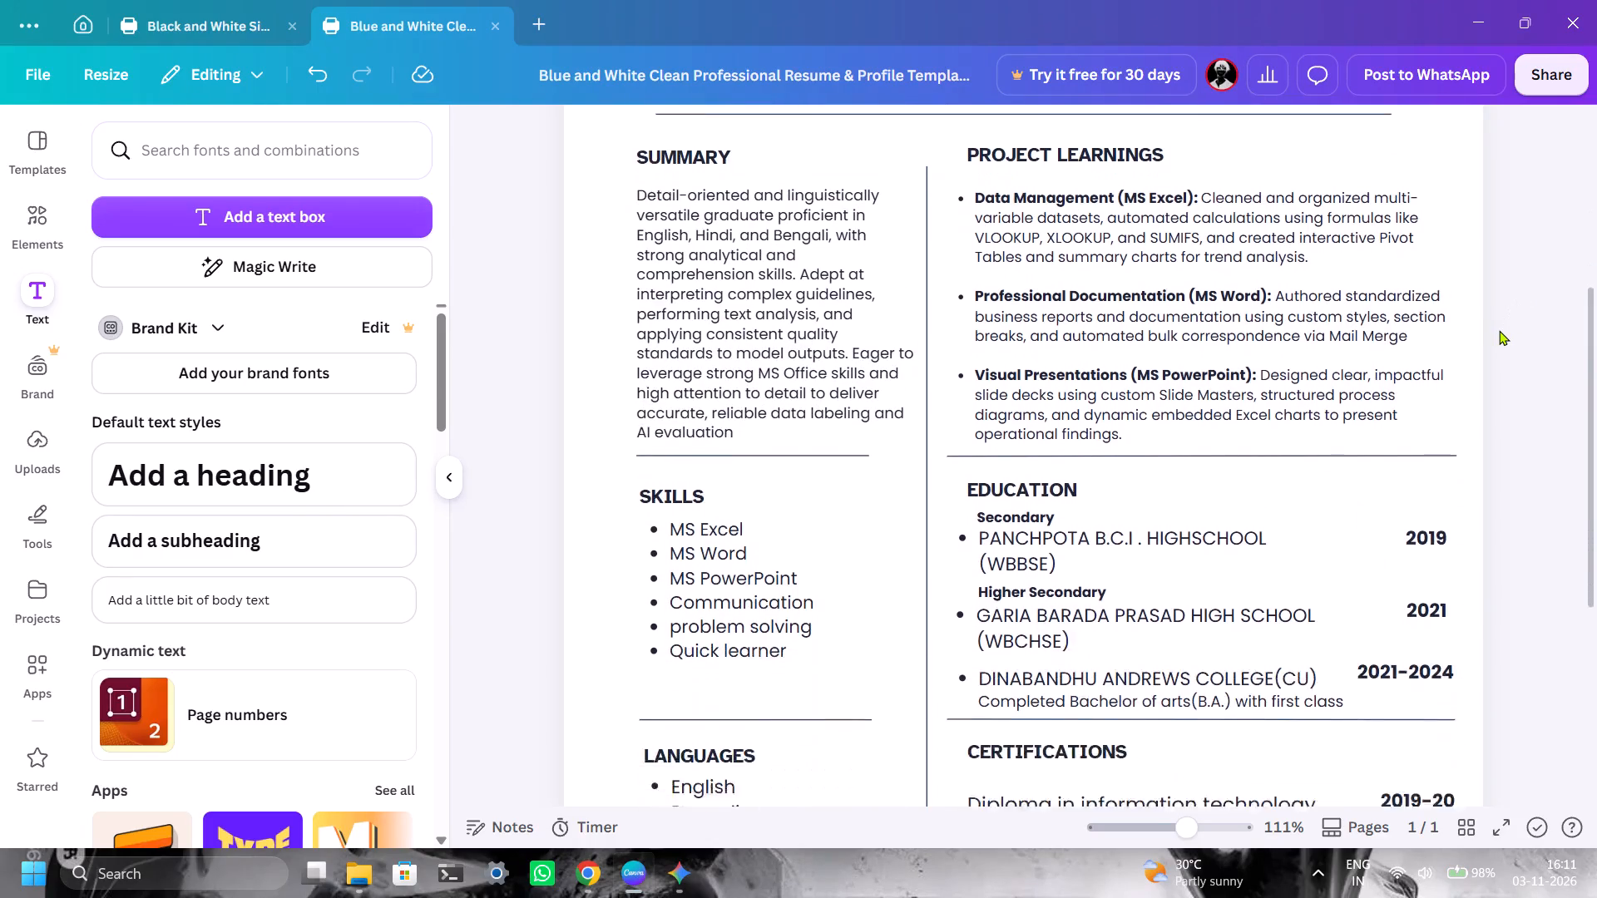
scroll(1499, 330, "down", 5)
scroll(1499, 325, "up", 3)
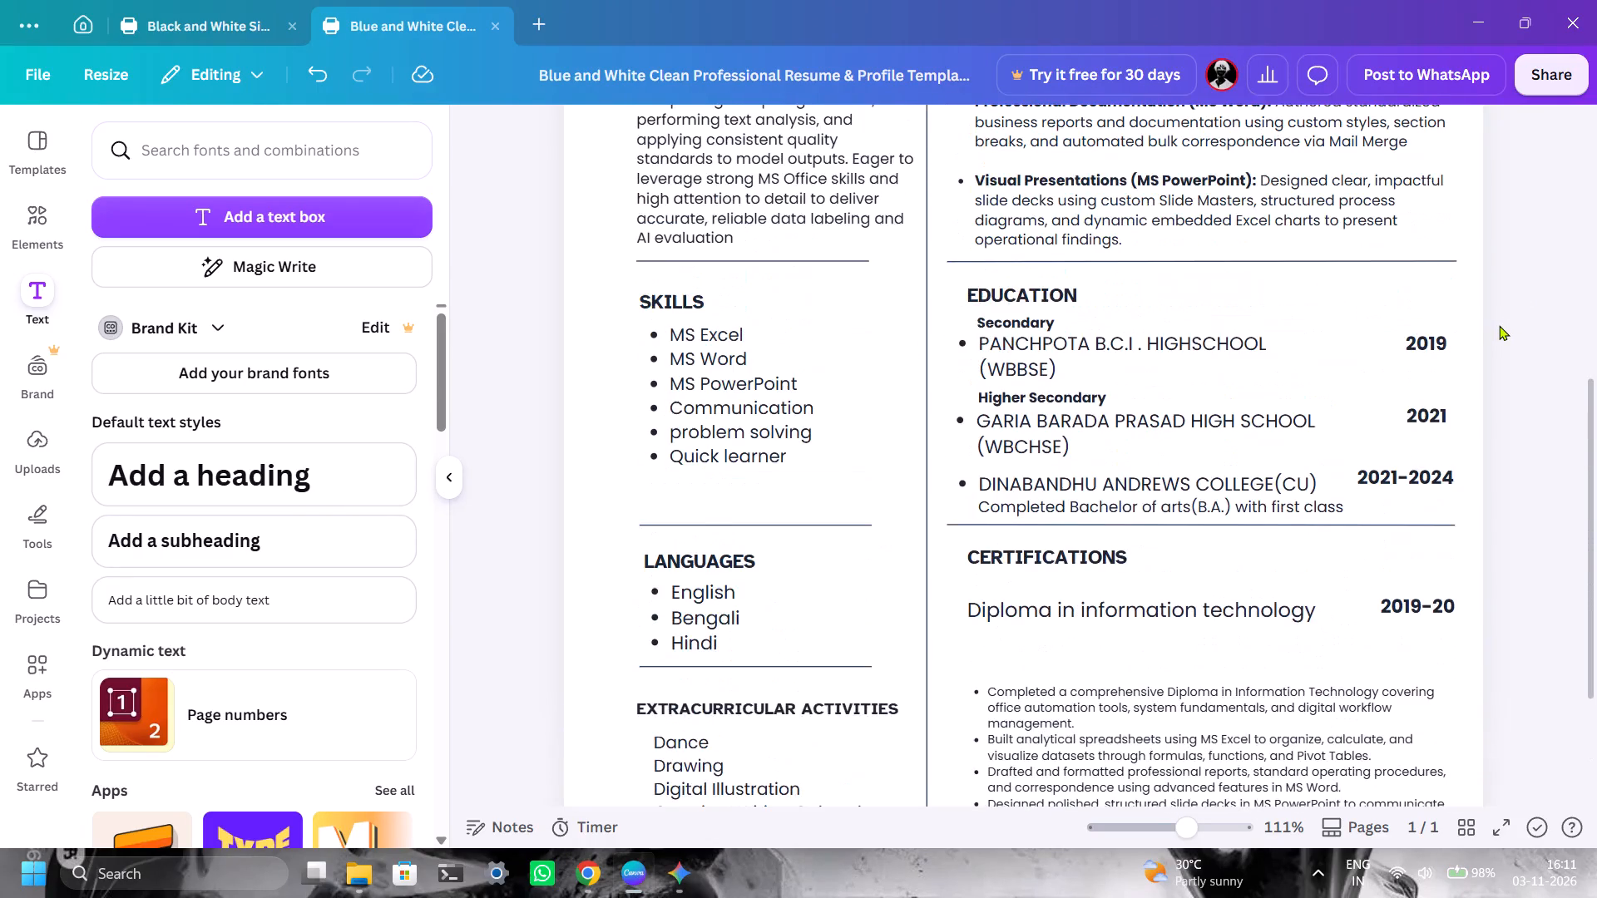
scroll(1499, 325, "up", 5)
left_click(1385, 274)
left_click_drag(1398, 274, 1412, 274)
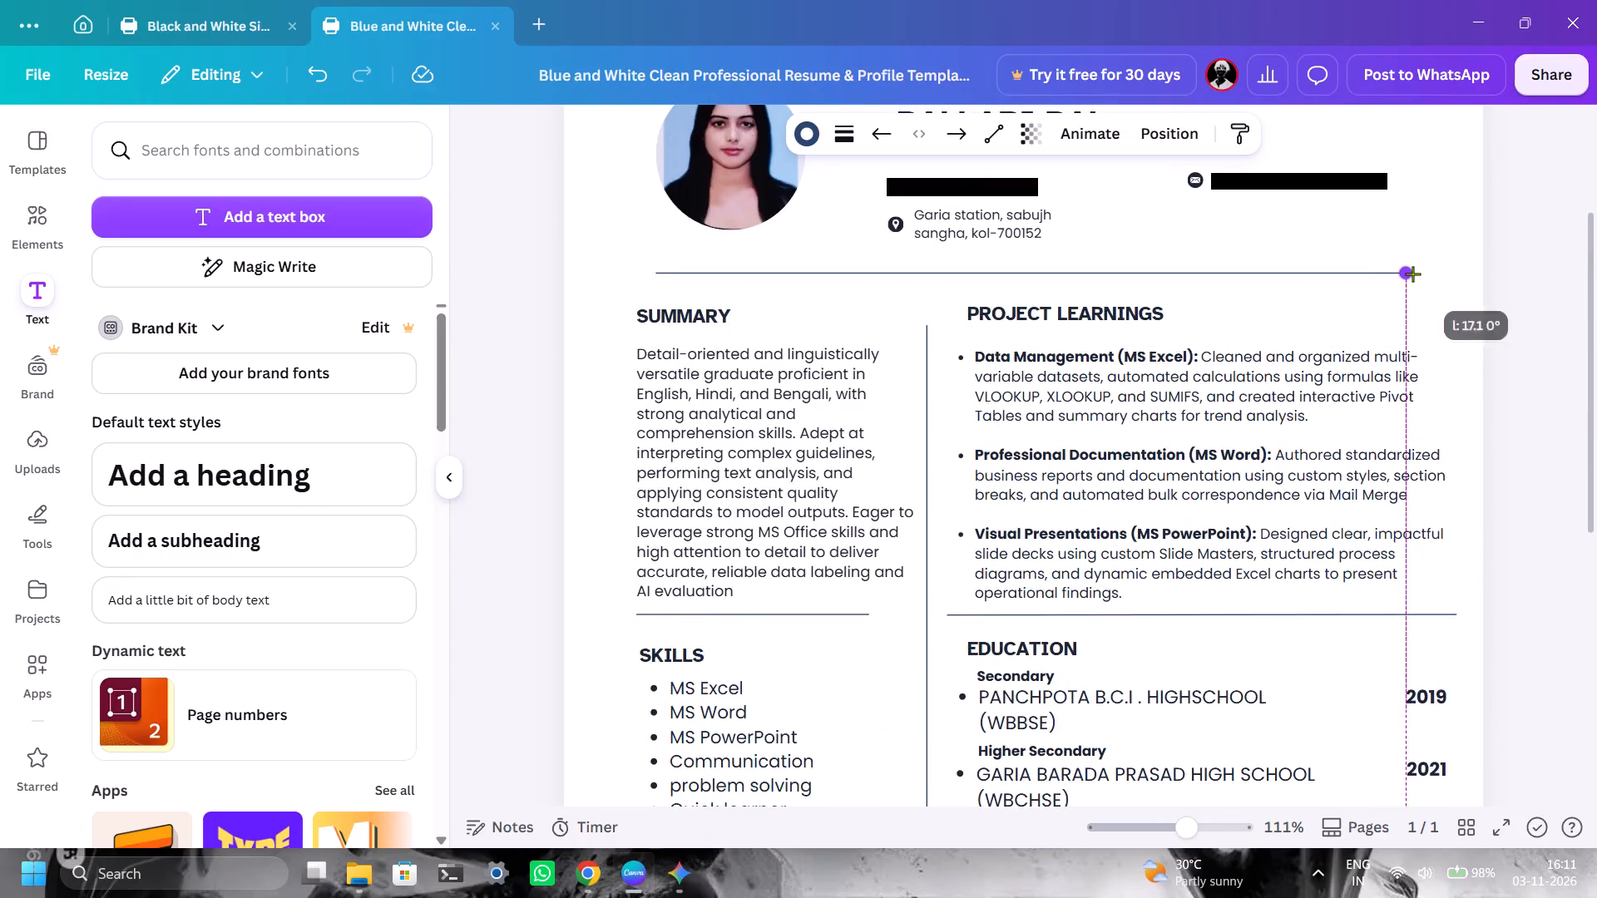
left_click_drag(1412, 274, 1458, 274)
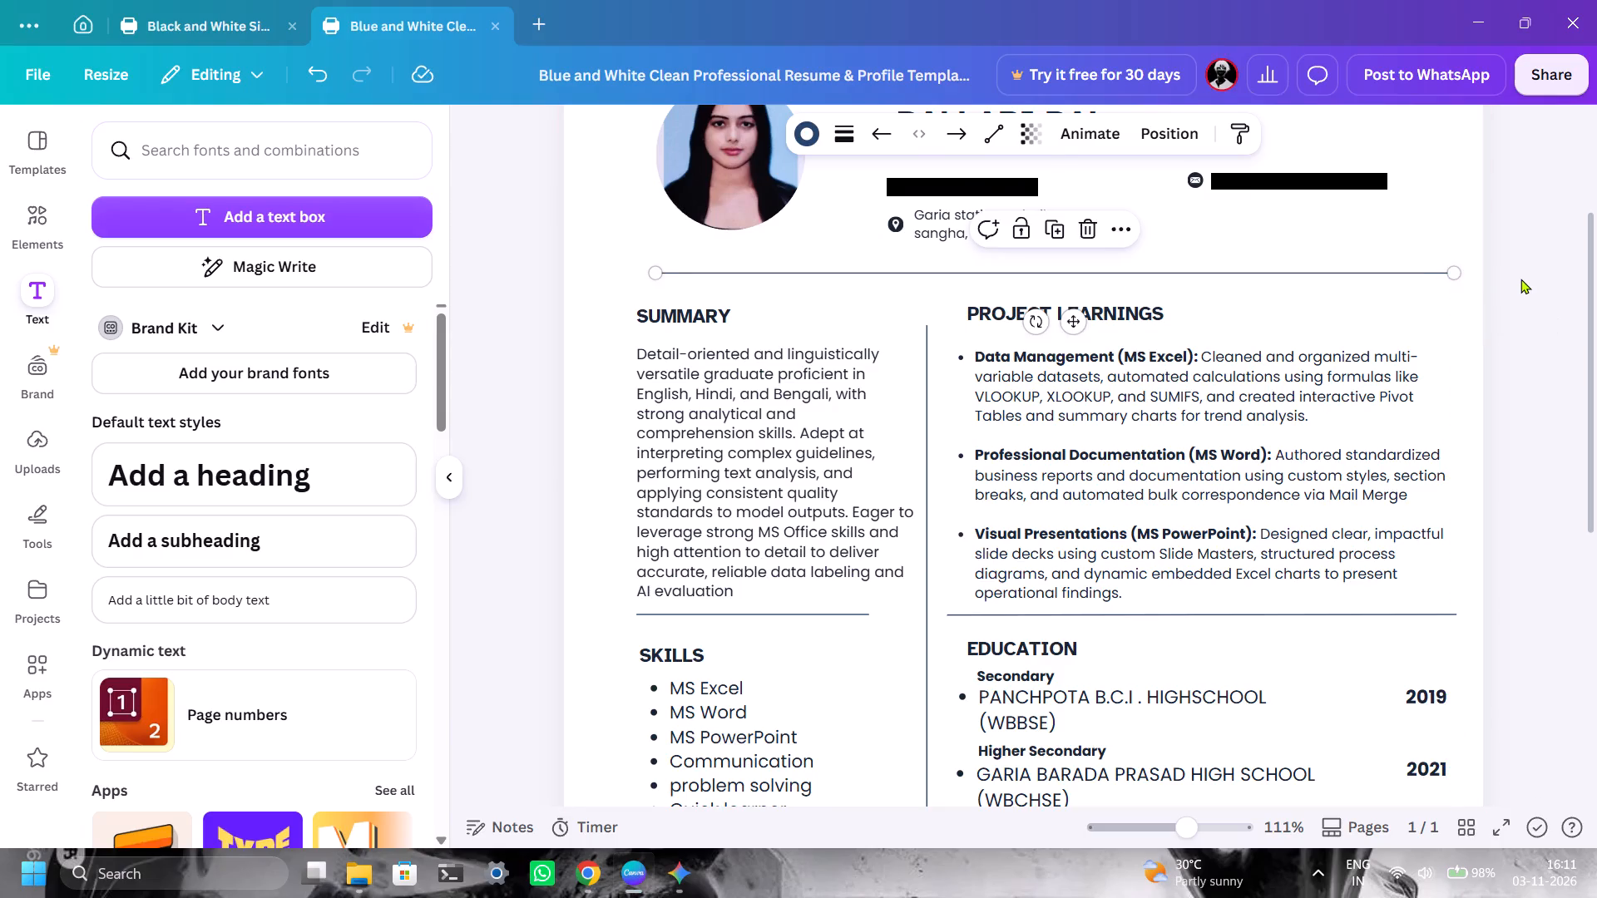
left_click(1521, 278)
Review the whole resume from header to footer, comparing section spacing and the Project Learnings text size.
scroll(1520, 277, "up", 3)
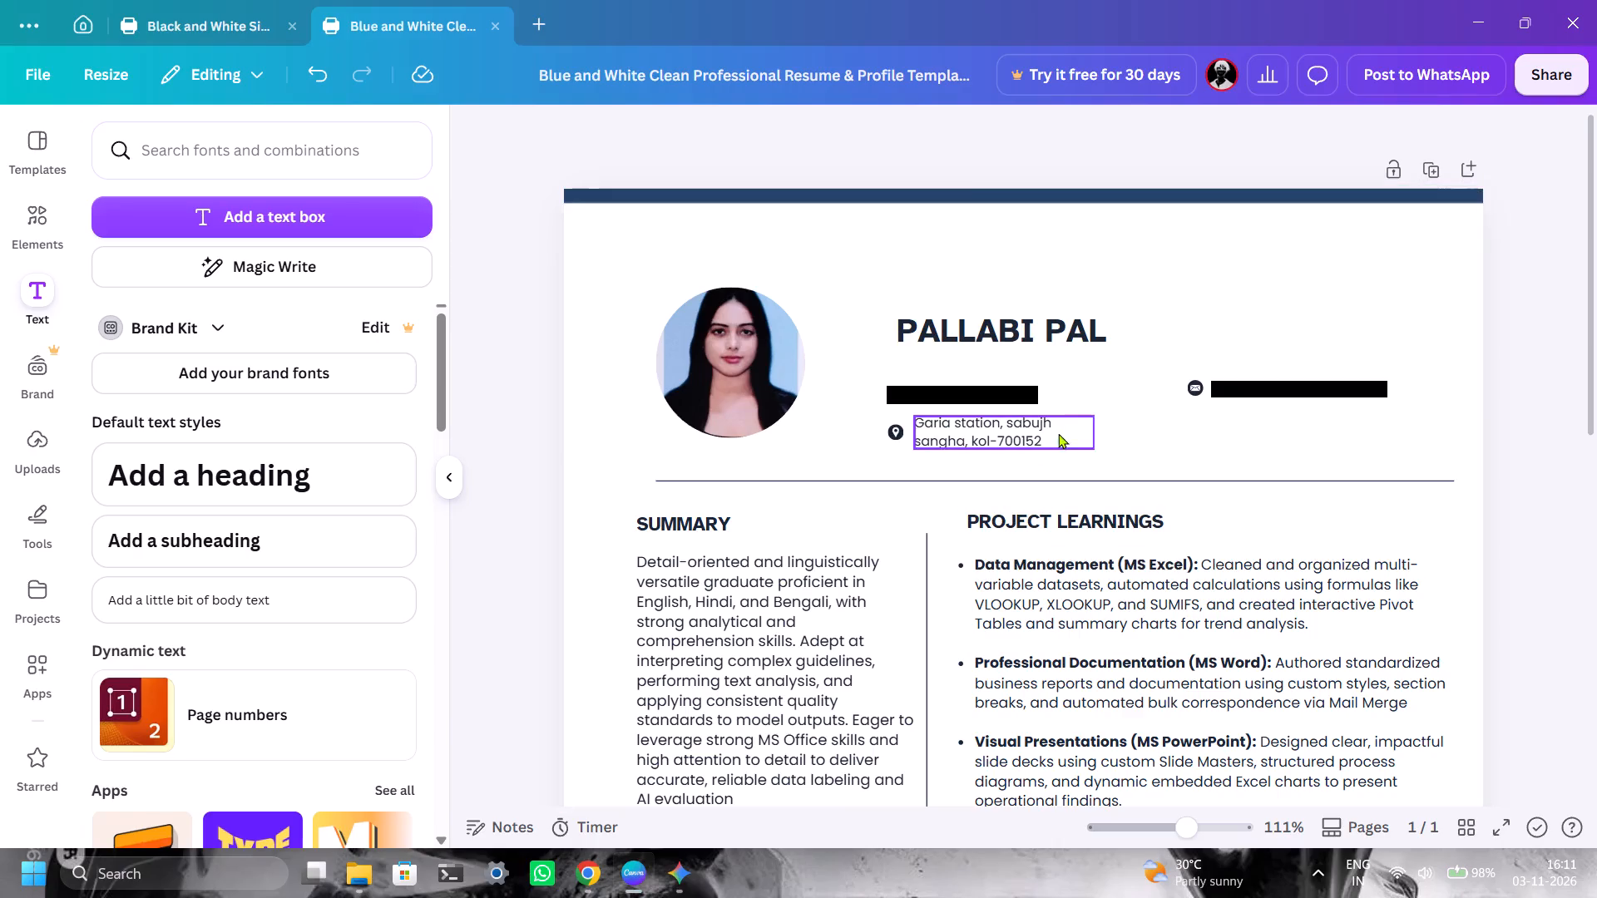
scroll(1291, 470, "down", 3)
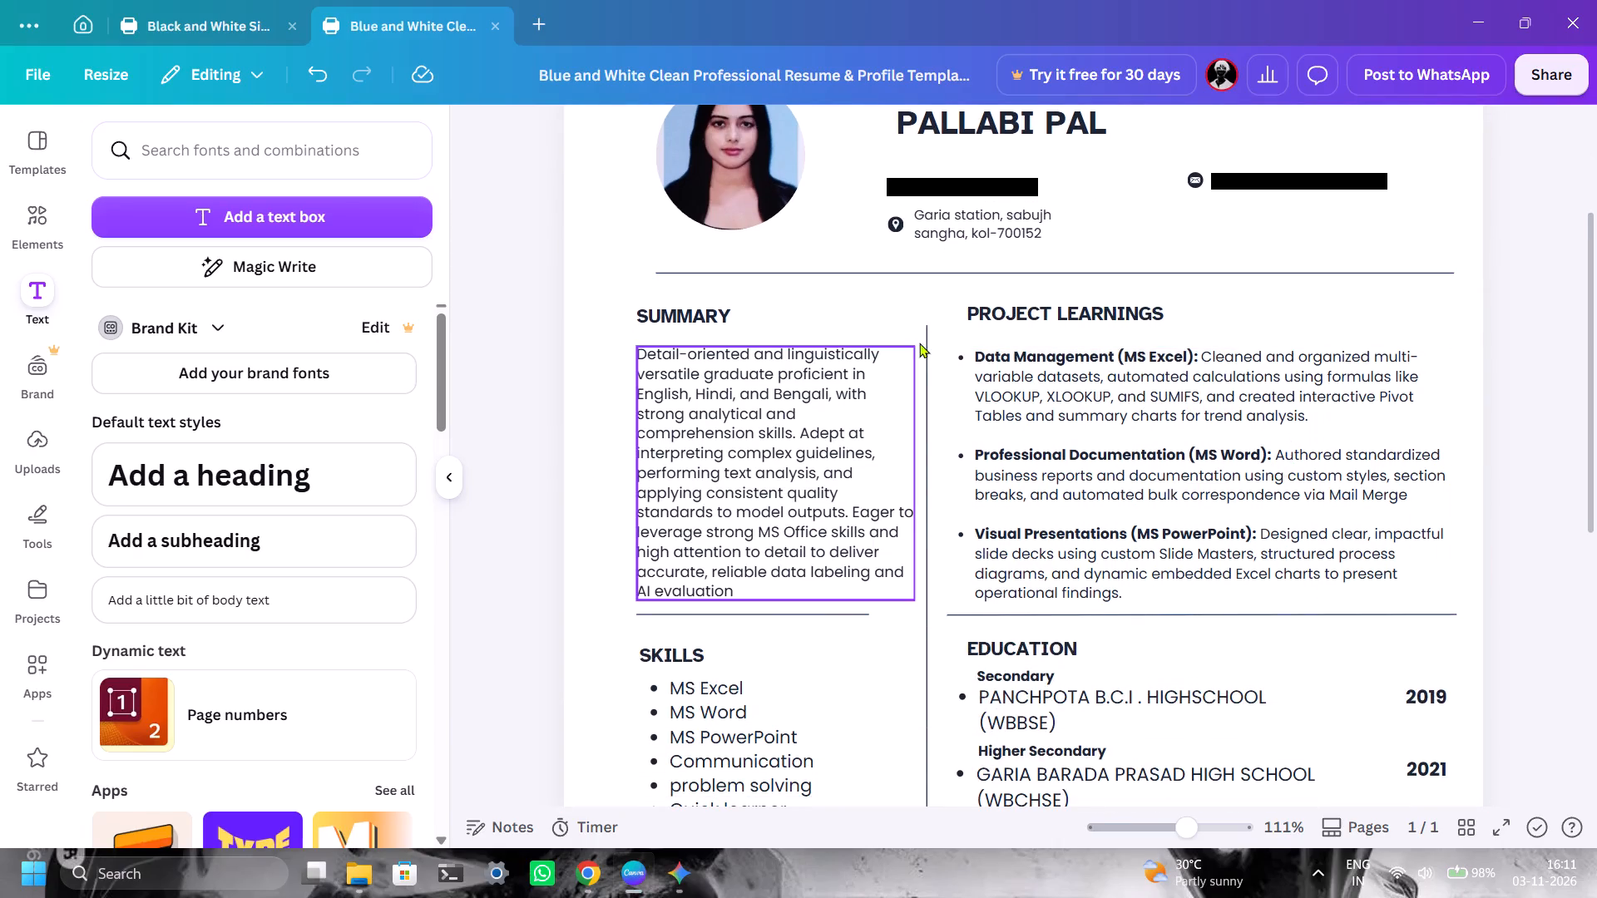
scroll(995, 517, "down", 4)
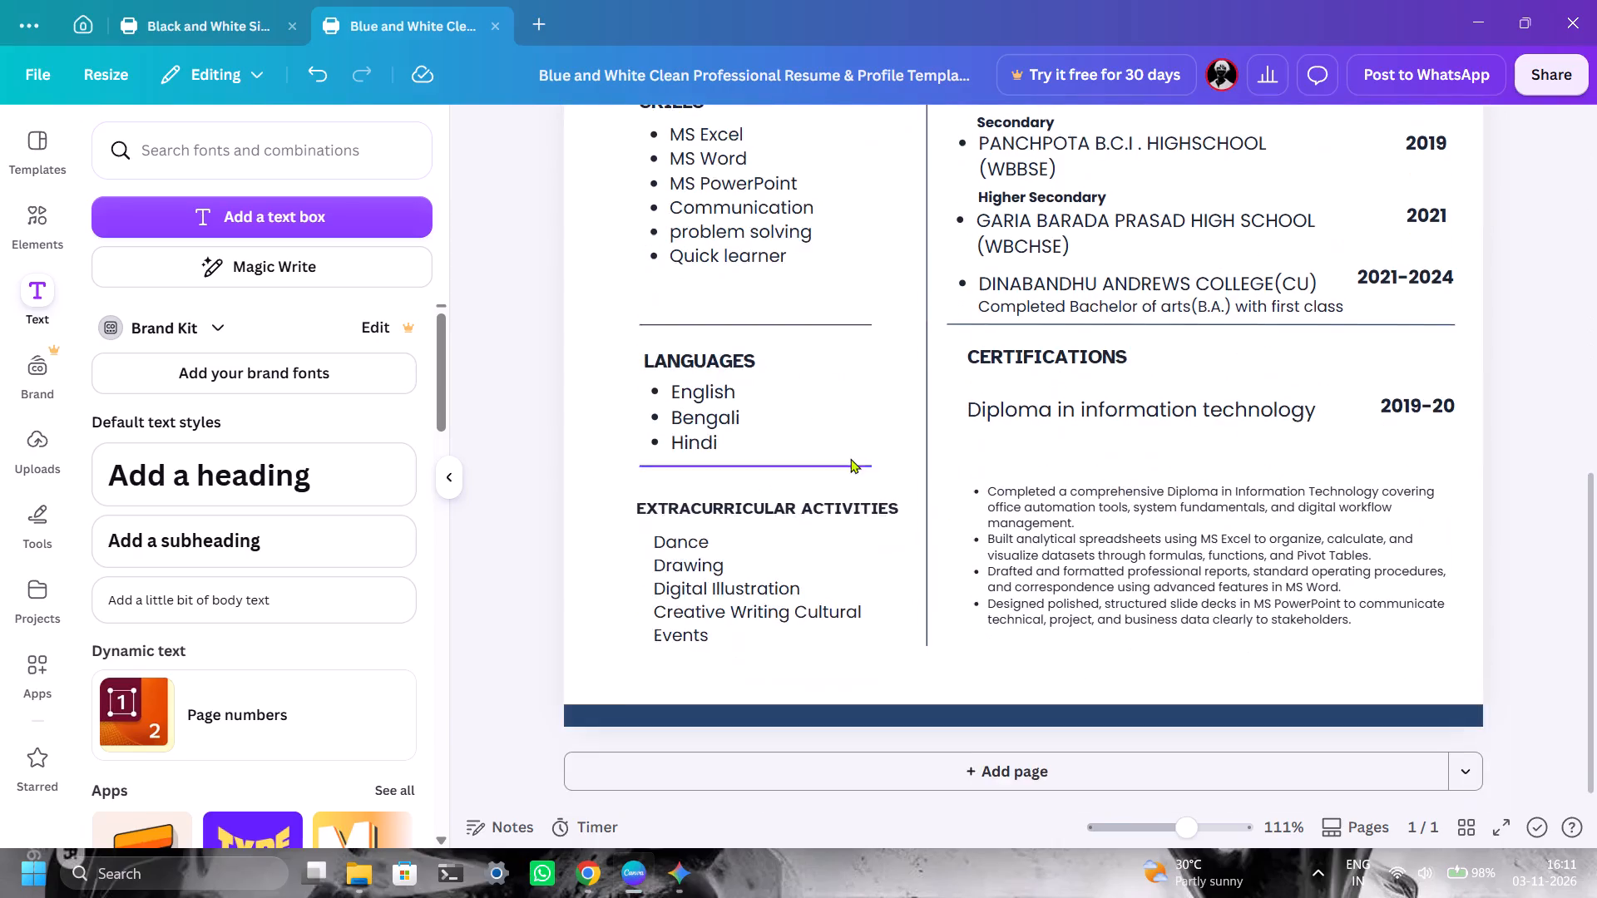
scroll(825, 410, "up", 5)
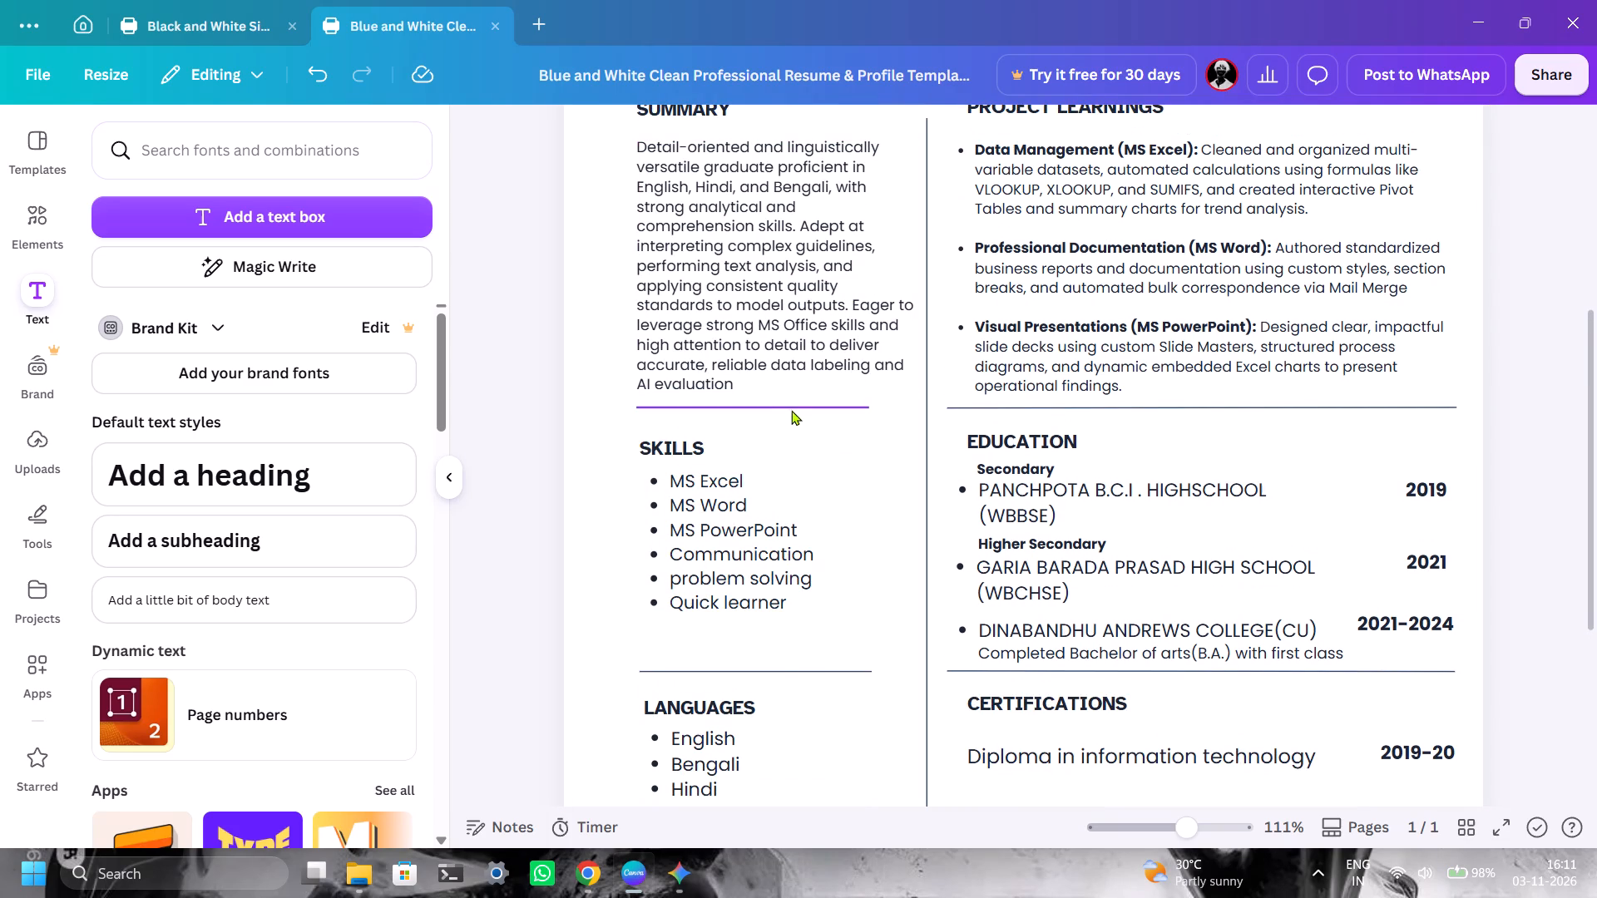
scroll(1223, 395, "up", 1)
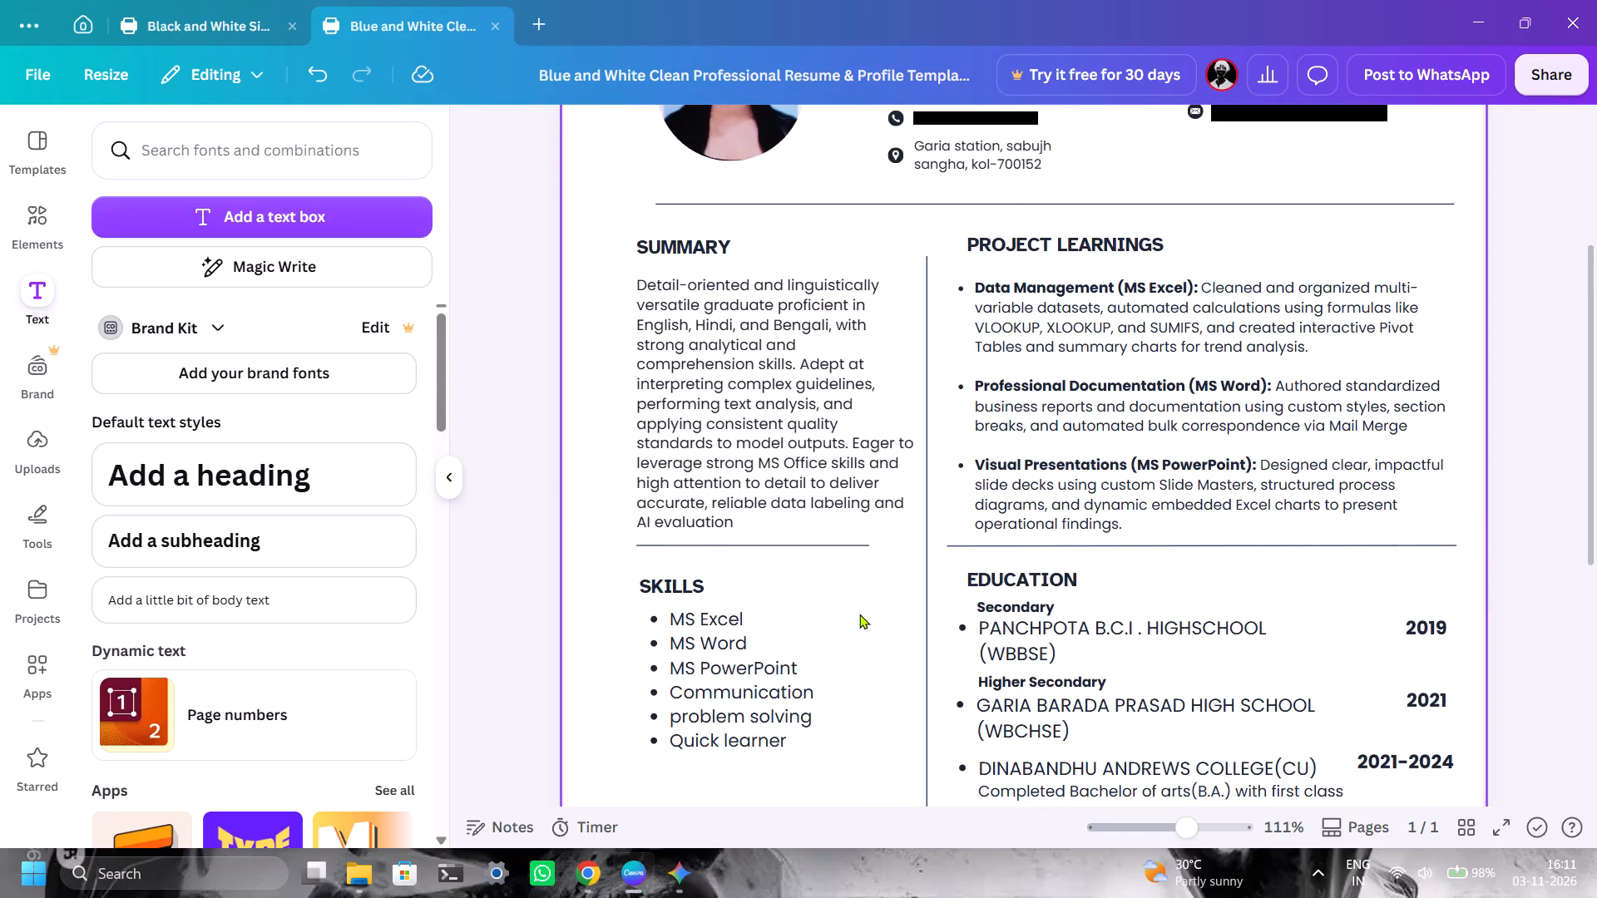
scroll(861, 570, "down", 7)
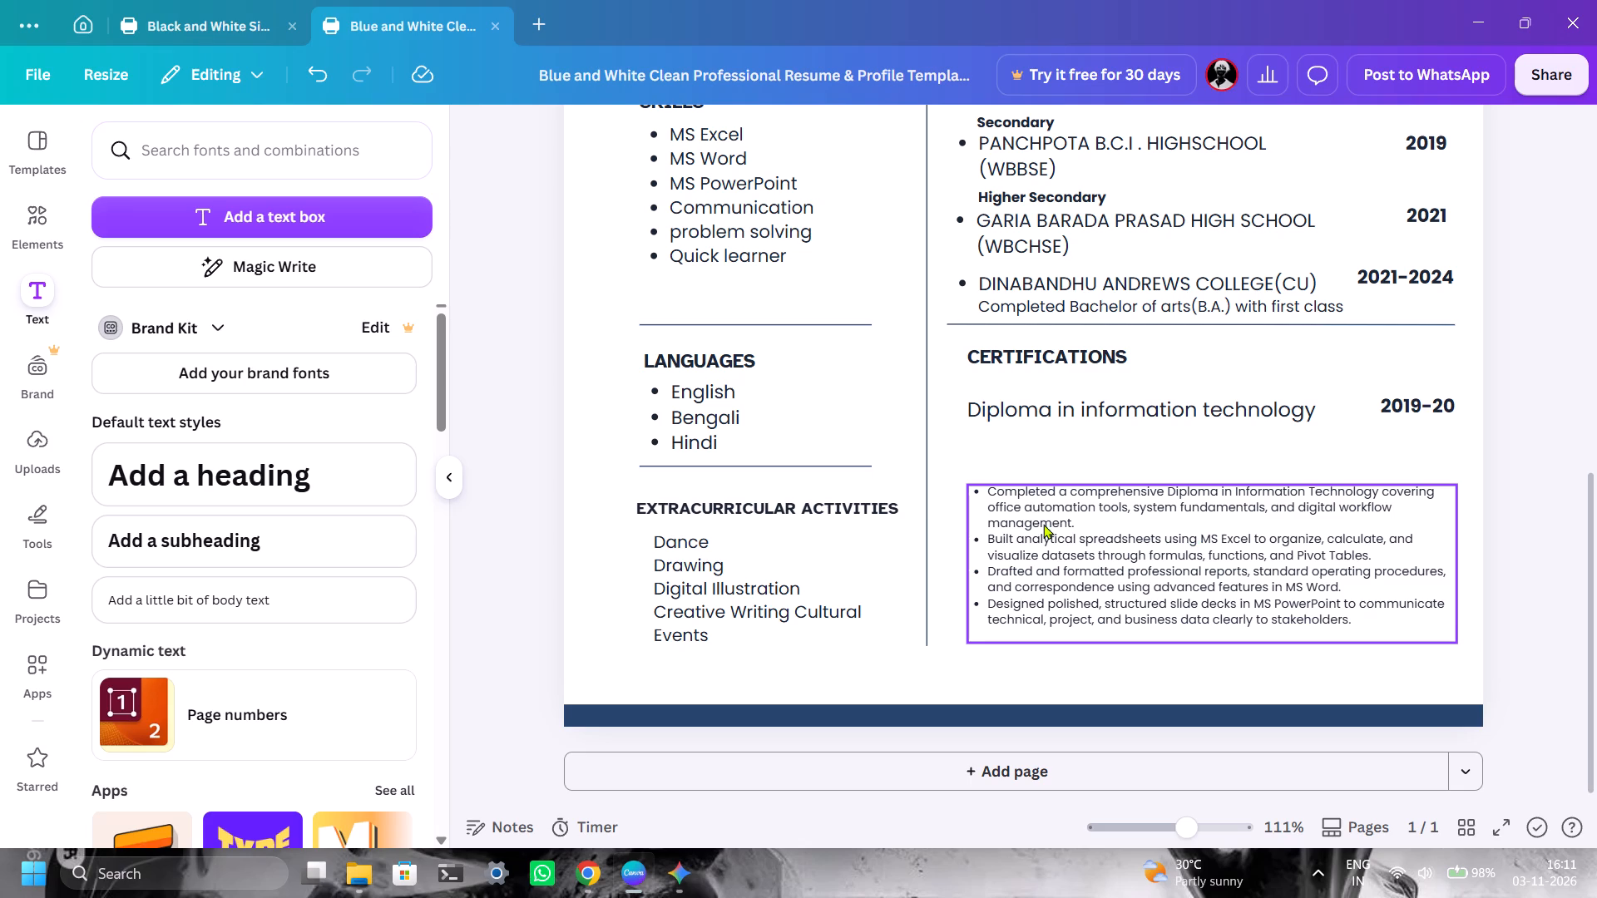
scroll(1122, 342, "up", 5)
left_click(1133, 313)
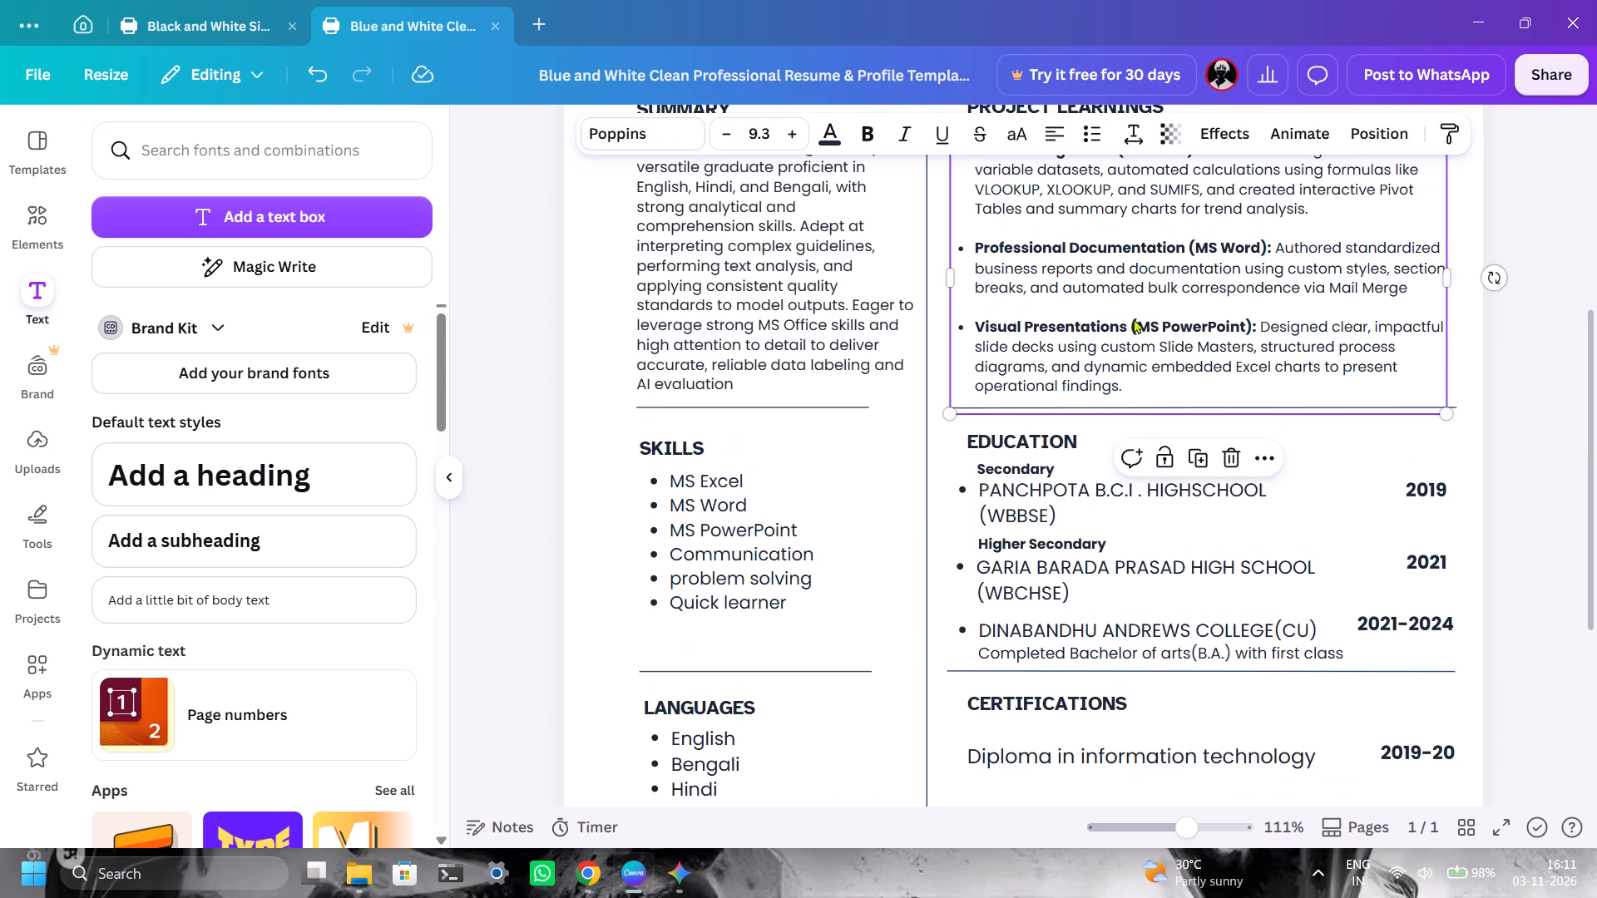
Increase the font size of the bulleted list under Certifications to 9.8.
scroll(1114, 407, "down", 6)
left_click(1176, 523)
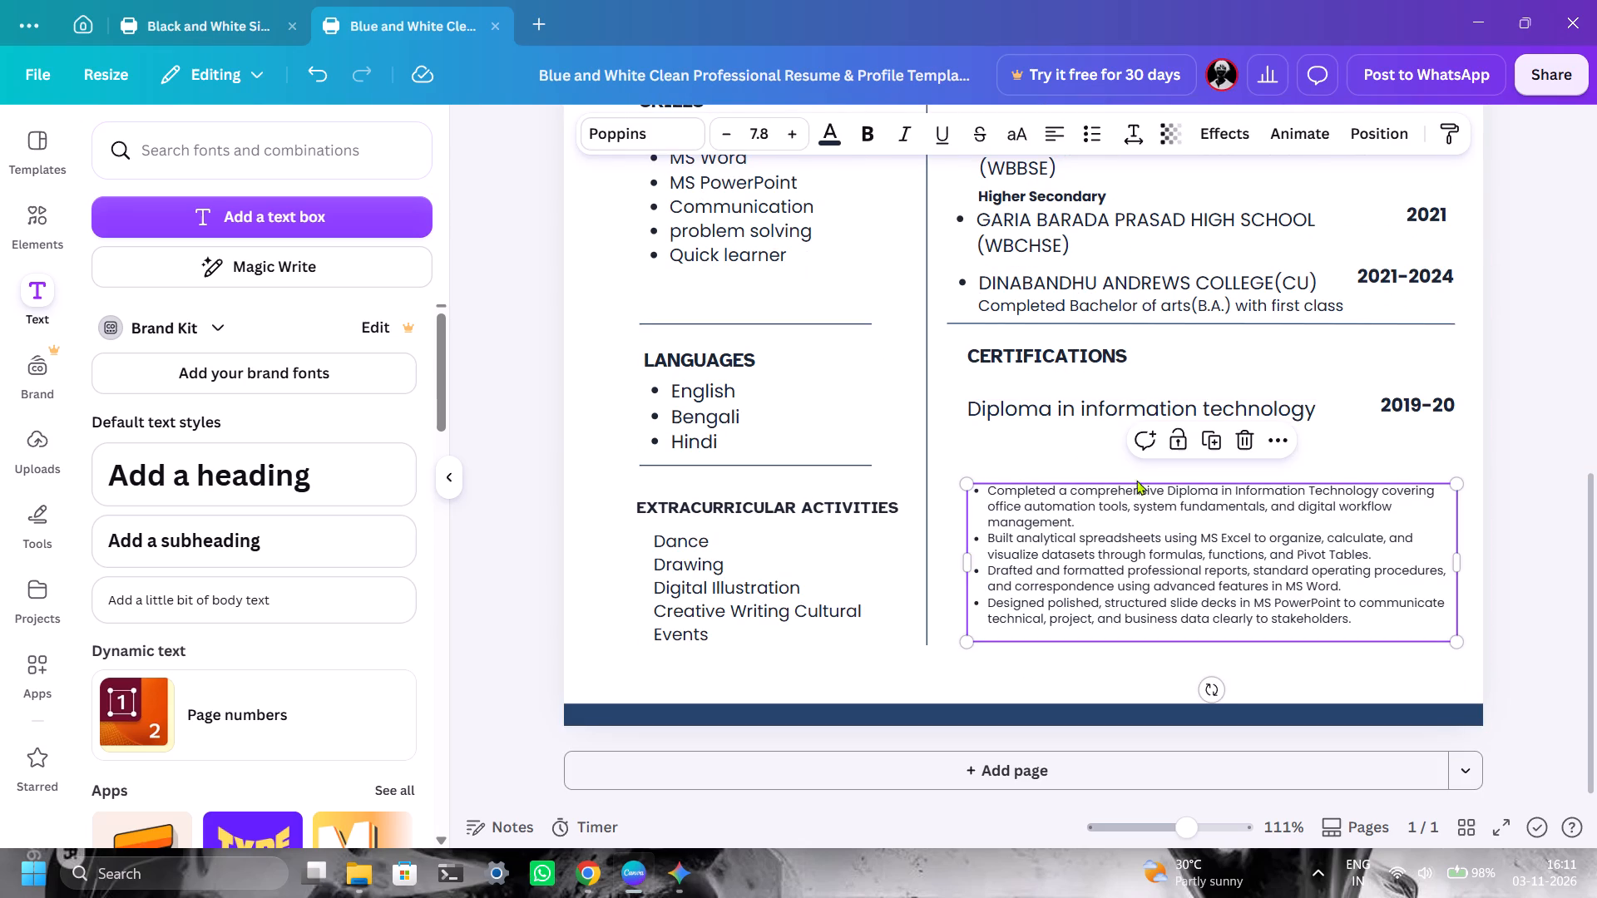
left_click(804, 130)
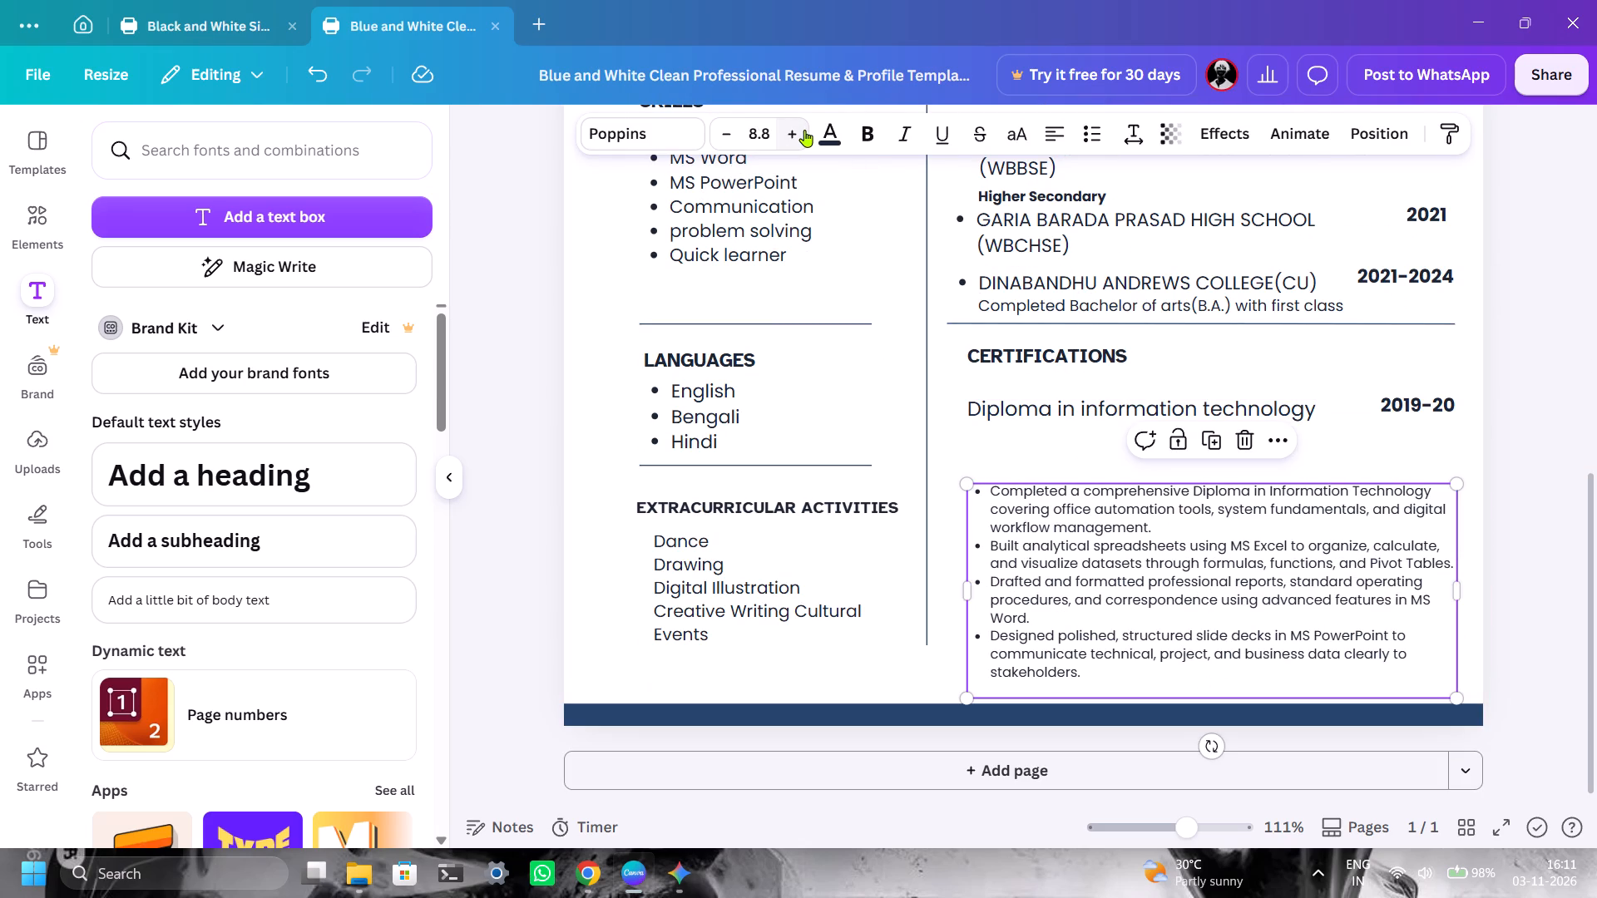
left_click(804, 130)
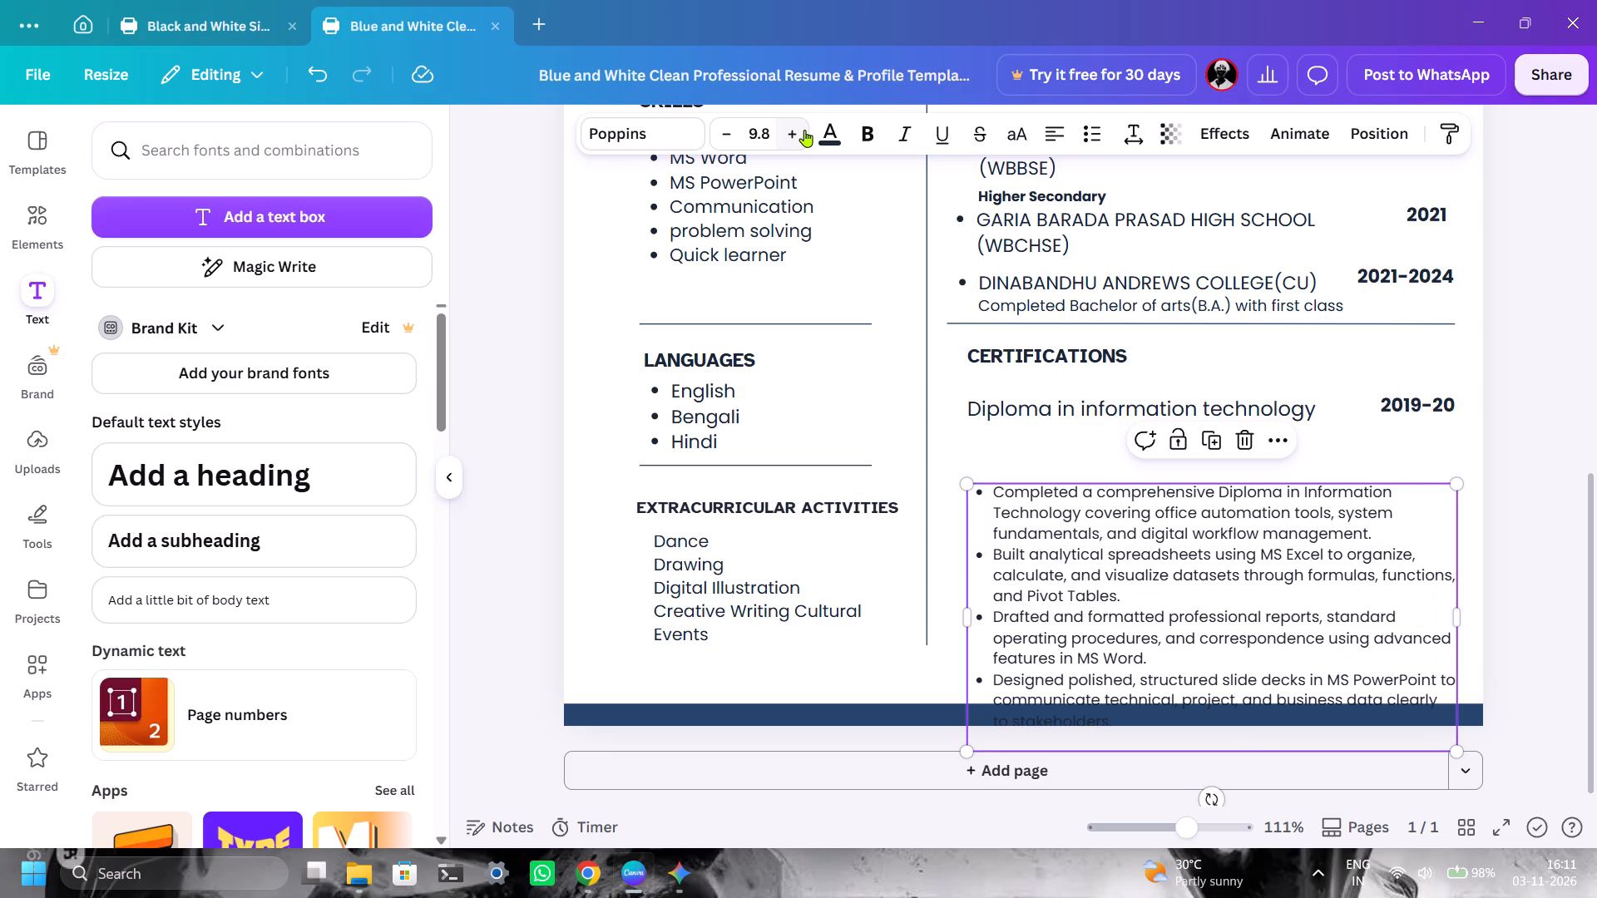
Move the Certifications bullet list up beneath the diploma line and widen its box to the dates' outer edge.
scroll(1140, 406, "up", 2)
scroll(1140, 406, "down", 2)
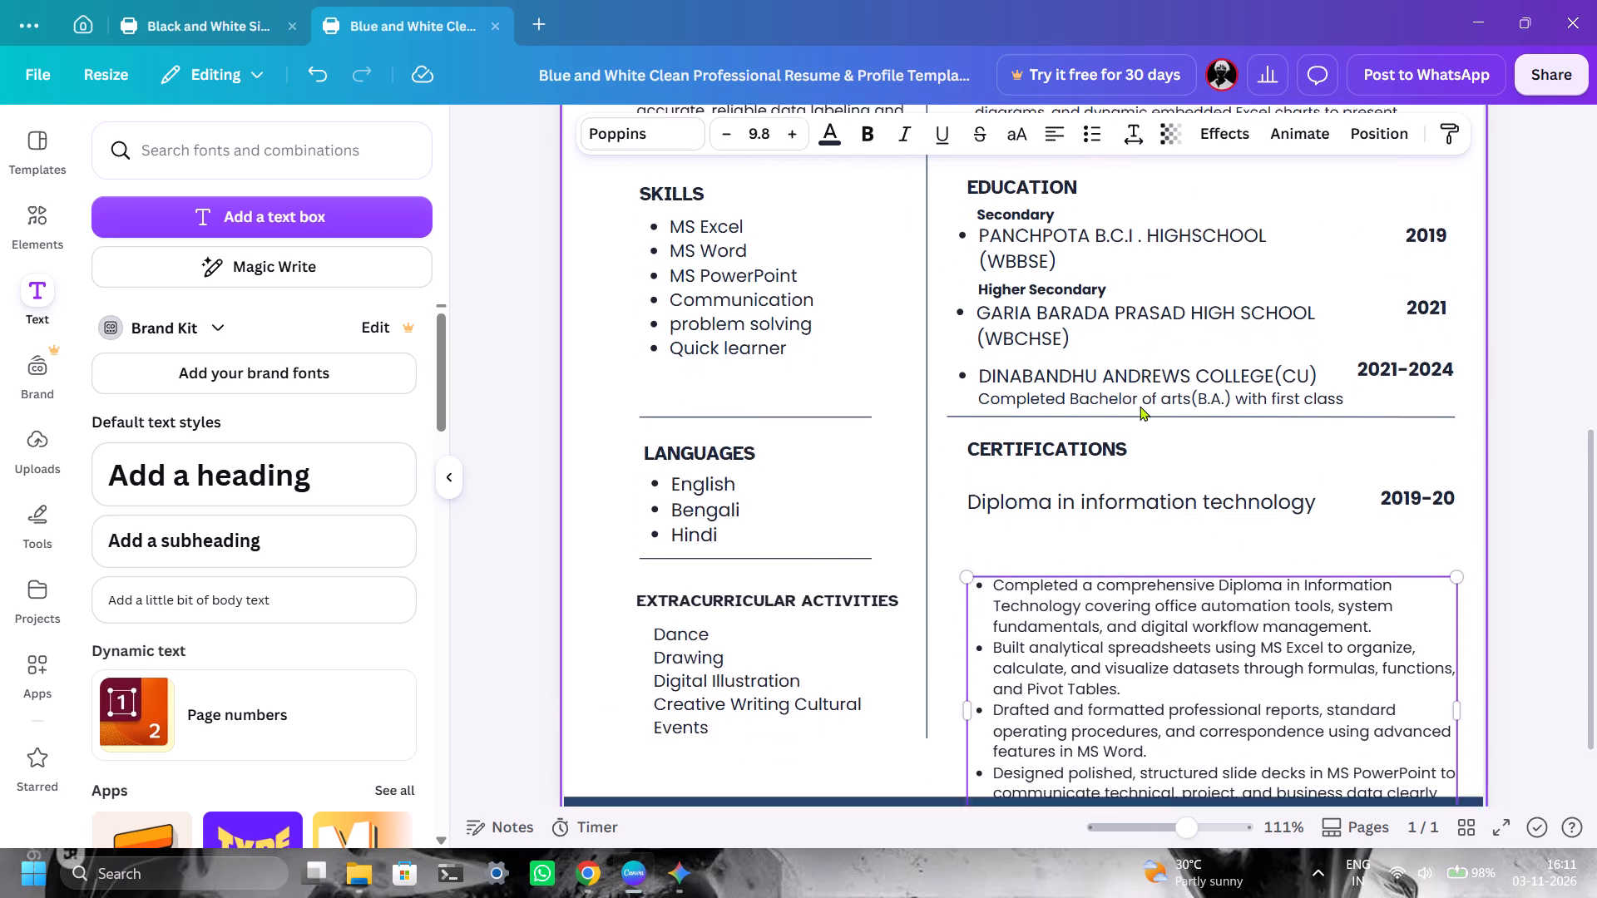
left_click(1195, 653)
left_click_drag(1194, 649, 1178, 570)
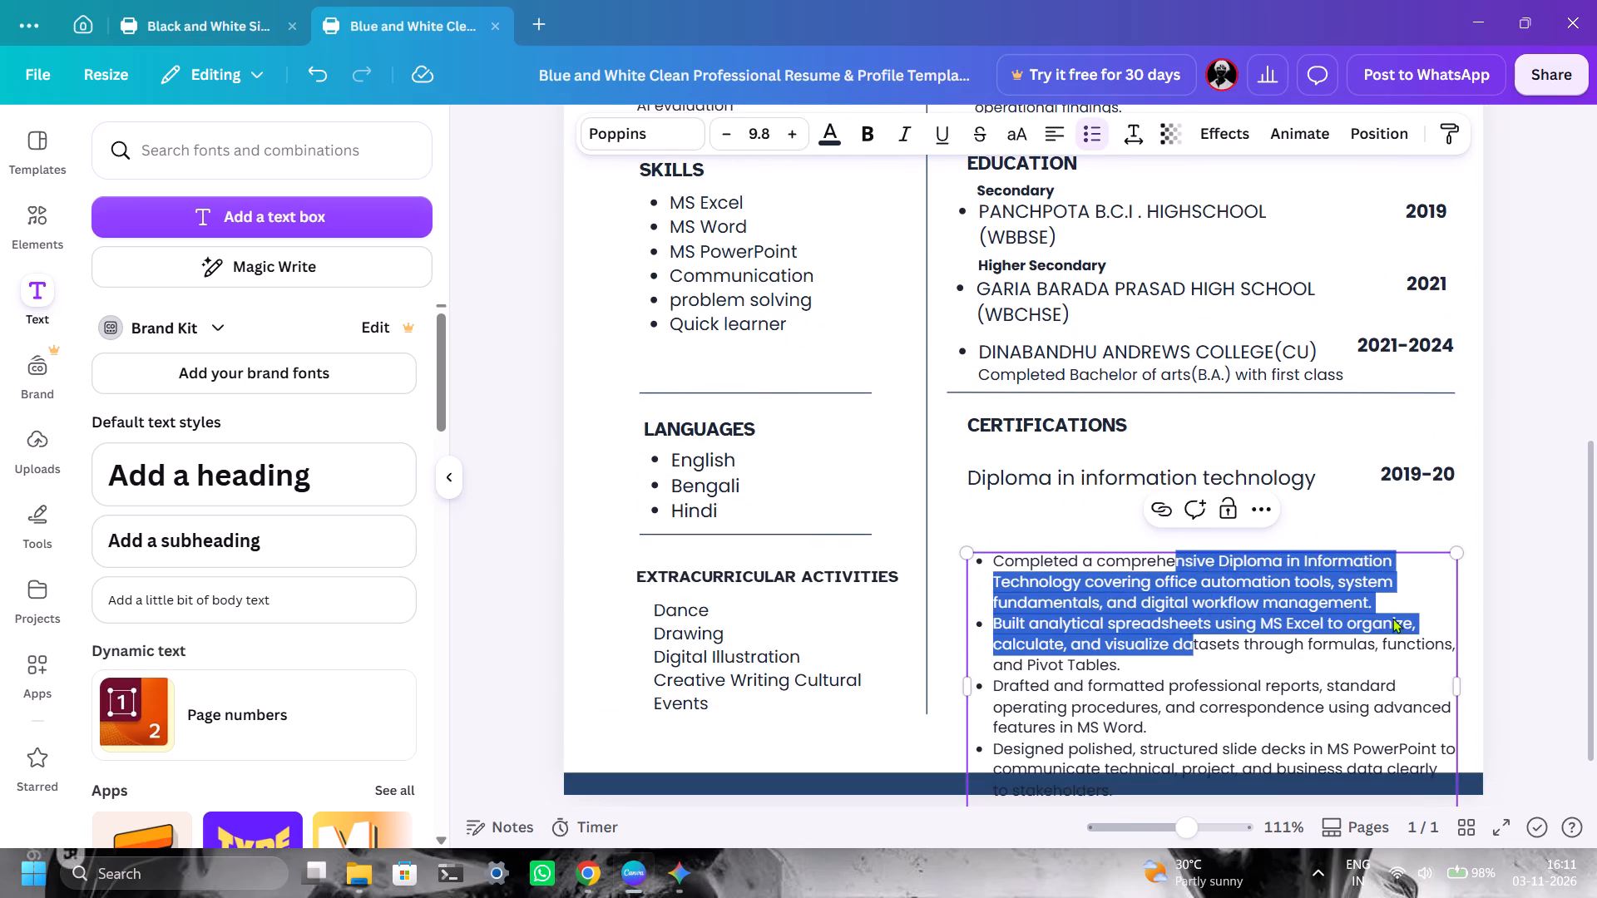
left_click(1548, 599)
left_click_drag(1354, 664, 1338, 619)
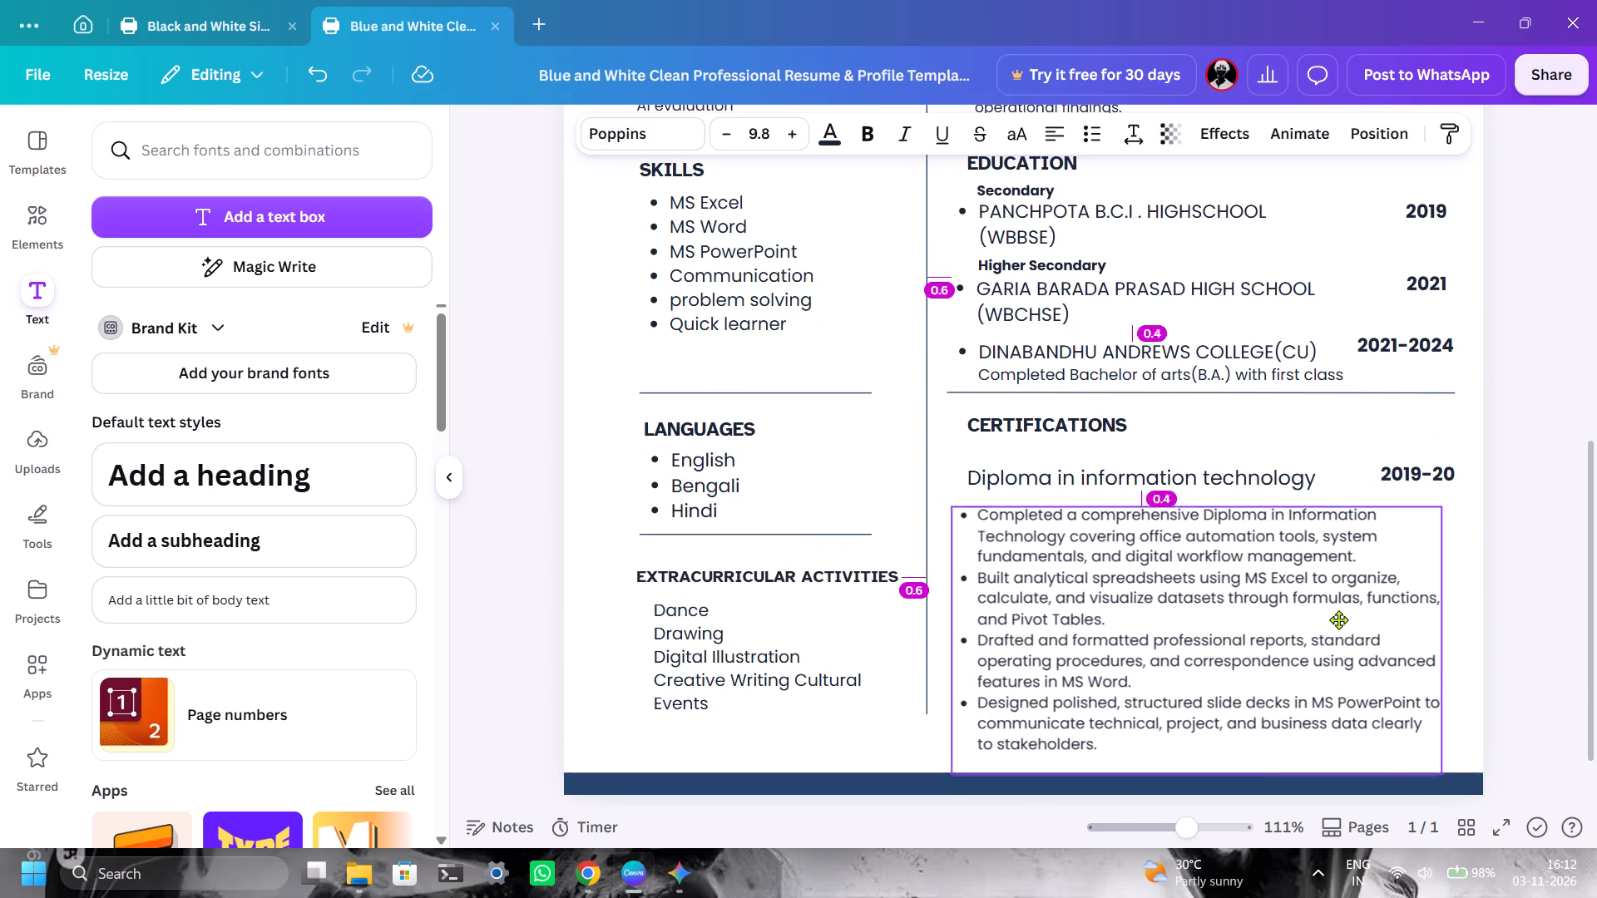
left_click_drag(1338, 619, 1336, 619)
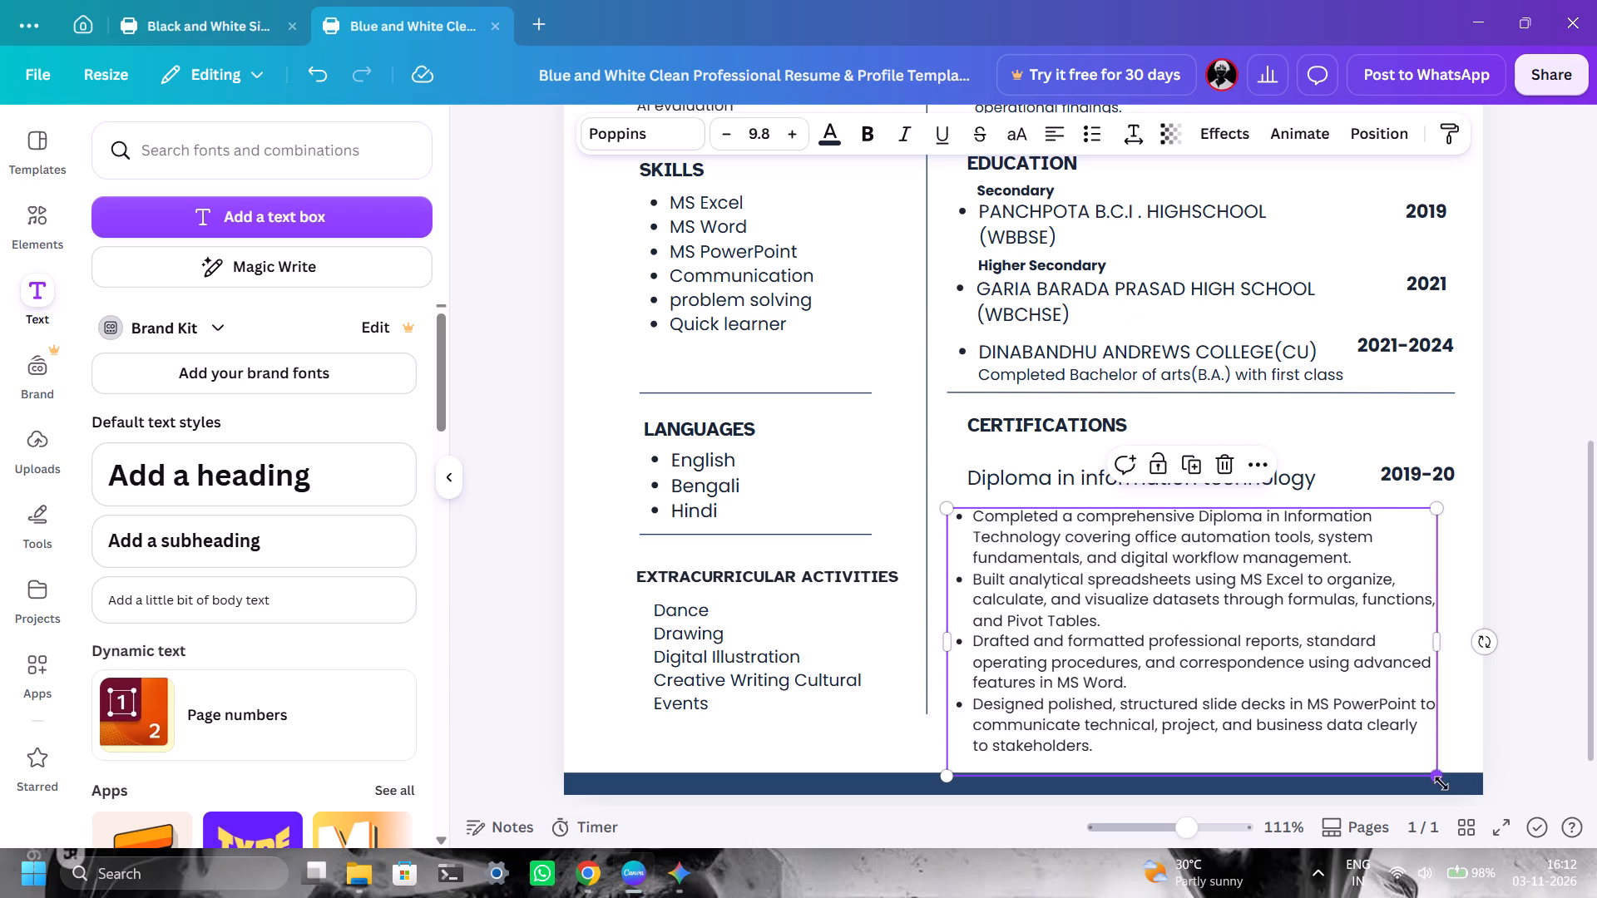
left_click_drag(1441, 649, 1470, 641)
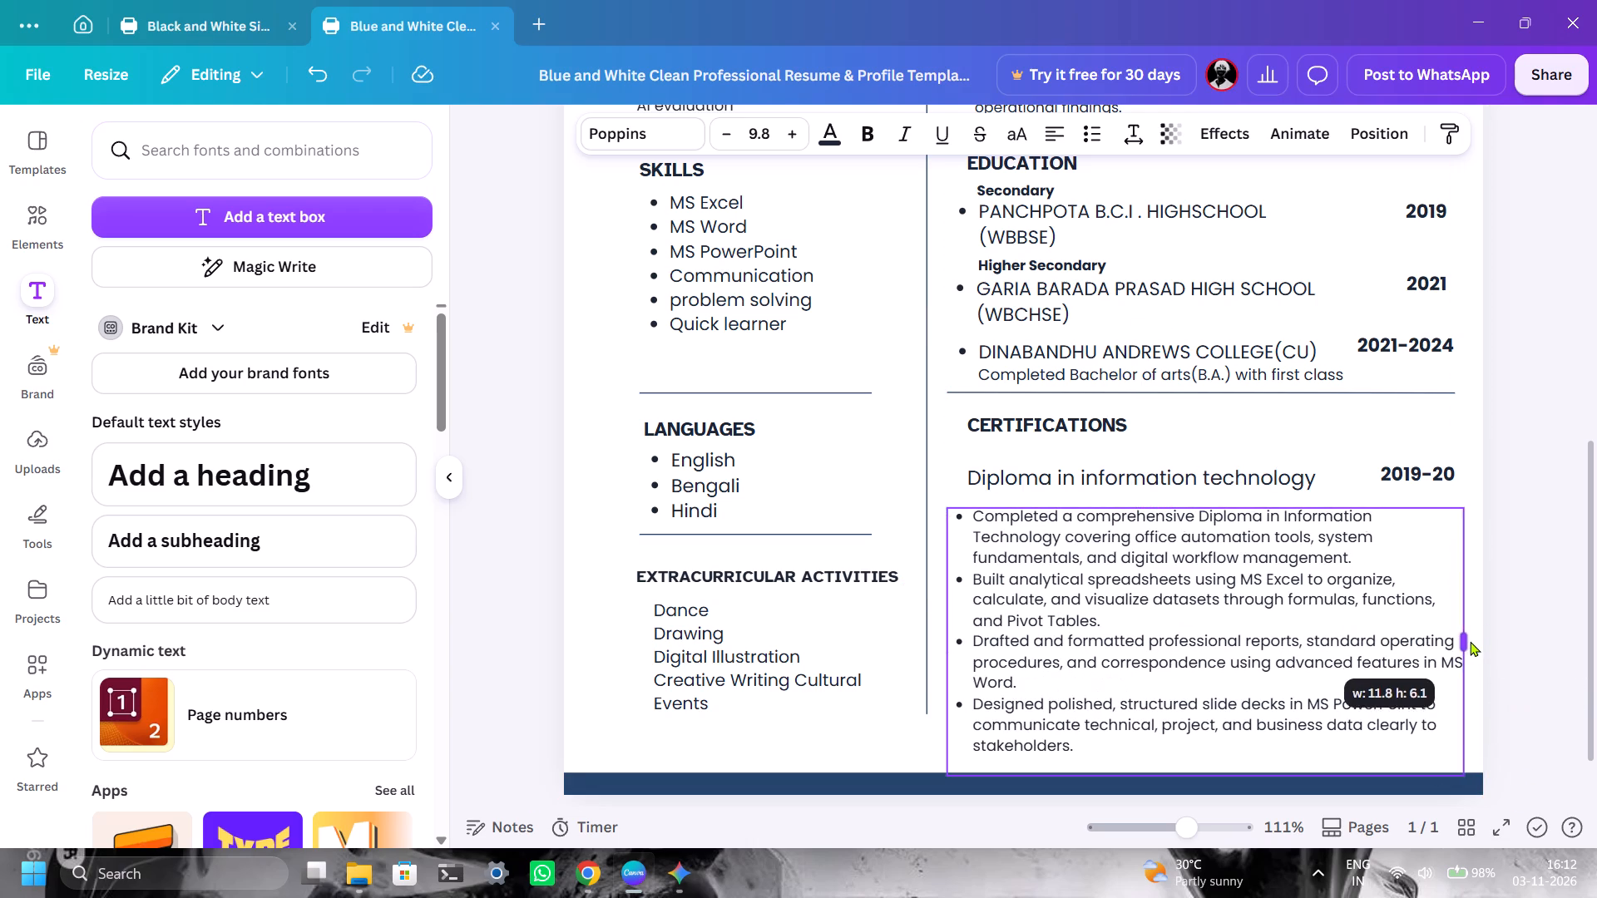
left_click_drag(1470, 641, 1466, 638)
left_click(1567, 647)
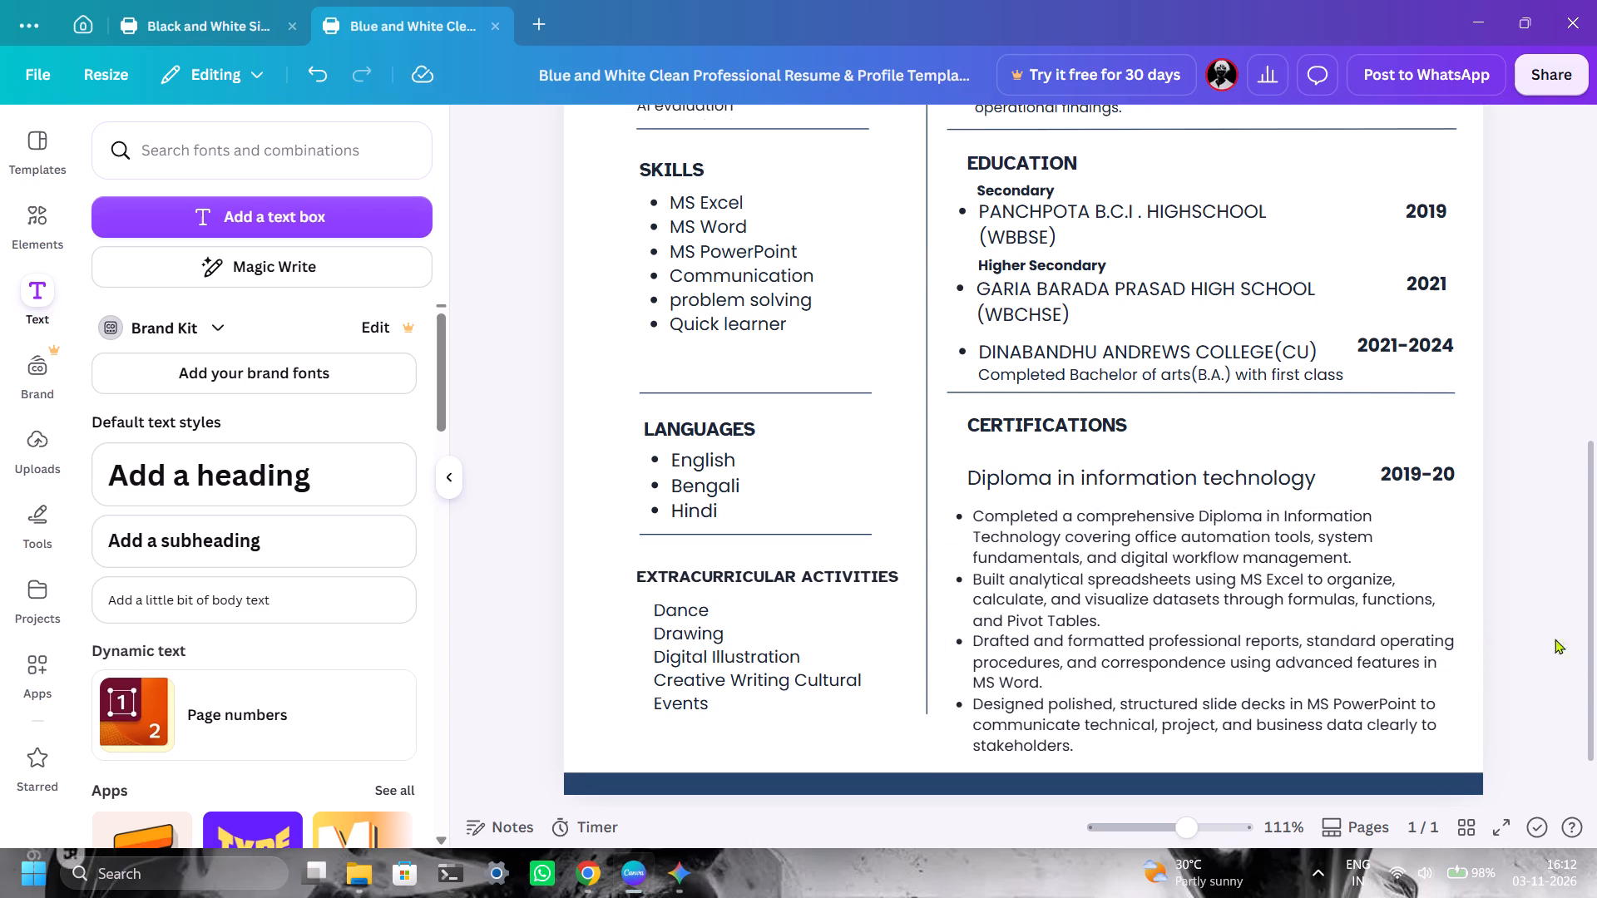
Scale the Certifications bullet list down to text size 9.1, about 10.7 by 5.7, and nudge it up towards the diploma line.
scroll(1540, 621, "down", 2)
left_click(1292, 599)
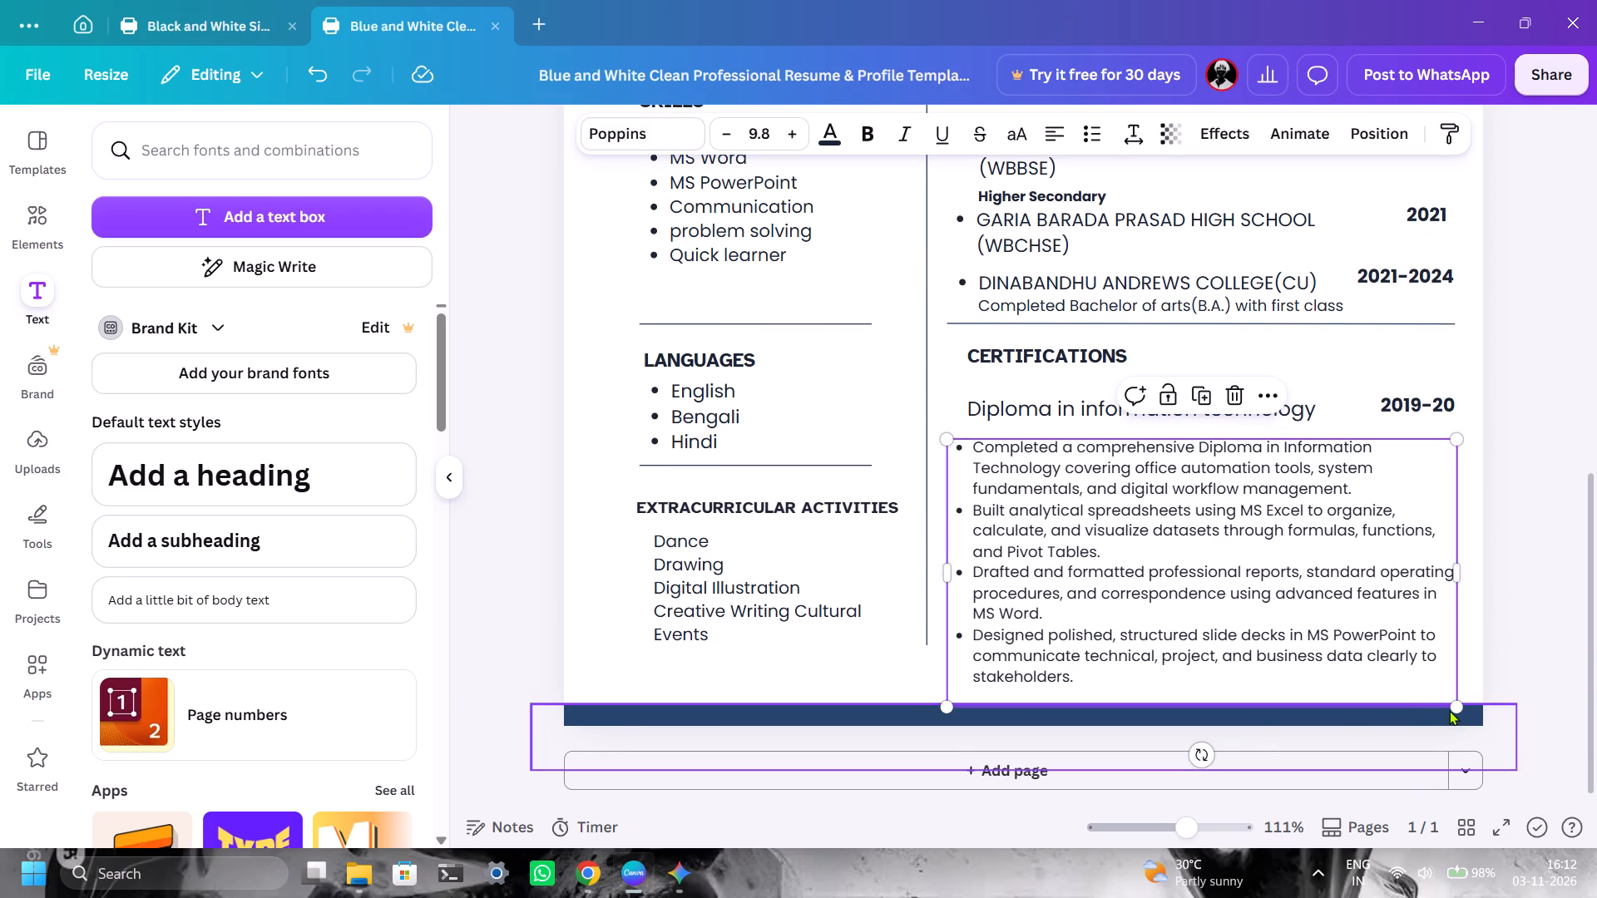
left_click_drag(1452, 707, 1425, 651)
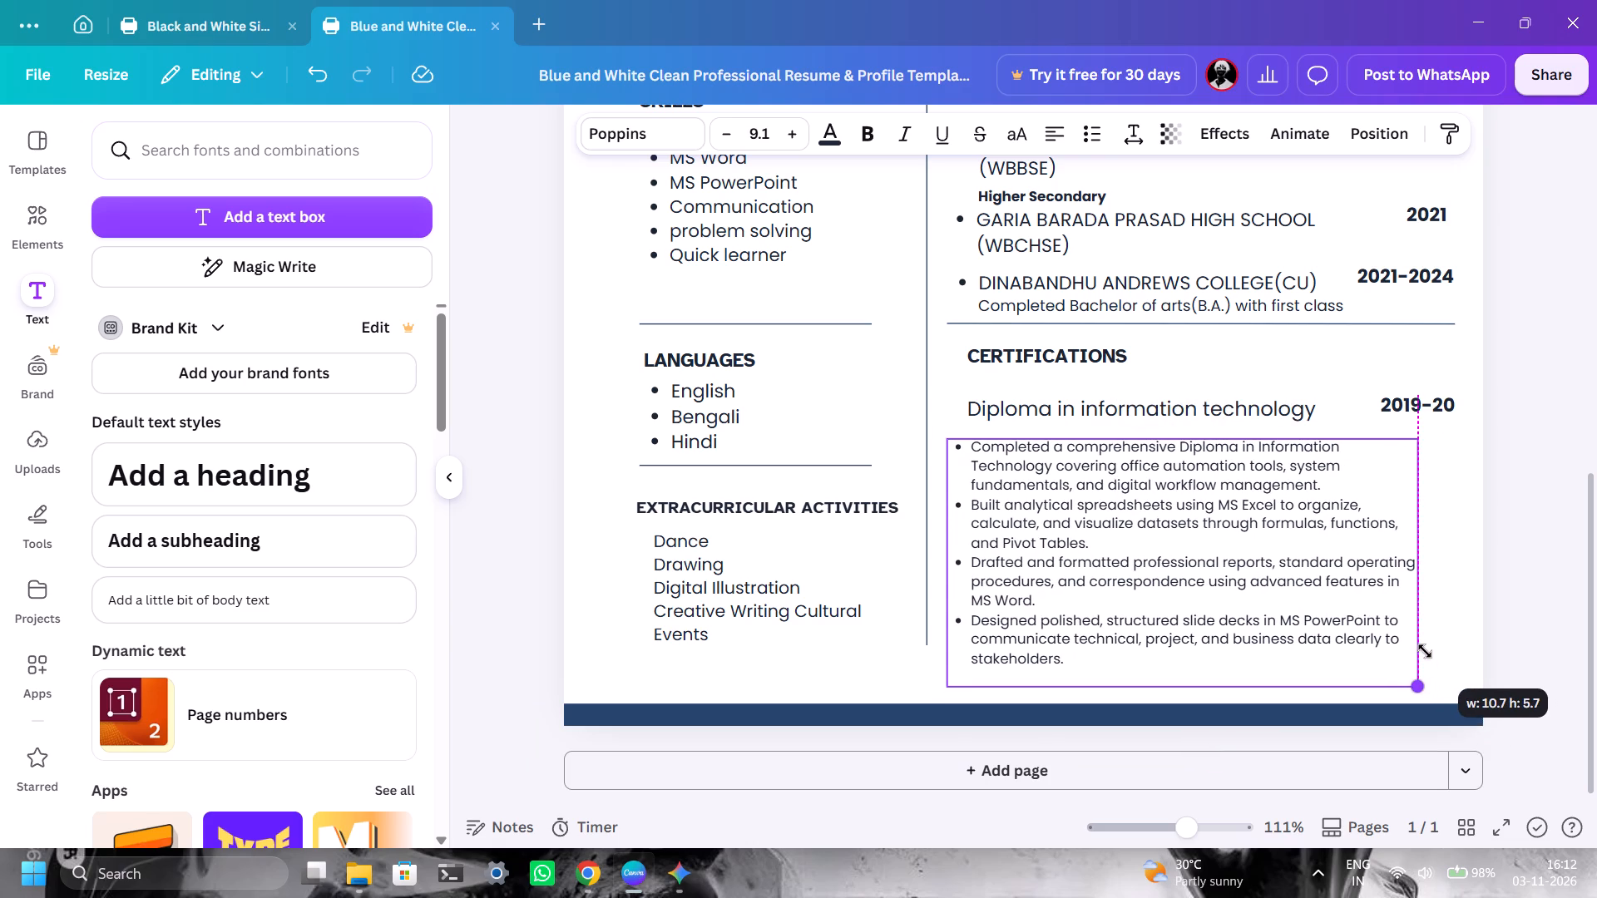
left_click_drag(1425, 651, 1425, 652)
left_click(1548, 567)
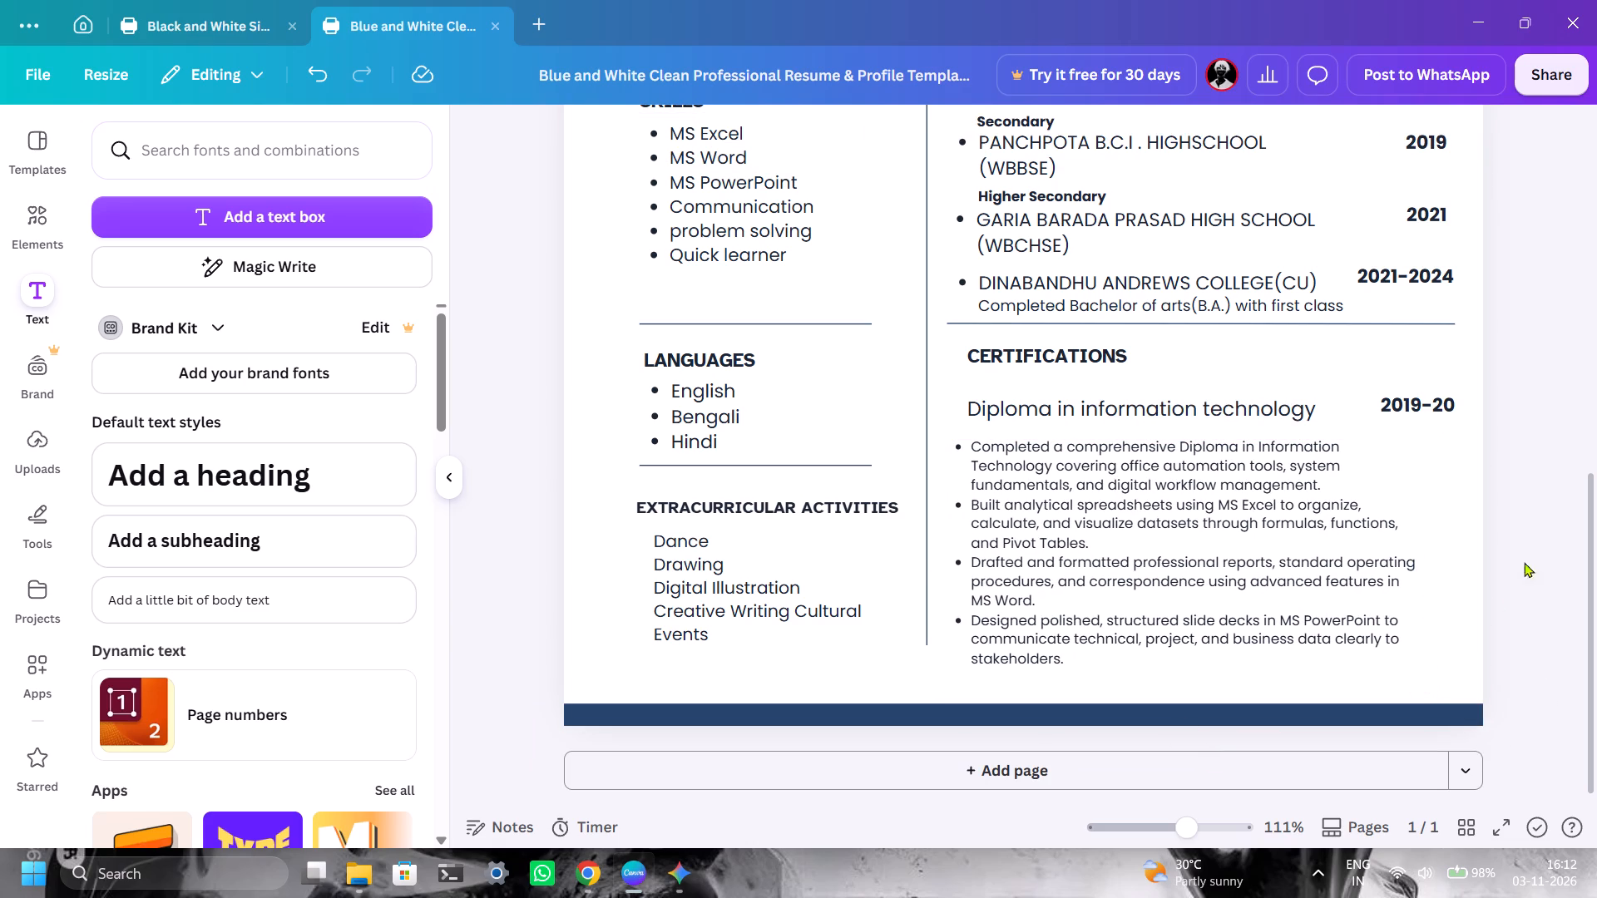
left_click(1184, 557)
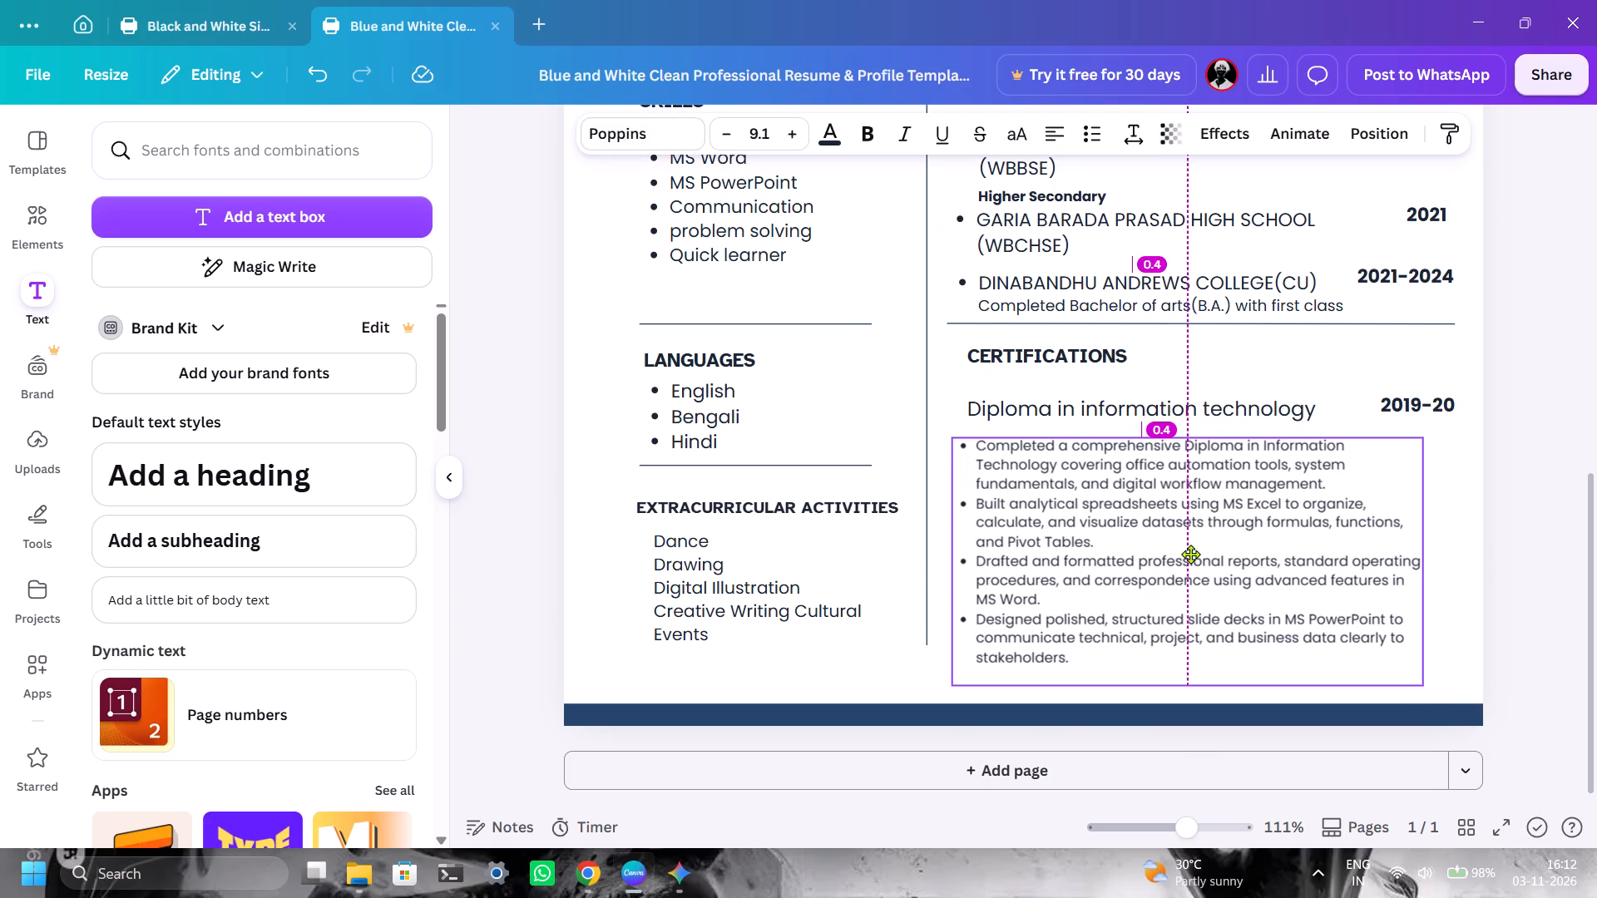
left_click(1540, 570)
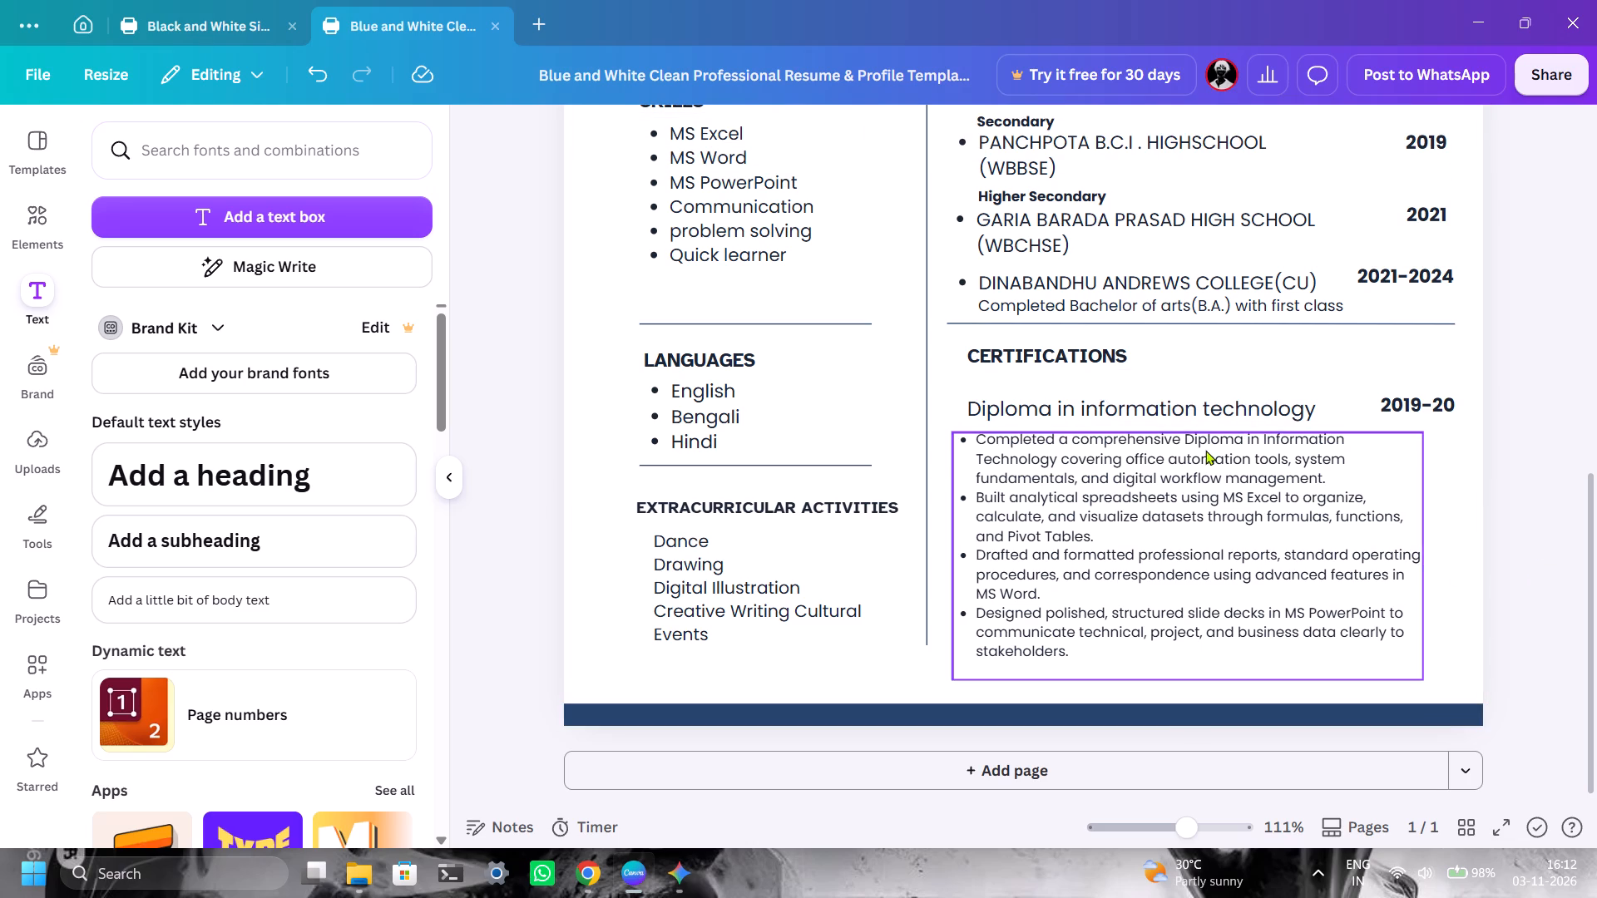
Raise the diploma title slightly towards the Certifications heading and align the 2019-20 date level with it.
left_click_drag(1193, 412, 1193, 403)
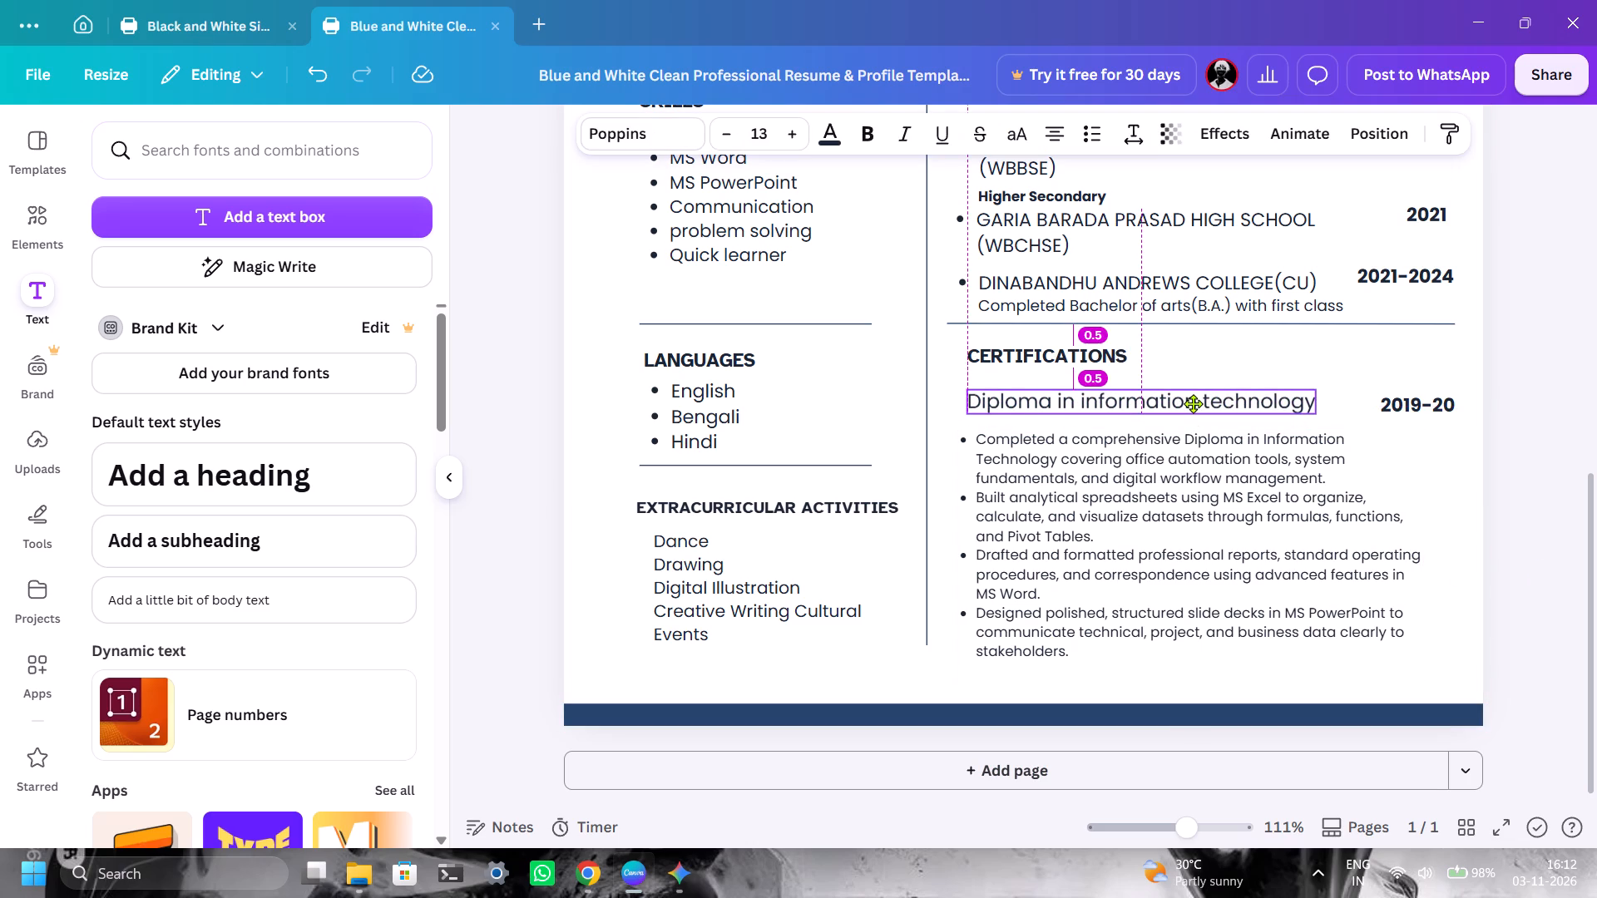
left_click_drag(1193, 403, 1197, 402)
left_click(1427, 402)
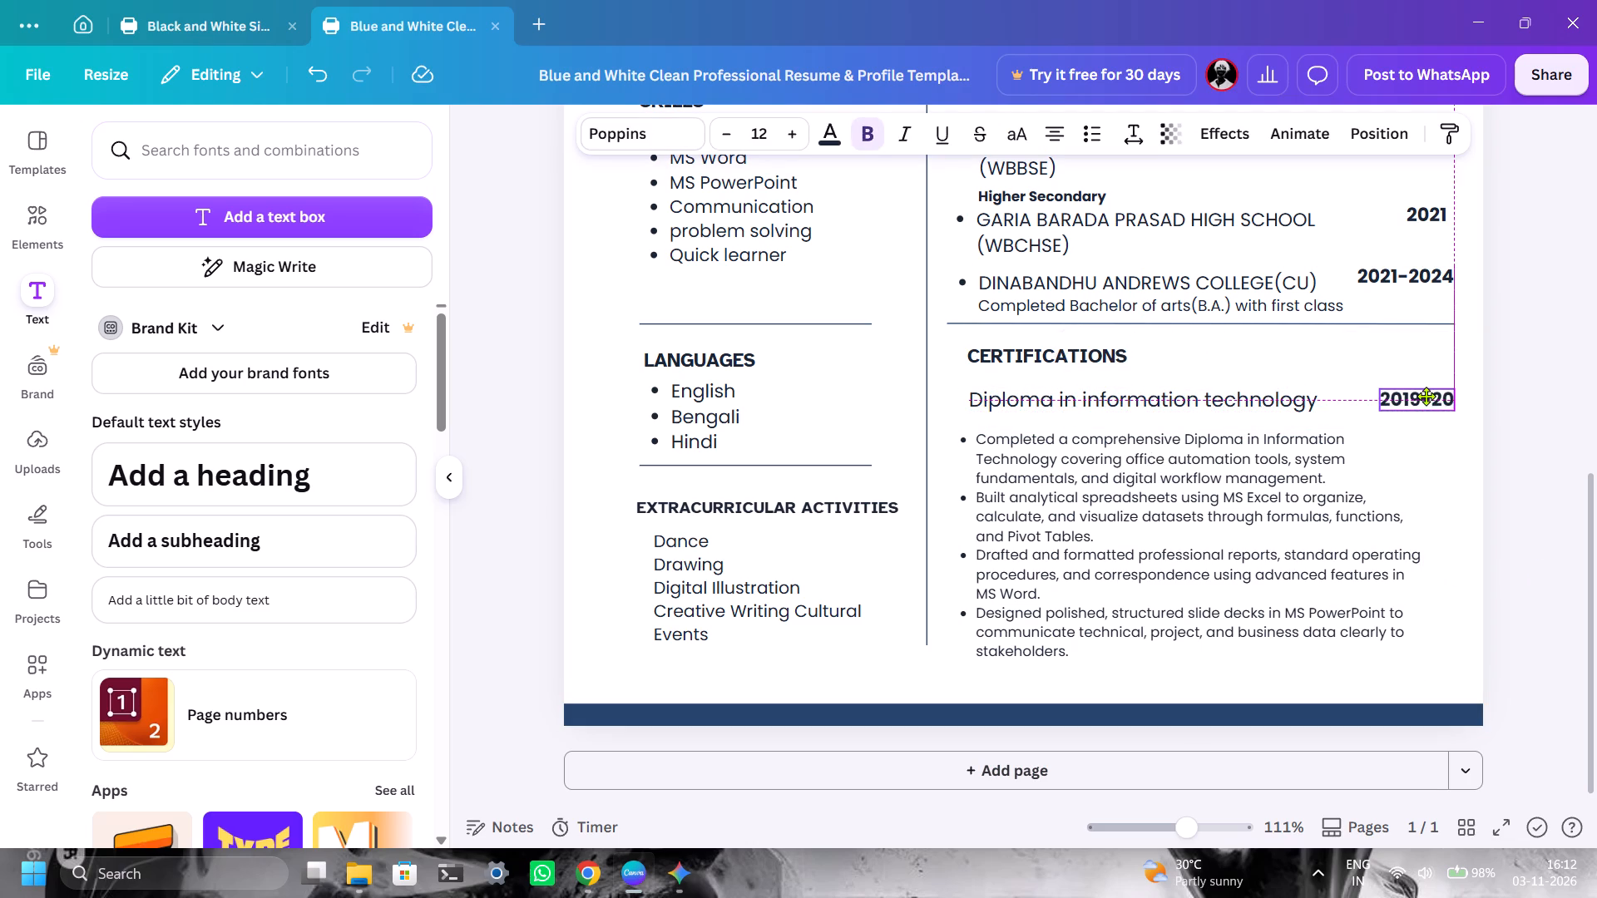
left_click(1506, 395)
Reduce the secondary school entry under Education to font size 11 so it fits on one line.
scroll(1538, 356, "up", 1)
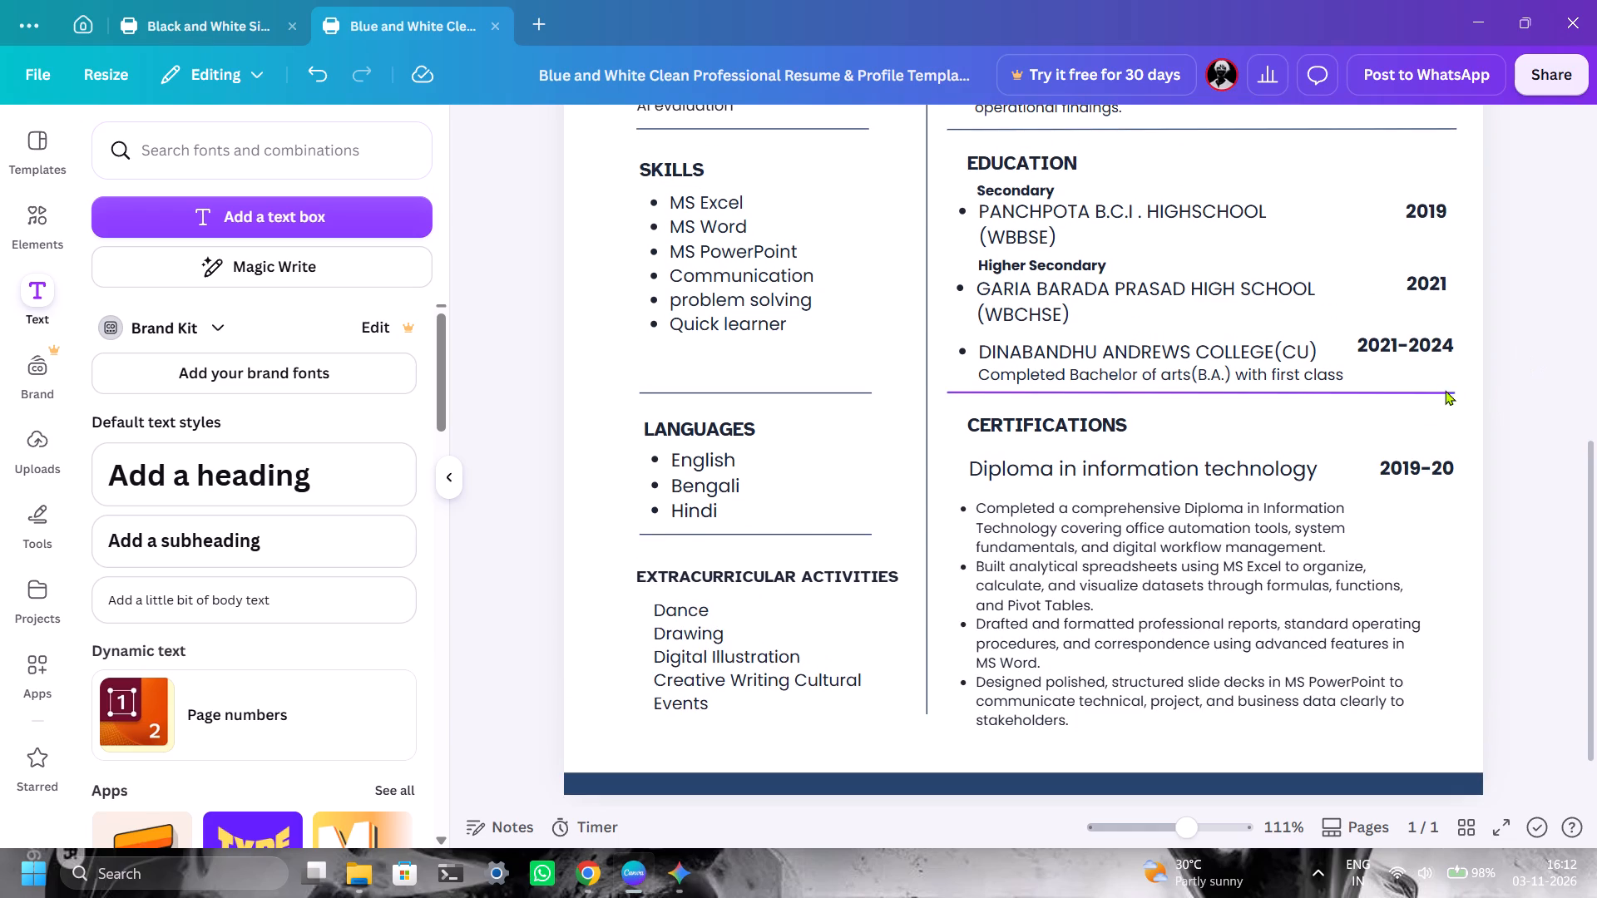
scroll(1442, 383, "up", 2)
left_click(1130, 367)
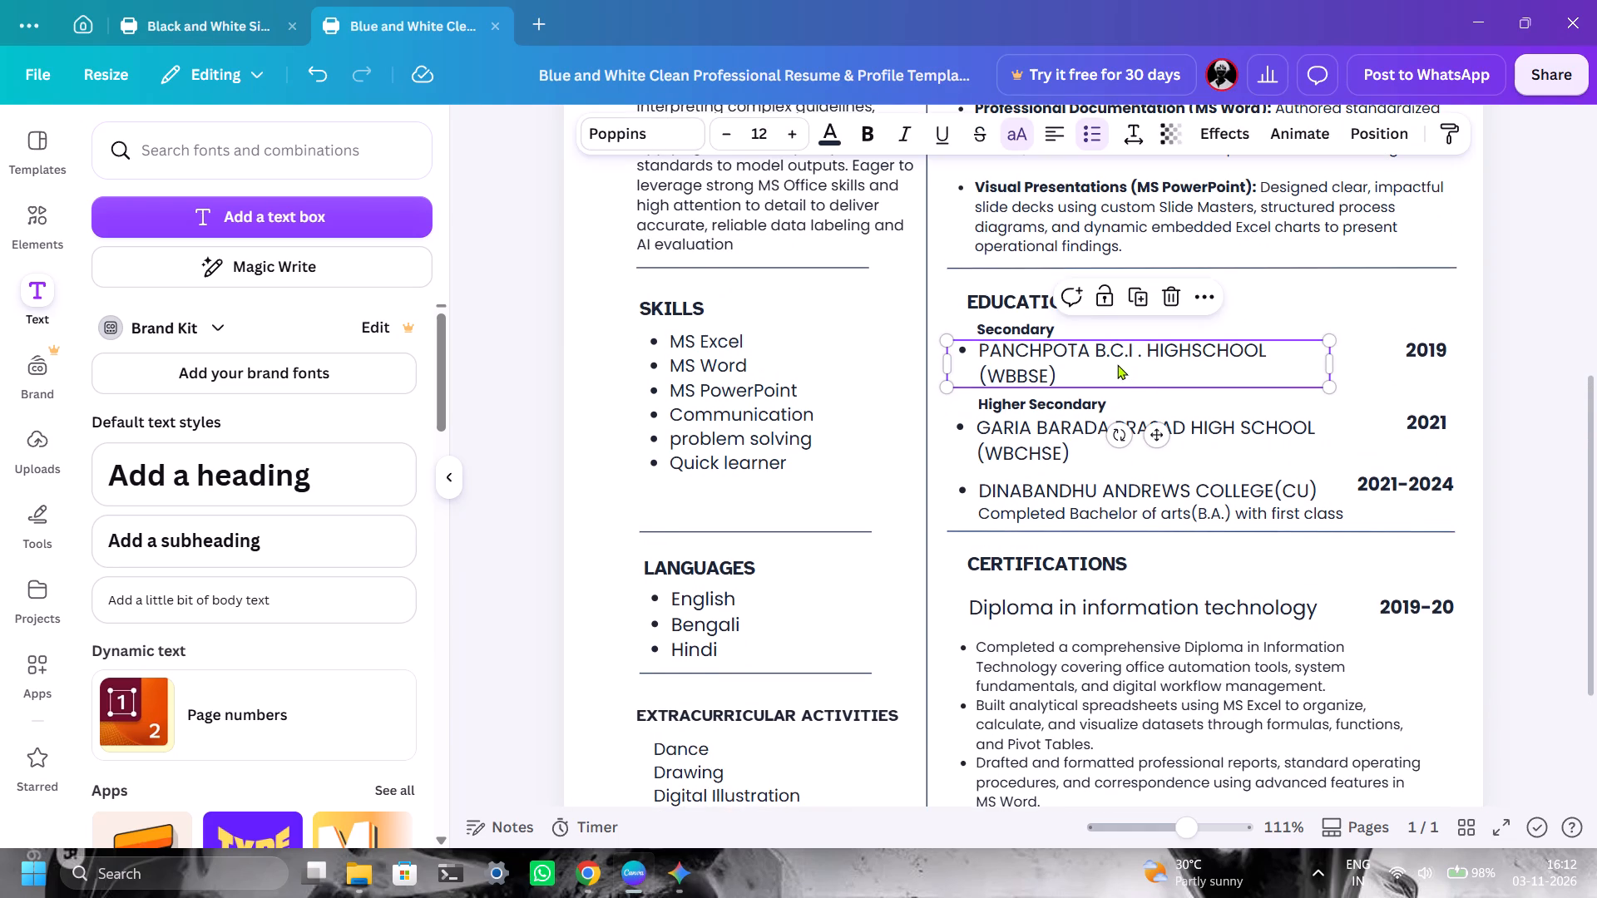
left_click(734, 137)
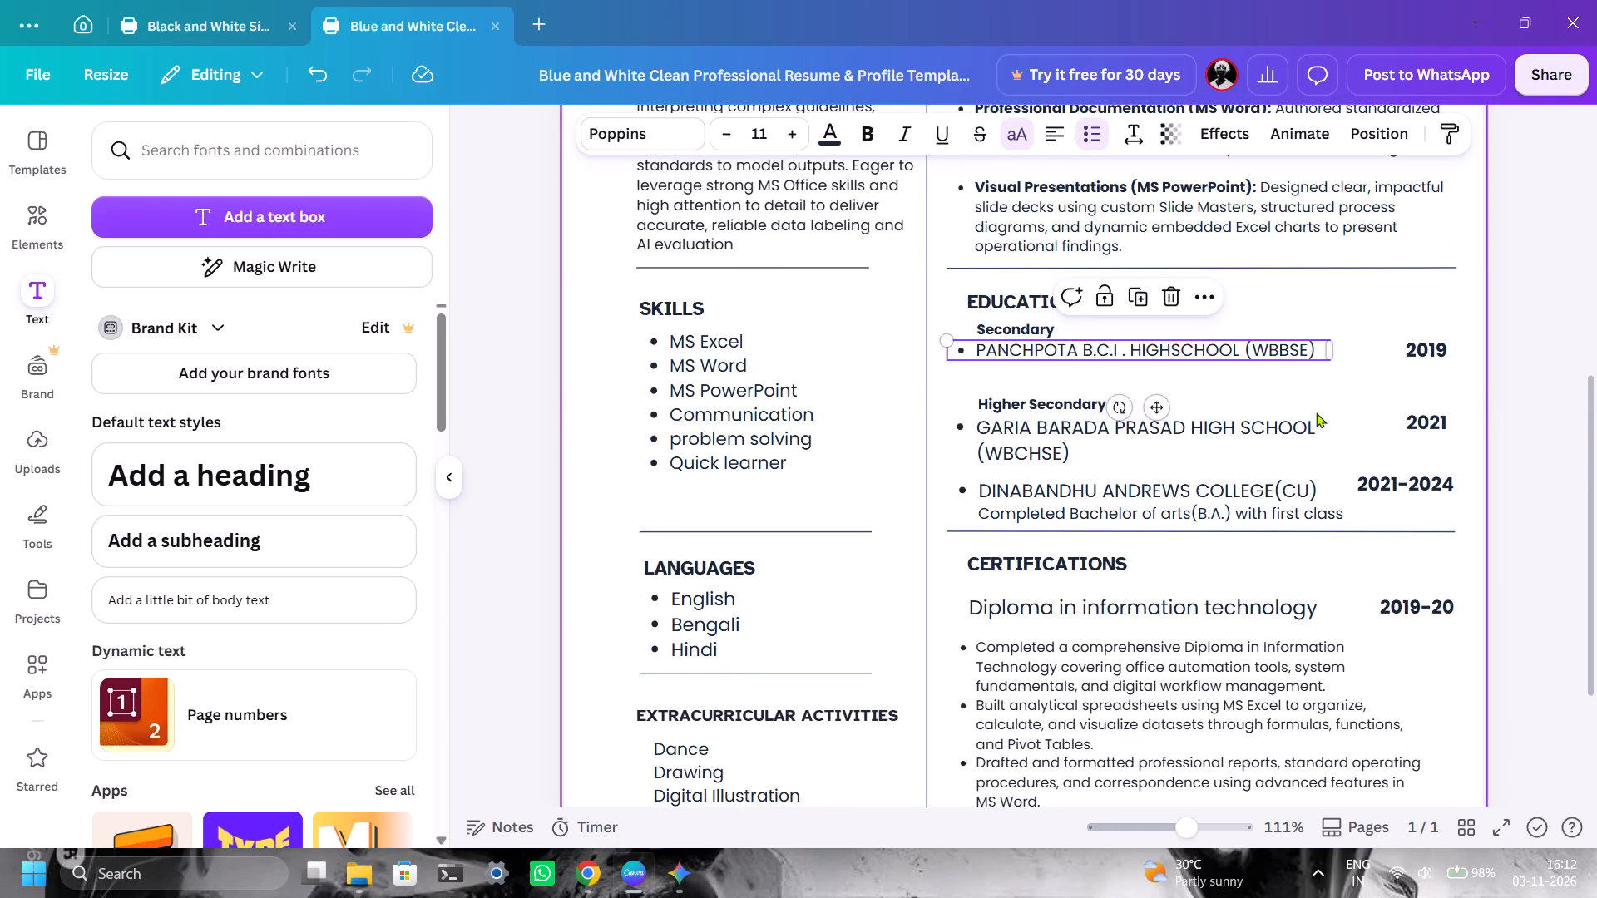
Reduce the higher secondary school entry under Education to font size 10 so it fits on one line.
left_click(1253, 429)
left_click(720, 131)
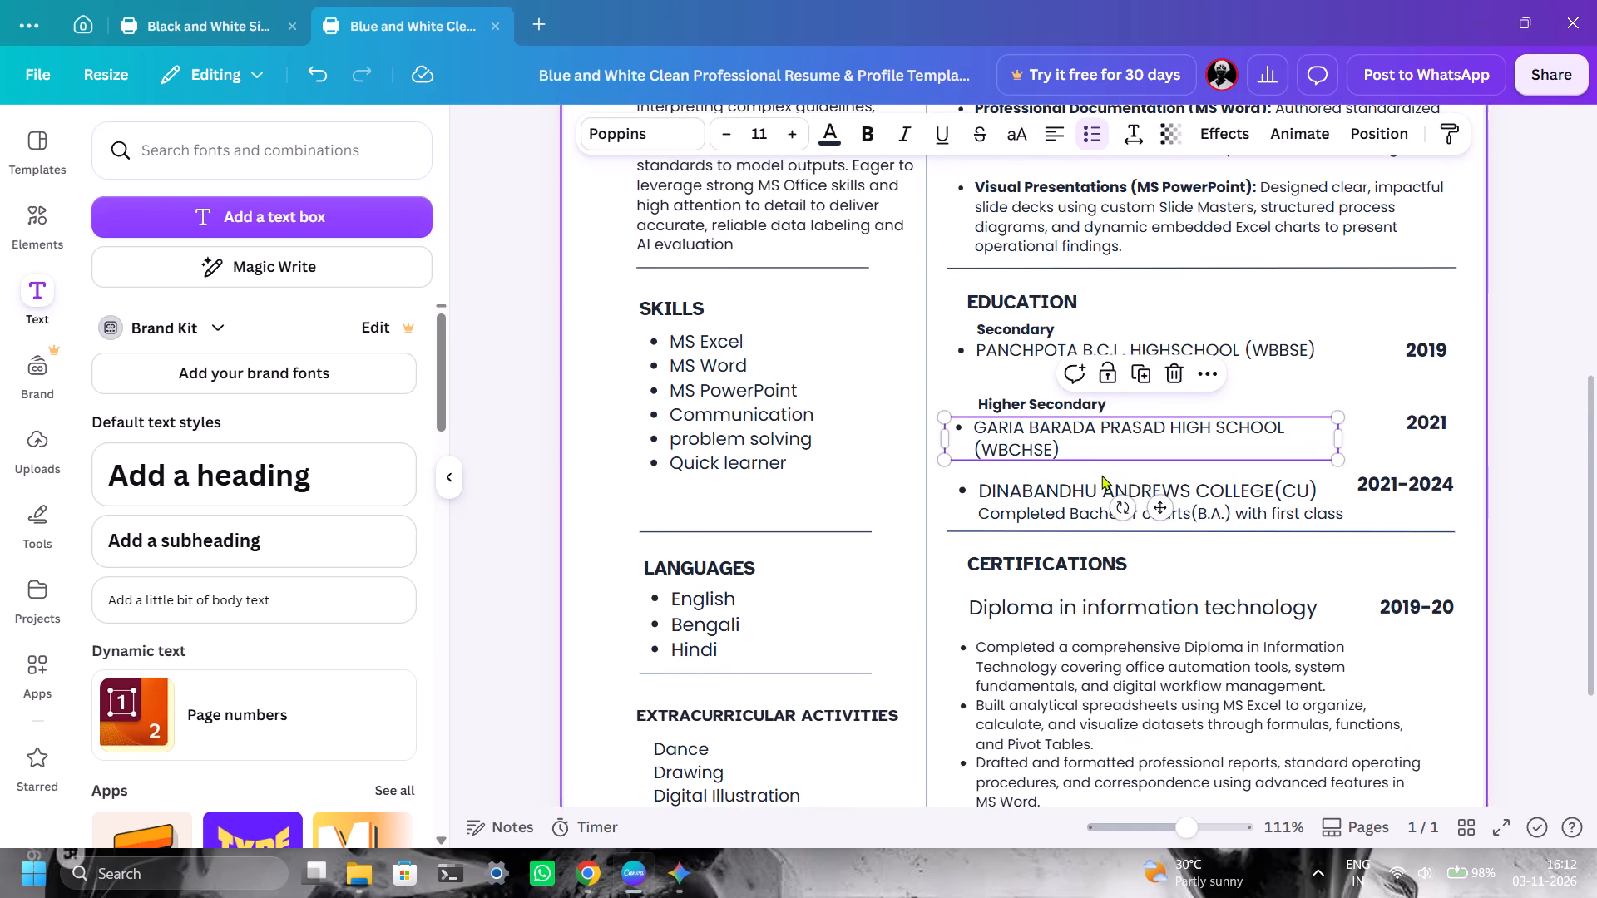
left_click(733, 134)
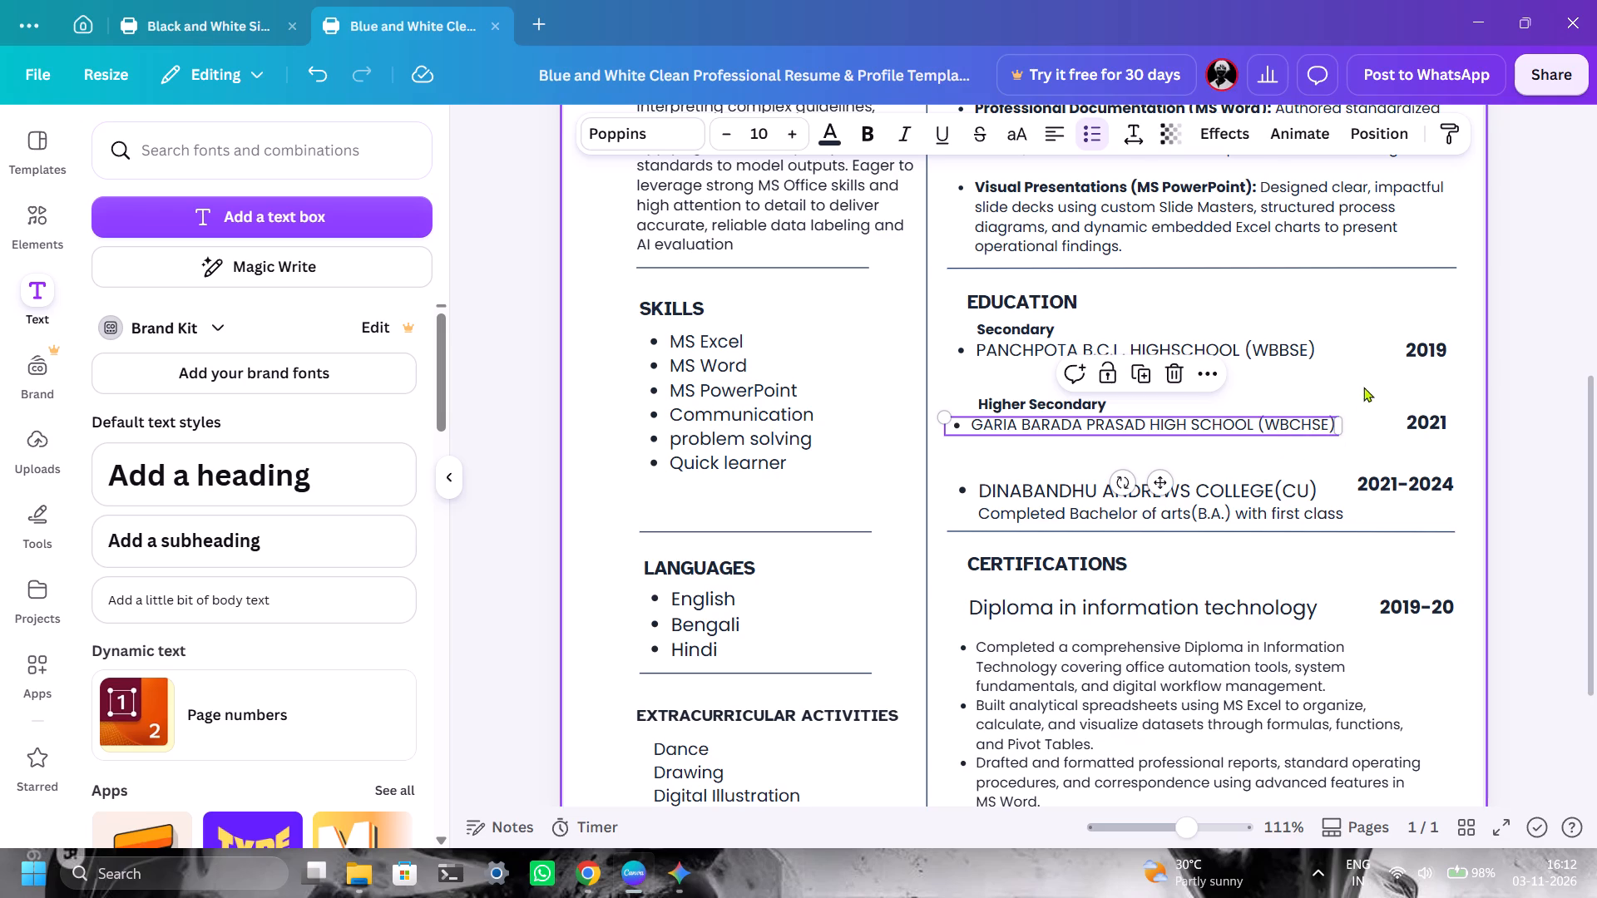
left_click(1364, 383)
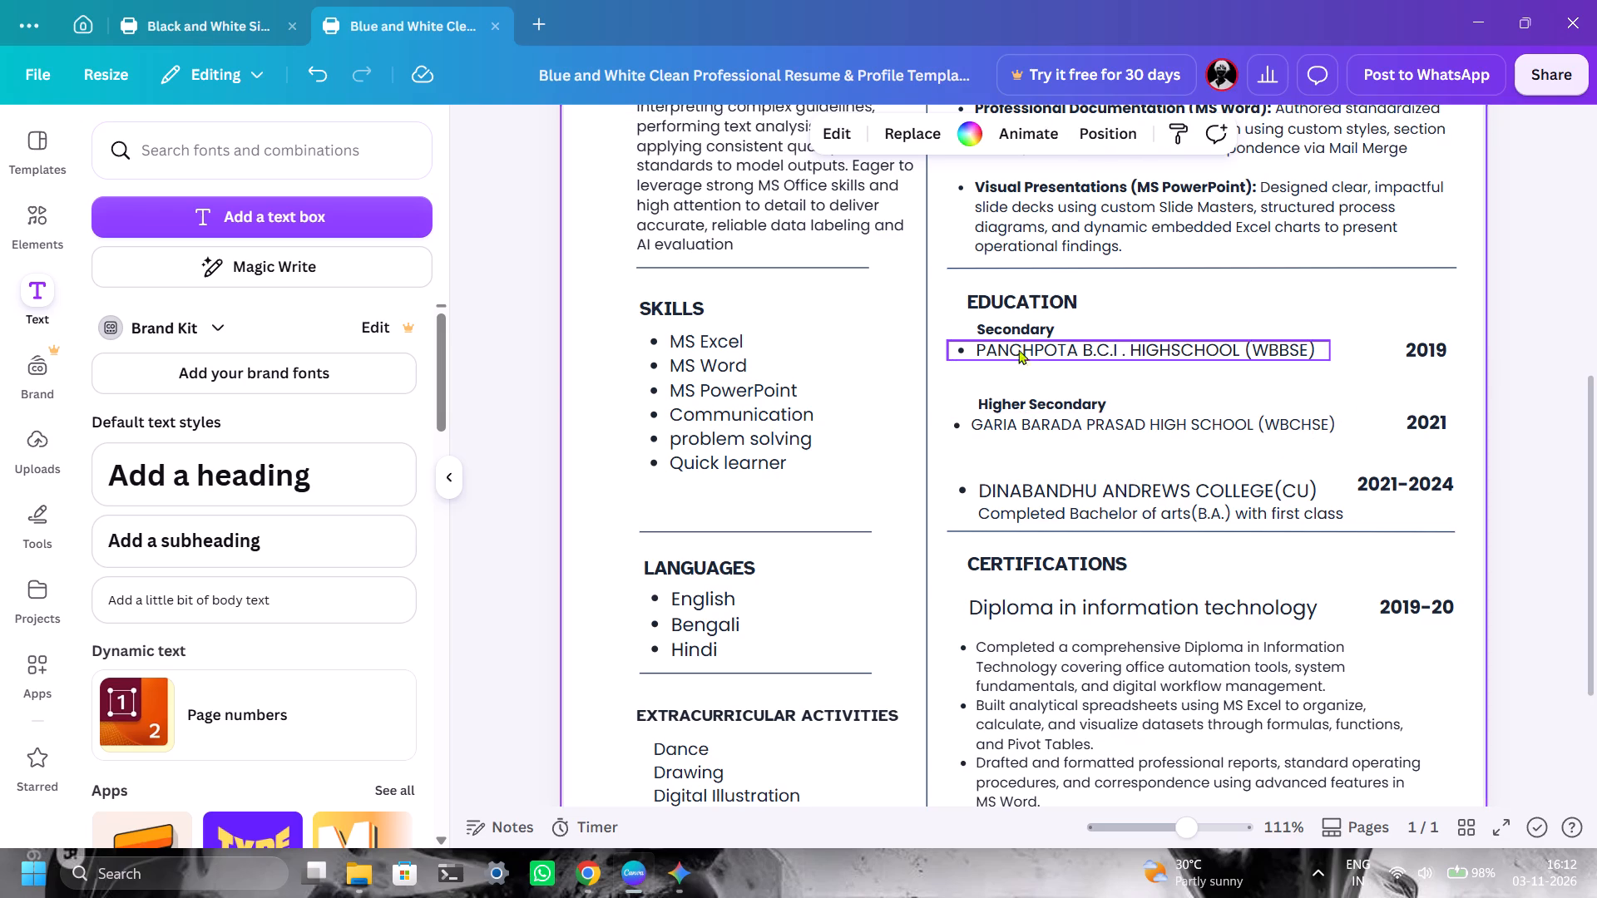
Move the secondary school entry and its Secondary label slightly down, away from the Education heading.
left_click_drag(1022, 348, 1021, 356)
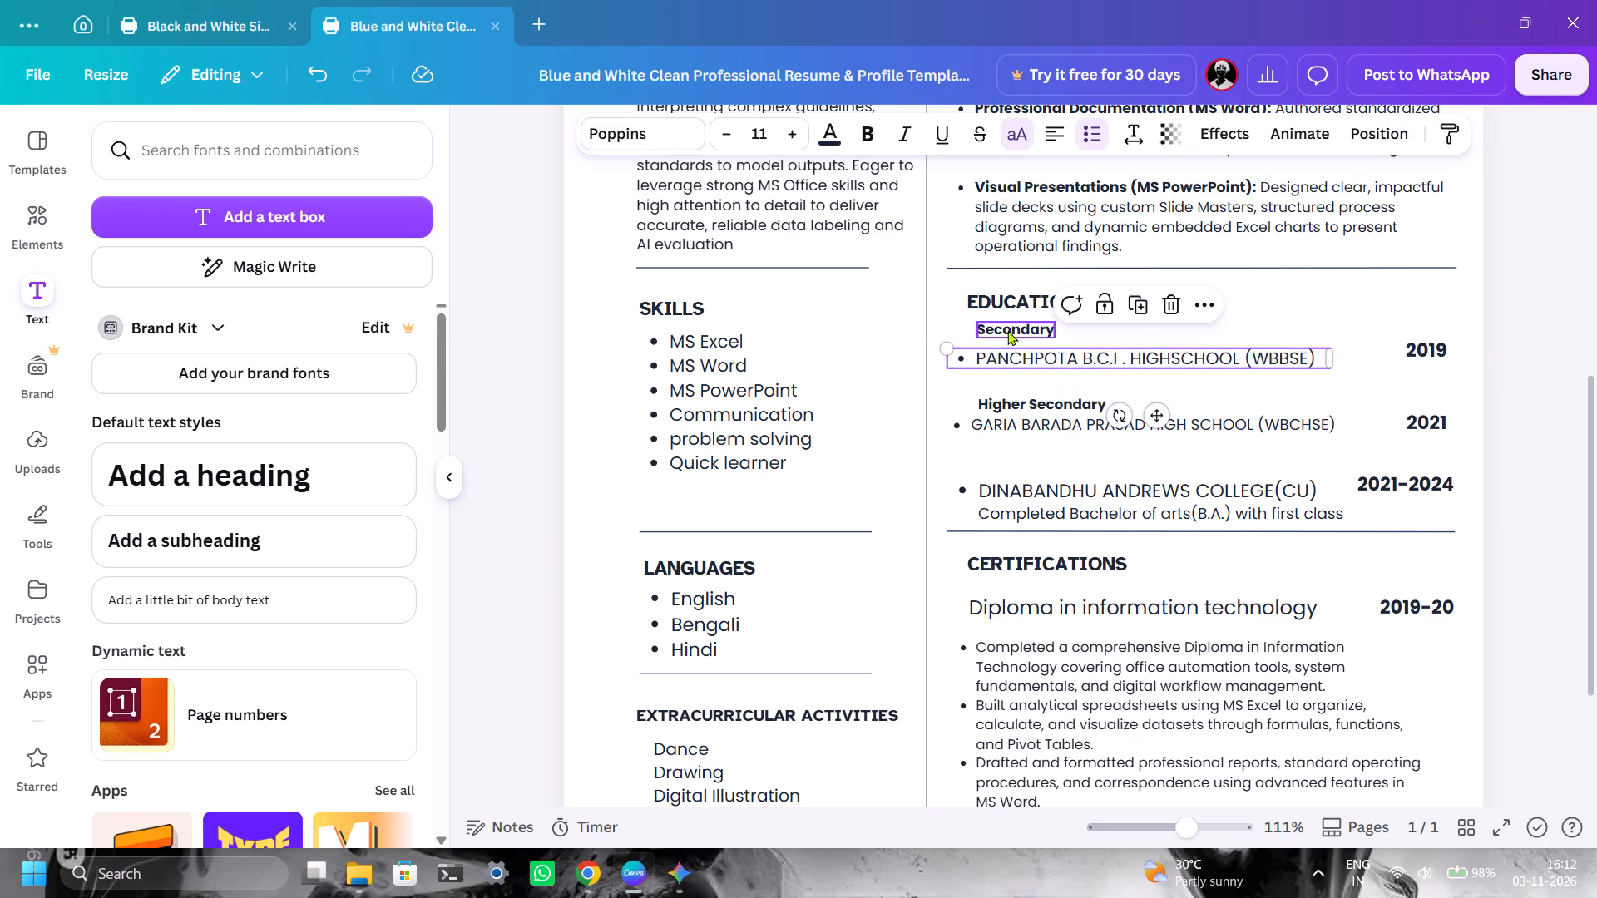
left_click_drag(1001, 327, 1003, 335)
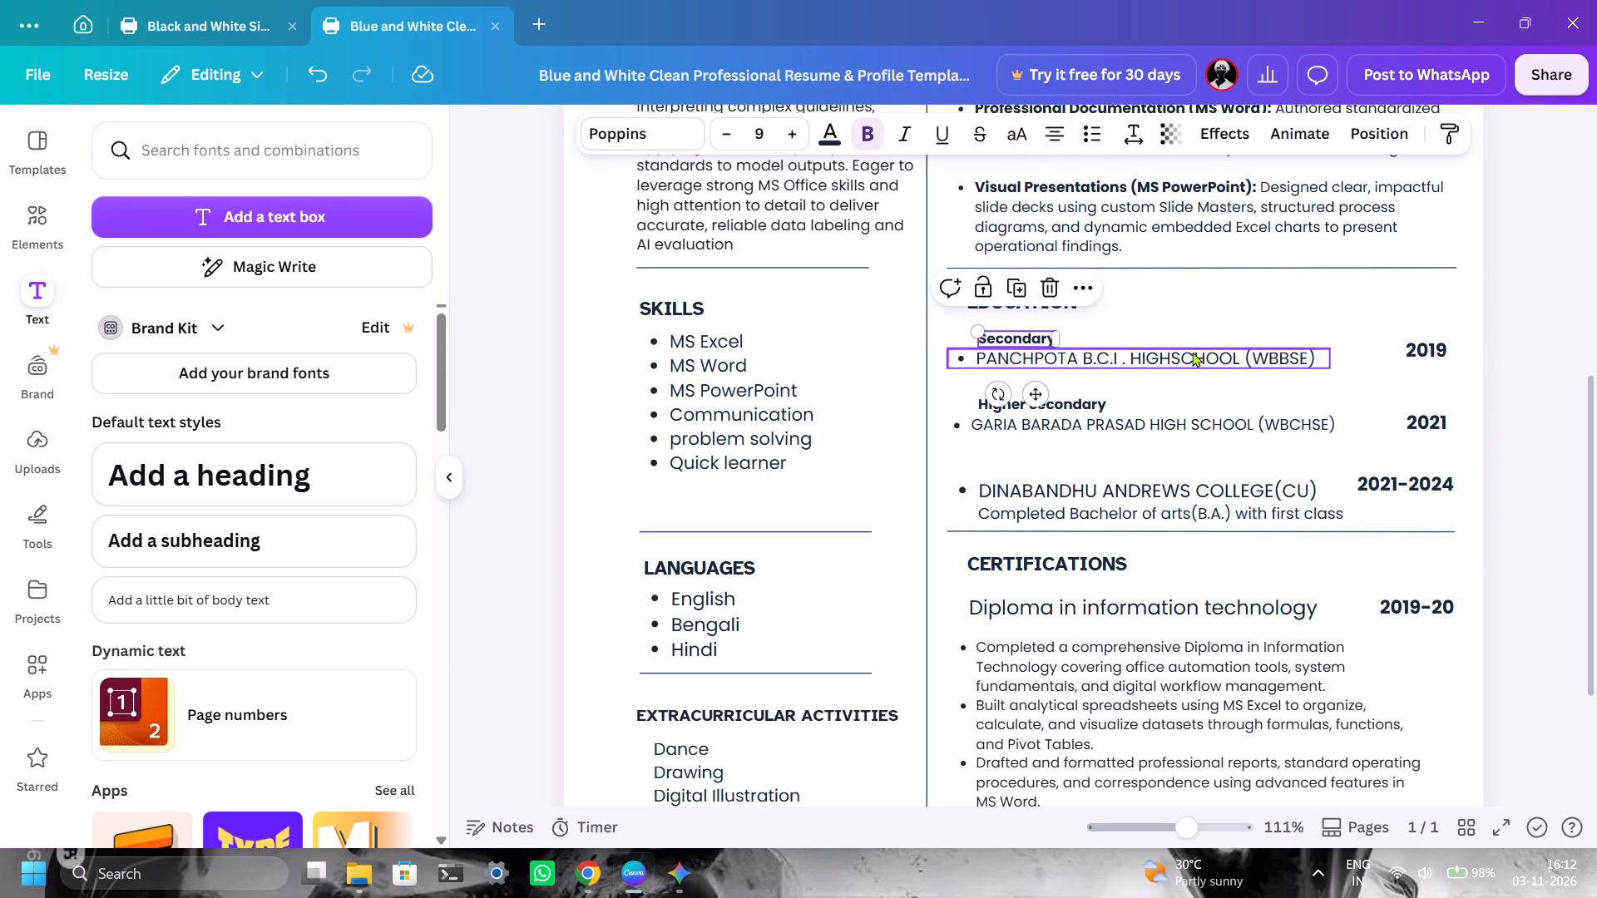
left_click(1199, 321)
Shift the 2019 and 2021 dates under Education to the column's outer edge, in line with the 2021-2024 date.
left_click_drag(1420, 351, 1409, 358)
left_click_drag(1415, 353, 1428, 353)
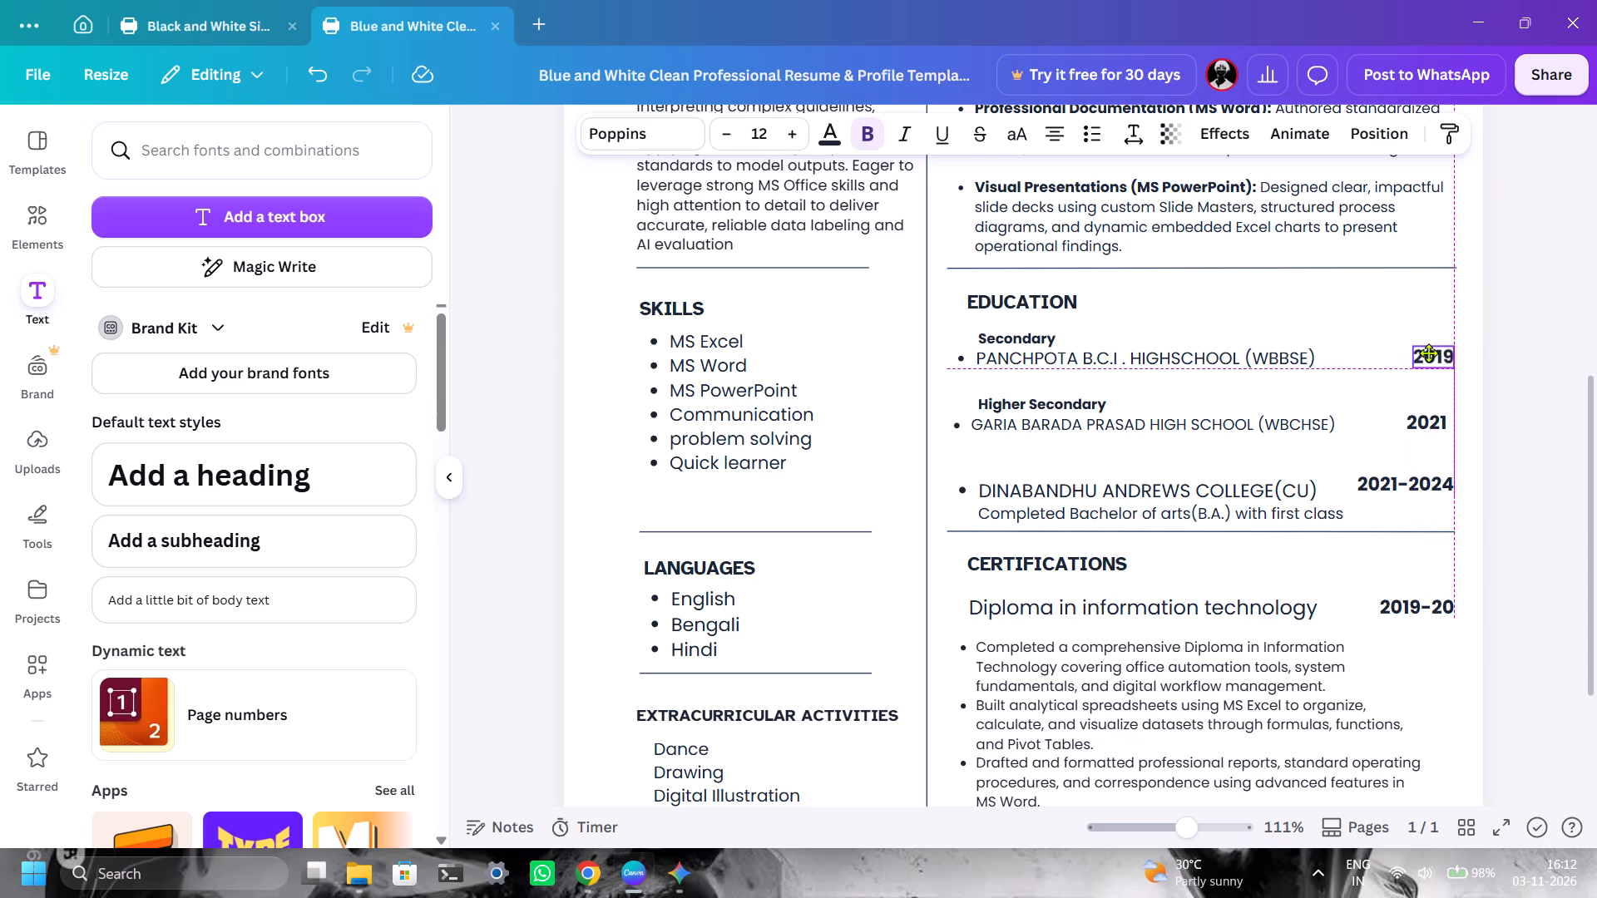
left_click_drag(1428, 353, 1431, 352)
left_click(1545, 365)
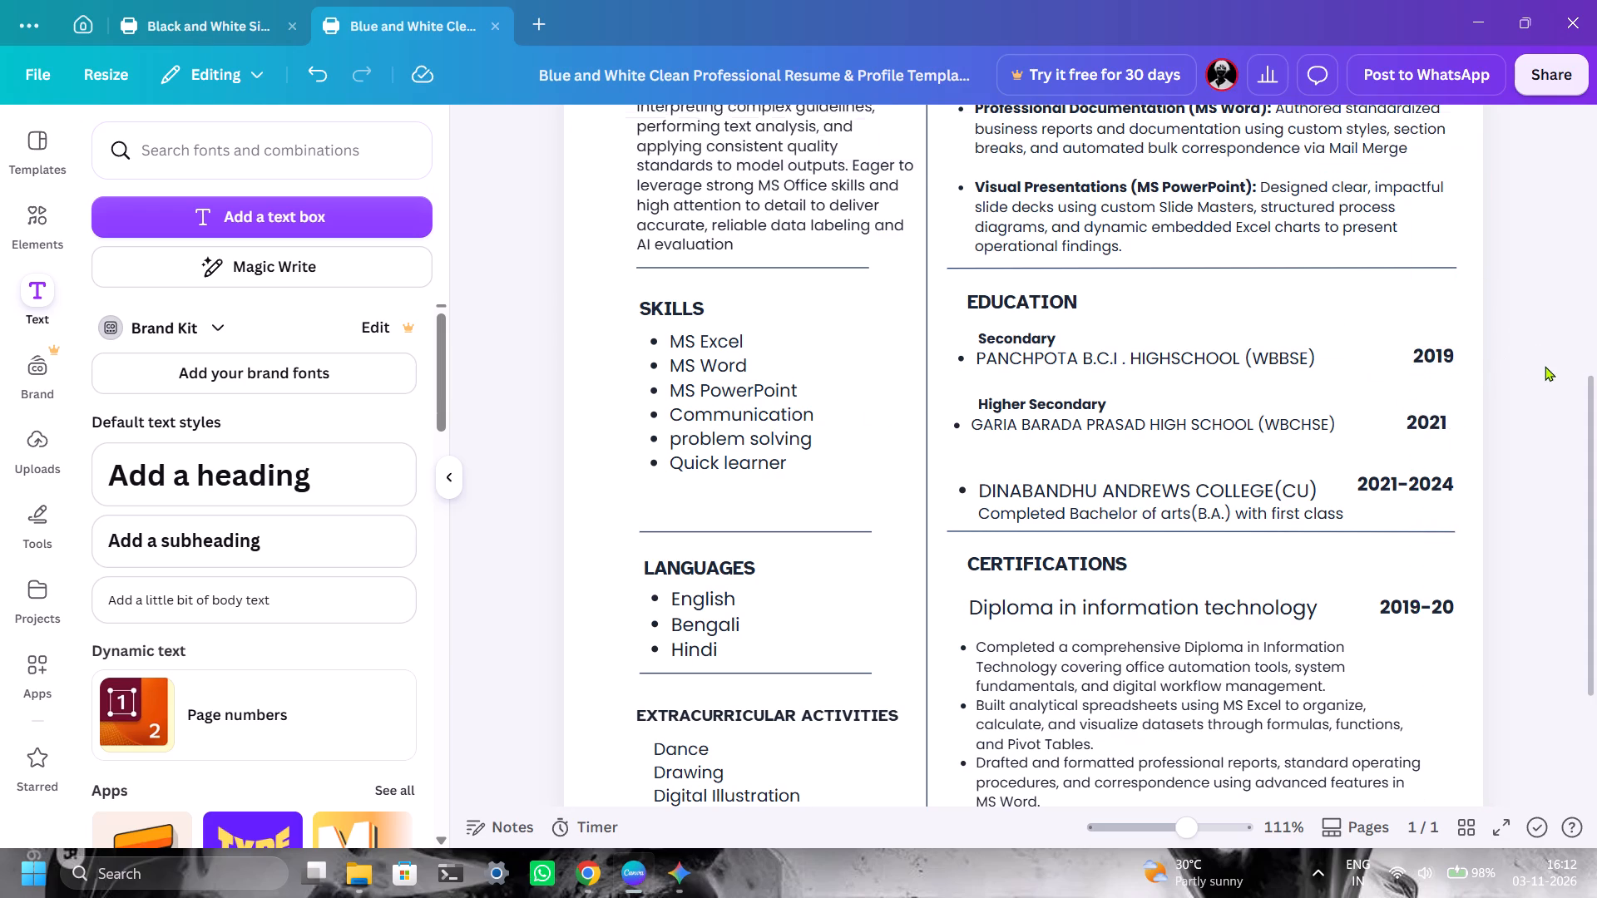
left_click_drag(1434, 422, 1442, 421)
left_click(1531, 412)
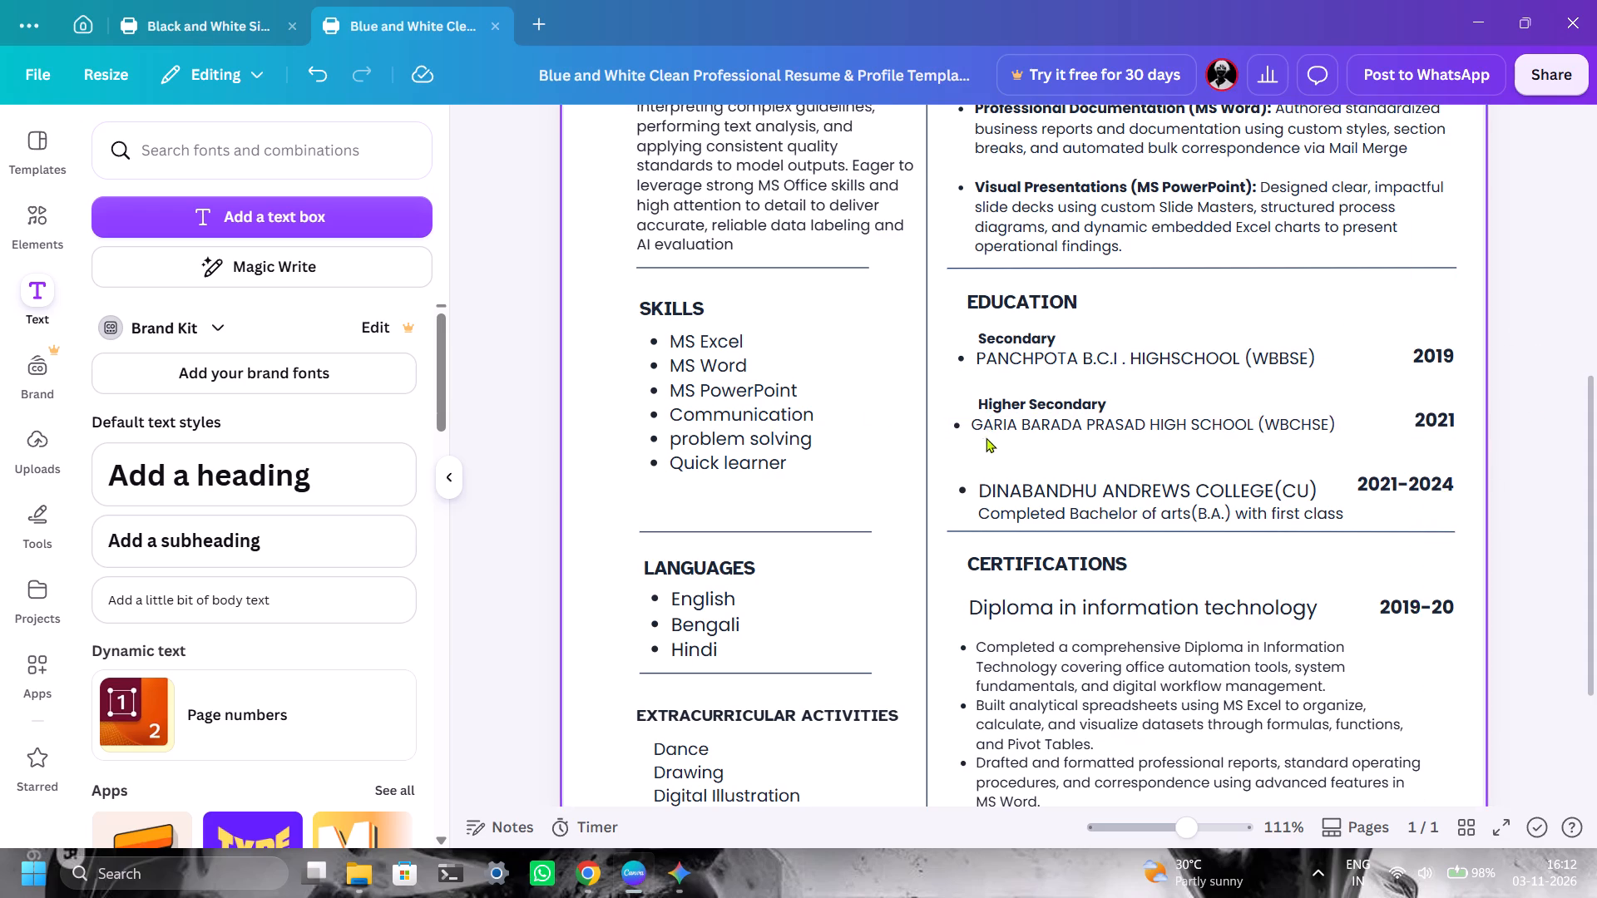
Nudge the Higher Secondary label down closer to its school entry.
left_click(1026, 405)
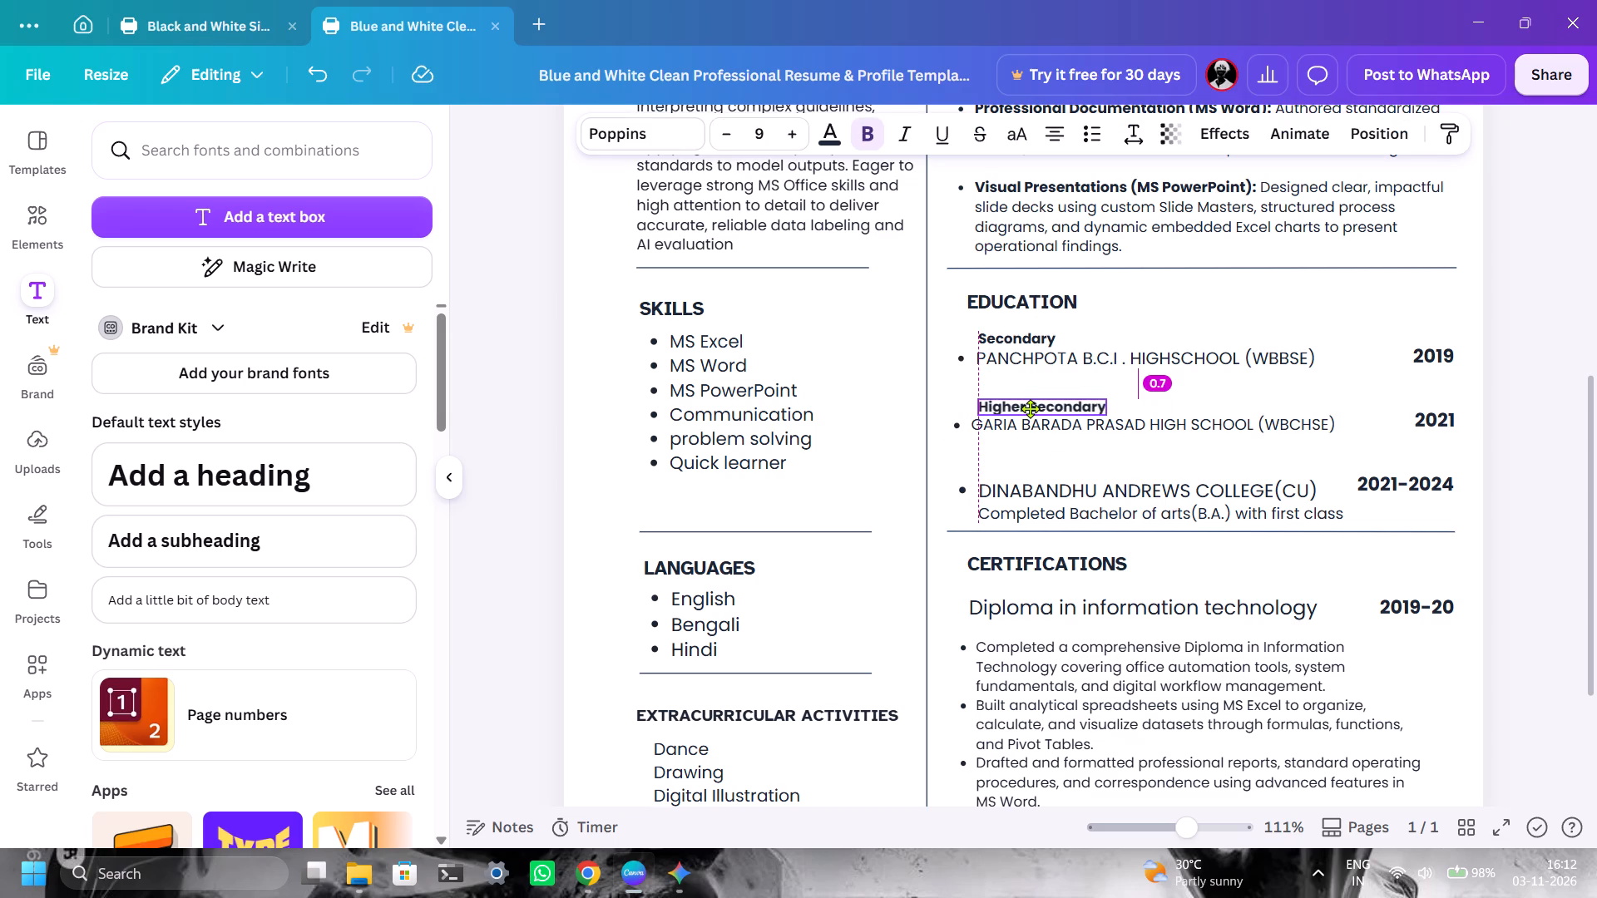
left_click(1165, 466)
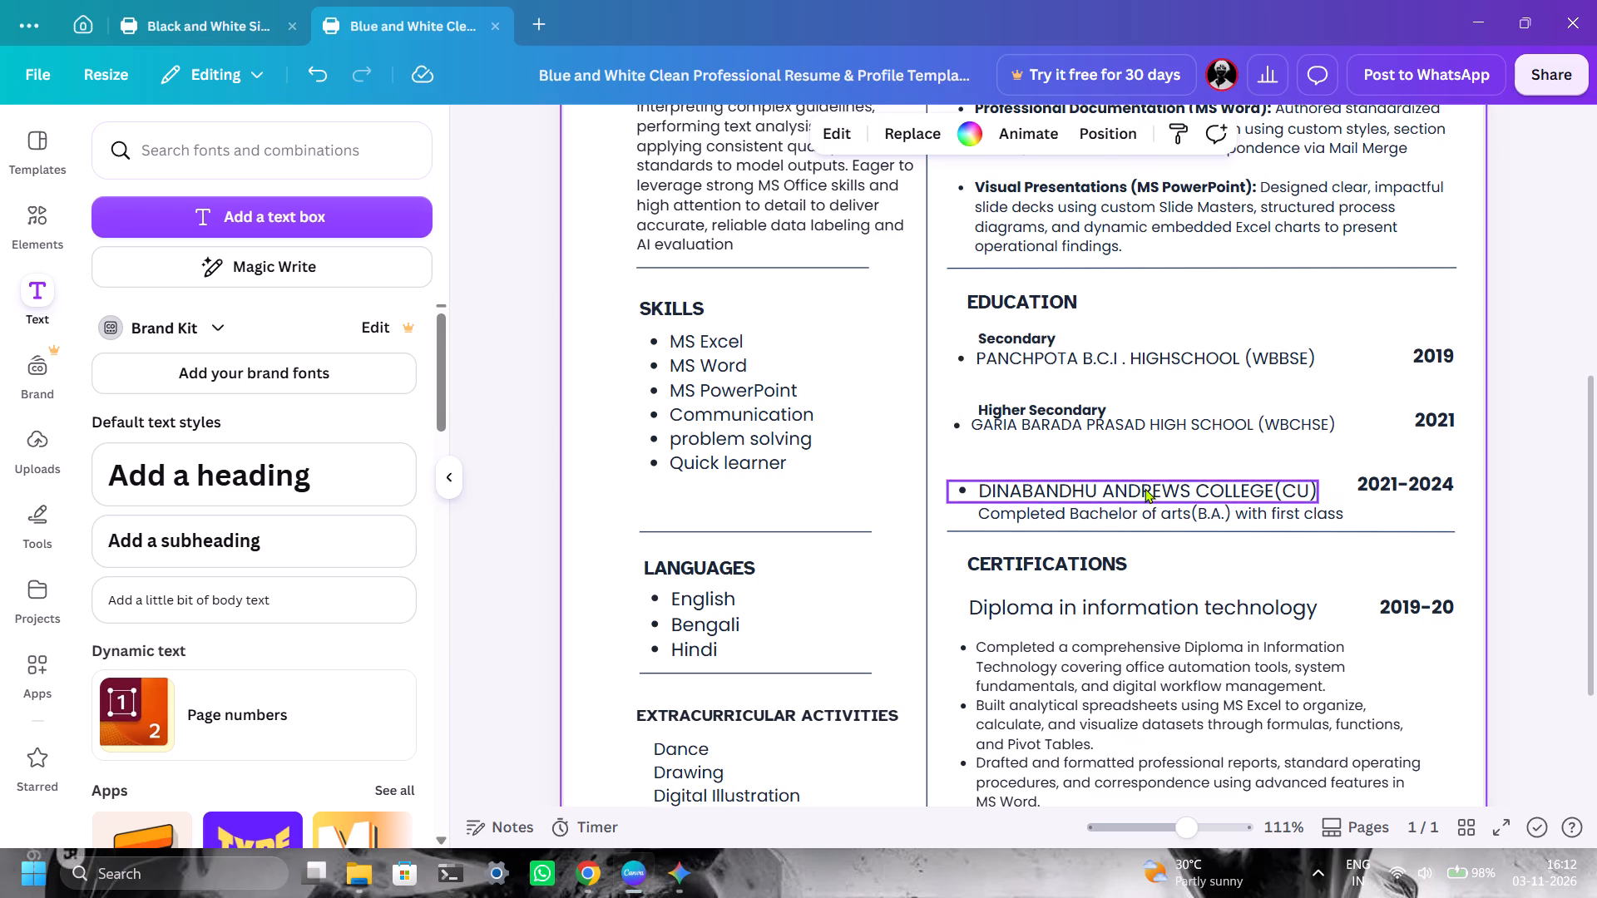
Raise the college entry under Education, reduce it to font size 11, and align its text with the labels above.
left_click_drag(1145, 488, 1140, 475)
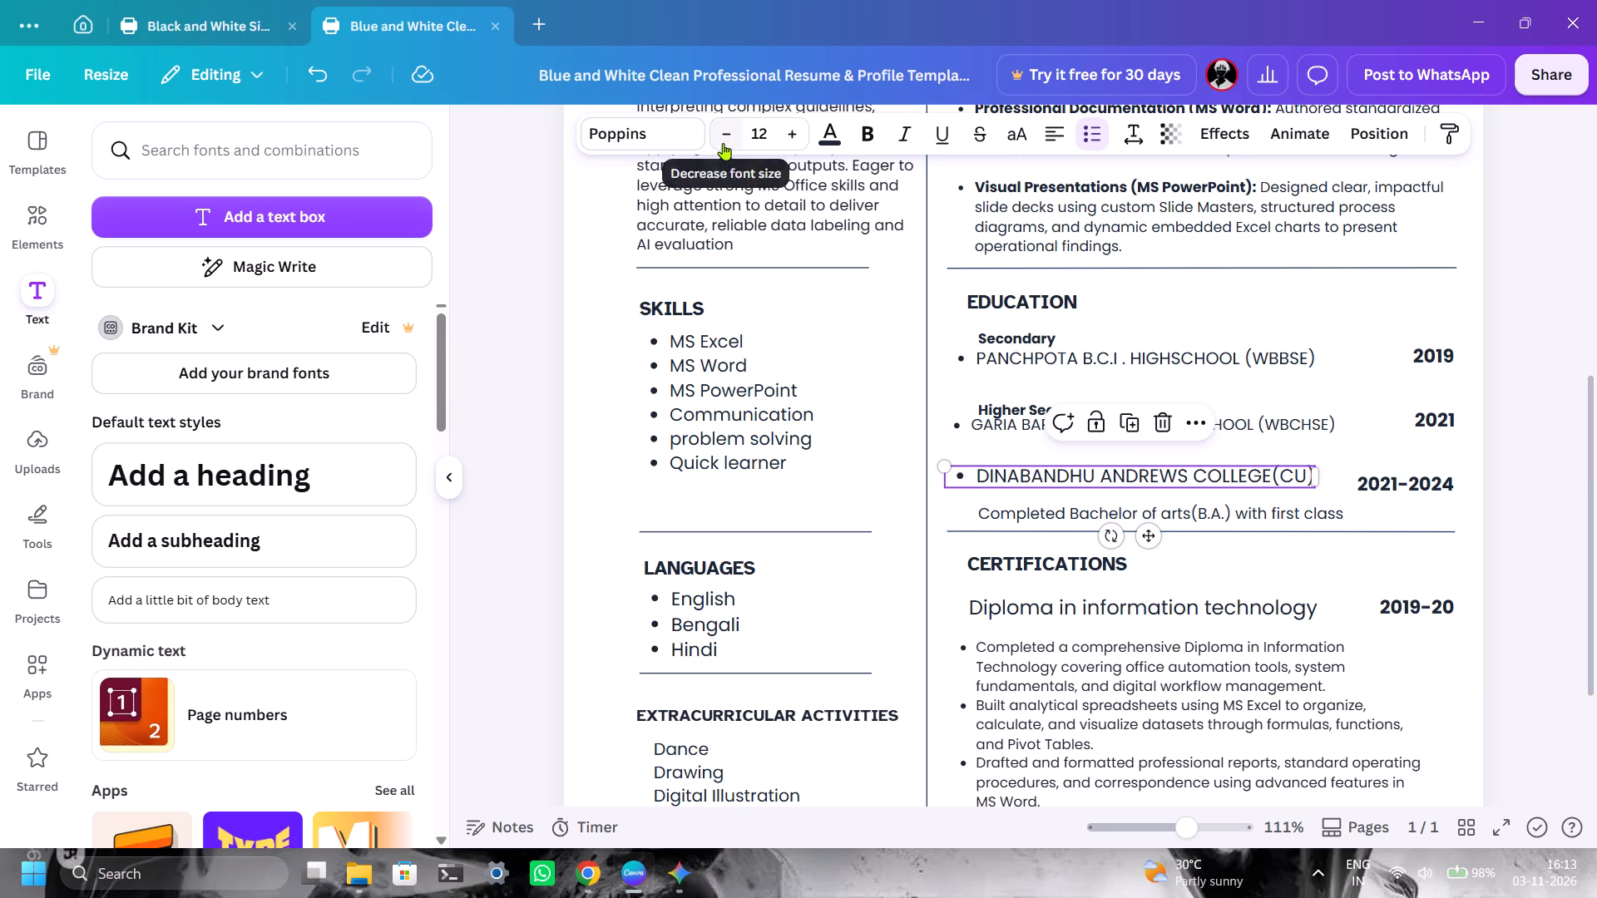
left_click(723, 143)
left_click(1312, 474)
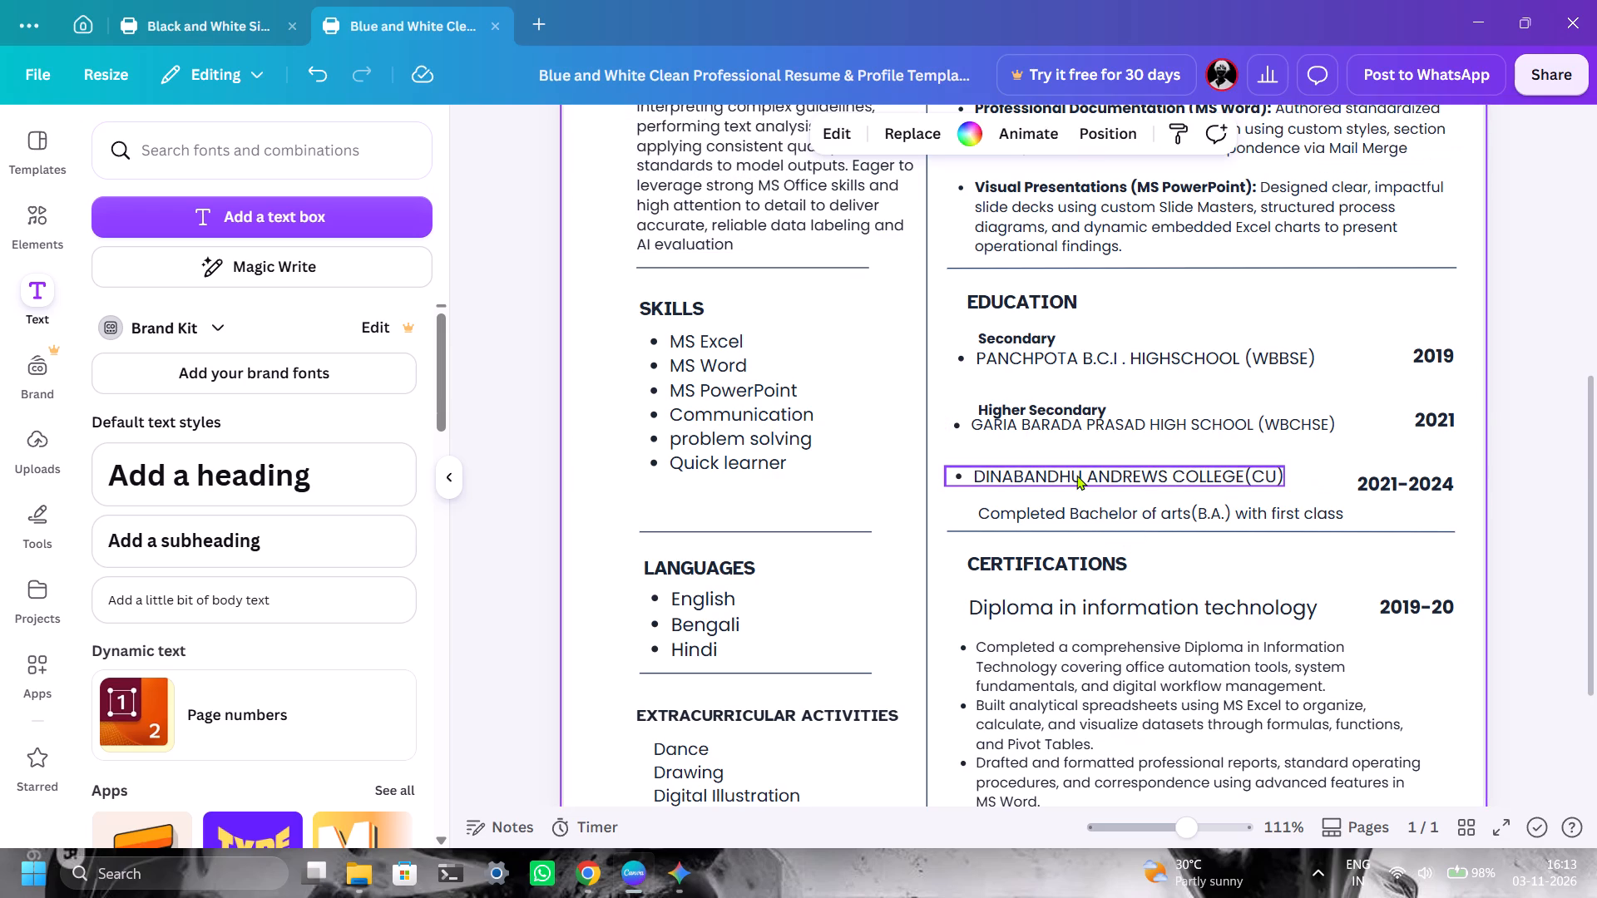
left_click(1076, 475)
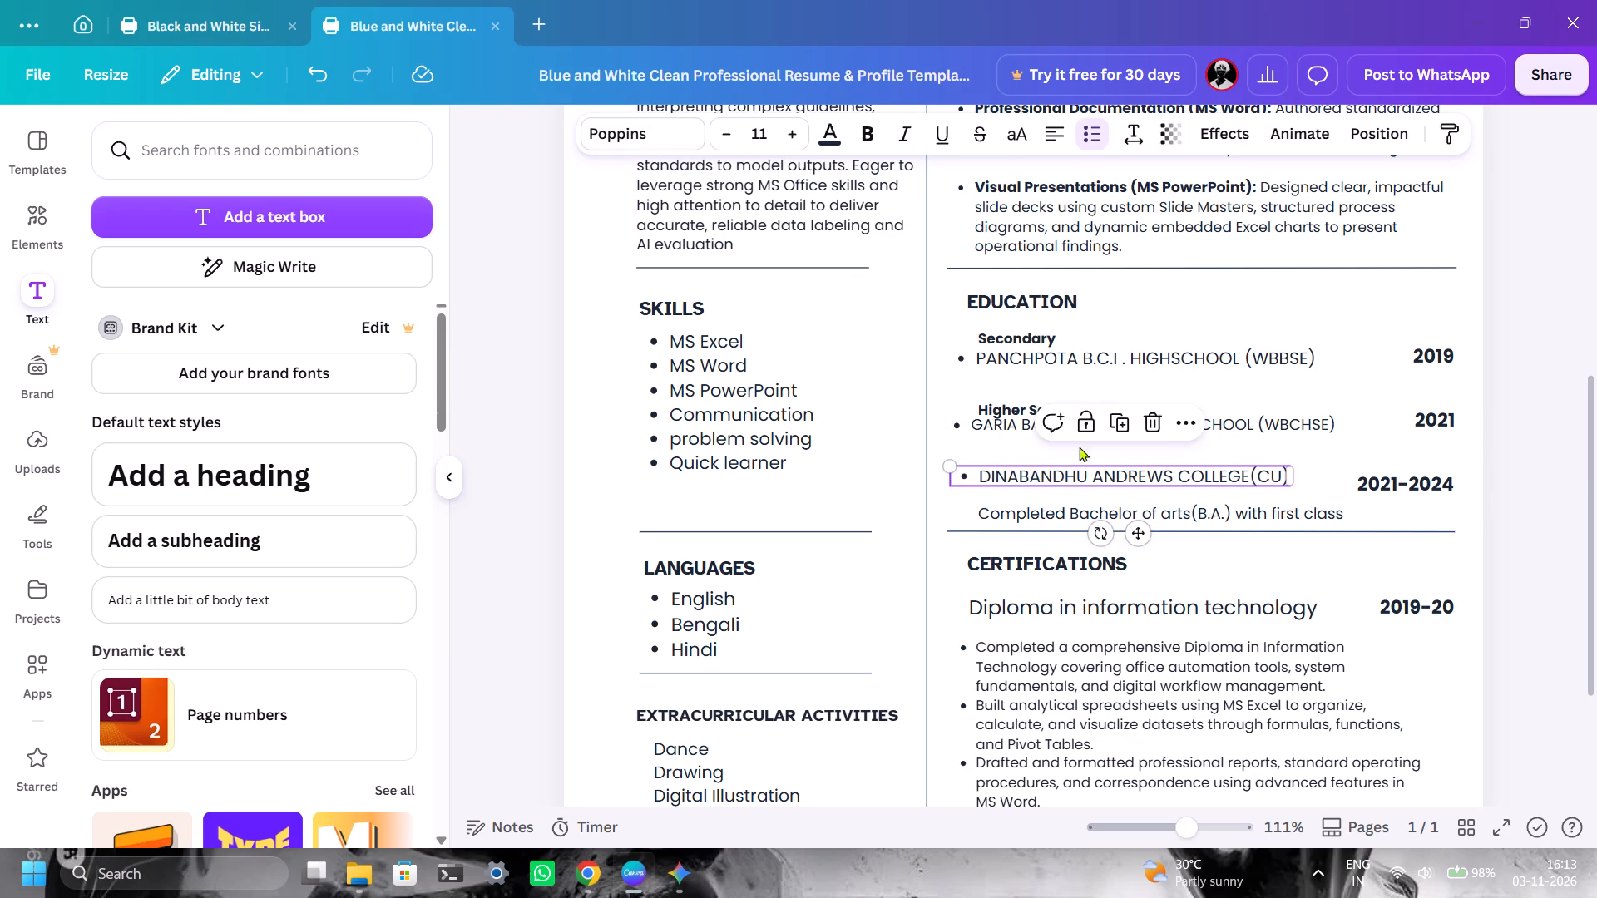
Shift the secondary and higher secondary school entries so their text lines up with the labels and the college entry.
left_click(1050, 363)
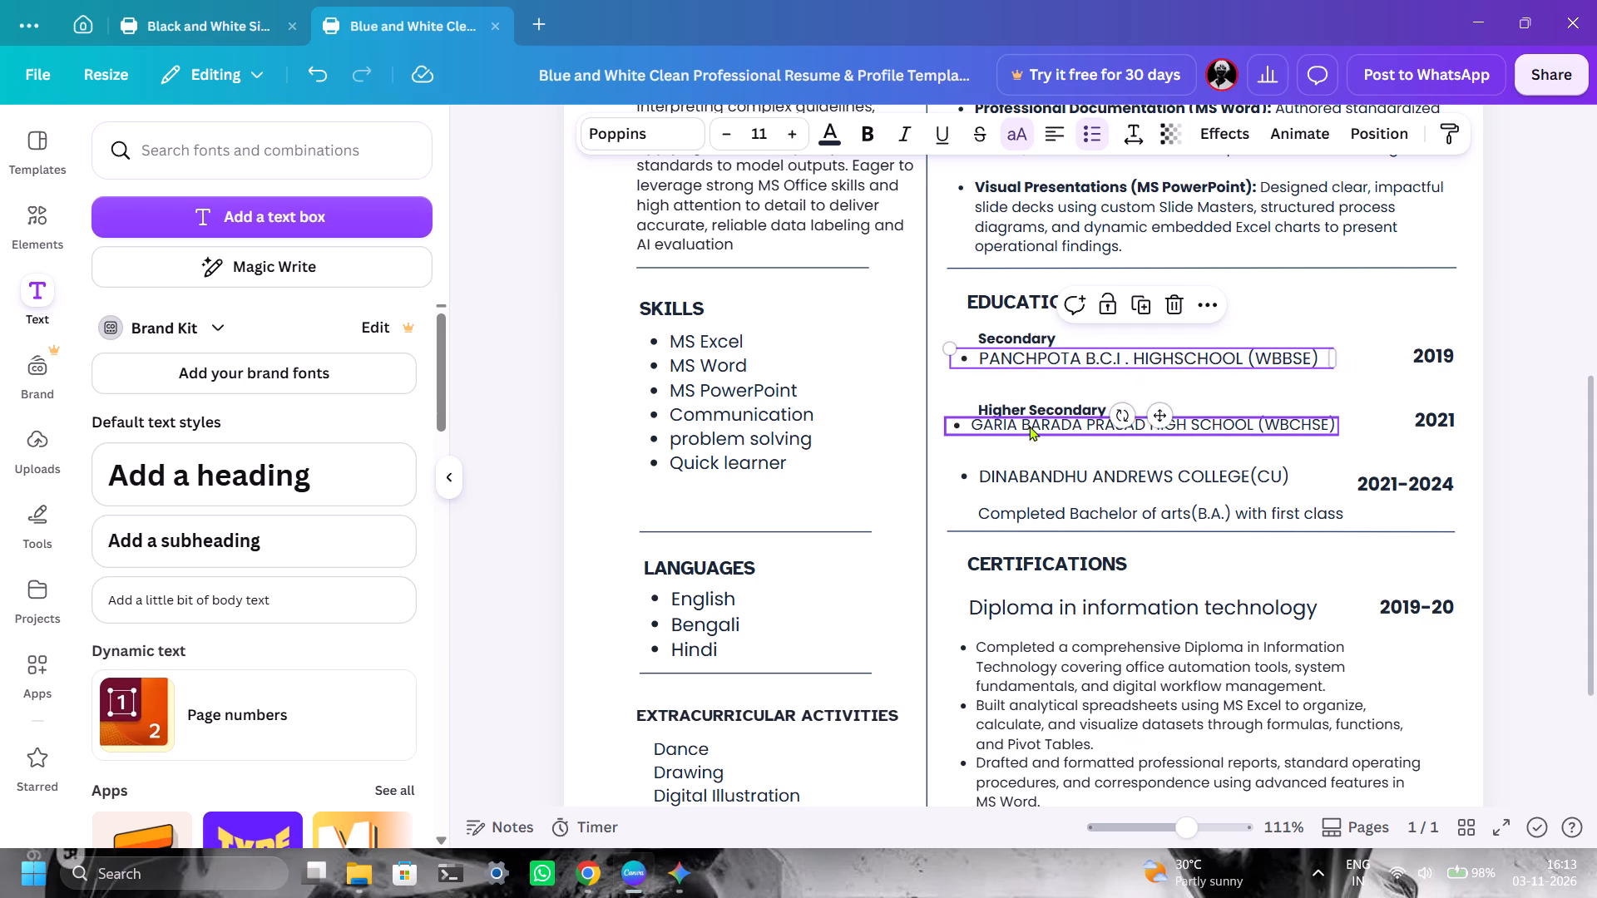
left_click_drag(1029, 426, 1041, 427)
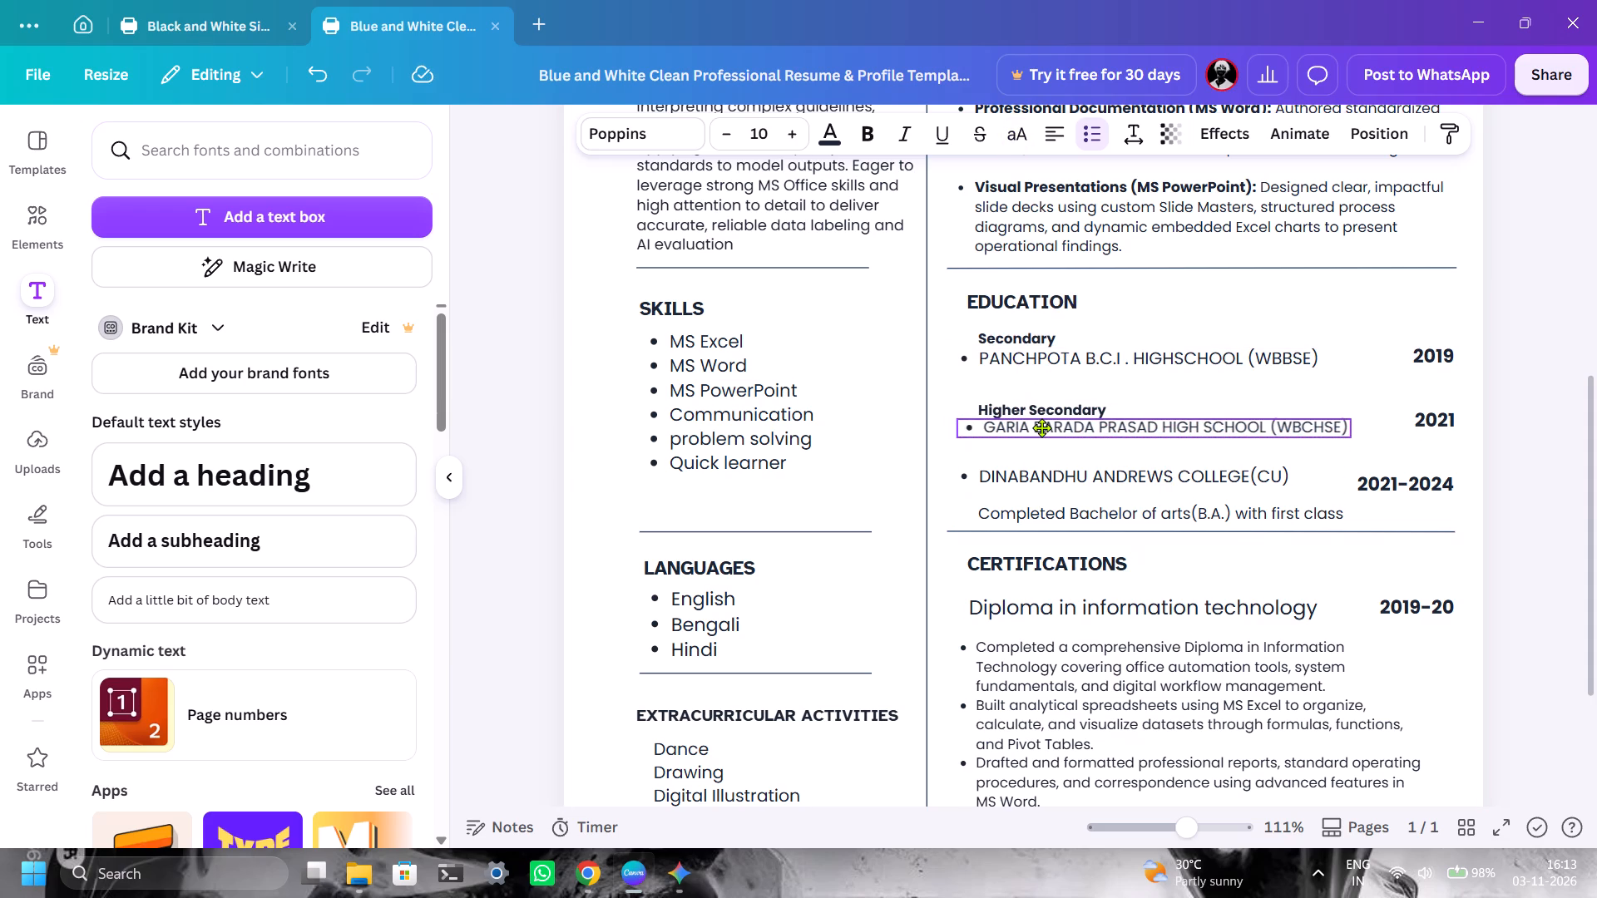
left_click_drag(1041, 427, 1041, 428)
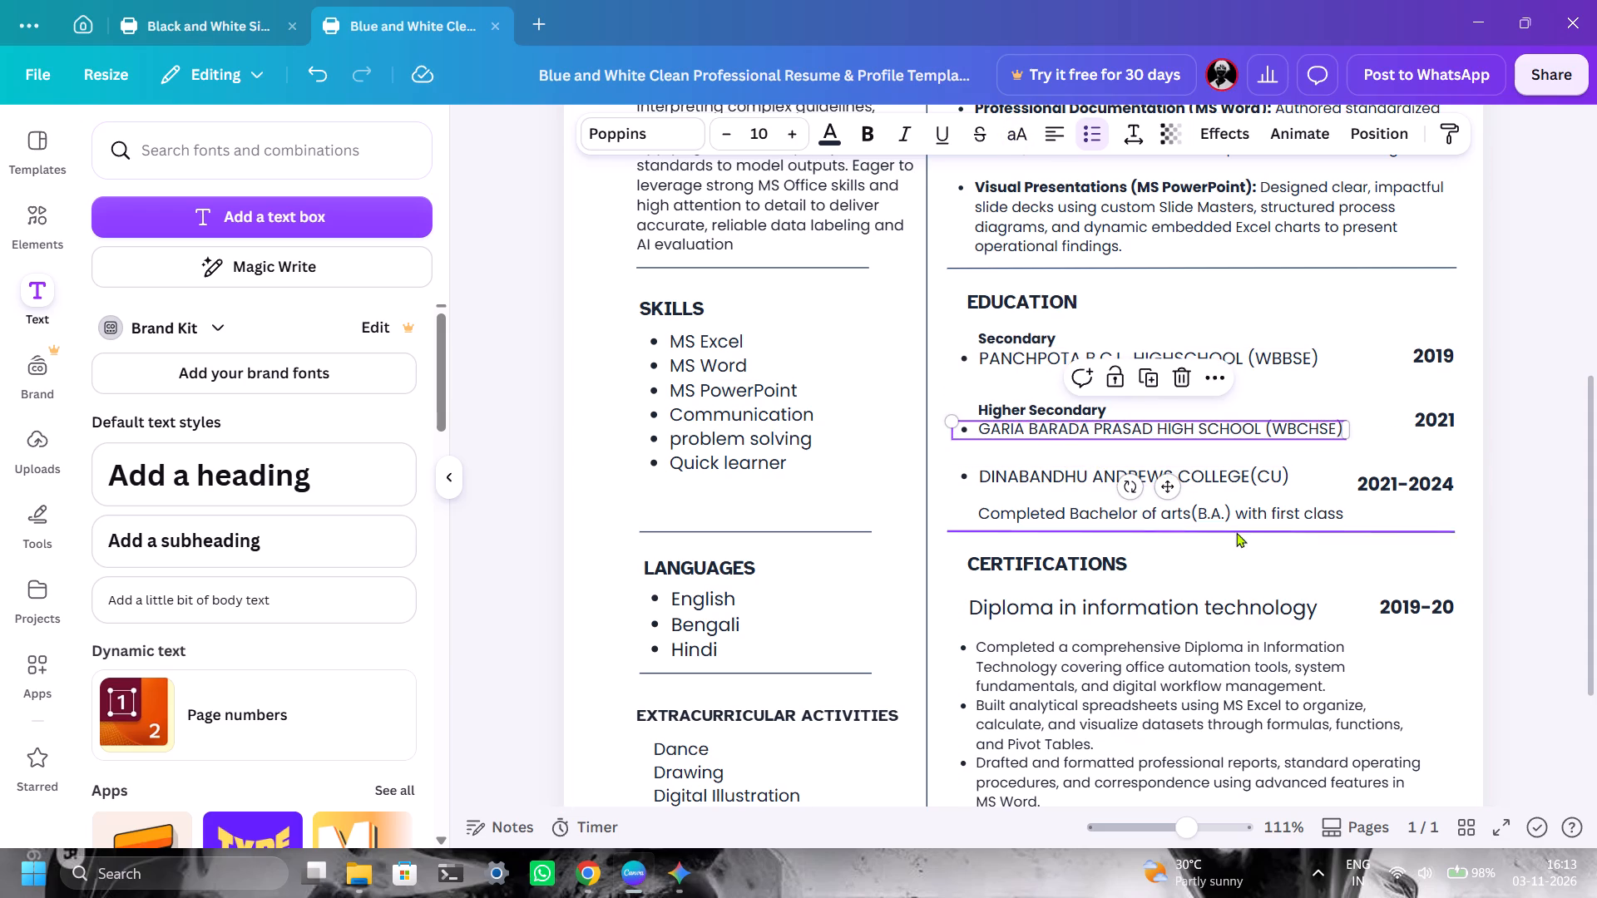
left_click(1526, 439)
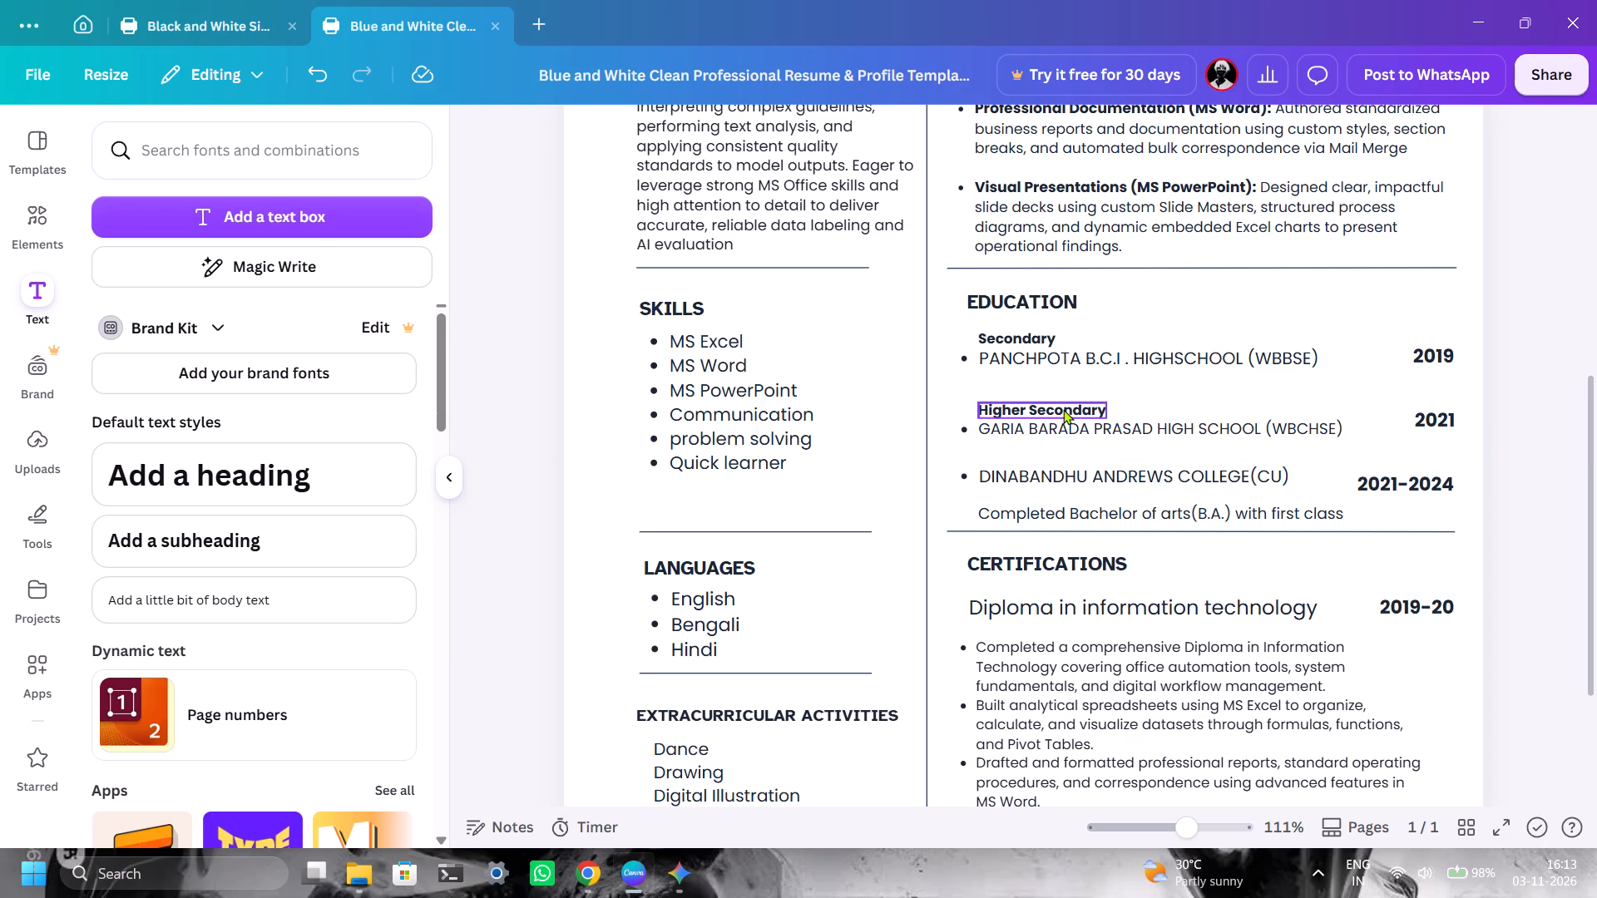
Move the Bachelor of Arts line up beneath the college name, set it to font size 9, and align its start with the name.
left_click_drag(1032, 520, 1032, 506)
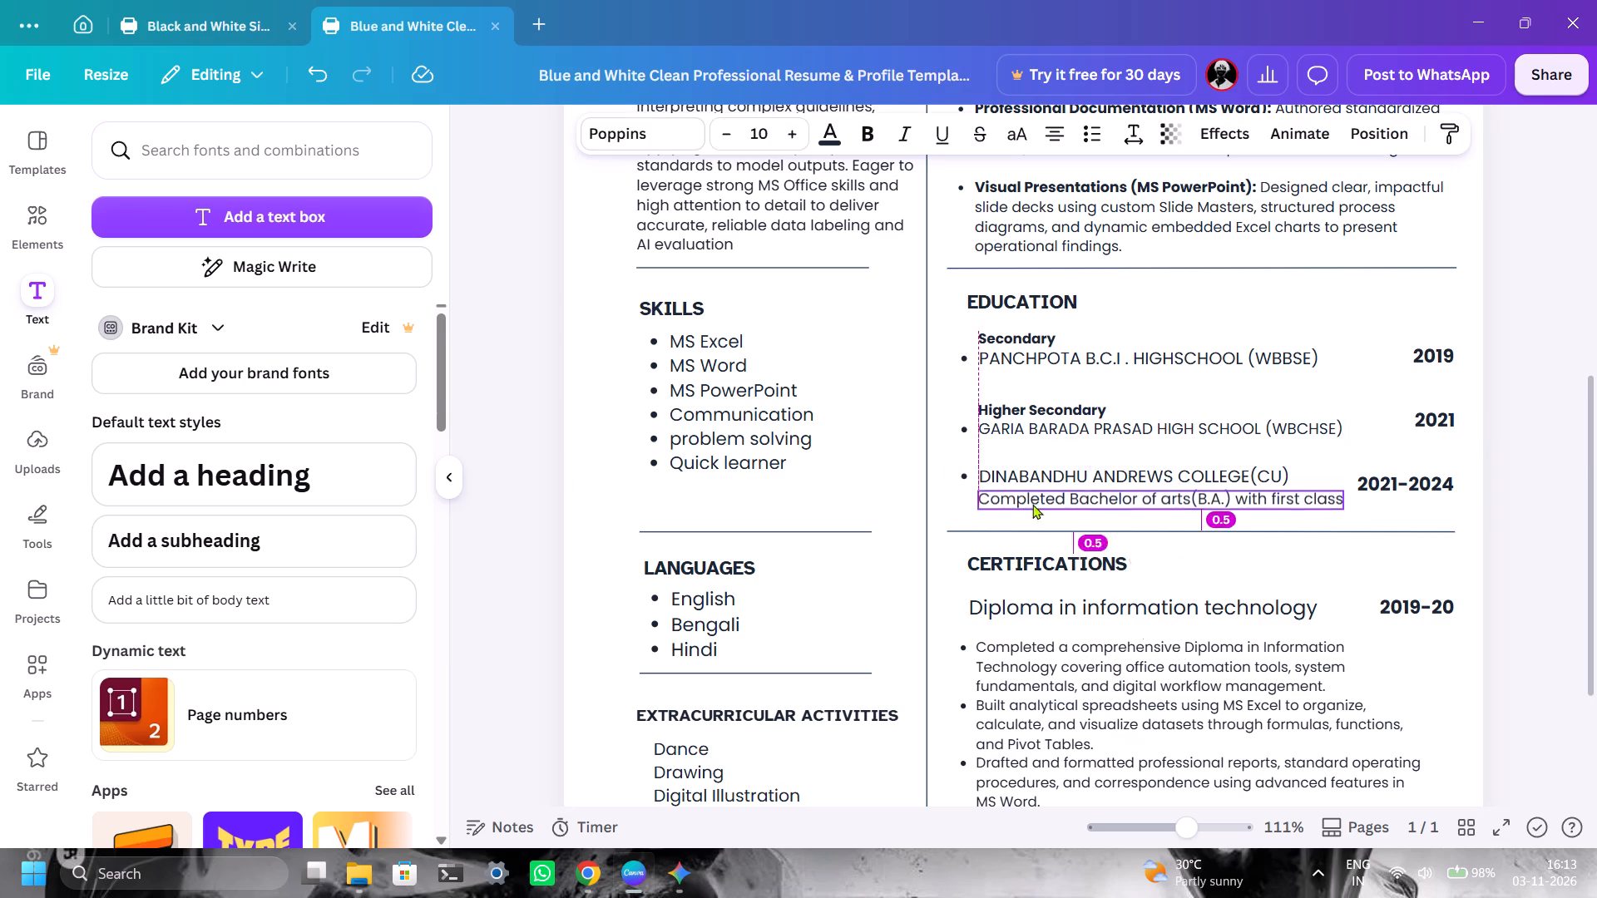
left_click(733, 139)
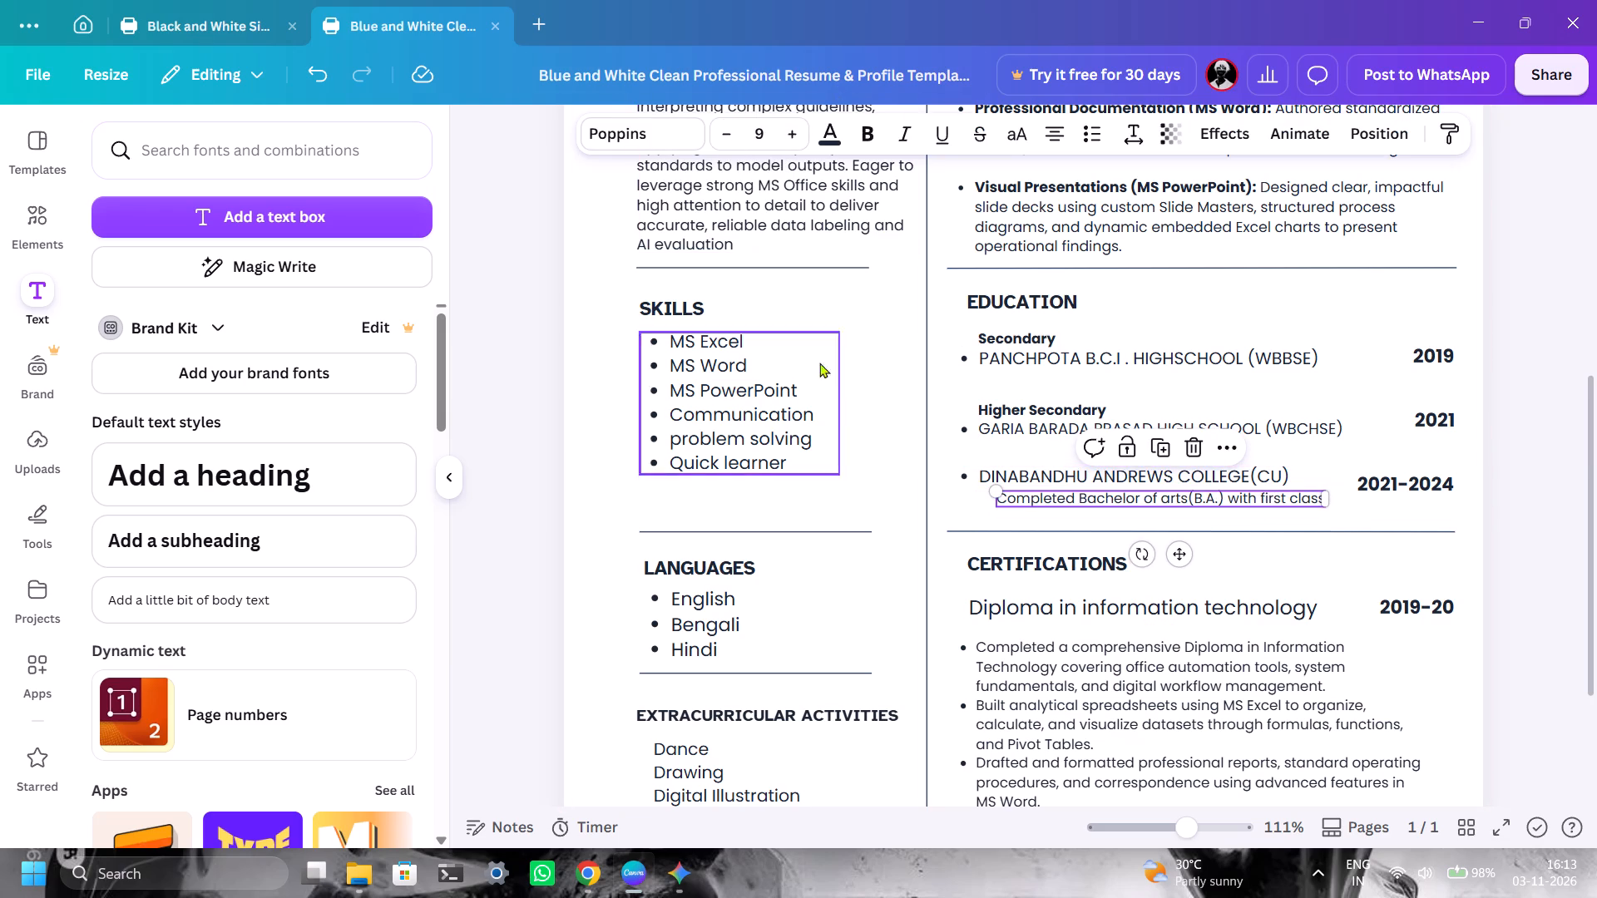
left_click(1521, 481)
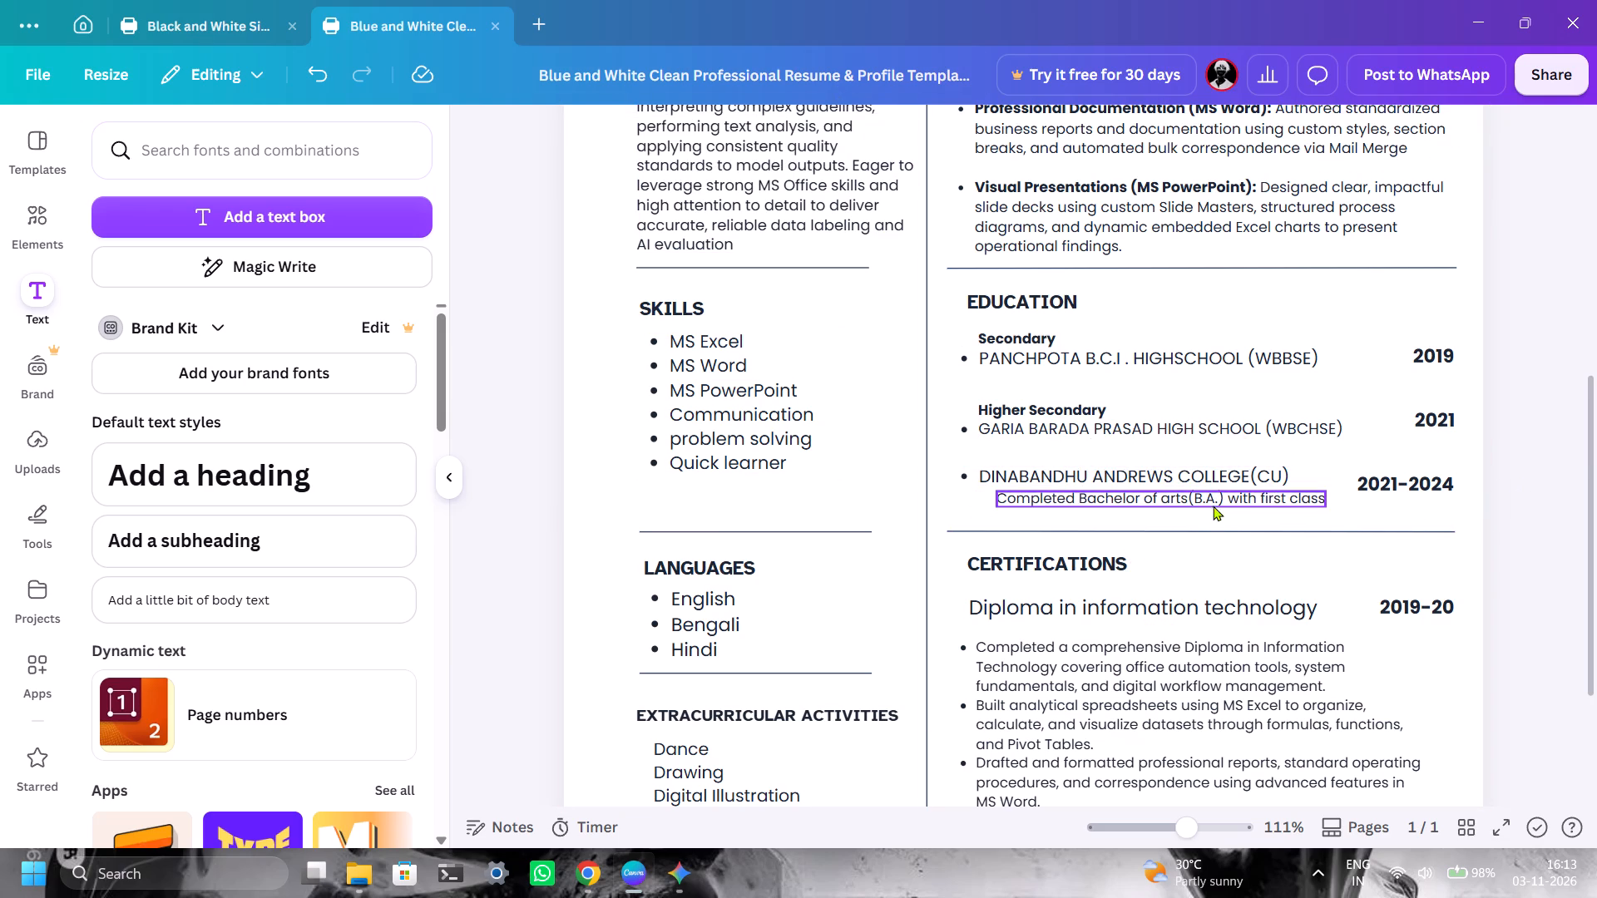
left_click_drag(1203, 496, 1188, 498)
left_click(1511, 422)
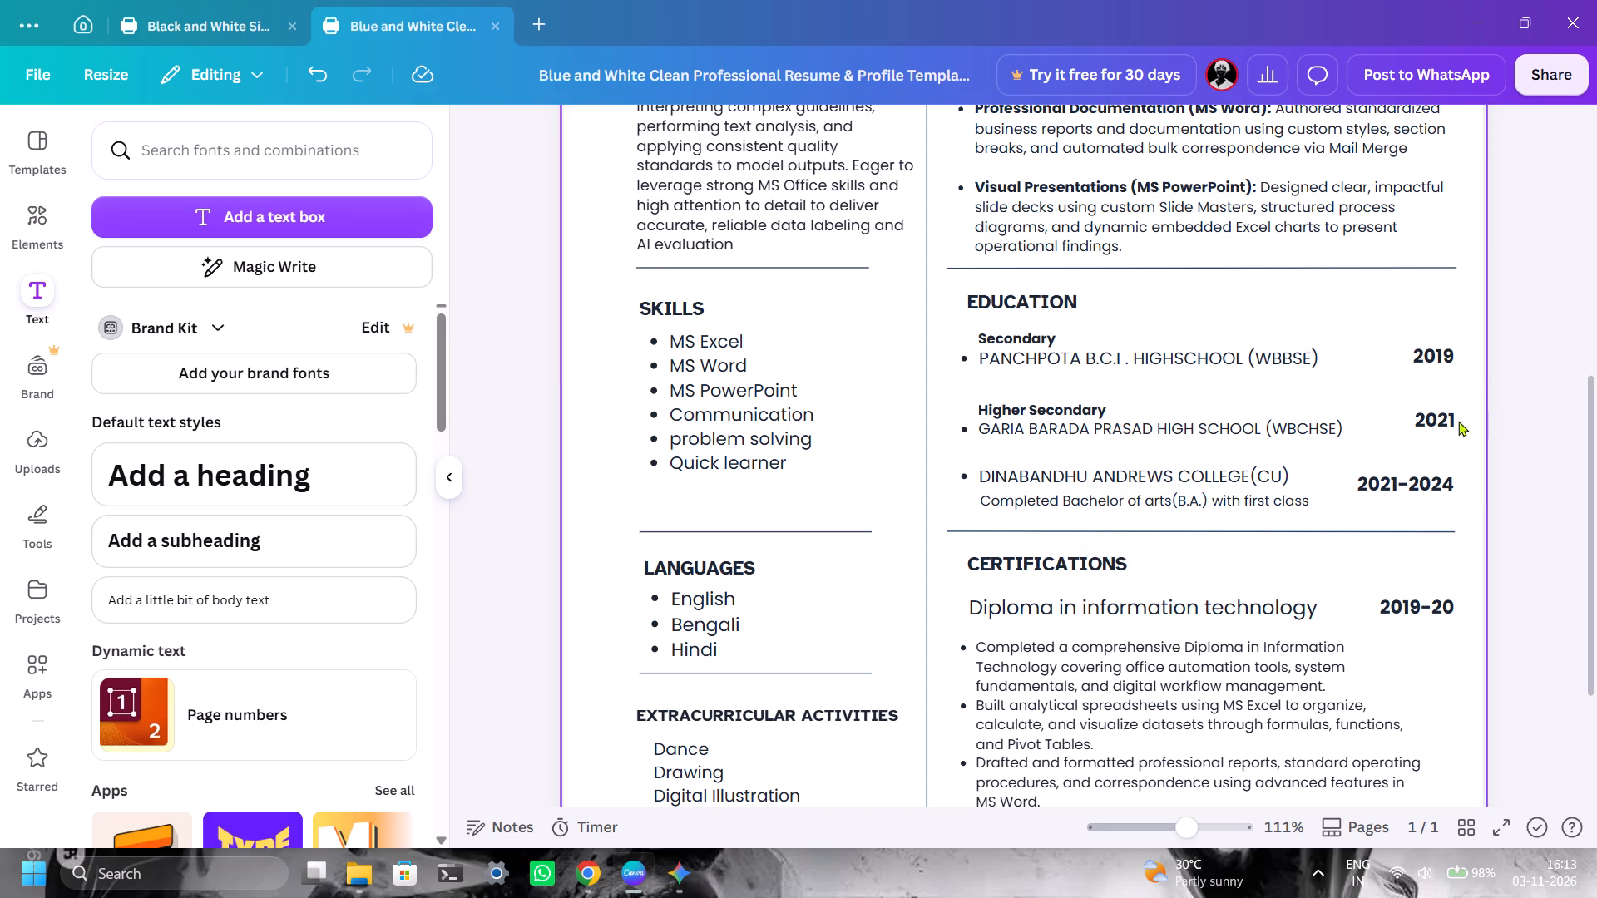
Raise the 2021-2024 date level with the college name.
left_click_drag(1426, 484, 1426, 479)
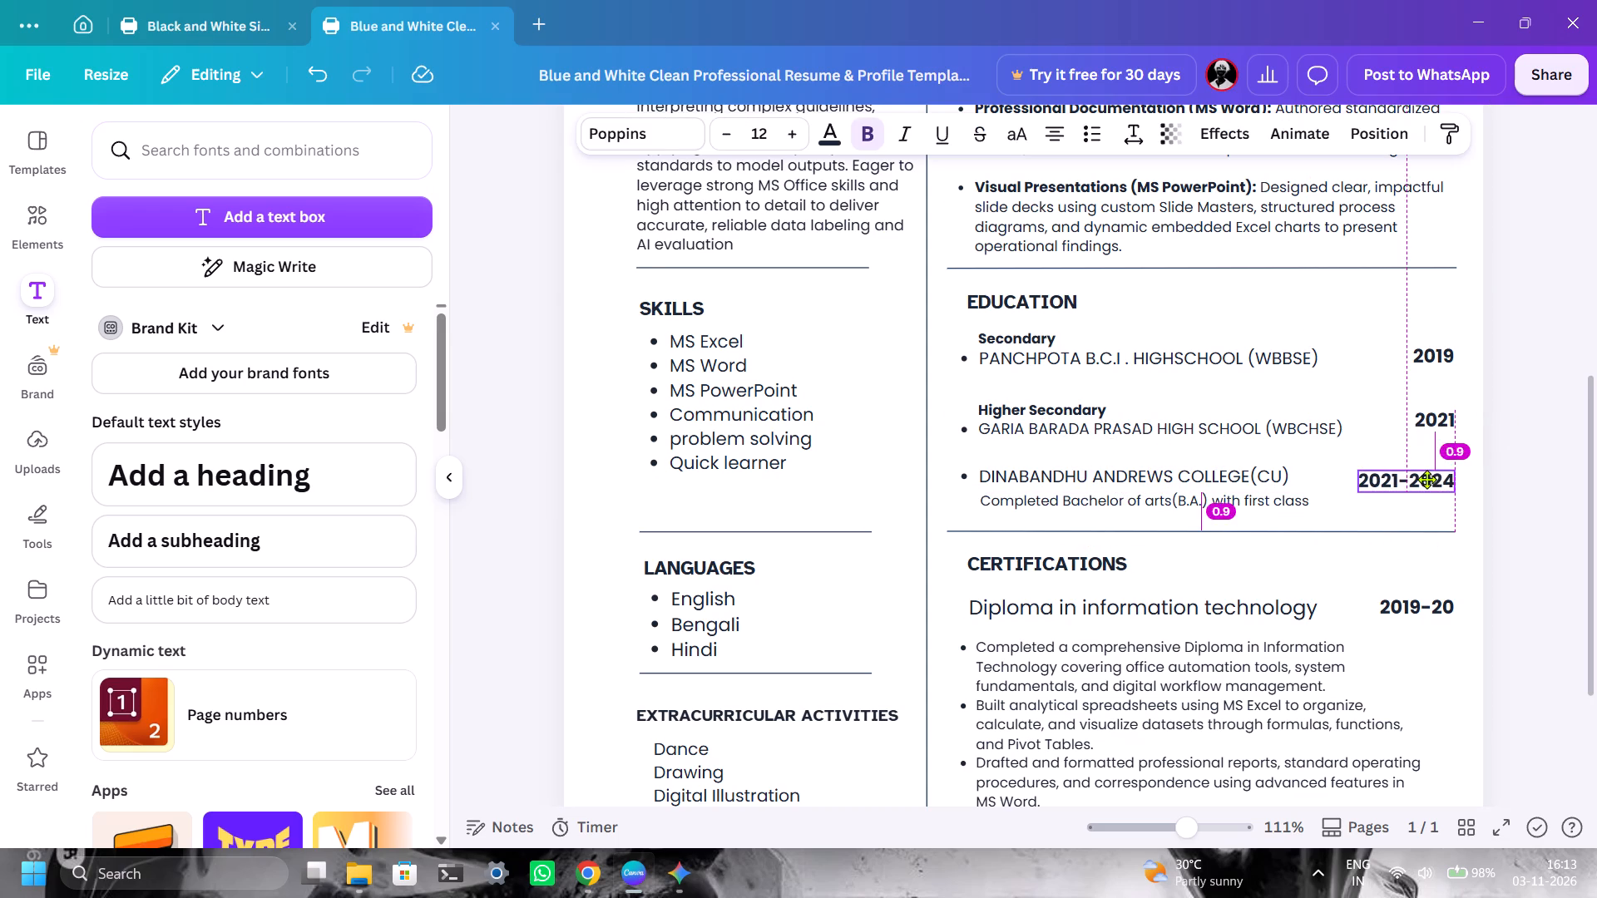
left_click_drag(1426, 479, 1426, 474)
left_click(1550, 433)
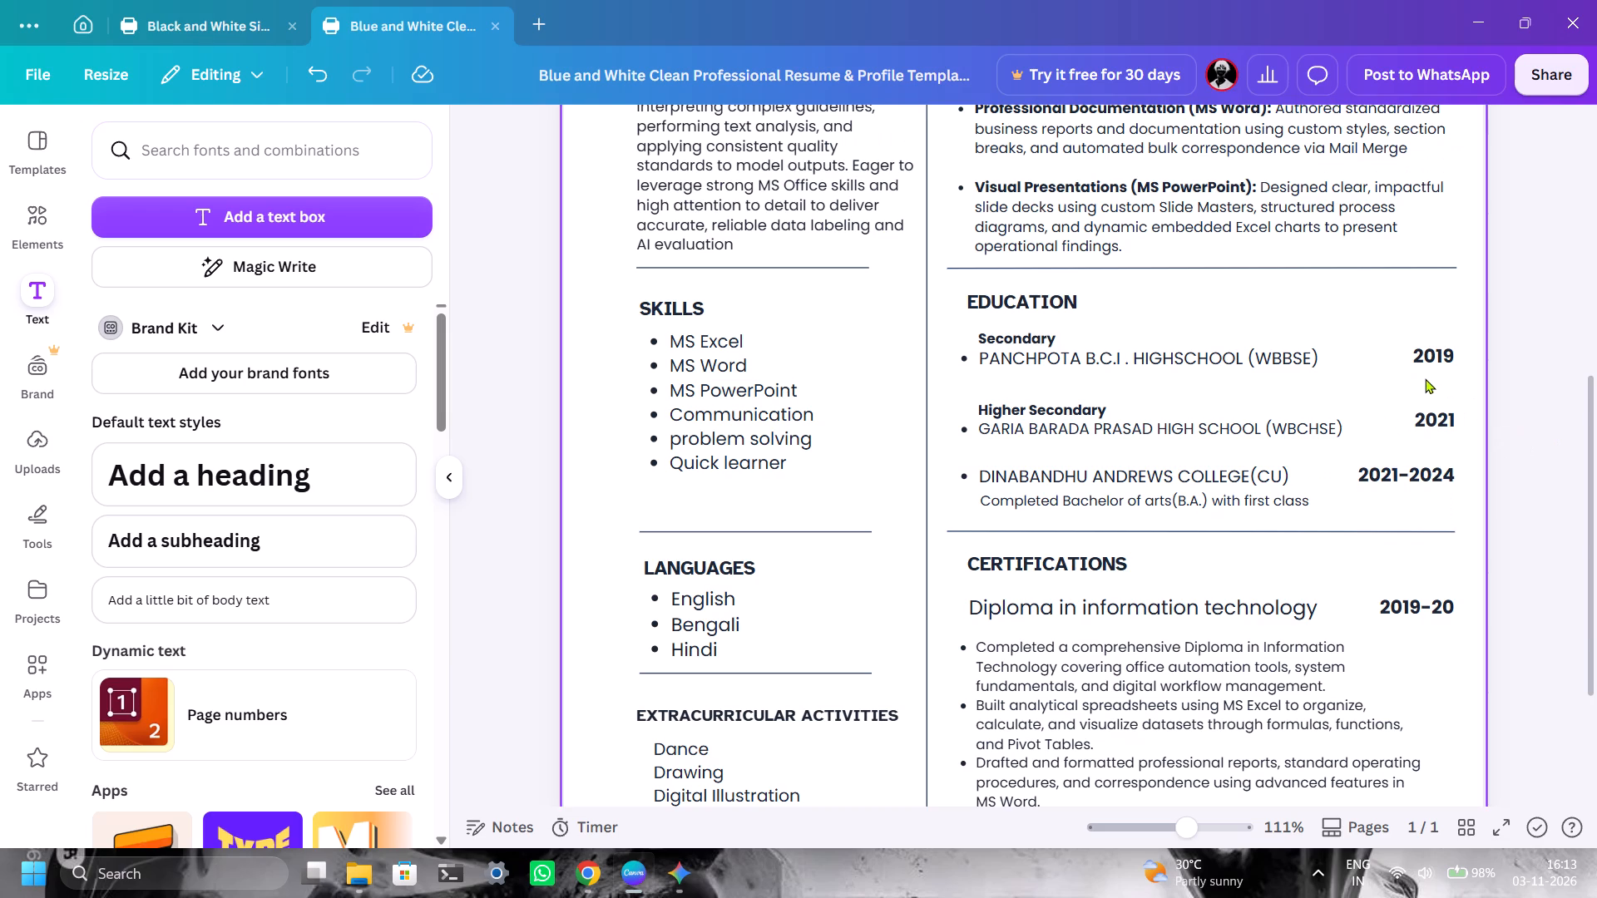
Nudge the Higher Secondary label and its school entry up slightly, bringing the entry level with the 2021 date.
left_click(1055, 412)
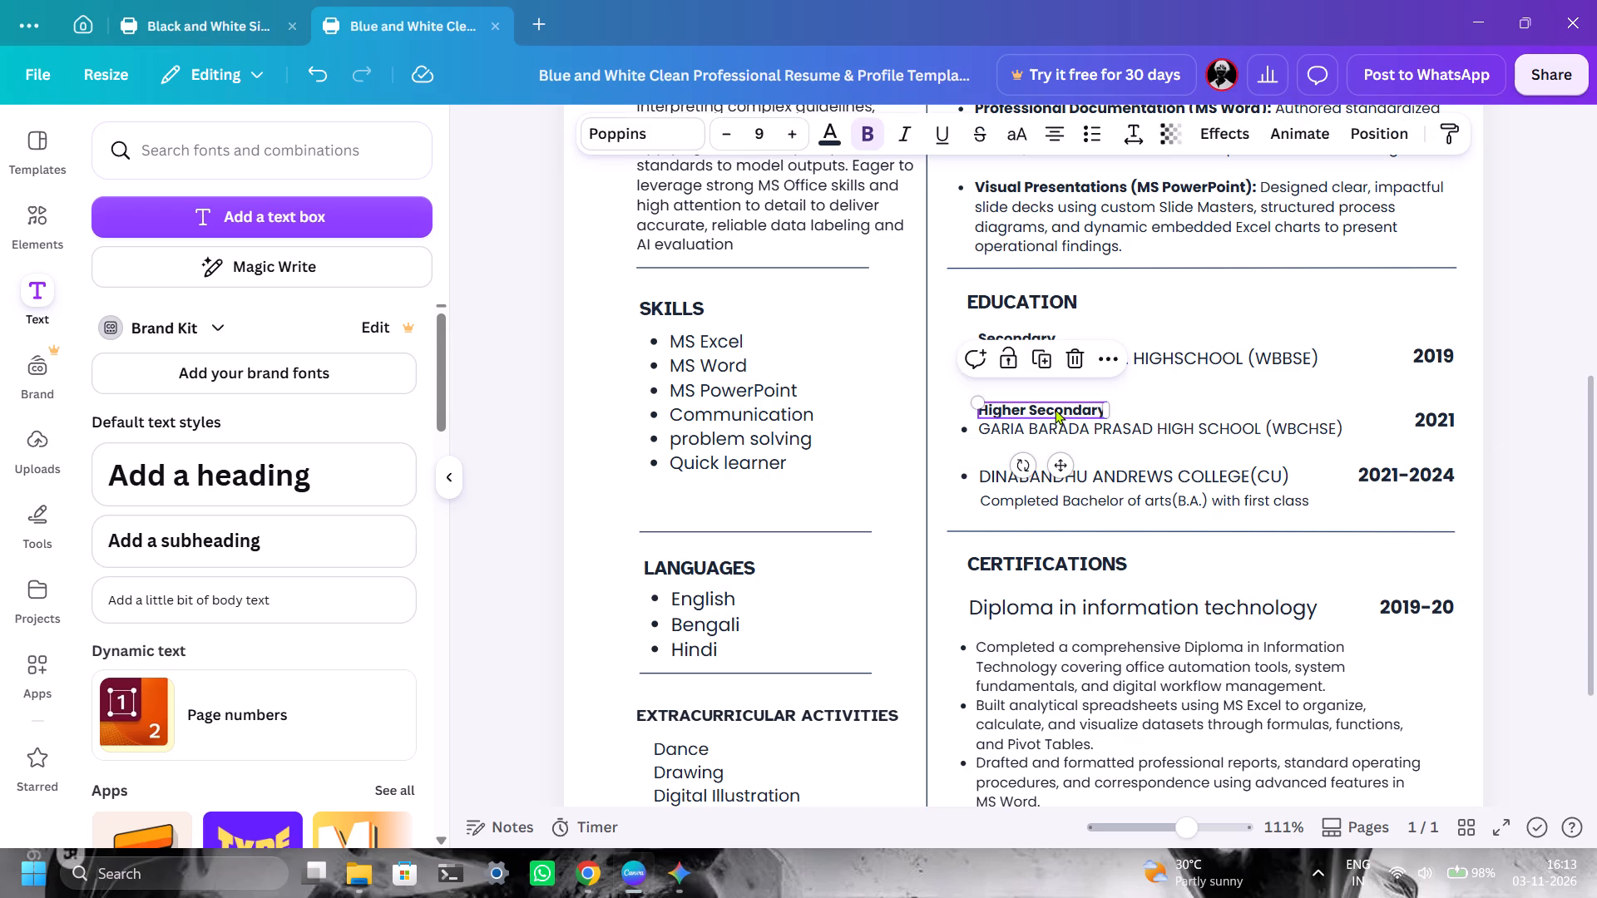
left_click(1158, 459)
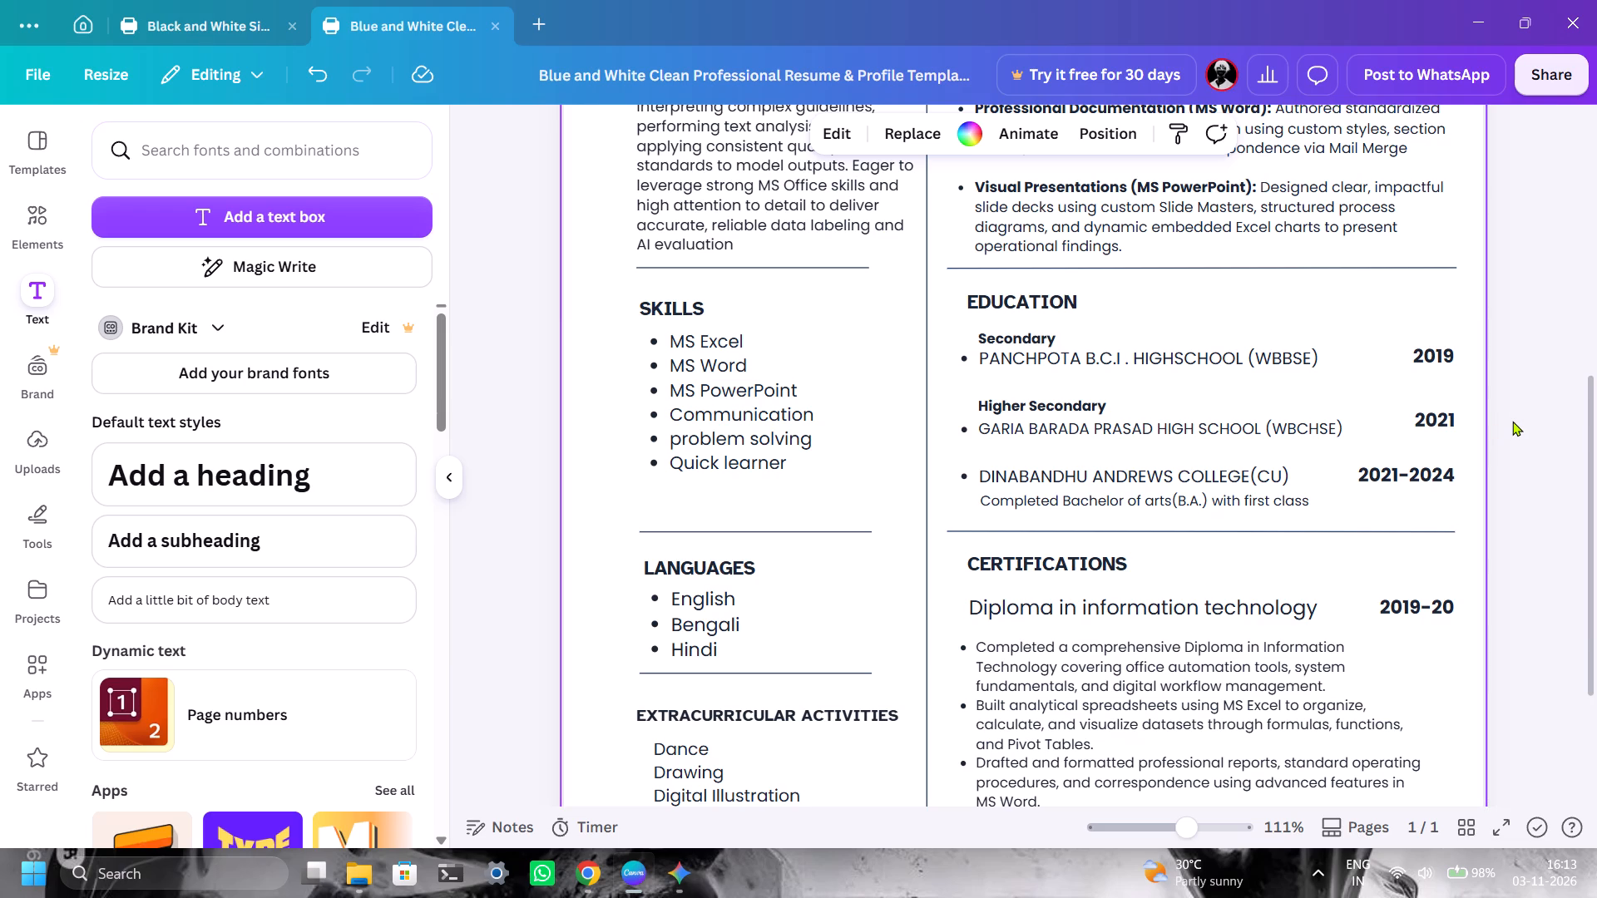
left_click(1125, 429)
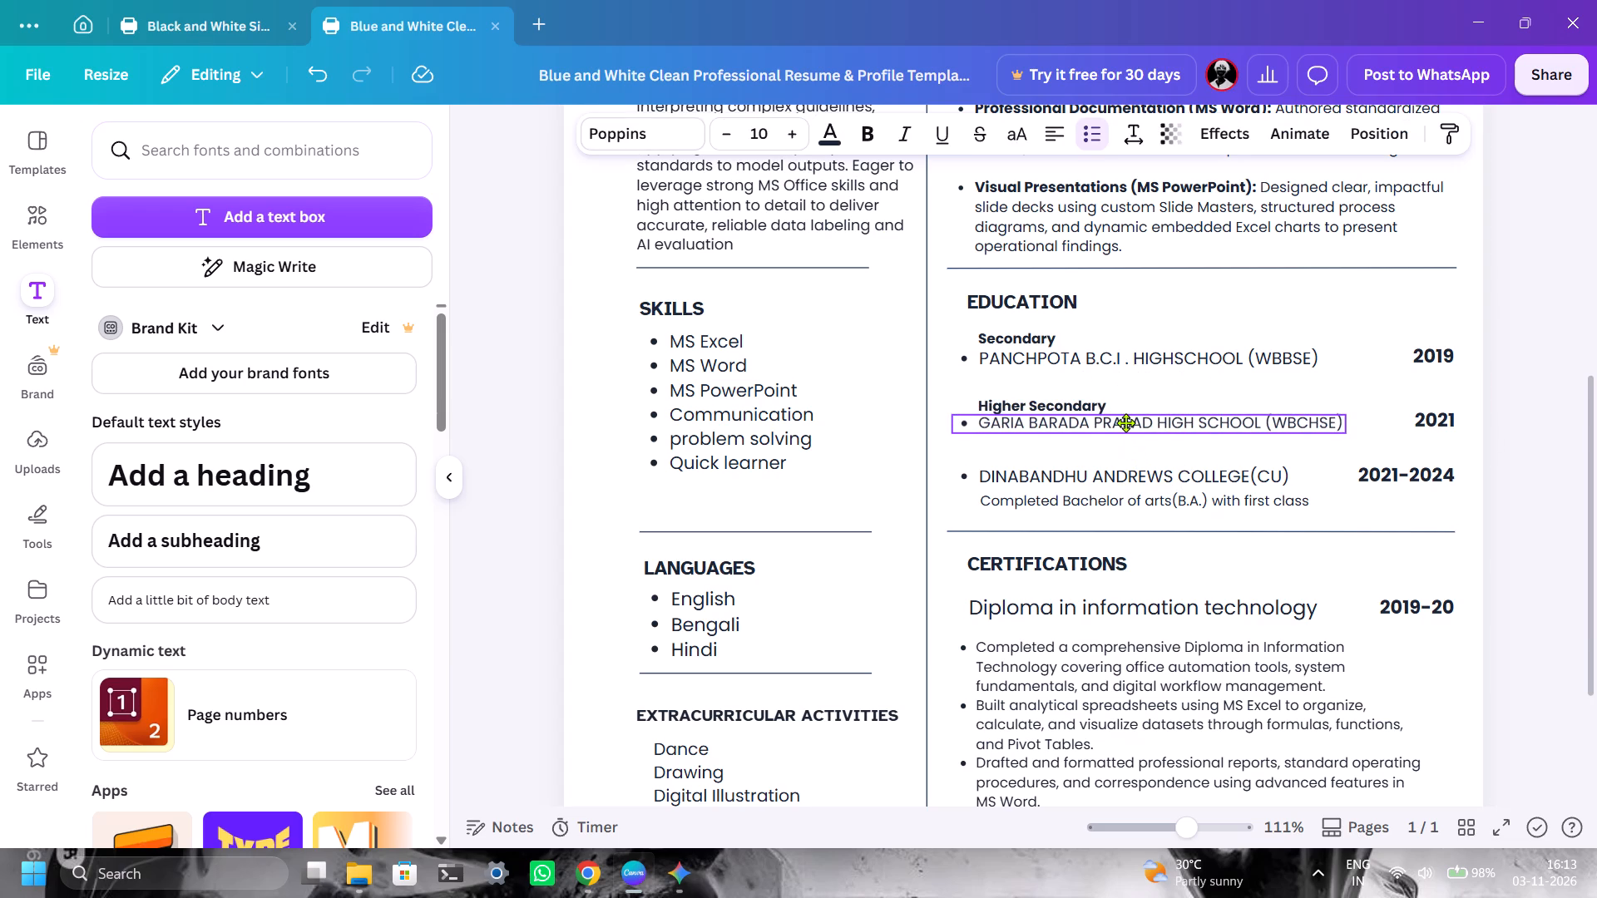
left_click(1544, 405)
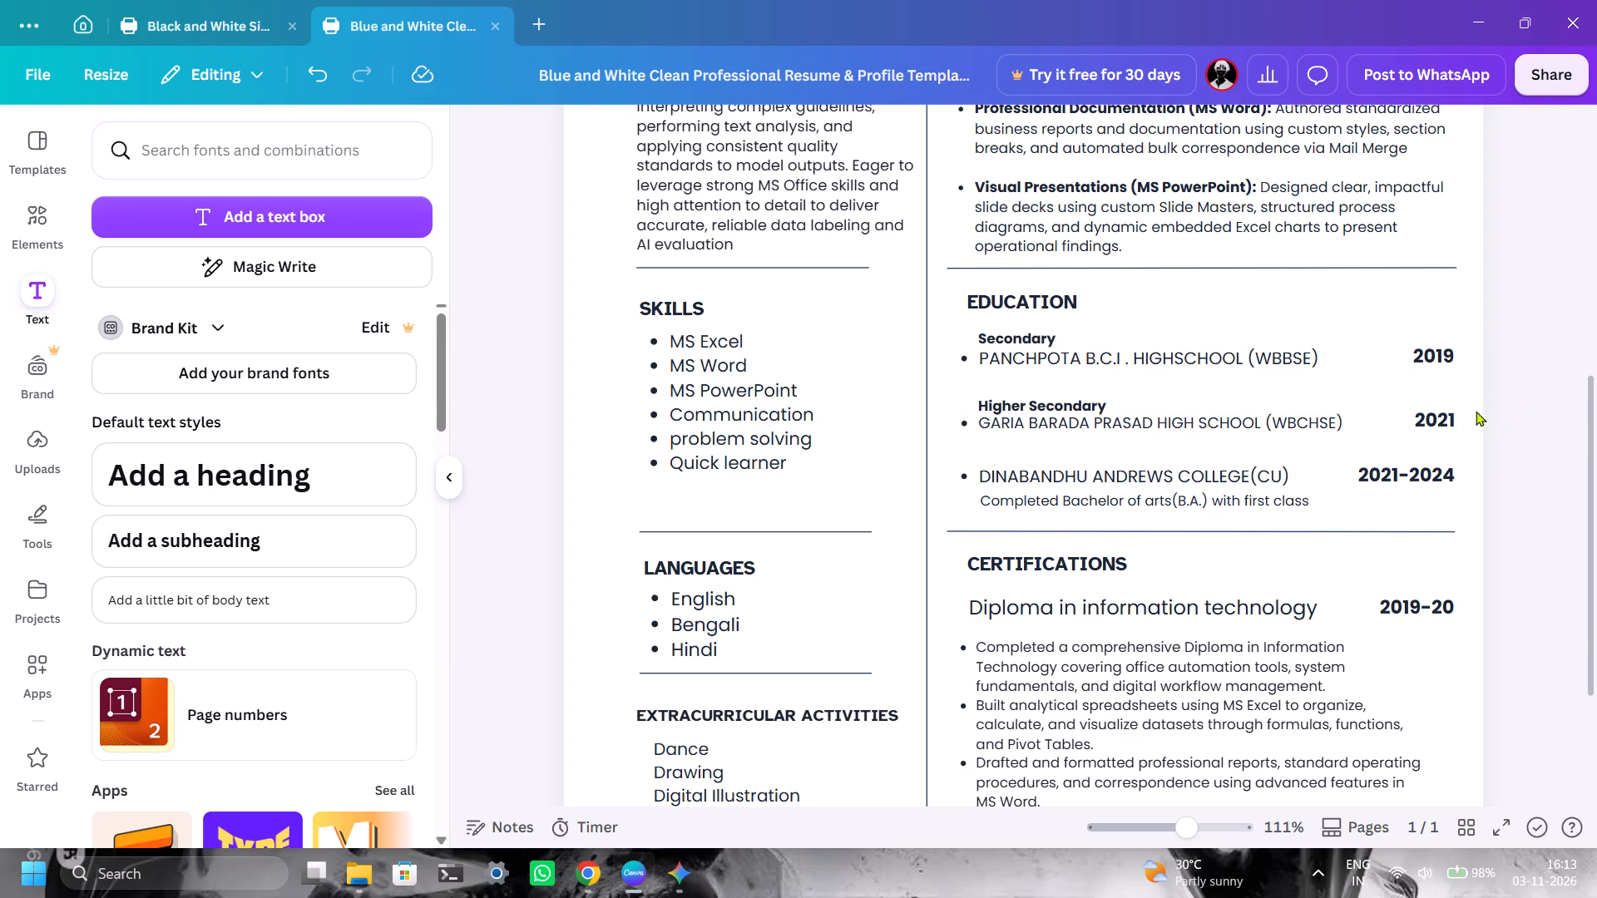
left_click(1446, 420)
left_click(1540, 405)
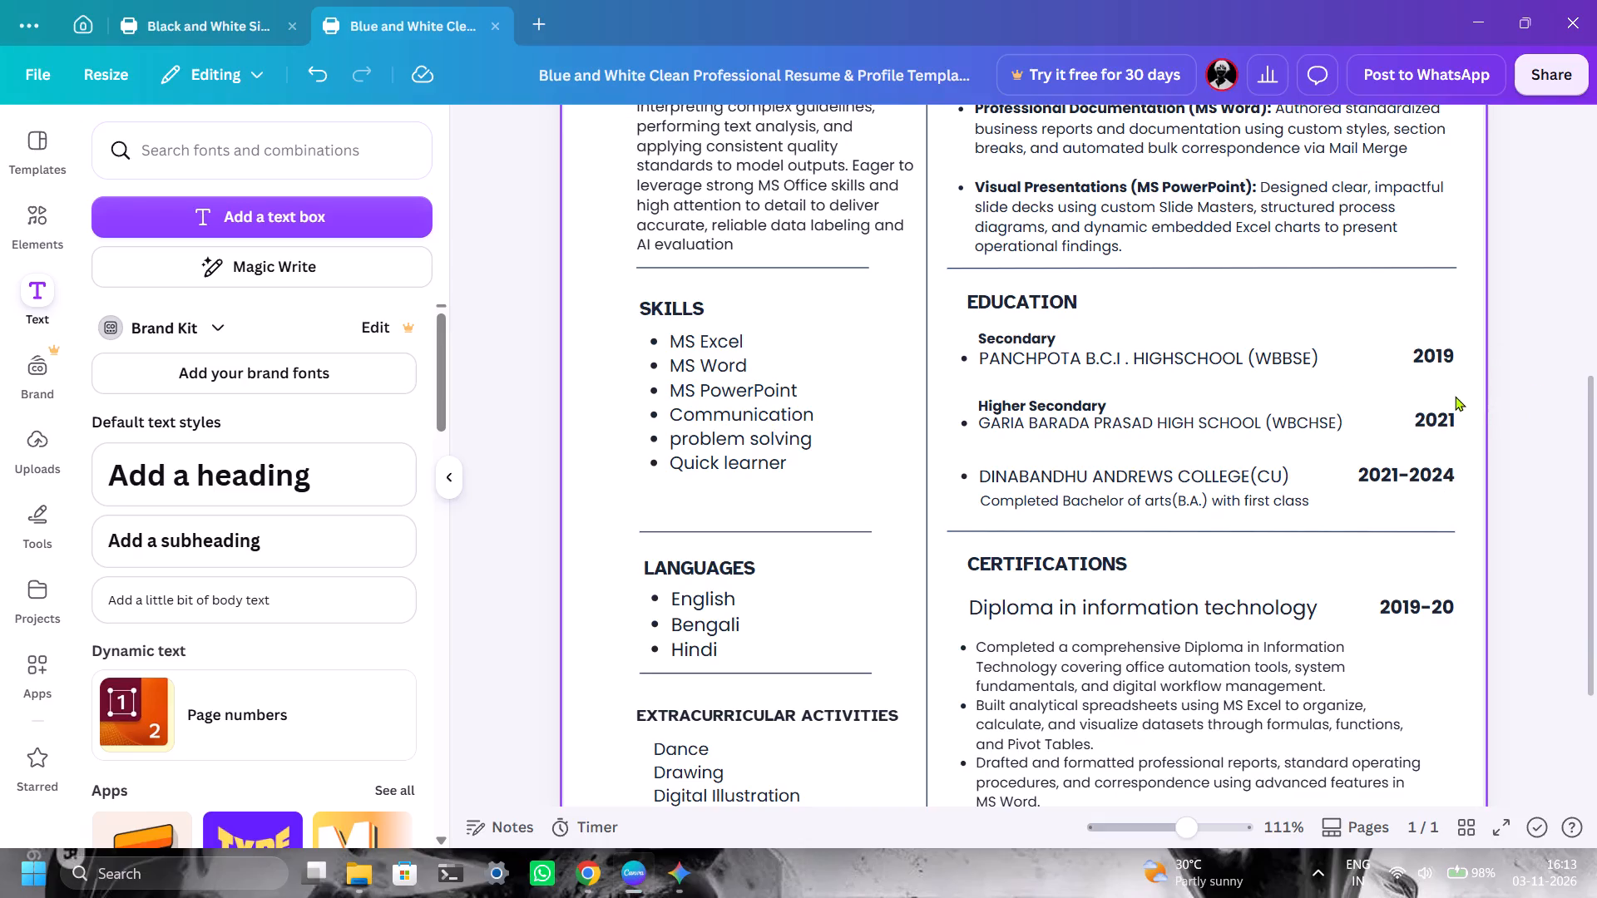
Review the resume's layout from the header through to the Certifications section at the page bottom.
scroll(1455, 396, "up", 4)
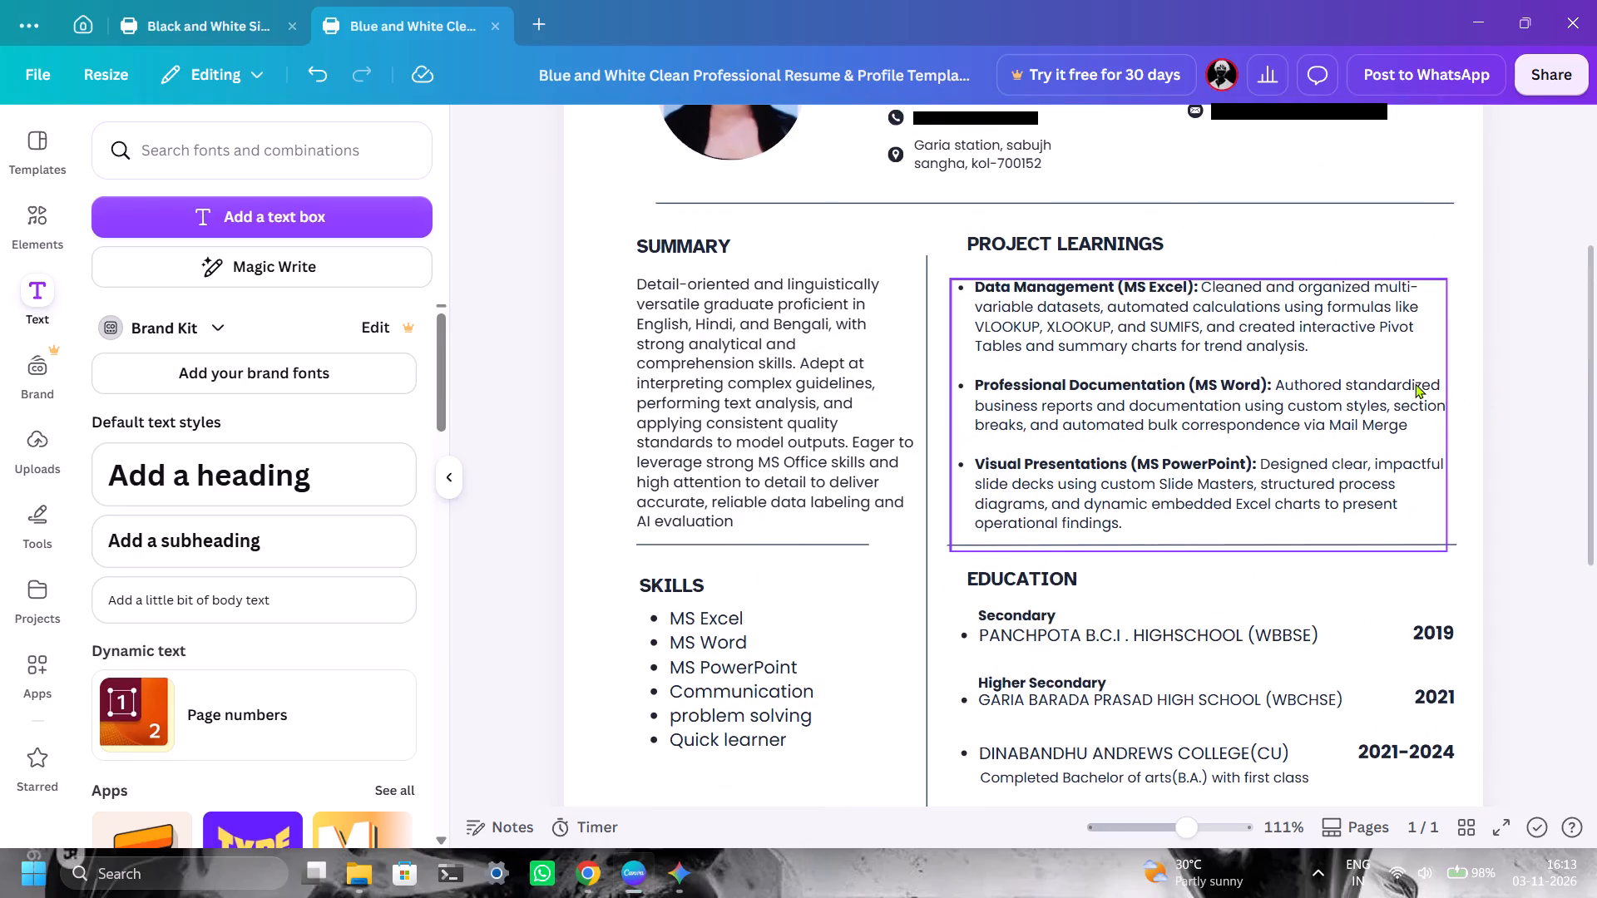
scroll(1219, 410, "up", 3)
scroll(1219, 410, "down", 6)
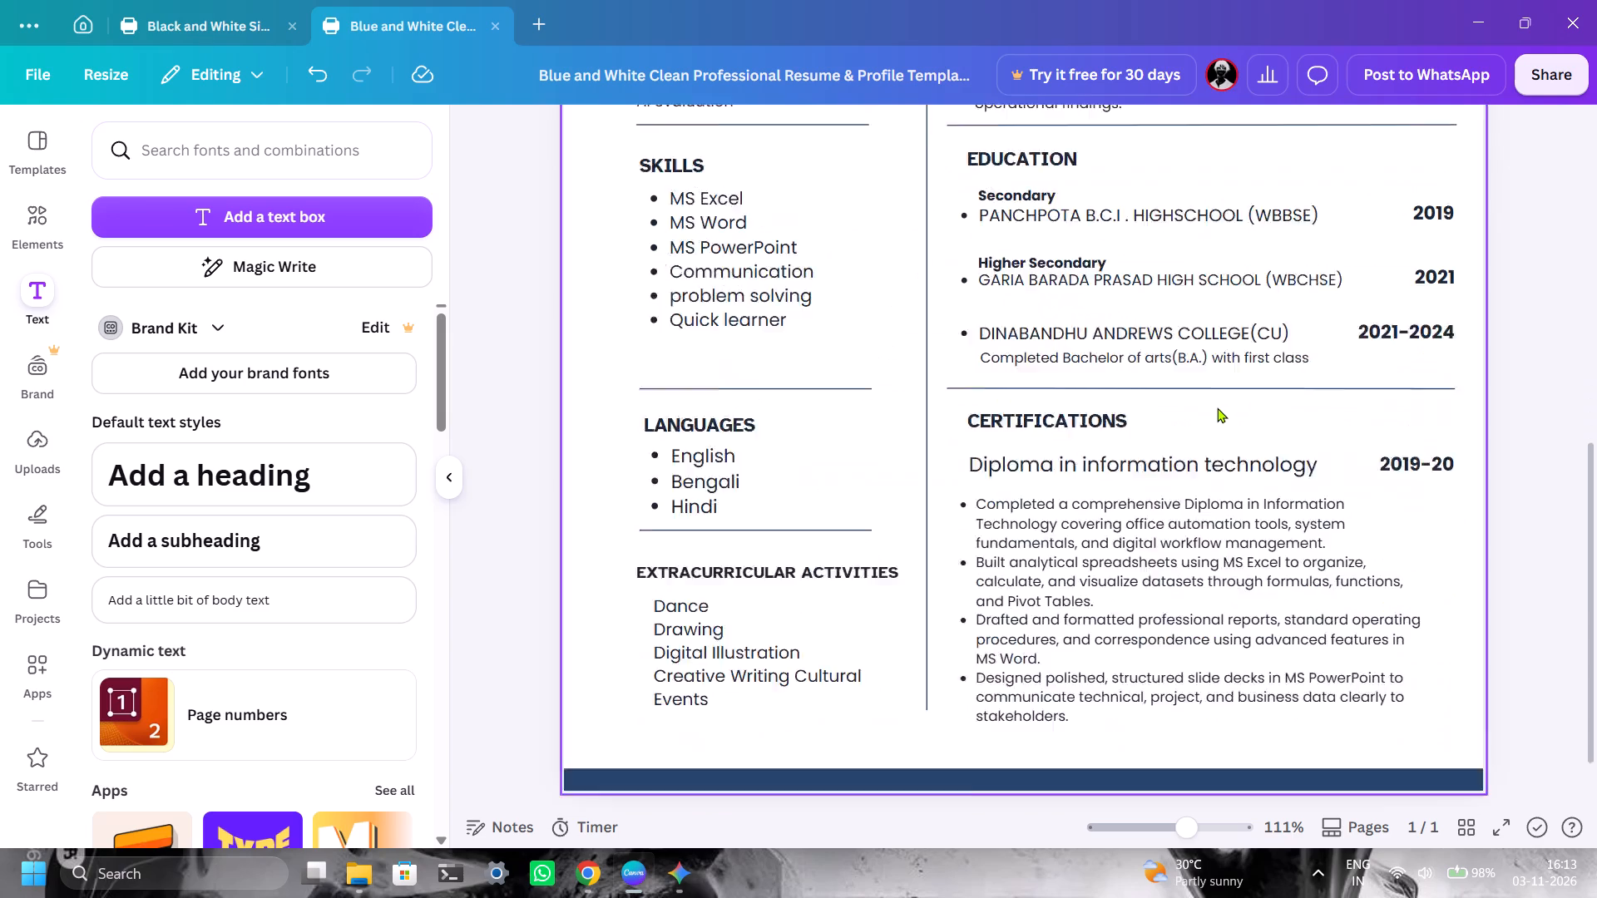
scroll(1217, 406, "down", 1)
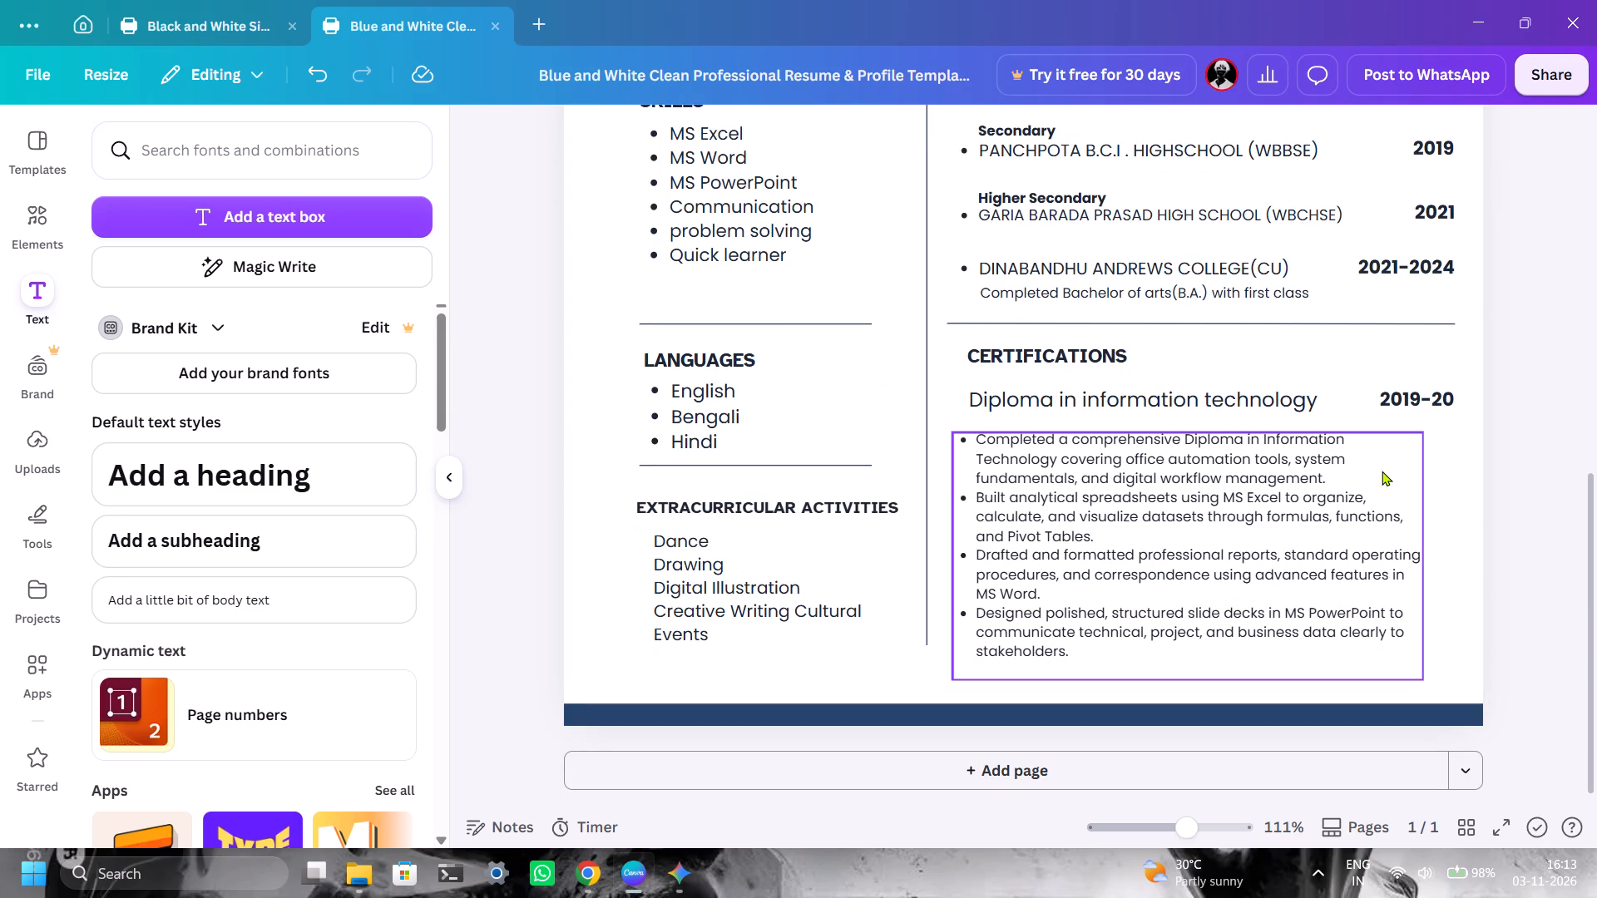
scroll(1385, 467, "up", 3)
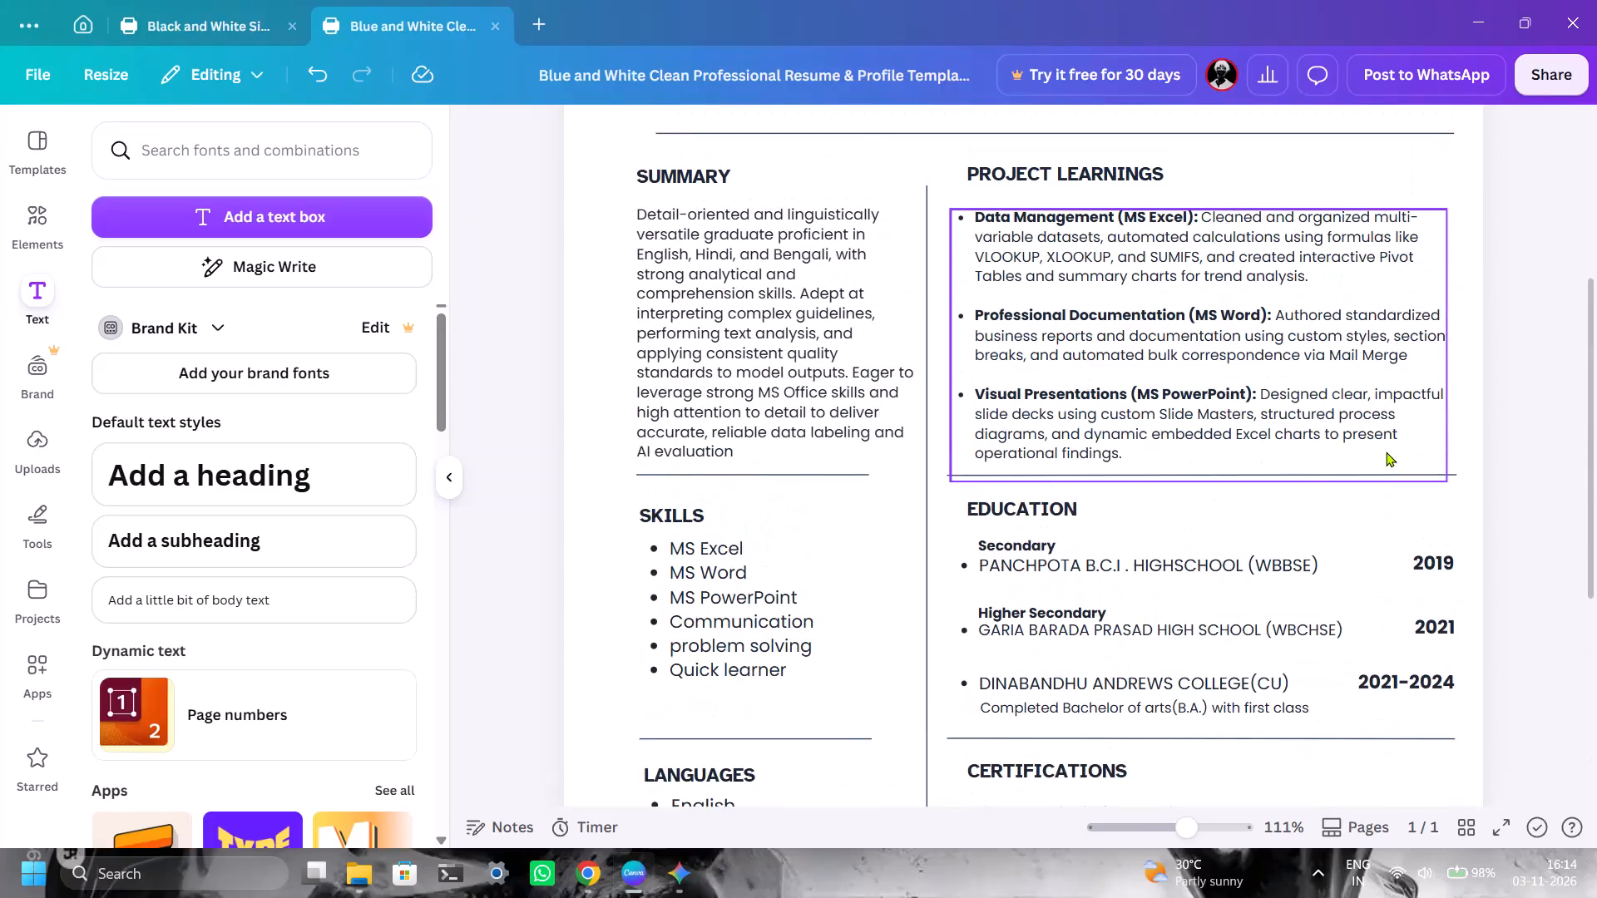
scroll(1386, 451, "up", 1)
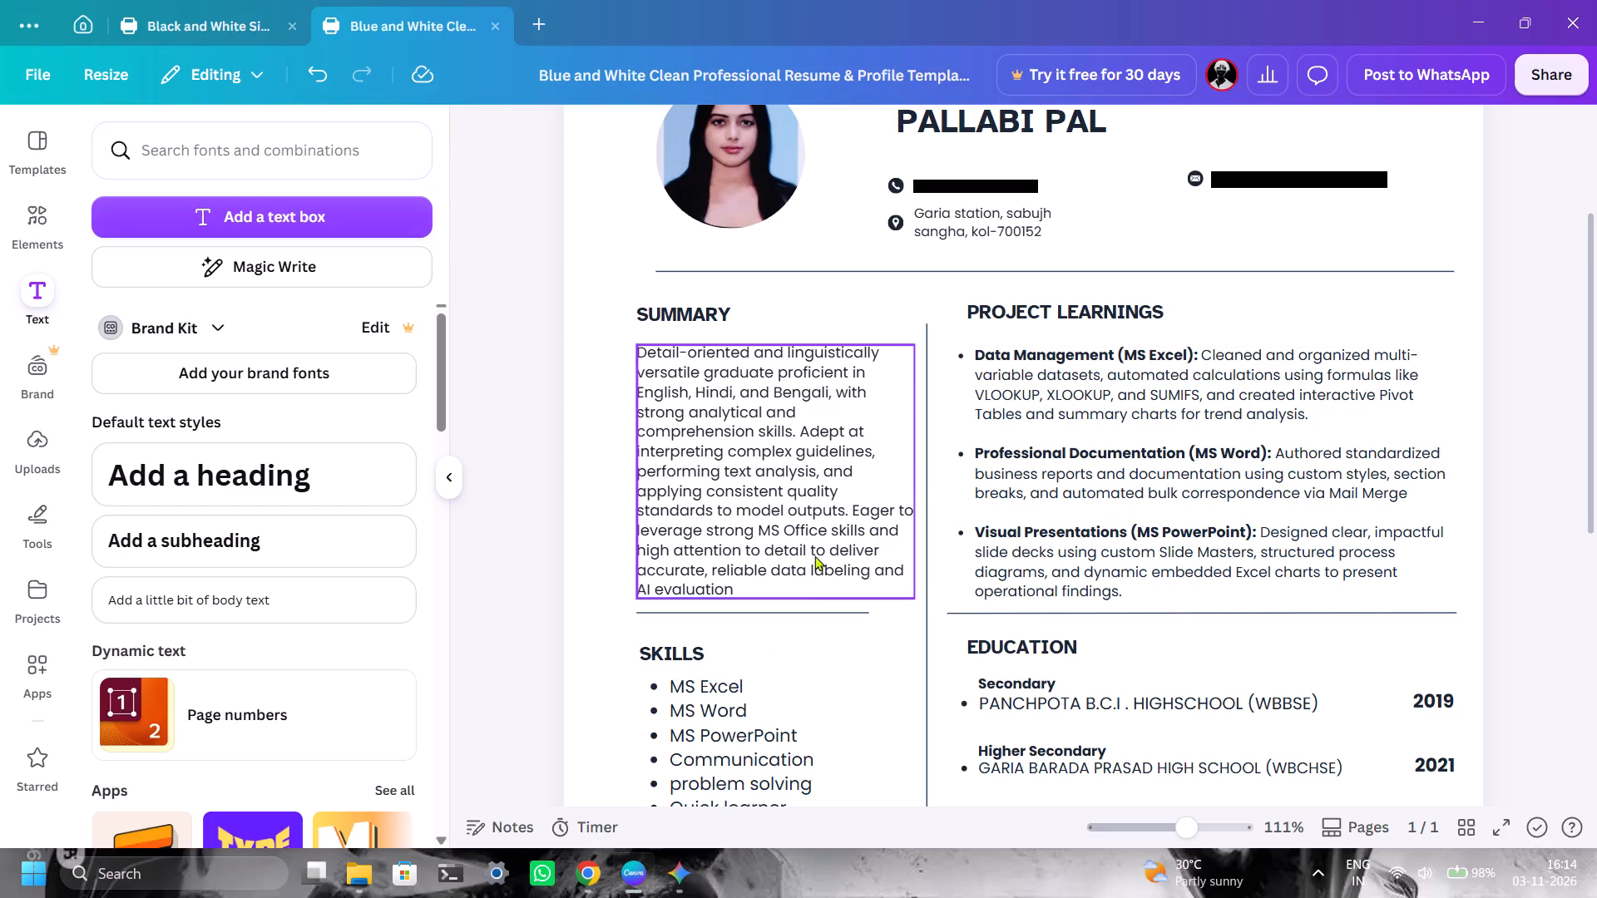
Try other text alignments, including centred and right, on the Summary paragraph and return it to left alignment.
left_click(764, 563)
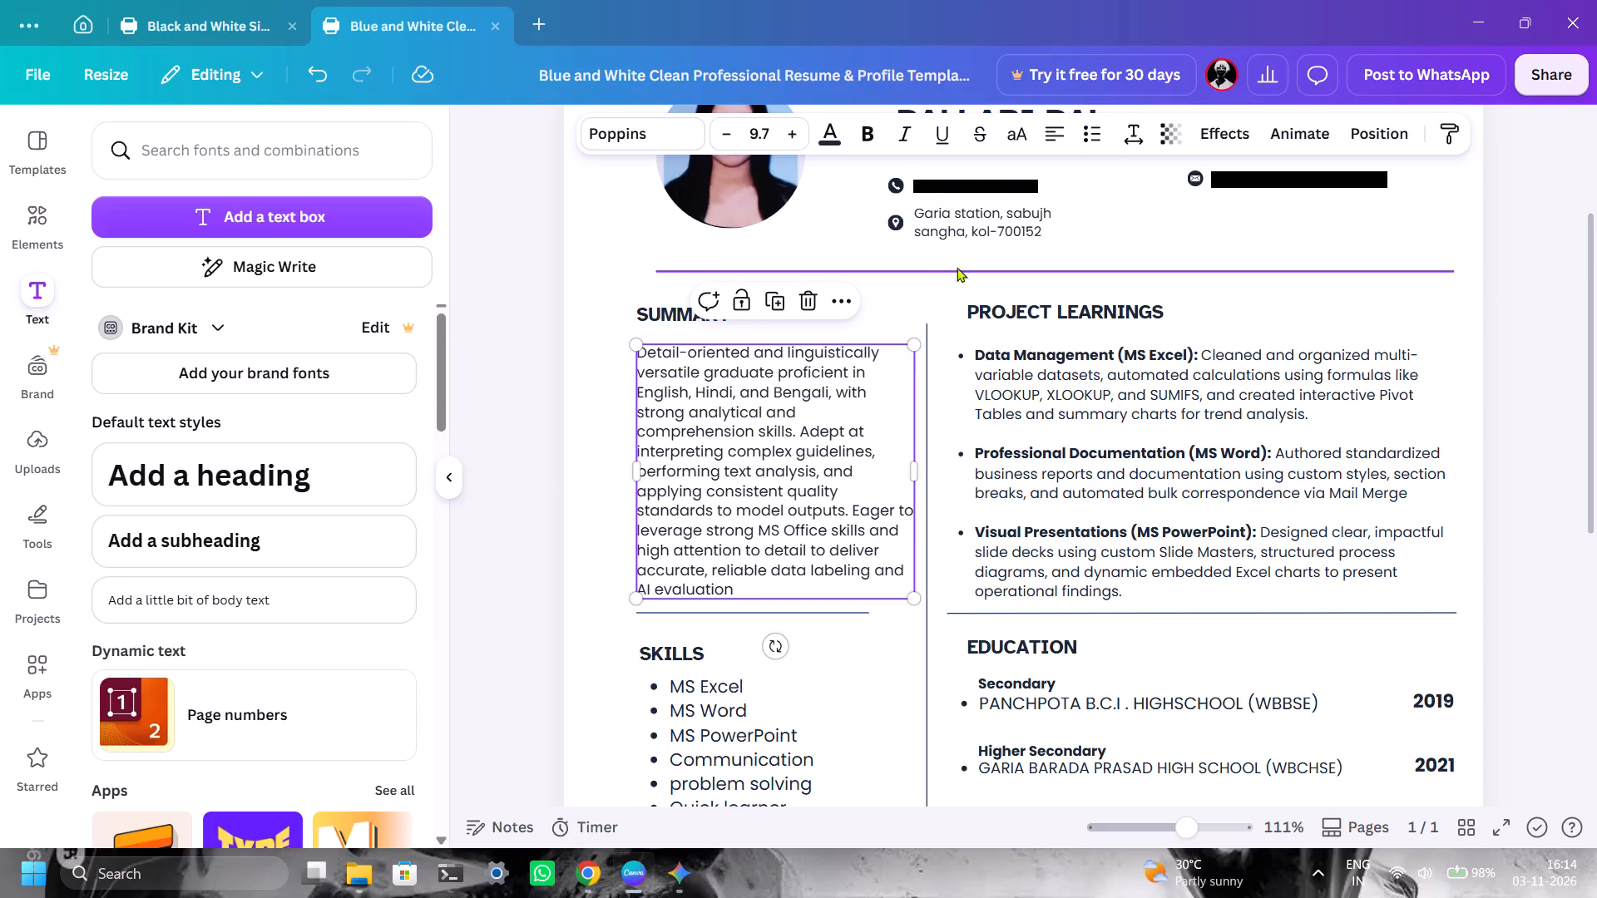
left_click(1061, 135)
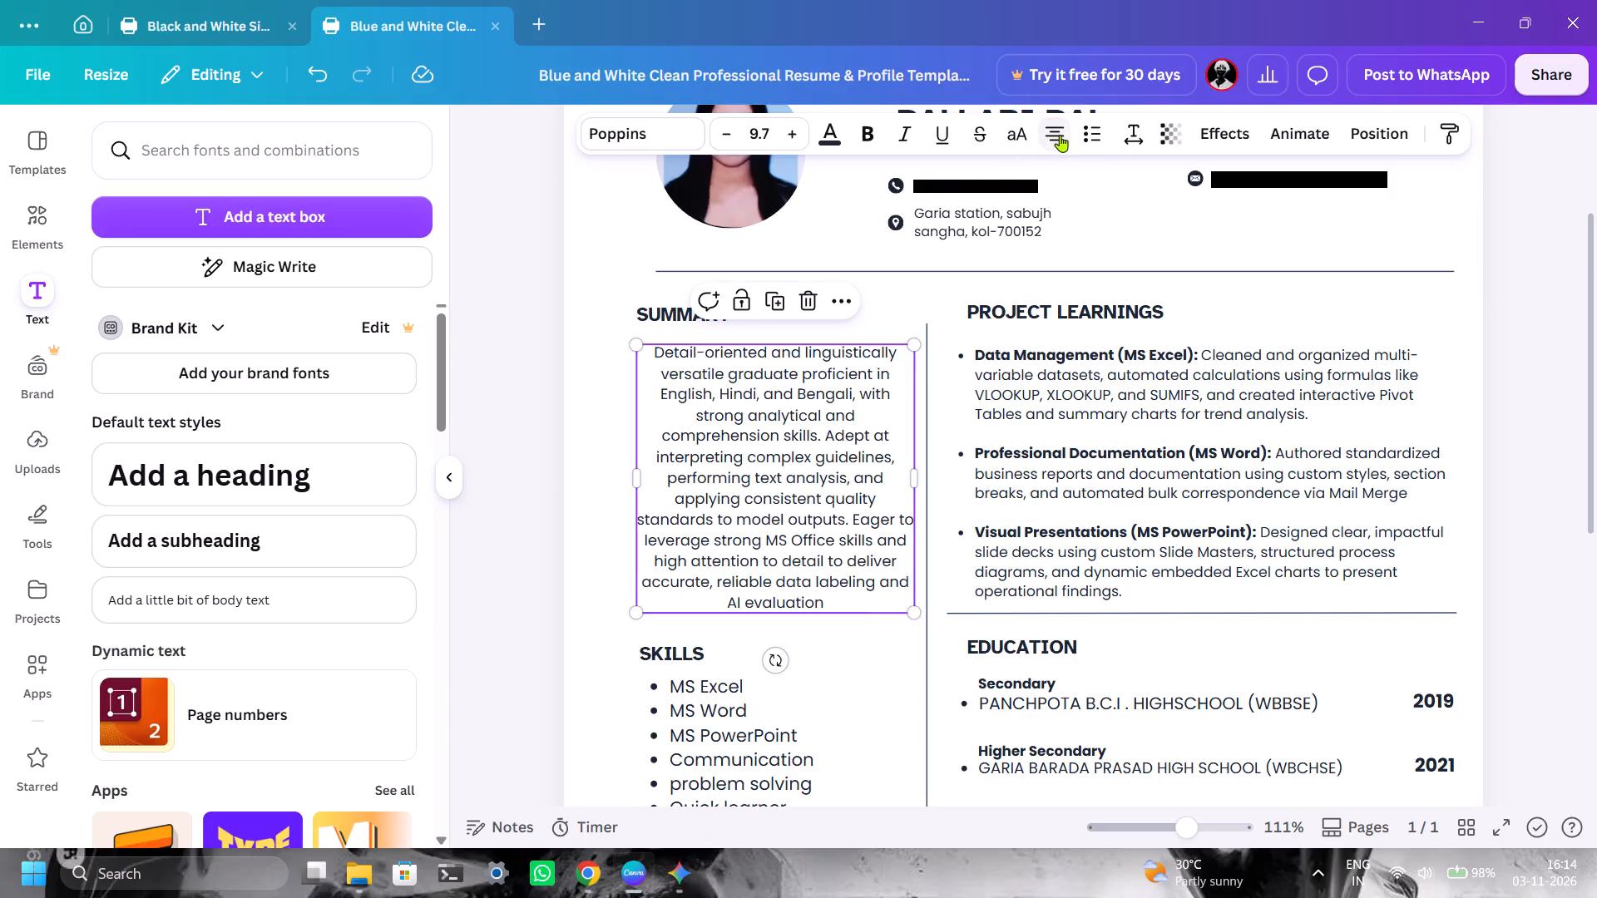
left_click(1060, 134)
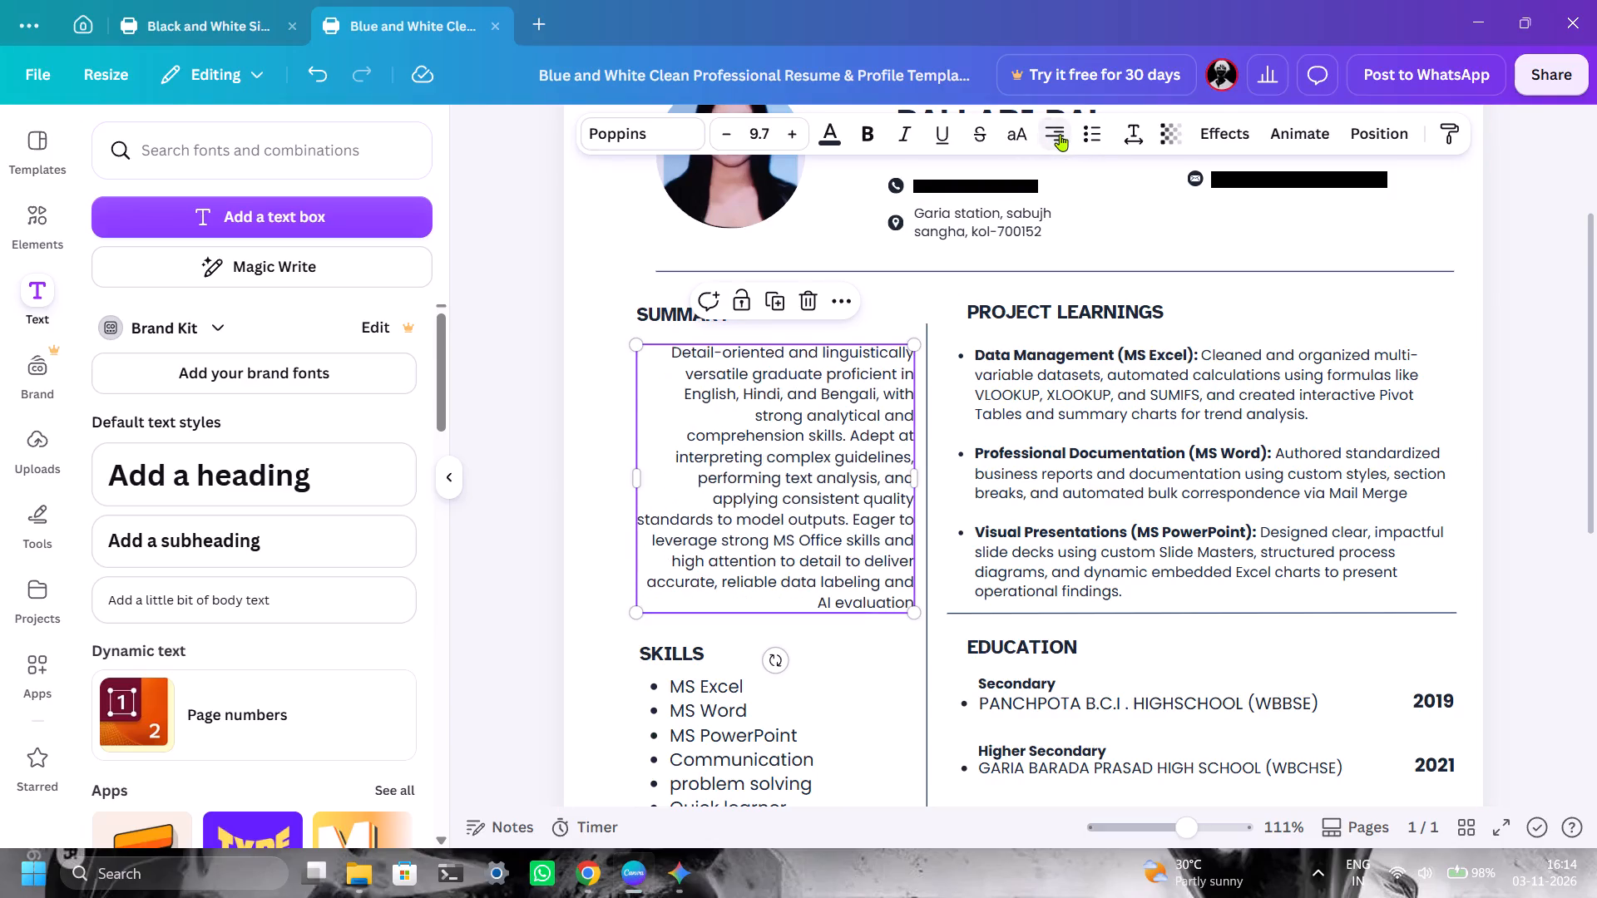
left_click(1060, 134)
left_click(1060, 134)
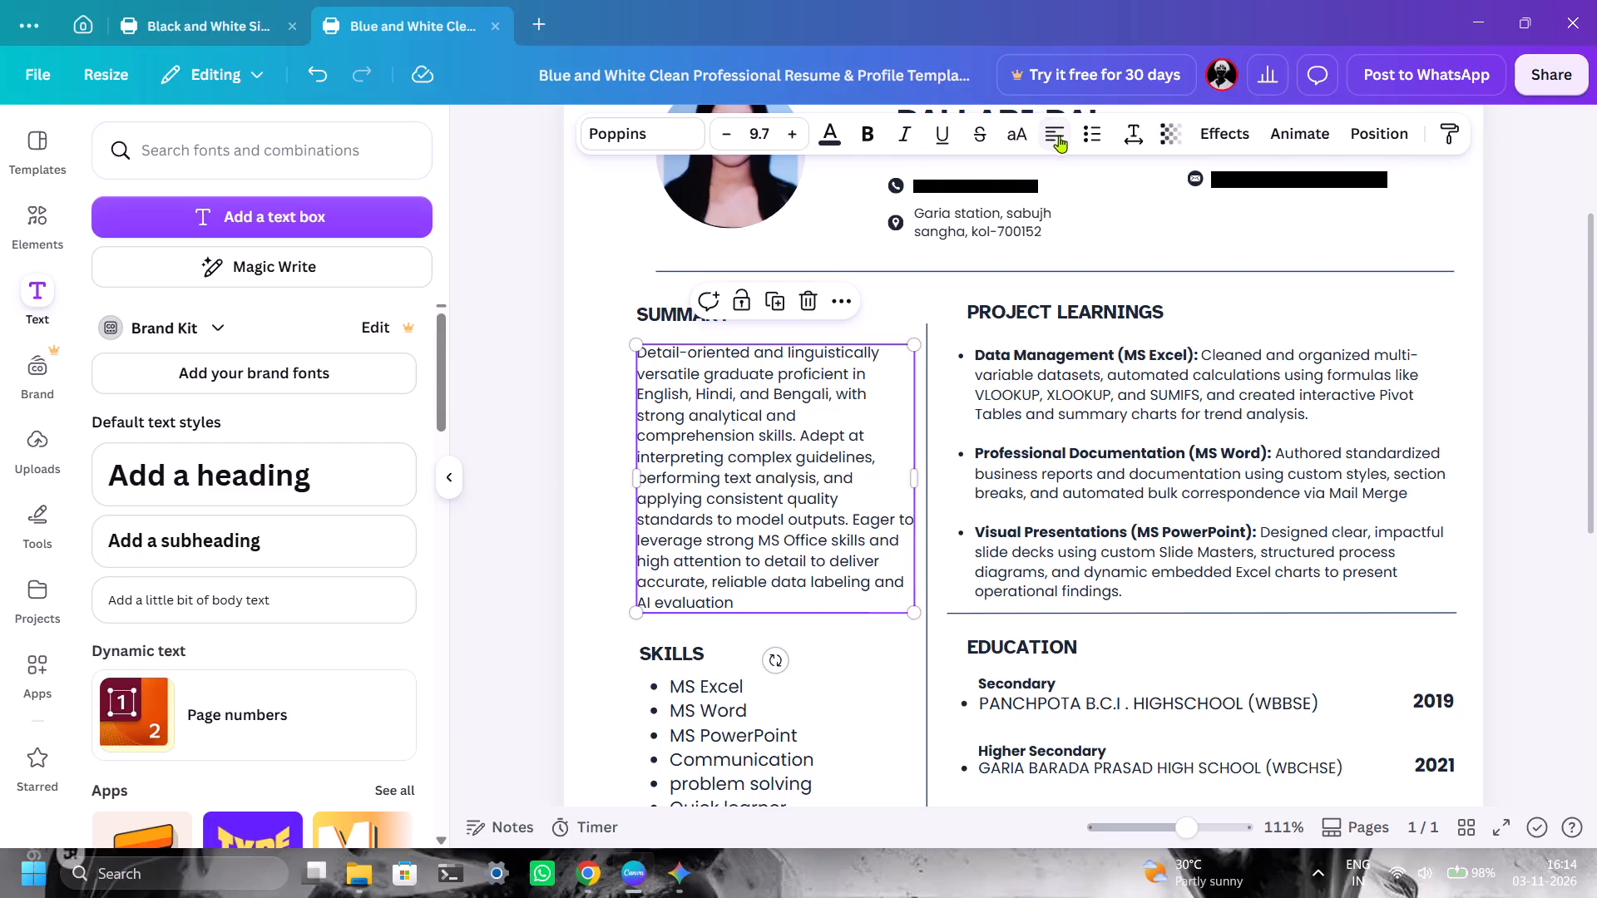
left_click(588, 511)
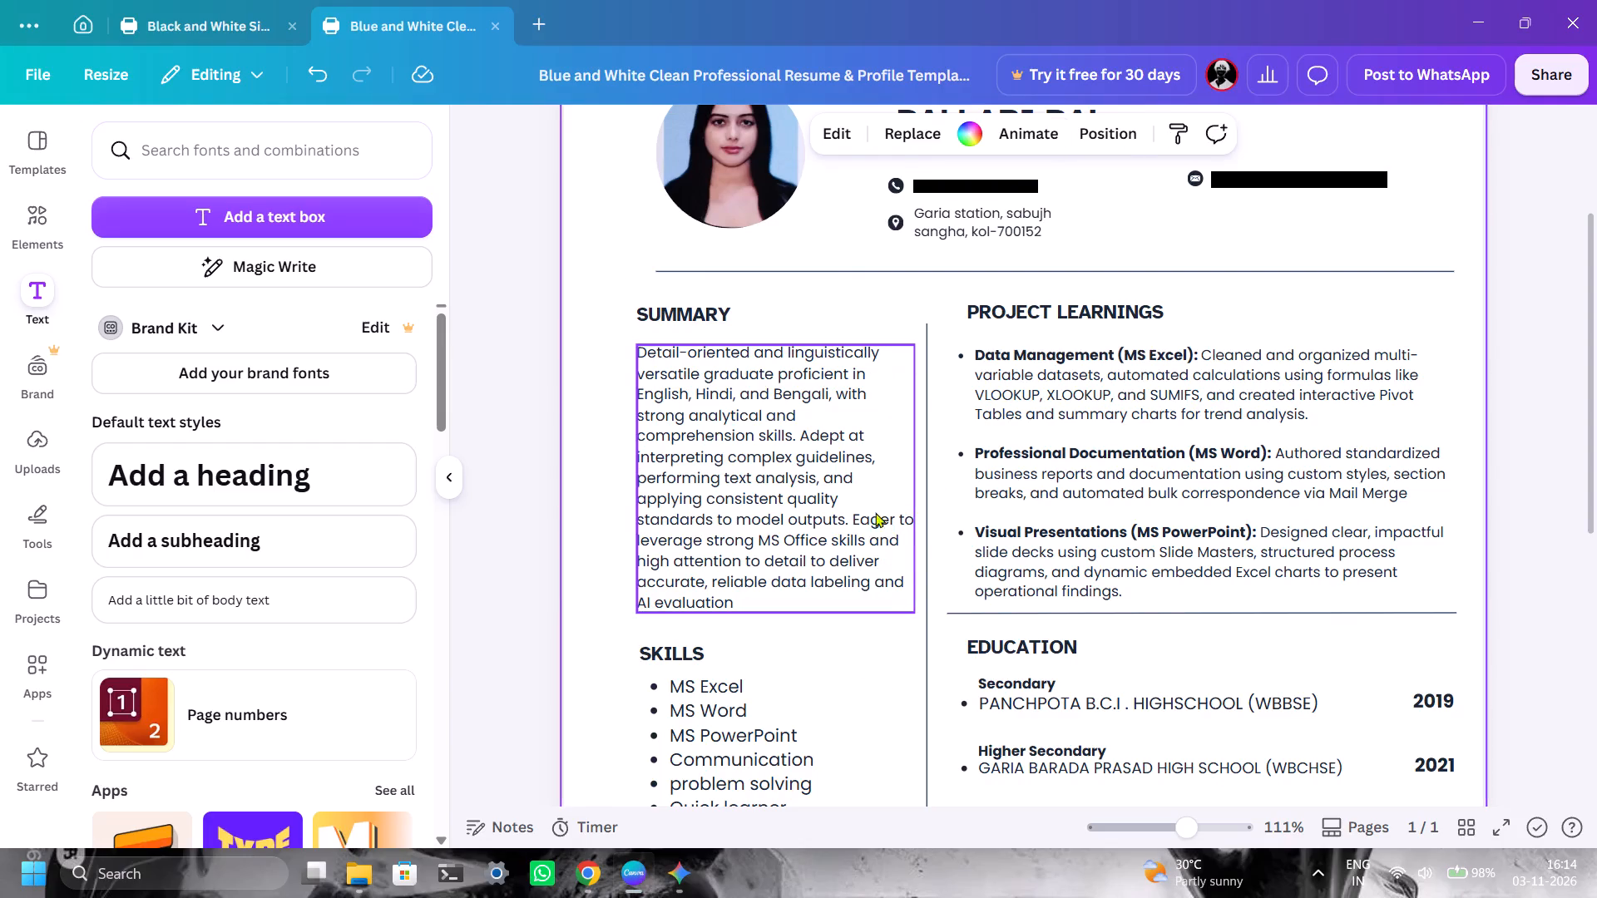
Check the layout and spacing of the Summary, Skills, Education and lower sections of the resume.
left_click(801, 412)
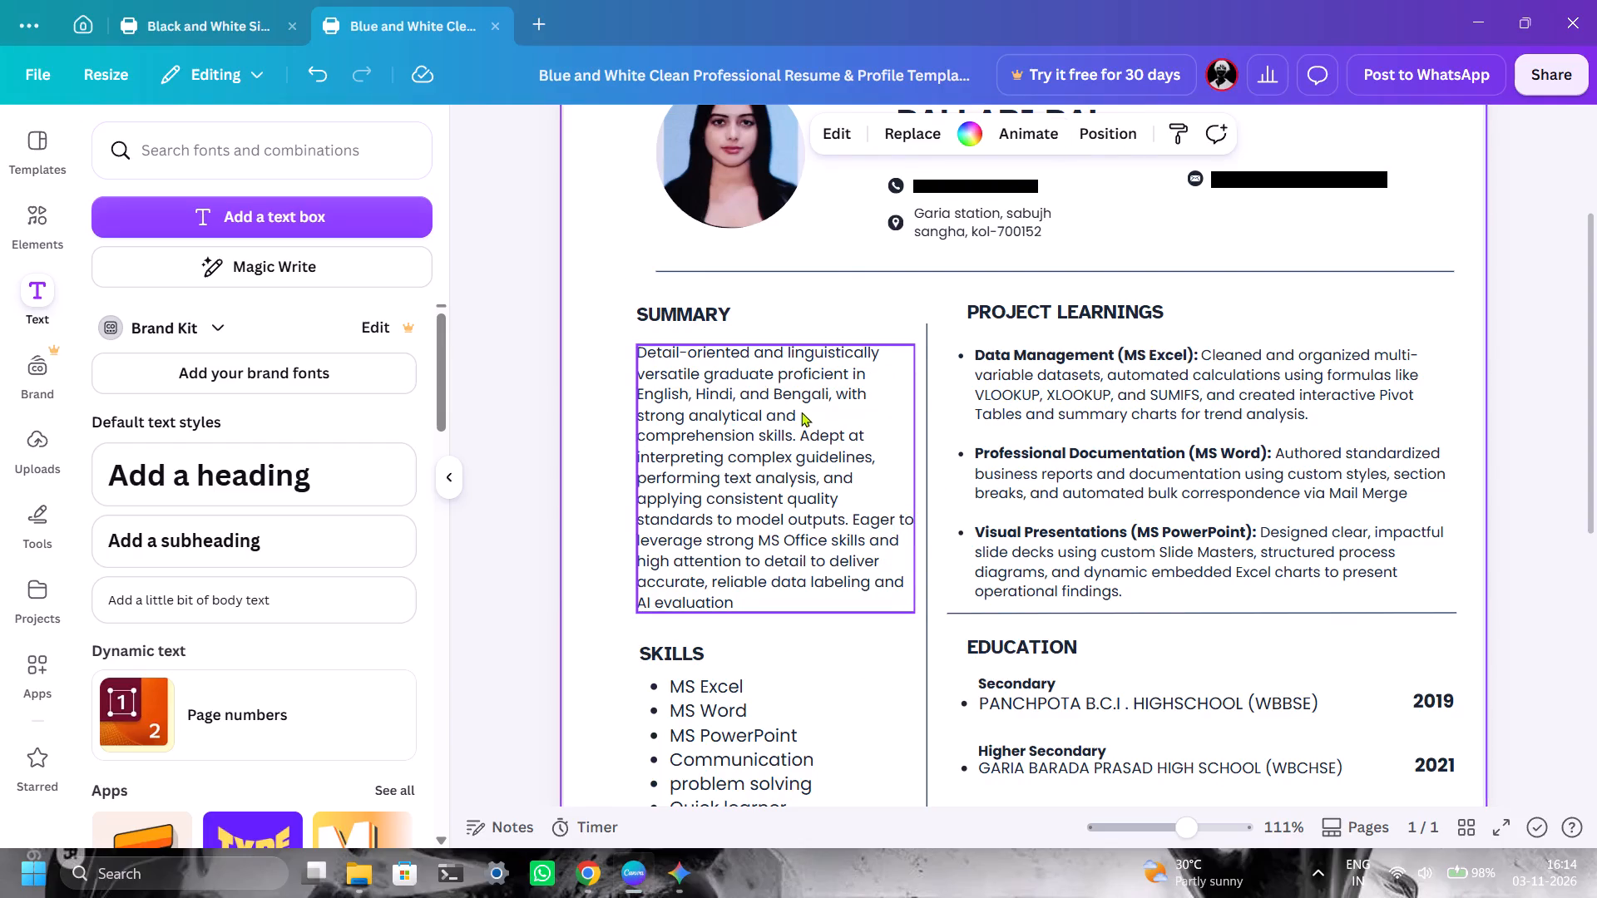
left_click(804, 407)
left_click(808, 408)
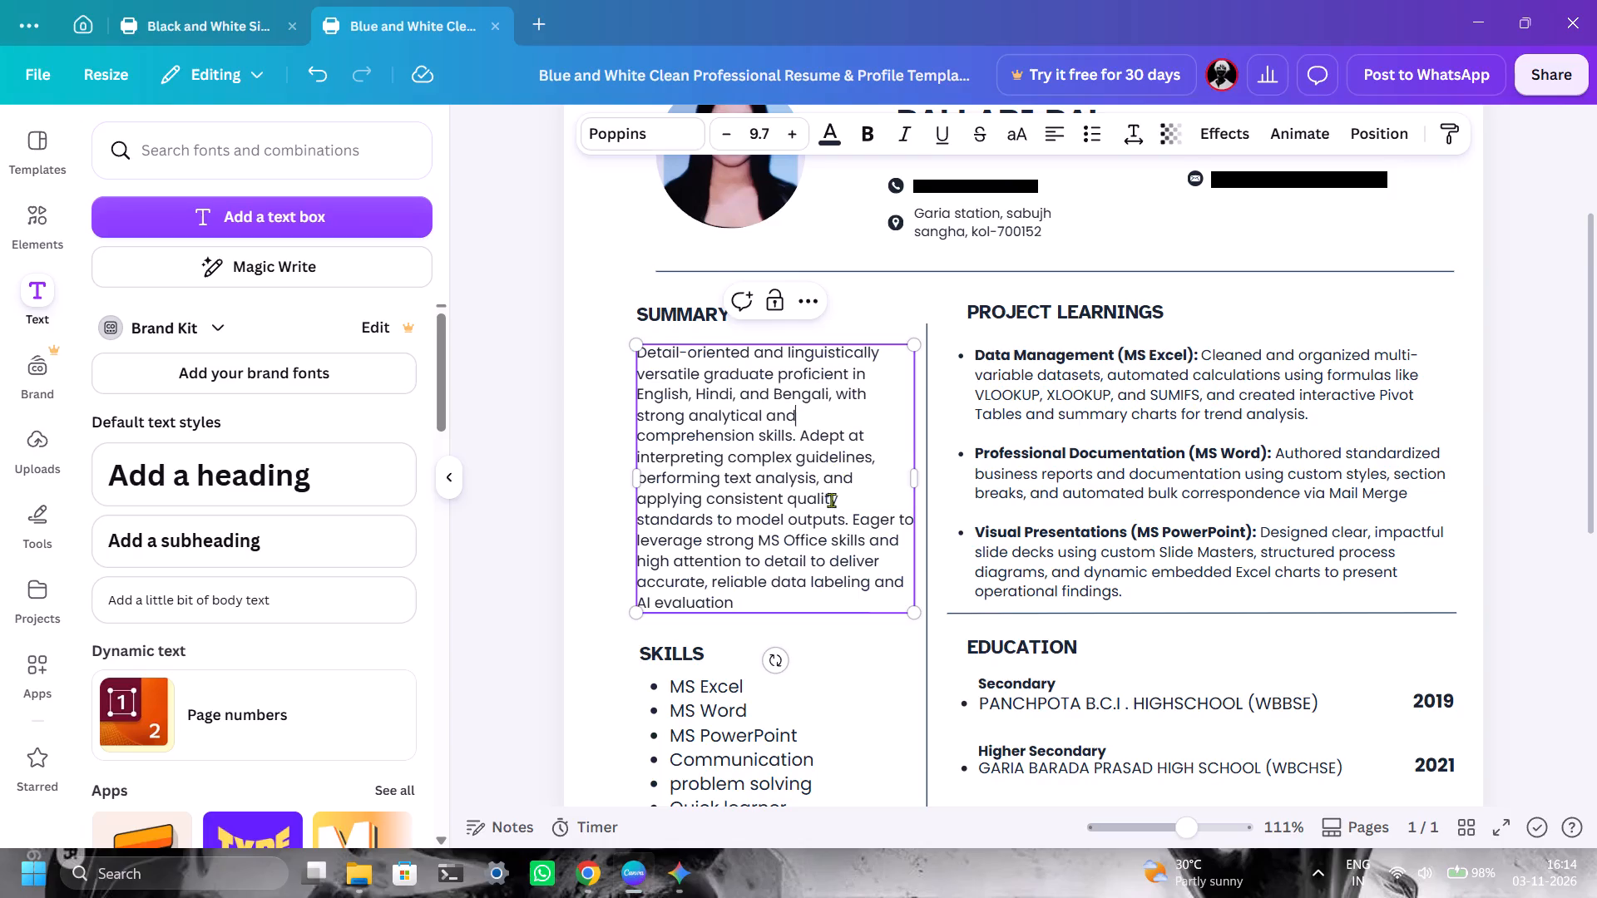
left_click(829, 639)
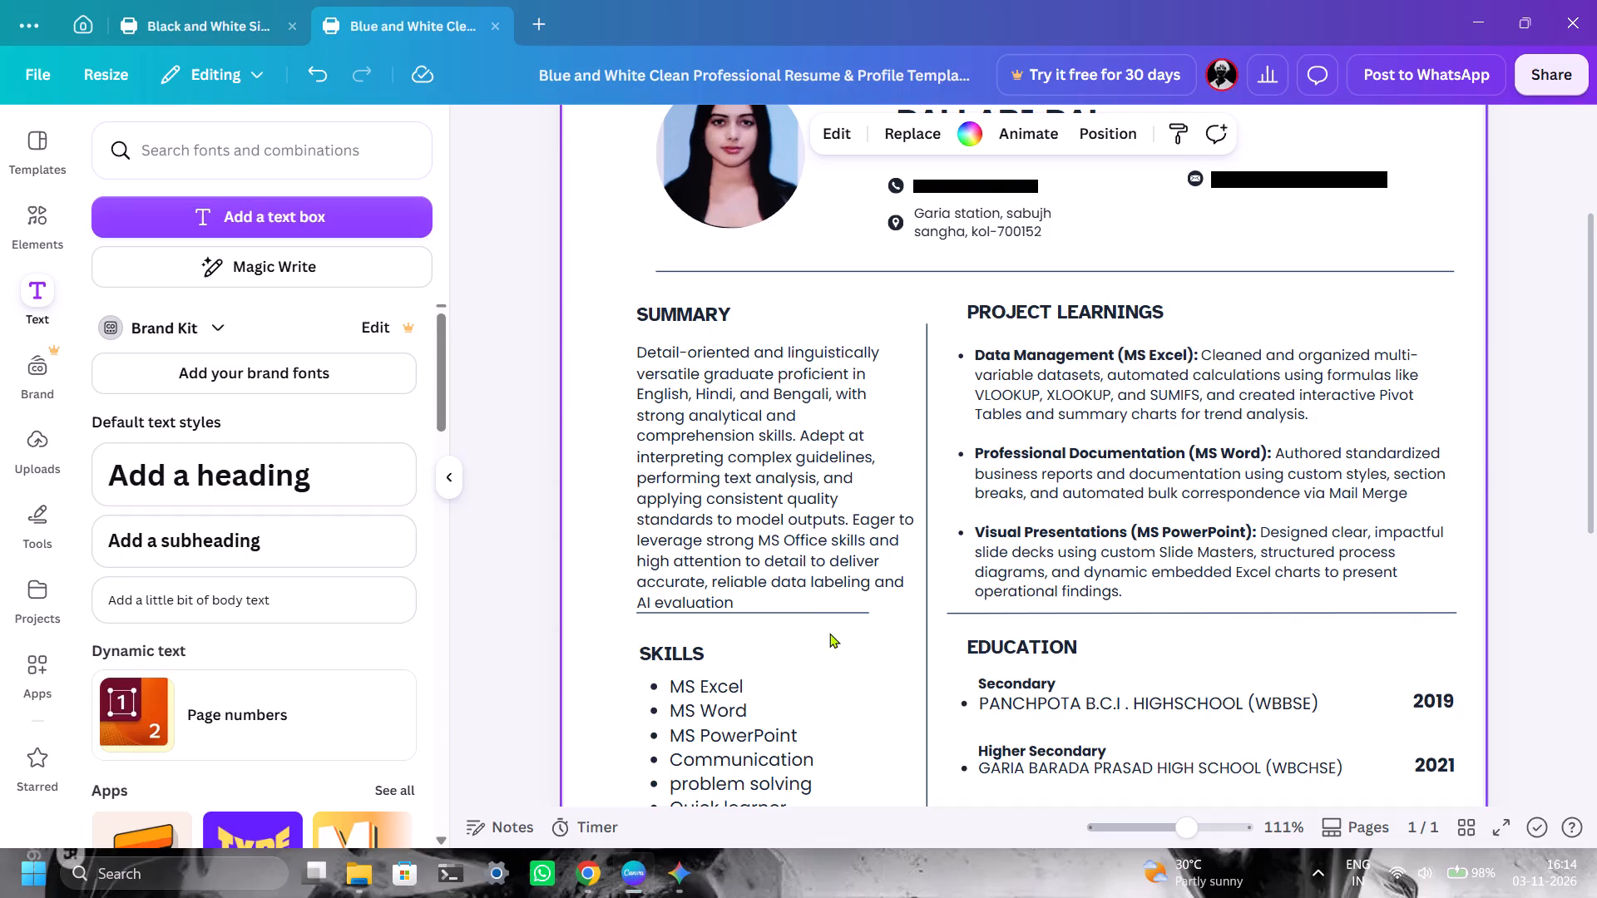
scroll(920, 525, "down", 2)
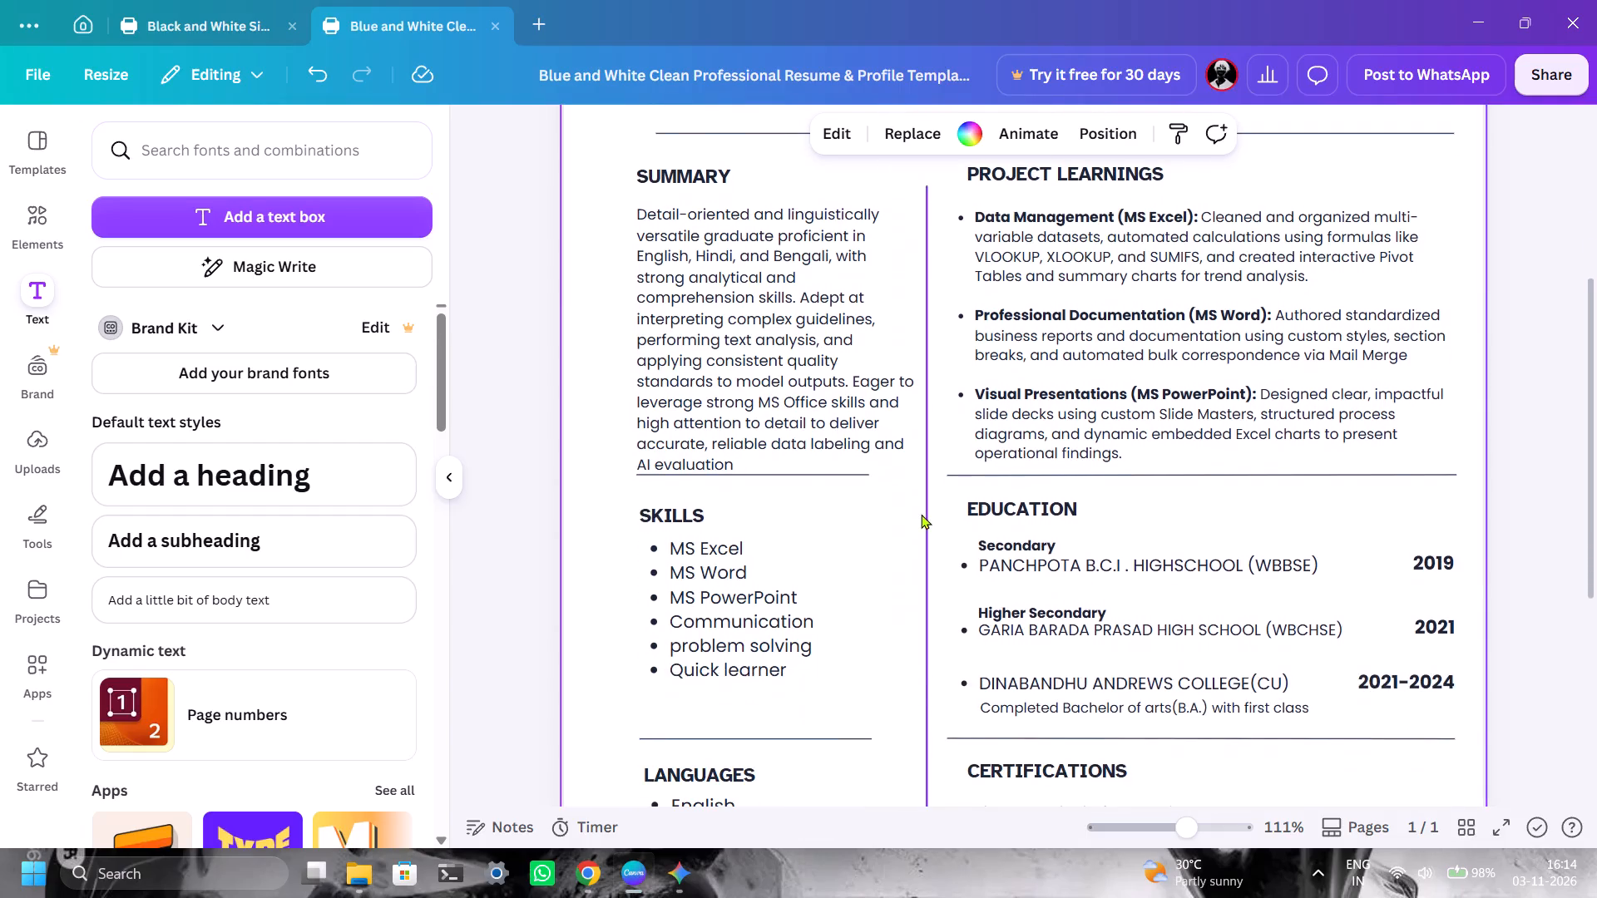
left_click(832, 551)
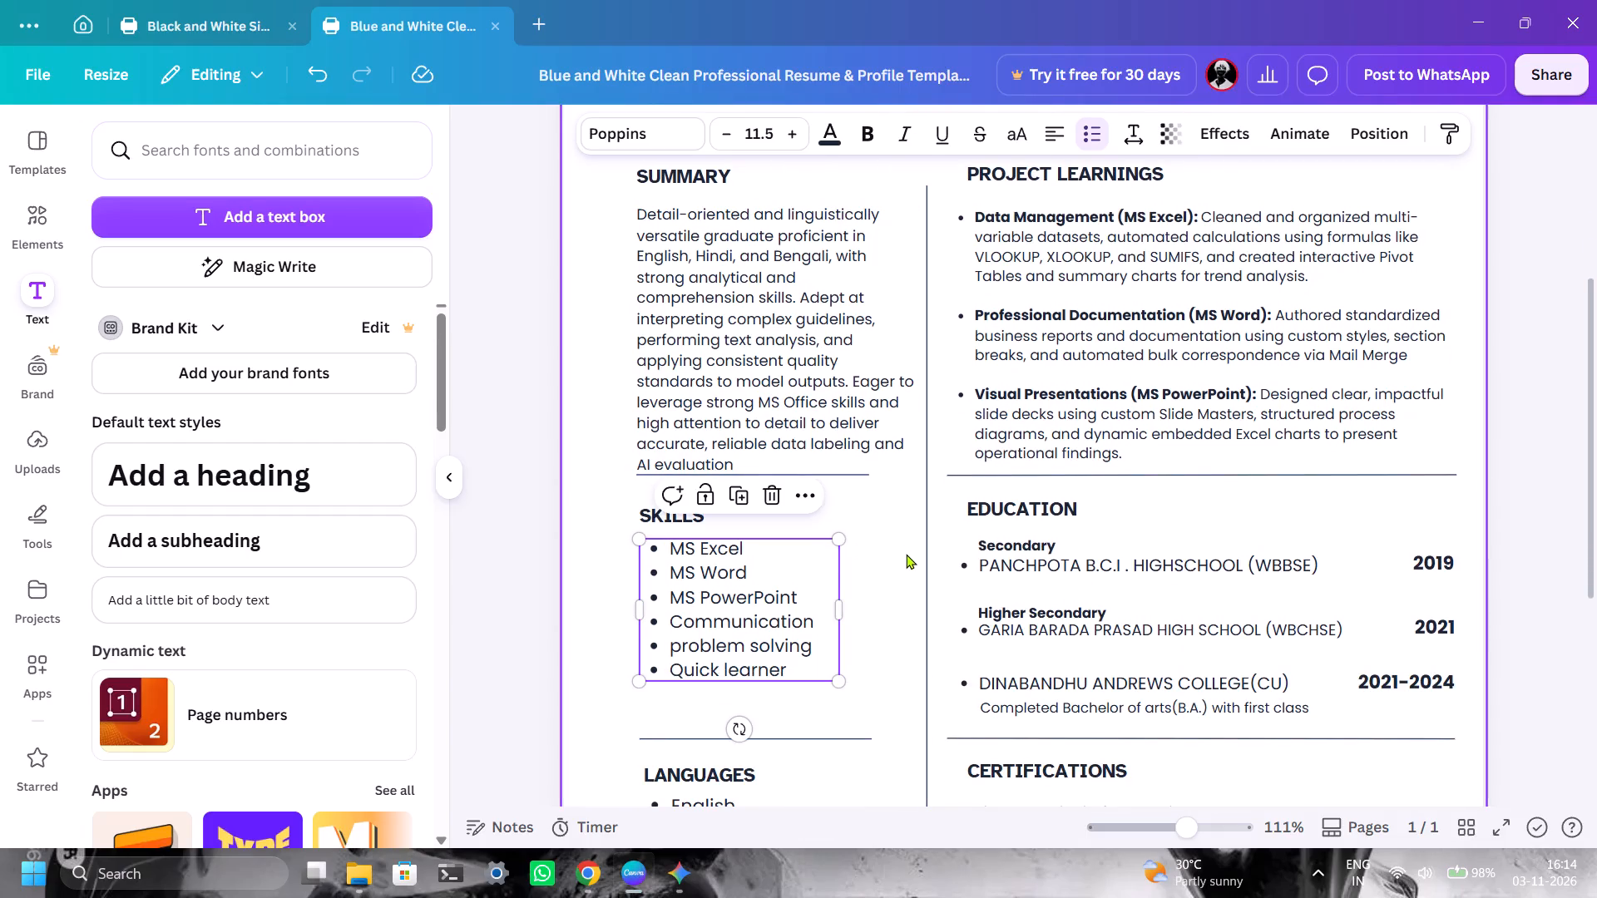
left_click(903, 555)
scroll(937, 468, "up", 5)
scroll(952, 424, "down", 7)
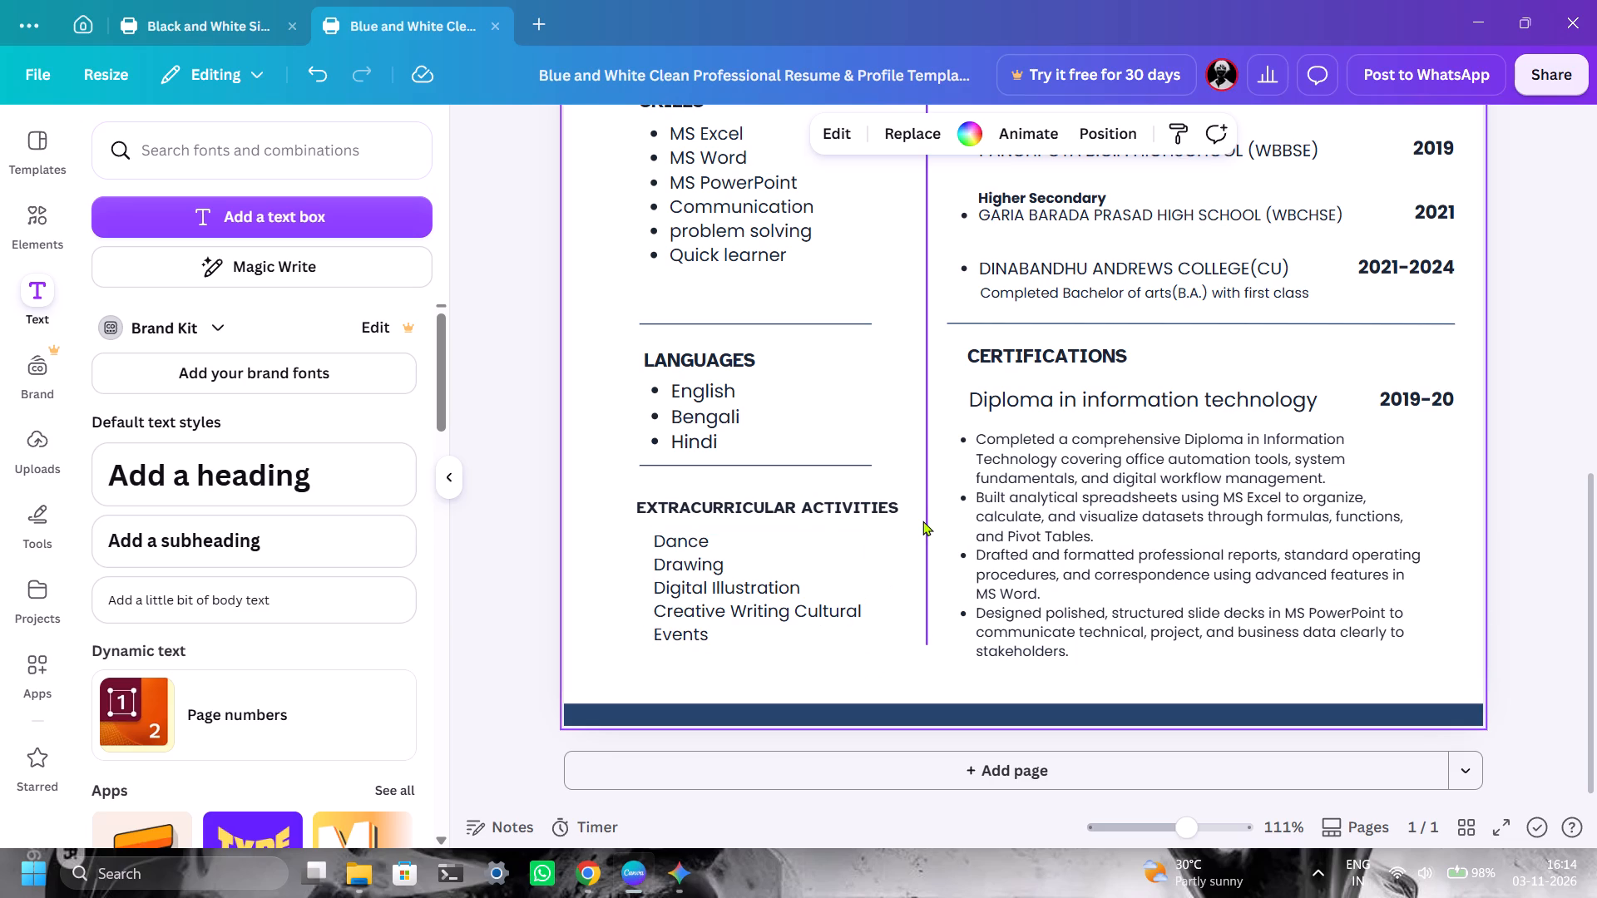
scroll(922, 511, "up", 4)
scroll(922, 511, "down", 2)
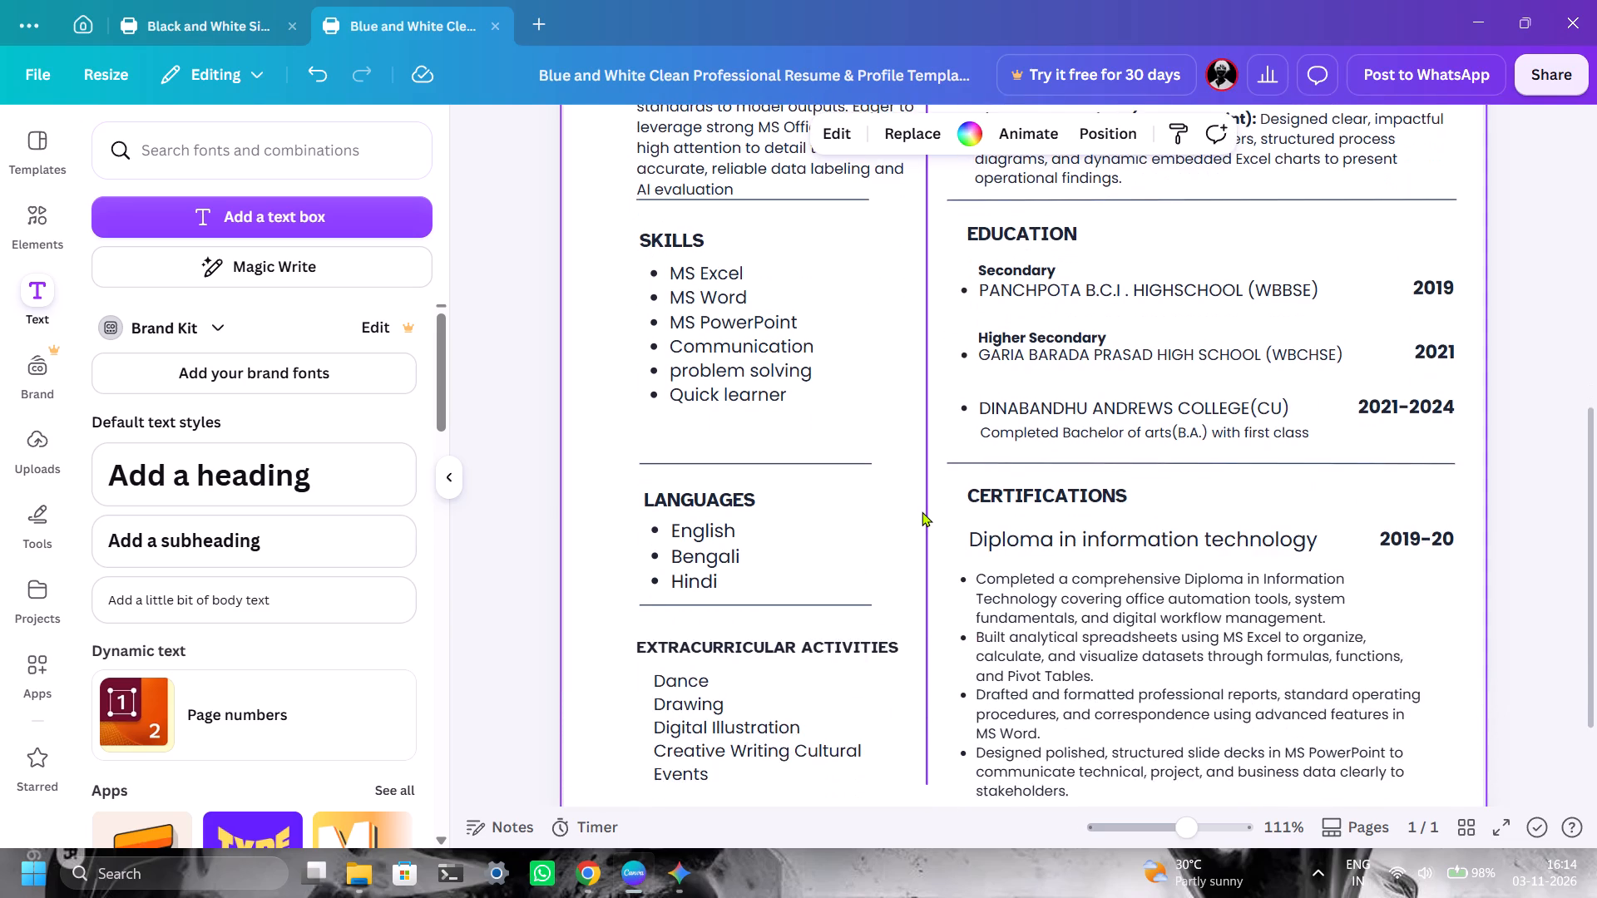
scroll(922, 511, "up", 1)
left_click(1040, 401)
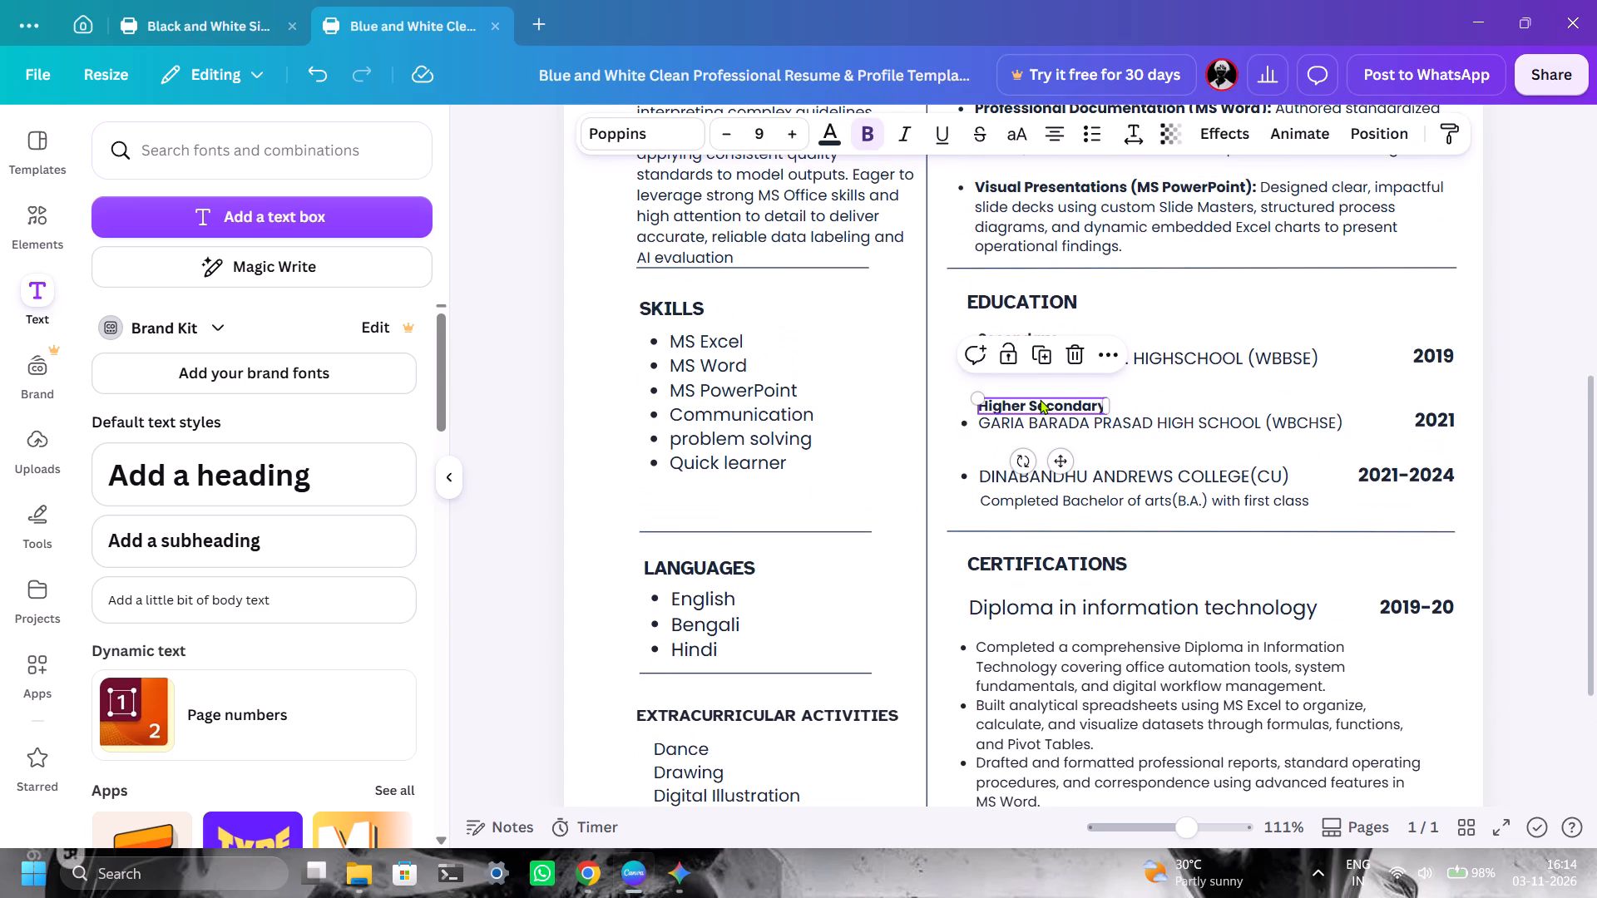
left_click(1216, 396)
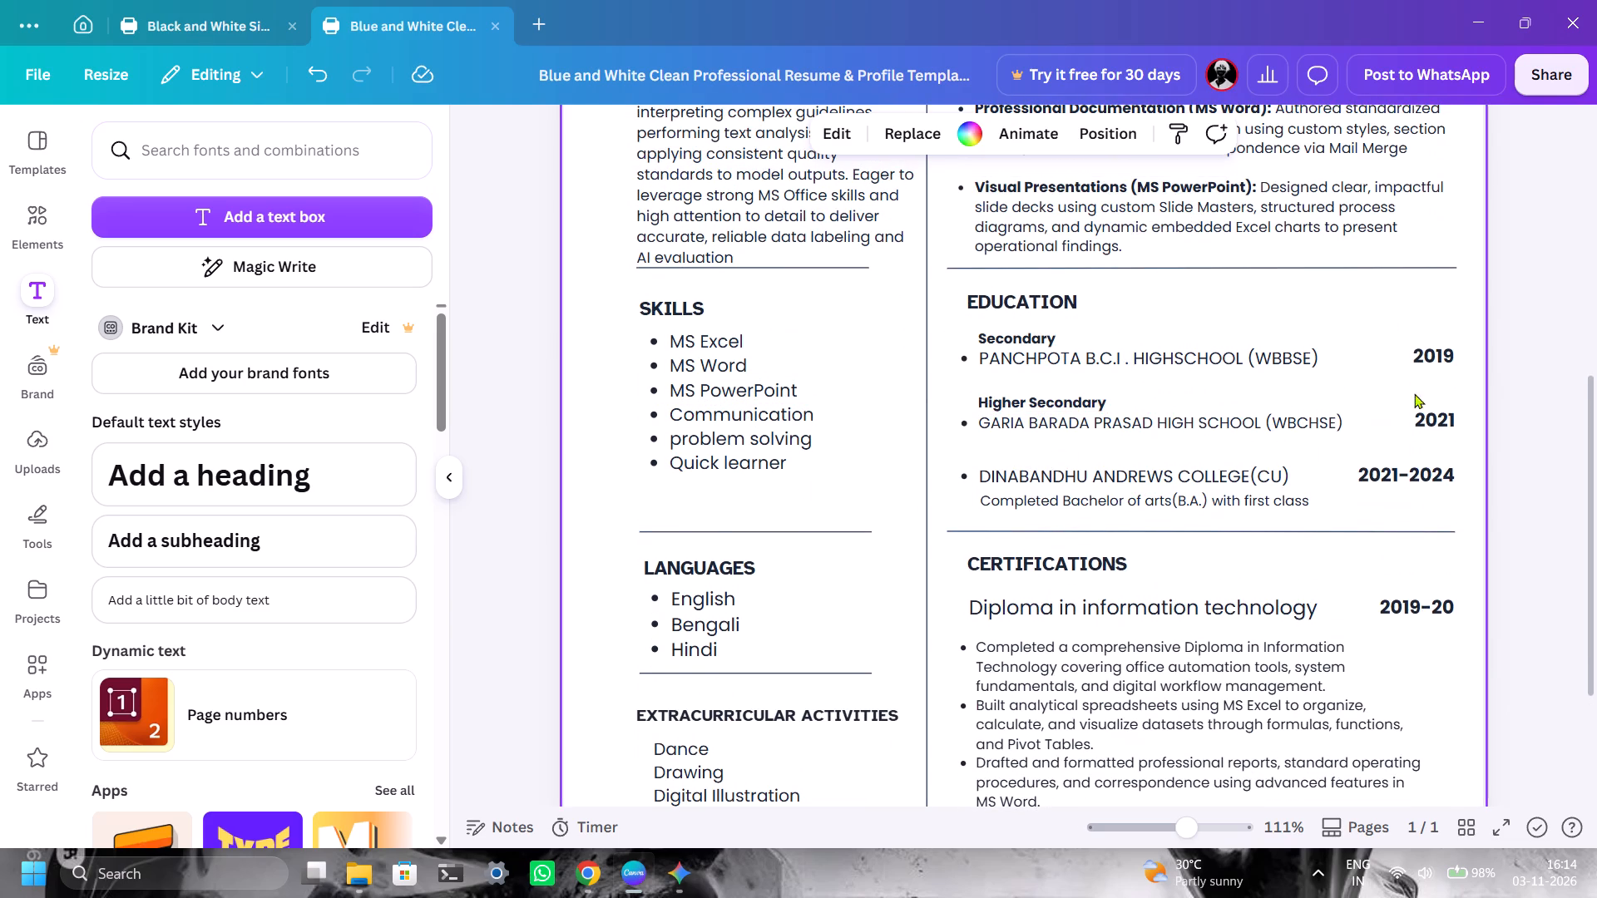
Nudge the Certifications bullet list up slightly toward the Diploma in information technology title.
scroll(1251, 589, "down", 3)
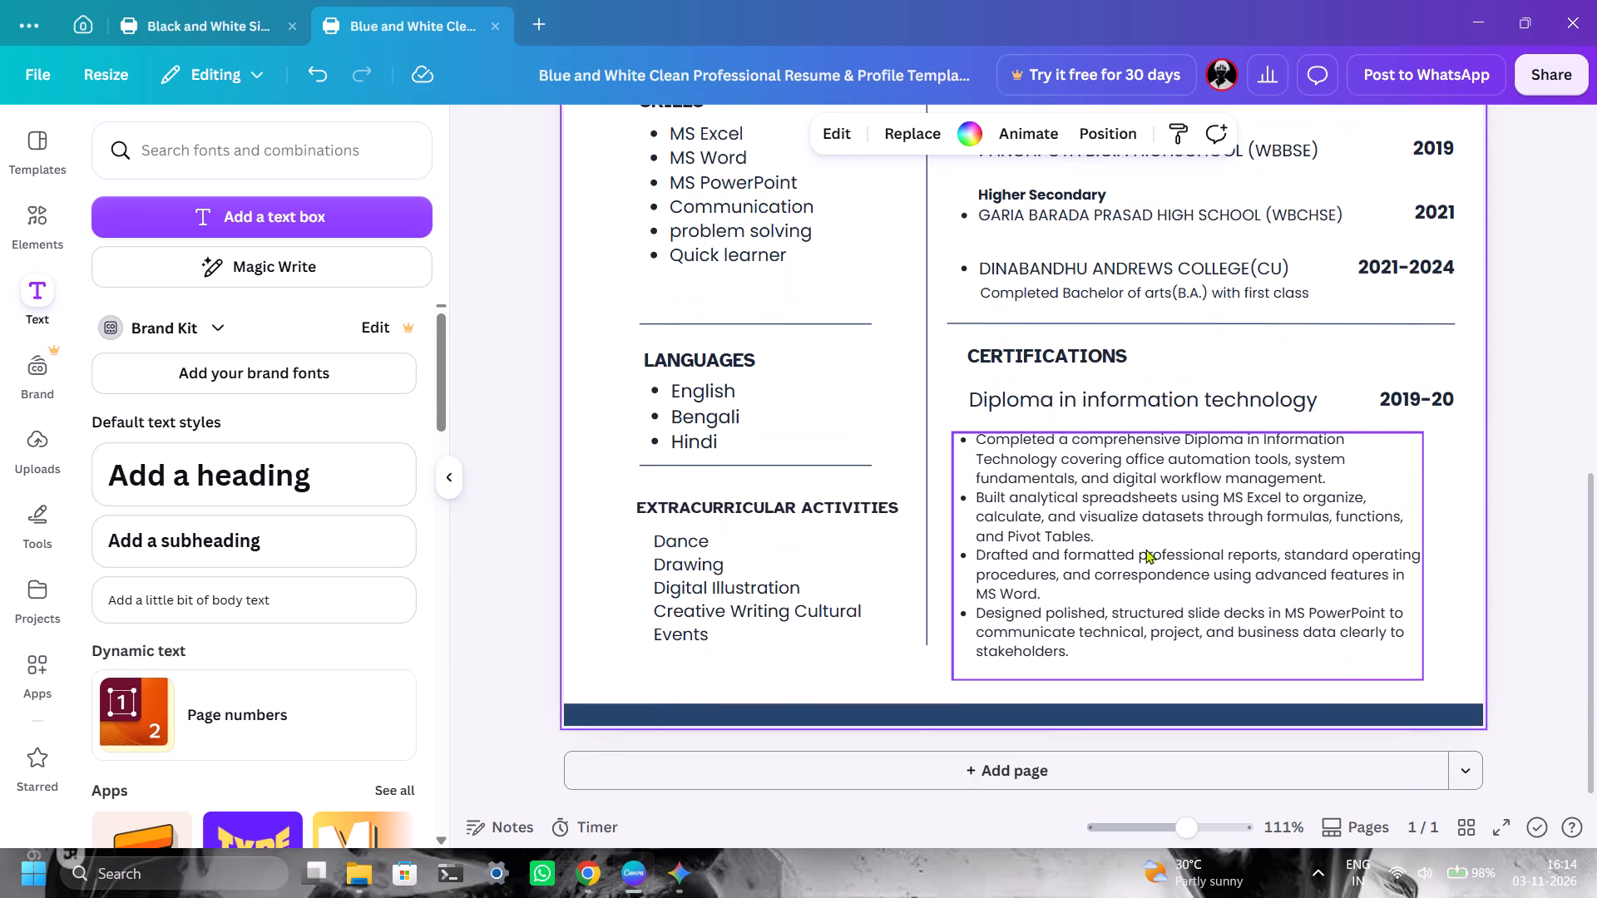
left_click_drag(1141, 521, 1141, 515)
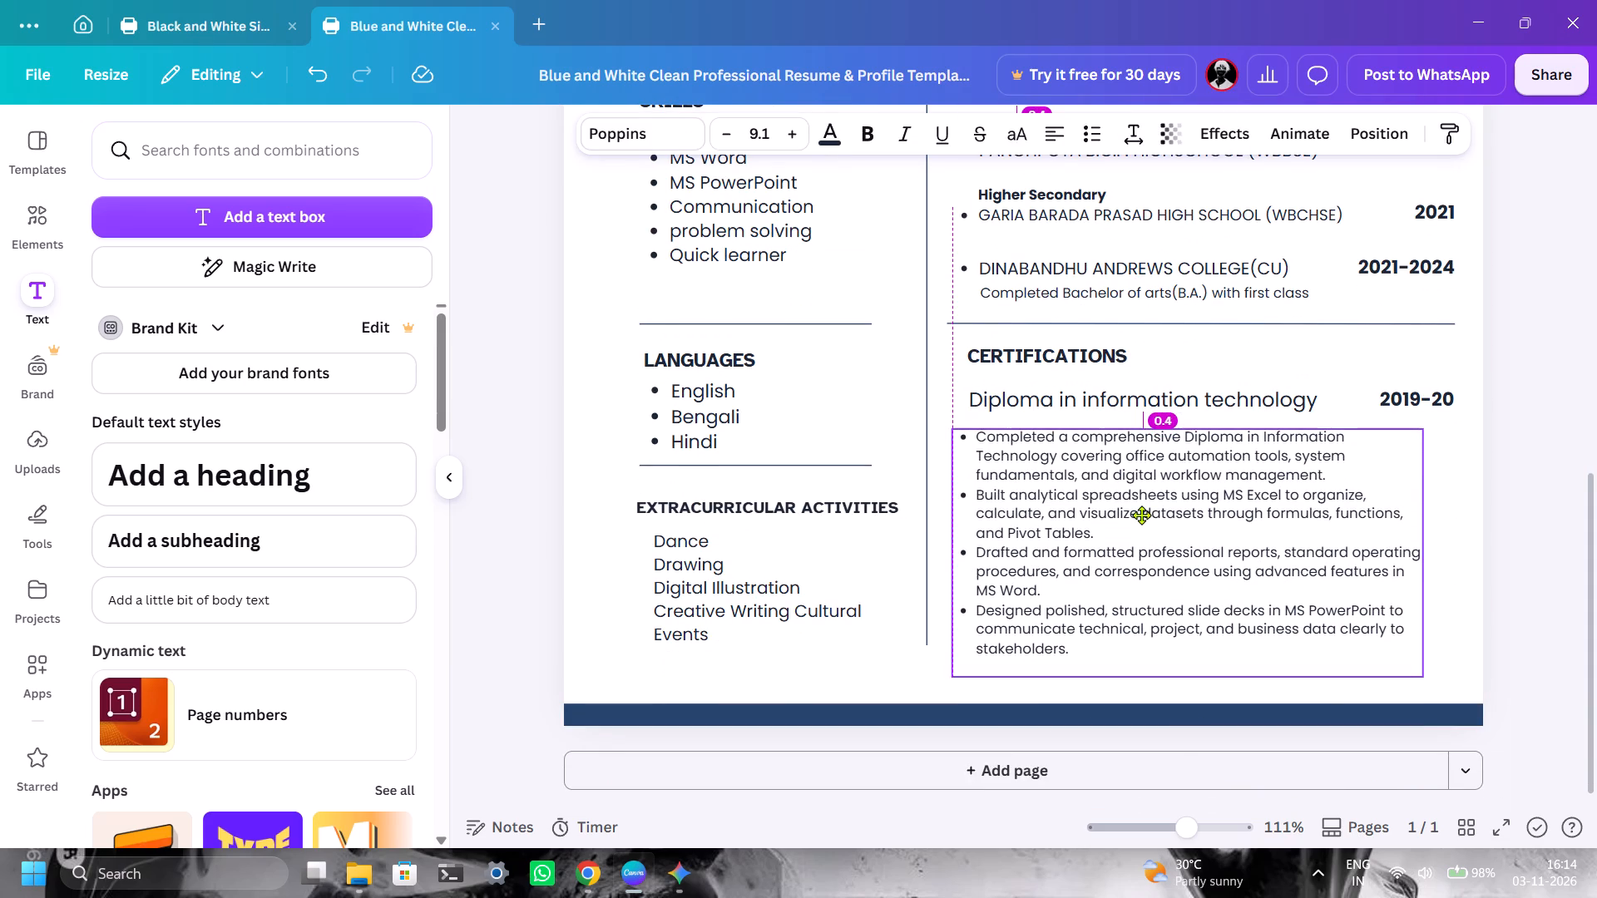
left_click_drag(1141, 515, 1141, 510)
left_click(1519, 472)
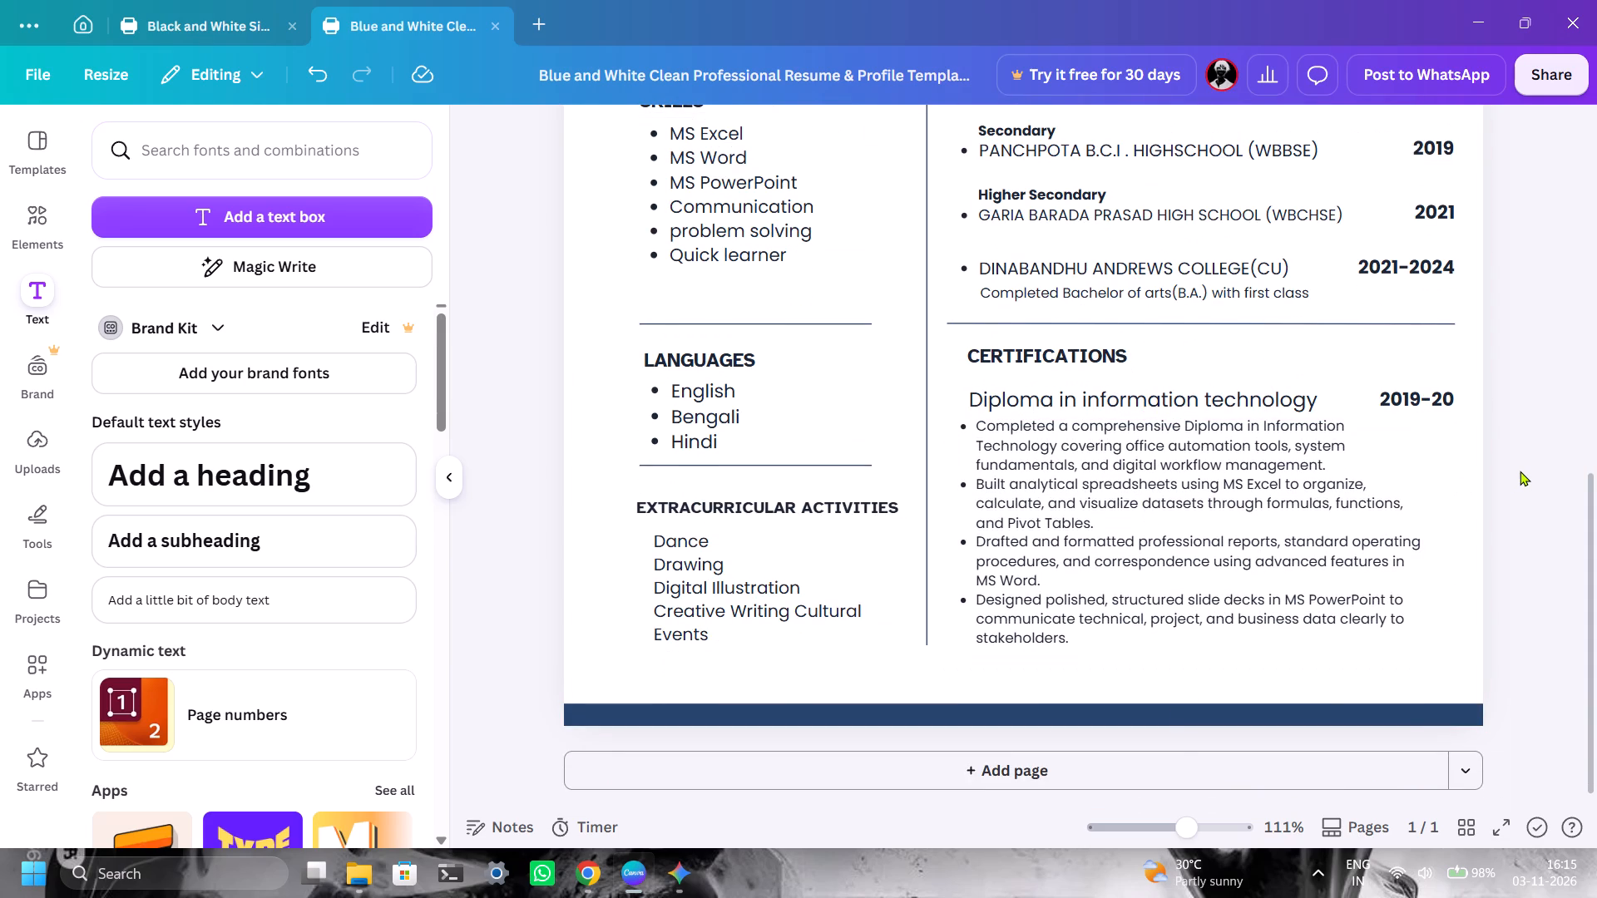
left_click(1133, 518)
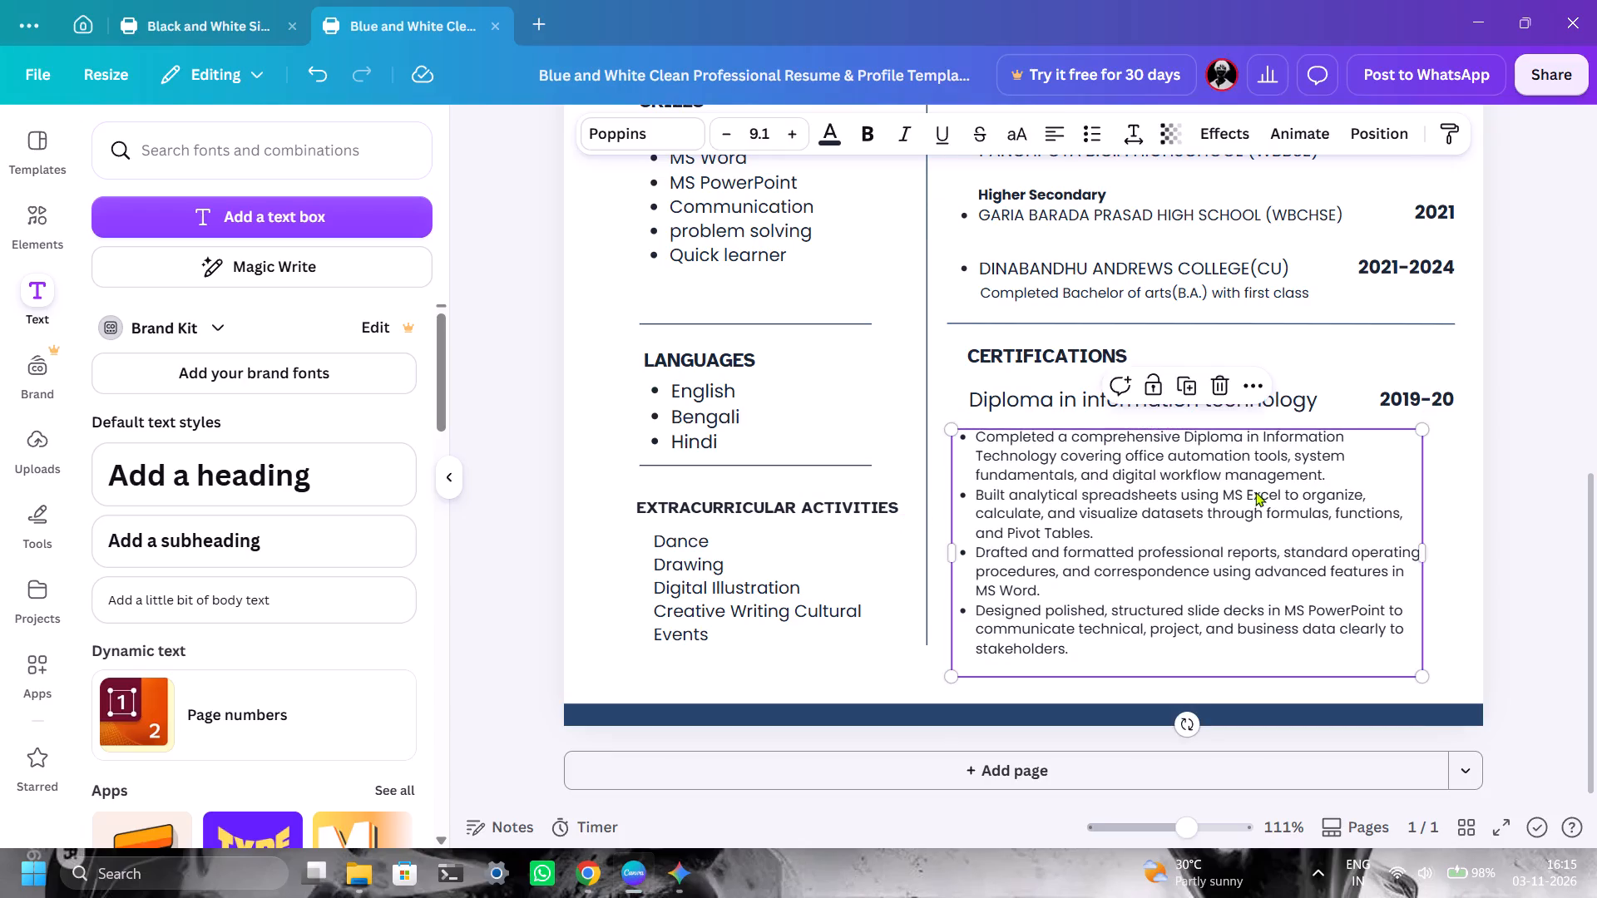
left_click(1550, 459)
Download the finished resume as a standard PDF.
scroll(1469, 464, "up", 8)
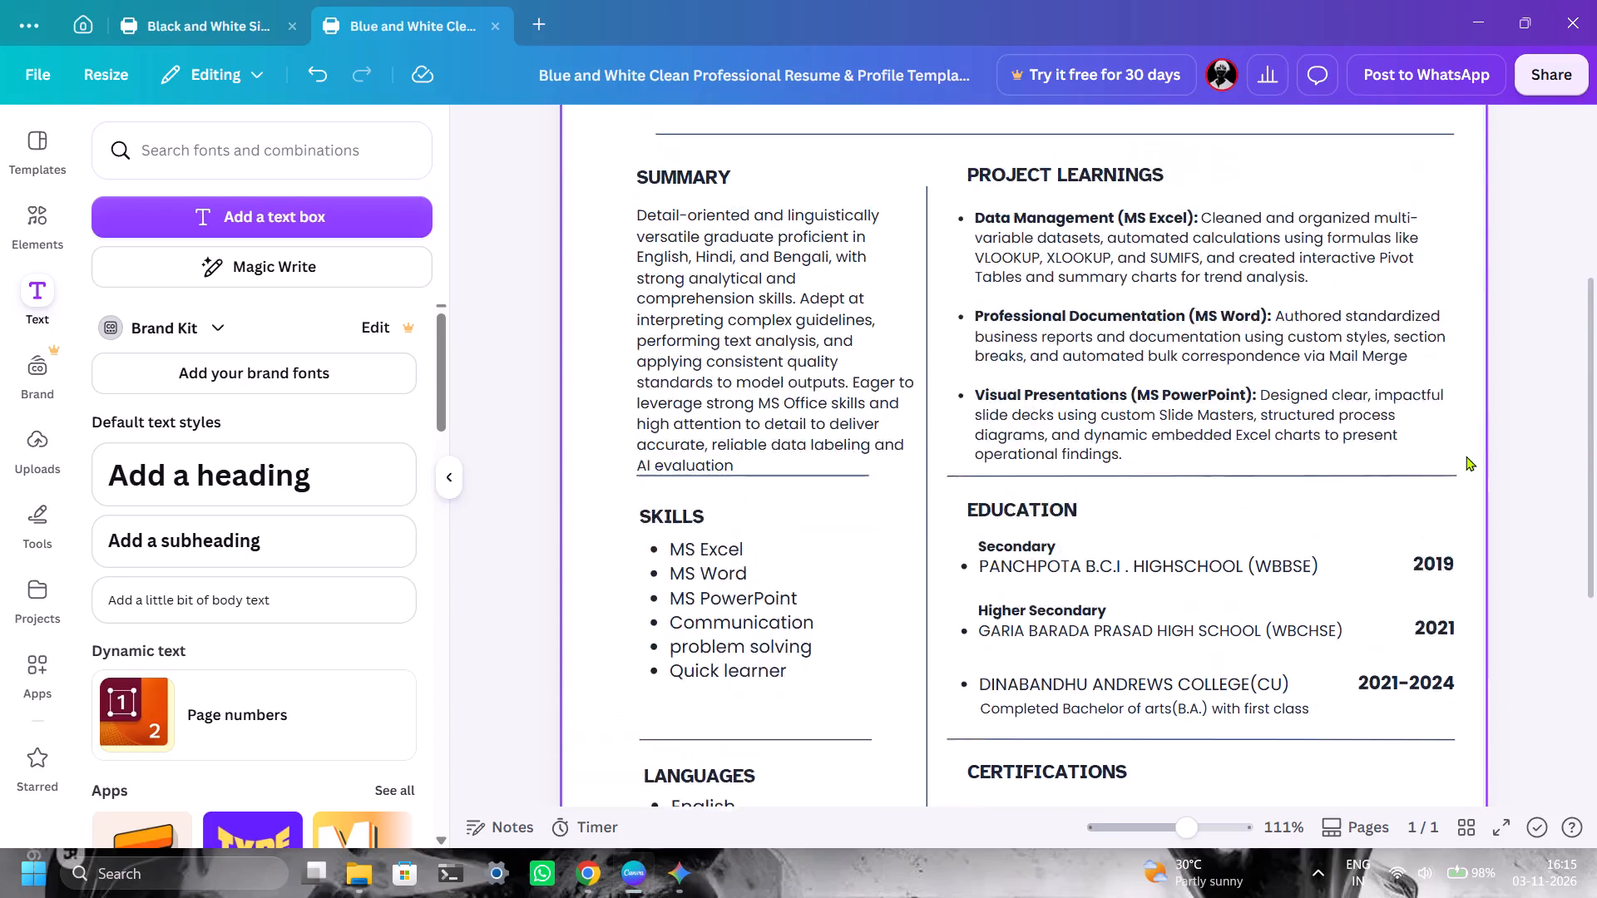
scroll(1466, 456, "up", 9)
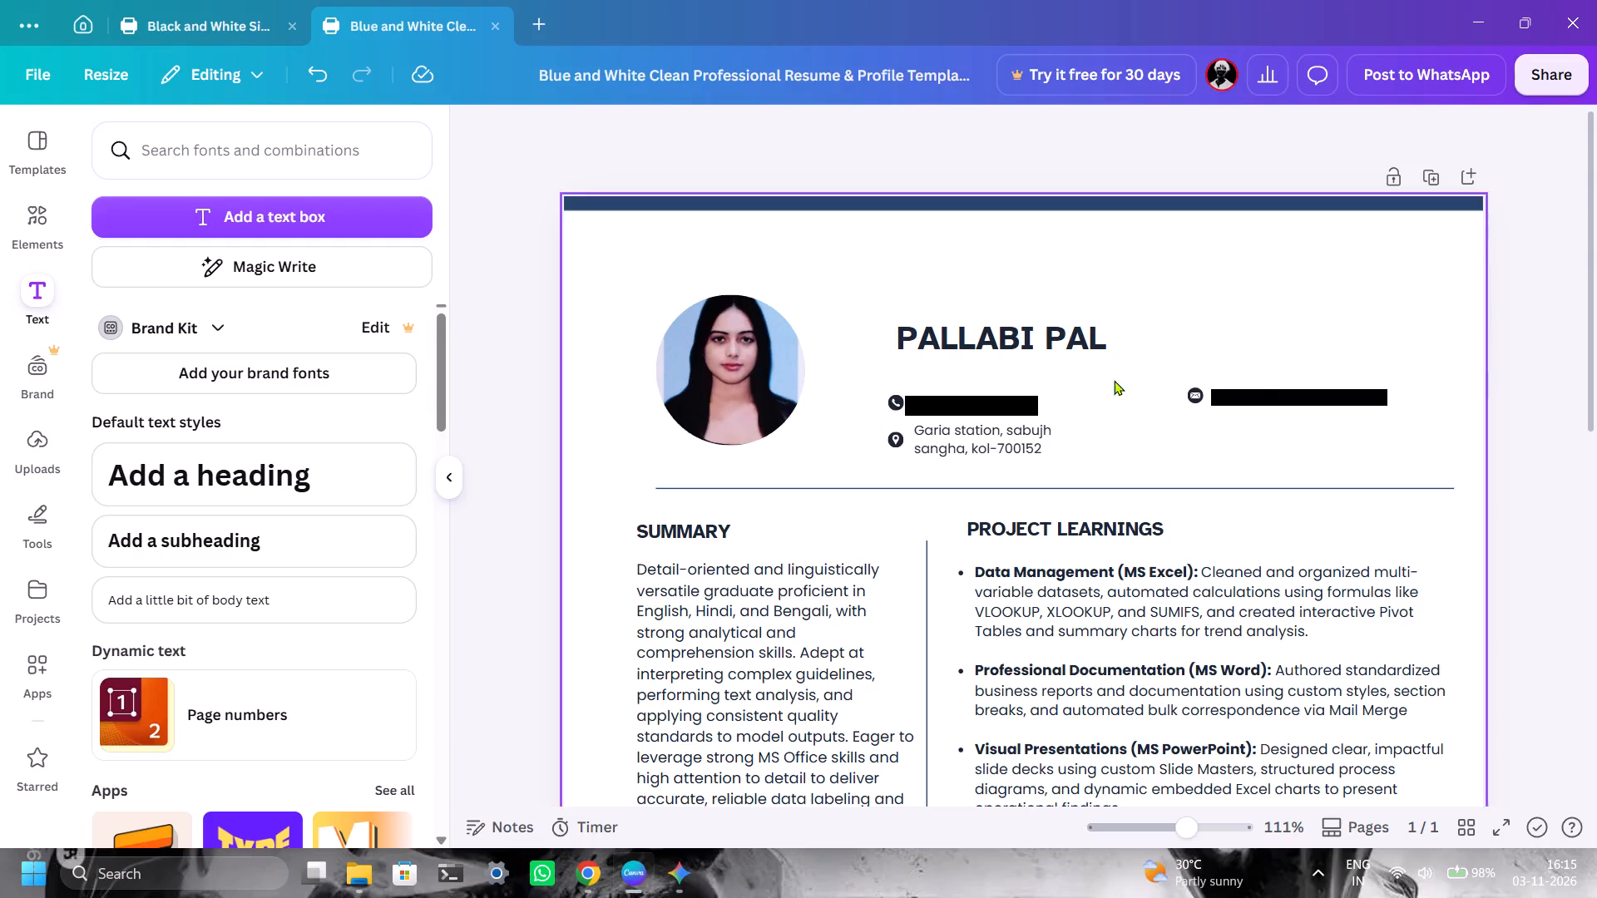
left_click(1544, 81)
left_click(1224, 571)
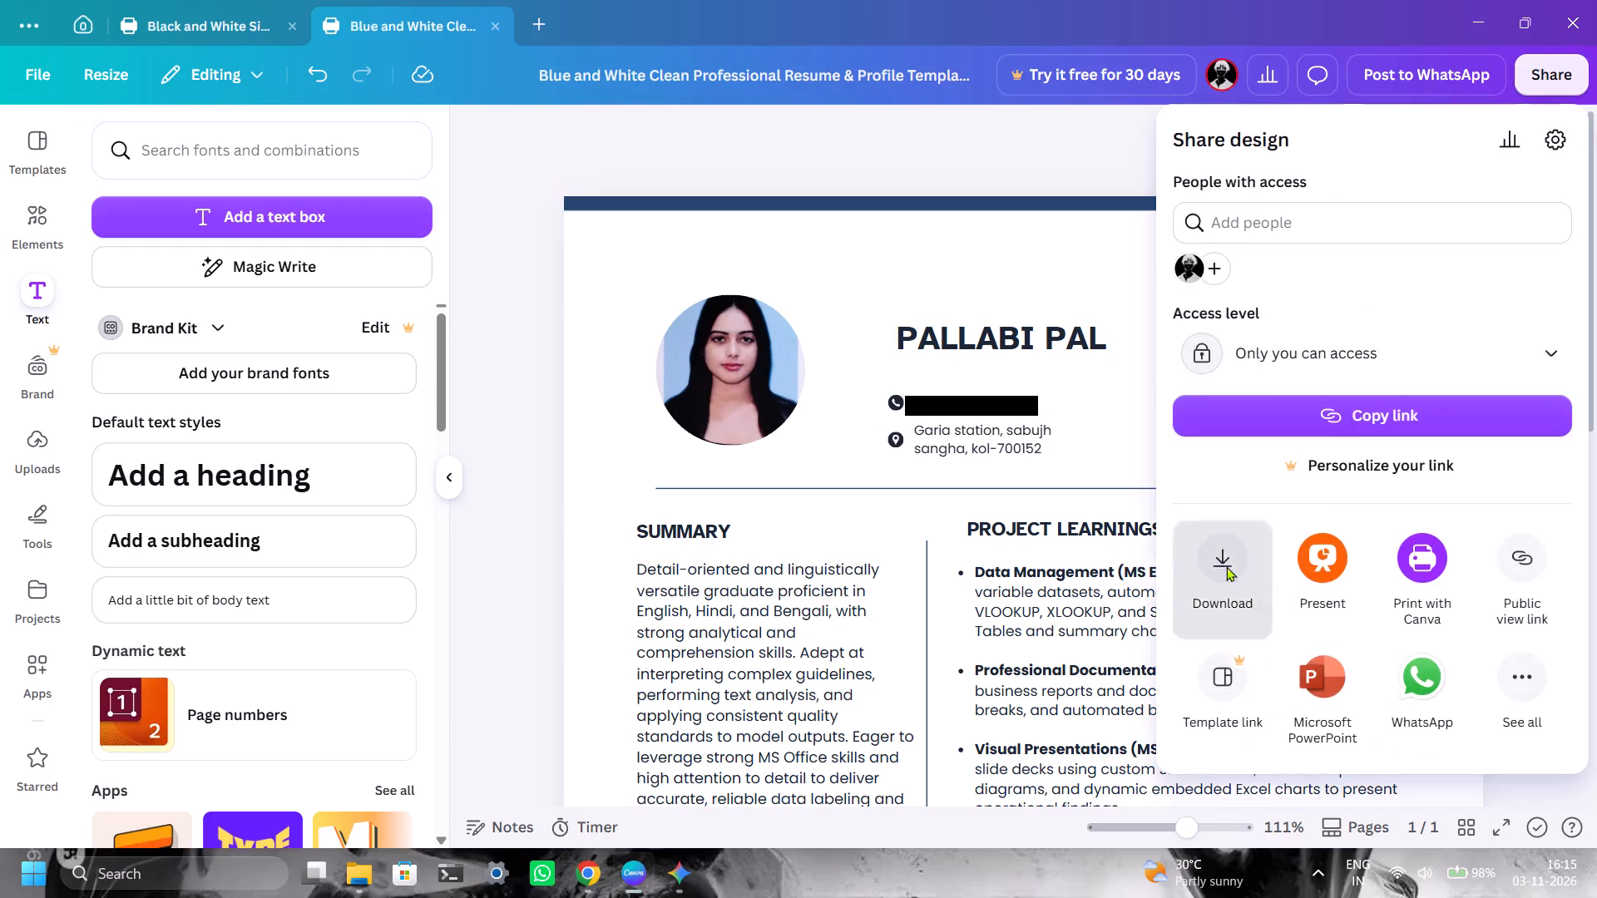
left_click(1328, 489)
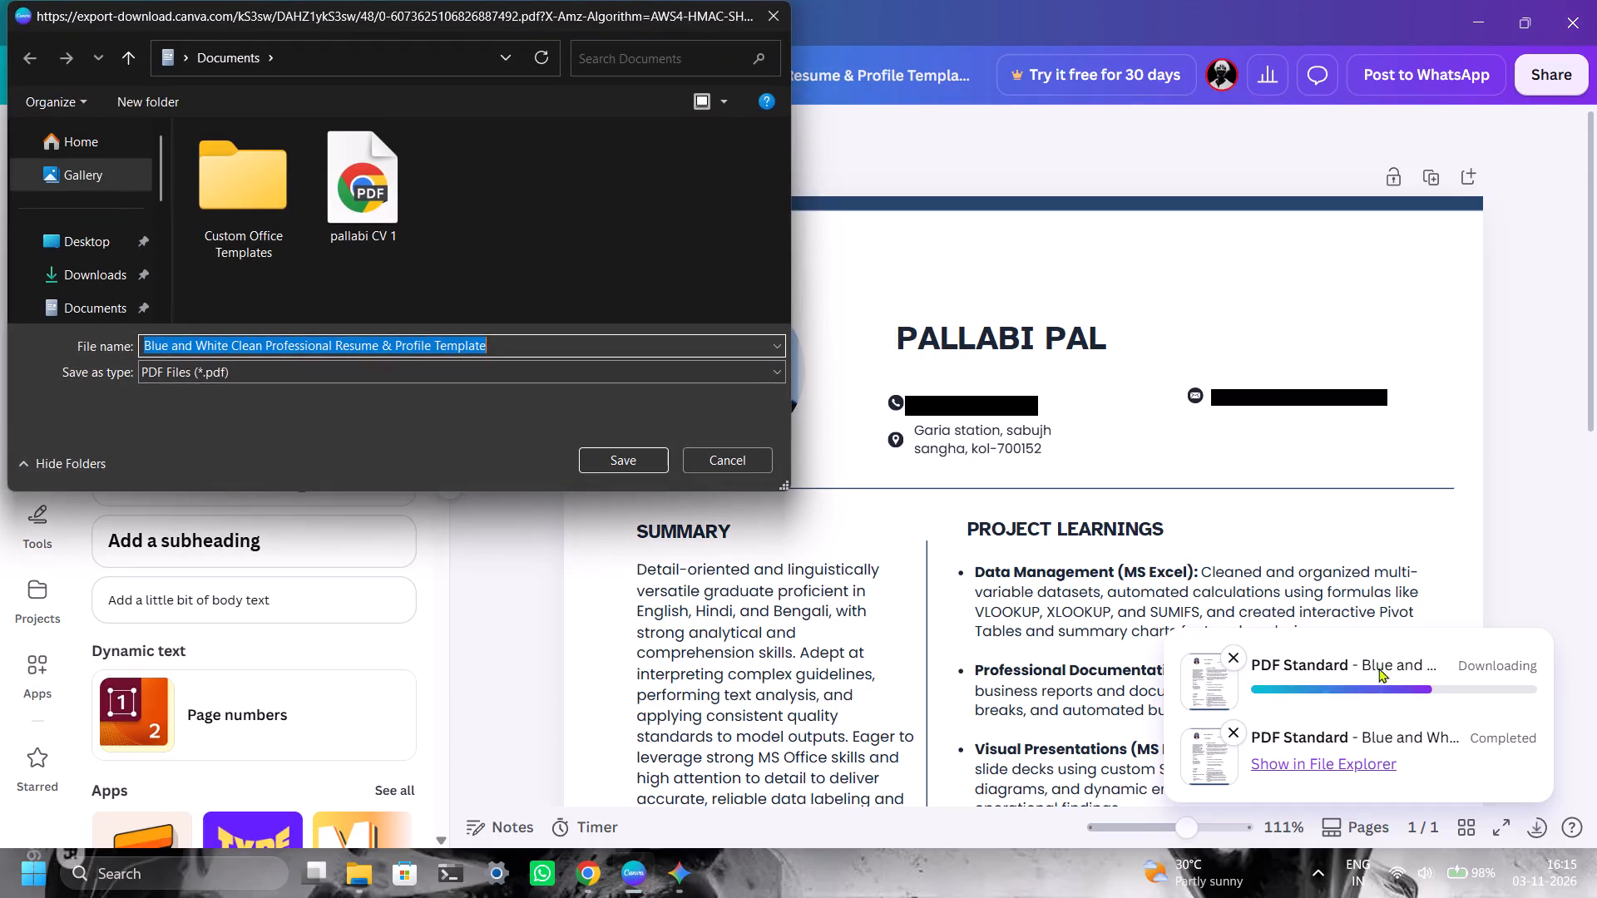
Save the PDF in the Documents folder, named with the resume owner's full name in lowercase followed by "CV 1".
left_click(497, 345)
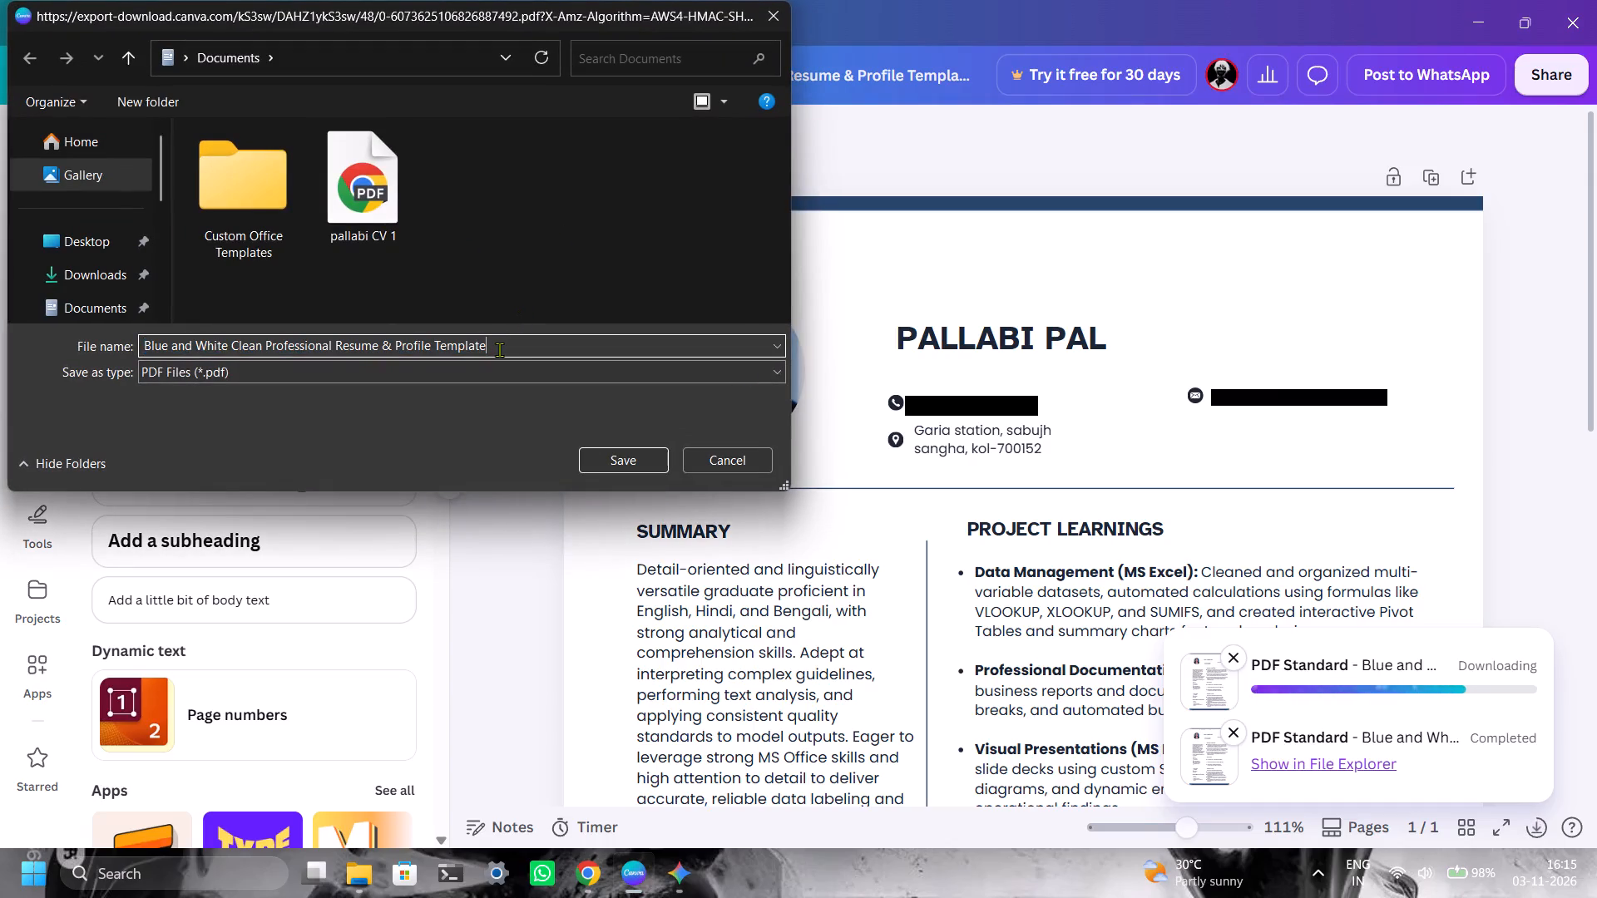
left_click(499, 349)
key("BackSpace")
key("BackSpace")
key("BackSpace")
key("BackSpace")
key("BackSpace")
key("BackSpace")
key("BackSpace")
key("BackSpace")
key("BackSpace")
key("BackSpace")
key("BackSpace")
key("BackSpace")
key("BackSpace")
key("BackSpace")
key("BackSpace")
key("BackSpace")
key("BackSpace")
key("BackSpace")
key("BackSpace")
key("BackSpace")
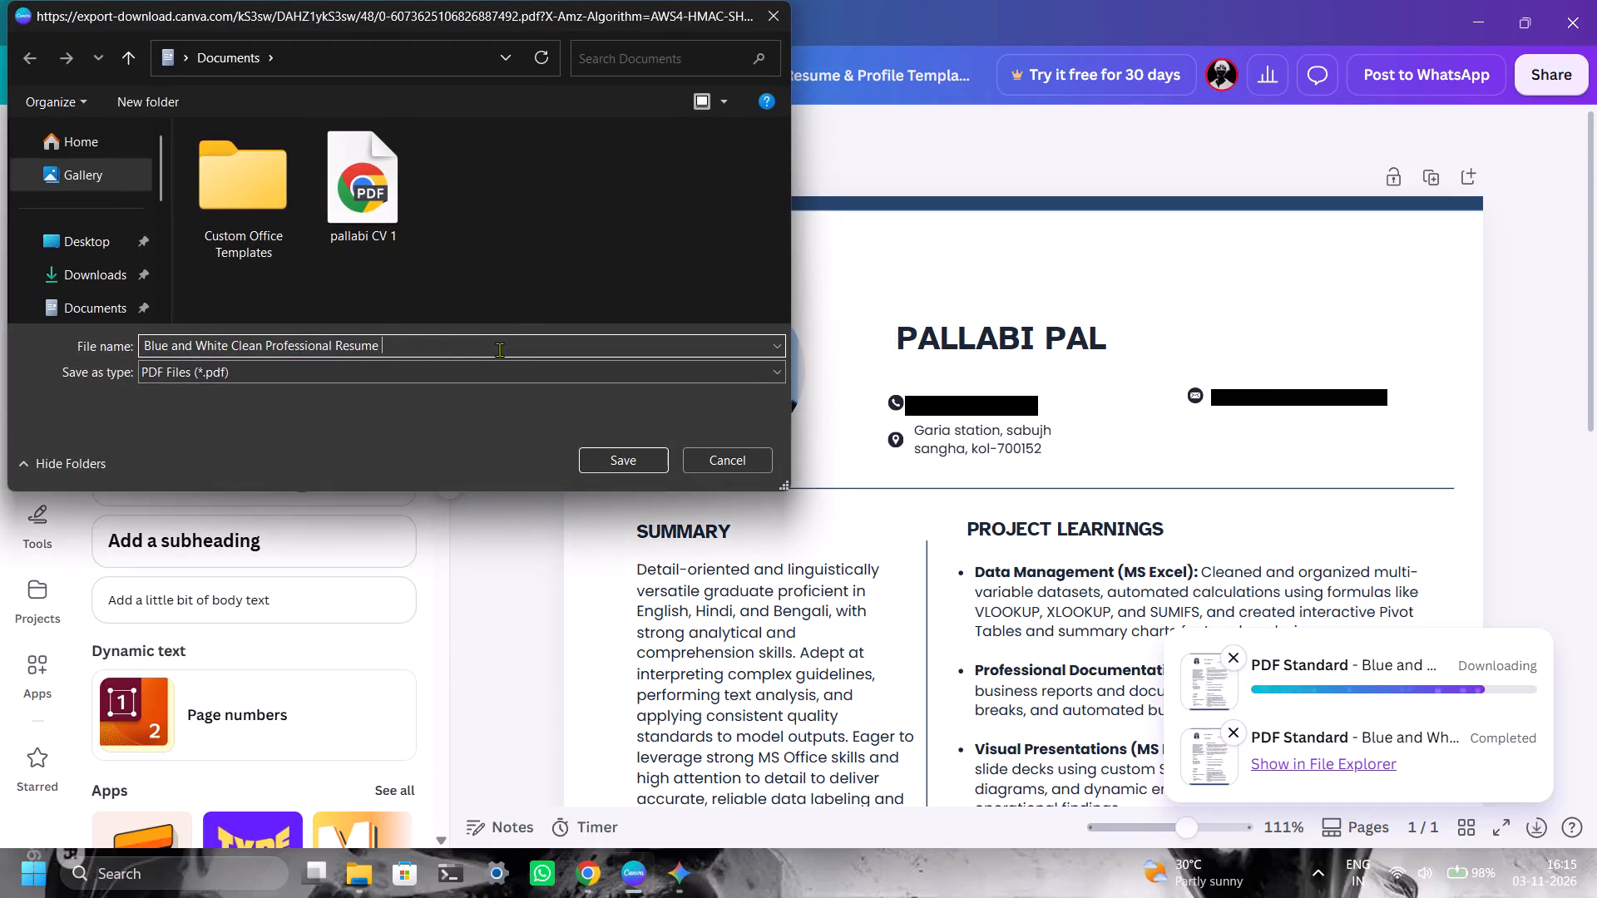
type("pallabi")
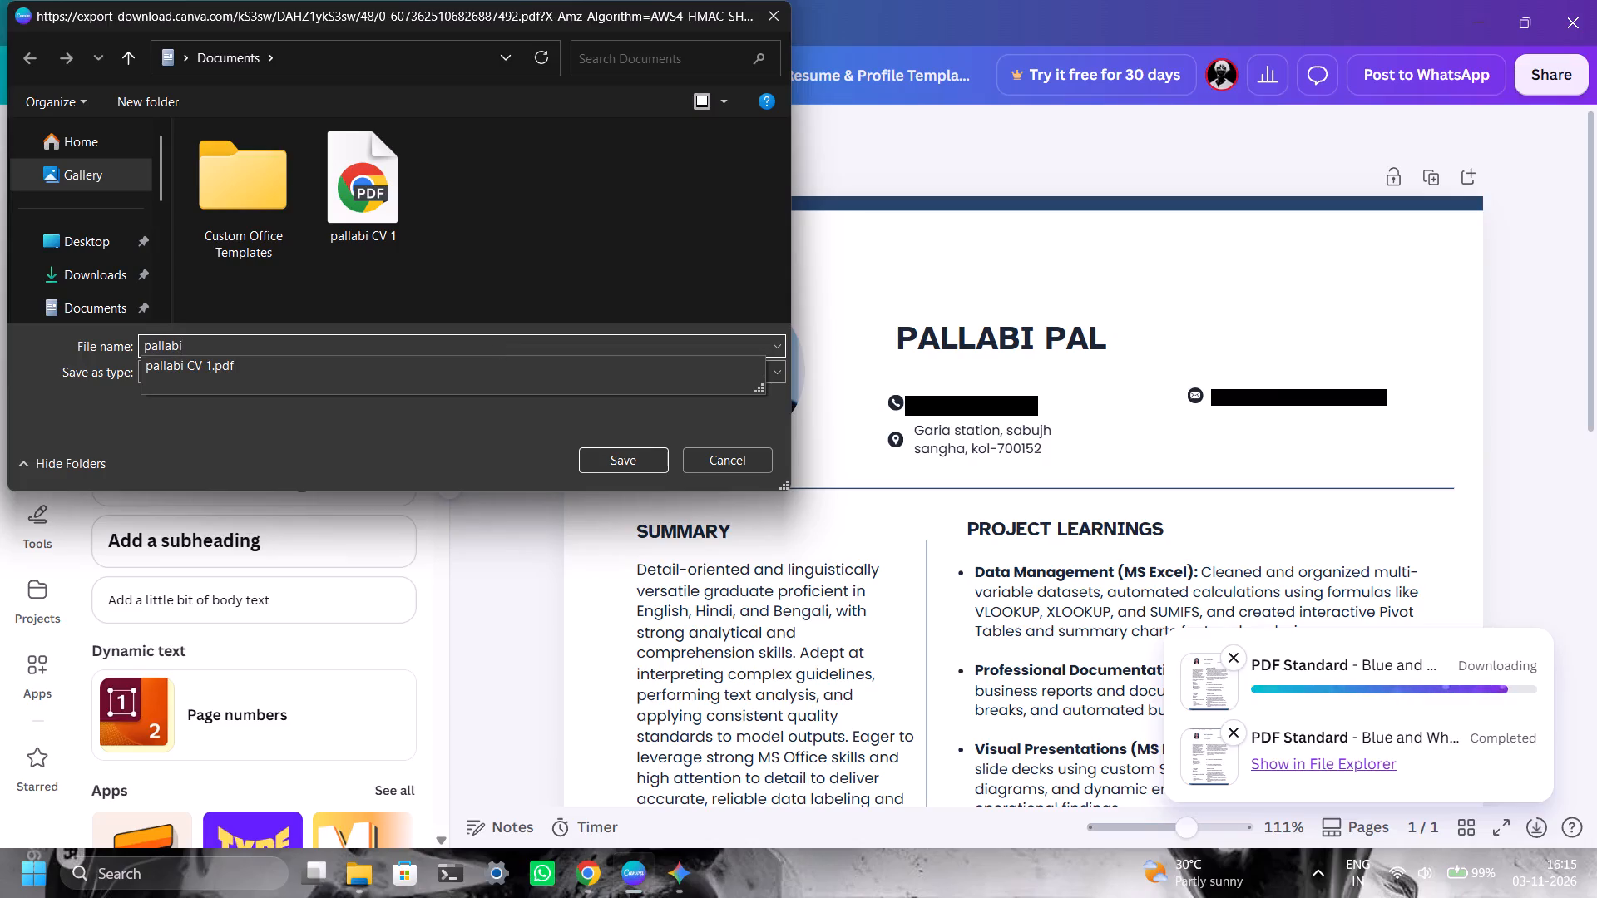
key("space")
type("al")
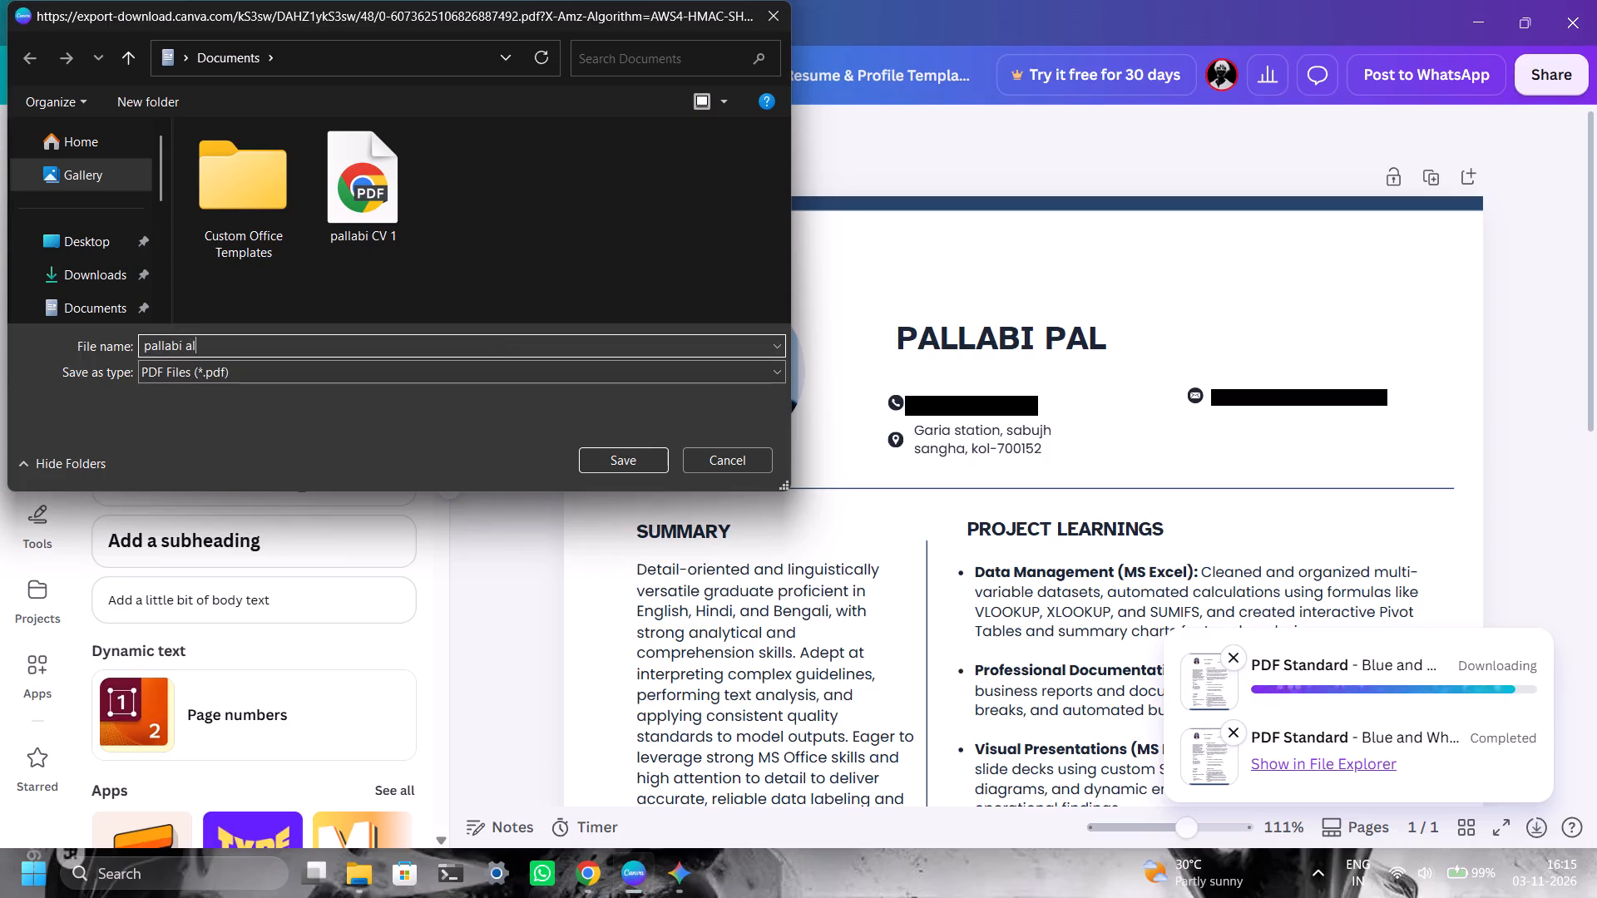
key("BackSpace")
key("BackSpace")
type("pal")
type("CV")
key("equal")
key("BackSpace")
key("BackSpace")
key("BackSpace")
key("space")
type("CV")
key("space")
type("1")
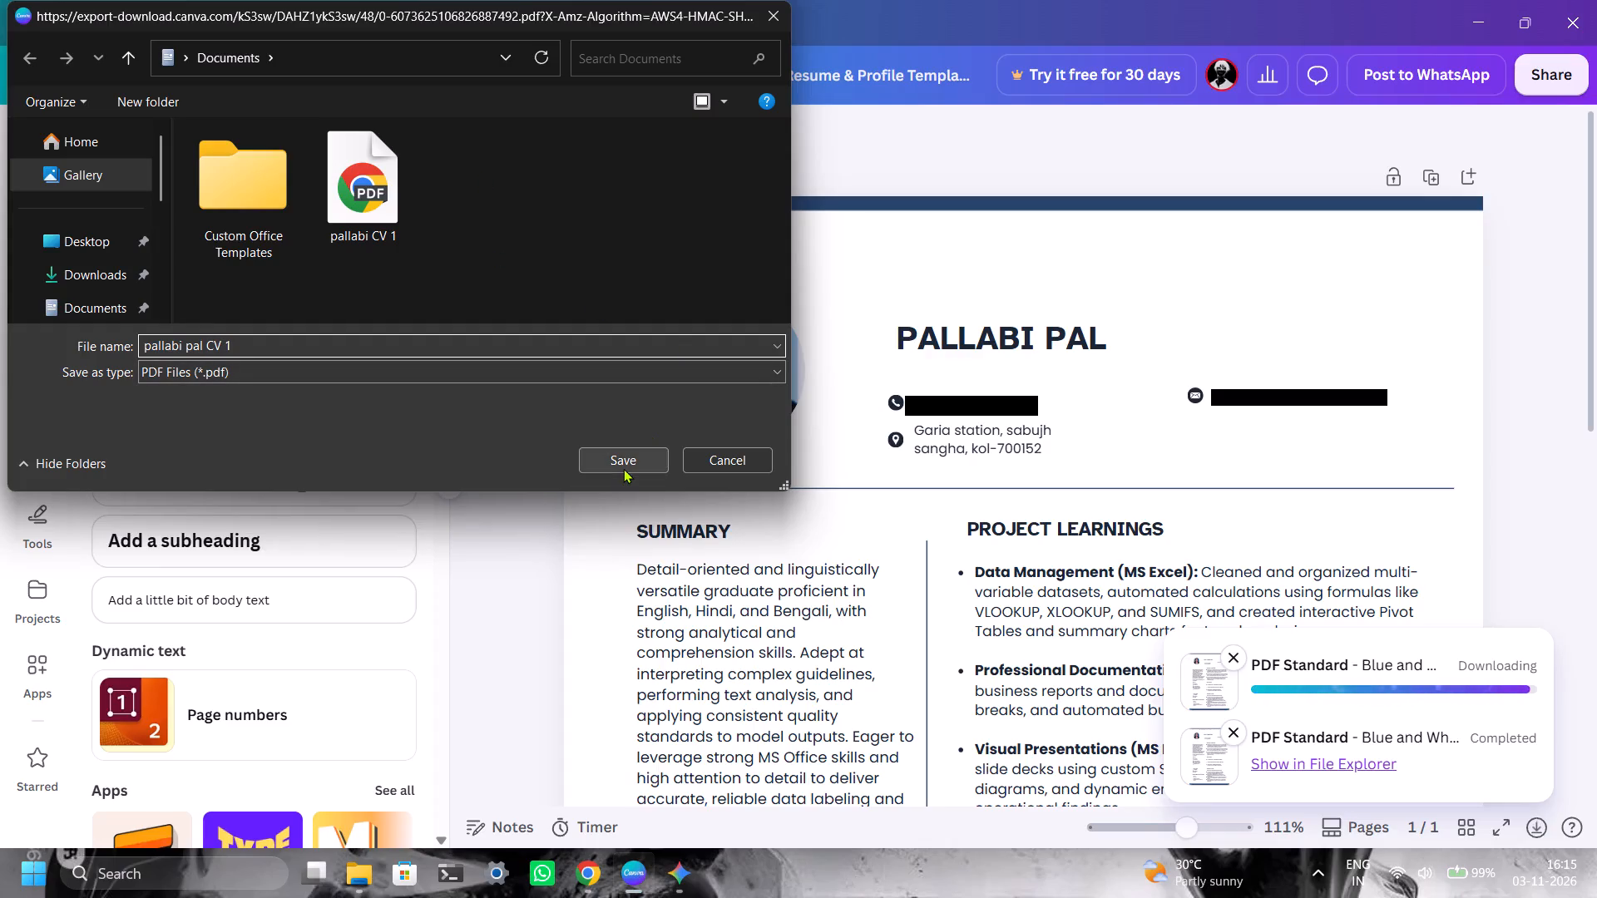
scroll(157, 242, "down", 2)
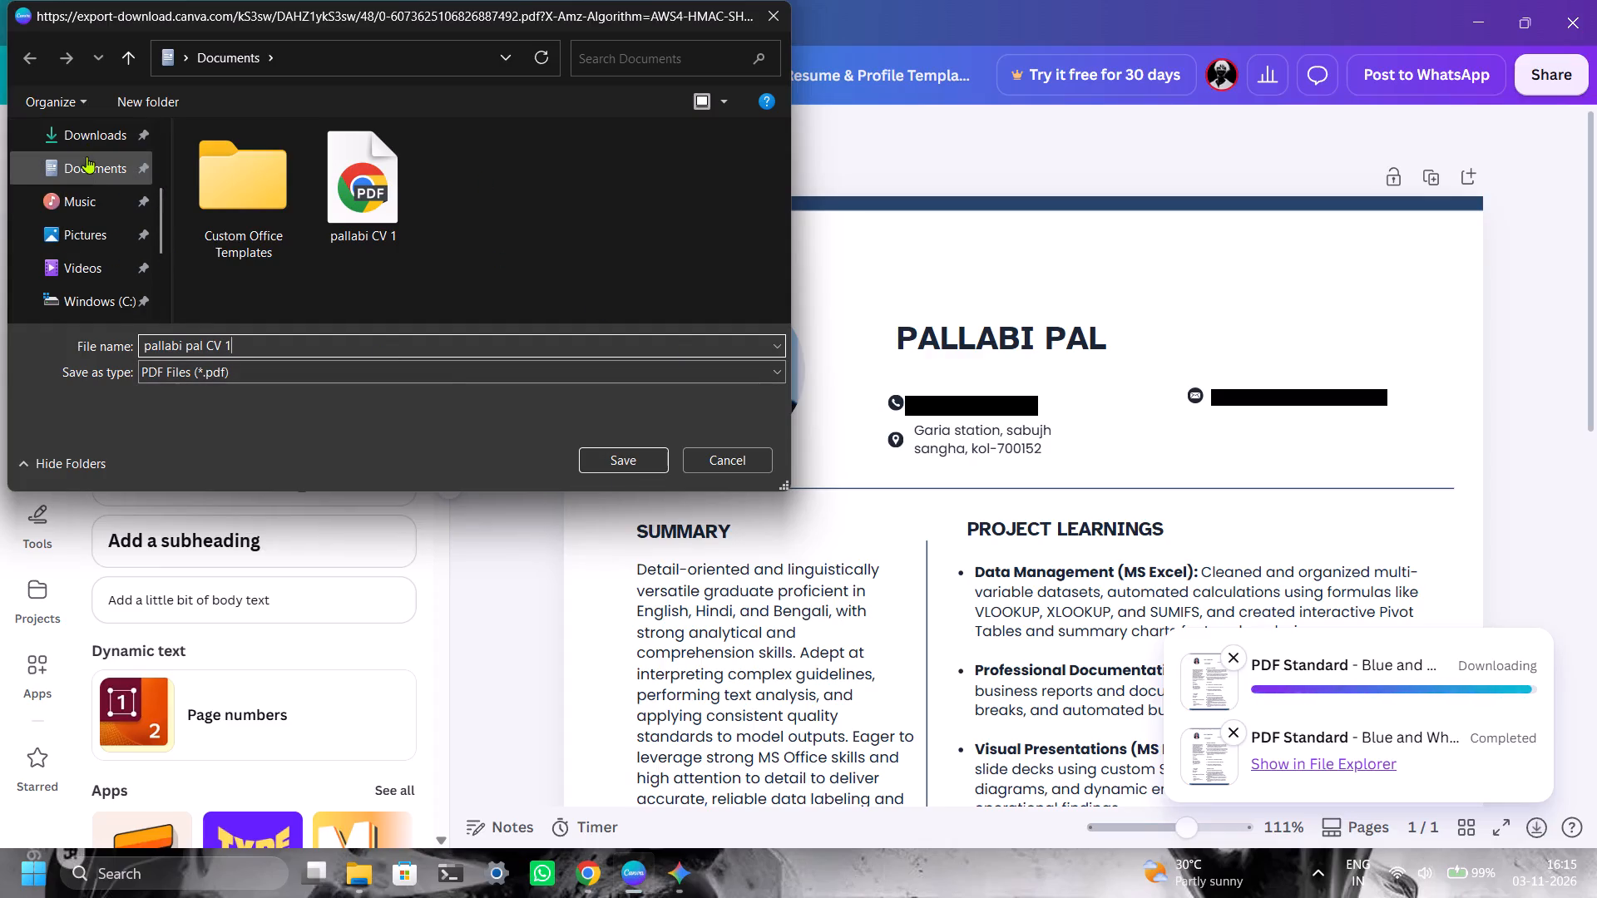
left_click(87, 156)
left_click(630, 449)
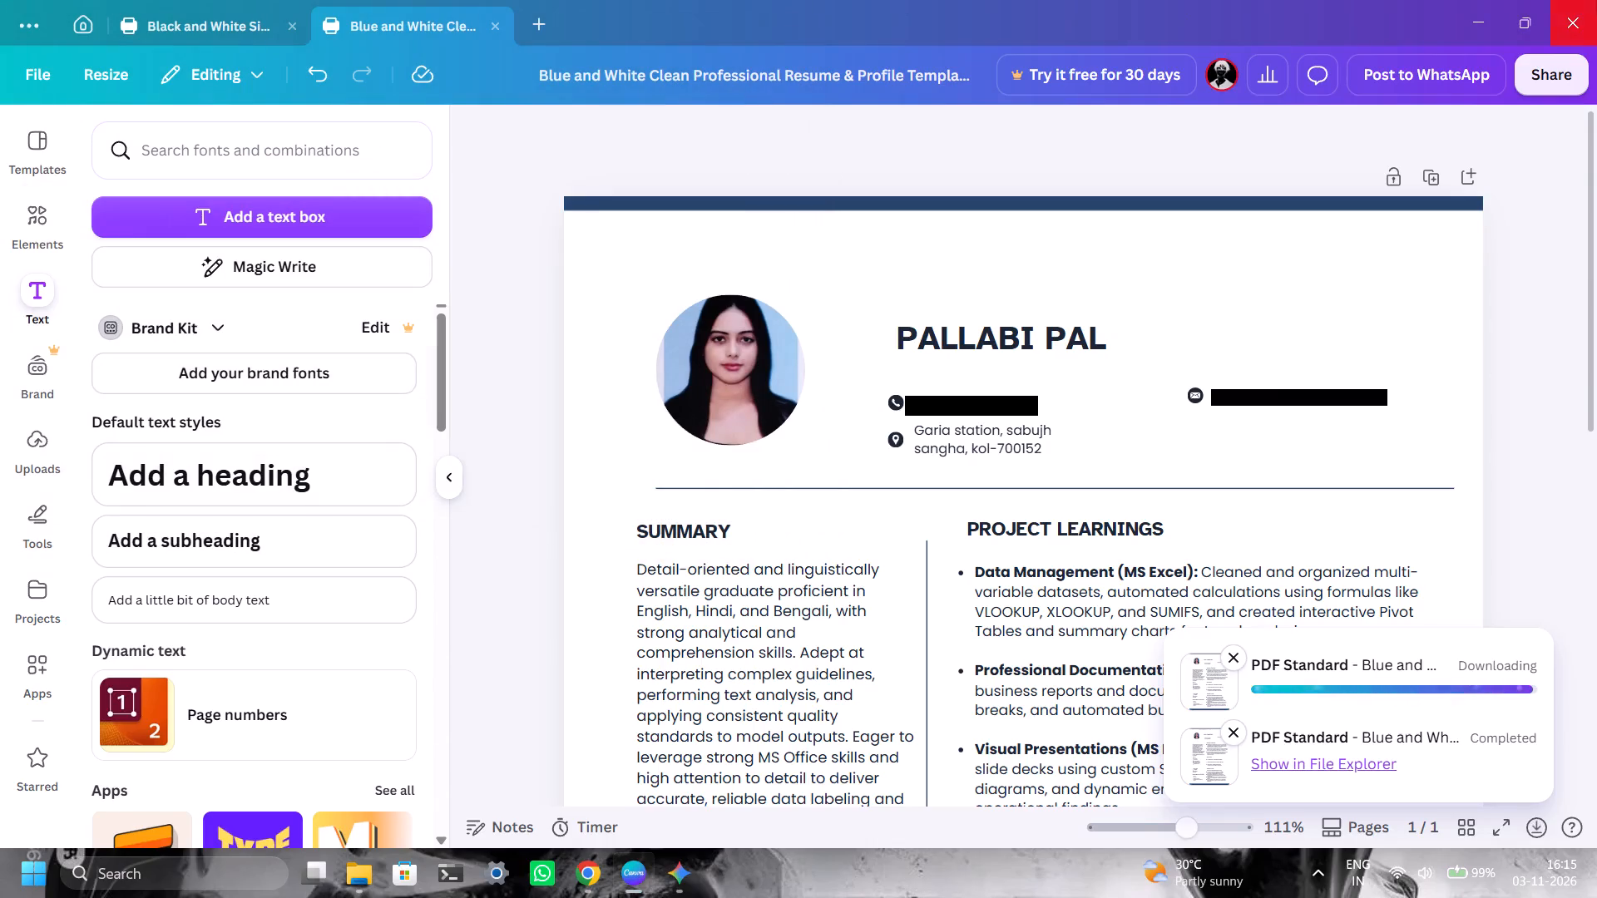
Close Canva, the earlier CV PDF in Chrome and the Gemini window to return to the desktop.
left_click(1590, 17)
left_click(1585, 17)
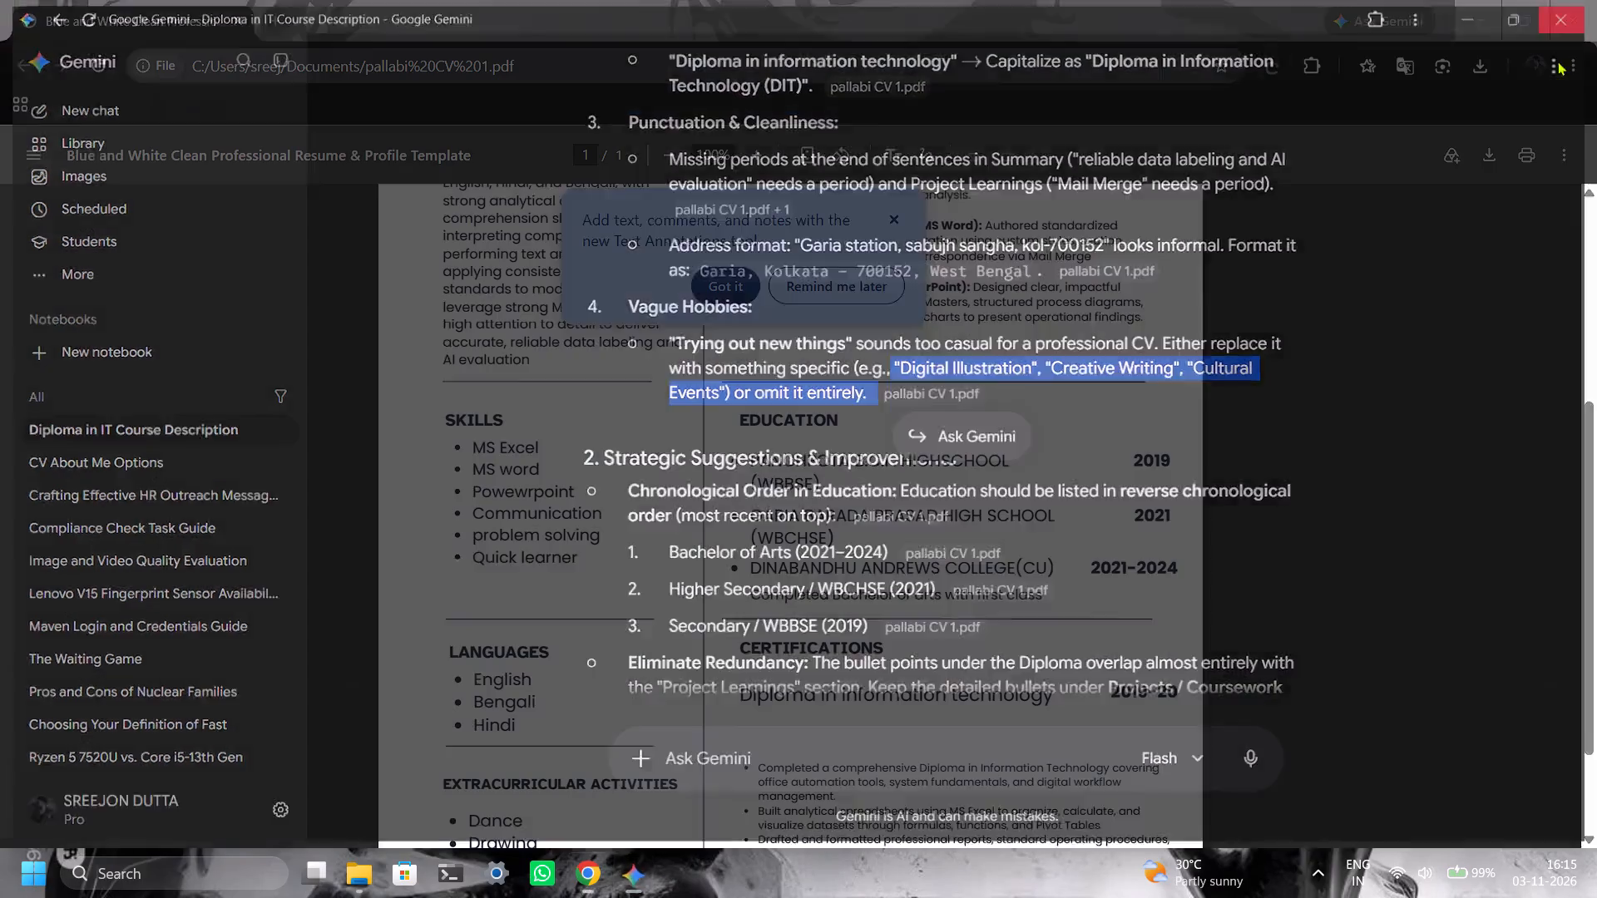
left_click(1568, 0)
left_click(1560, 15)
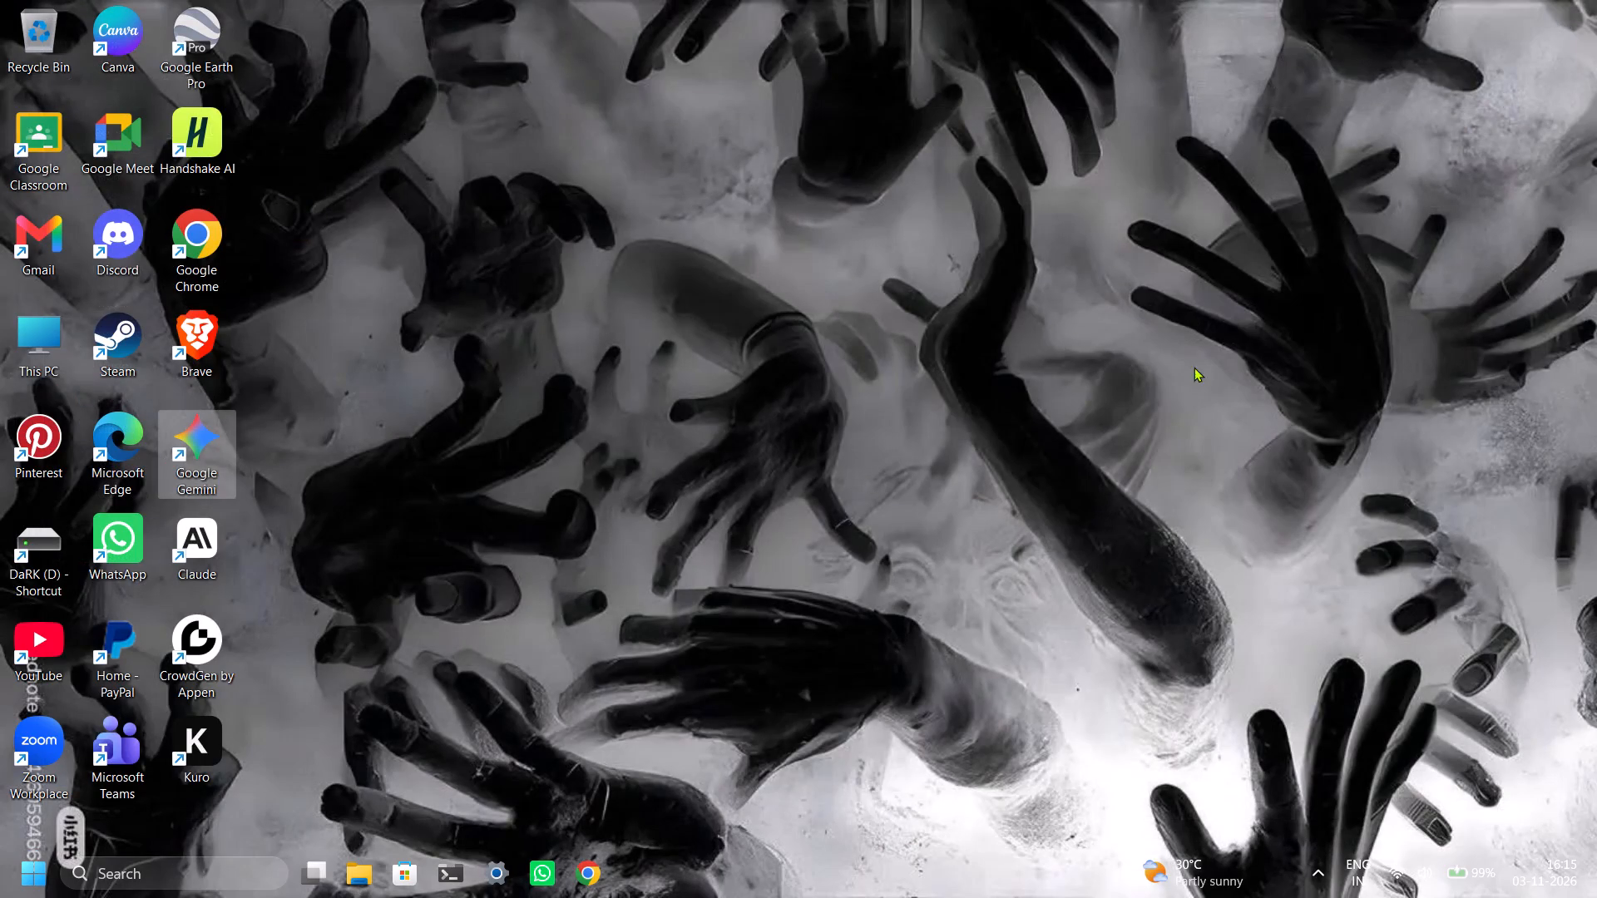
Open WhatsApp.
left_click(539, 871)
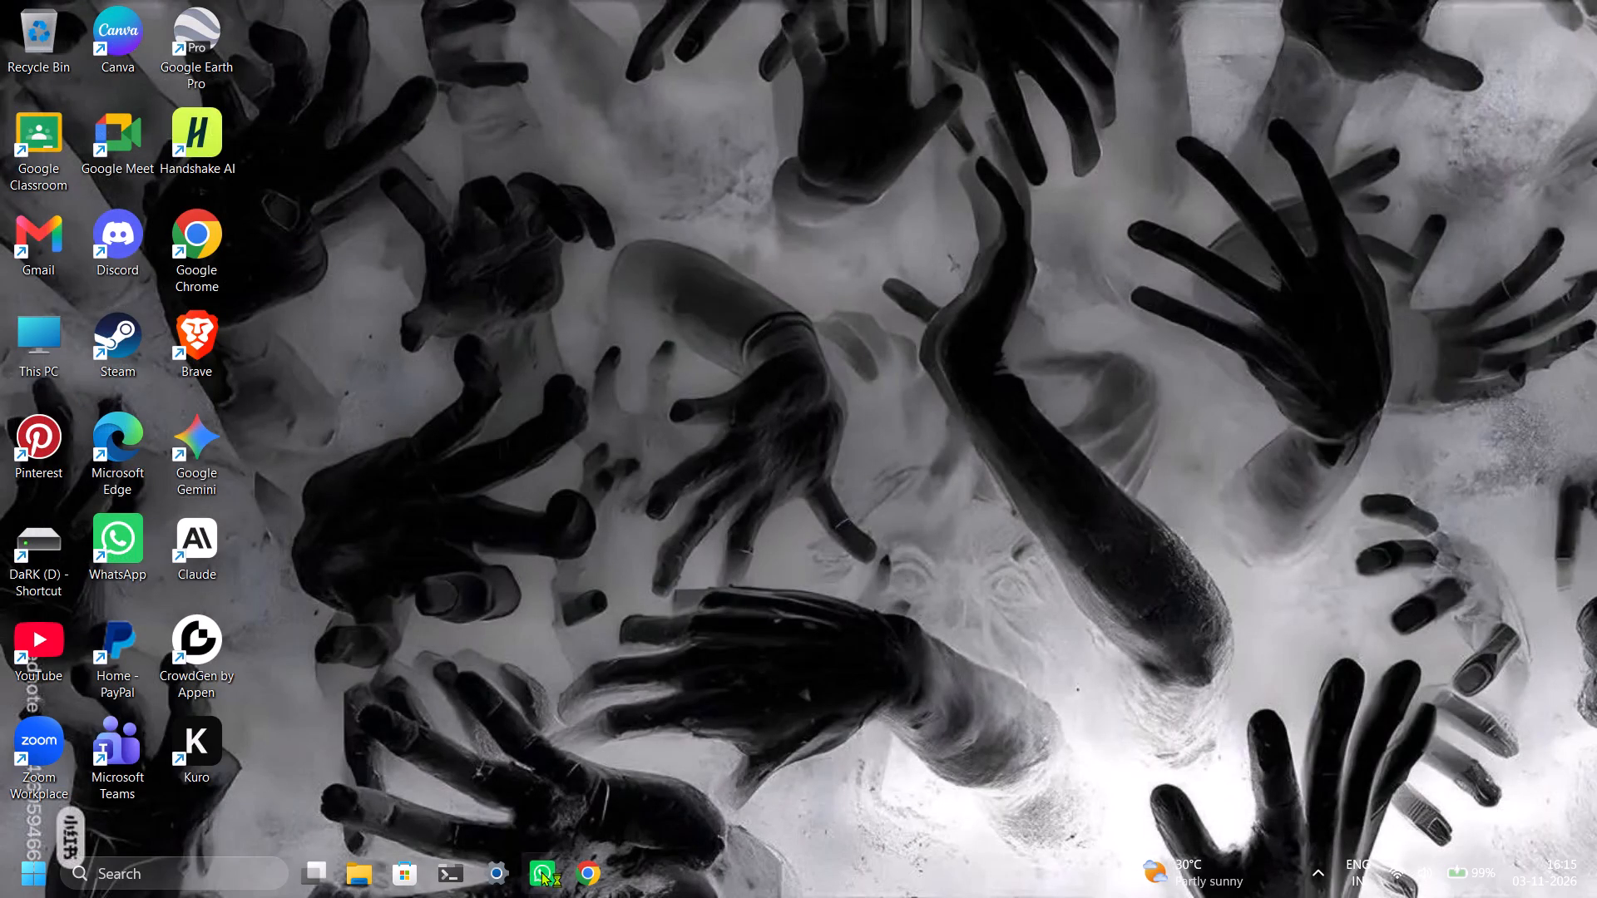
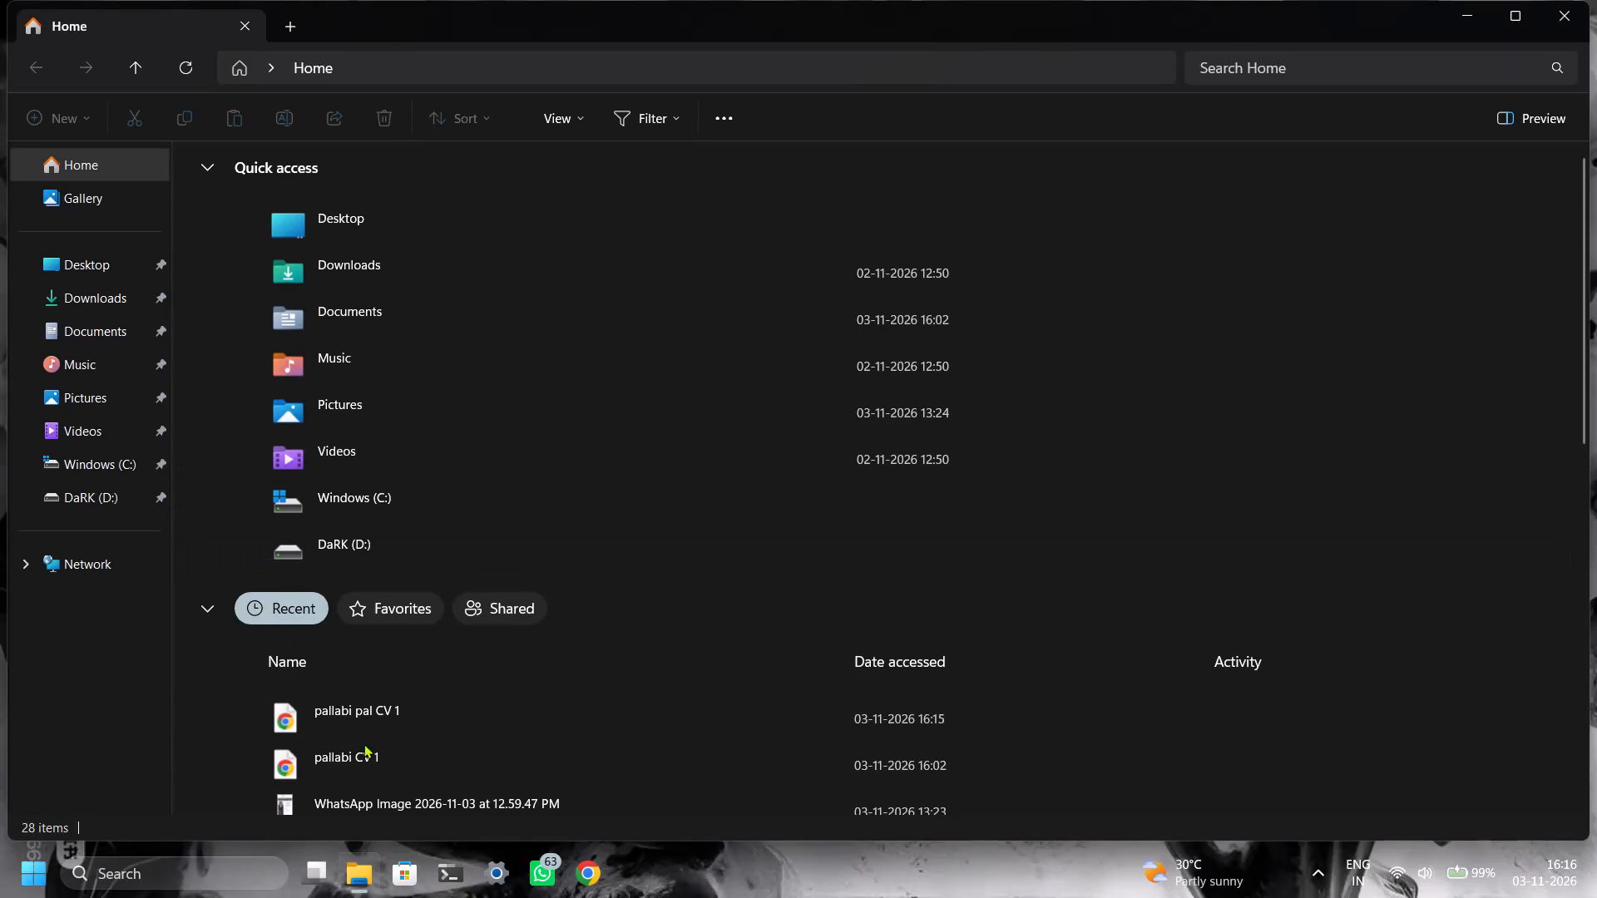
Delete the CV PDF whose file name has no surname from the Documents folder.
left_click(92, 338)
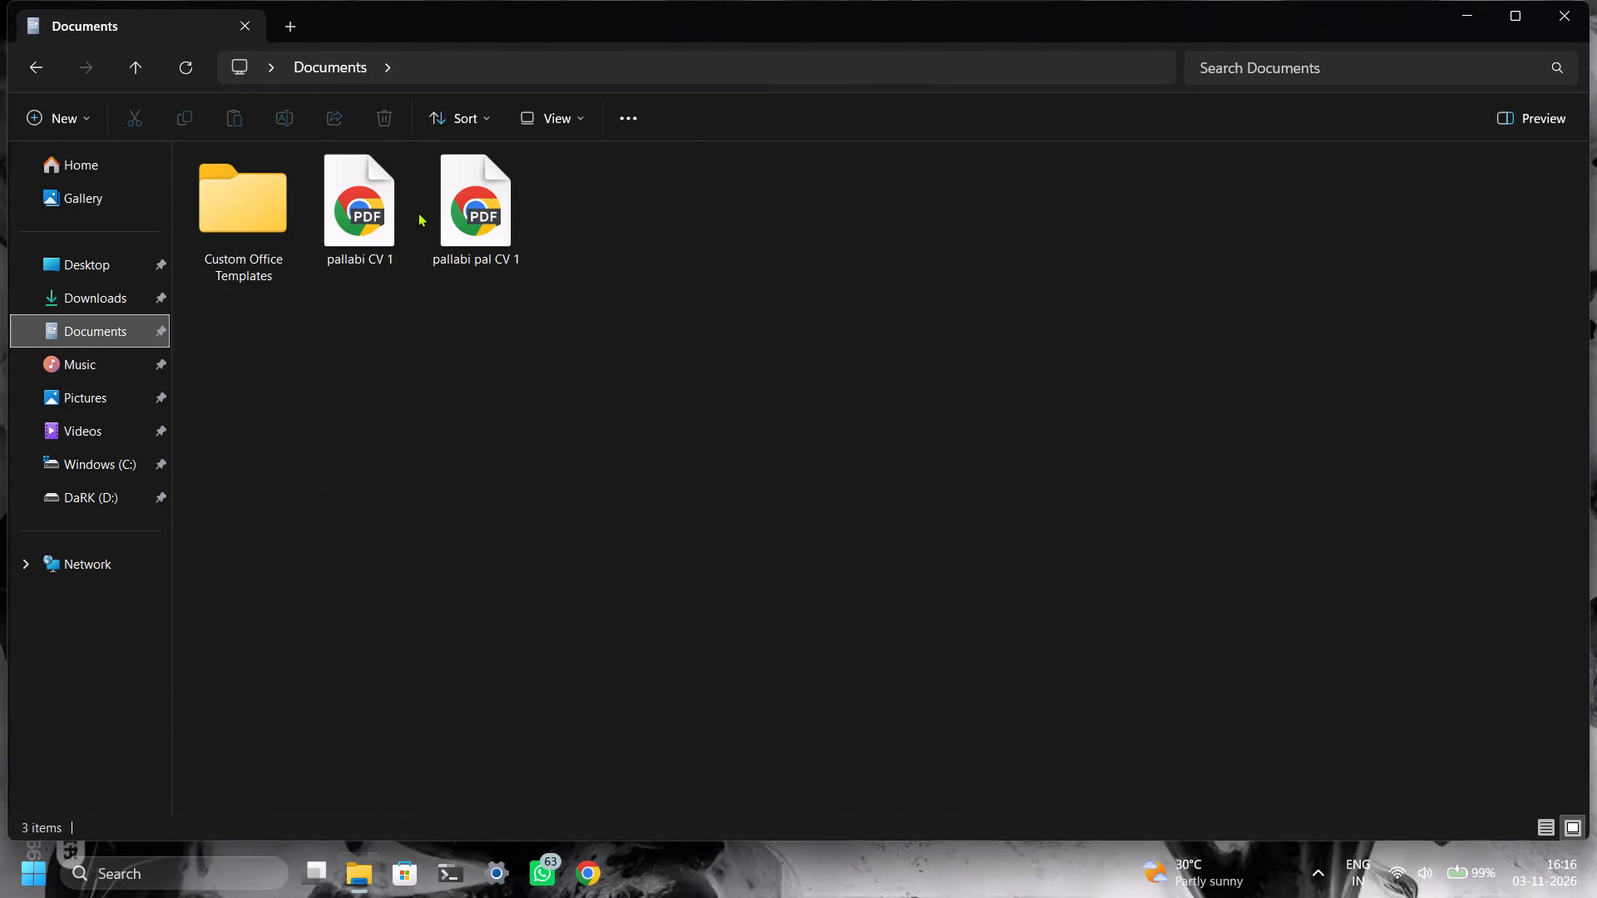
left_click(388, 205)
left_click(384, 124)
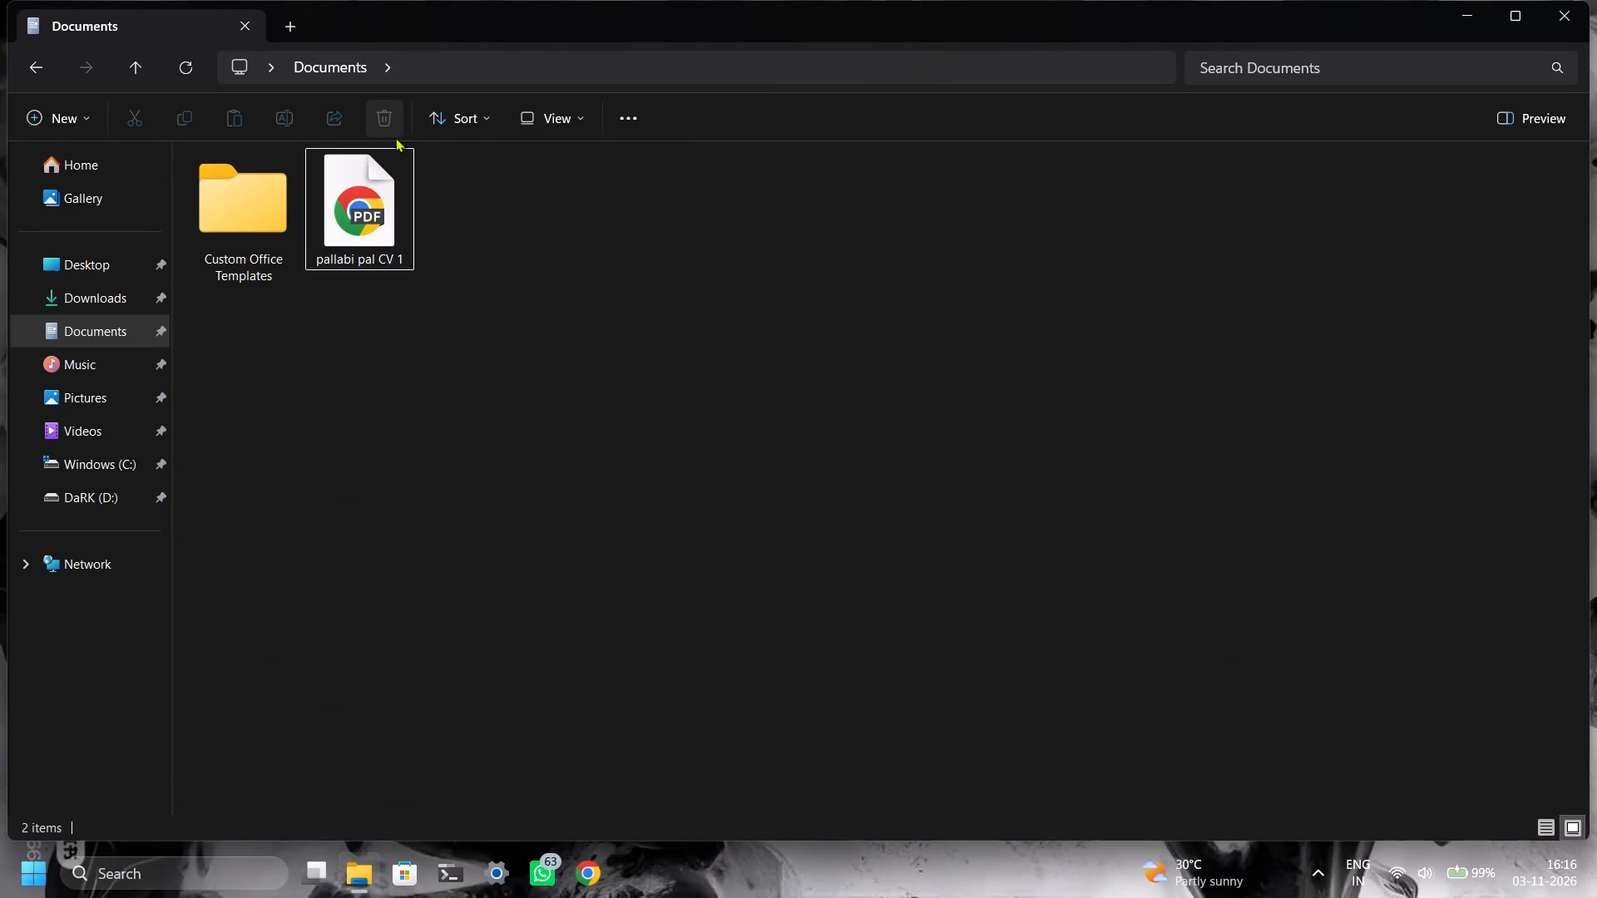
Return to the Home view of File Explorer and close its window.
left_click(101, 168)
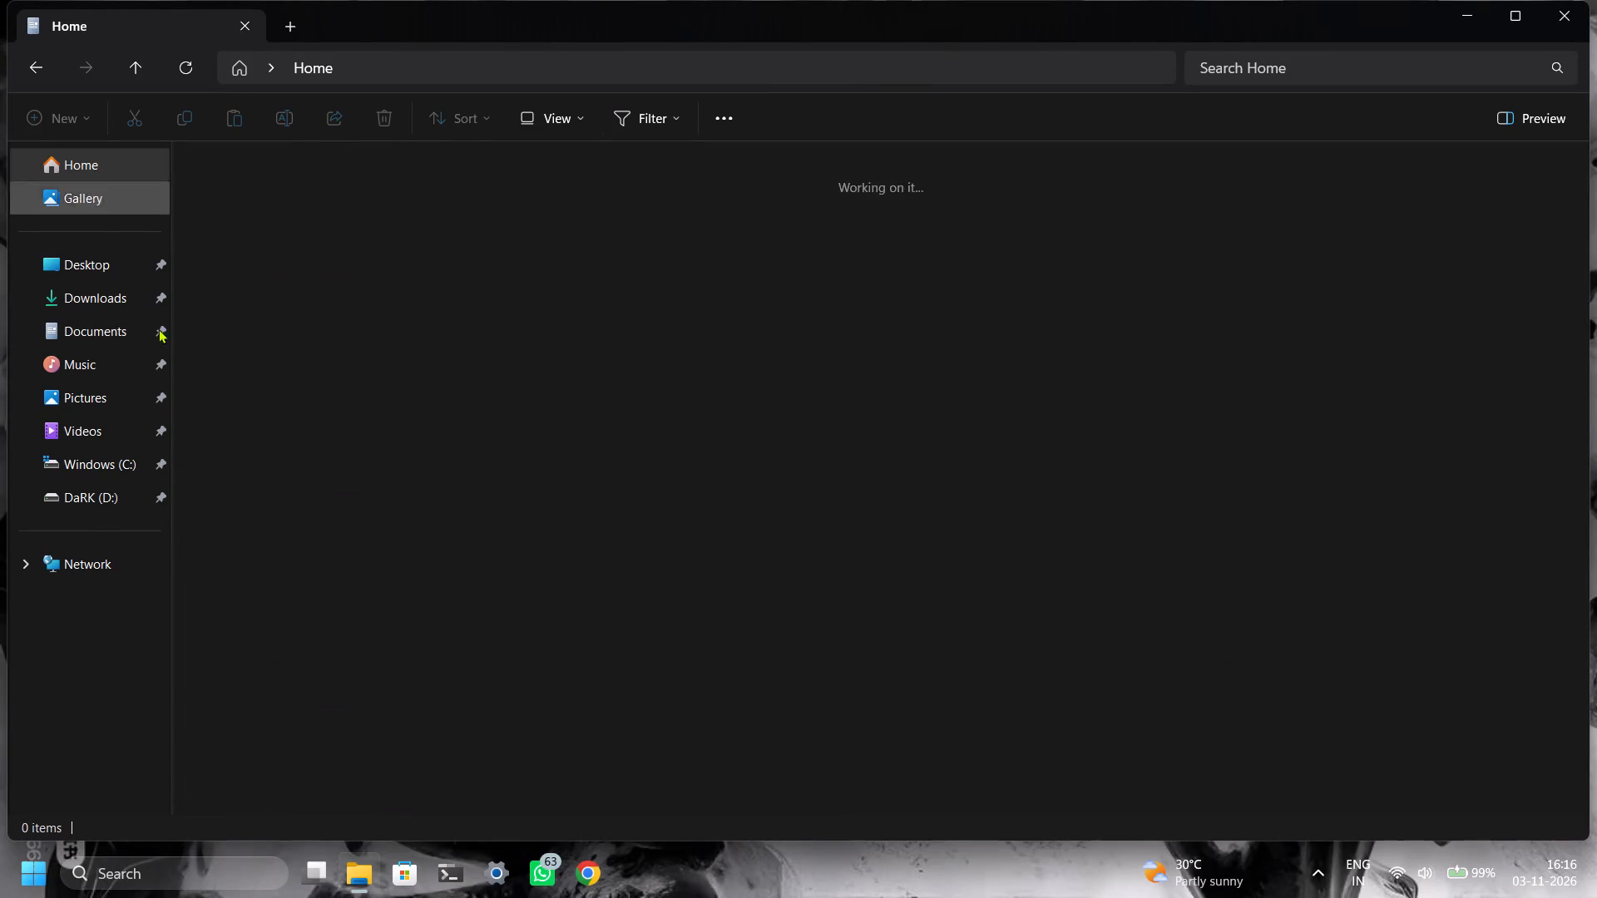
left_click(1562, 11)
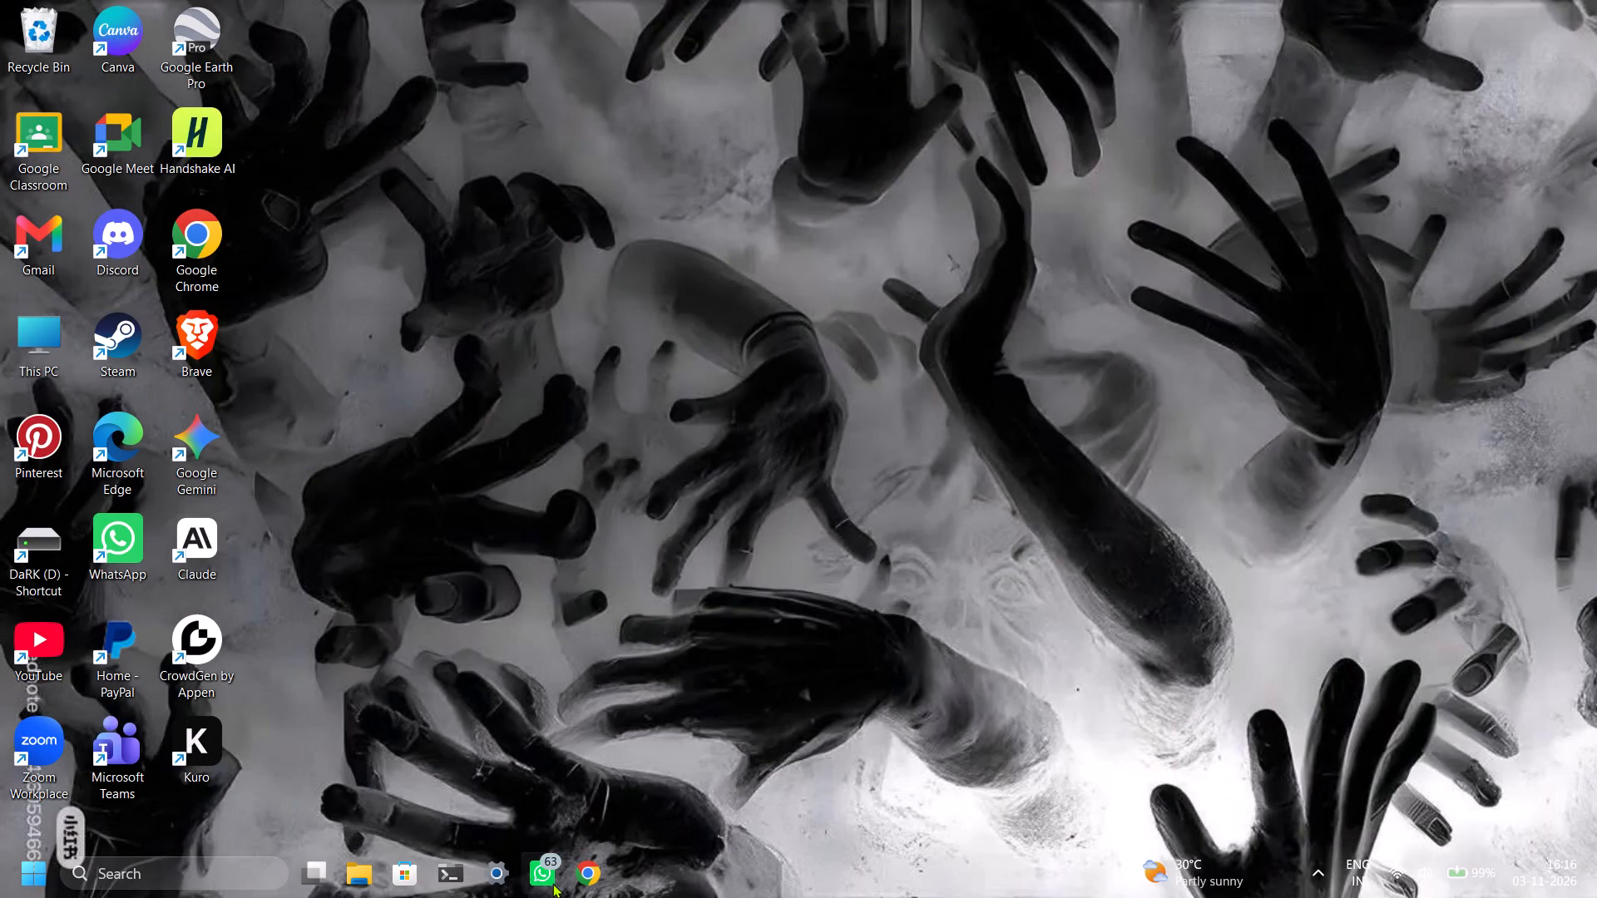